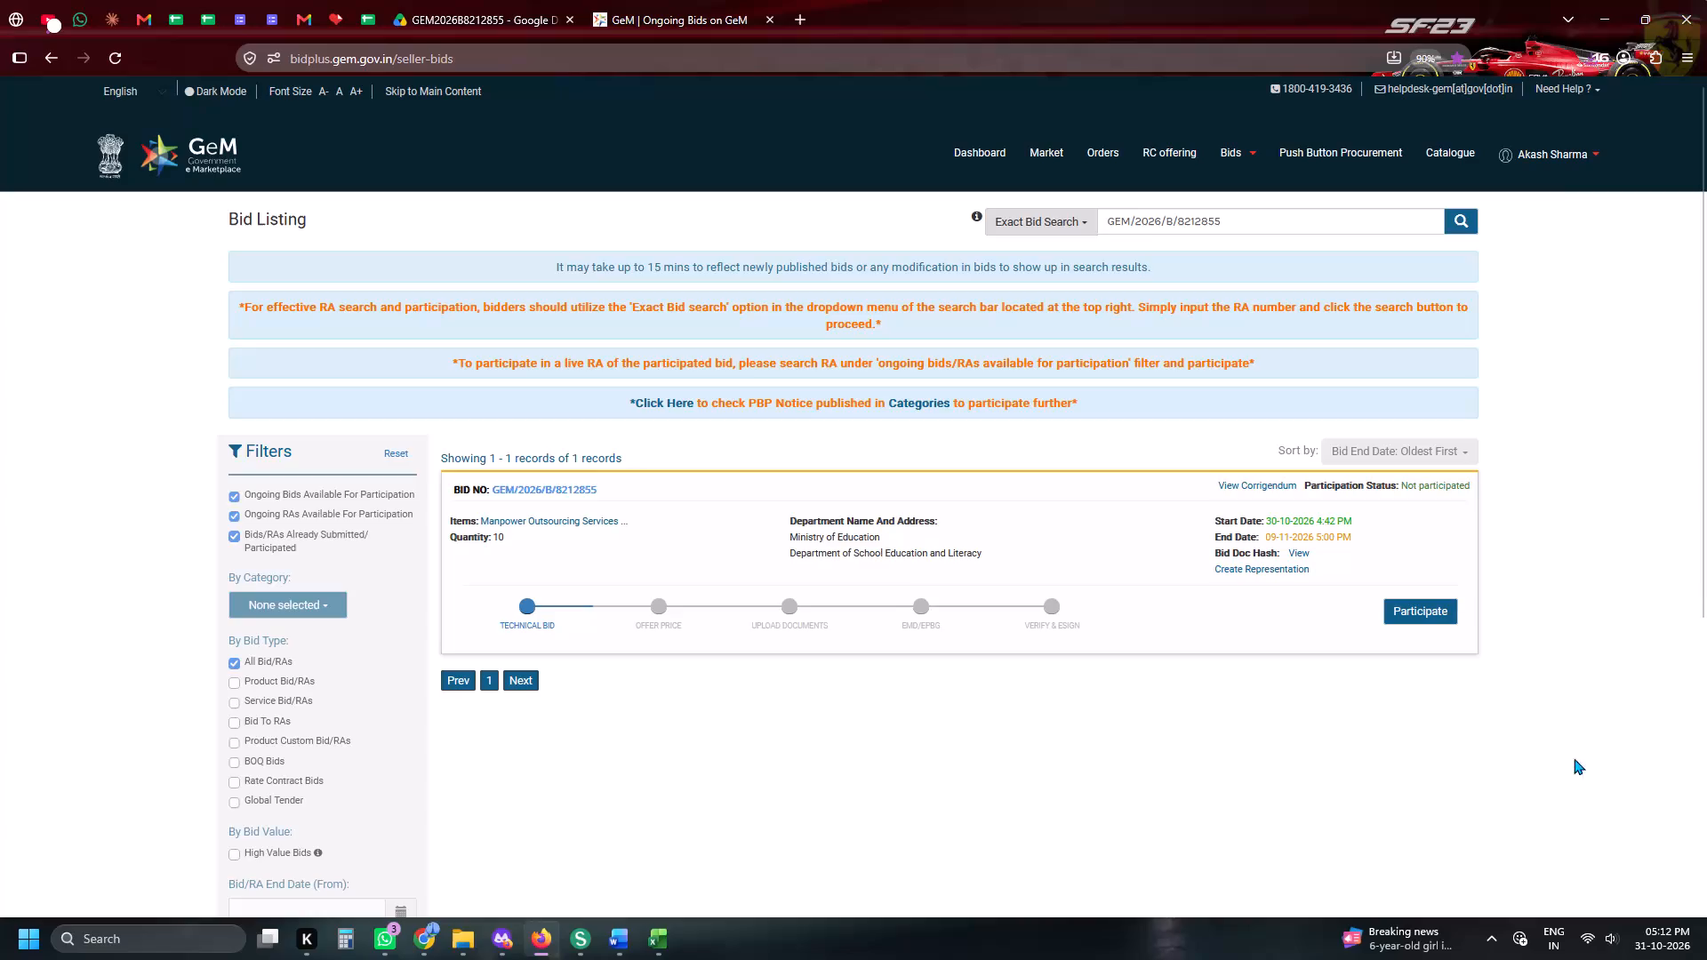
# Start participating in bid GEM/2026/B/8212855 and save the compliance declaration with No, No and Yes for its three statements.
pyautogui.click(1419, 604)
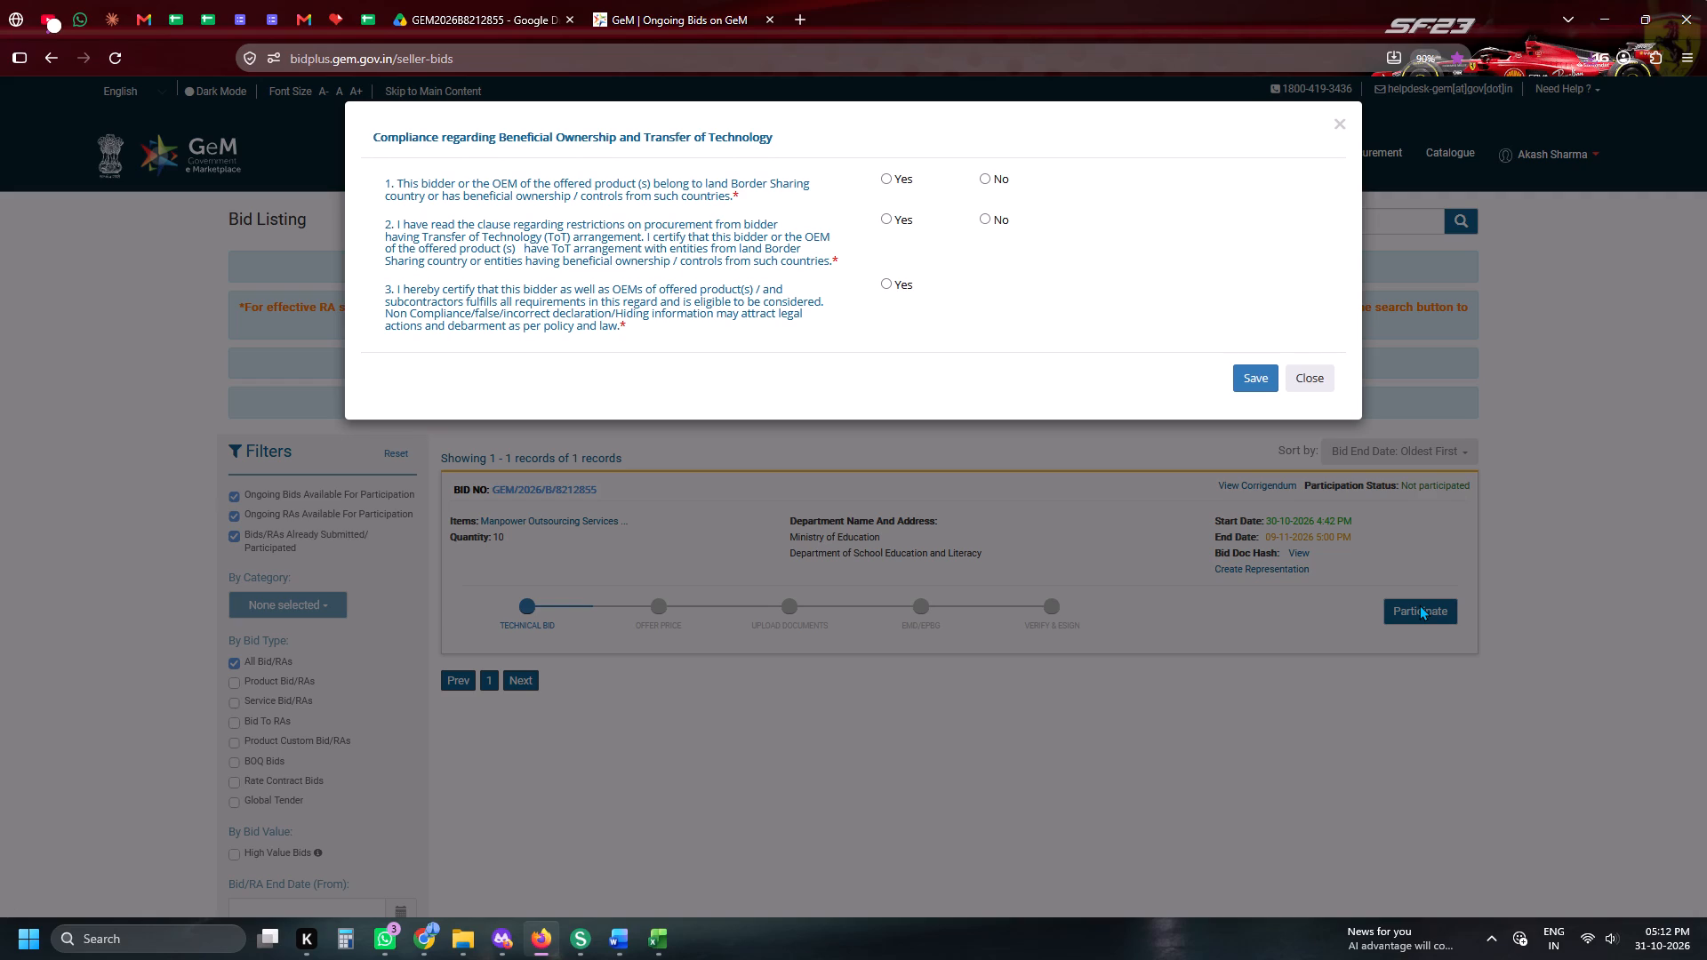
pyautogui.click(991, 178)
pyautogui.click(995, 220)
pyautogui.click(899, 280)
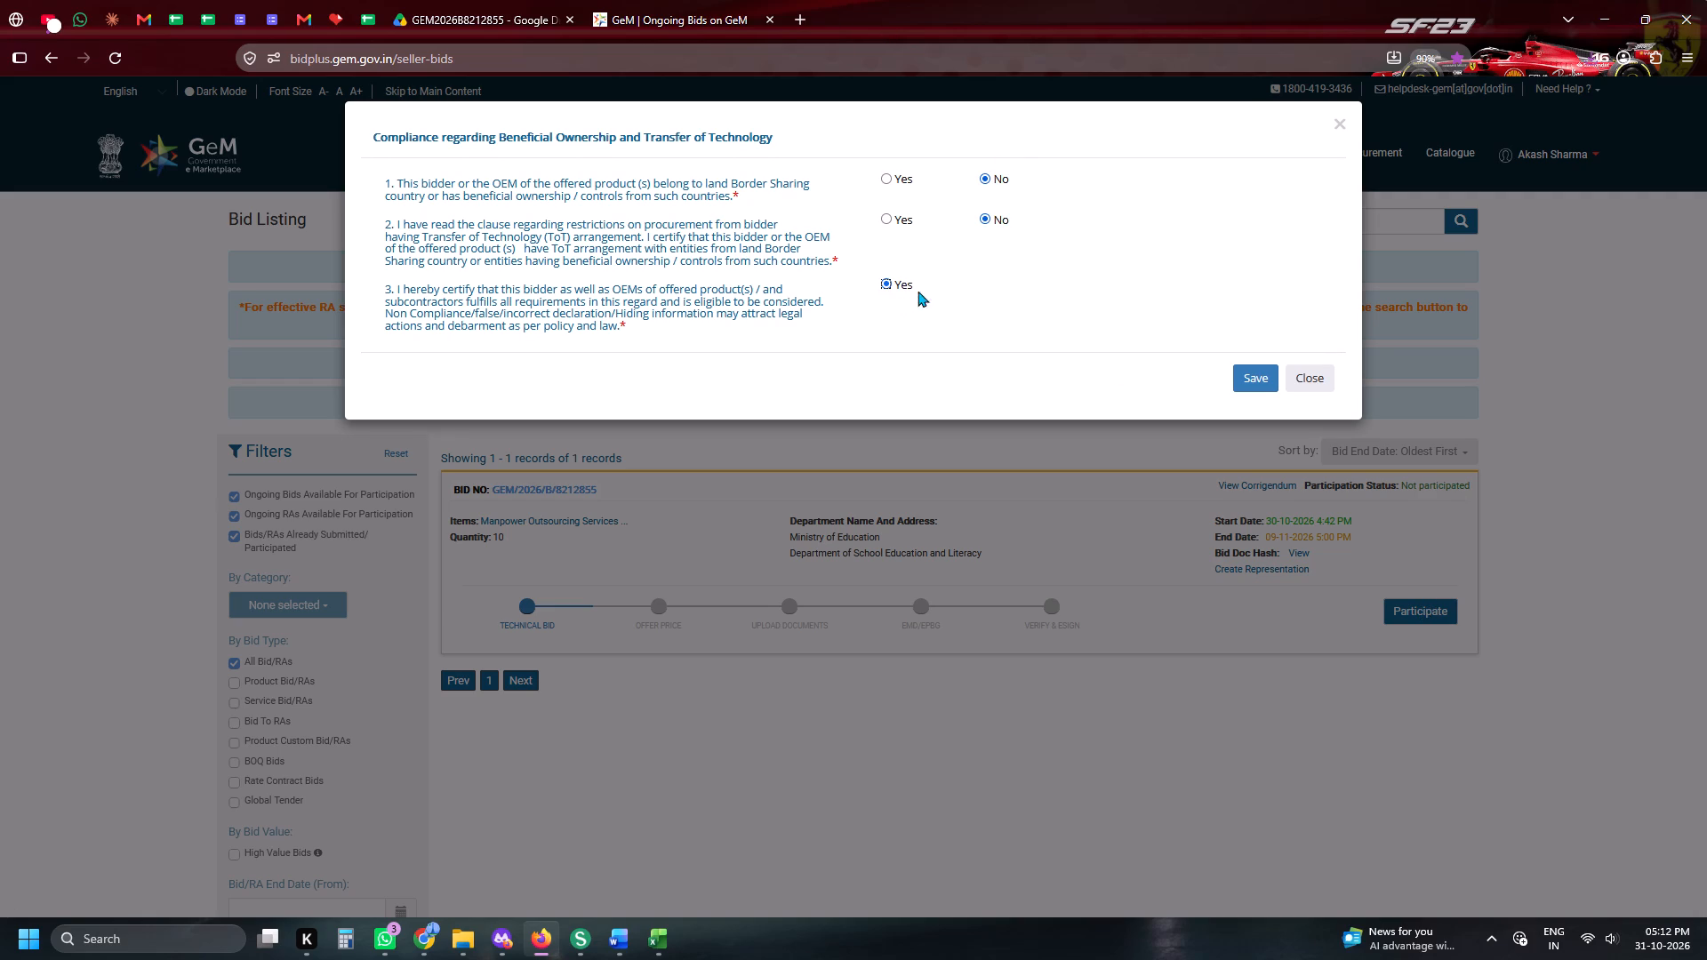
pyautogui.click(1255, 381)
pyautogui.click(1251, 383)
pyautogui.click(463, 0)
pyautogui.click(669, 0)
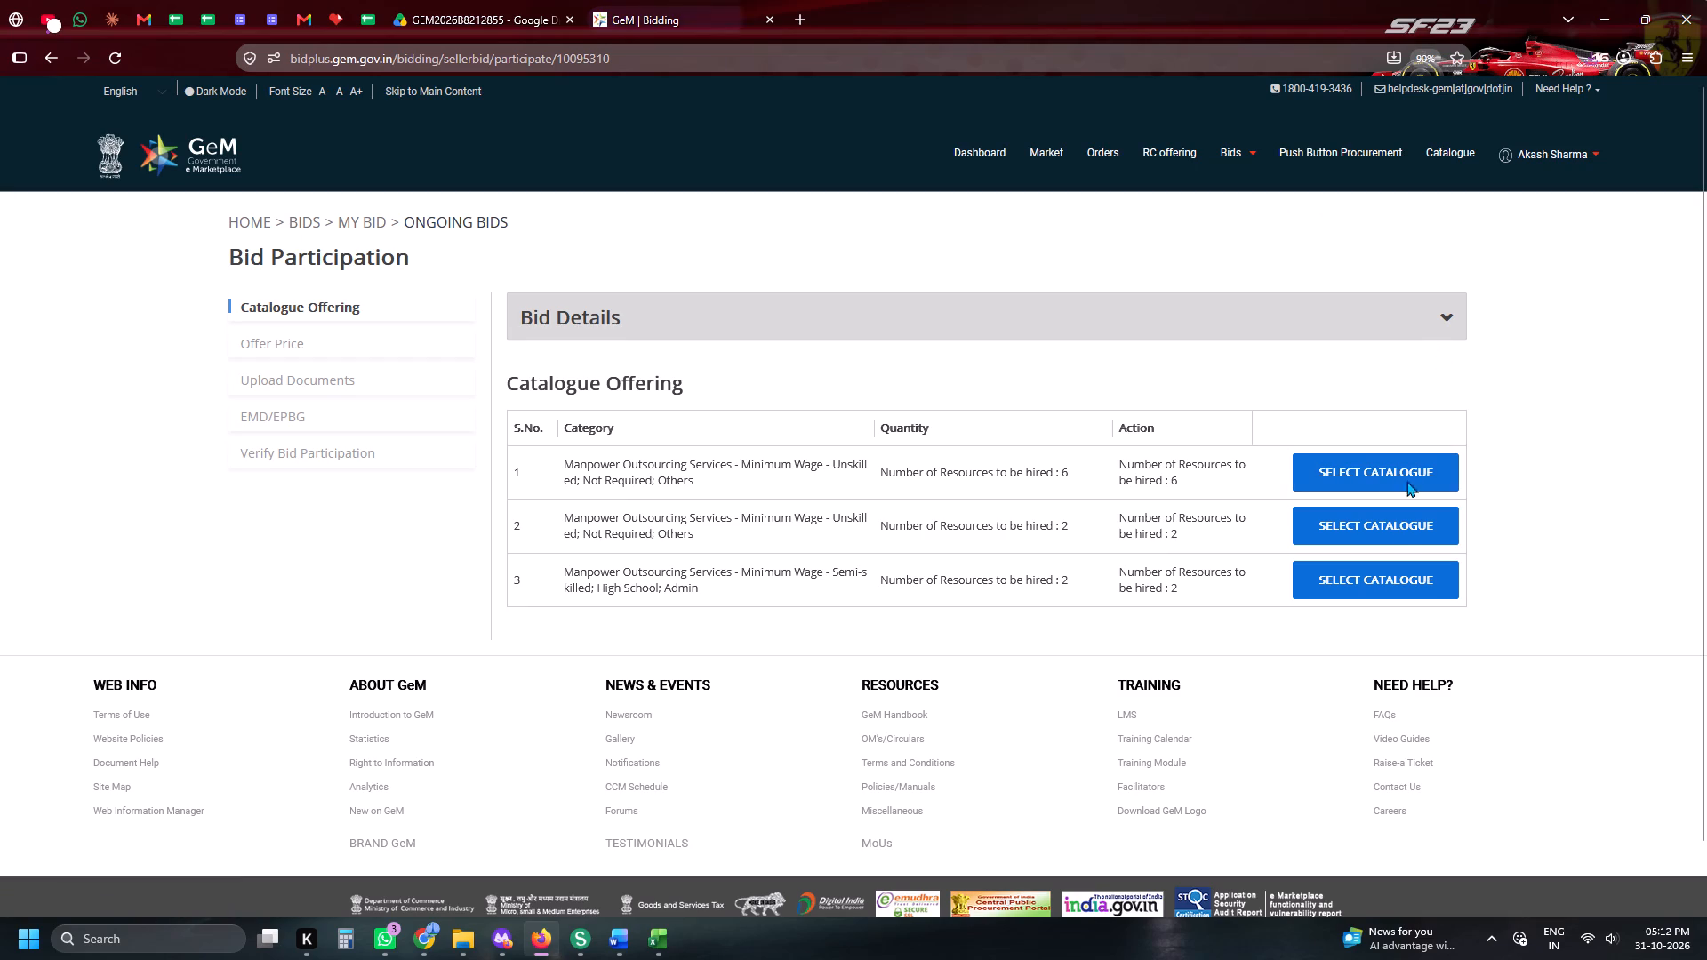
# Select the catalogue for the first item, the unskilled category with 6 resources to be hired.
pyautogui.click(1363, 474)
# Switch to the Google Drive bid folder, capture a full-screen screenshot of it, and dismiss the offline notice.
pyautogui.click(421, 0)
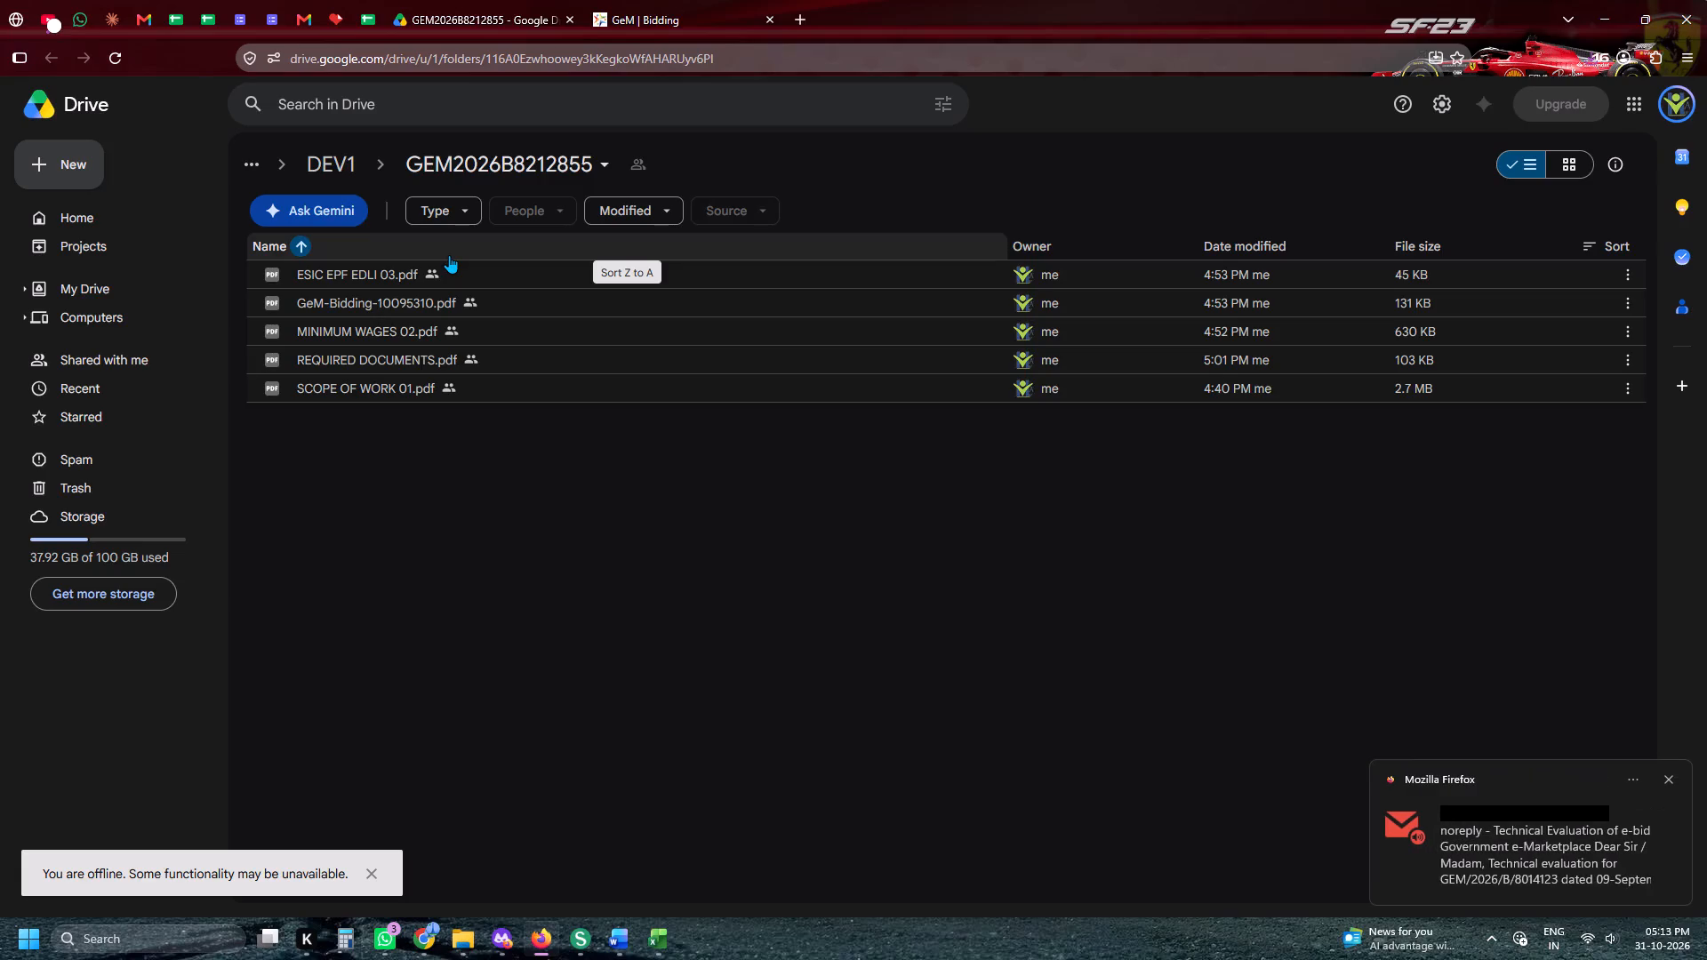
pyautogui.press('shift+super+s')
pyautogui.moveTo(0, 0); pyautogui.dragTo(357, 927)
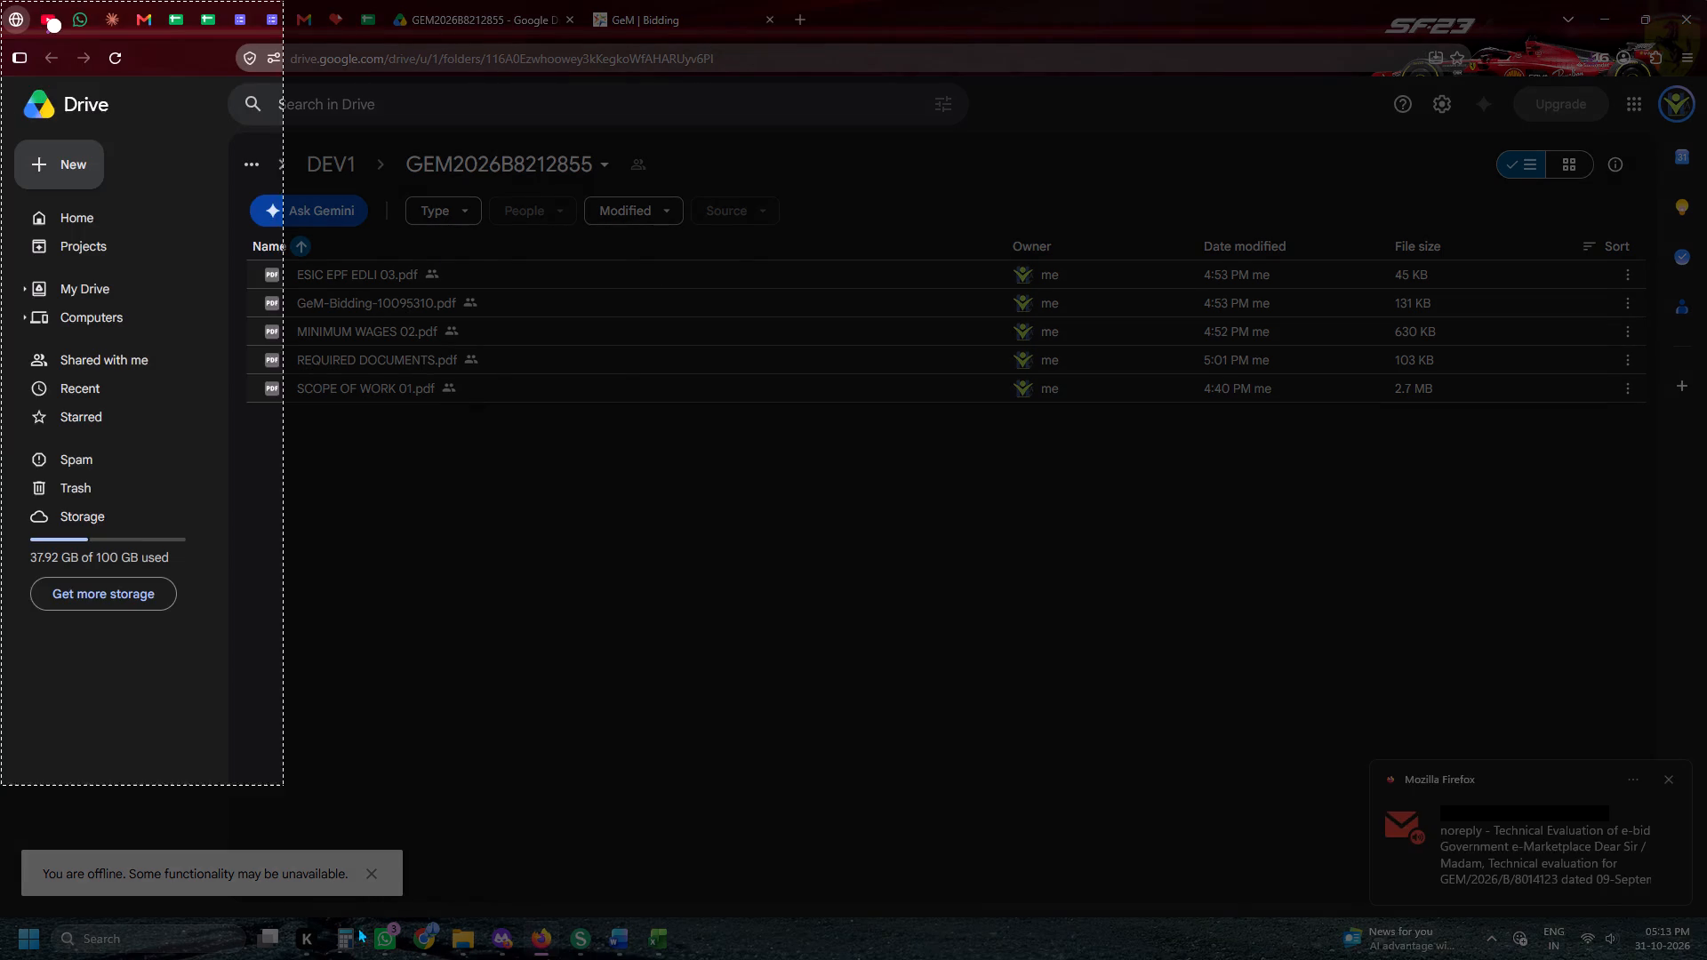
pyautogui.moveTo(357, 927); pyautogui.dragTo(1706, 959)
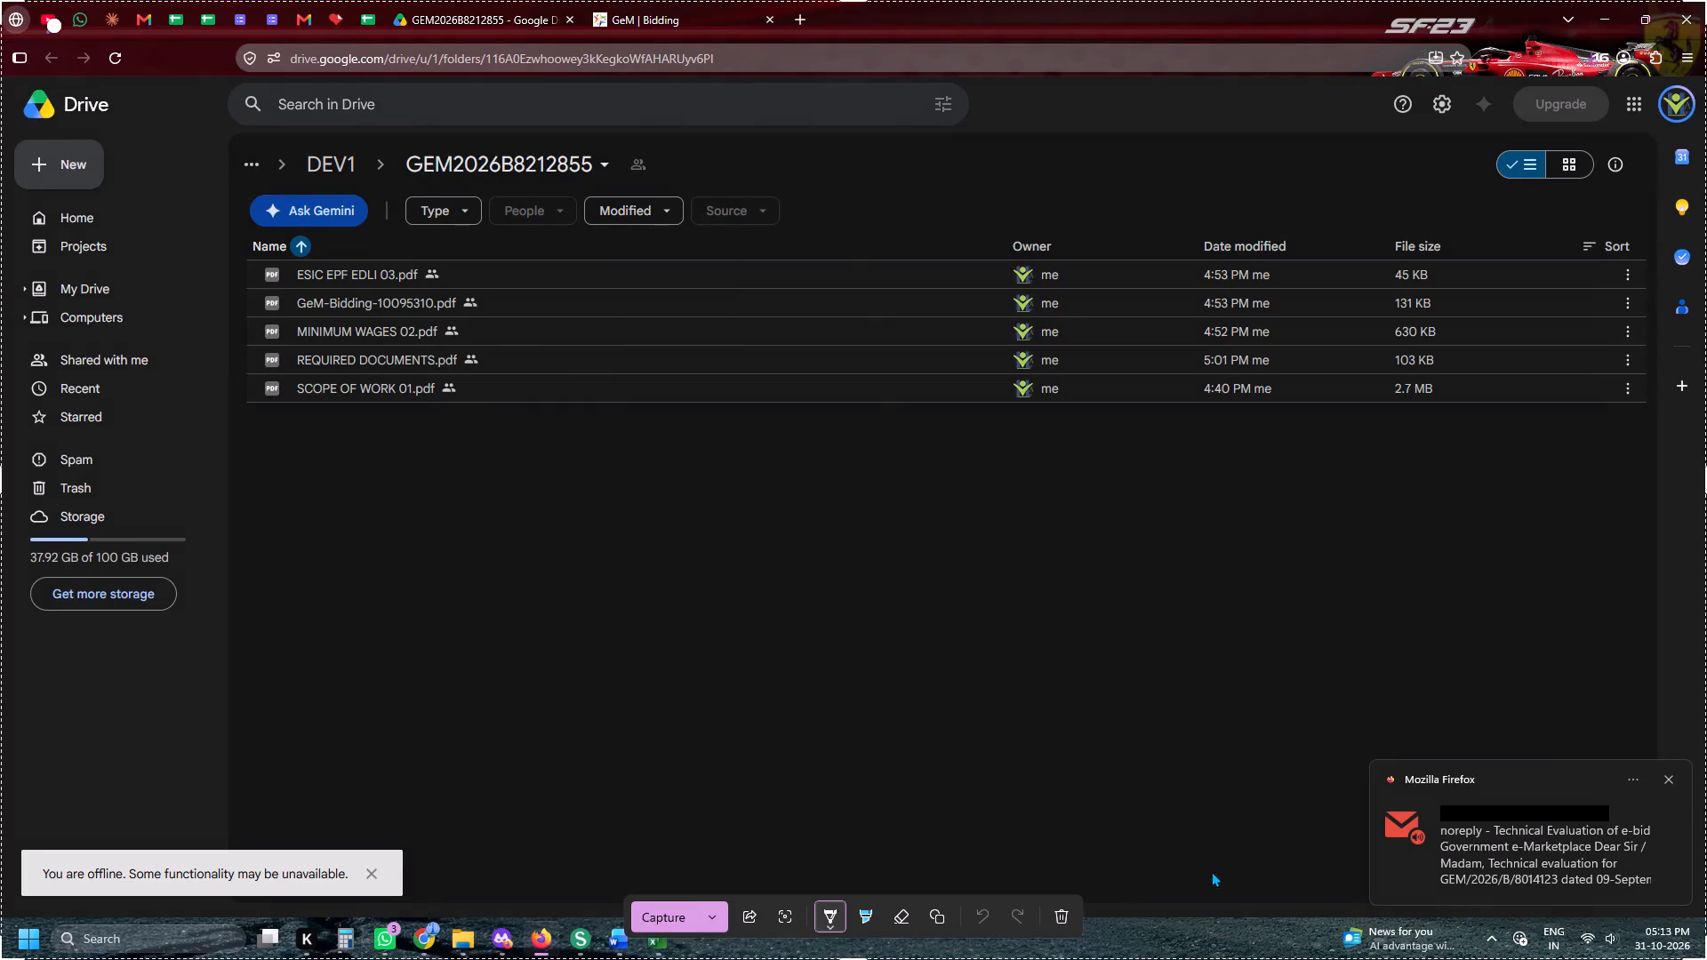
pyautogui.click(669, 923)
pyautogui.click(611, 676)
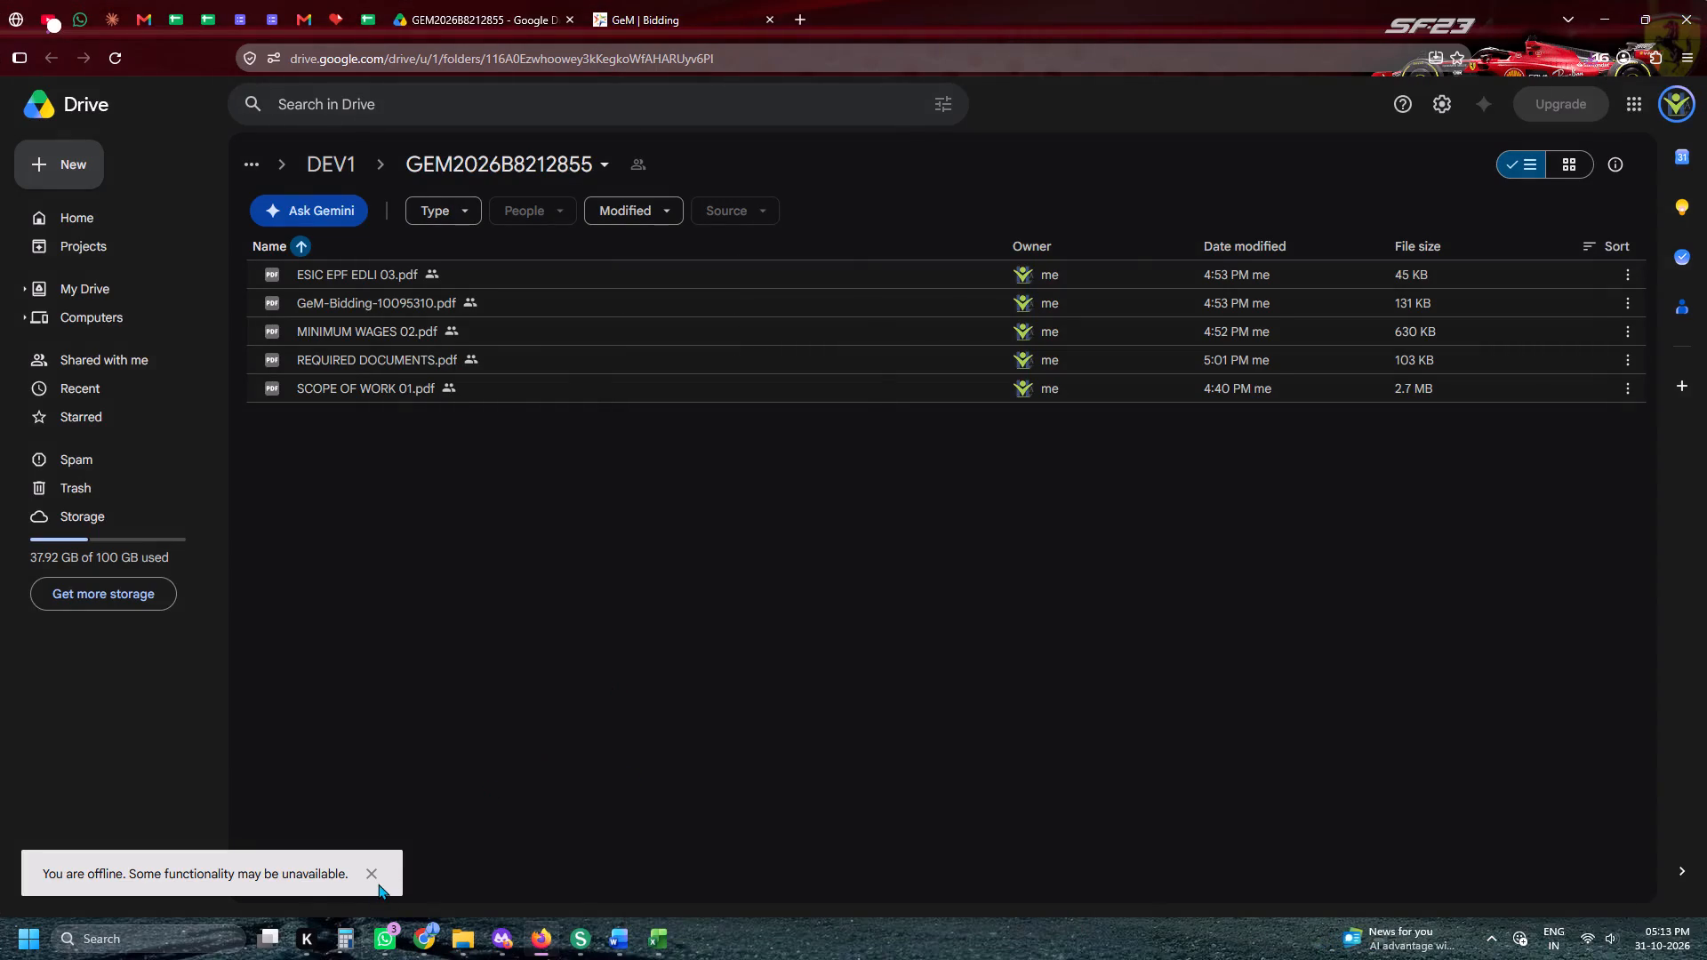
pyautogui.click(378, 884)
pyautogui.click(375, 877)
pyautogui.click(767, 731)
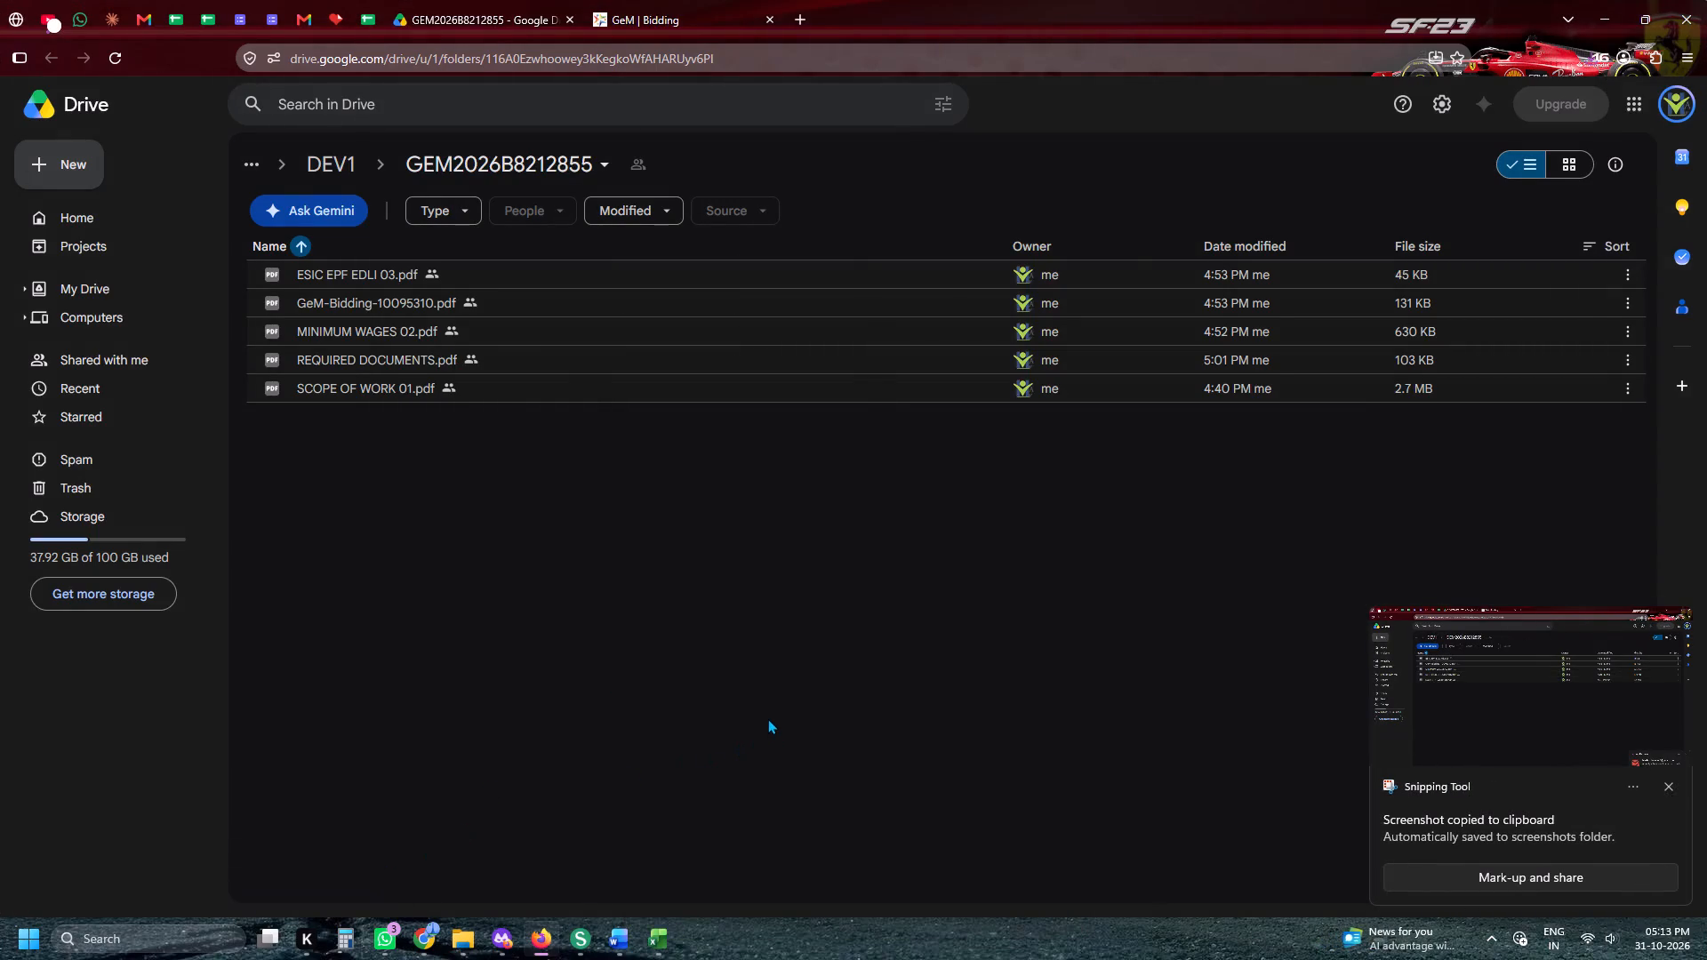
# Reload the GEM2026B8212855 folder in Google Drive.
pyautogui.click(639, 0)
pyautogui.click(457, 0)
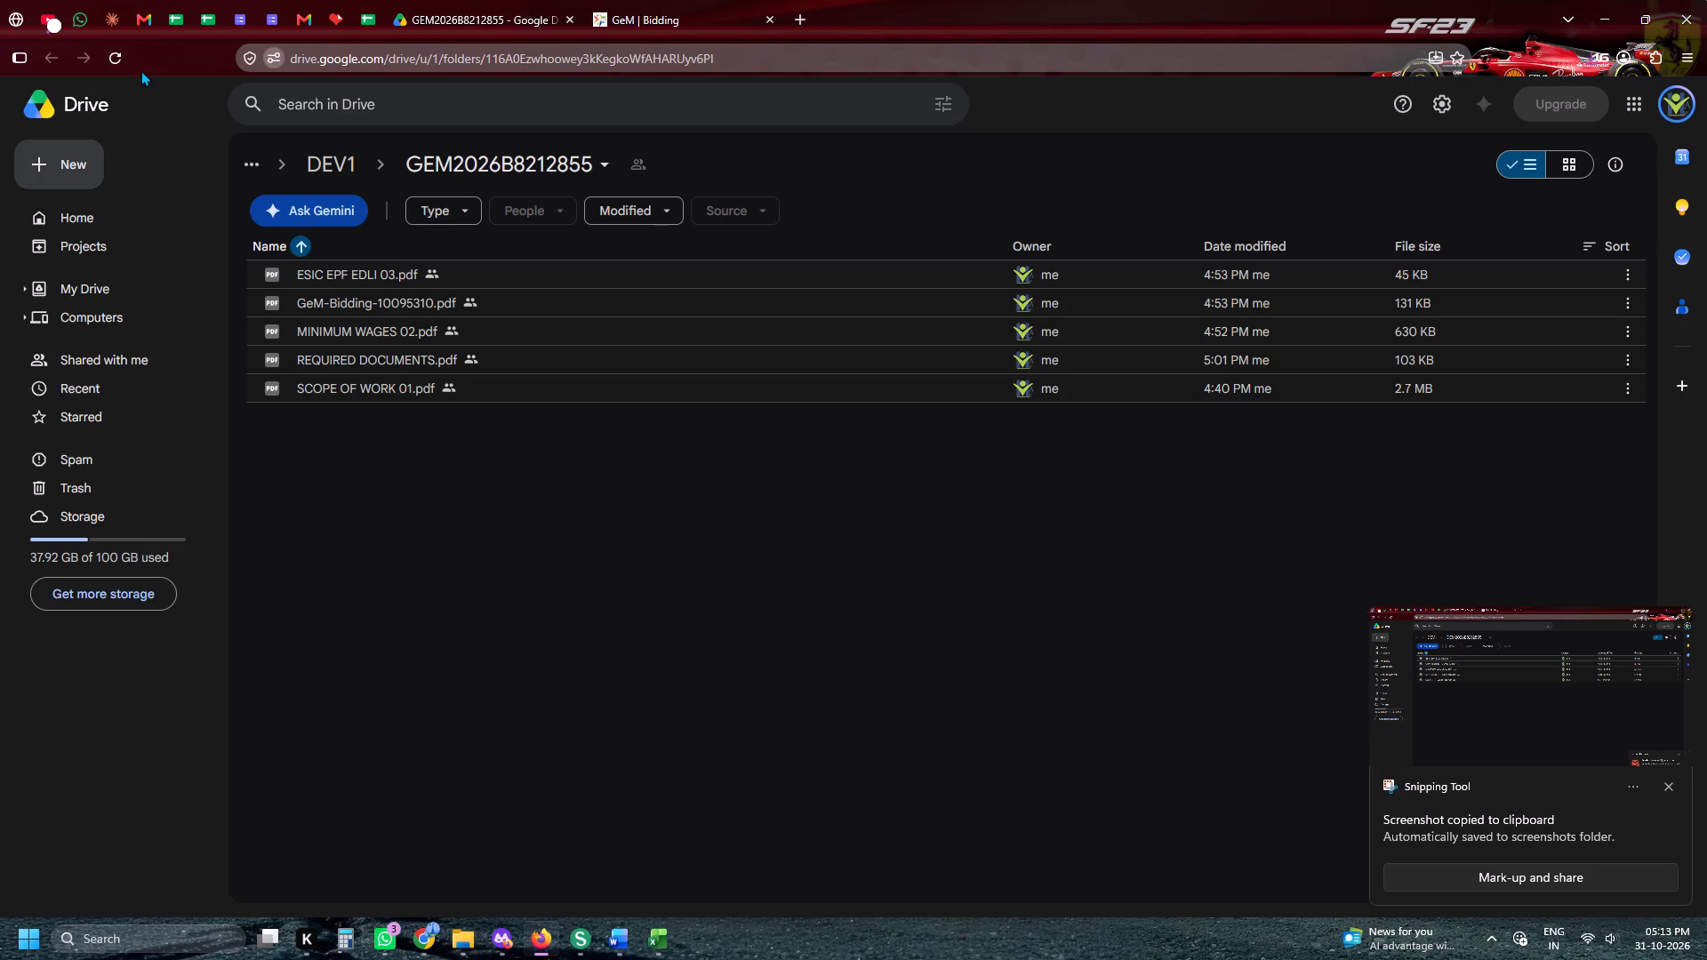
pyautogui.click(127, 65)
# In the Daily Tender Sheet, copy the GEM Id GEM/2026/B/8212855 from row 820.
pyautogui.click(364, 0)
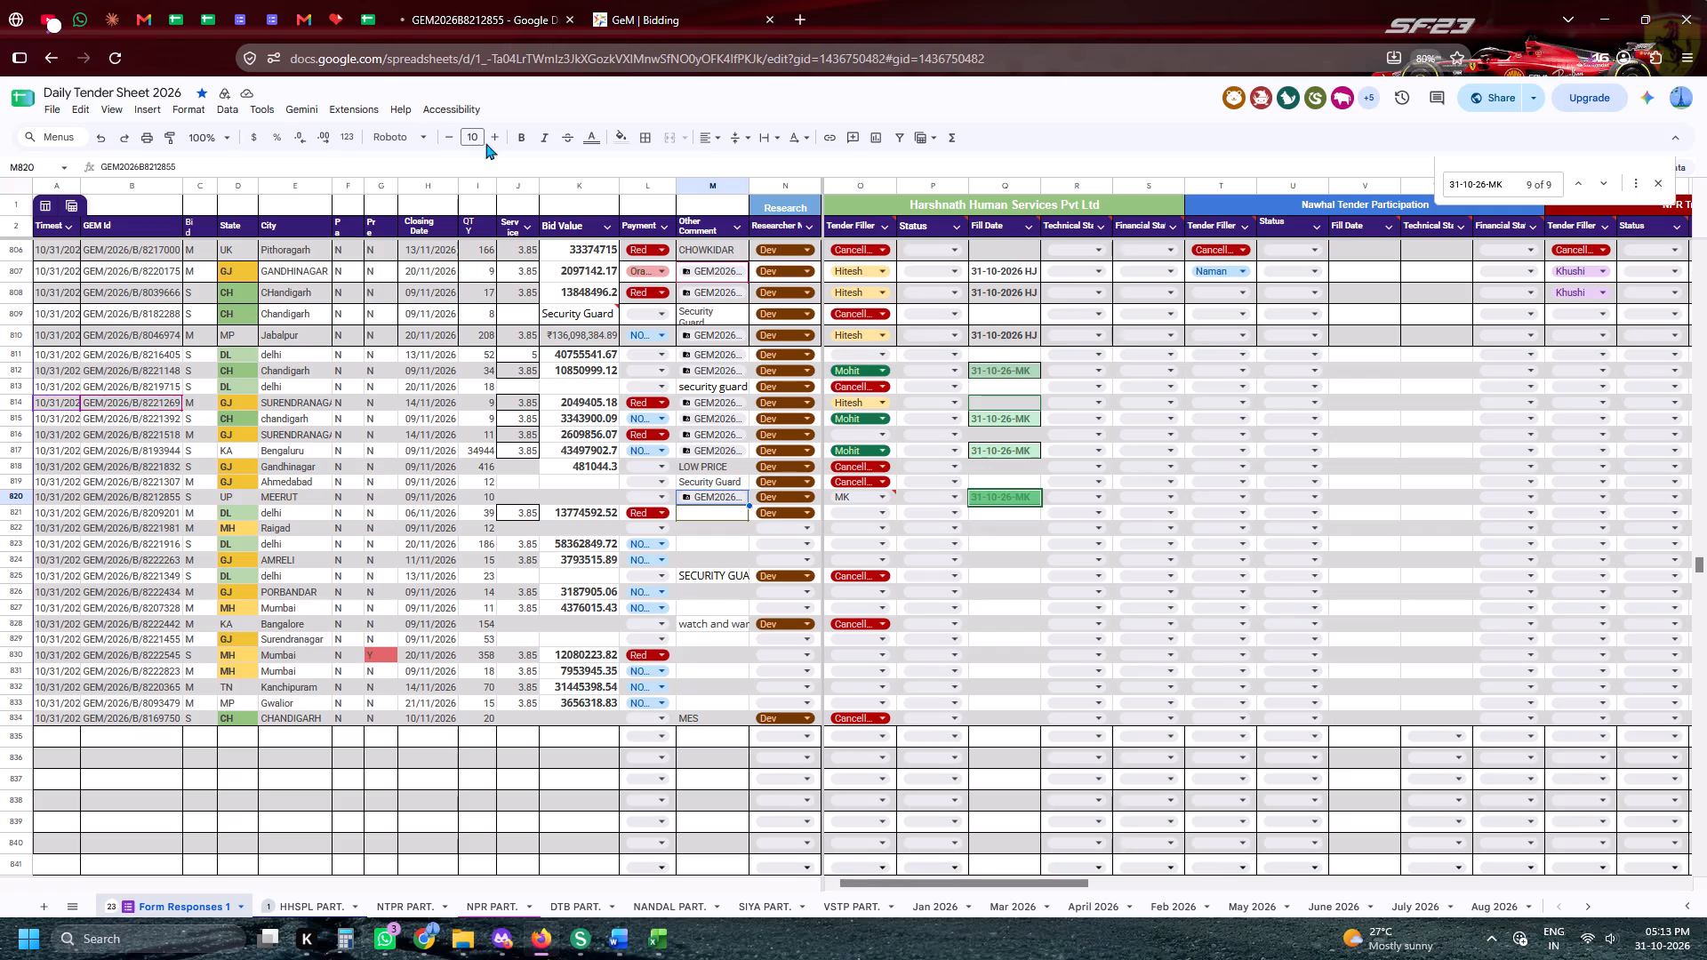
pyautogui.click(992, 626)
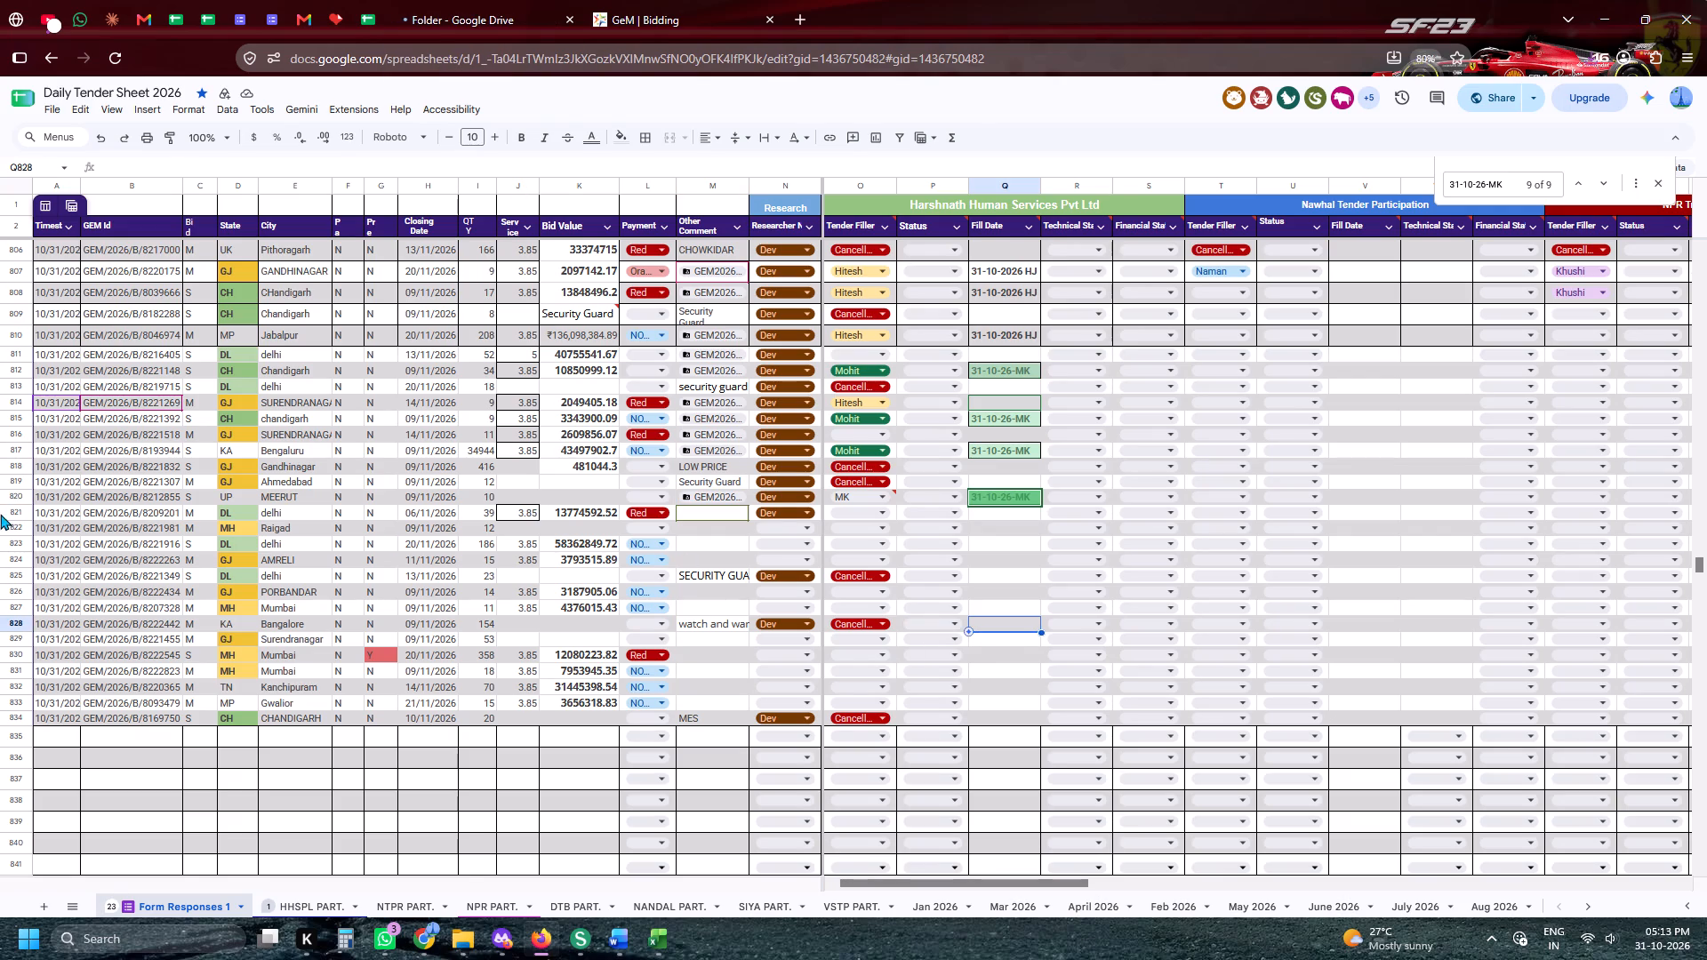
pyautogui.click(0, 499)
pyautogui.click(187, 500)
pyautogui.click(169, 500)
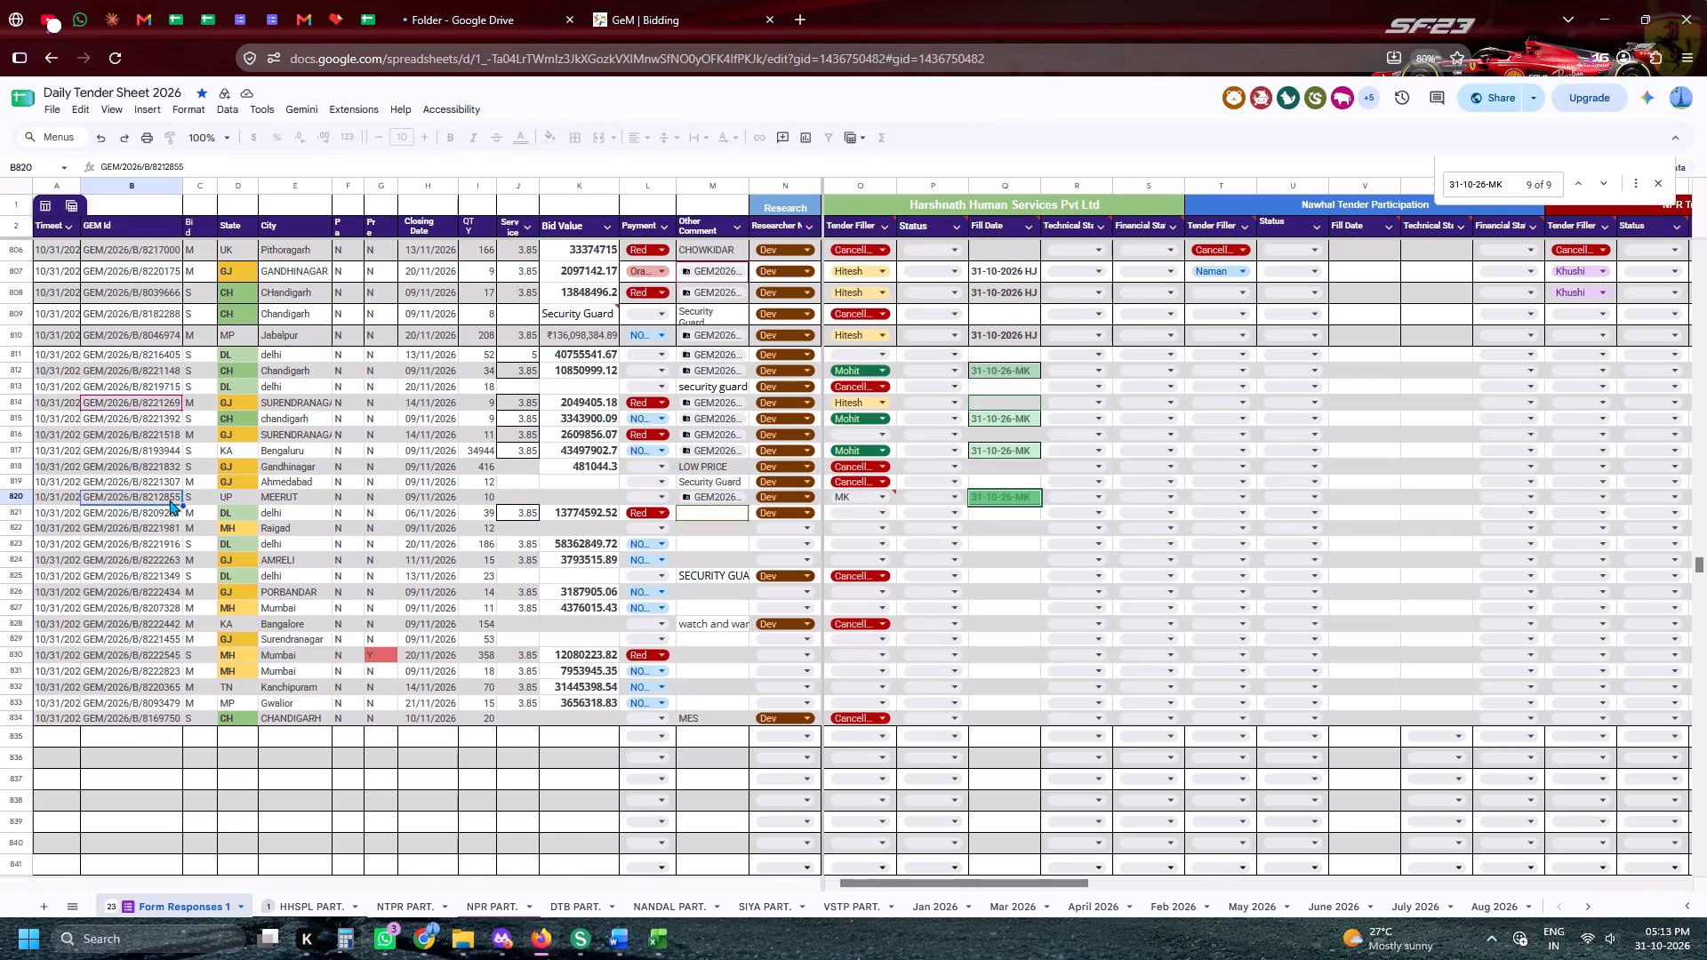
pyautogui.hotkey('ctrl', 'c')
pyautogui.hotkey('ctrl', 'c')
# Return to the GeM bid participation page and set the first item's offered Type of Function to Others.
pyautogui.click(657, 0)
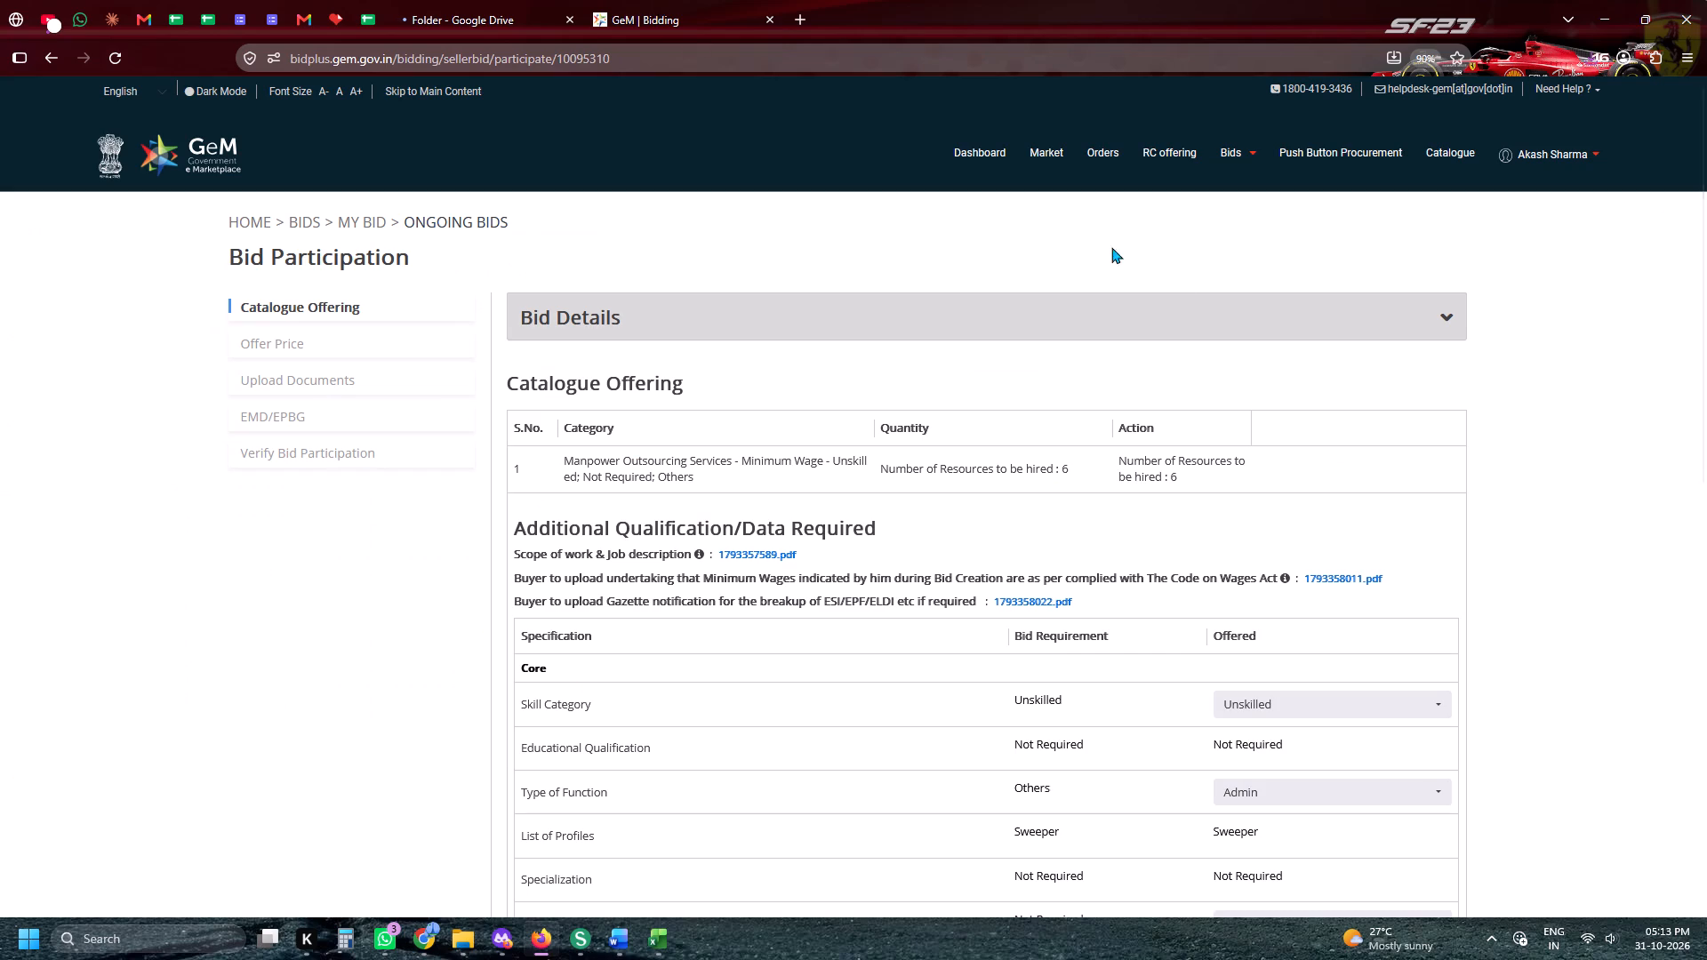
pyautogui.scroll(-3, 1310, 687)
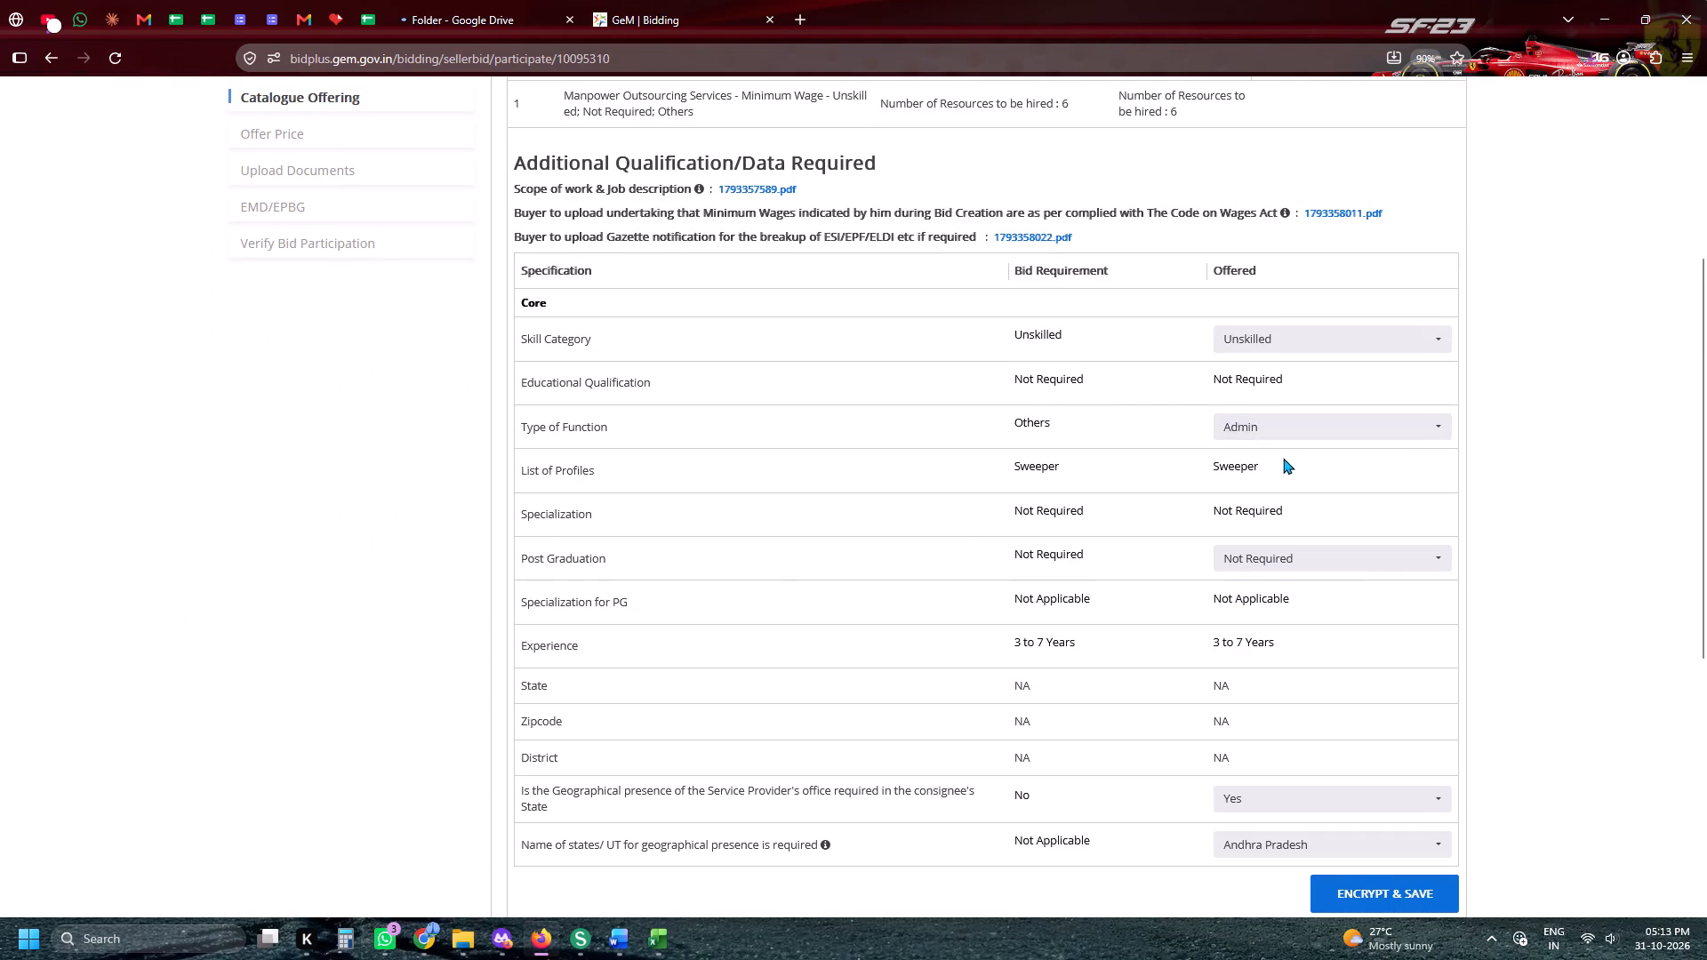
pyautogui.scroll(-1, 1283, 458)
pyautogui.click(1255, 329)
pyautogui.click(1256, 310)
pyautogui.scroll(-4, 1282, 404)
pyautogui.click(1246, 415)
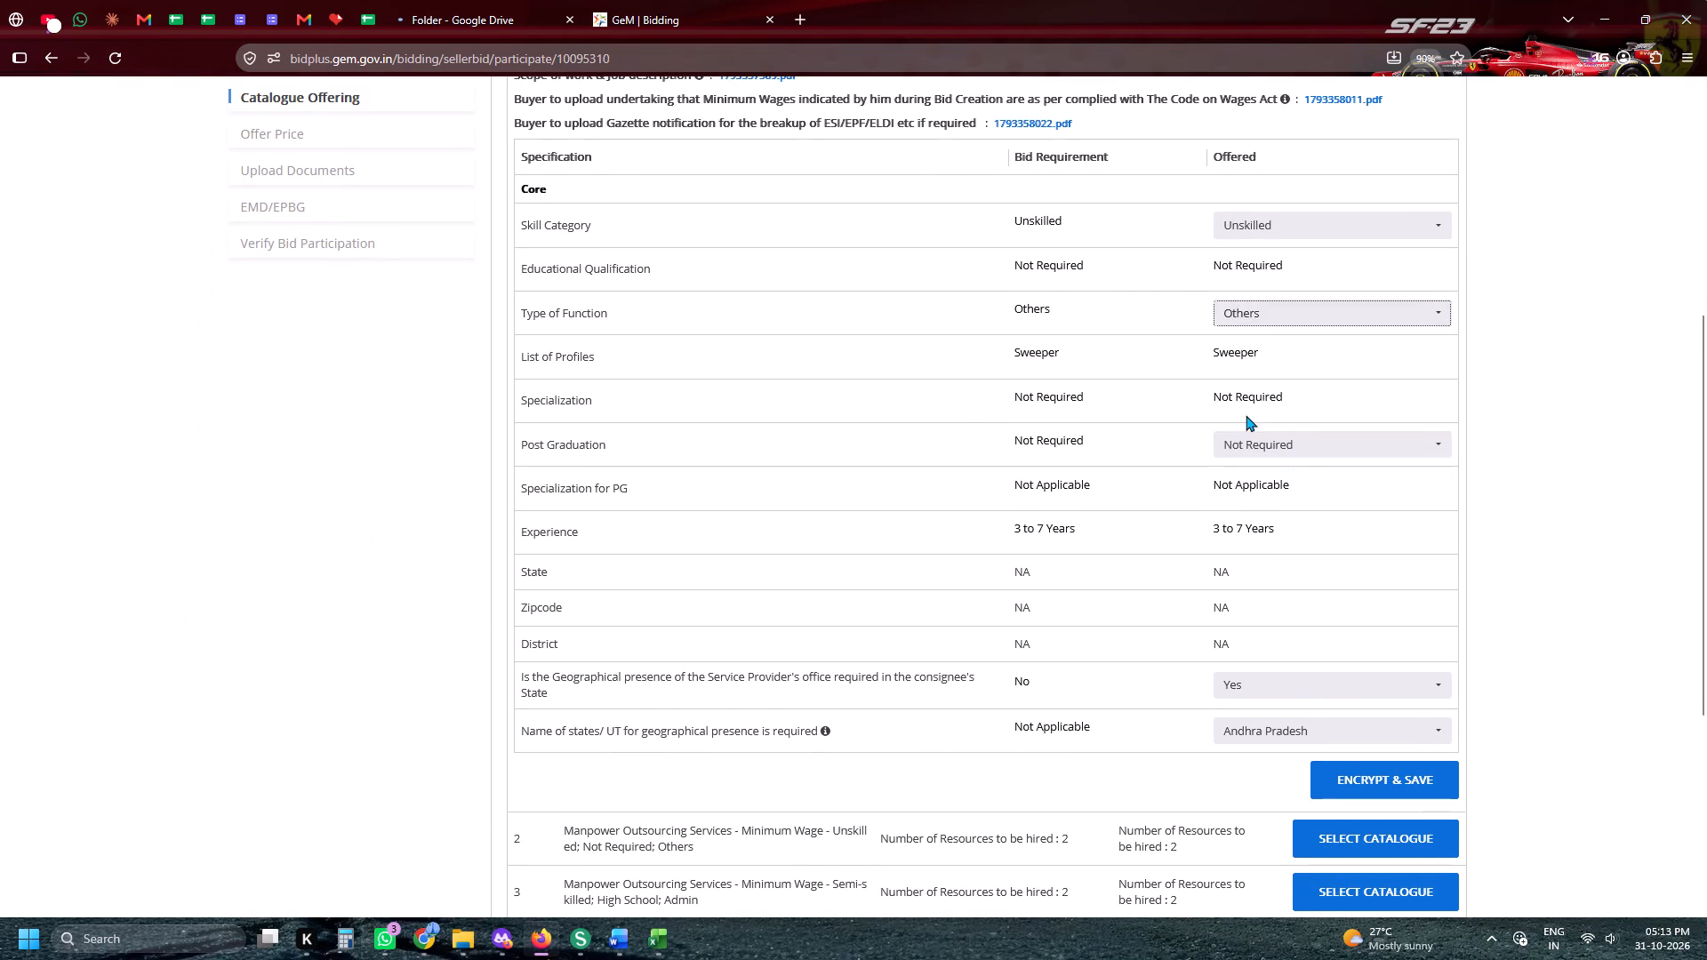
# Set the first item's geographical presence to No and its states/UT to Not Applicable, and encrypt and save the offering.
pyautogui.scroll(-4, 1246, 415)
pyautogui.scroll(2, 1246, 415)
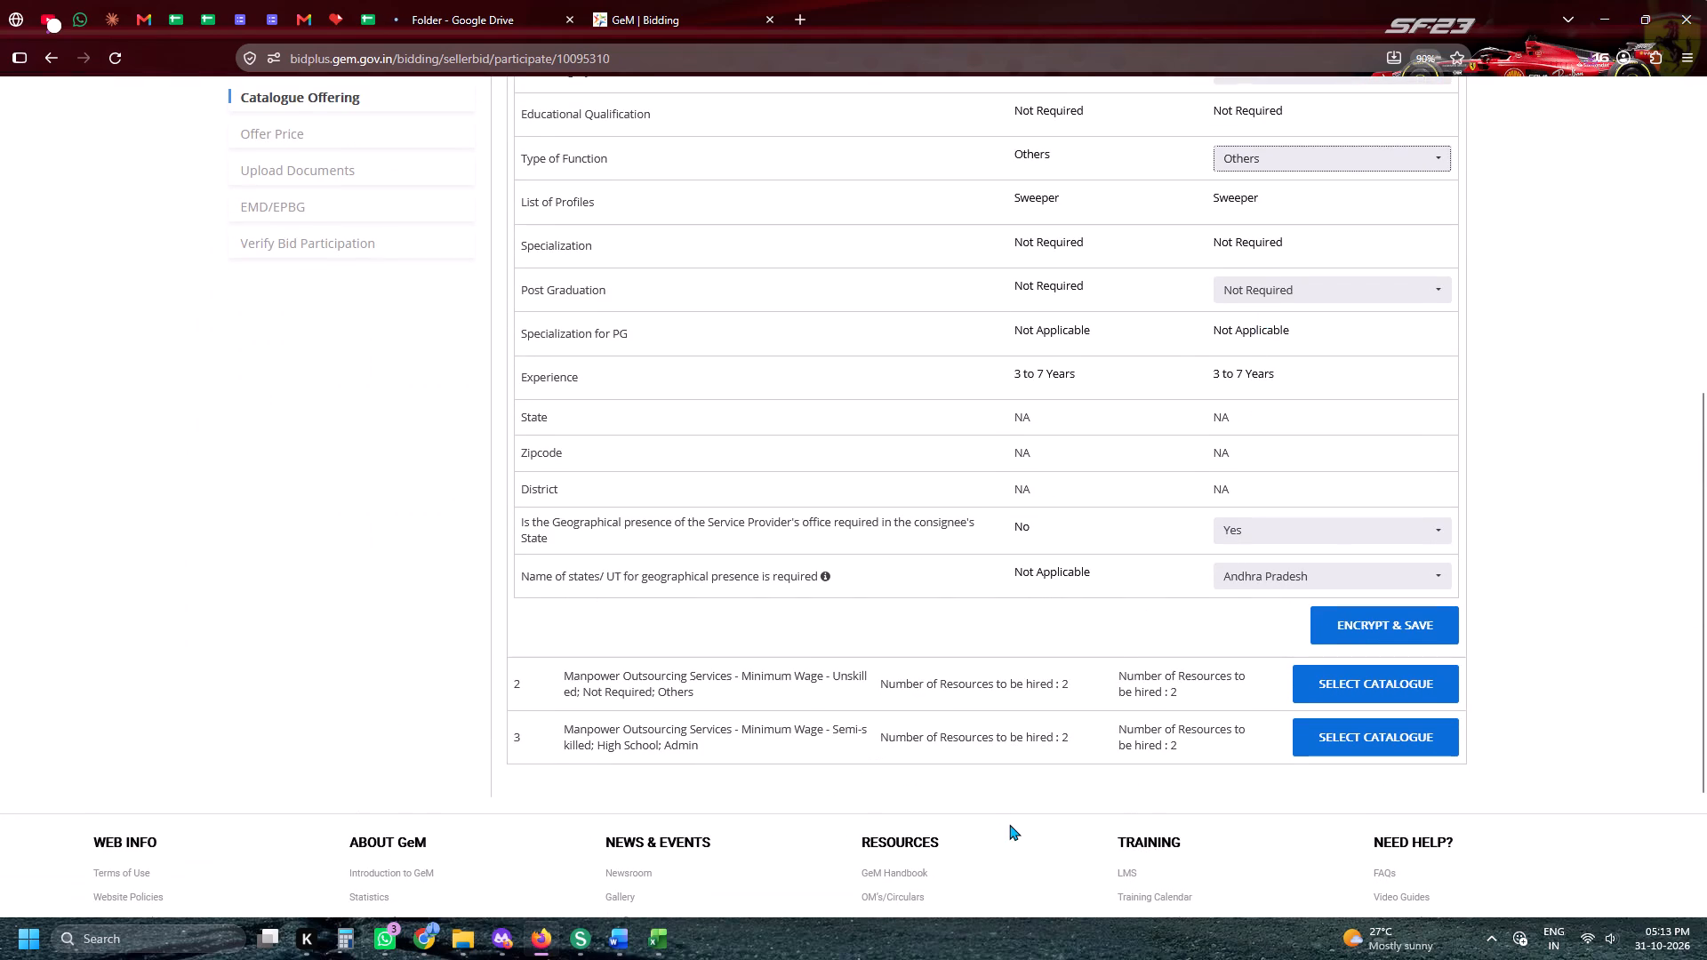
pyautogui.scroll(-2, 1187, 668)
pyautogui.click(1245, 302)
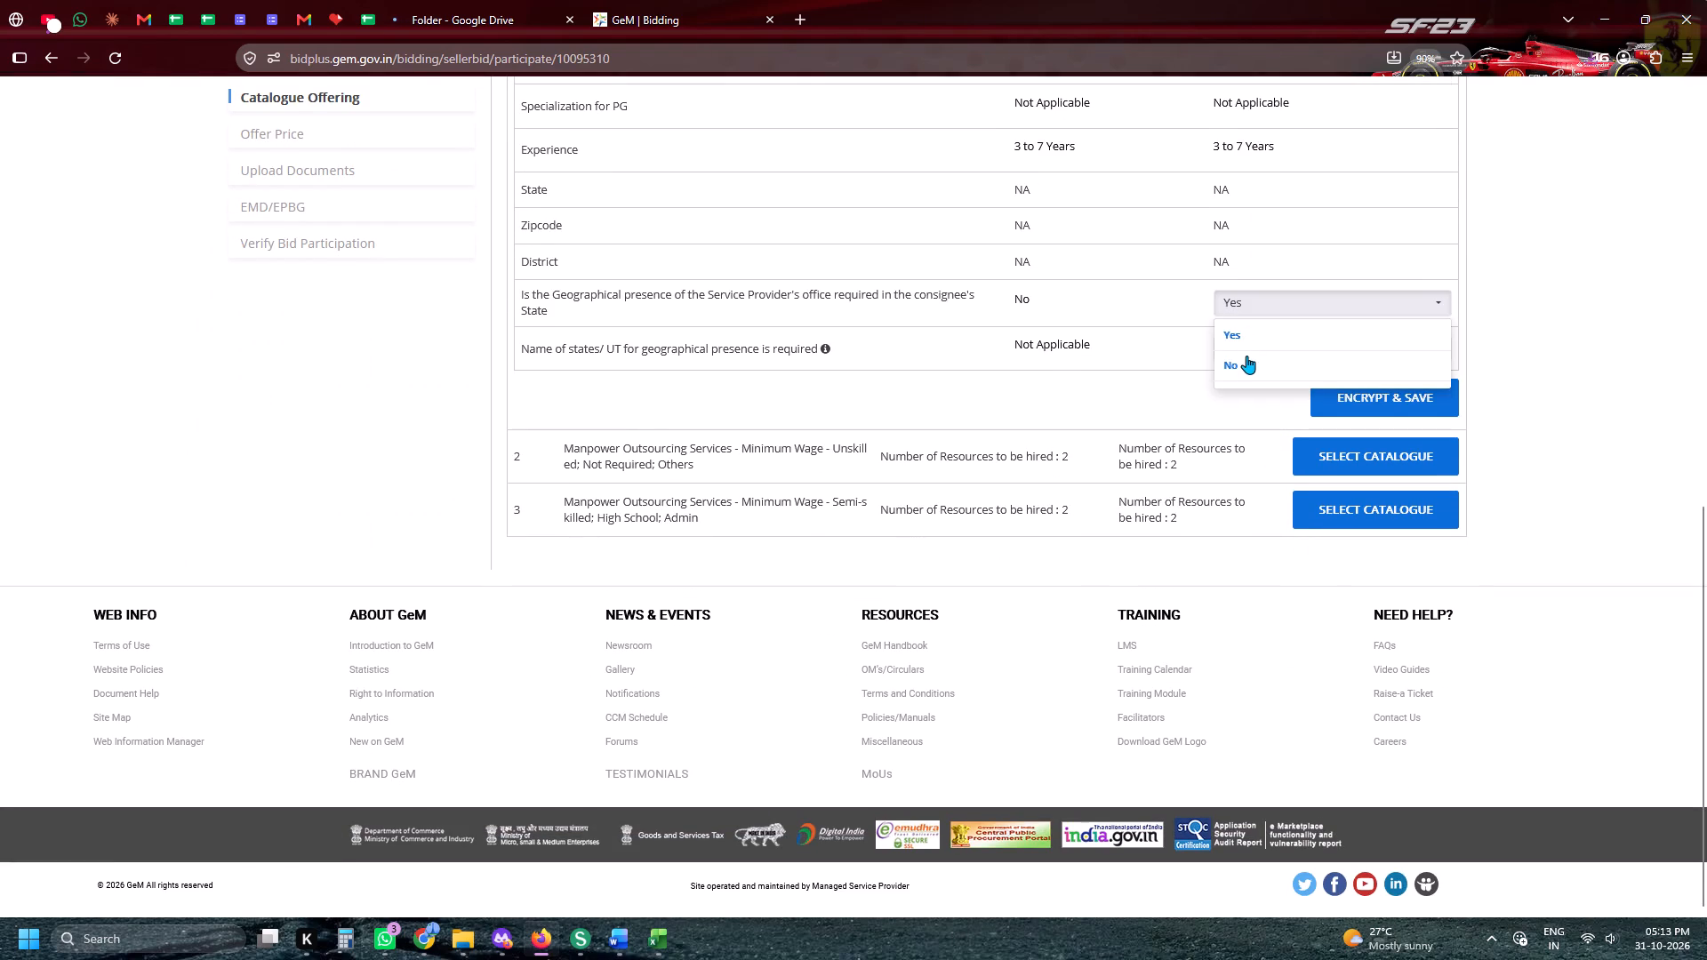
pyautogui.doubleClick(1246, 356)
pyautogui.click(1238, 380)
pyautogui.click(1156, 378)
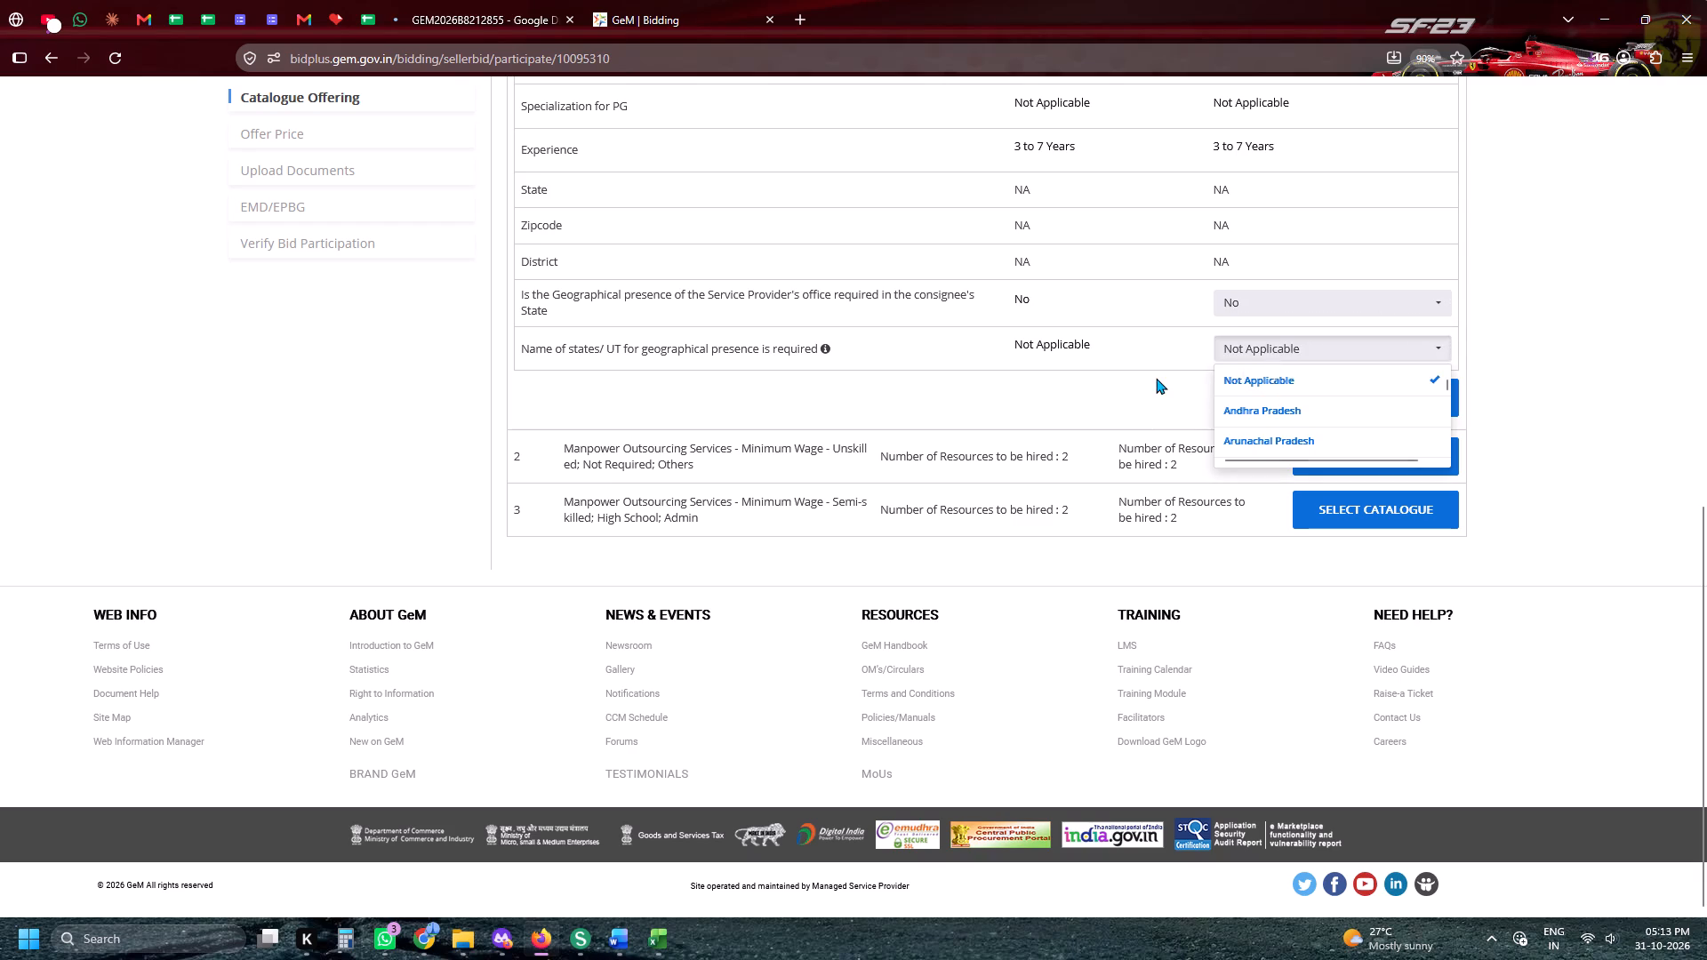
pyautogui.click(1371, 394)
# Open the Drive folder linked in the Other Comment cell of row 820 in a new tab and close the old Drive tab.
pyautogui.click(412, 0)
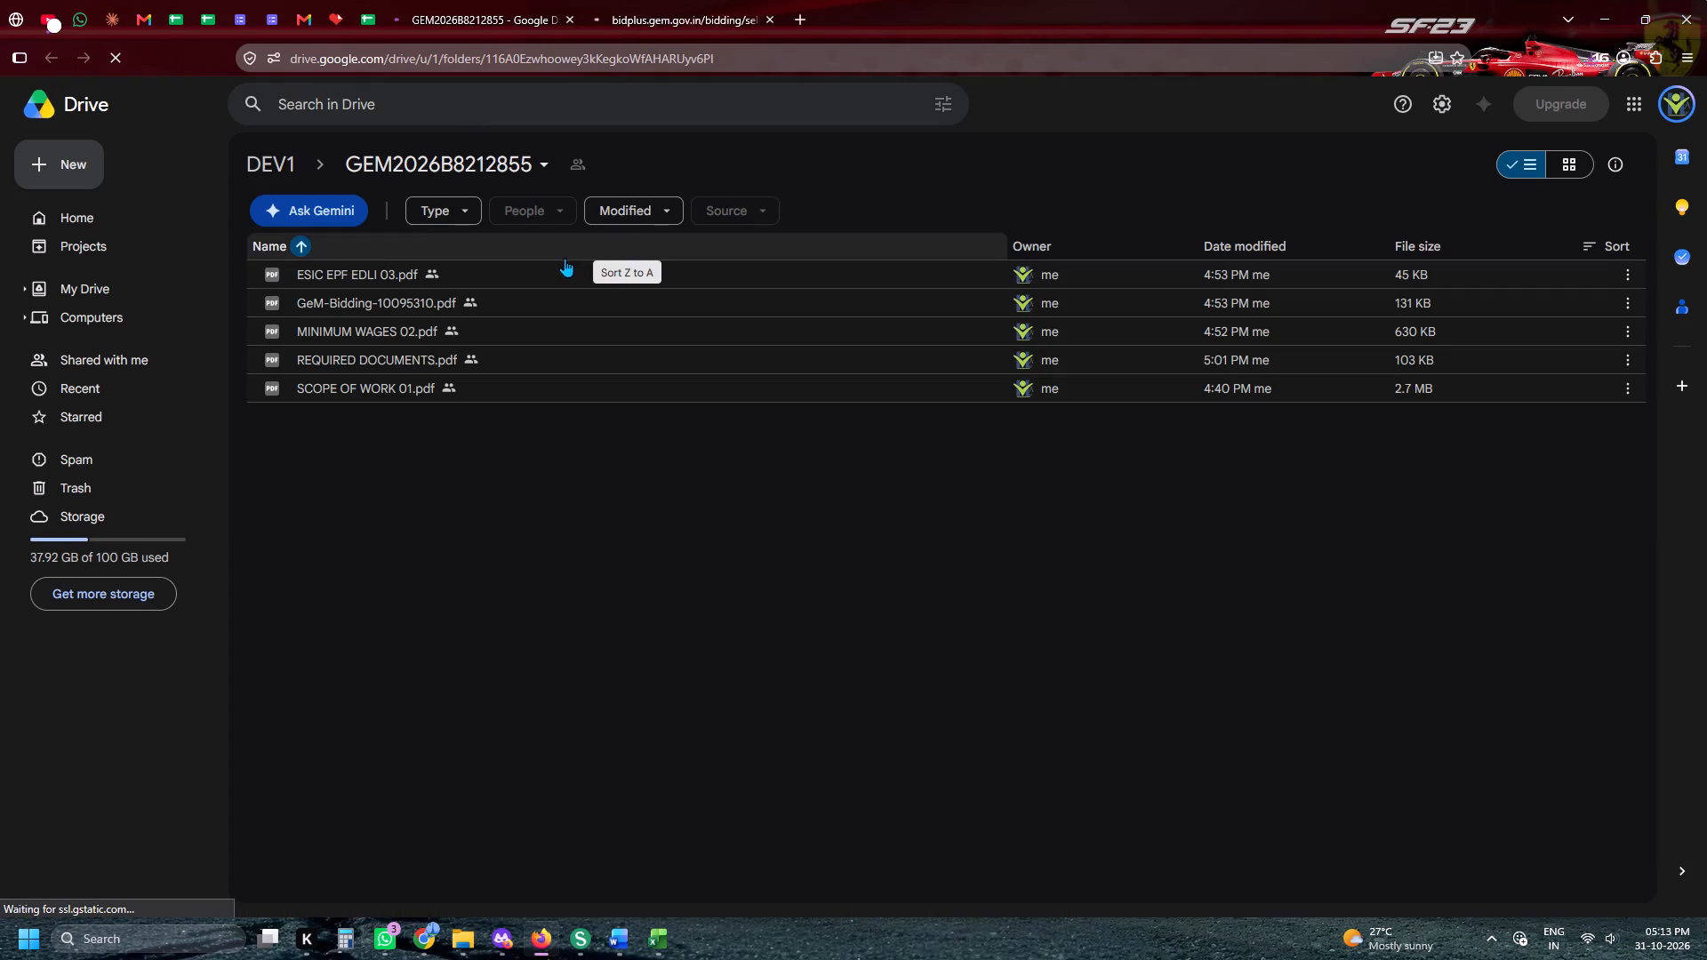
pyautogui.click(373, 0)
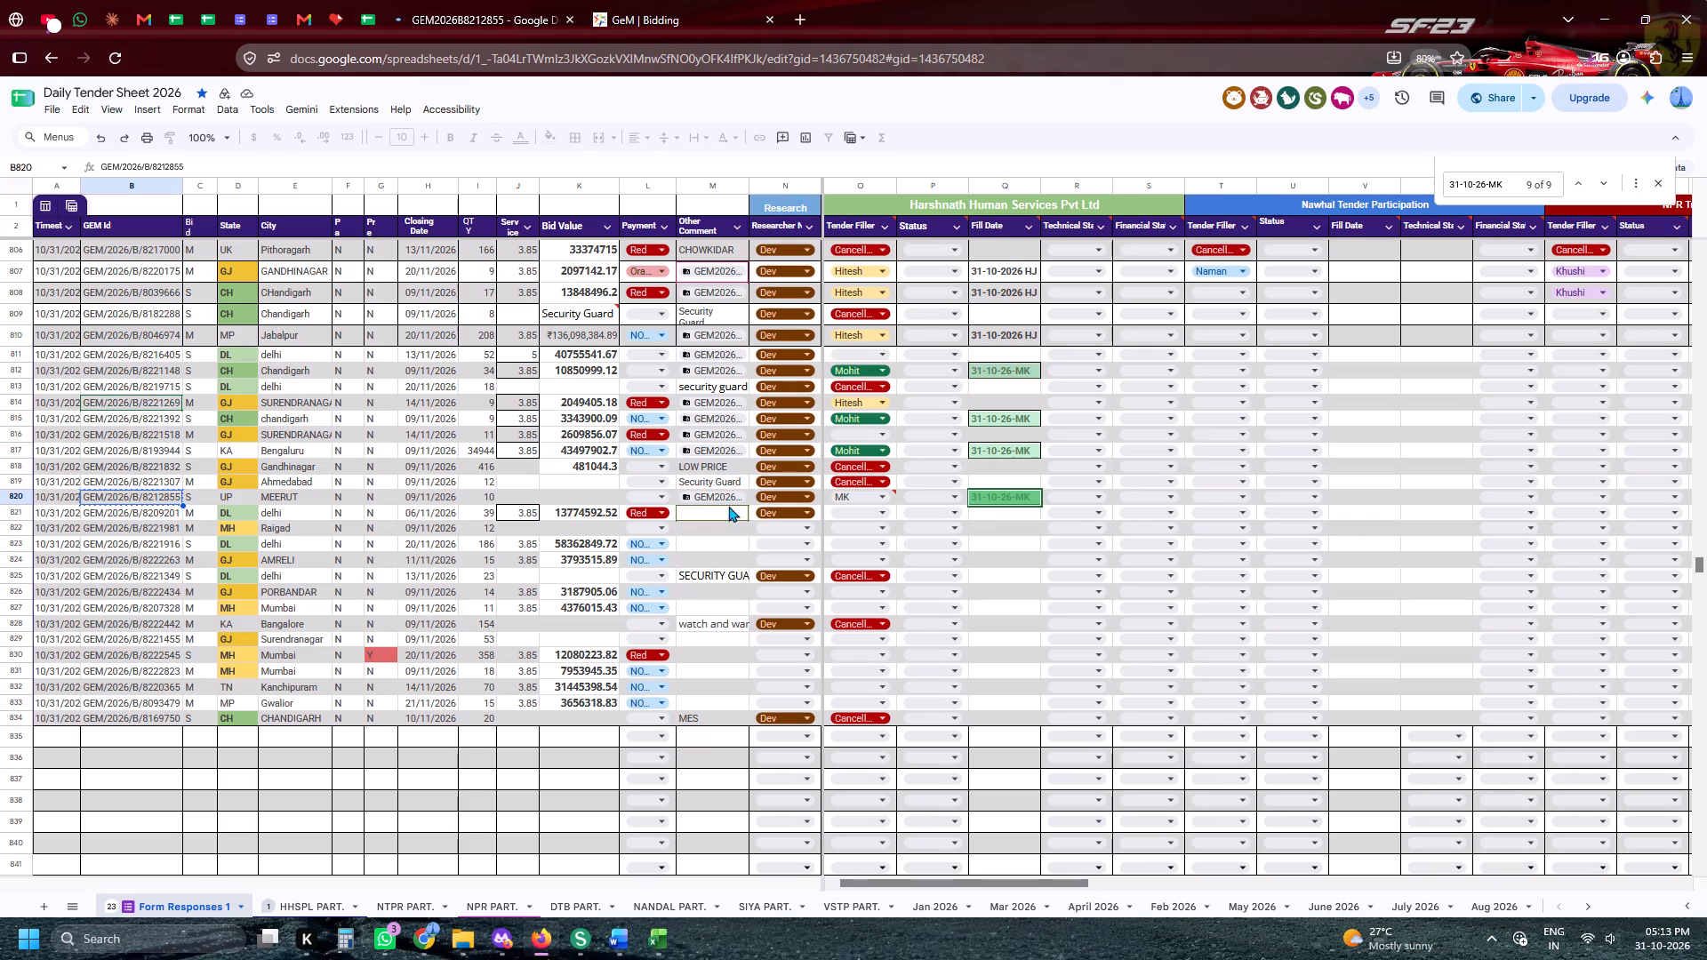
pyautogui.click(700, 495)
pyautogui.click(794, 597)
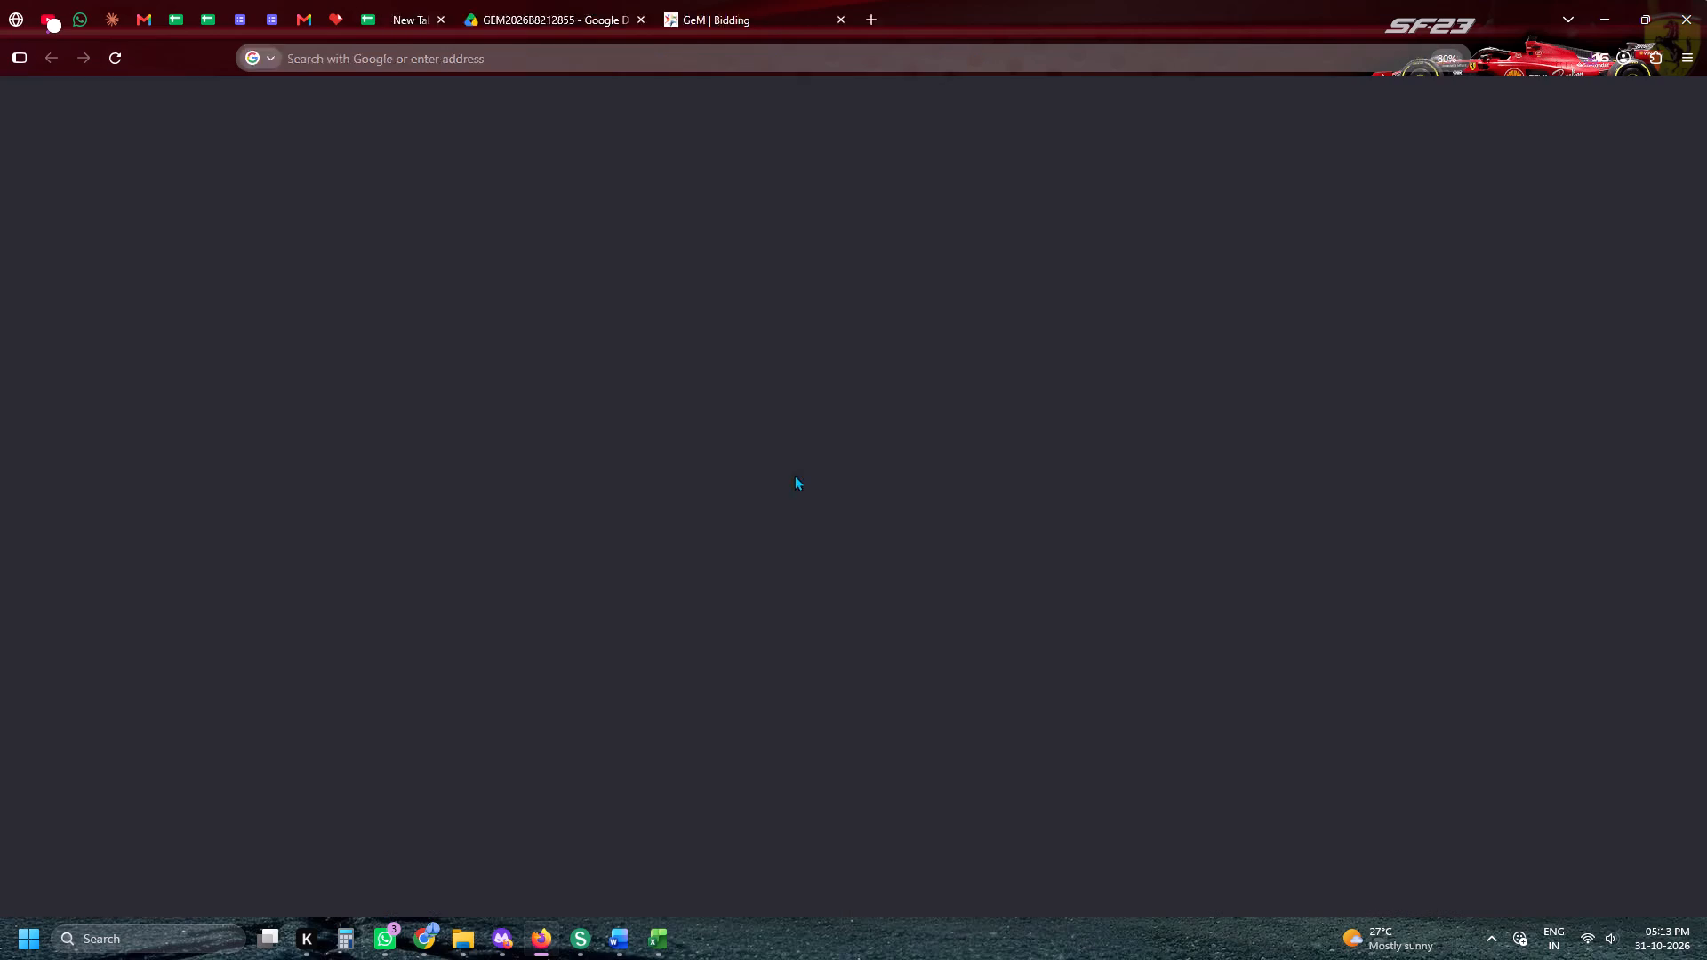
pyautogui.click(823, 0)
pyautogui.click(773, 15)
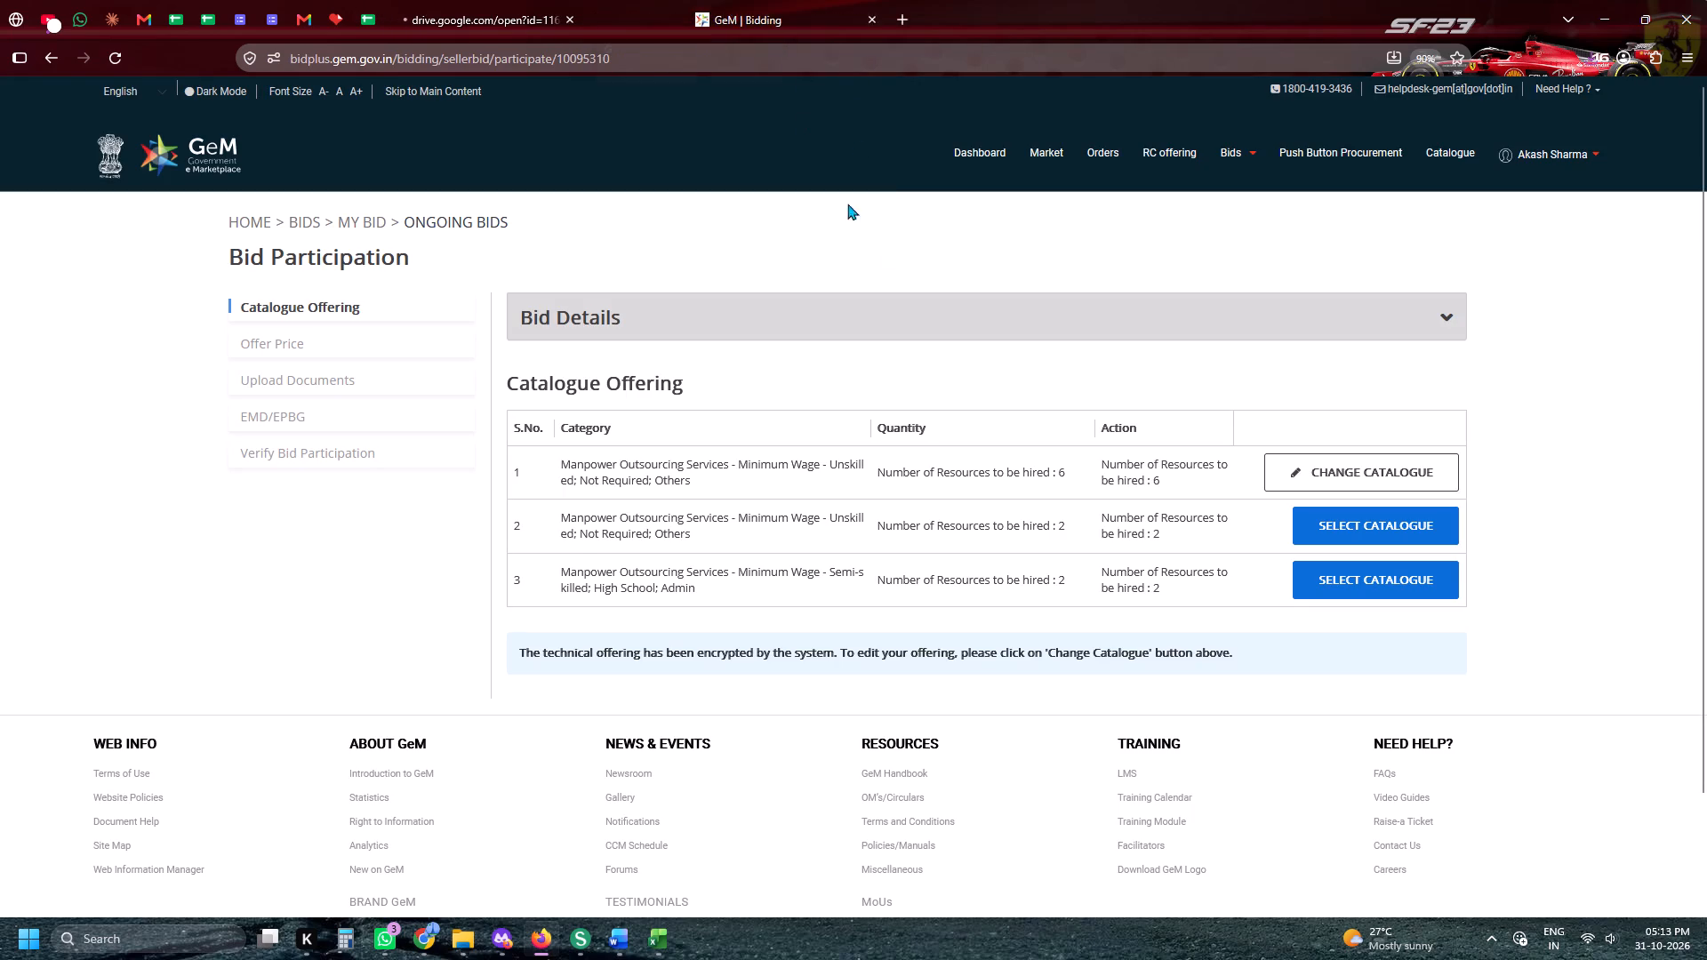
# Select the catalogue for the second item and set its offered Type of Function to Others.
pyautogui.click(1342, 530)
pyautogui.click(449, 0)
pyautogui.click(746, 0)
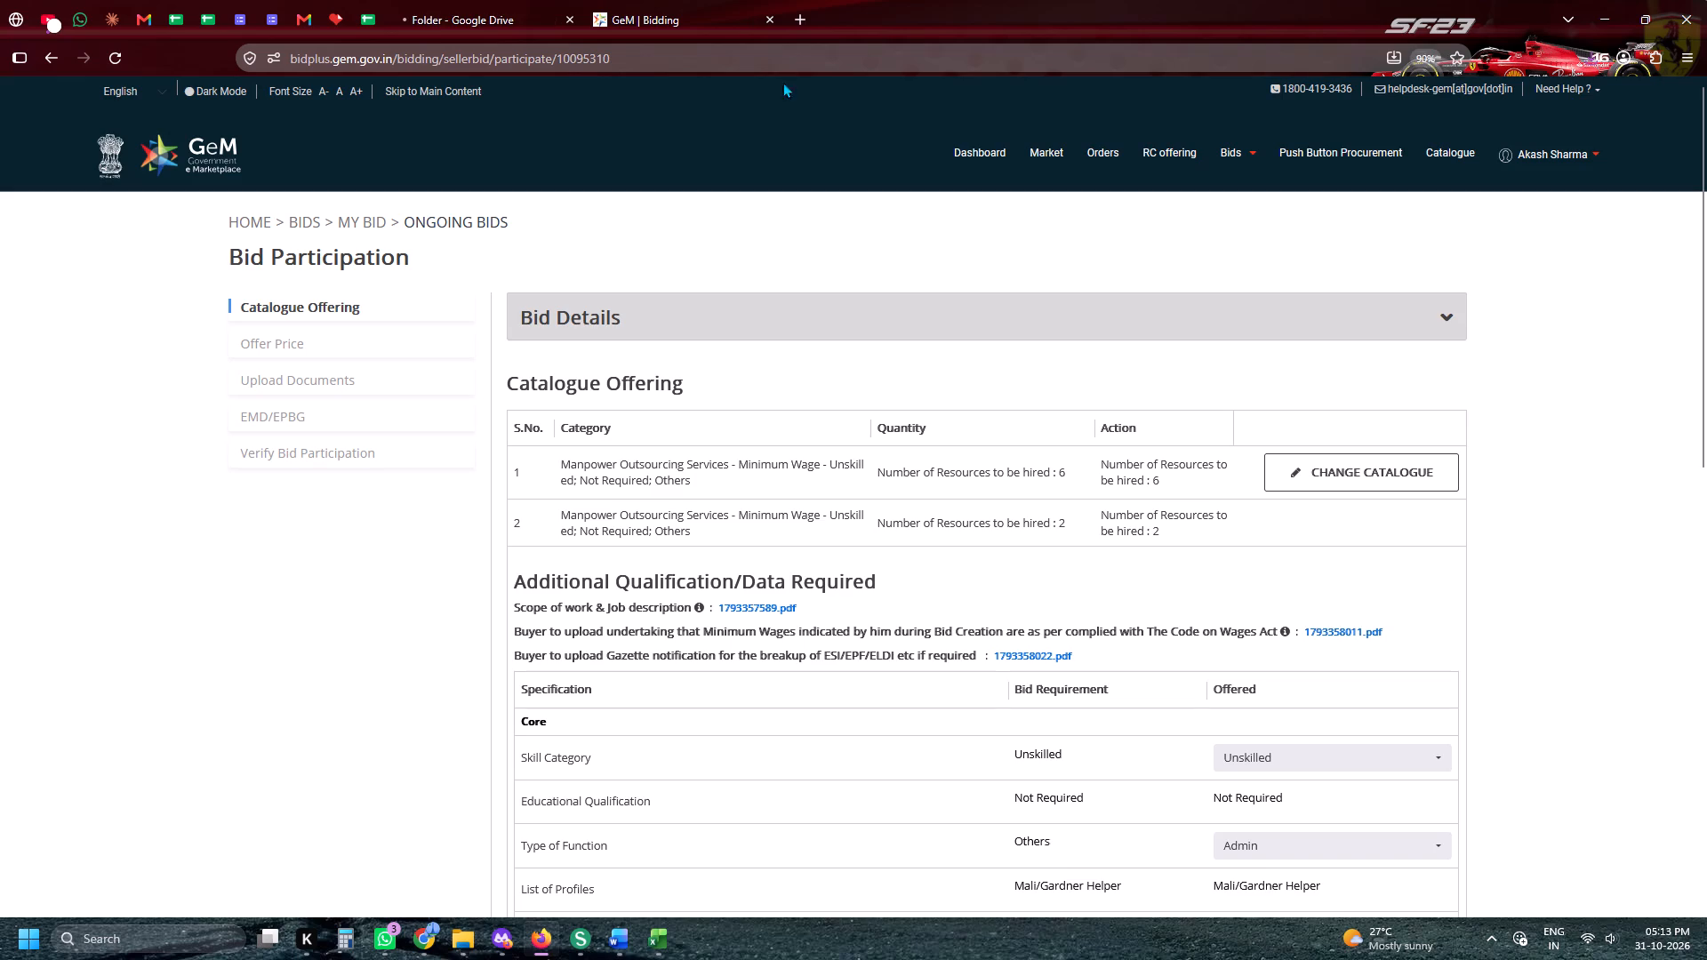
pyautogui.scroll(-4, 1350, 639)
pyautogui.click(1232, 364)
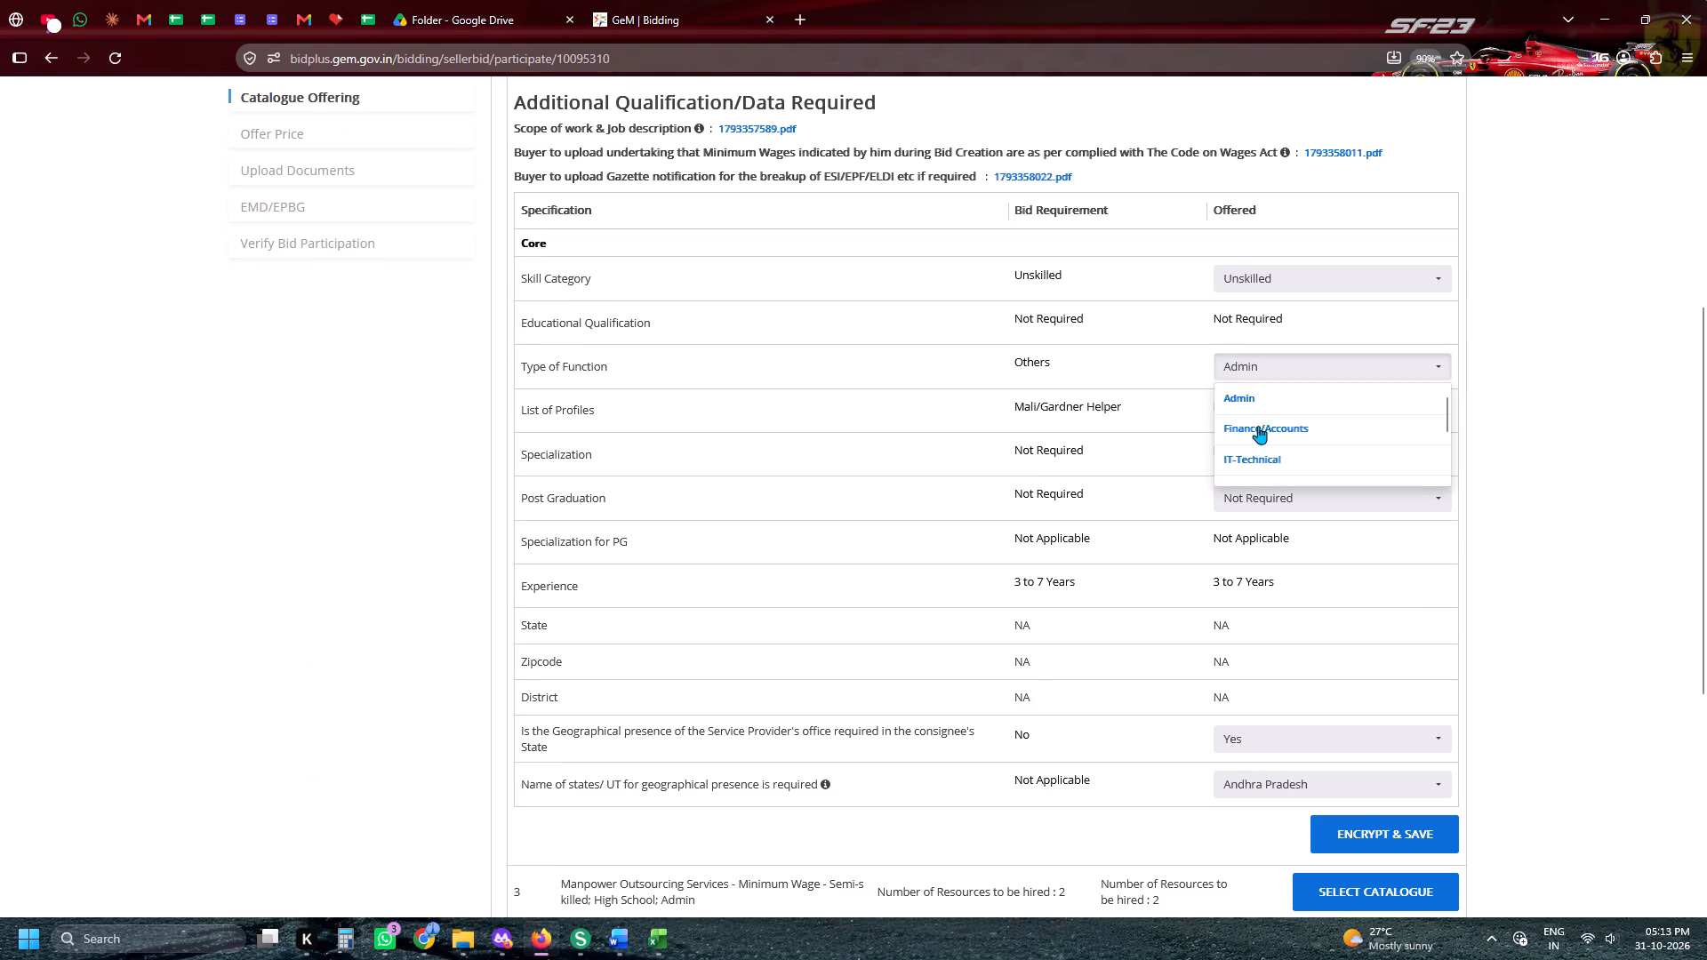
pyautogui.scroll(-4, 1256, 446)
pyautogui.click(1246, 457)
# Set the second item's geographical presence to No and its states/UT to Not Applicable, and encrypt and save the offering.
pyautogui.scroll(-3, 1246, 457)
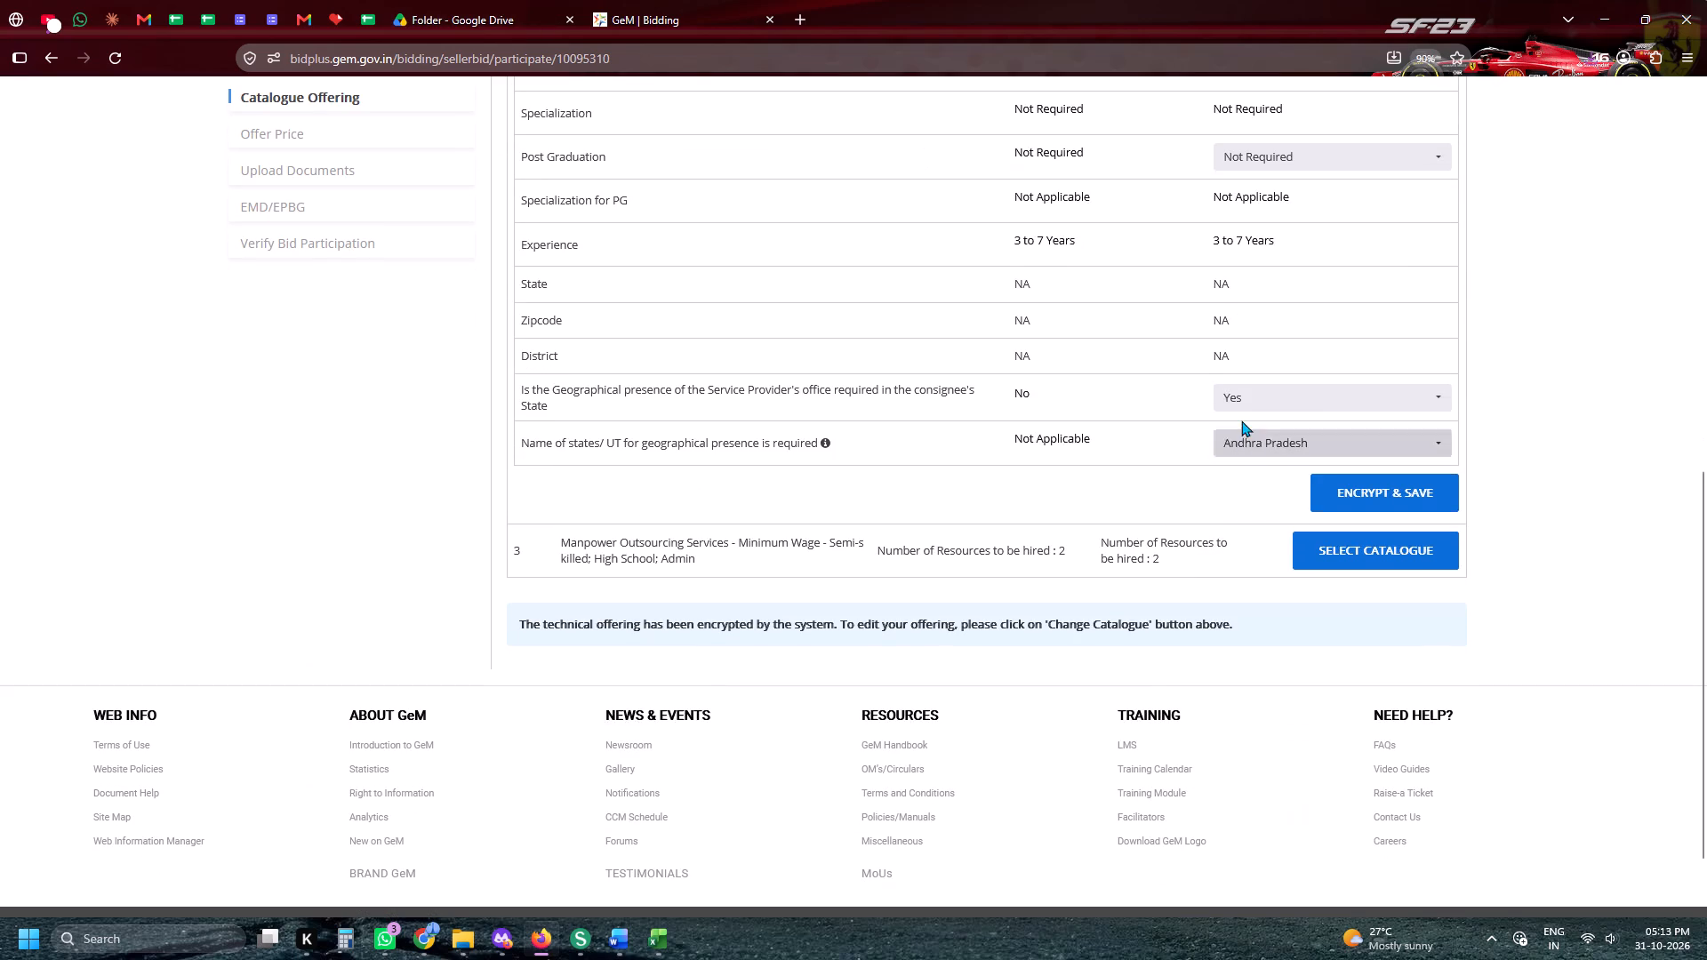
pyautogui.click(1239, 405)
pyautogui.click(1255, 450)
pyautogui.click(1254, 443)
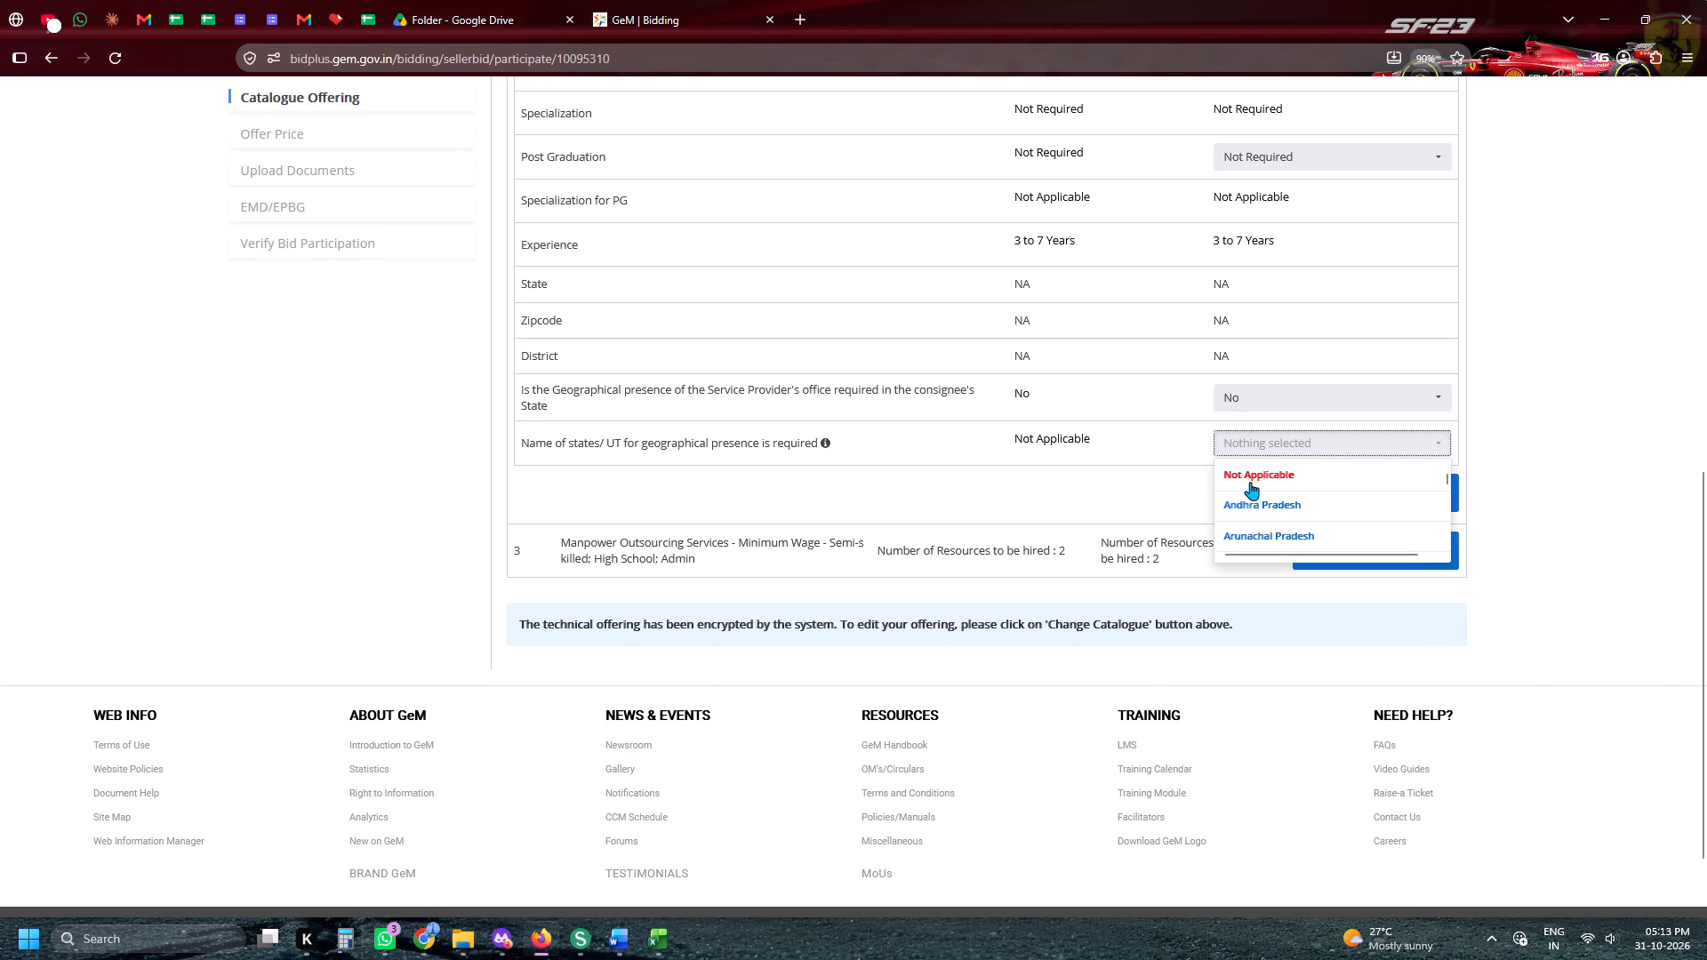
pyautogui.click(1248, 481)
pyautogui.click(1148, 471)
pyautogui.click(1337, 472)
pyautogui.click(1360, 490)
# Download ESIC EPF EDLI 03.pdf, MINIMUM WAGES 02.pdf and SCOPE OF WORK 01.pdf from the Google Drive bid folder.
pyautogui.click(496, 0)
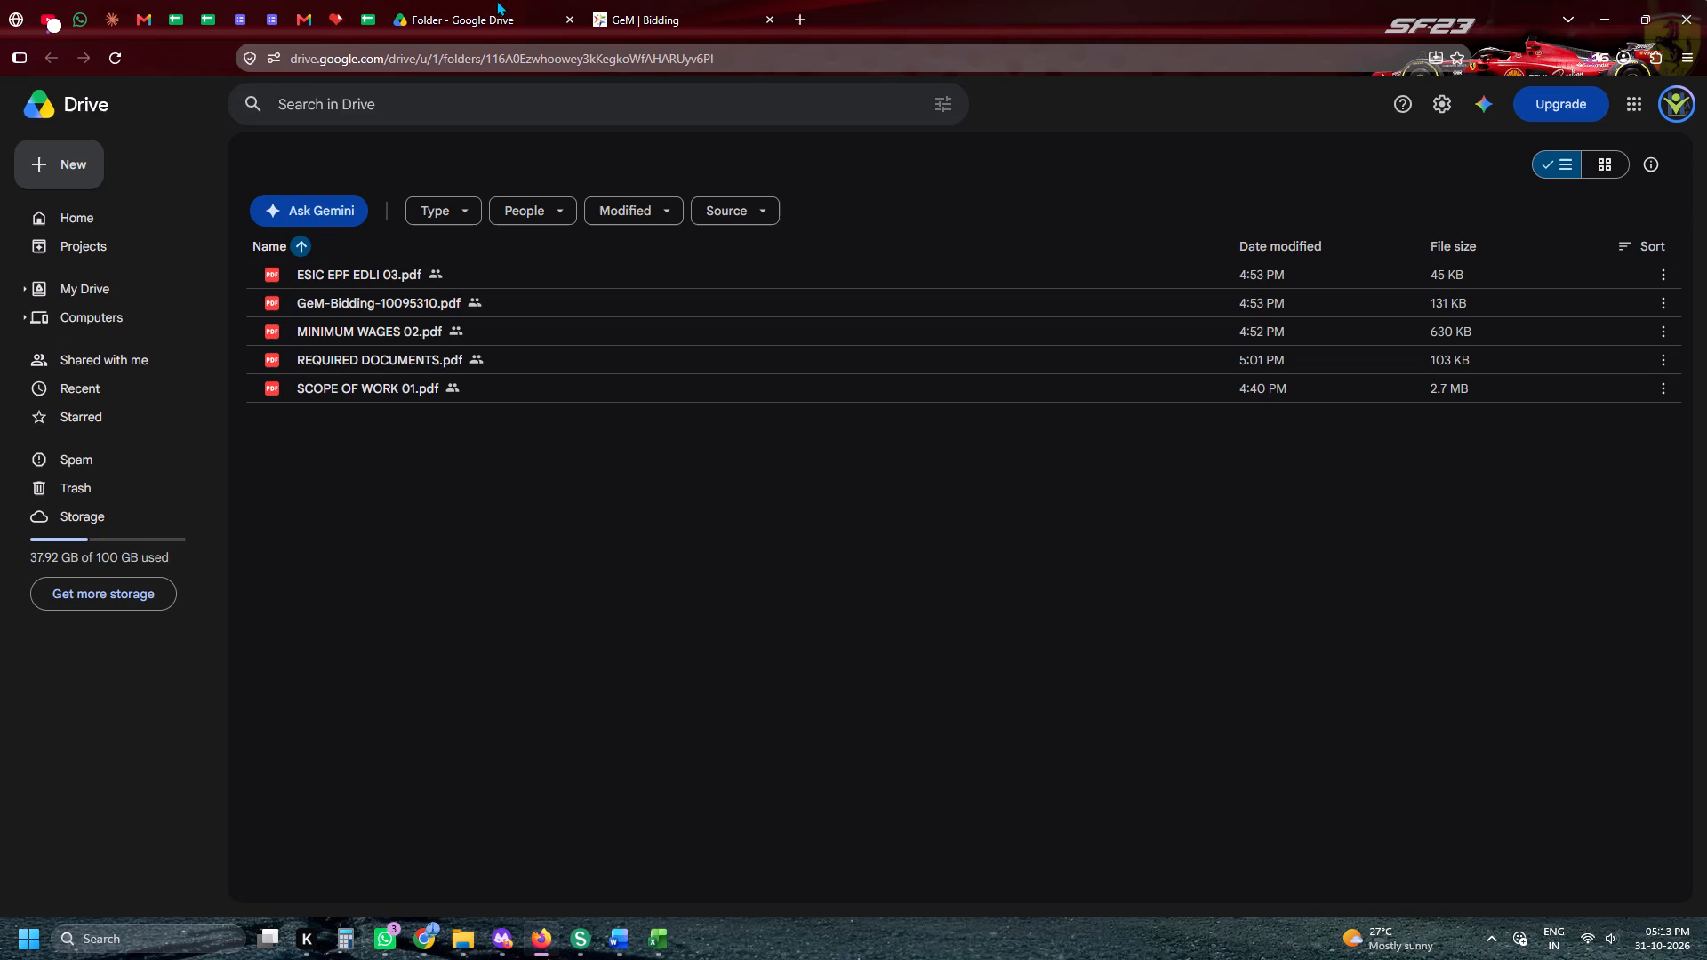
pyautogui.click(1599, 275)
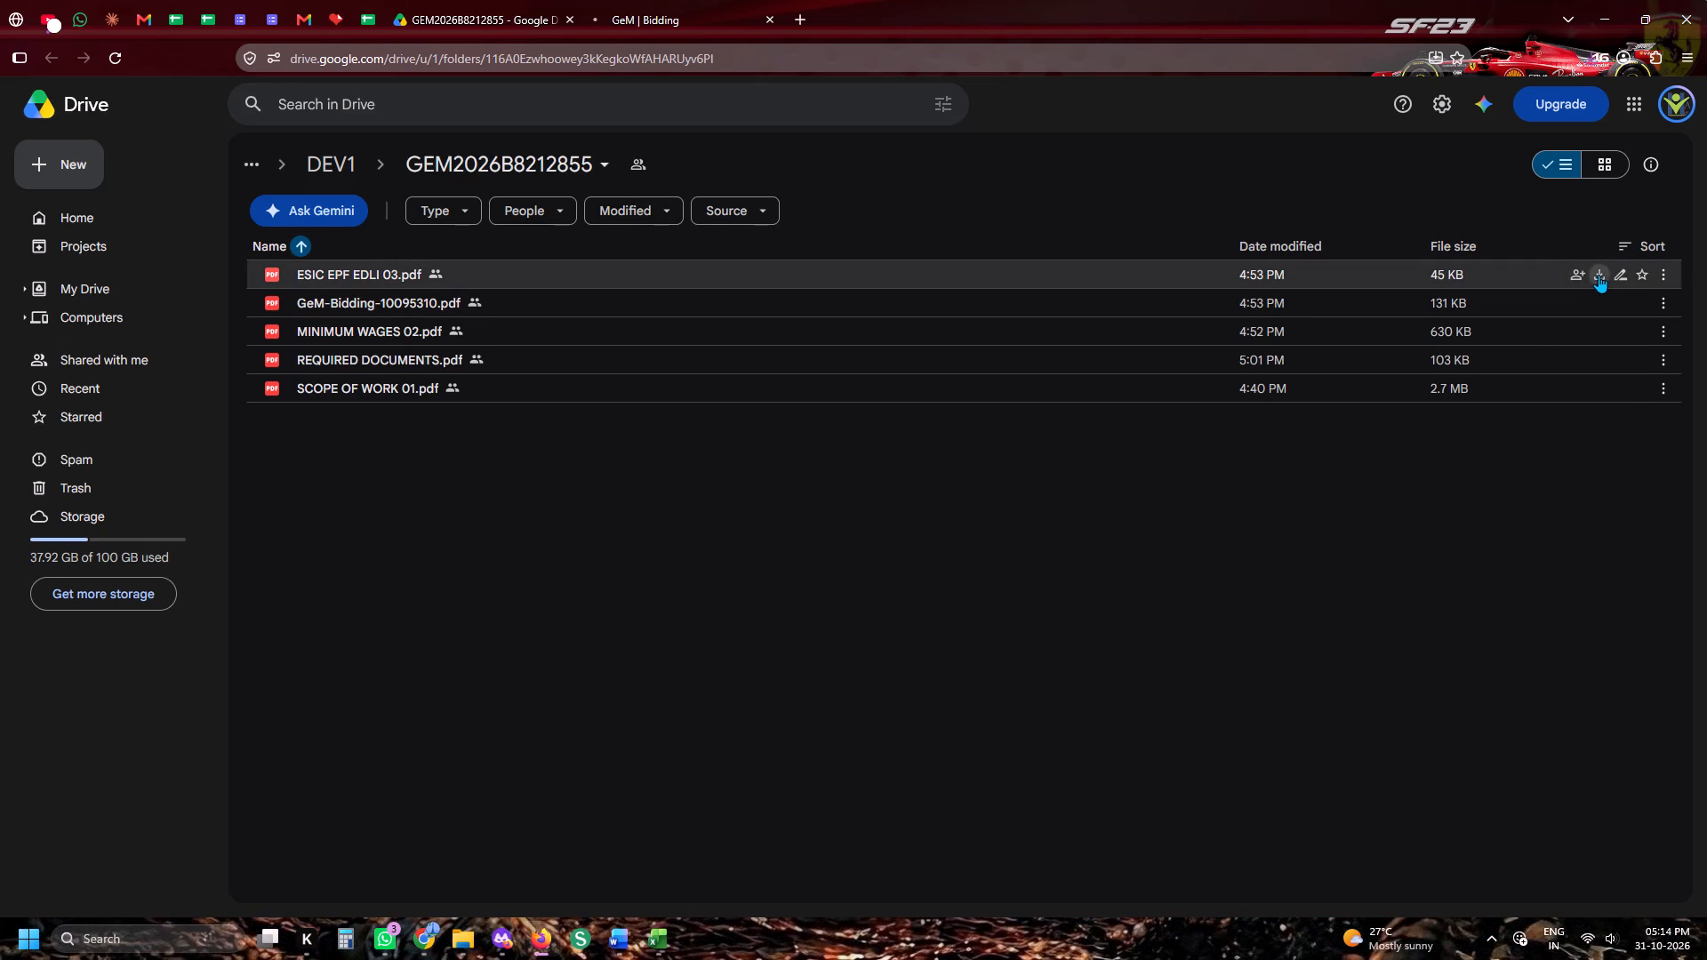
pyautogui.click(1559, 332)
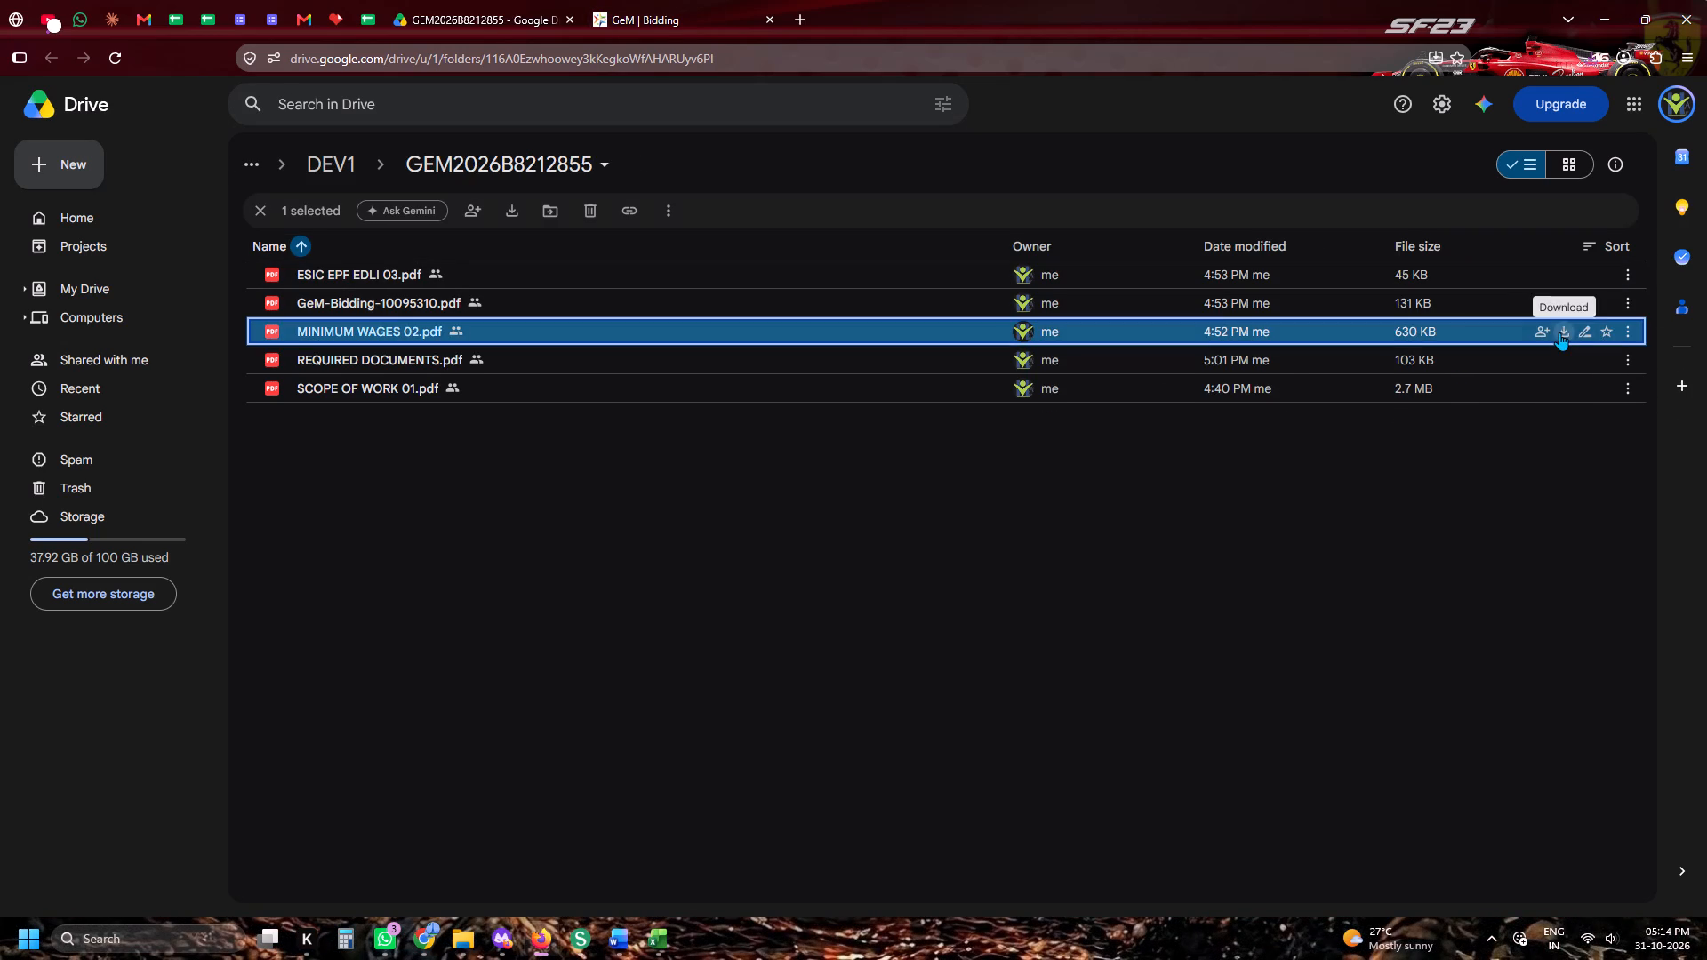
pyautogui.click(1560, 385)
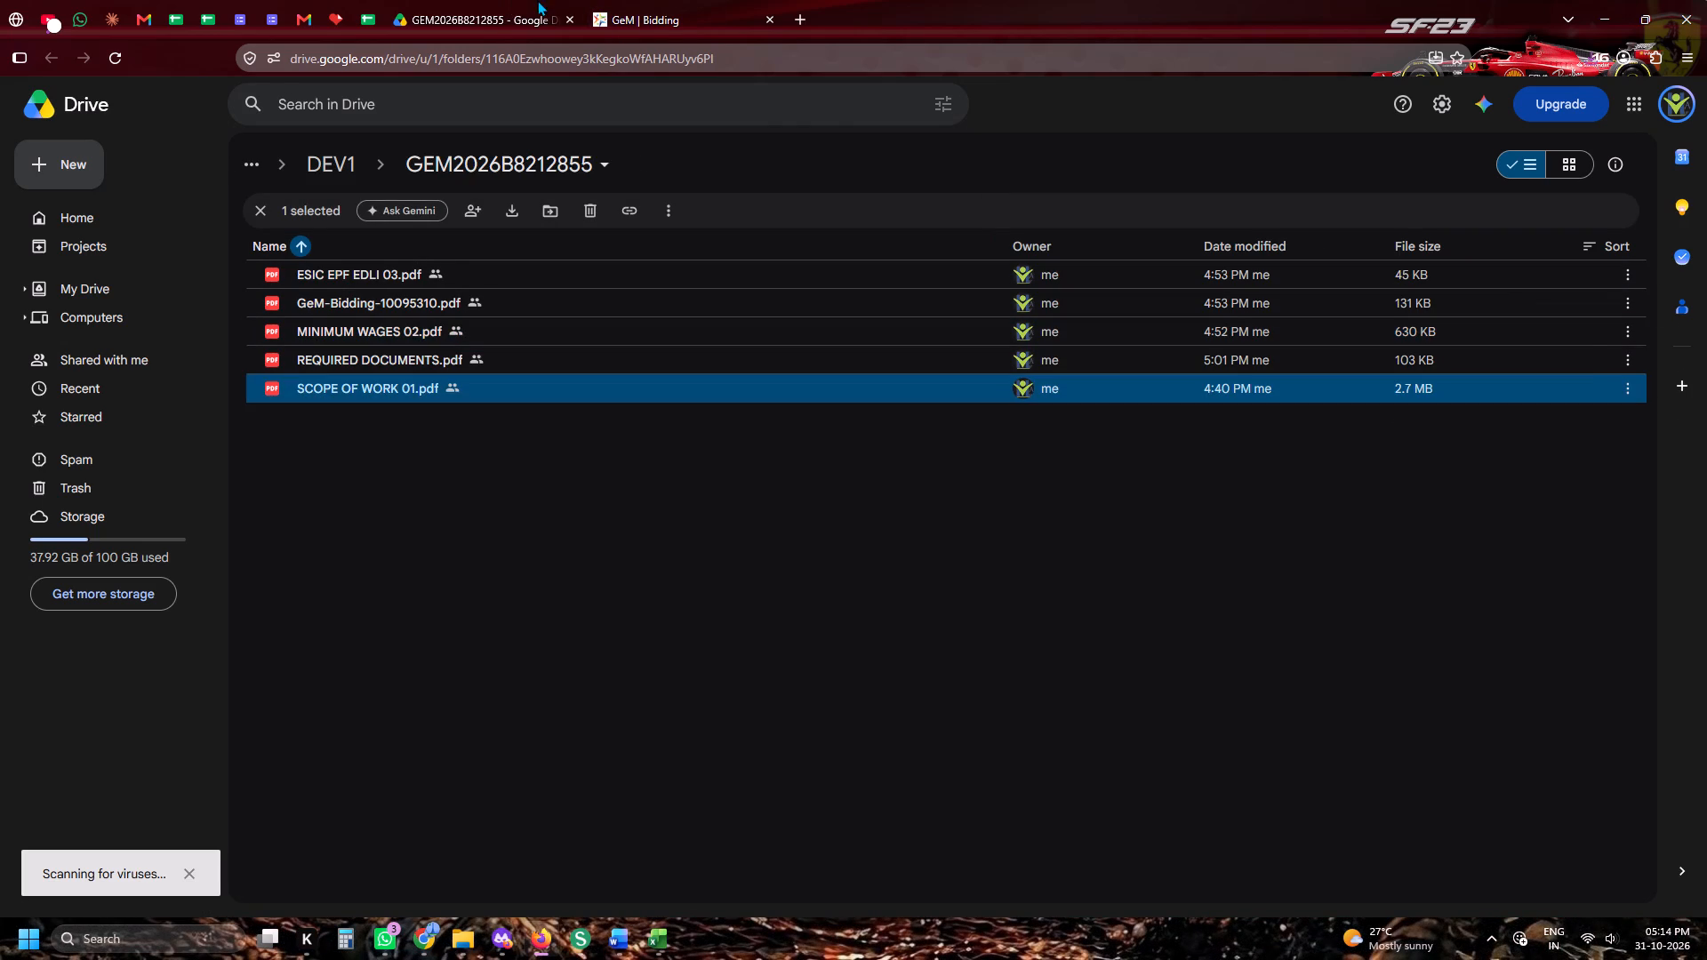
# Return to the GeM bid page and select the catalogue for the third item, the semi-skilled Admin category.
pyautogui.click(649, 0)
pyautogui.click(1297, 570)
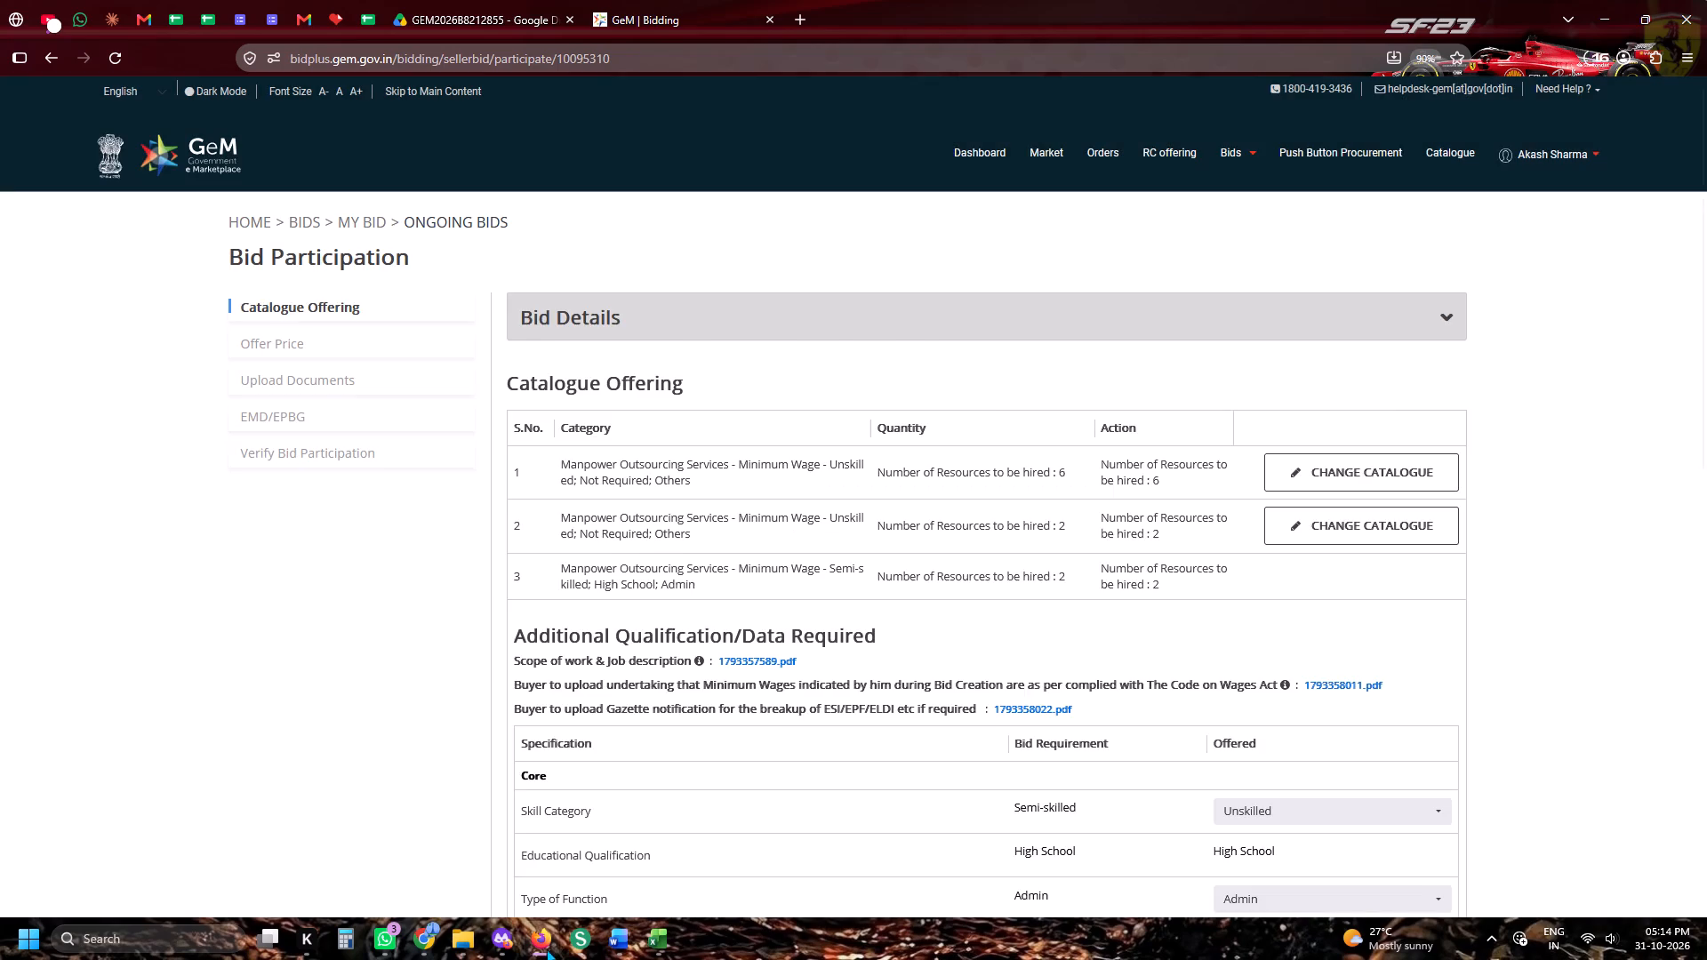
# Switch to Sejda PDF Desktop and start a new task, leaving the finished scope of work document.
pyautogui.click(566, 946)
pyautogui.click(1161, 636)
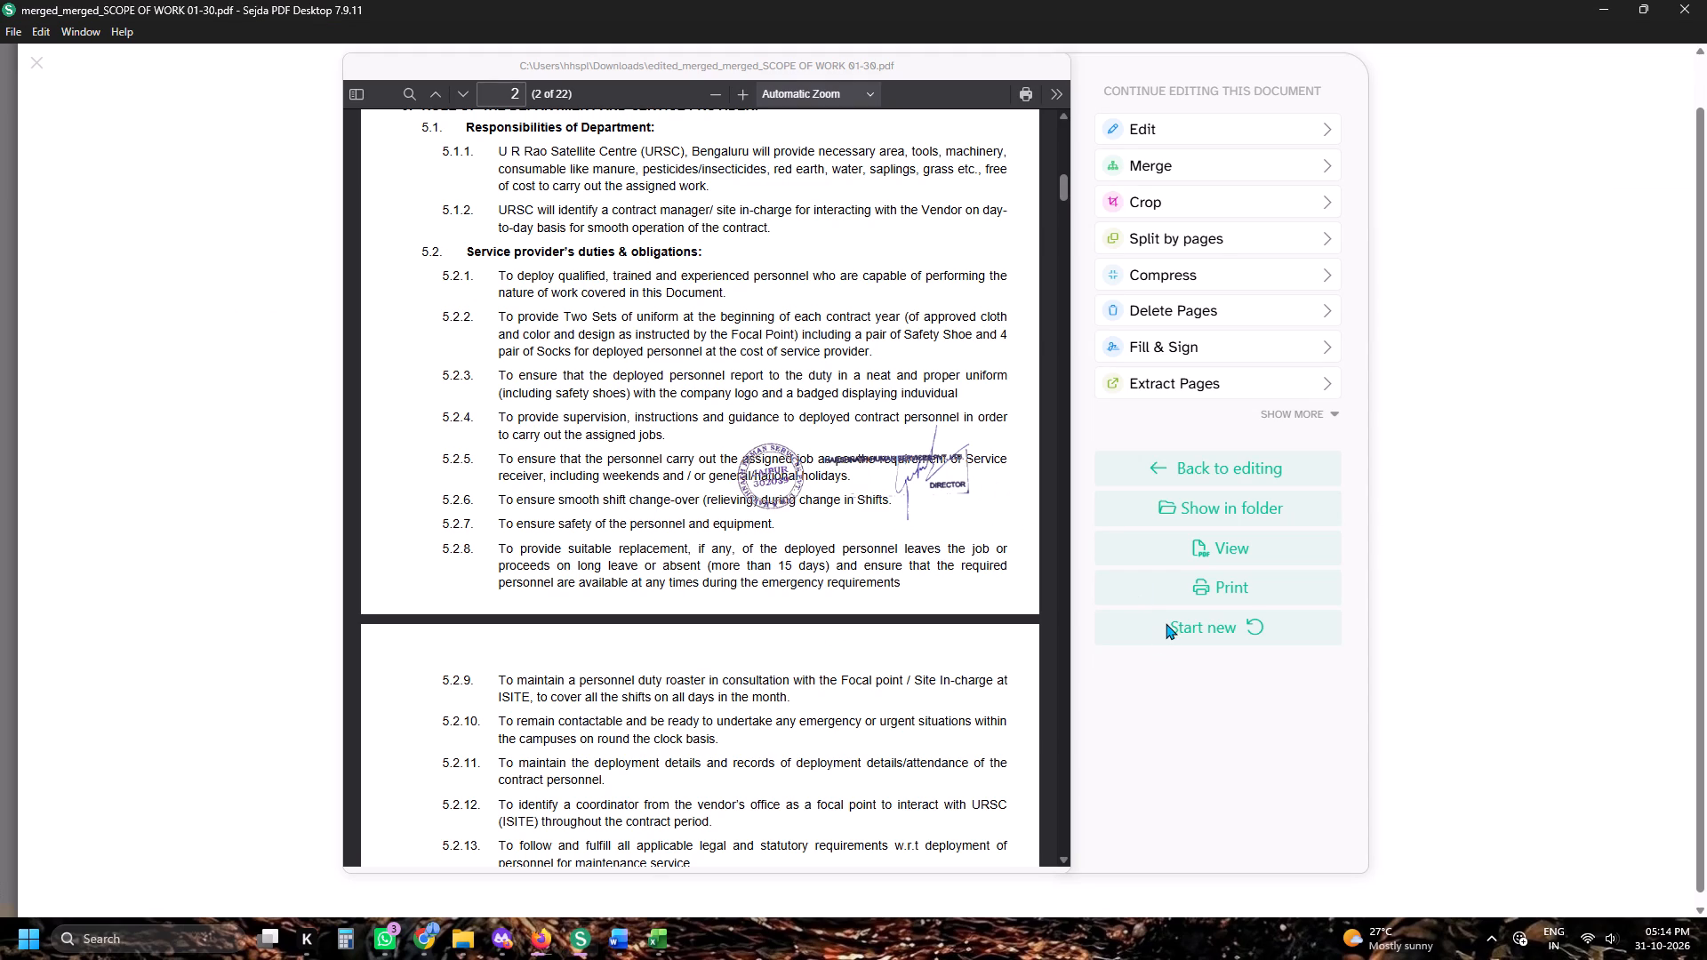
pyautogui.tripleClick(1166, 623)
pyautogui.click(1166, 623)
# Return to the GeM bid page and set the third item's offered Skill Category to Semi-skilled.
pyautogui.hotkey('alt', 'Tab')
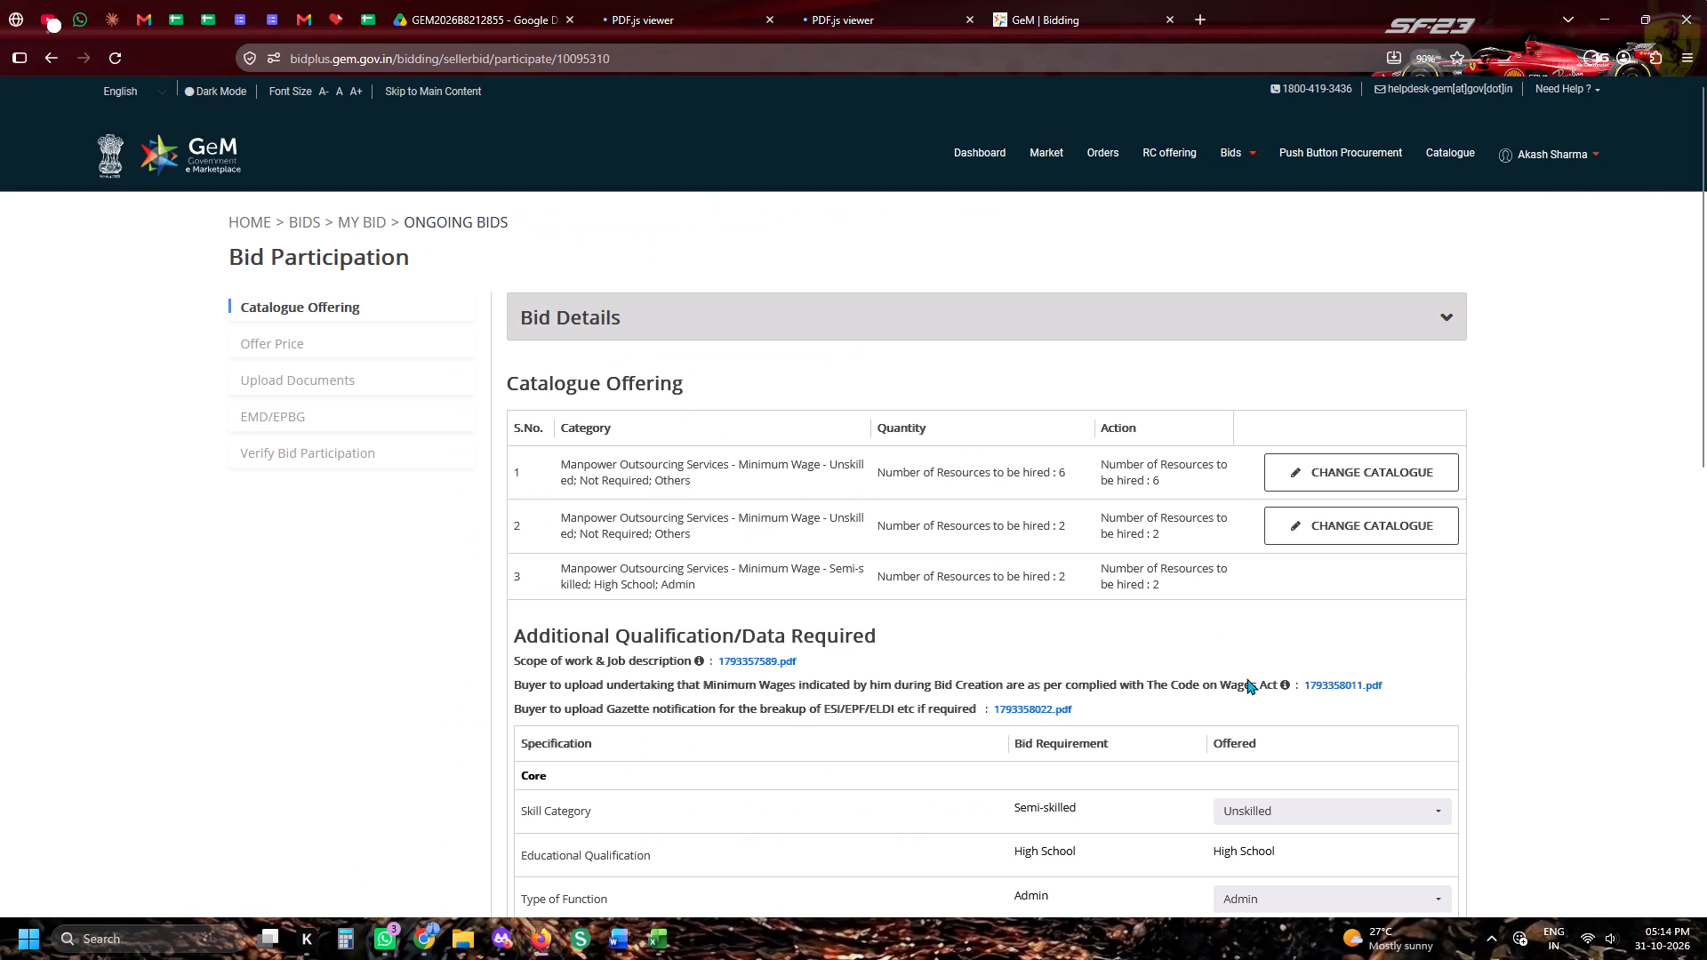
pyautogui.scroll(-3, 1286, 659)
pyautogui.click(1284, 440)
pyautogui.click(1254, 512)
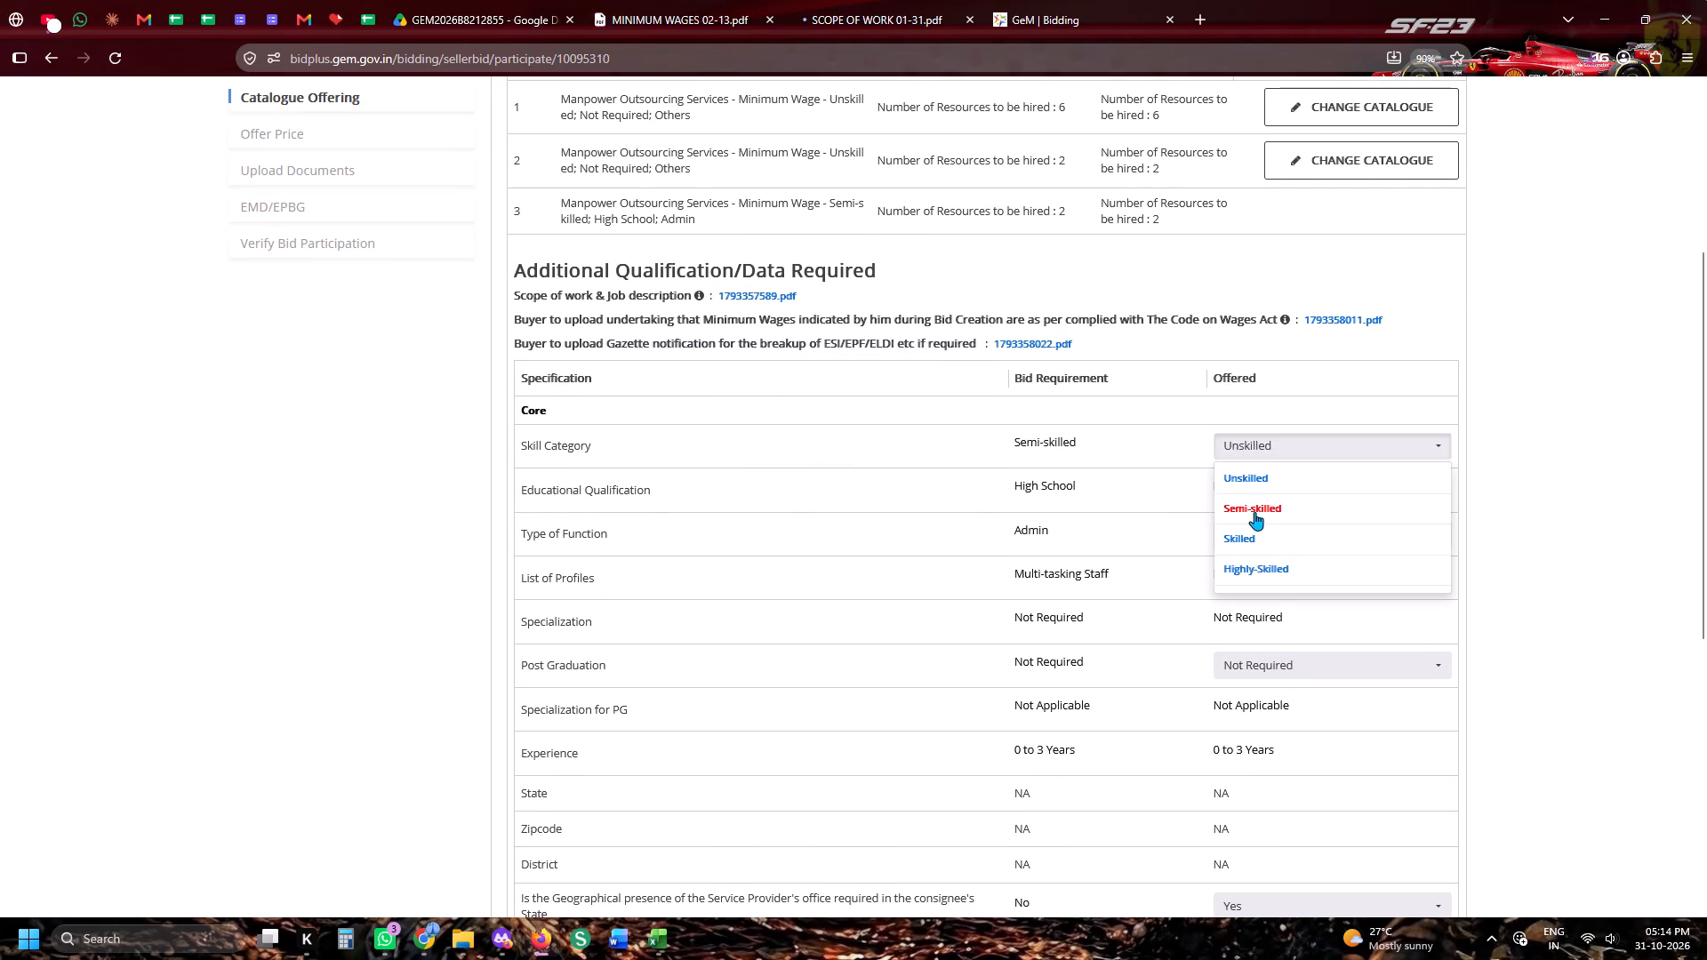
pyautogui.click(1255, 528)
pyautogui.click(985, 666)
# Set the third item's geographical presence to No and its states/UT to Not Applicable, and encrypt and save the offering.
pyautogui.scroll(-4, 1210, 552)
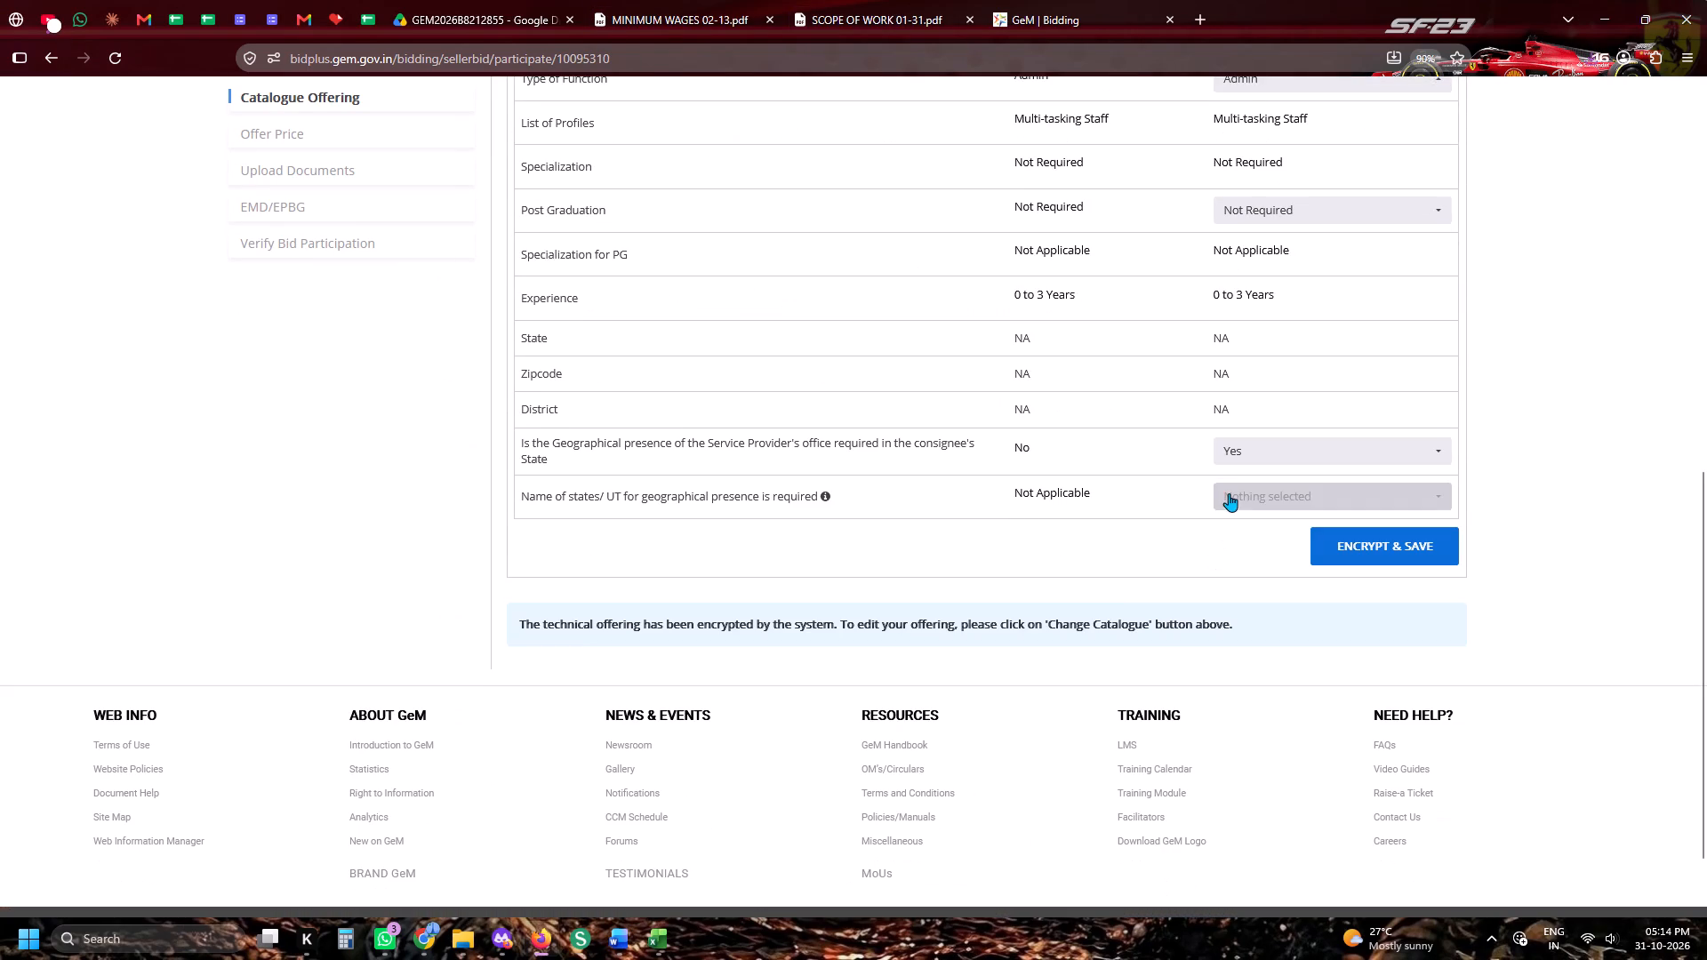
pyautogui.click(1226, 456)
pyautogui.click(1235, 515)
pyautogui.click(1234, 509)
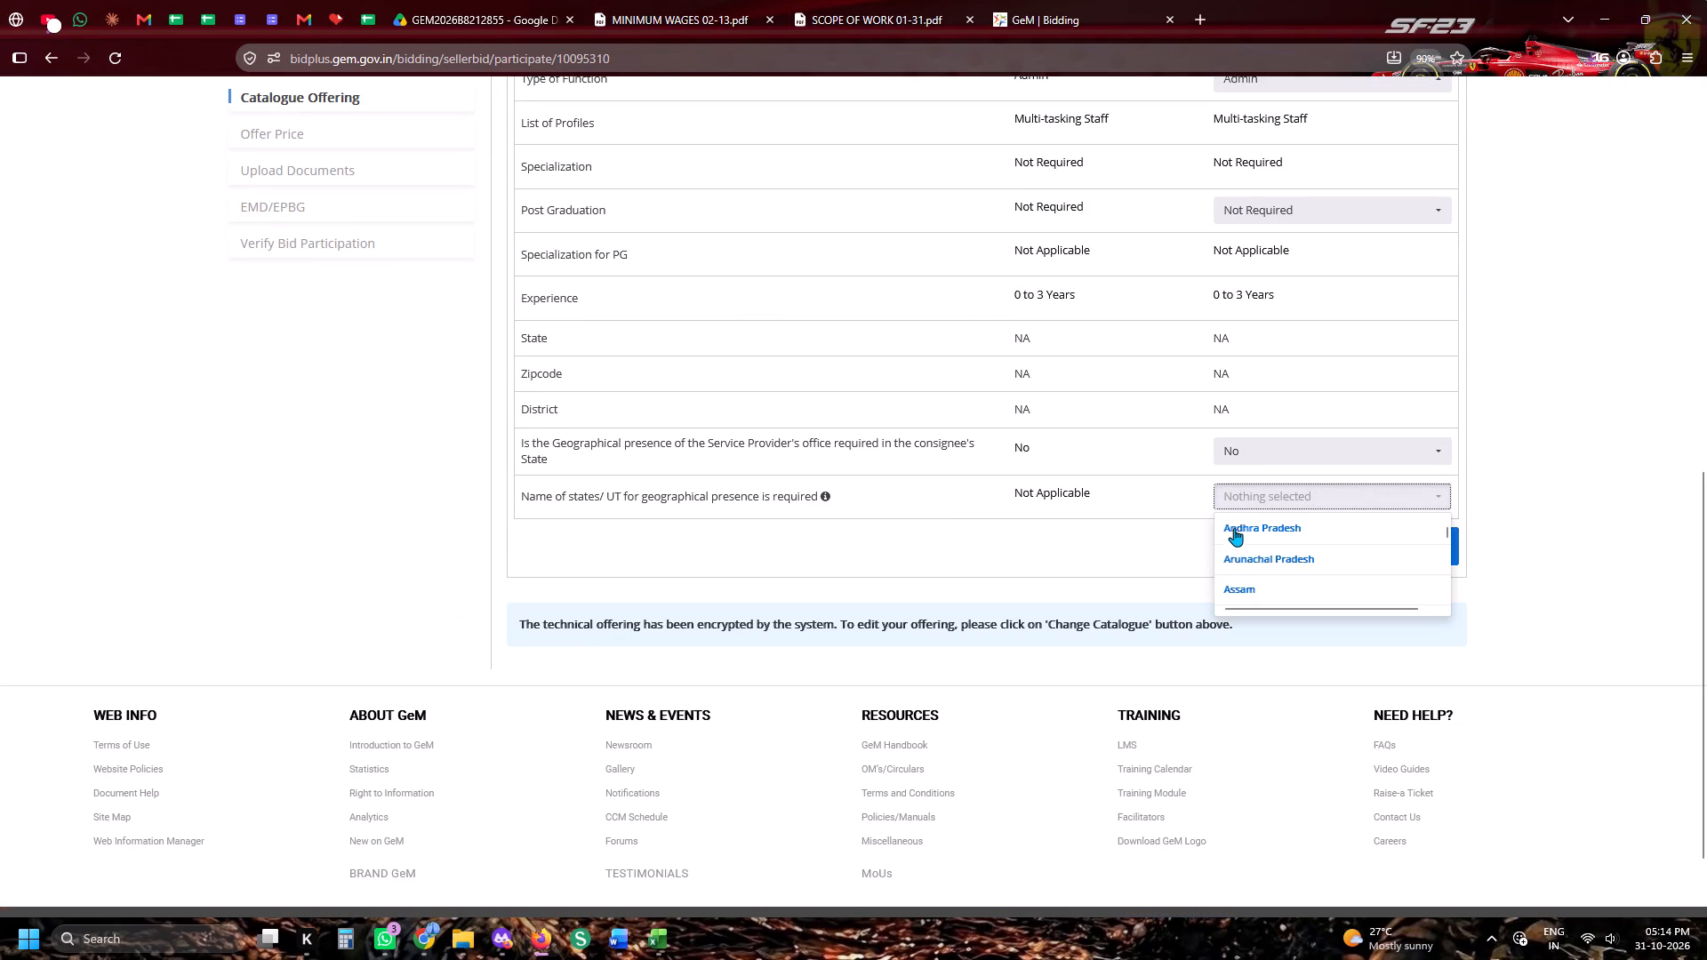
pyautogui.press('n')
pyautogui.press('n')
pyautogui.click(1235, 589)
pyautogui.click(1024, 559)
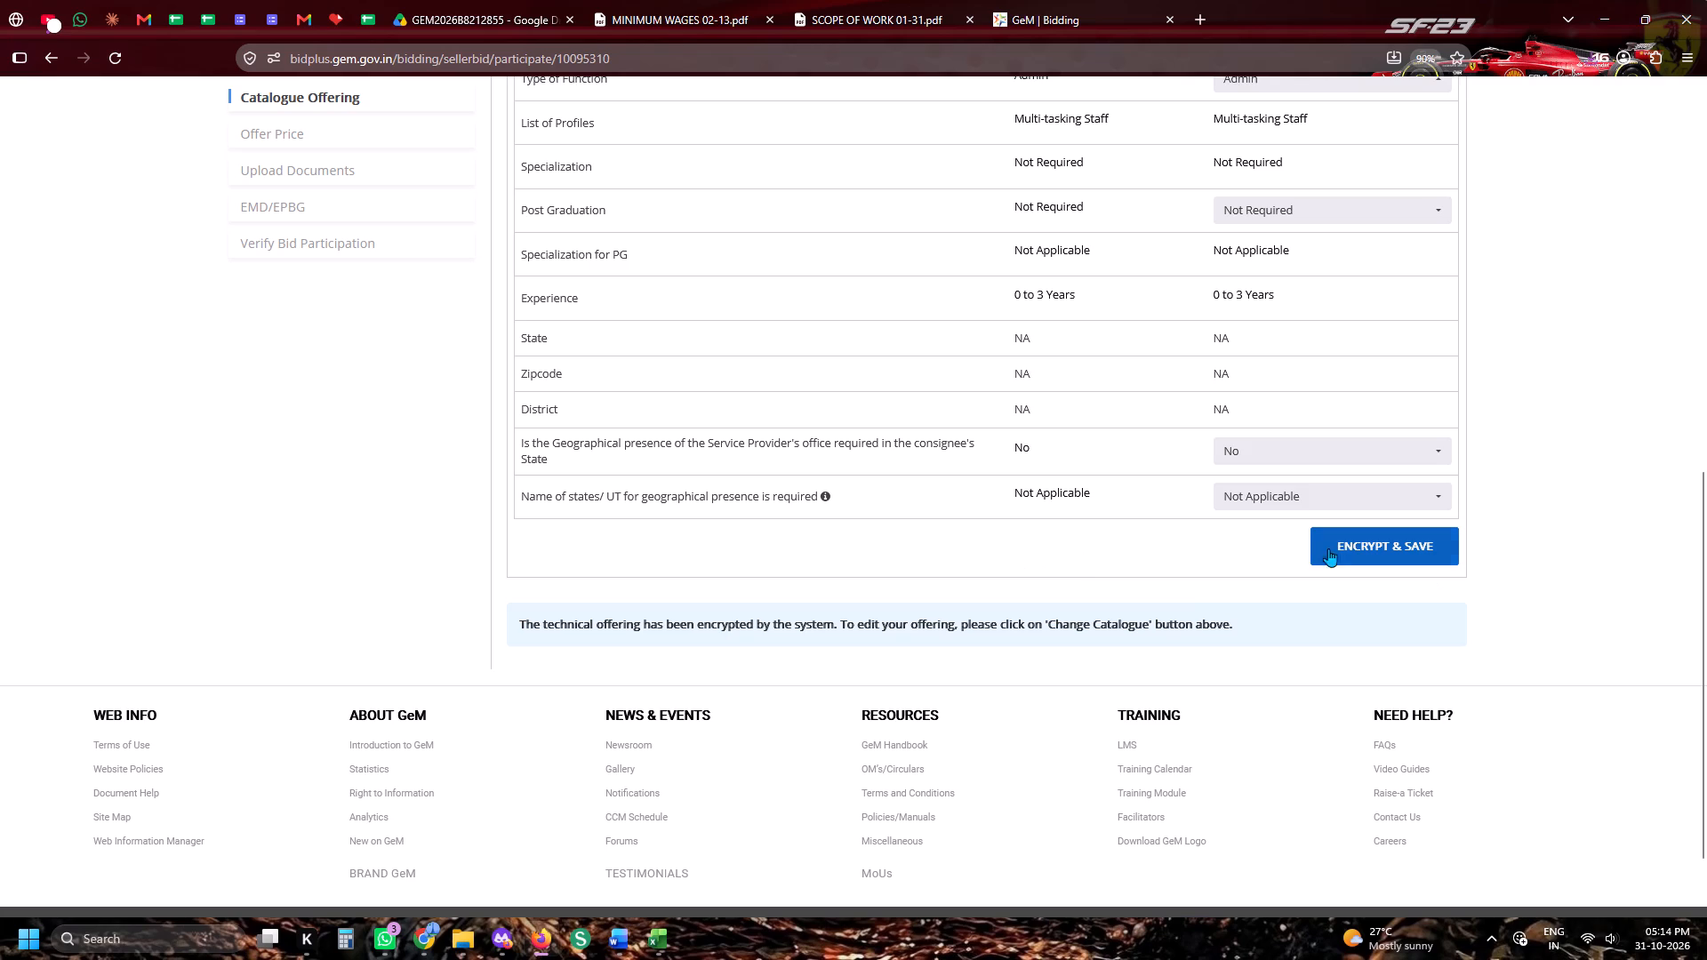
pyautogui.click(1344, 547)
# Switch back to Sejda PDF Desktop.
pyautogui.hotkey('alt', 'Tab')
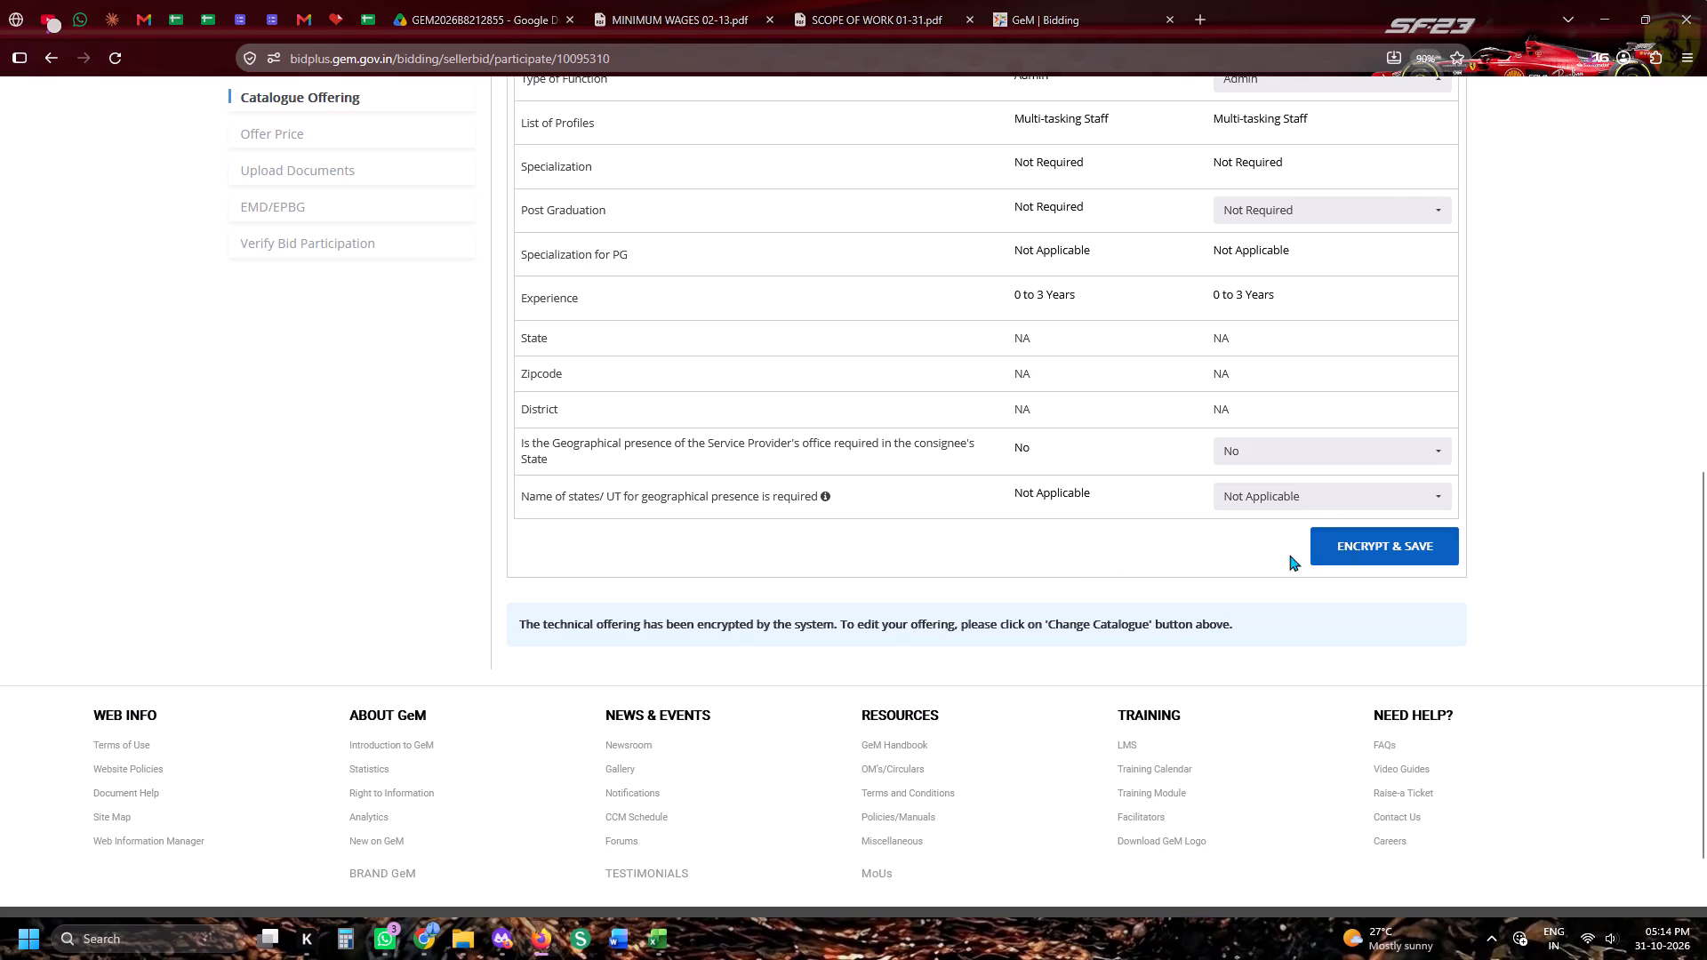
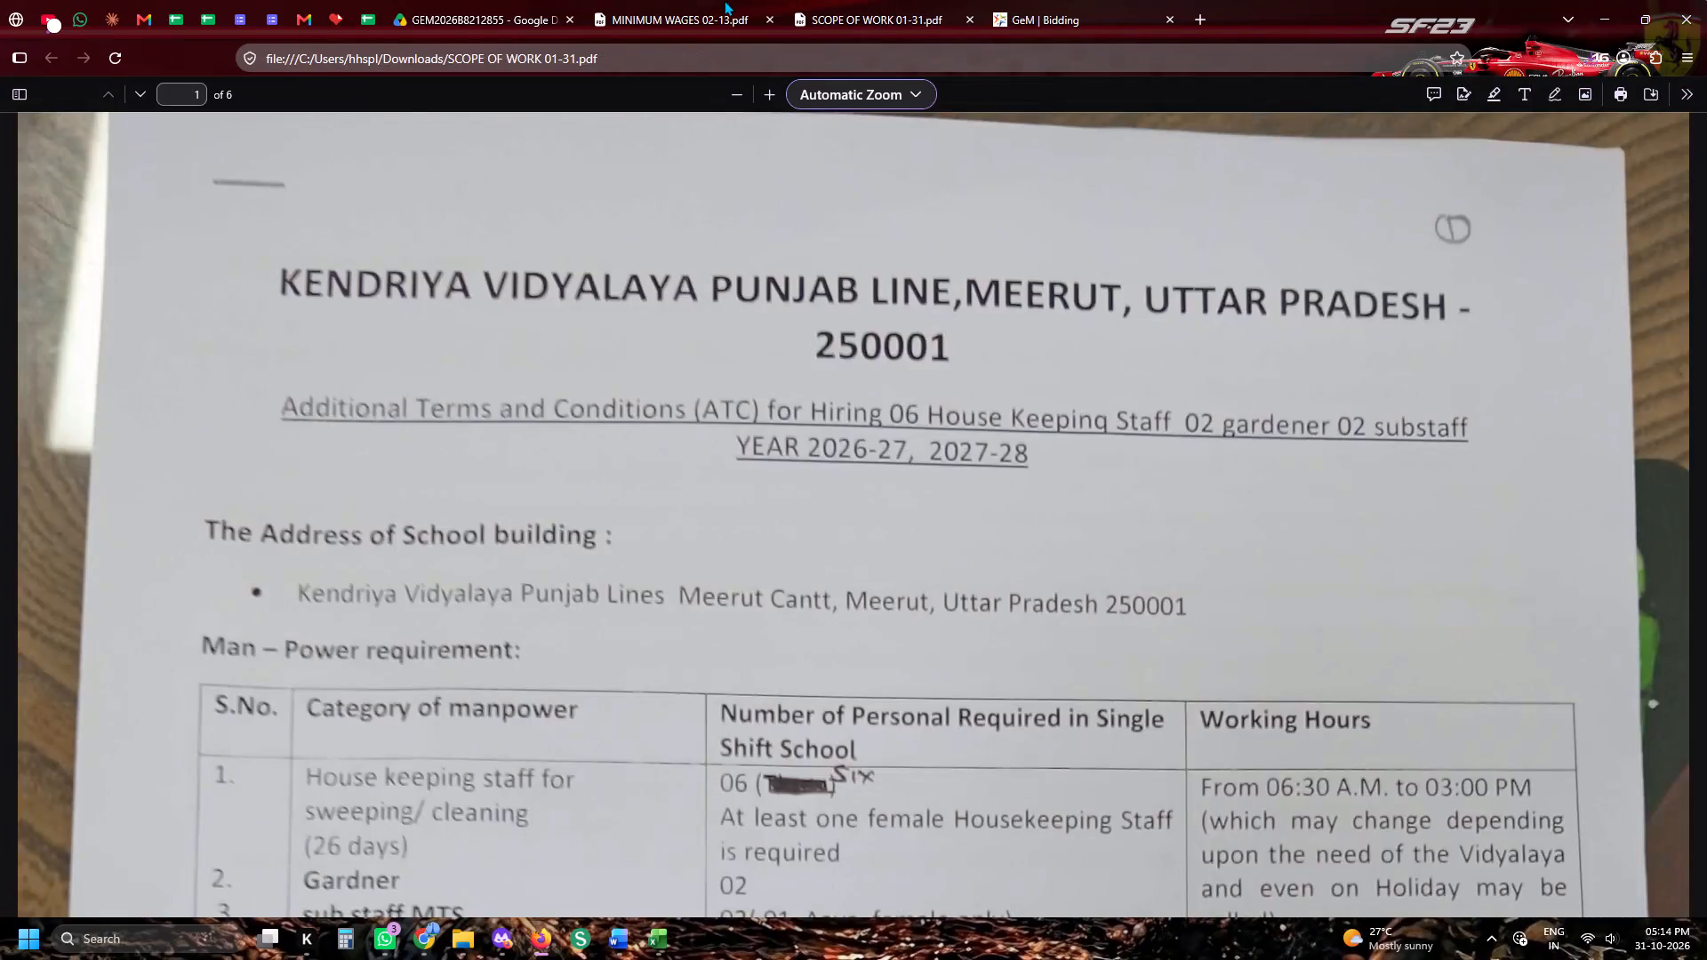
# Return to the Drive folder and download ESIC EPF EDLI 03.pdf.
pyautogui.click(721, 0)
pyautogui.click(514, 0)
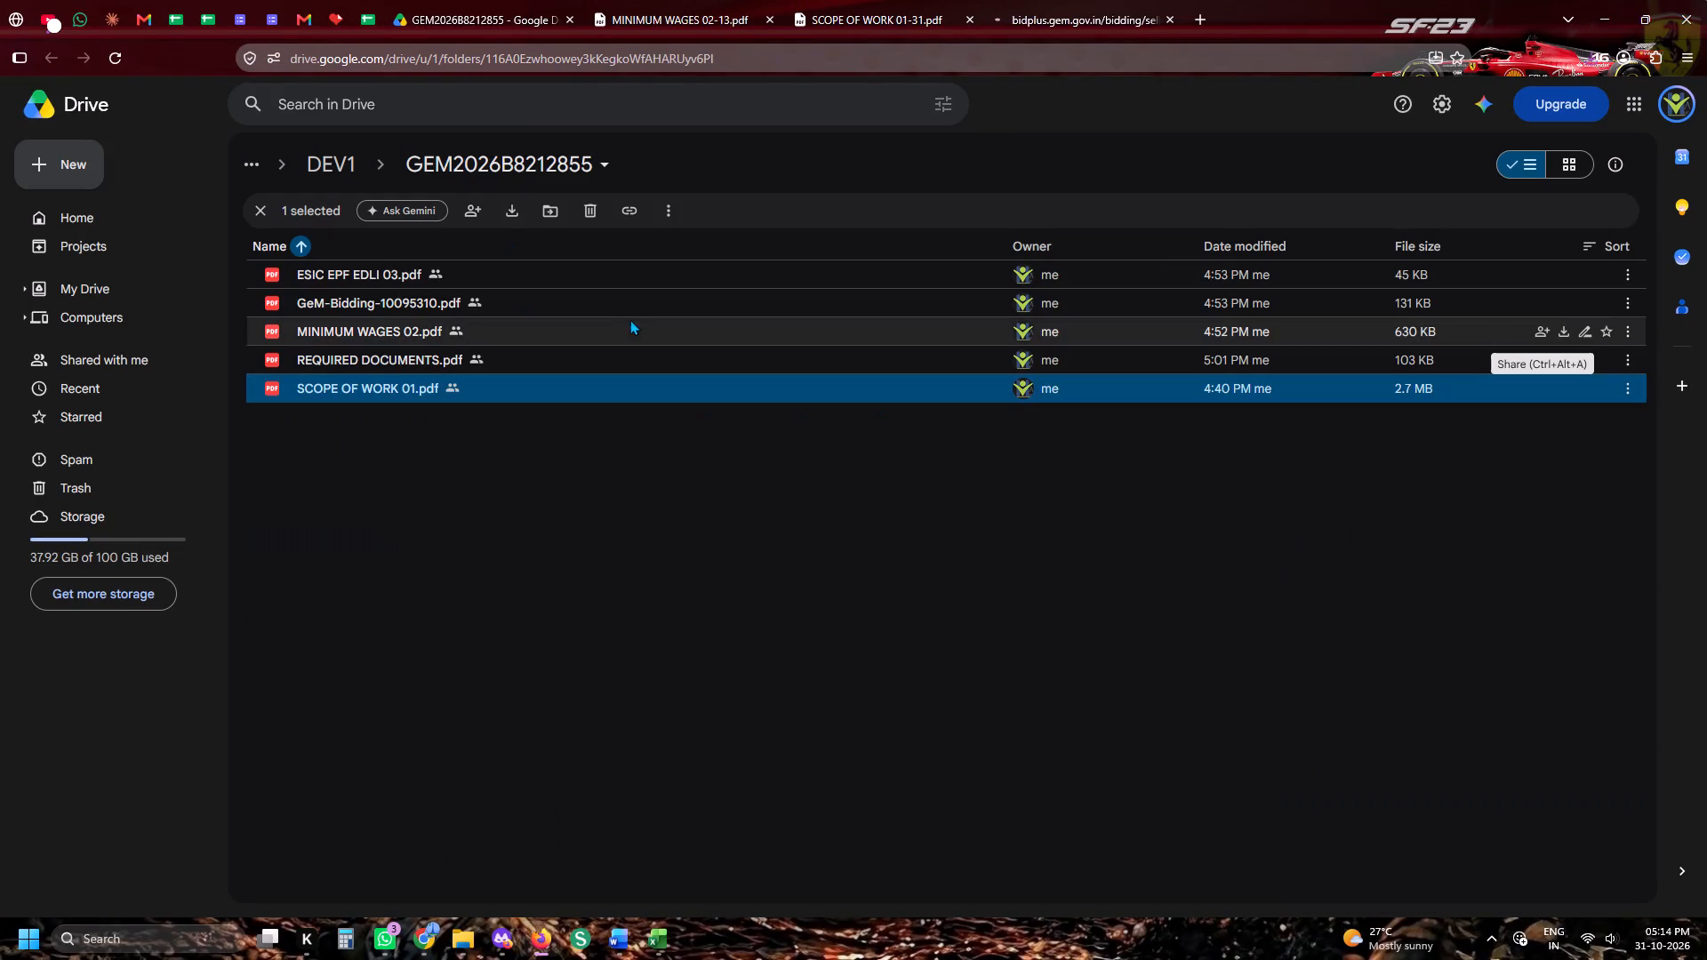
pyautogui.click(1564, 276)
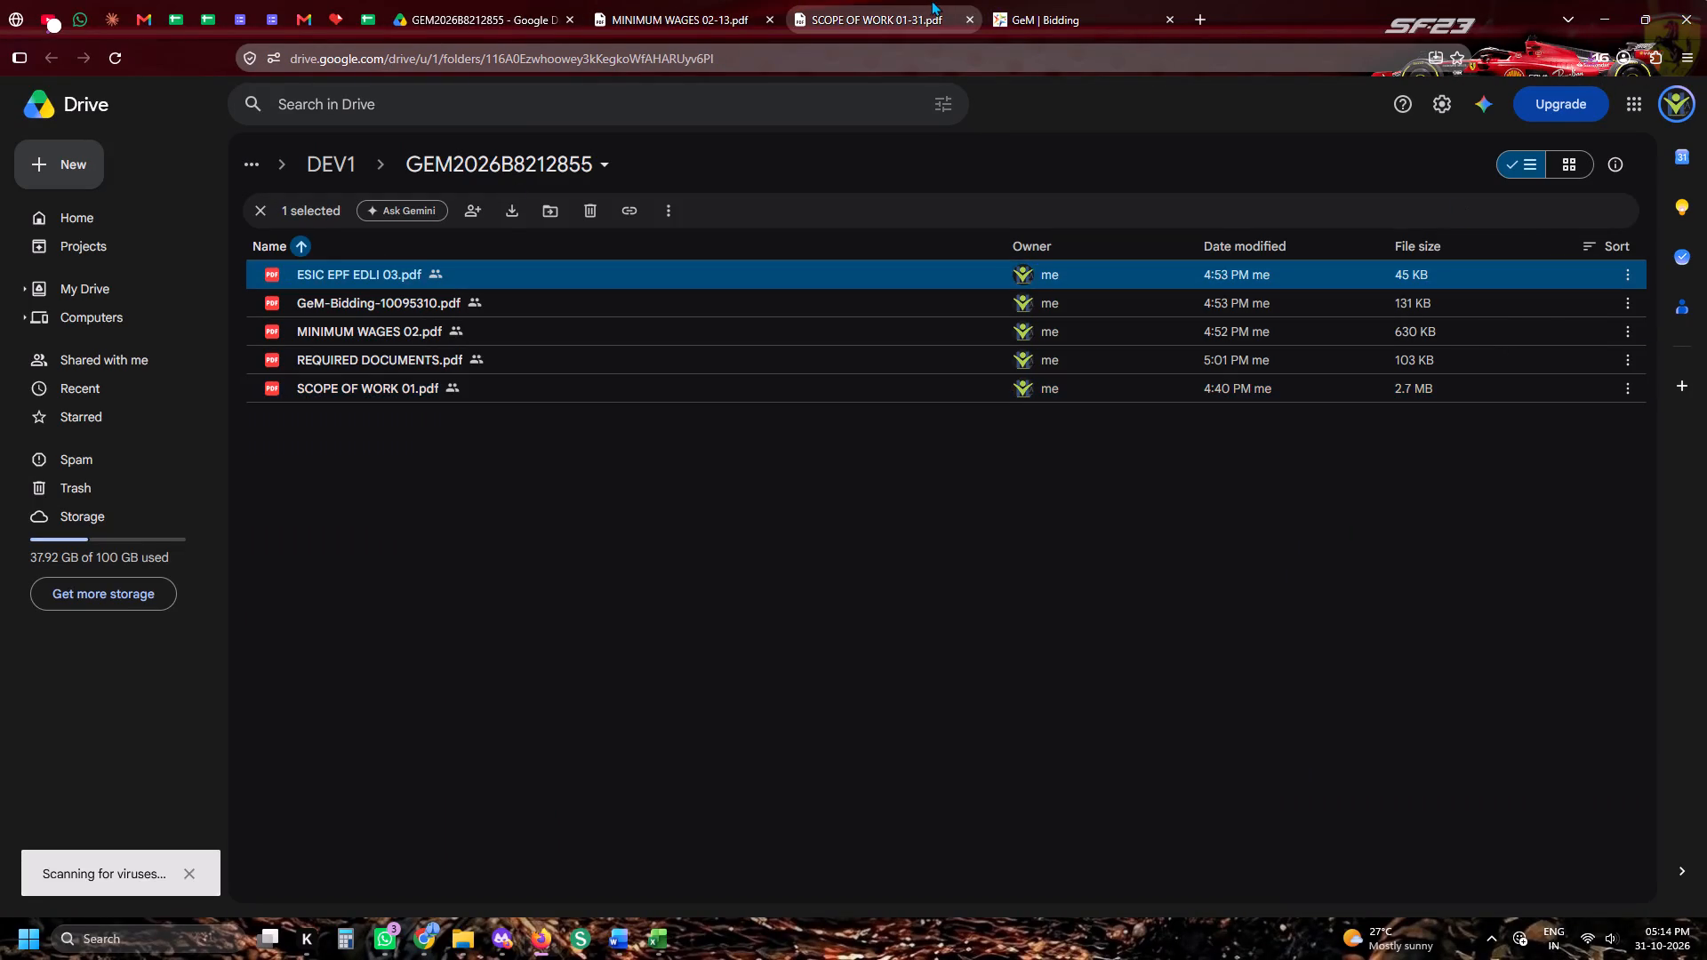
# Return to the GeM bidding page and enter an offer price of 3.85 for all three manpower items.
pyautogui.click(1037, 0)
pyautogui.click(1412, 668)
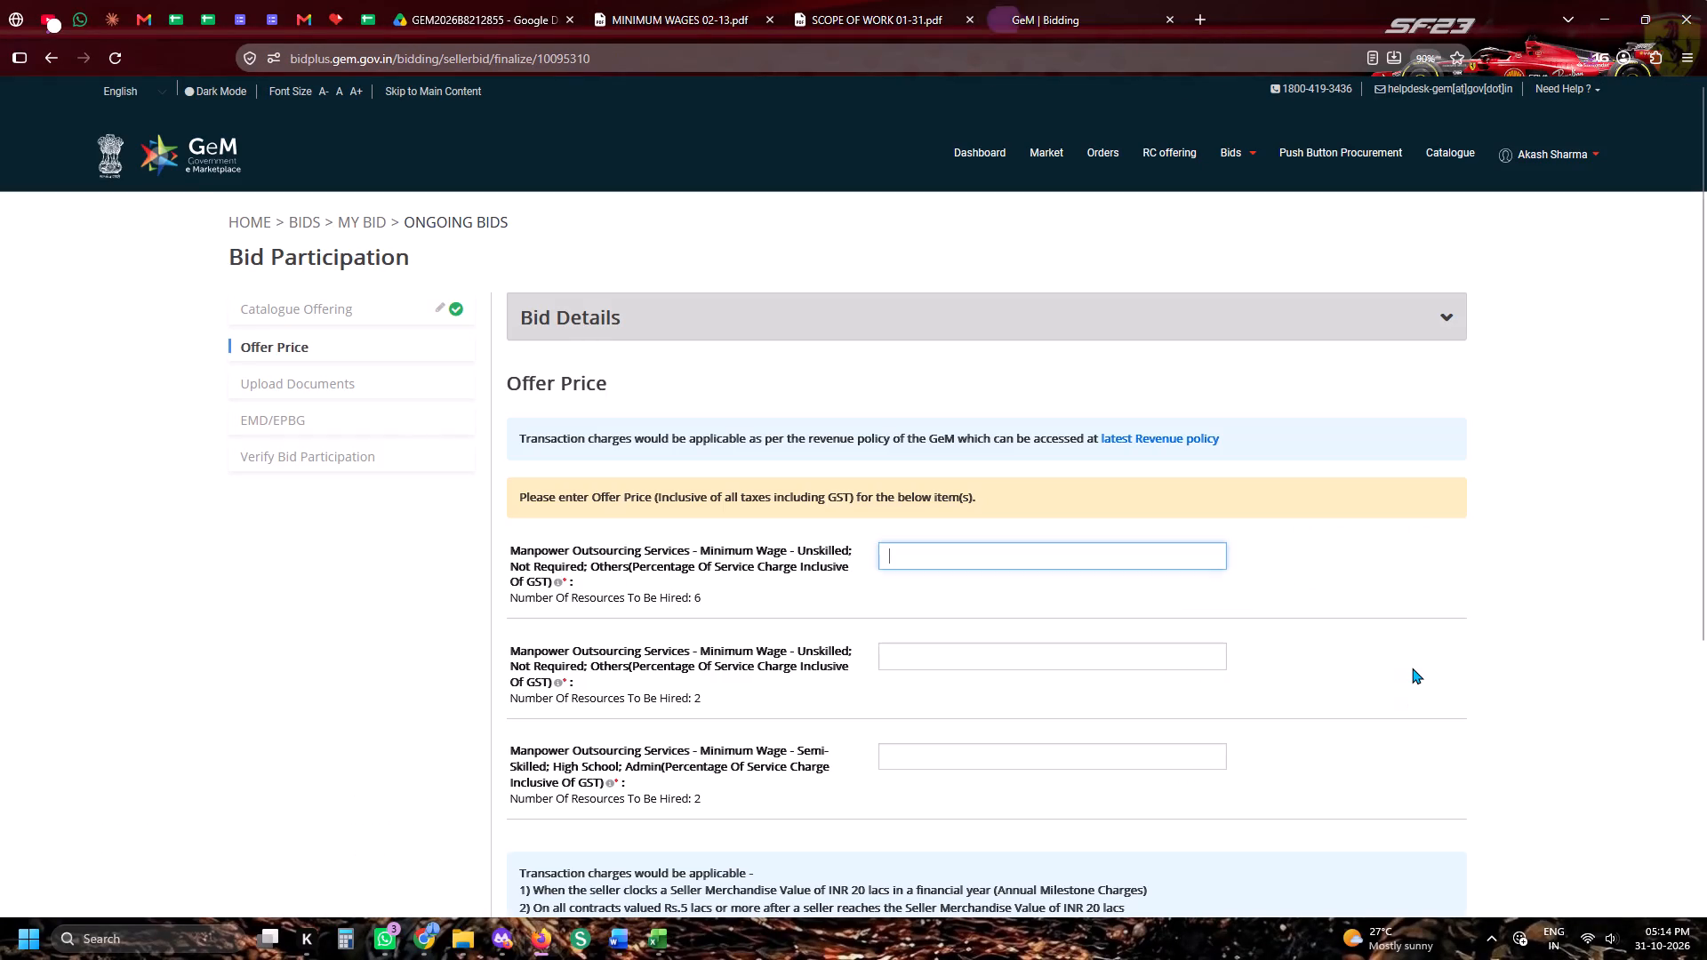
pyautogui.write('3.')
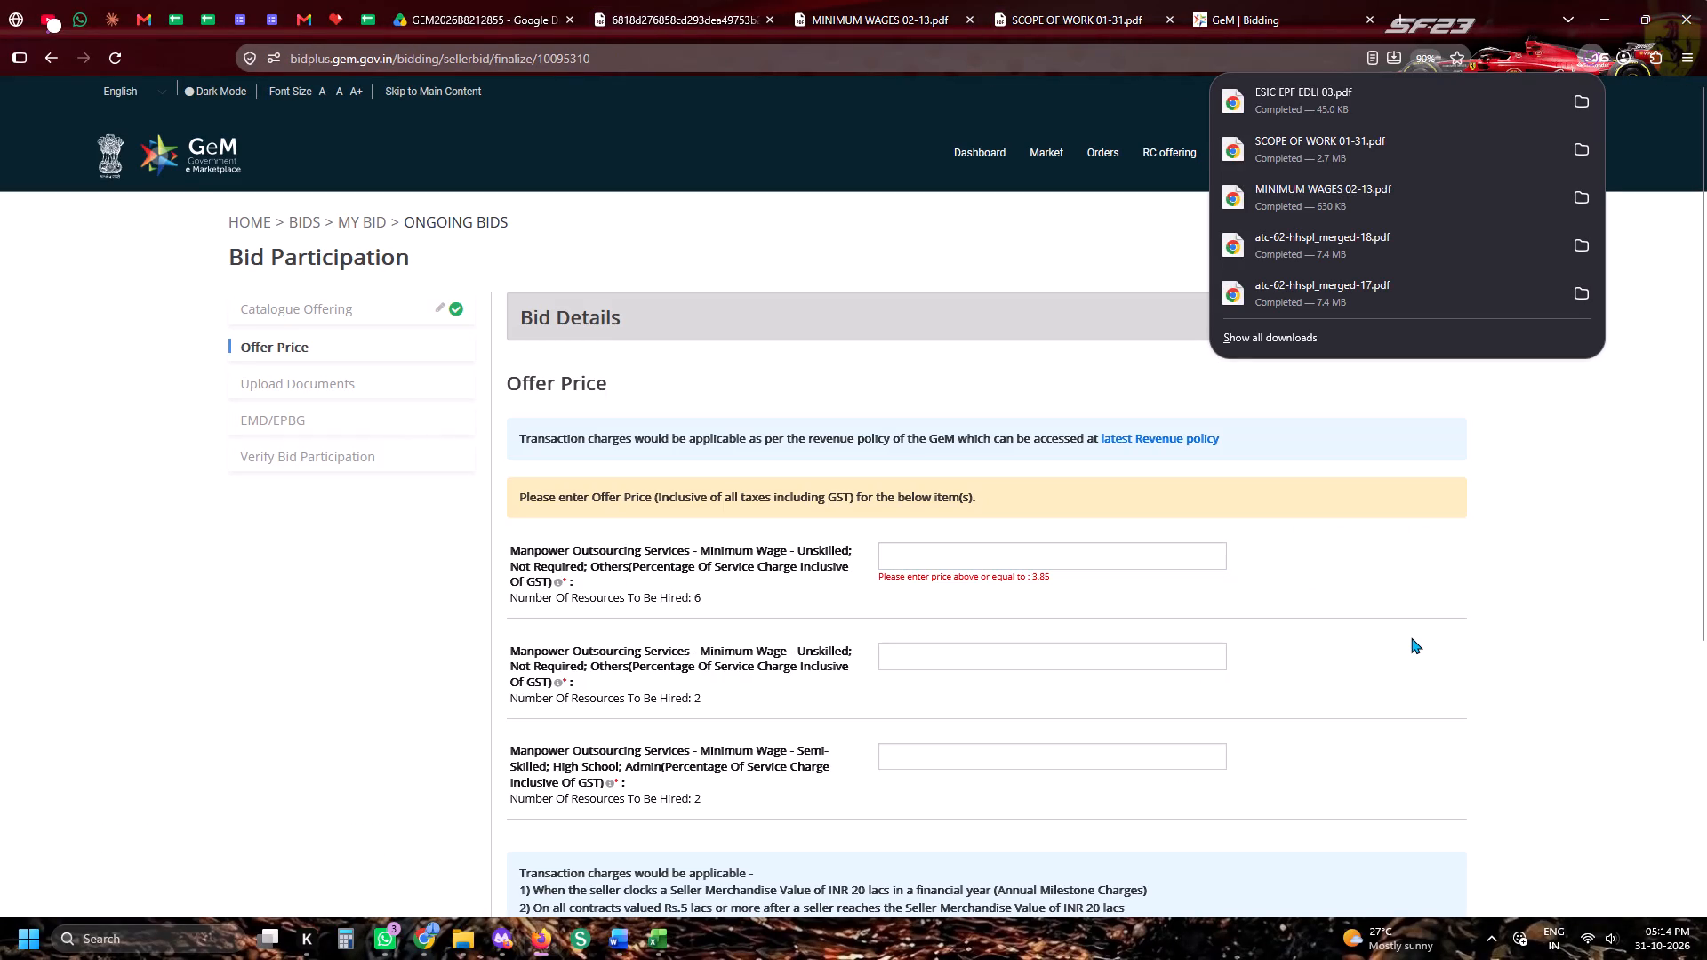
pyautogui.click(1058, 561)
pyautogui.write('3.85')
pyautogui.press('Tab')
pyautogui.write('3.85')
pyautogui.press('Tab')
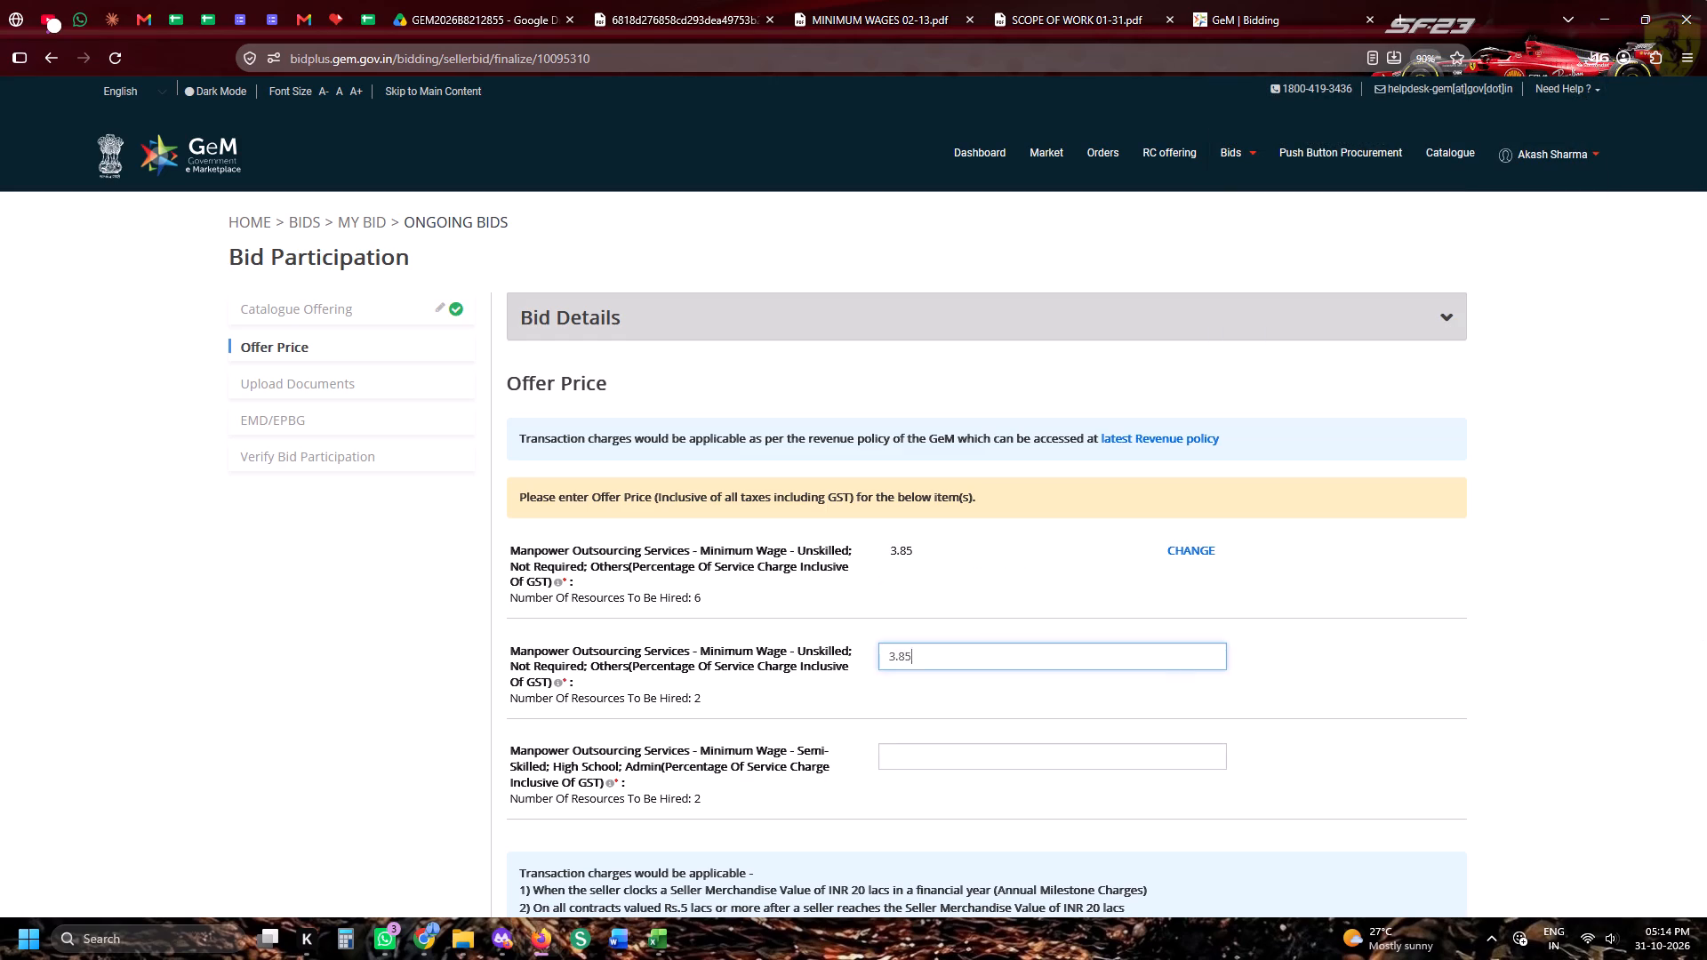
pyautogui.write('3.85')
pyautogui.press('Tab')
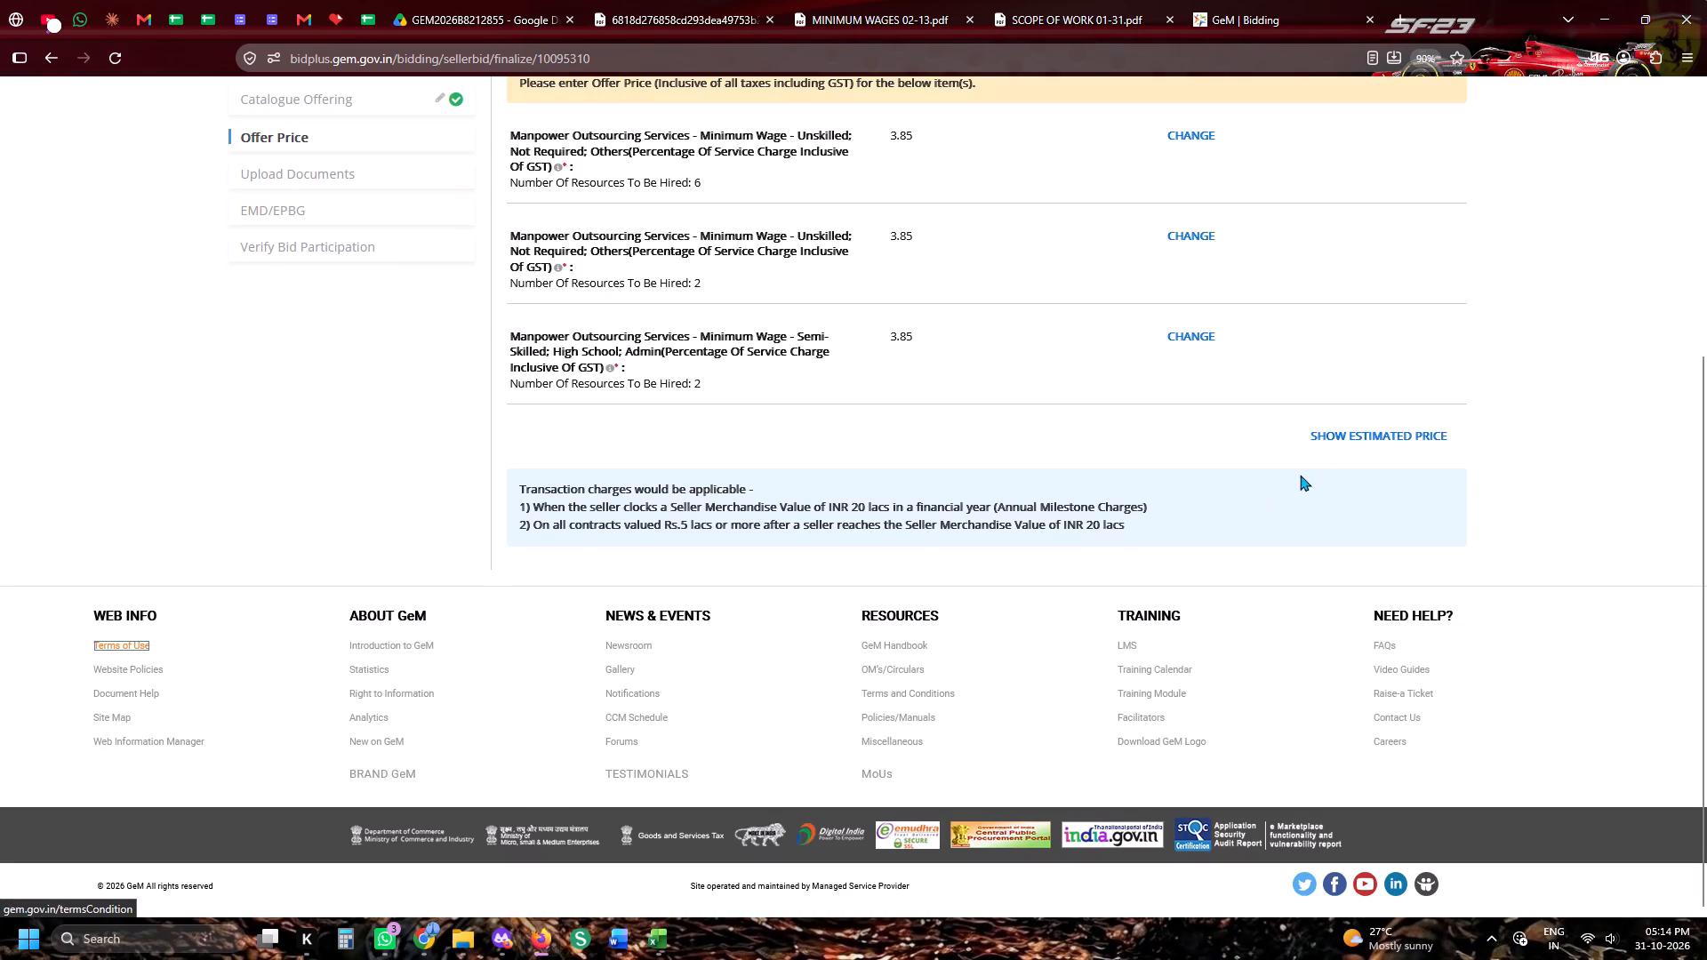
# Show the estimated price, proceed with it, and encrypt and save the offer price.
pyautogui.click(1319, 452)
pyautogui.click(1324, 430)
pyautogui.scroll(-9, 1214, 519)
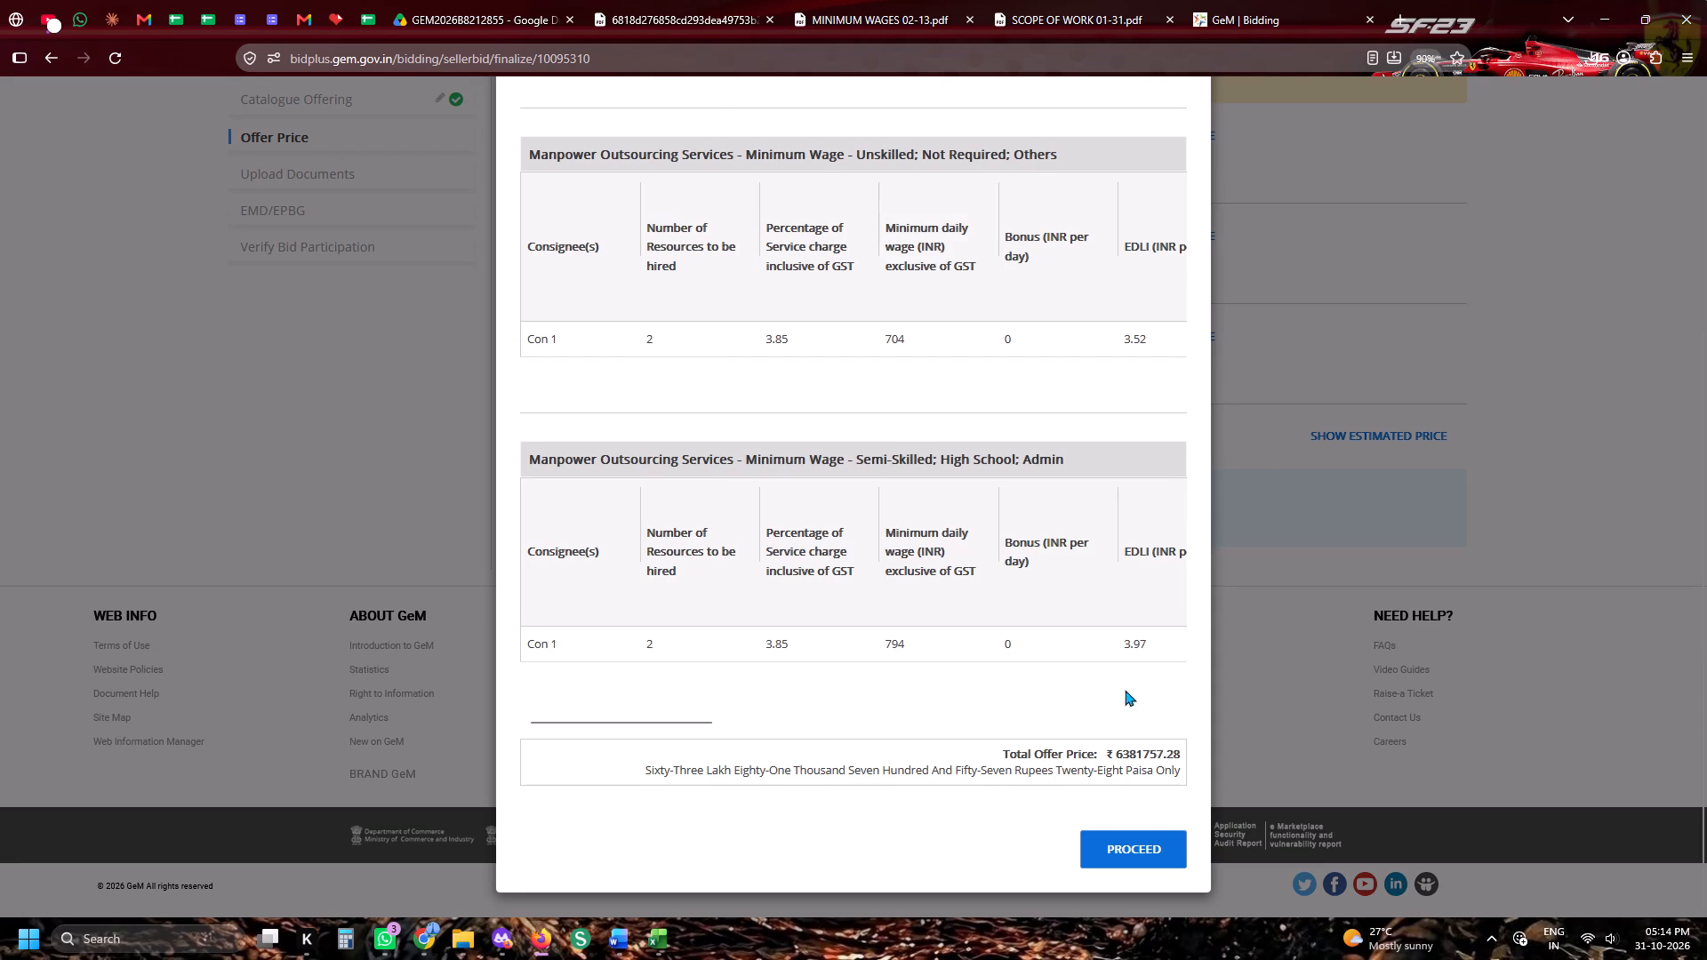
pyautogui.click(1092, 853)
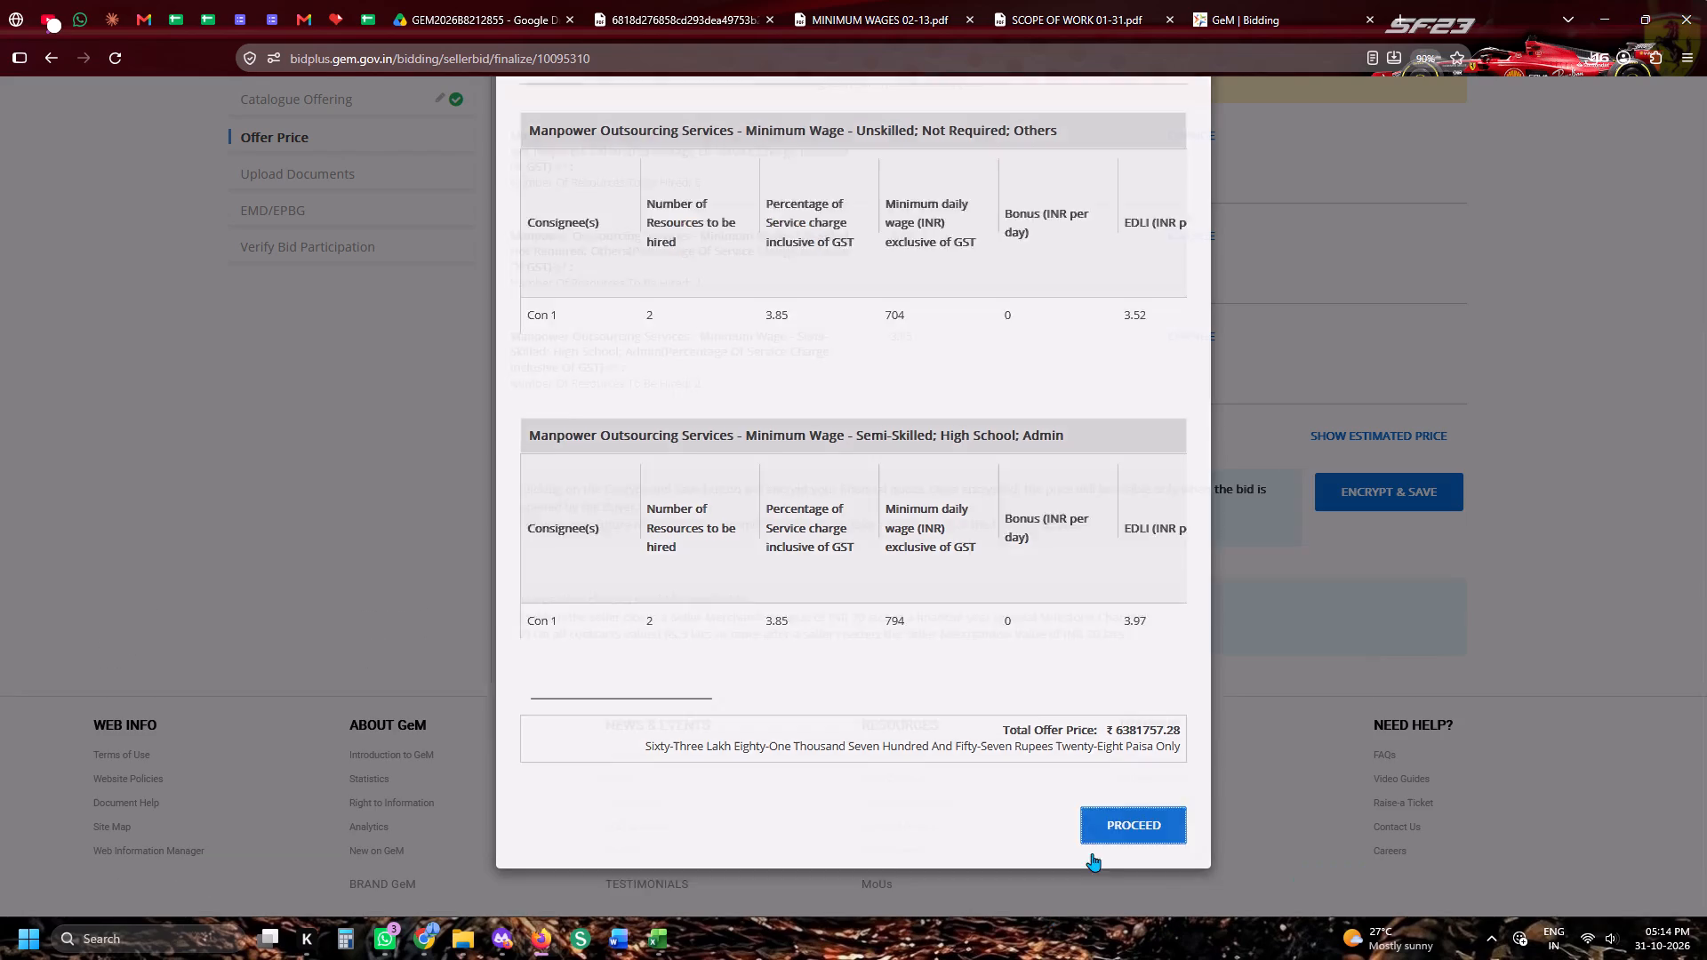
pyautogui.click(1364, 492)
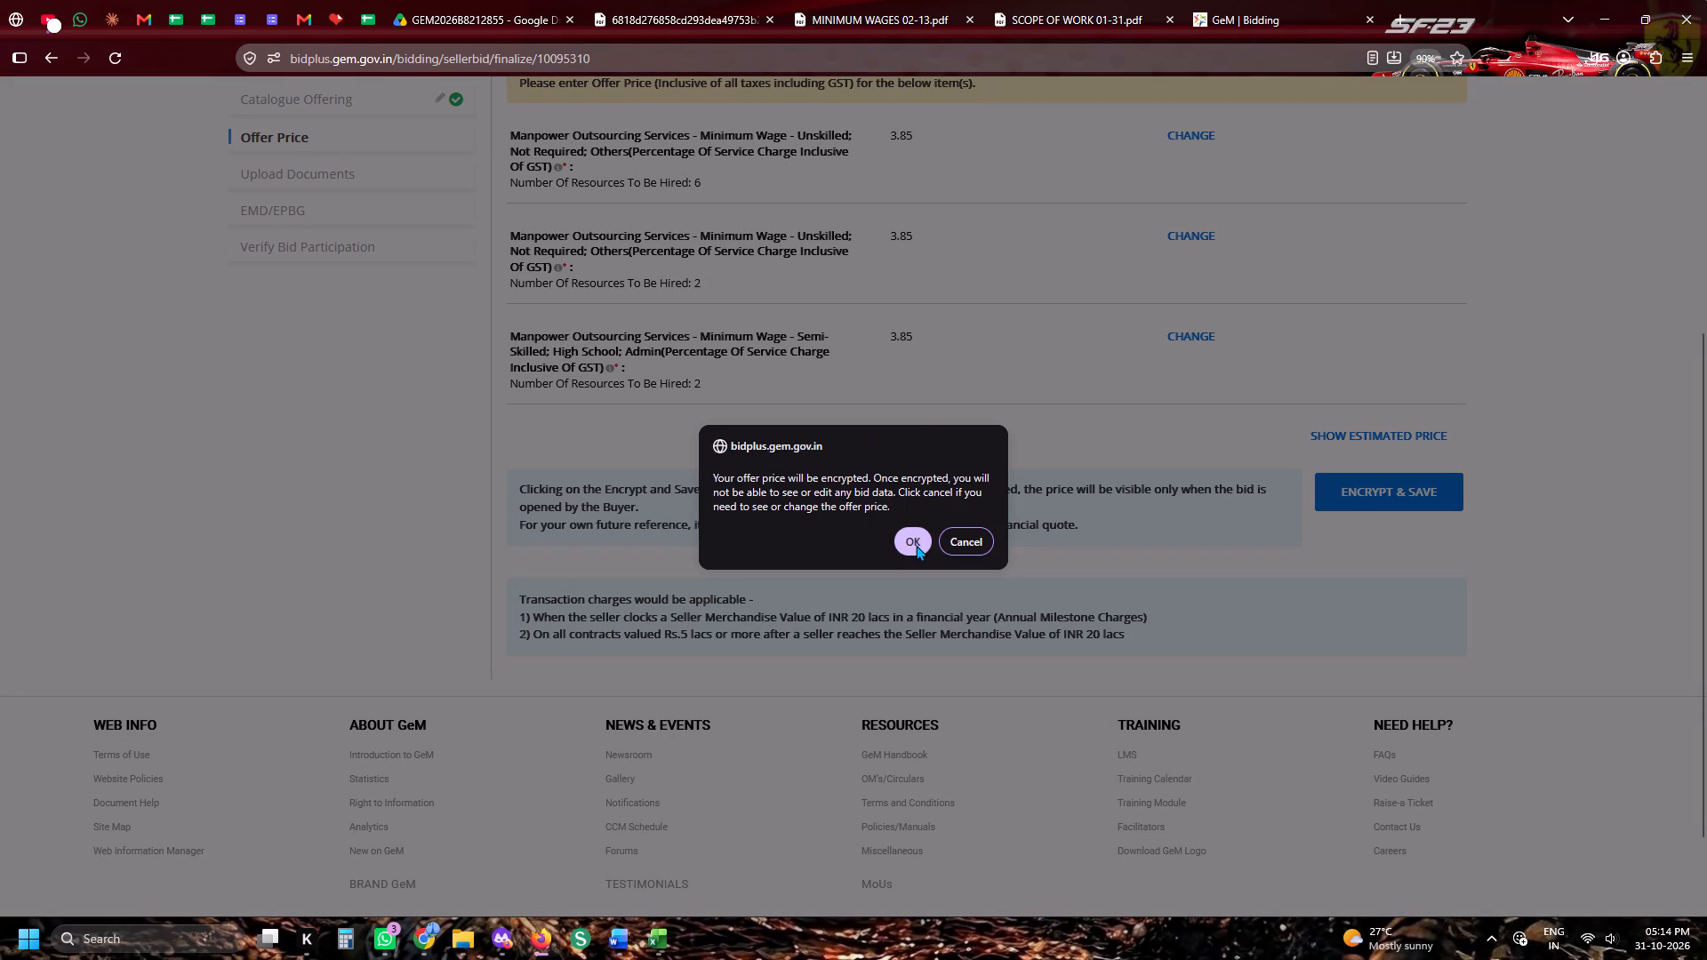
pyautogui.click(916, 545)
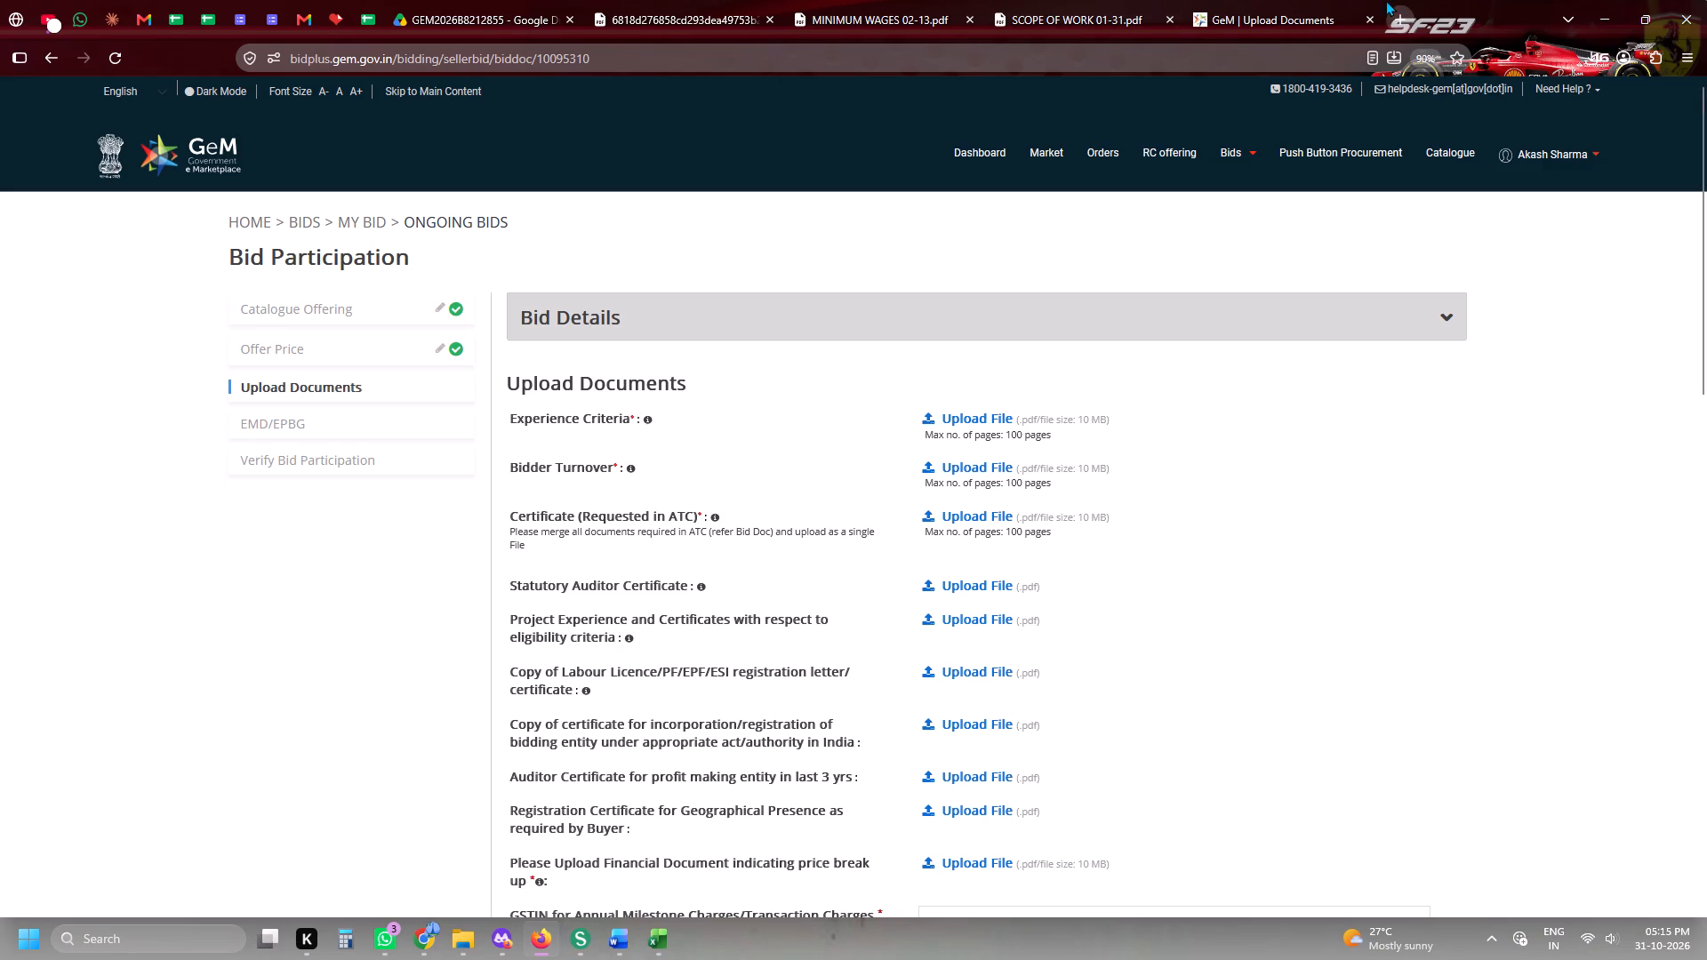
# Upload experience-ceretera-hhspl from the Gem Bid Documents - HHSPL folder for Experience Criteria.
pyautogui.click(1321, 0)
pyautogui.click(1001, 440)
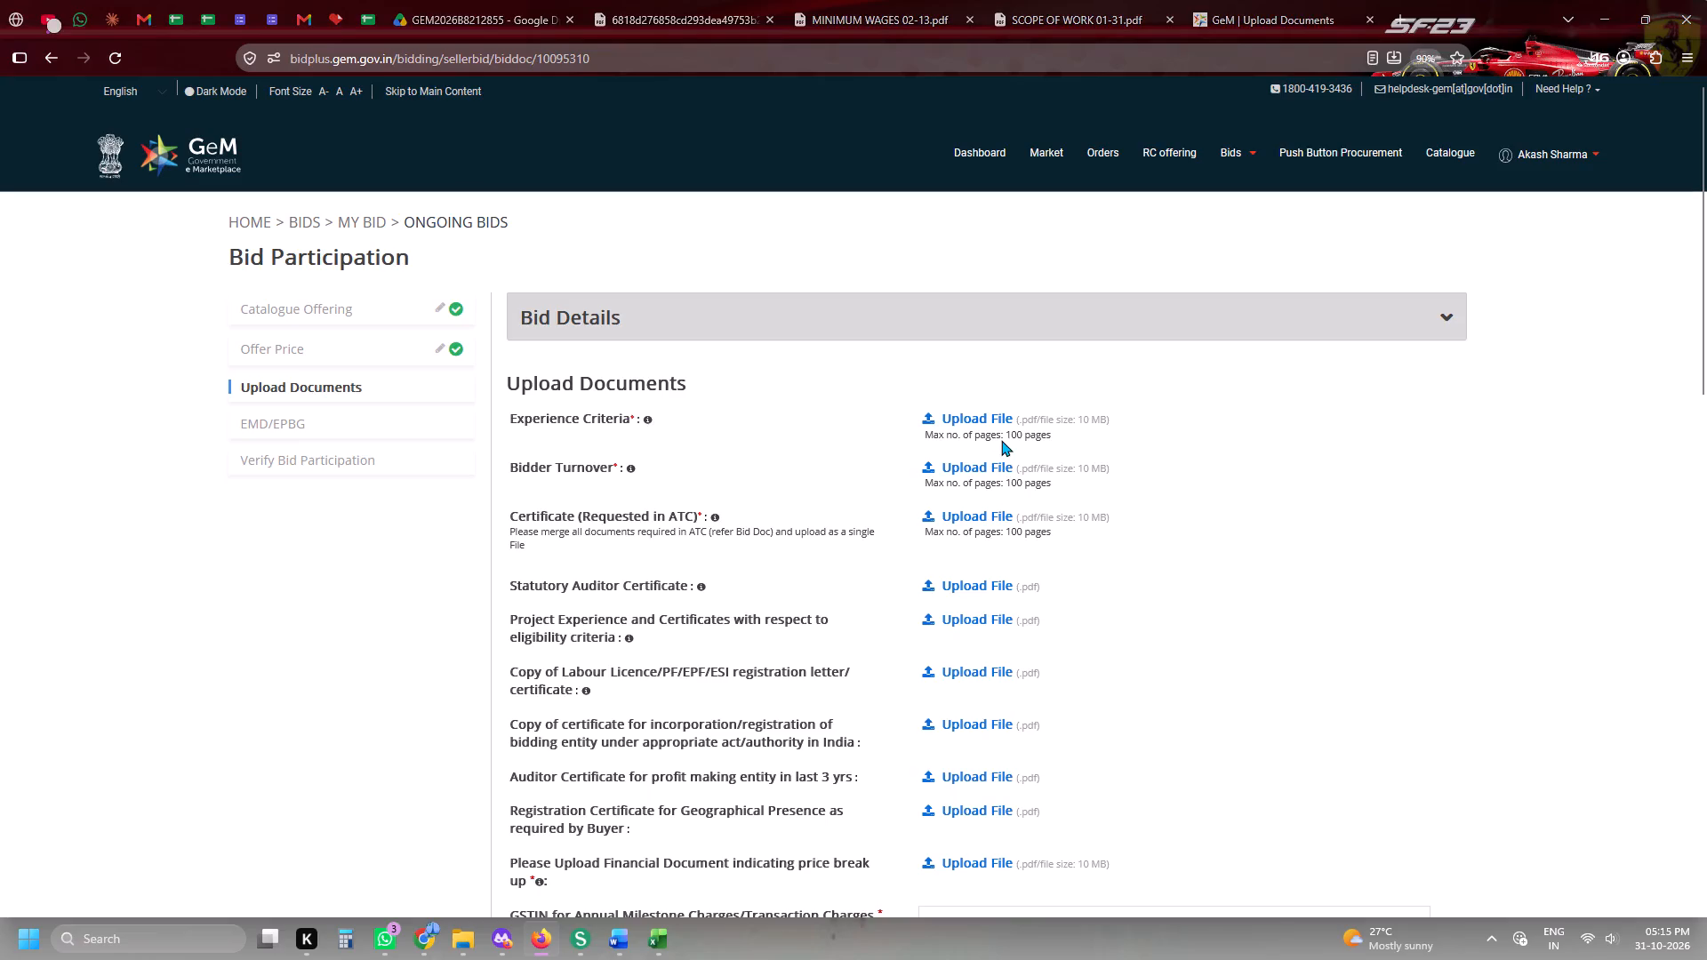
pyautogui.scroll(3, 1324, 523)
pyautogui.click(1332, 372)
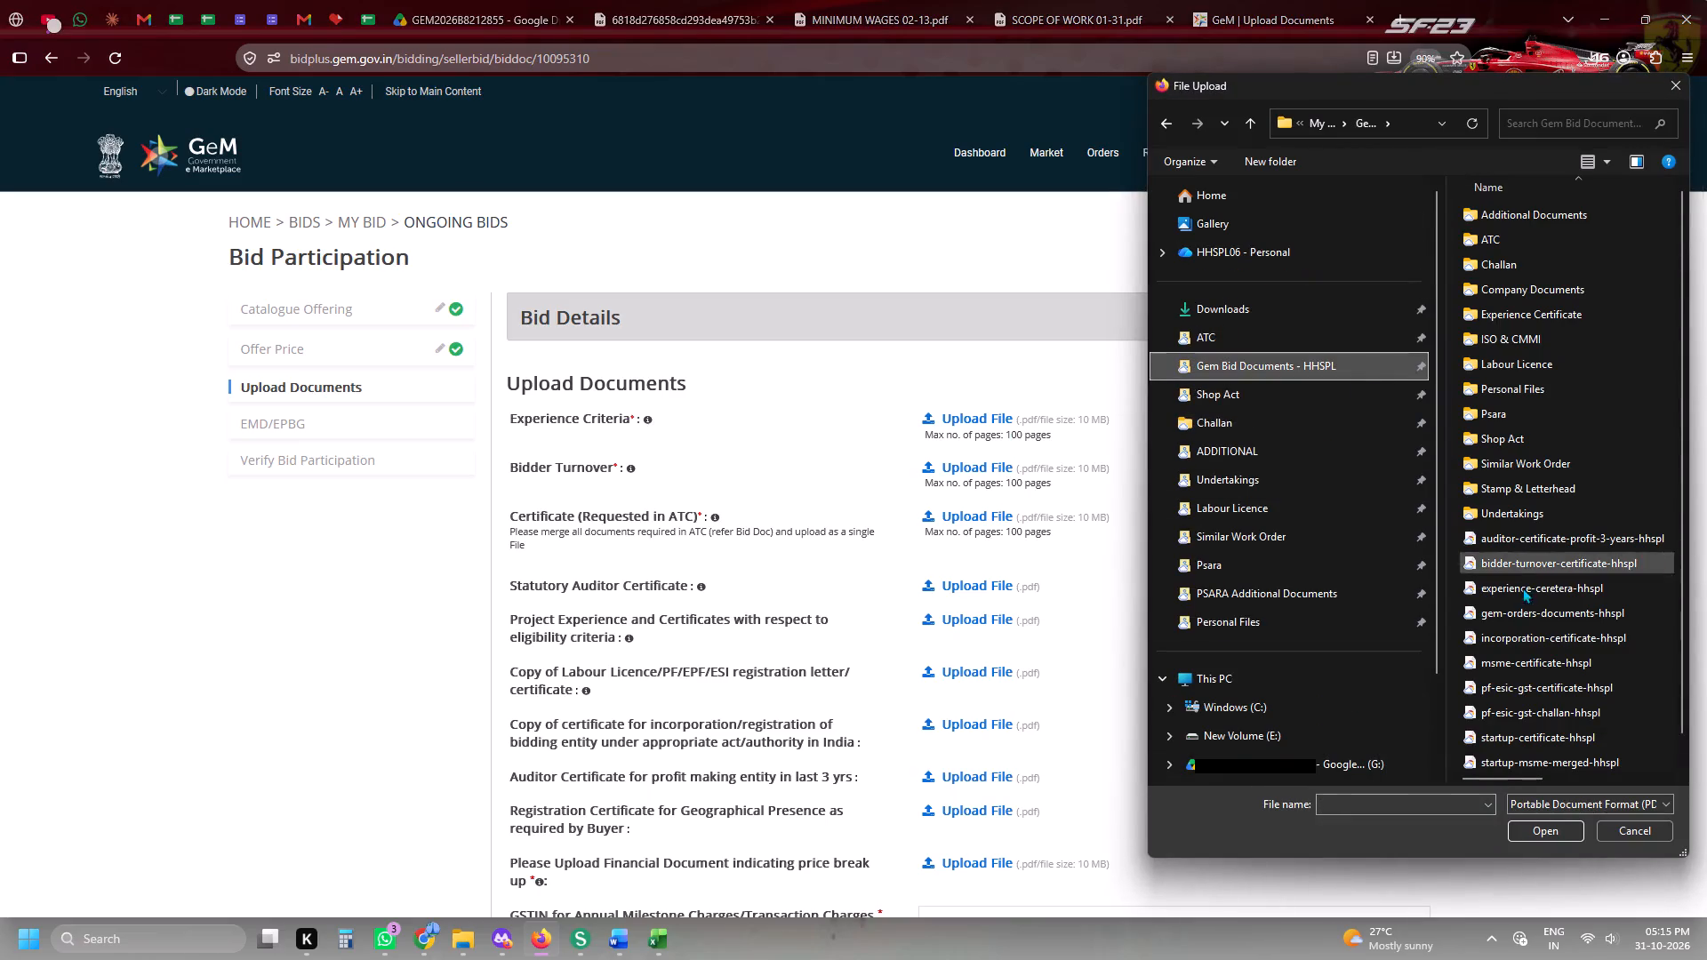
pyautogui.doubleClick(1522, 585)
# Upload bidder-turnover-certificate-hhspl for Bidder Turnover.
pyautogui.click(986, 480)
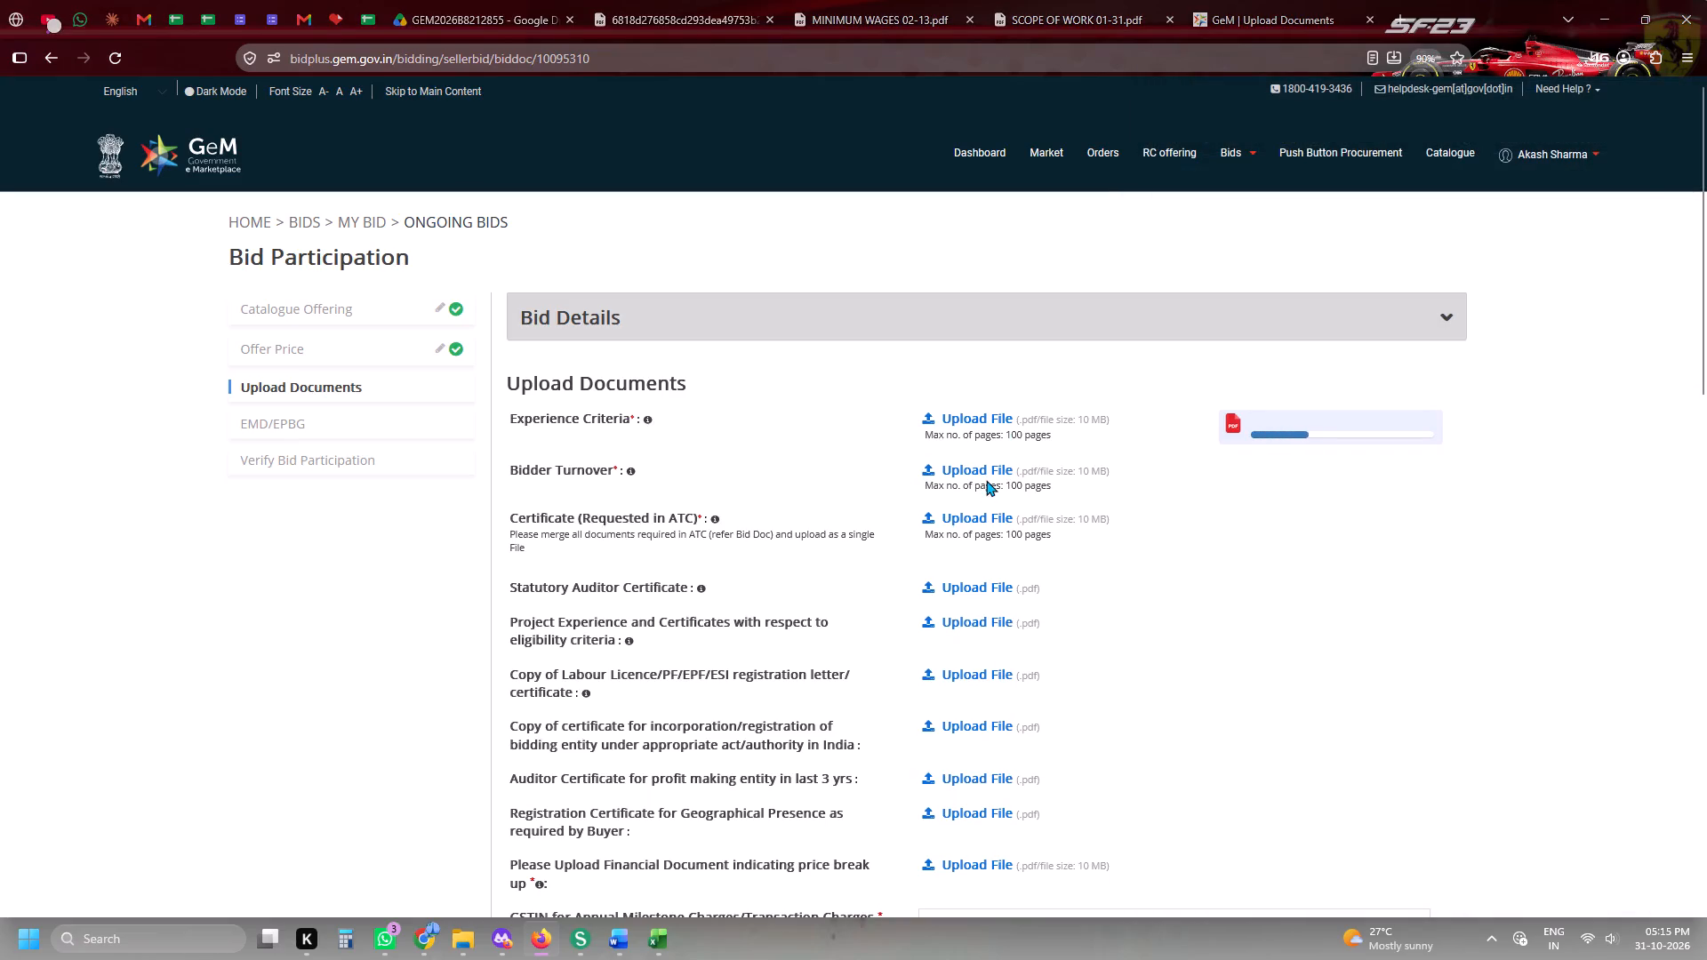
pyautogui.scroll(-3, 1527, 518)
pyautogui.doubleClick(1516, 528)
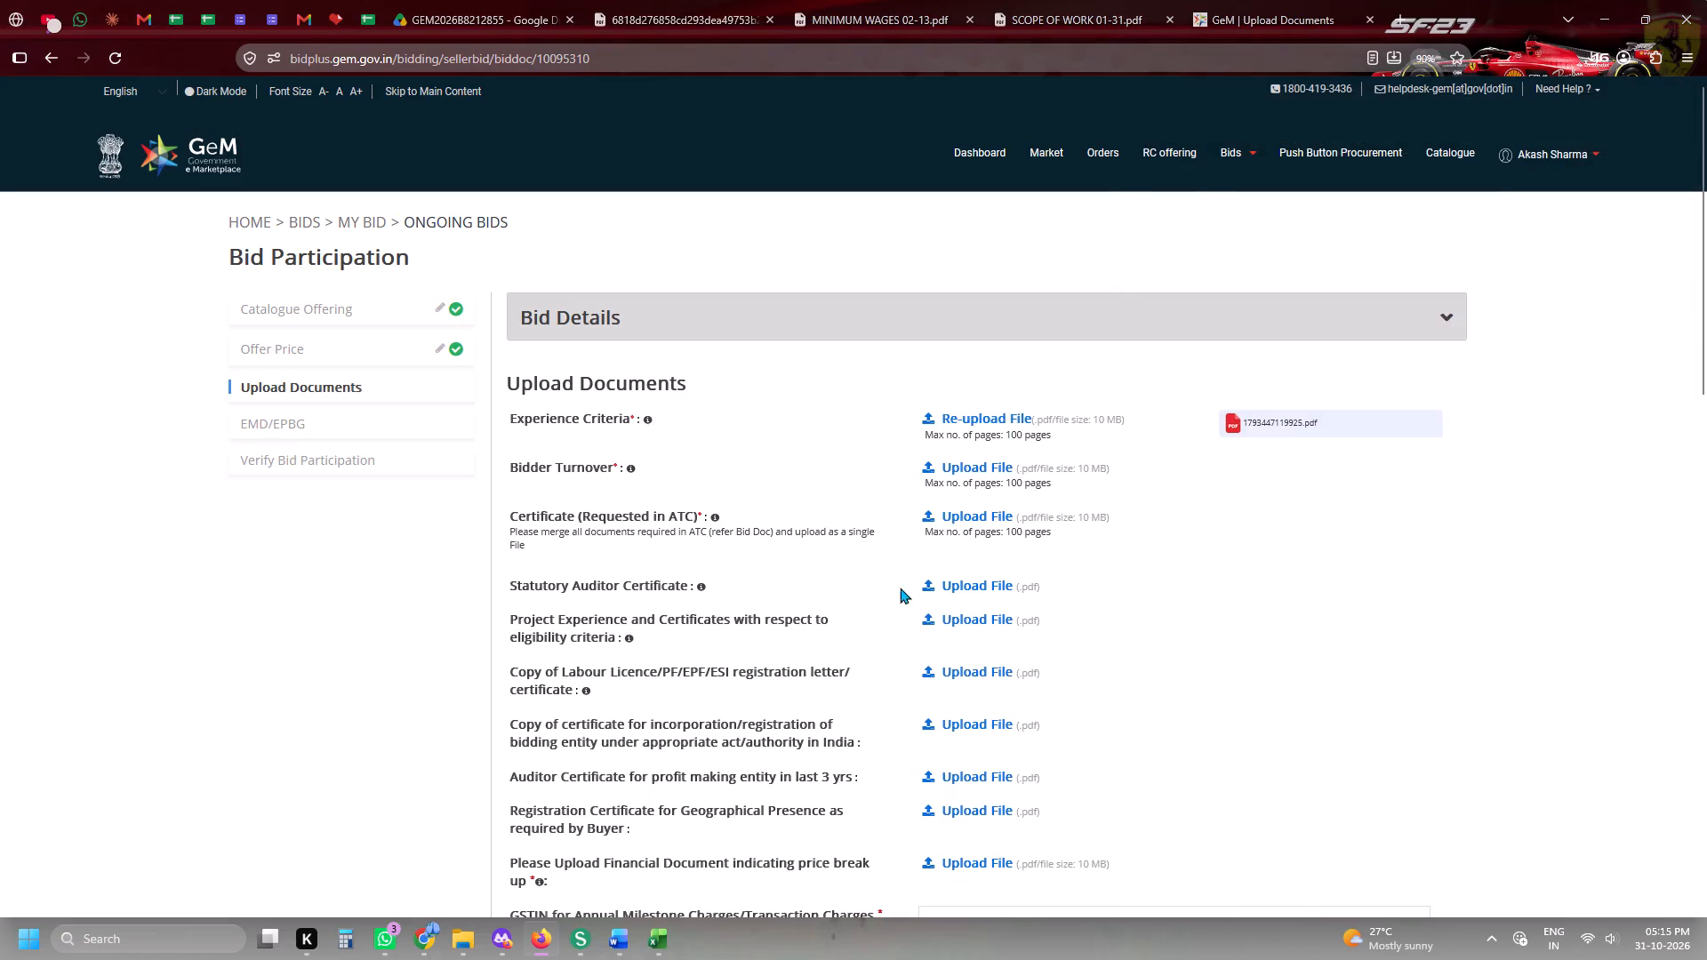
# Upload statutory-auditor-certificate-hhspl from the Gem Bid Documents - HHSPL folder for Statutory Auditor Certificate.
pyautogui.click(972, 584)
pyautogui.scroll(4, 1238, 529)
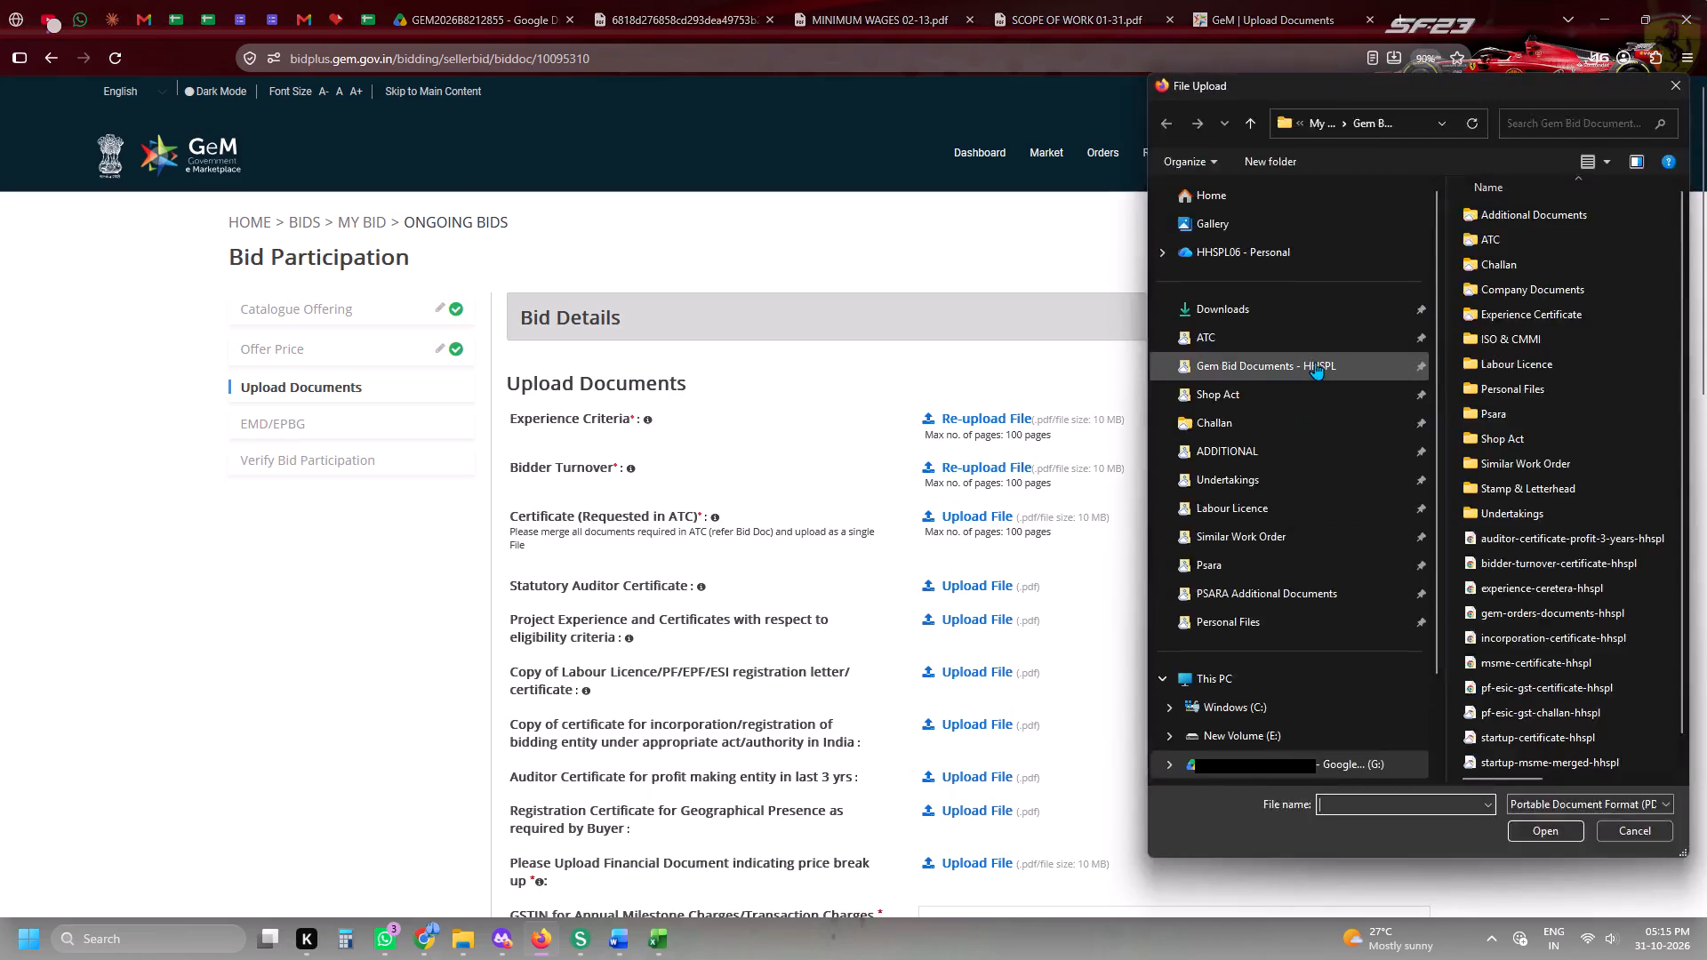
pyautogui.click(1315, 362)
pyautogui.scroll(-6, 1597, 586)
pyautogui.doubleClick(1505, 757)
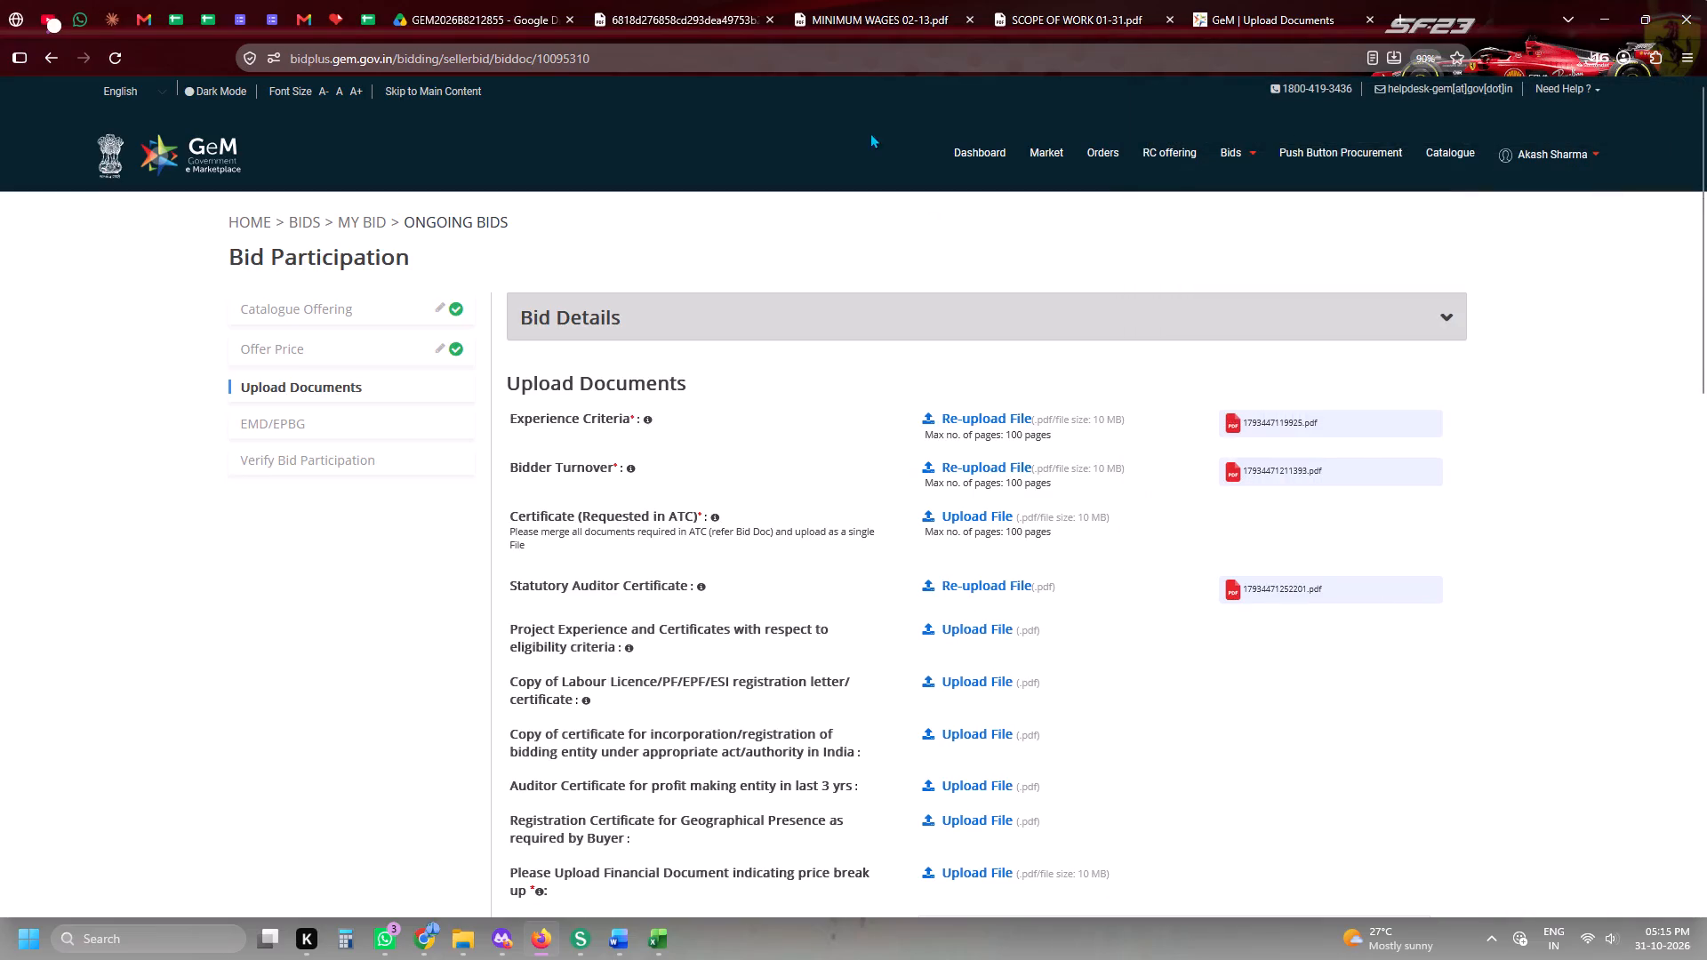
# Switch to Sejda PDF Desktop and load ESIC EPF EDLI 03, SCOPE OF WORK 01-31 and MINIMUM WAGES 02-13 into the Merge tool.
pyautogui.click(567, 945)
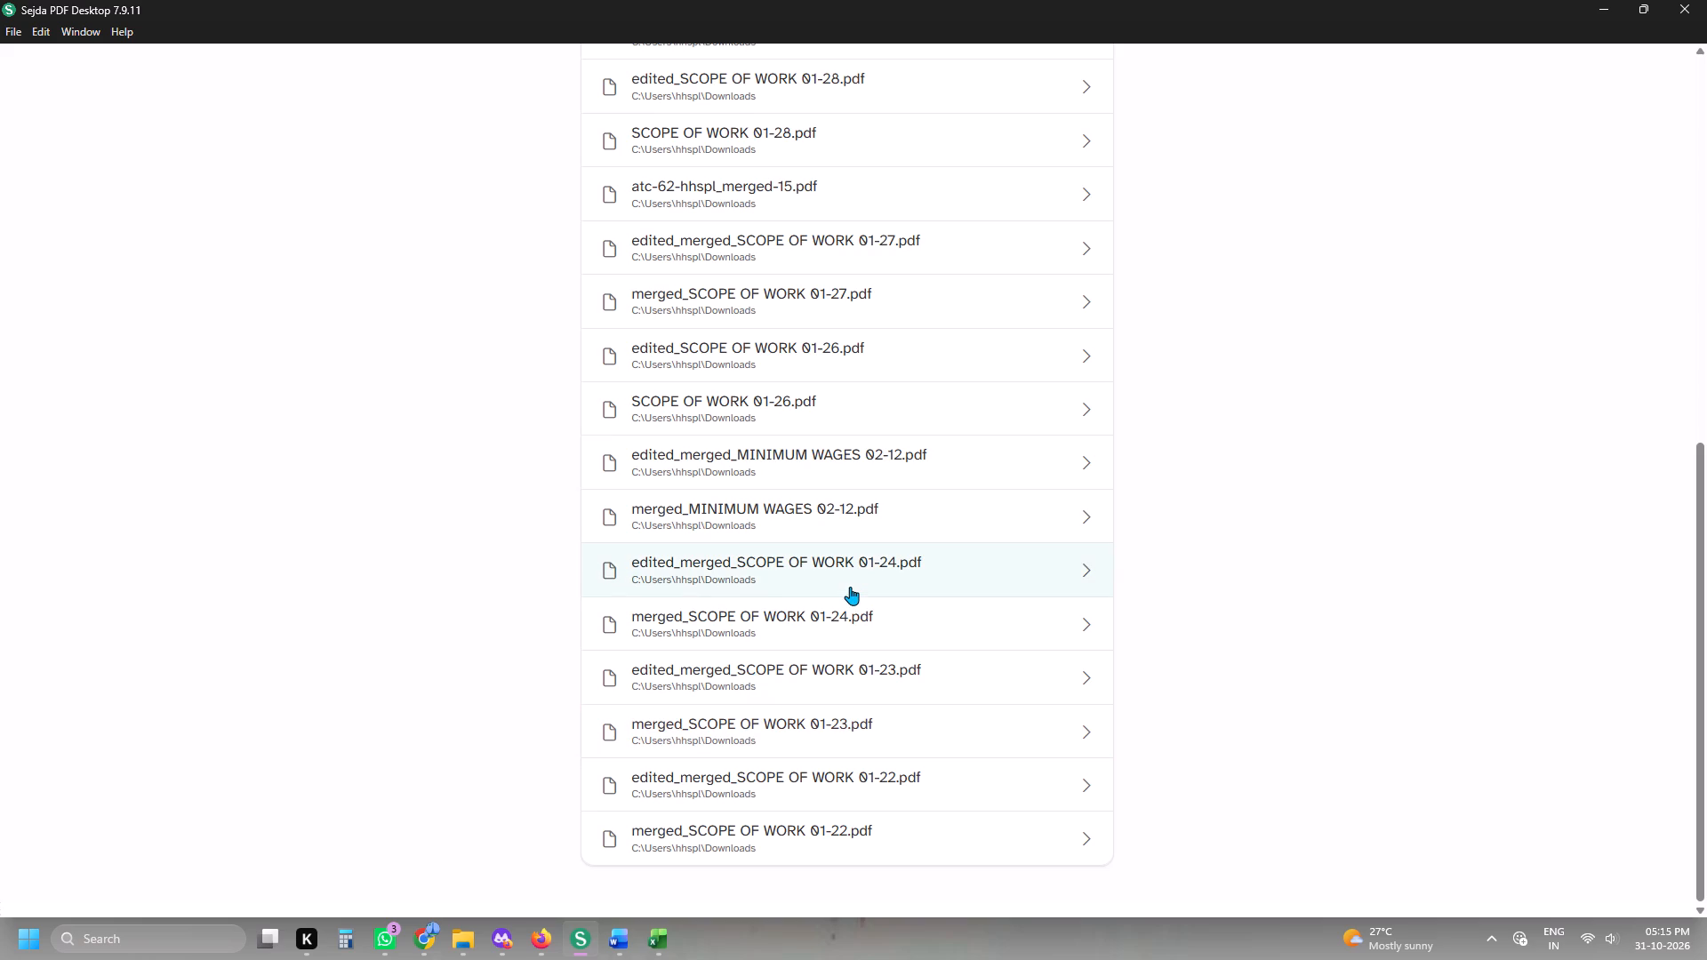
pyautogui.scroll(4, 850, 587)
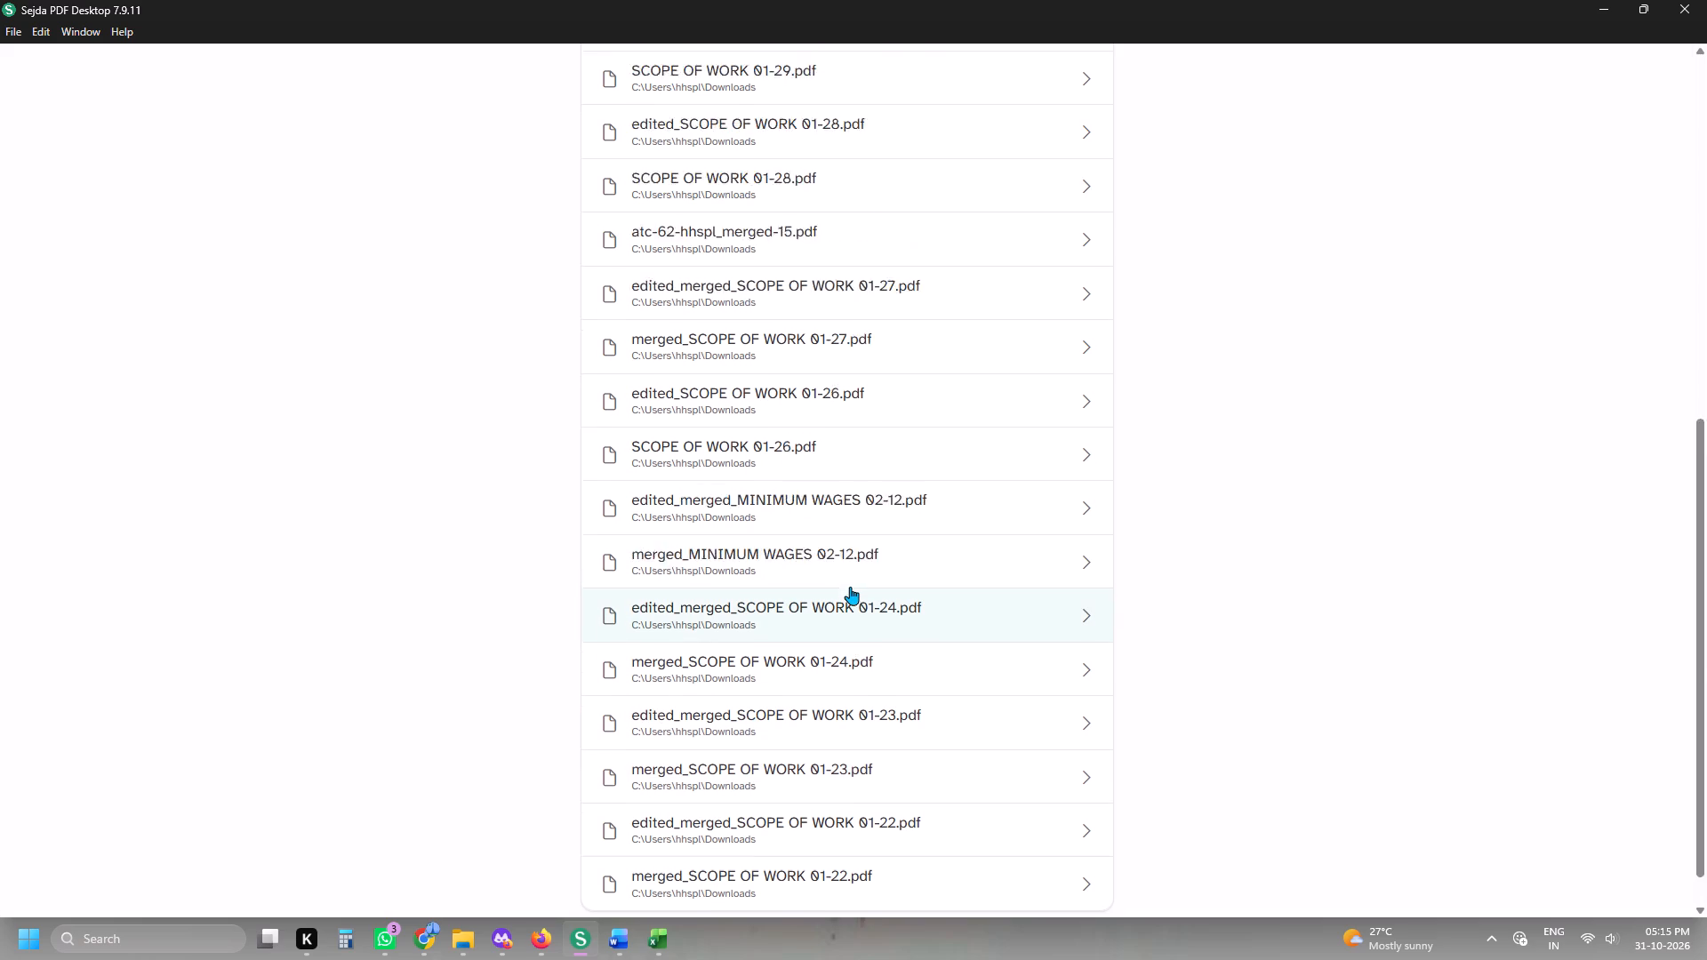
pyautogui.scroll(5, 850, 587)
pyautogui.click(518, 50)
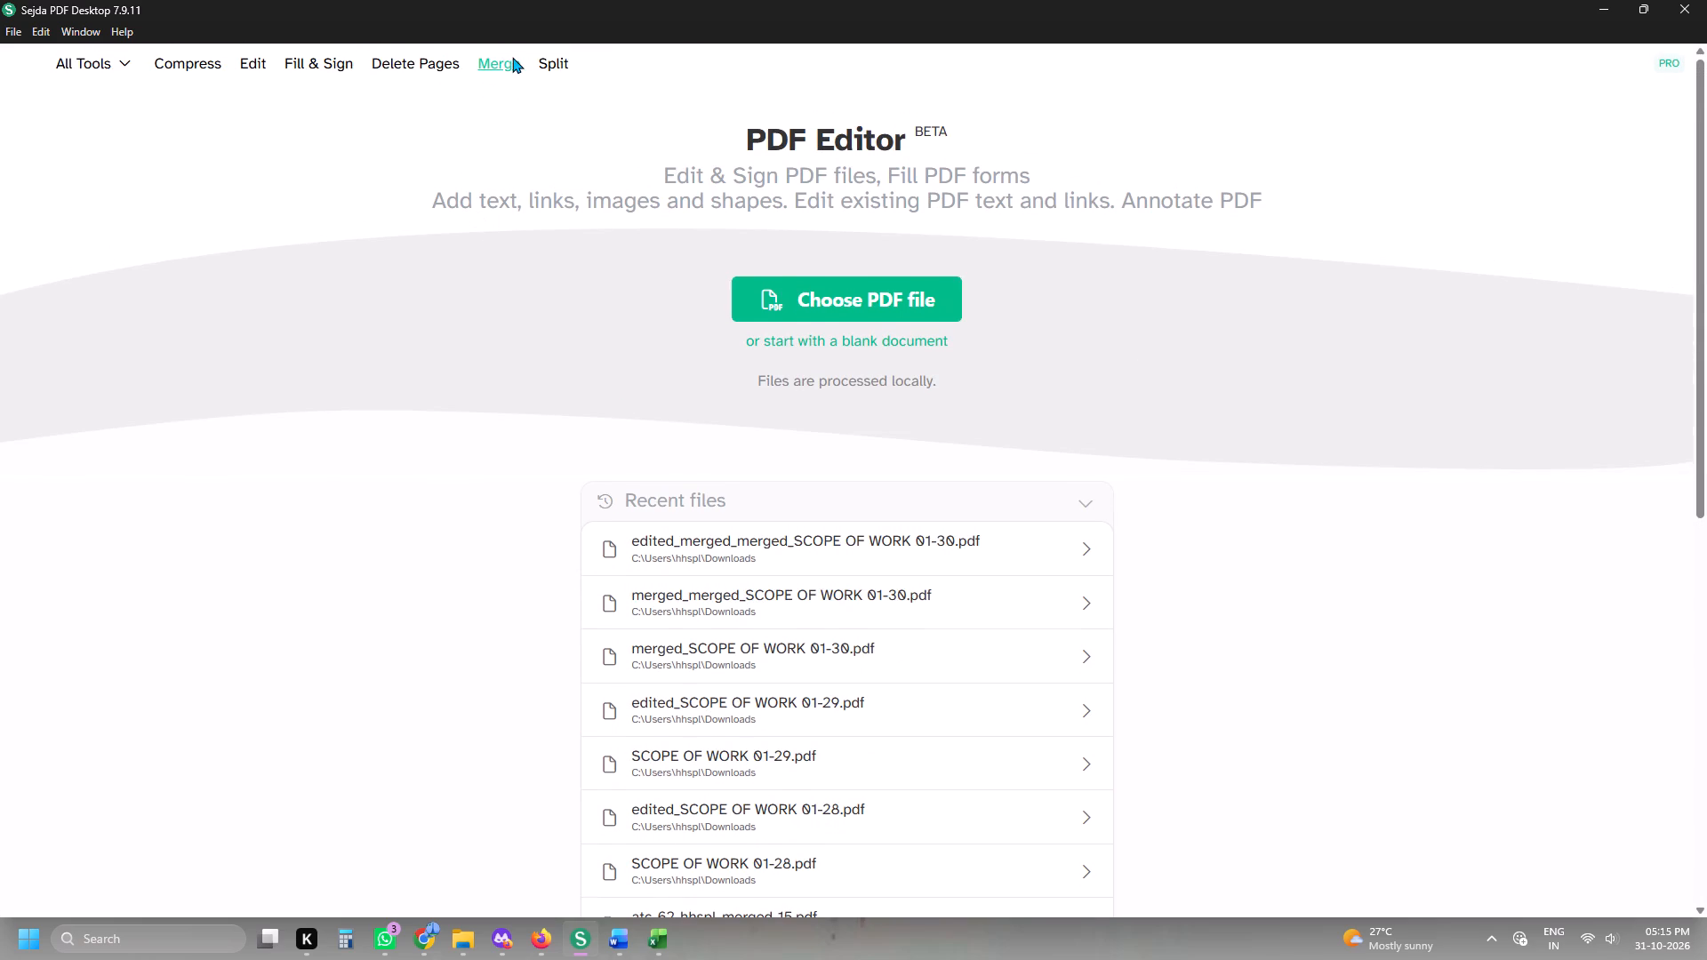
pyautogui.click(512, 57)
pyautogui.click(737, 257)
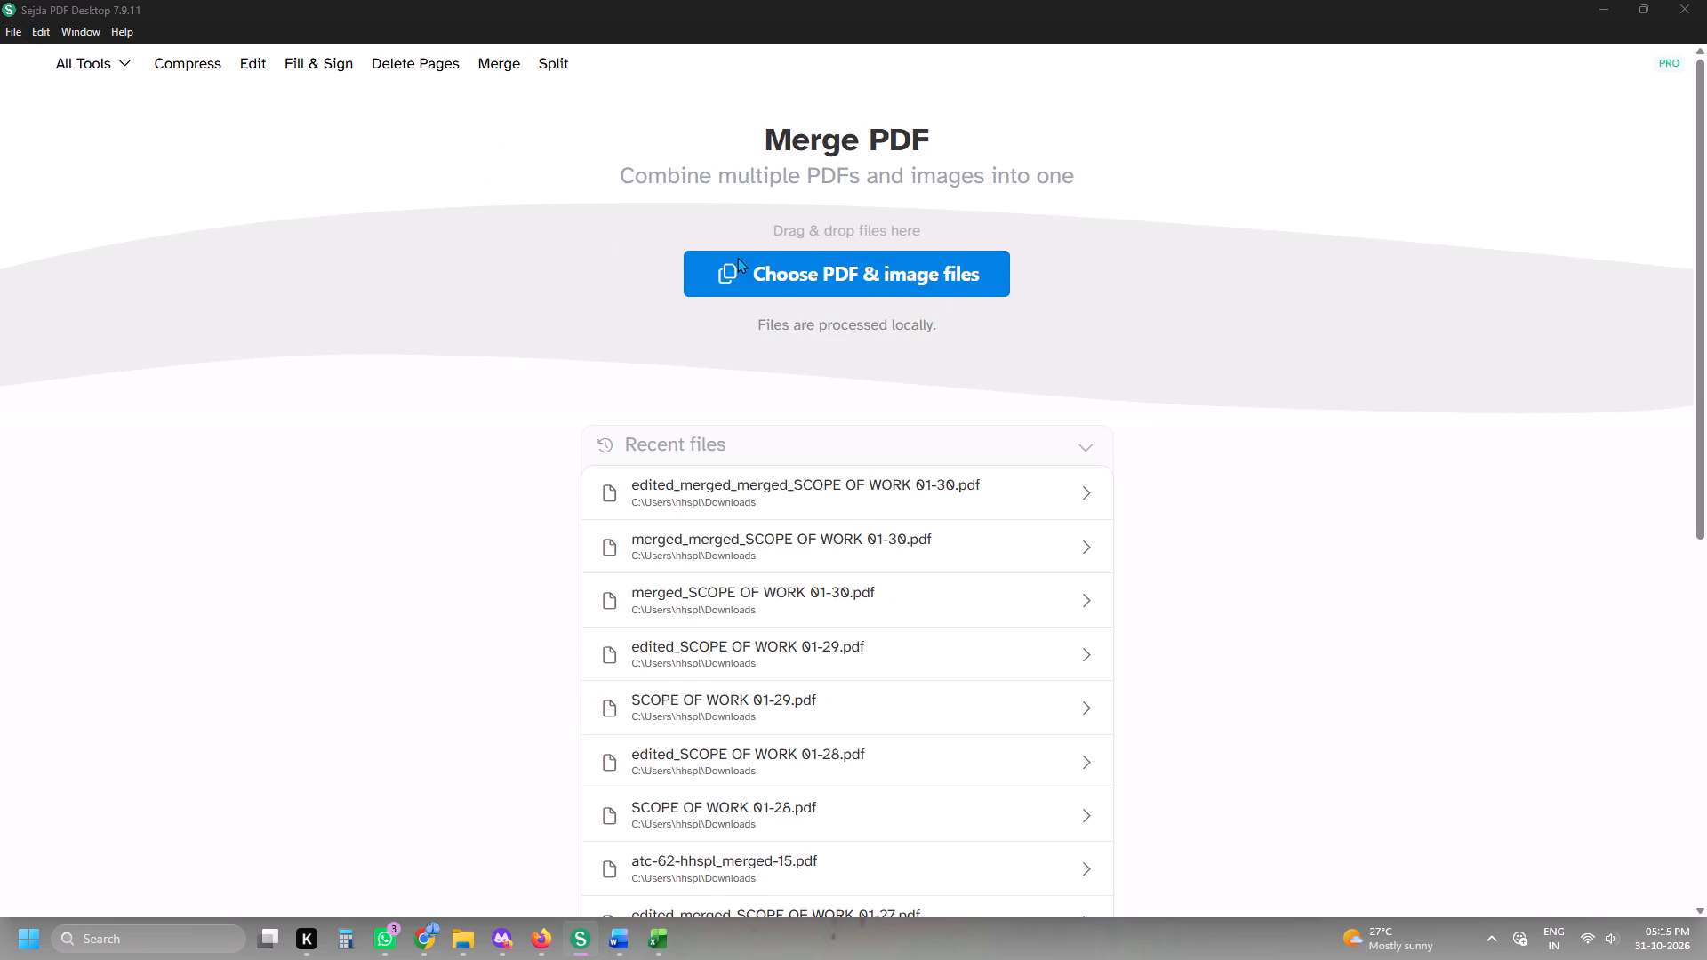
pyautogui.scroll(3, 325, 272)
pyautogui.moveTo(314, 180); pyautogui.dragTo(344, 212)
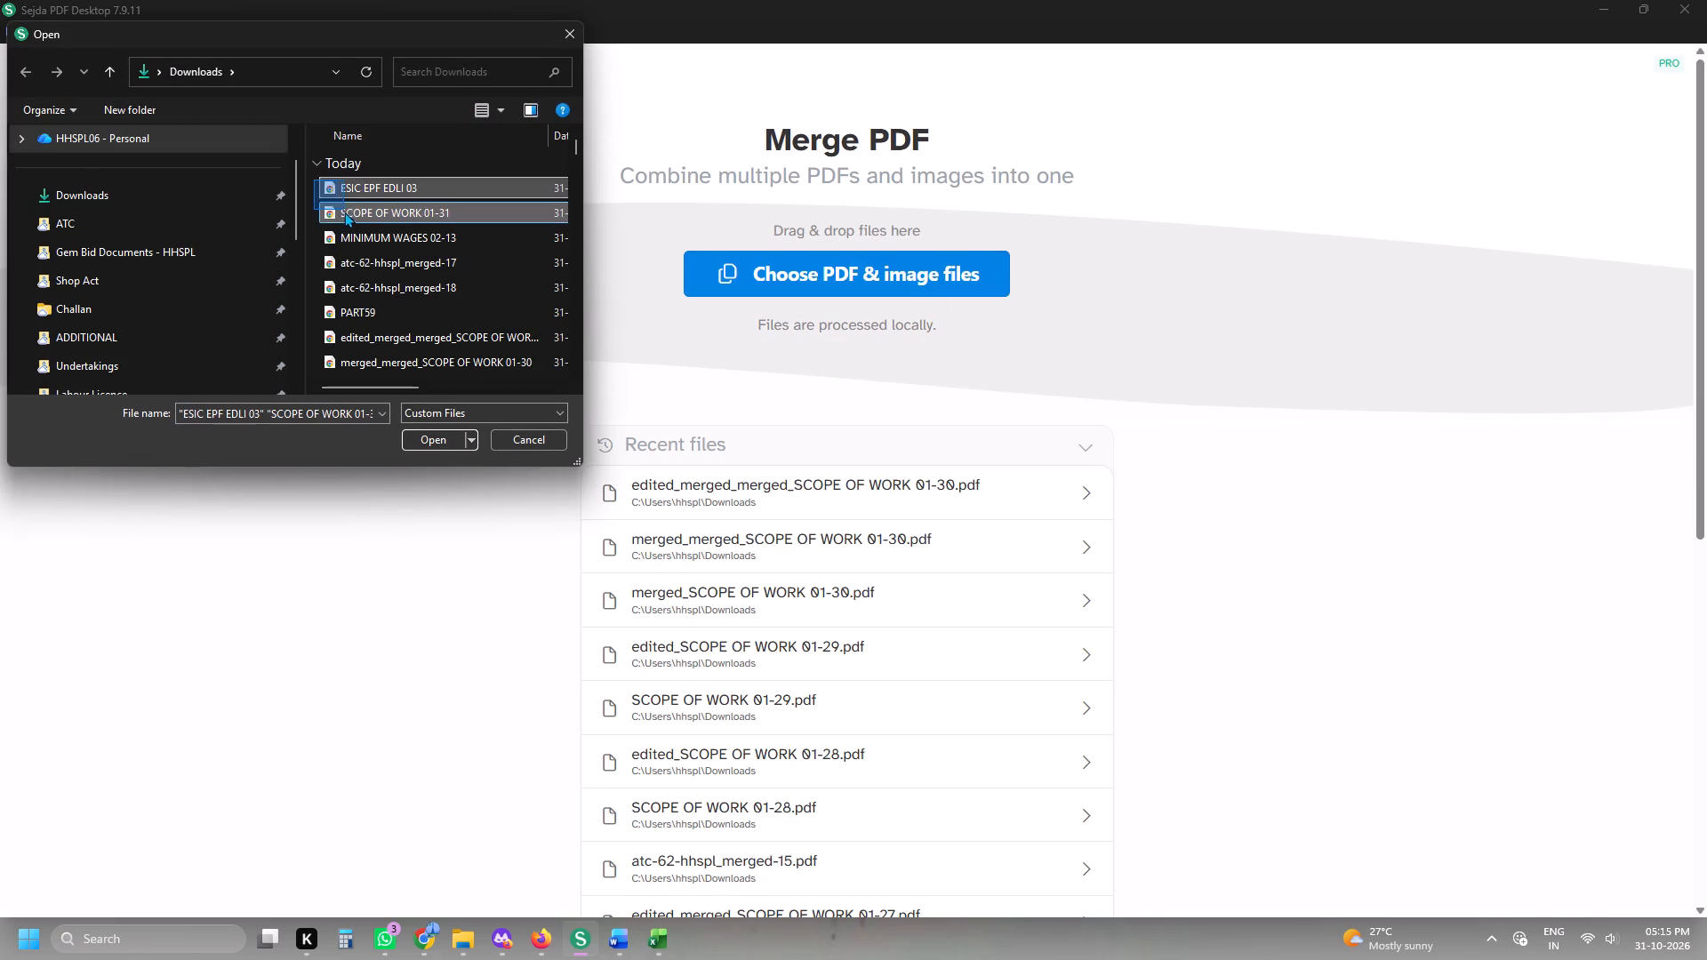
pyautogui.moveTo(344, 212); pyautogui.dragTo(365, 238)
pyautogui.click(437, 438)
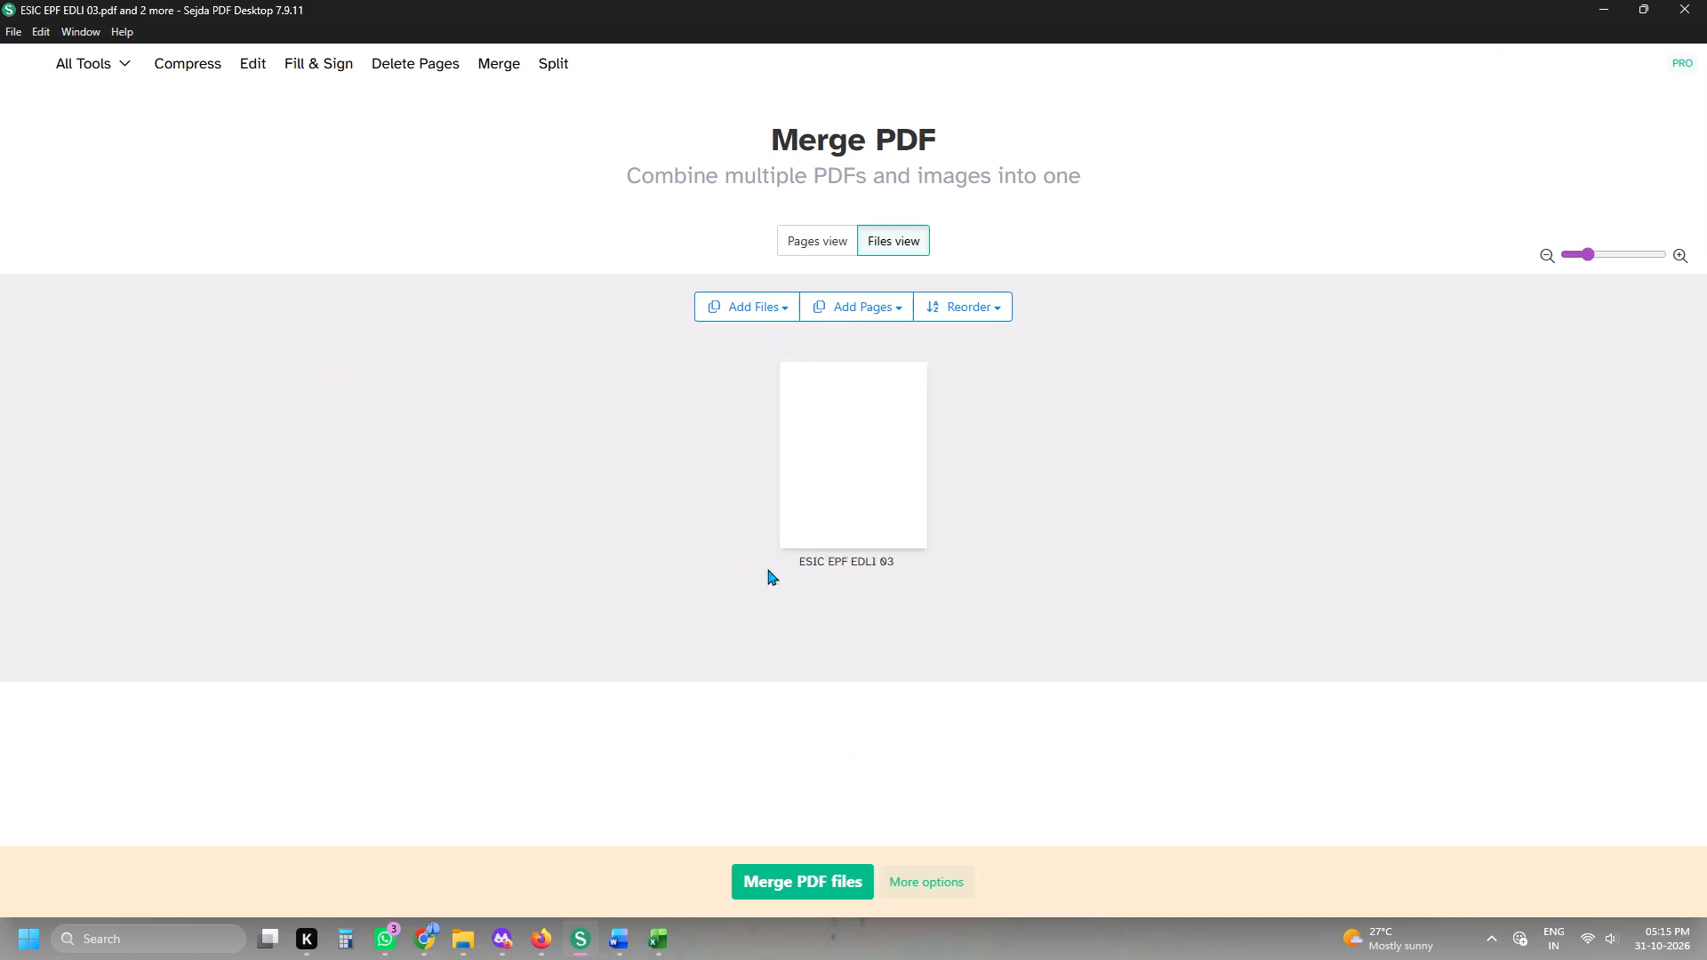
# Arrange the files in the order SCOPE OF WORK 01-31, MINIMUM WAGES 02-13, ESIC EPF EDLI 03.
pyautogui.moveTo(1053, 480); pyautogui.dragTo(594, 488)
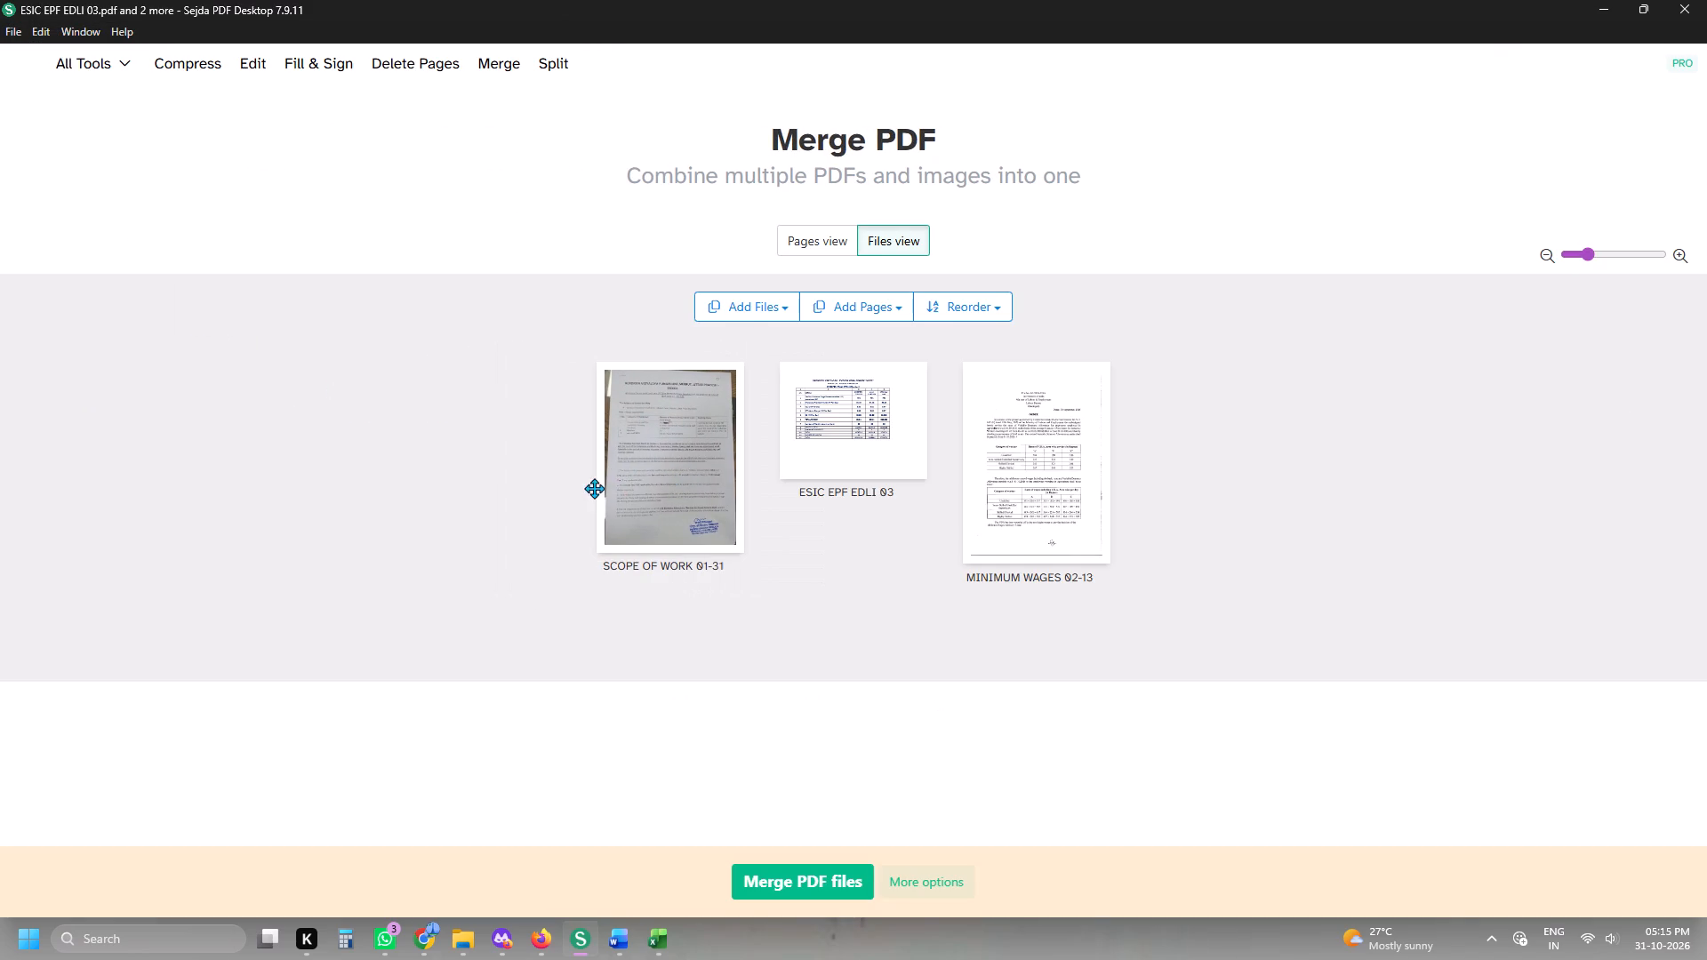
pyautogui.click(825, 455)
pyautogui.moveTo(825, 455); pyautogui.dragTo(1178, 455)
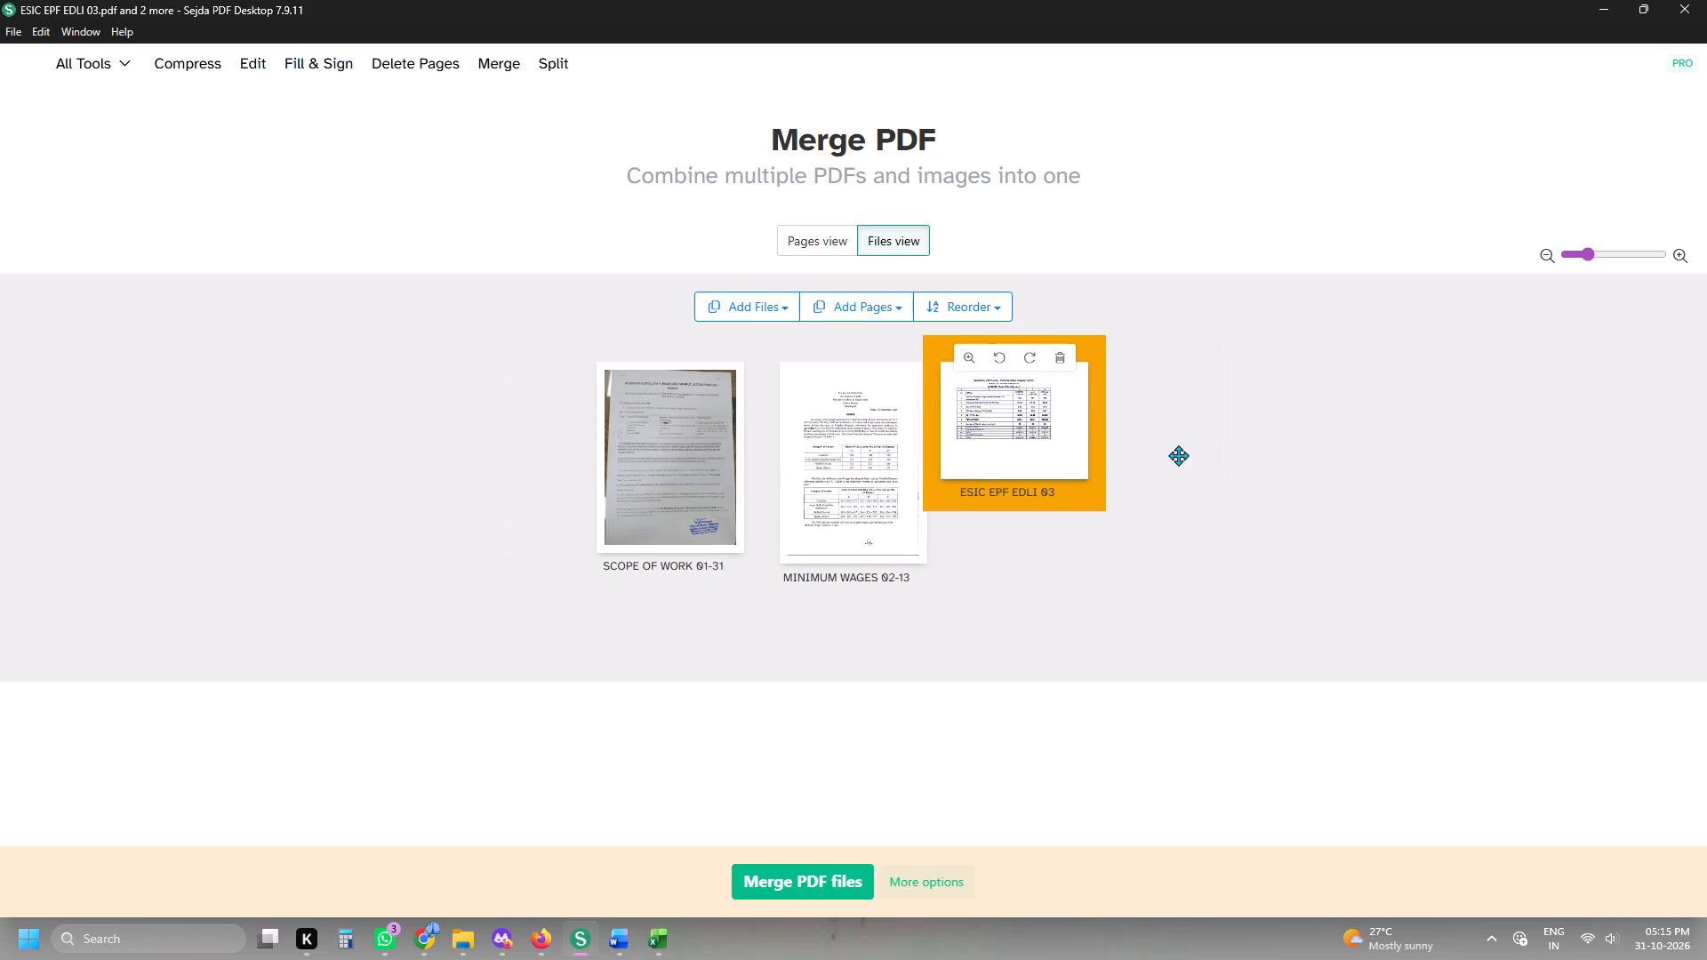
pyautogui.moveTo(1178, 455); pyautogui.dragTo(1191, 455)
# Merge the three PDFs and save the output in the Downloads folder under the suggested name.
pyautogui.click(808, 848)
pyautogui.click(809, 876)
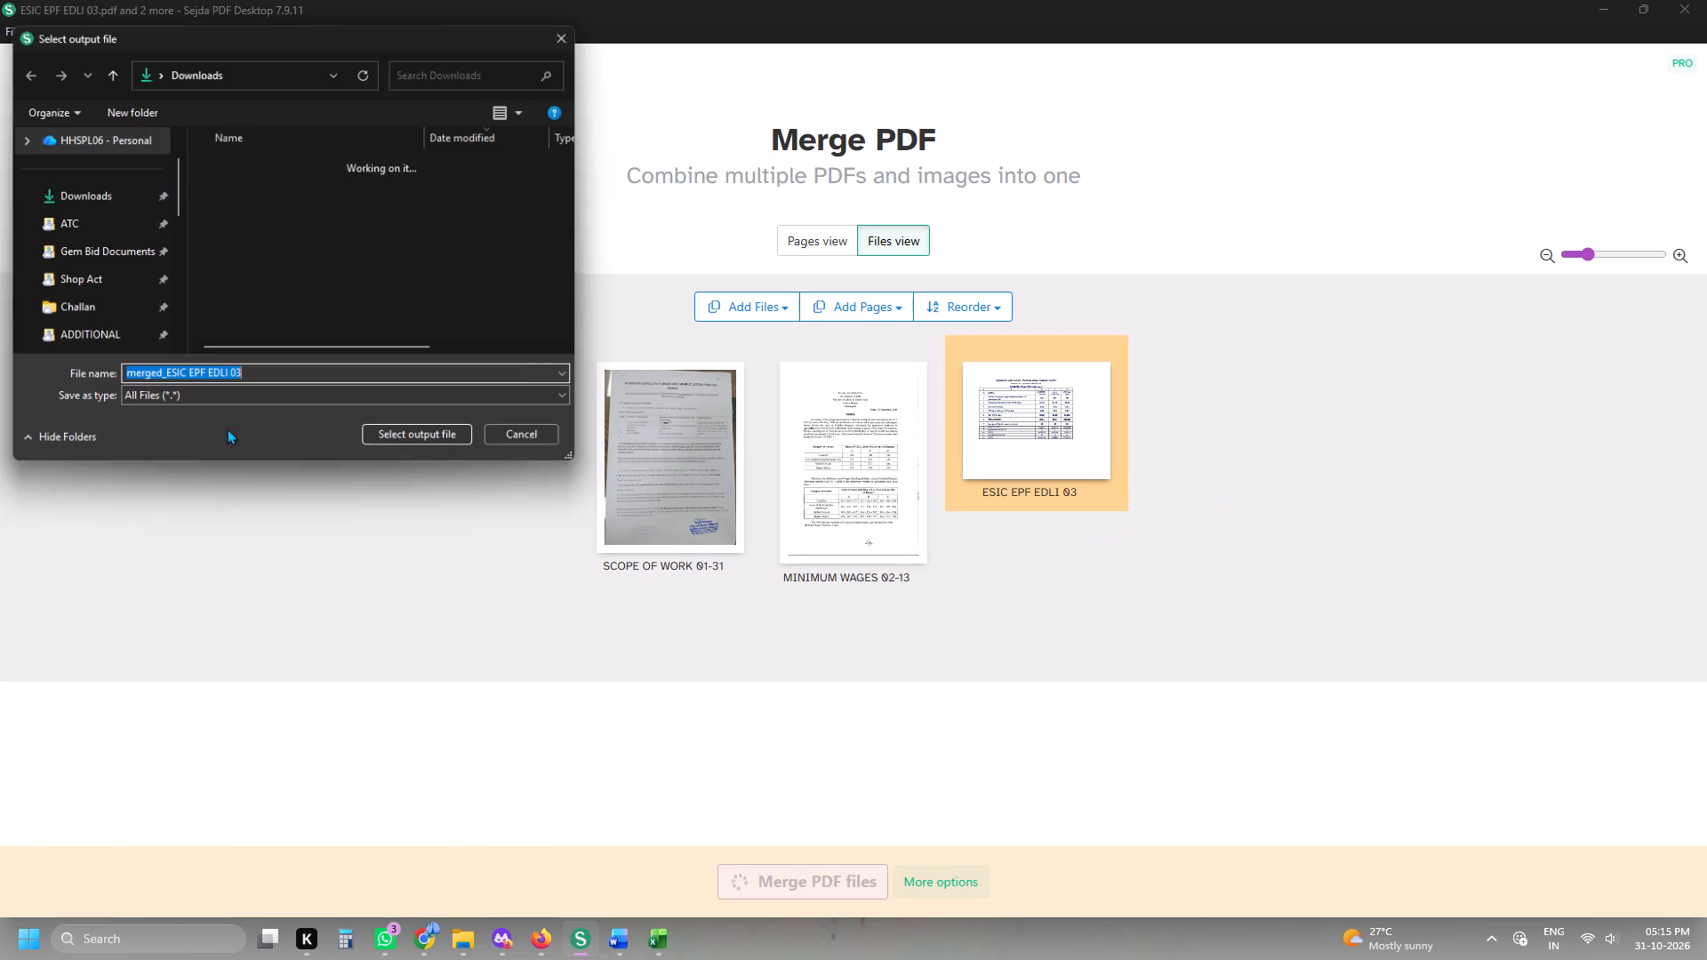
pyautogui.click(77, 181)
pyautogui.click(360, 437)
pyautogui.click(410, 455)
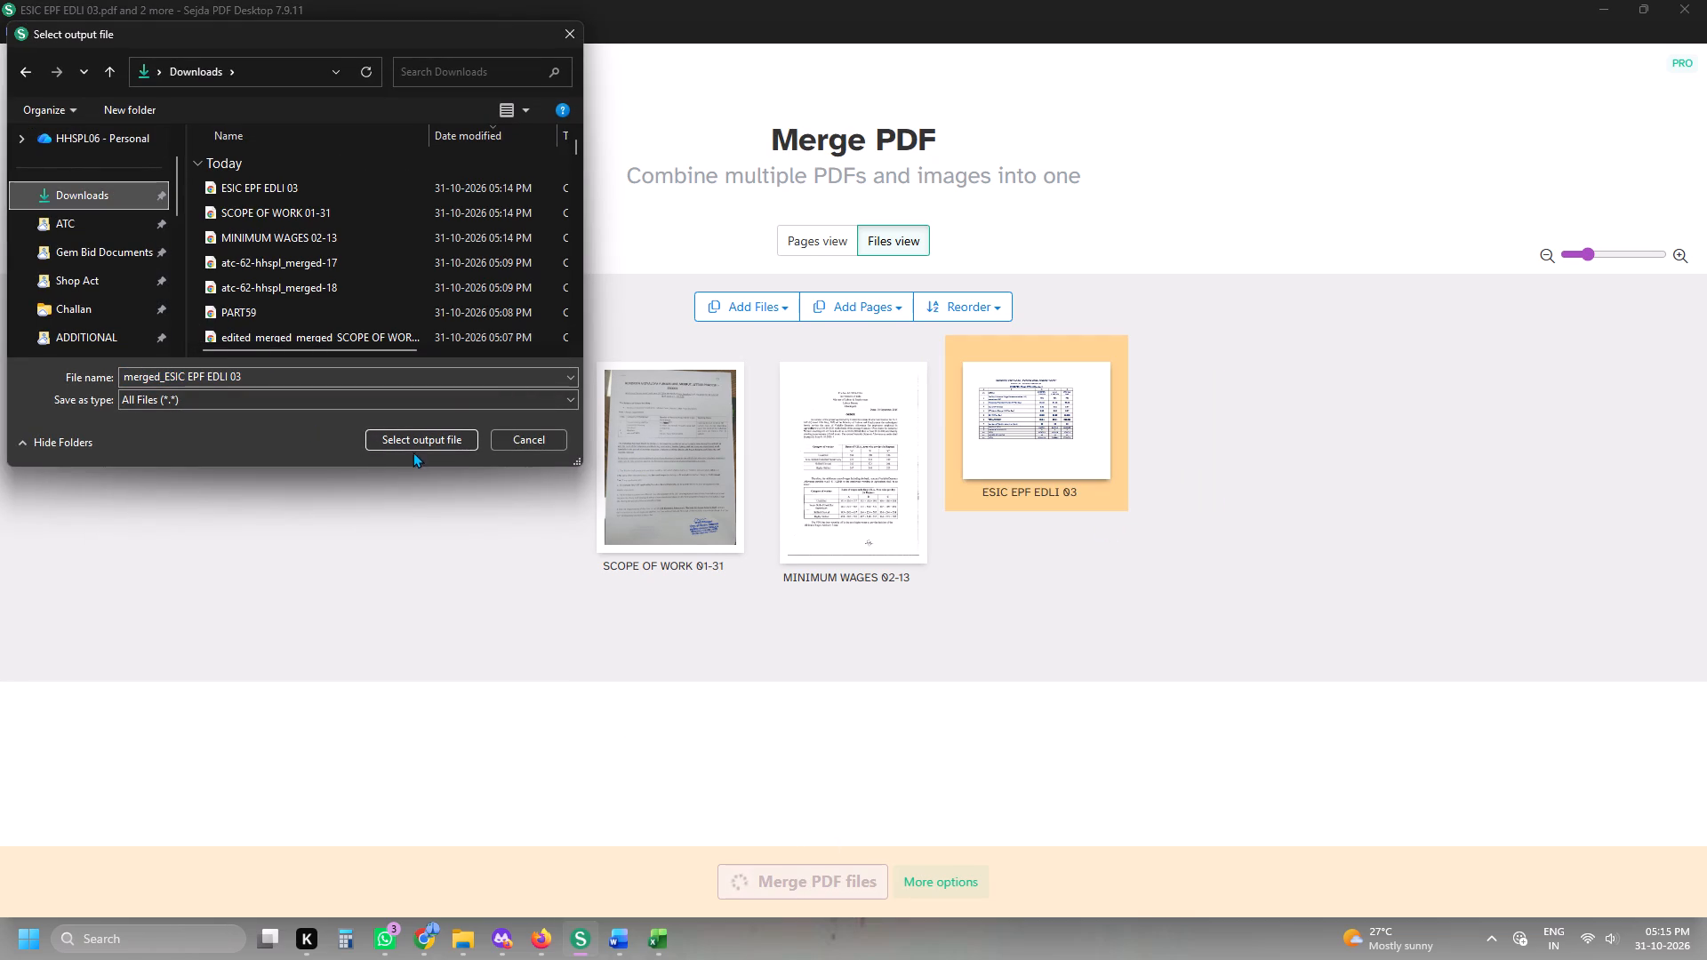
pyautogui.click(413, 449)
# Return to the GeM upload page and upload gem-orders-documents-hhspl for Project Experience and Certificates with respect to eligibility criteria.
pyautogui.click(533, 931)
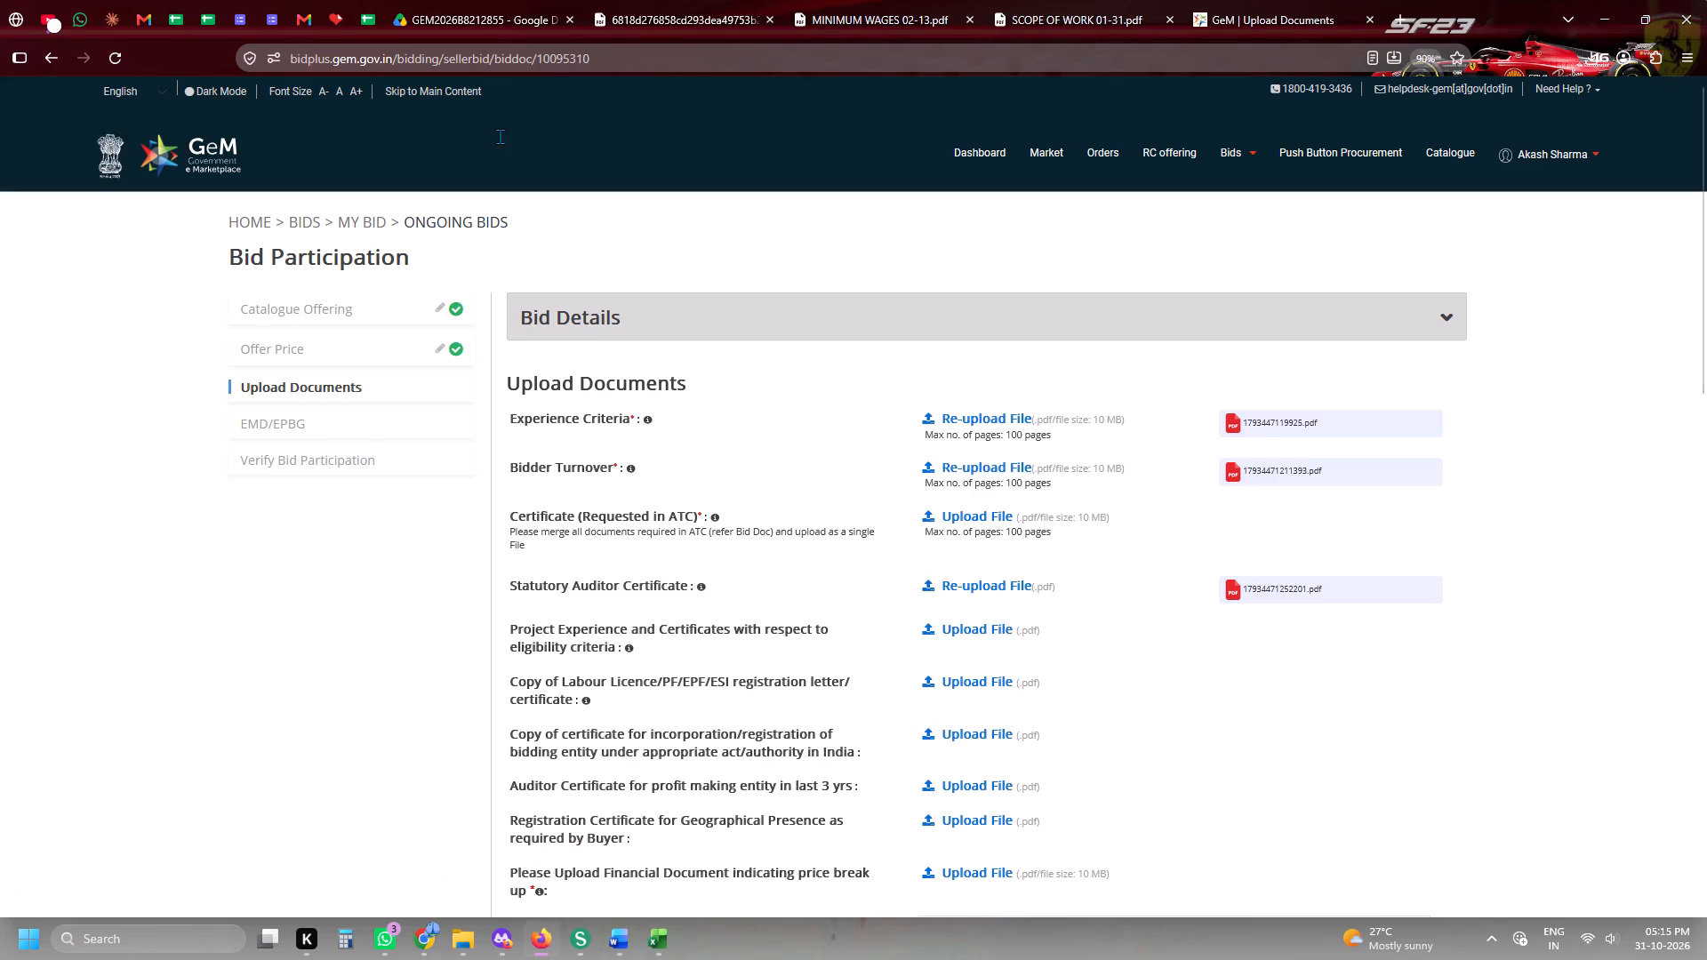
pyautogui.click(1257, 0)
pyautogui.scroll(-2, 1192, 385)
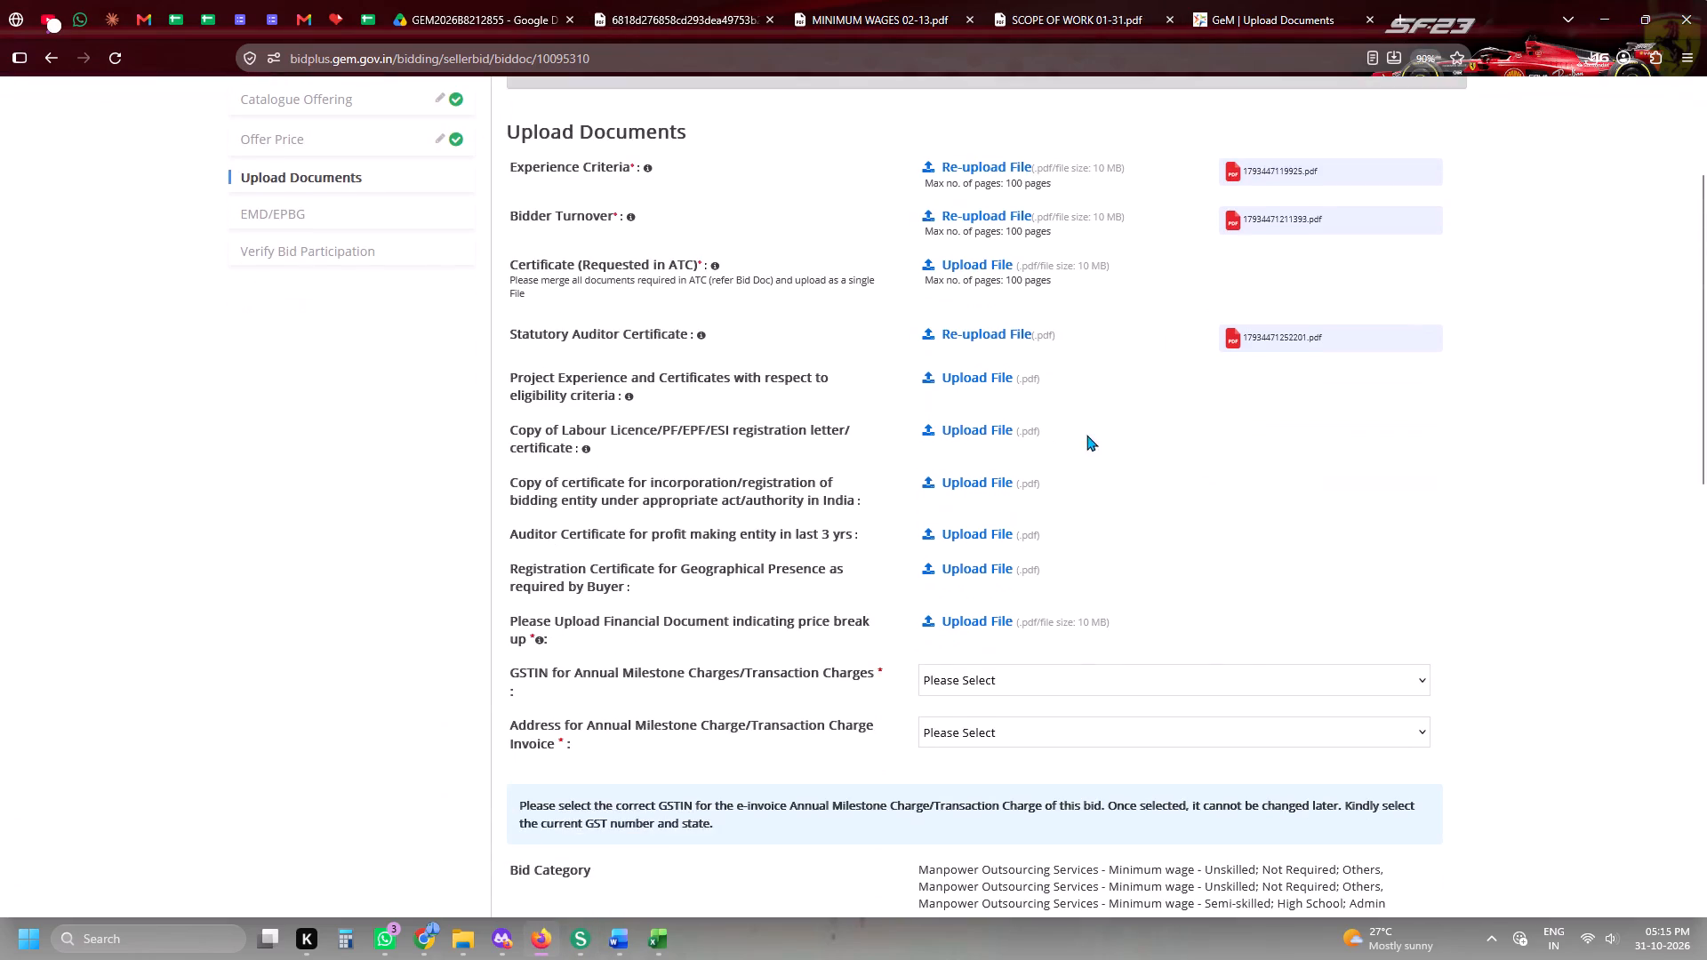
pyautogui.click(986, 372)
pyautogui.scroll(8, 1324, 514)
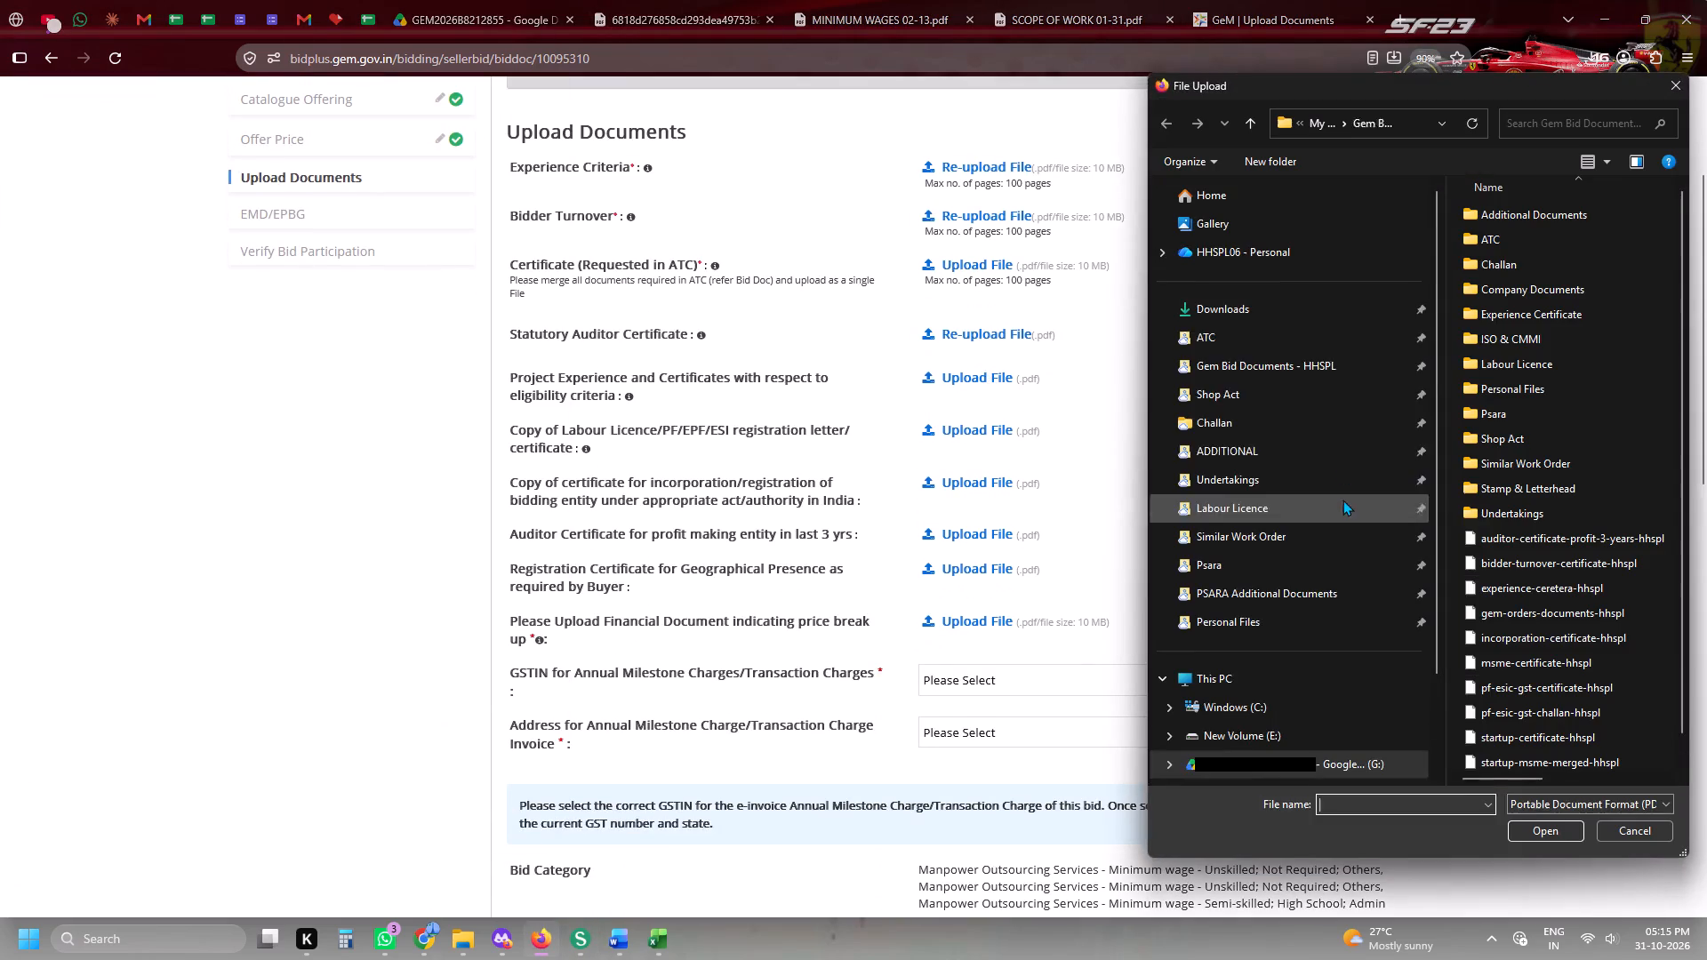
pyautogui.click(1328, 362)
pyautogui.doubleClick(1531, 606)
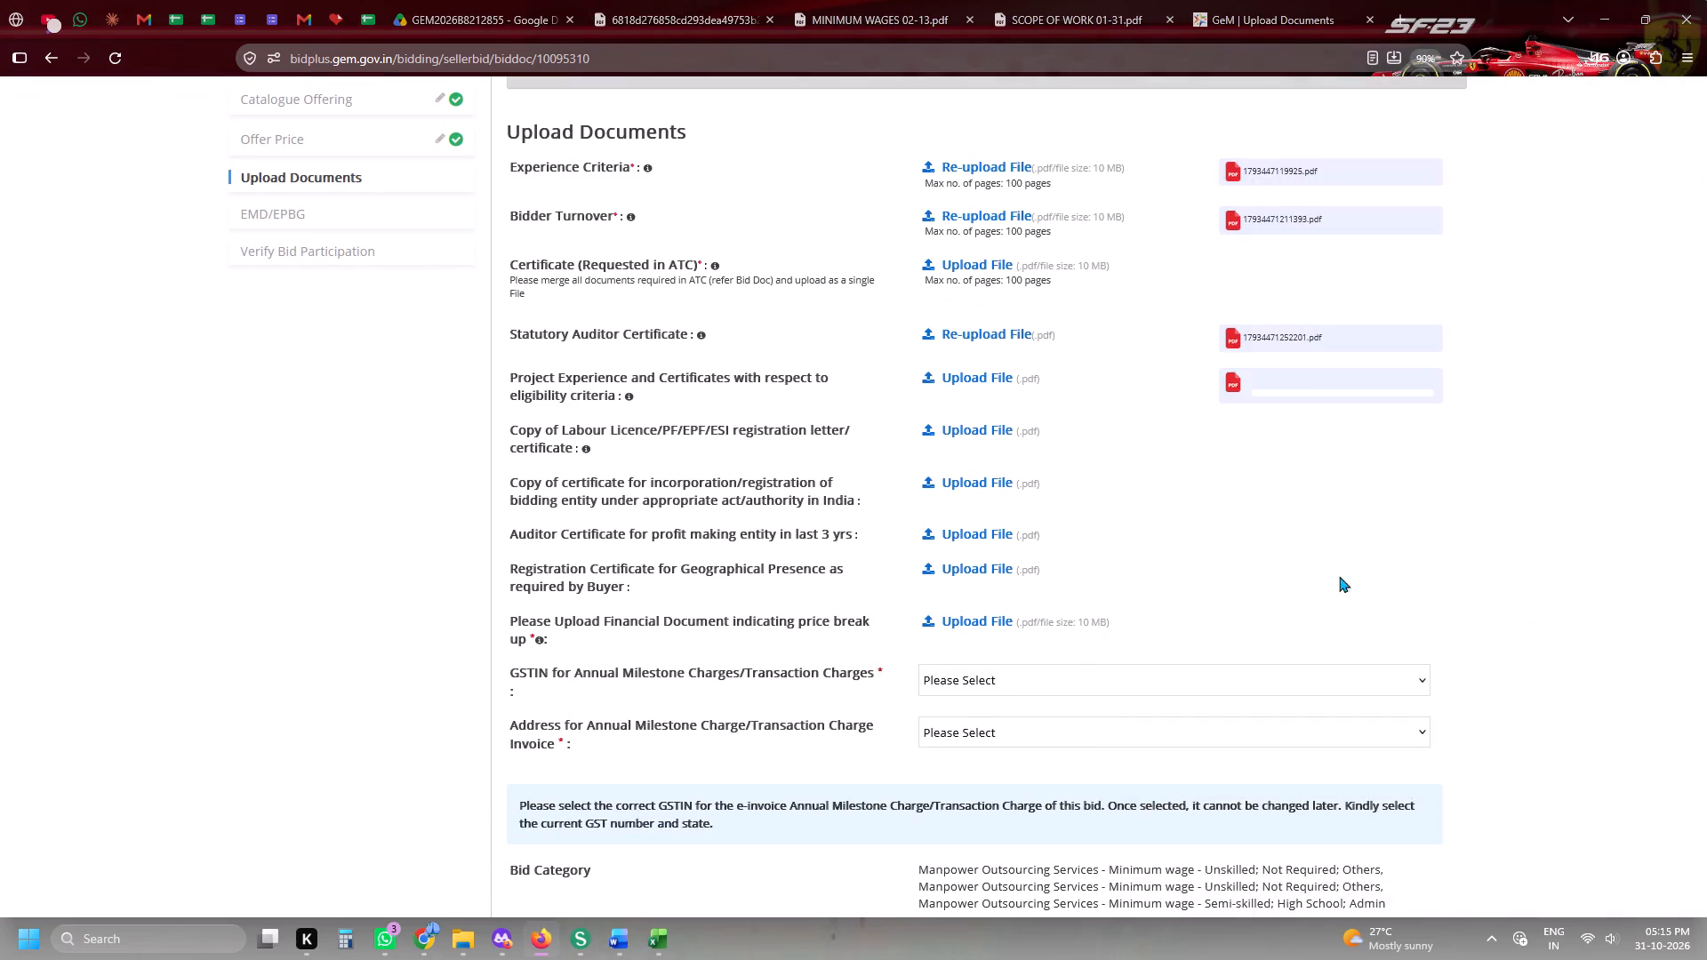
# Upload pf-esic-gst-certificate-hhspl for the Labour Licence/PF/EPF/ESI registration letter/certificate.
pyautogui.click(982, 423)
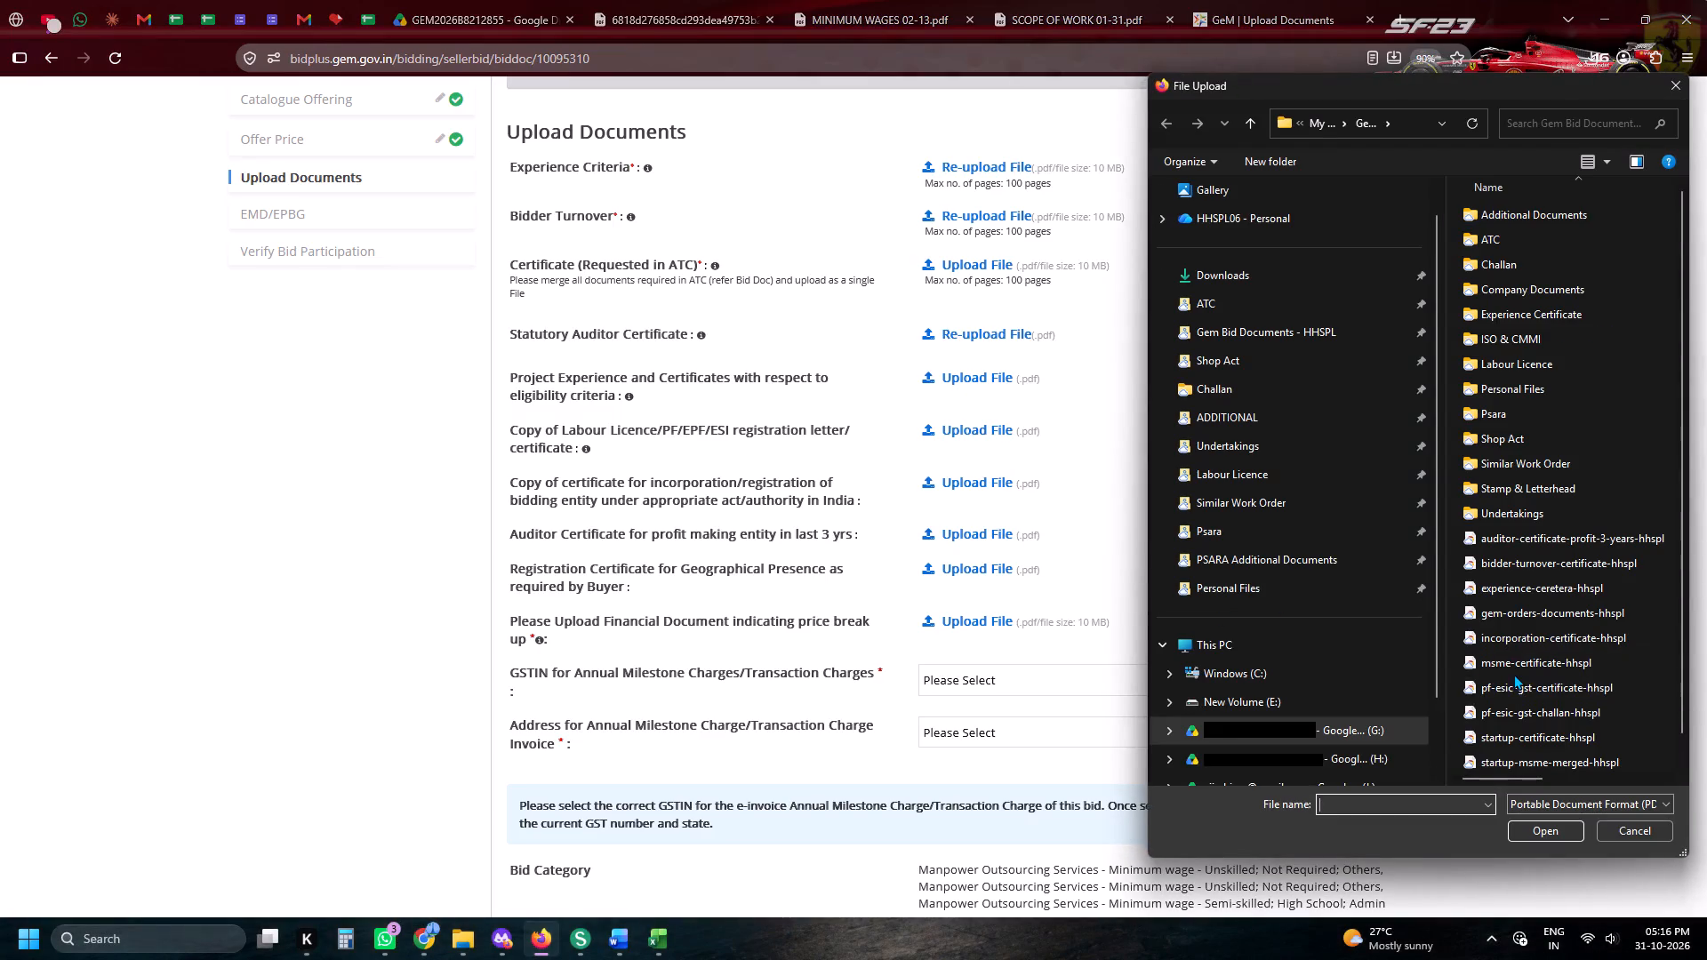
pyautogui.doubleClick(1514, 686)
# Upload incorporation-certificate-hhspl for the certificate for incorporation/registration of the bidding entity.
pyautogui.click(1024, 468)
pyautogui.click(994, 487)
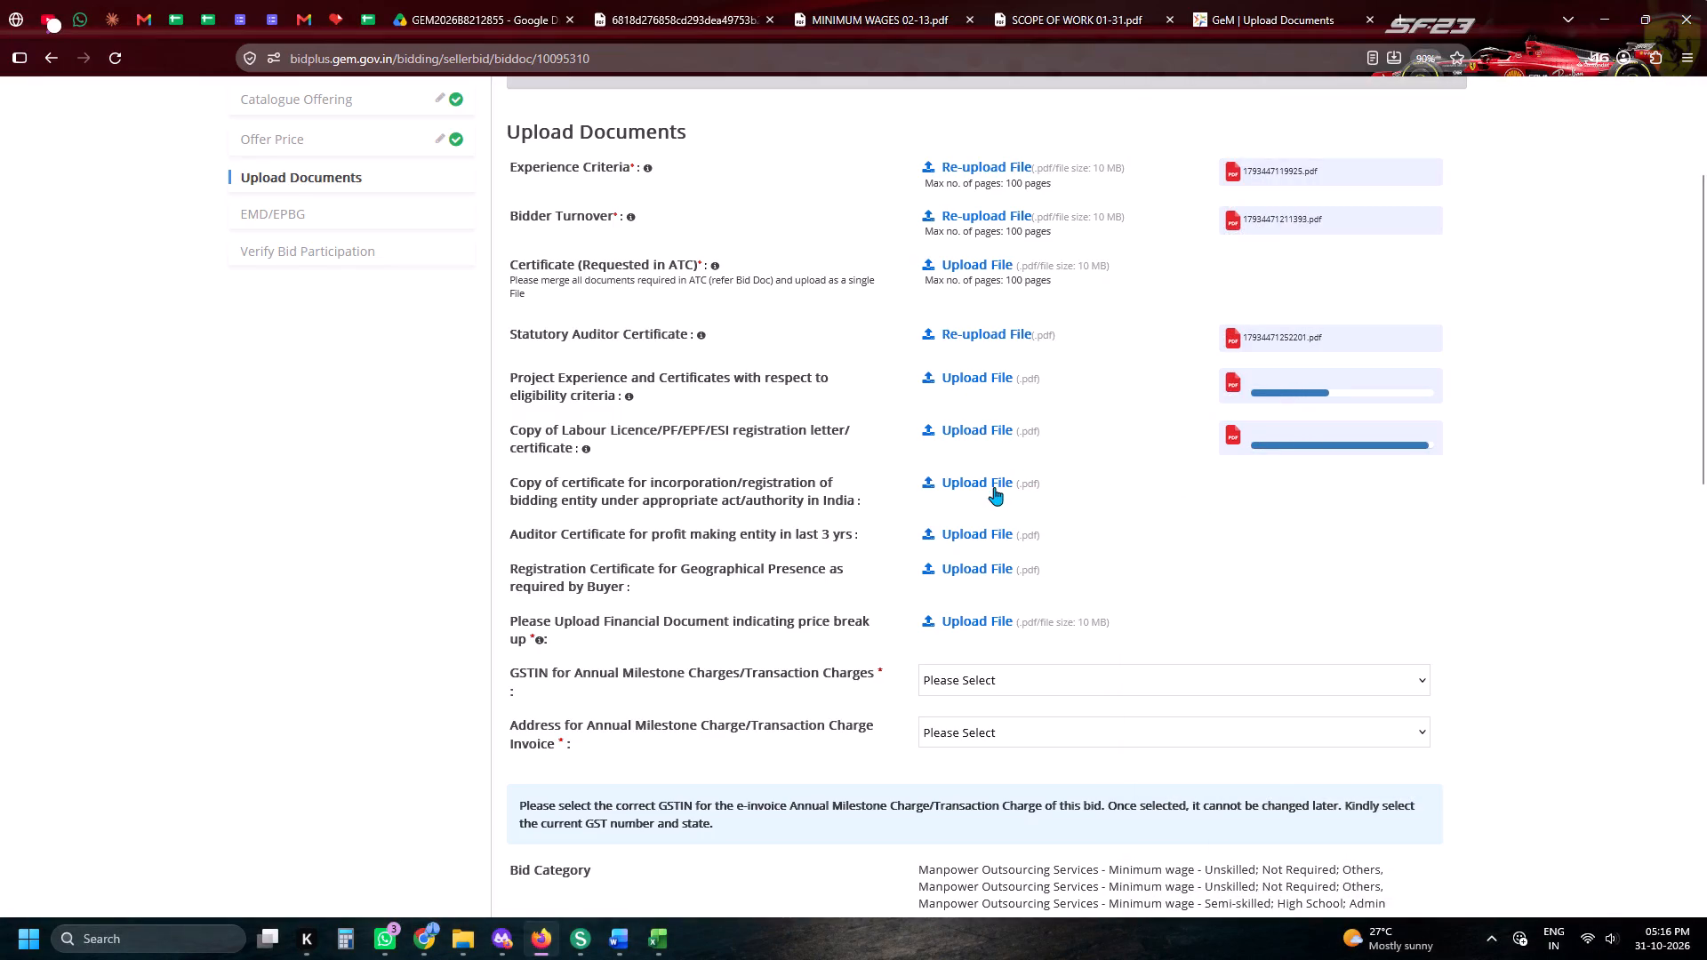
pyautogui.scroll(-5, 1676, 581)
pyautogui.doubleClick(1536, 619)
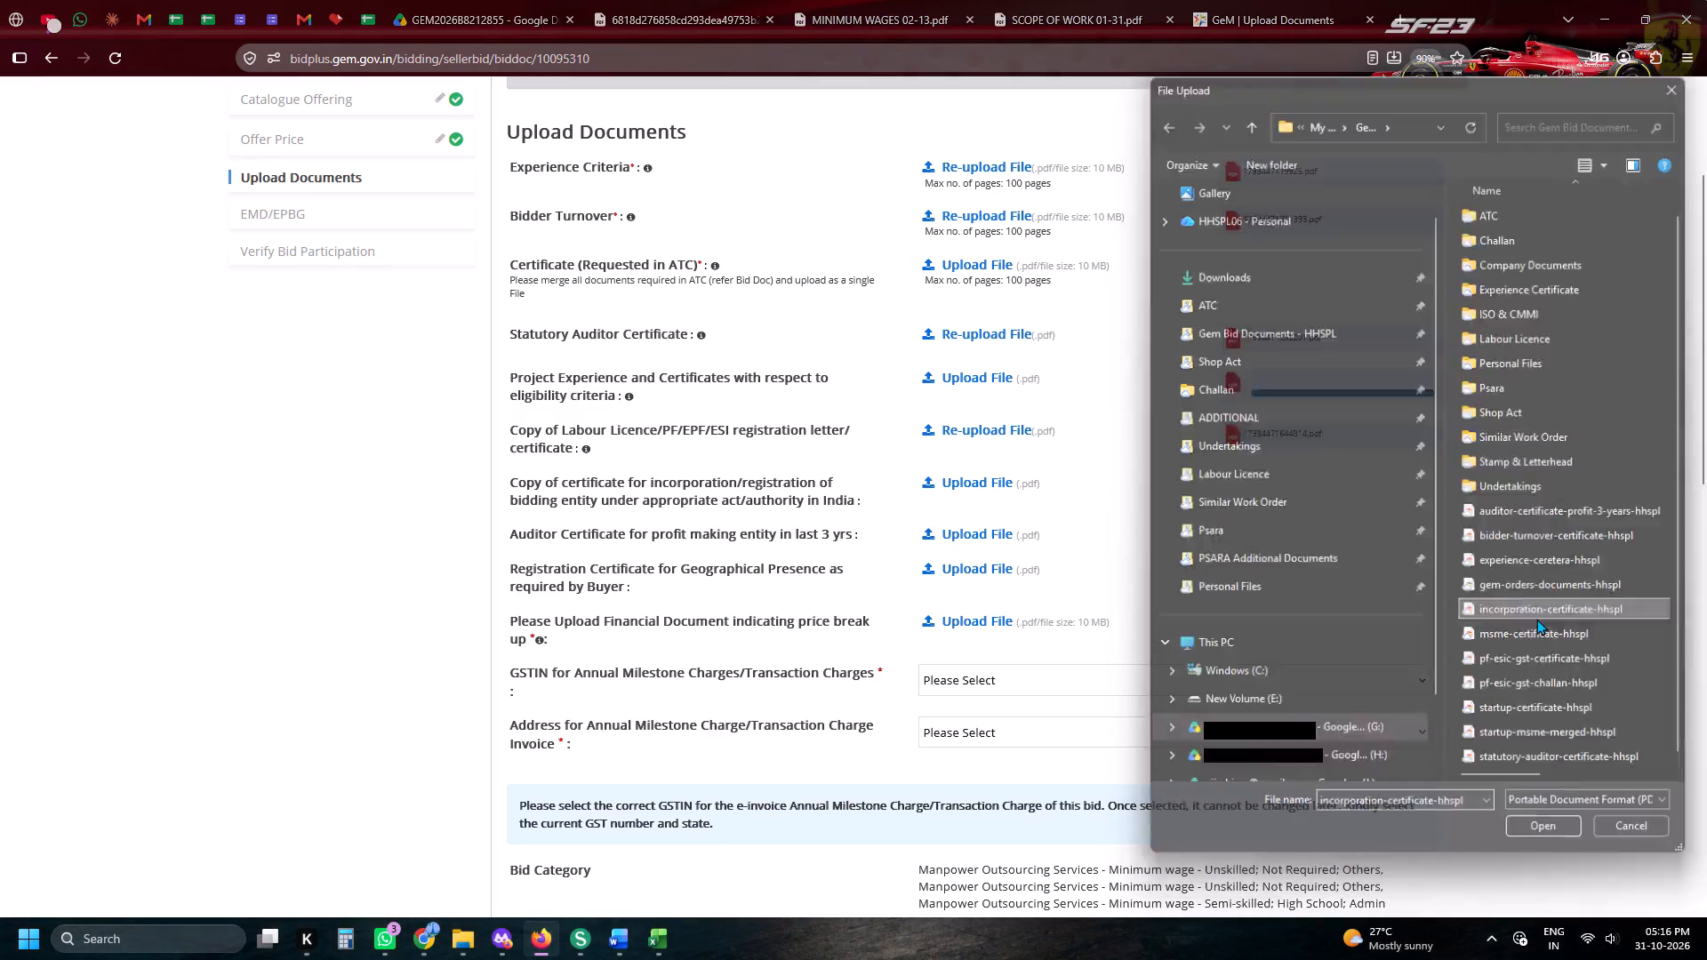
# Switch to Sejda PDF Desktop and open the merged document for editing.
pyautogui.click(569, 939)
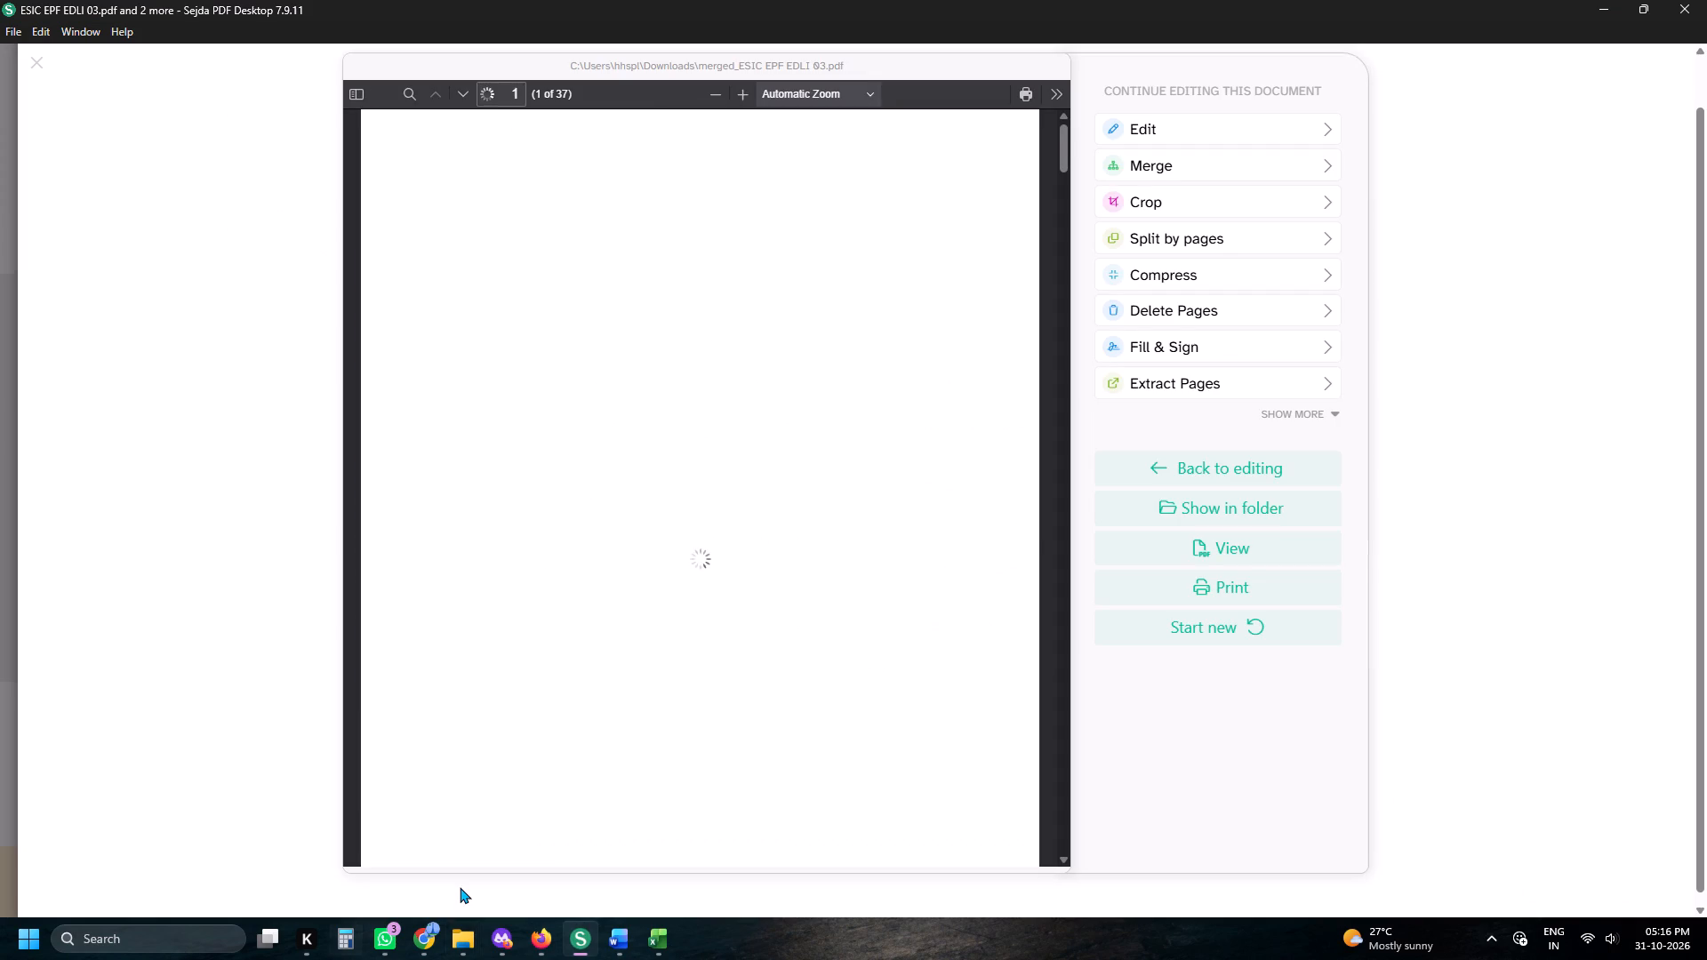
pyautogui.scroll(-16, 797, 423)
pyautogui.click(1154, 128)
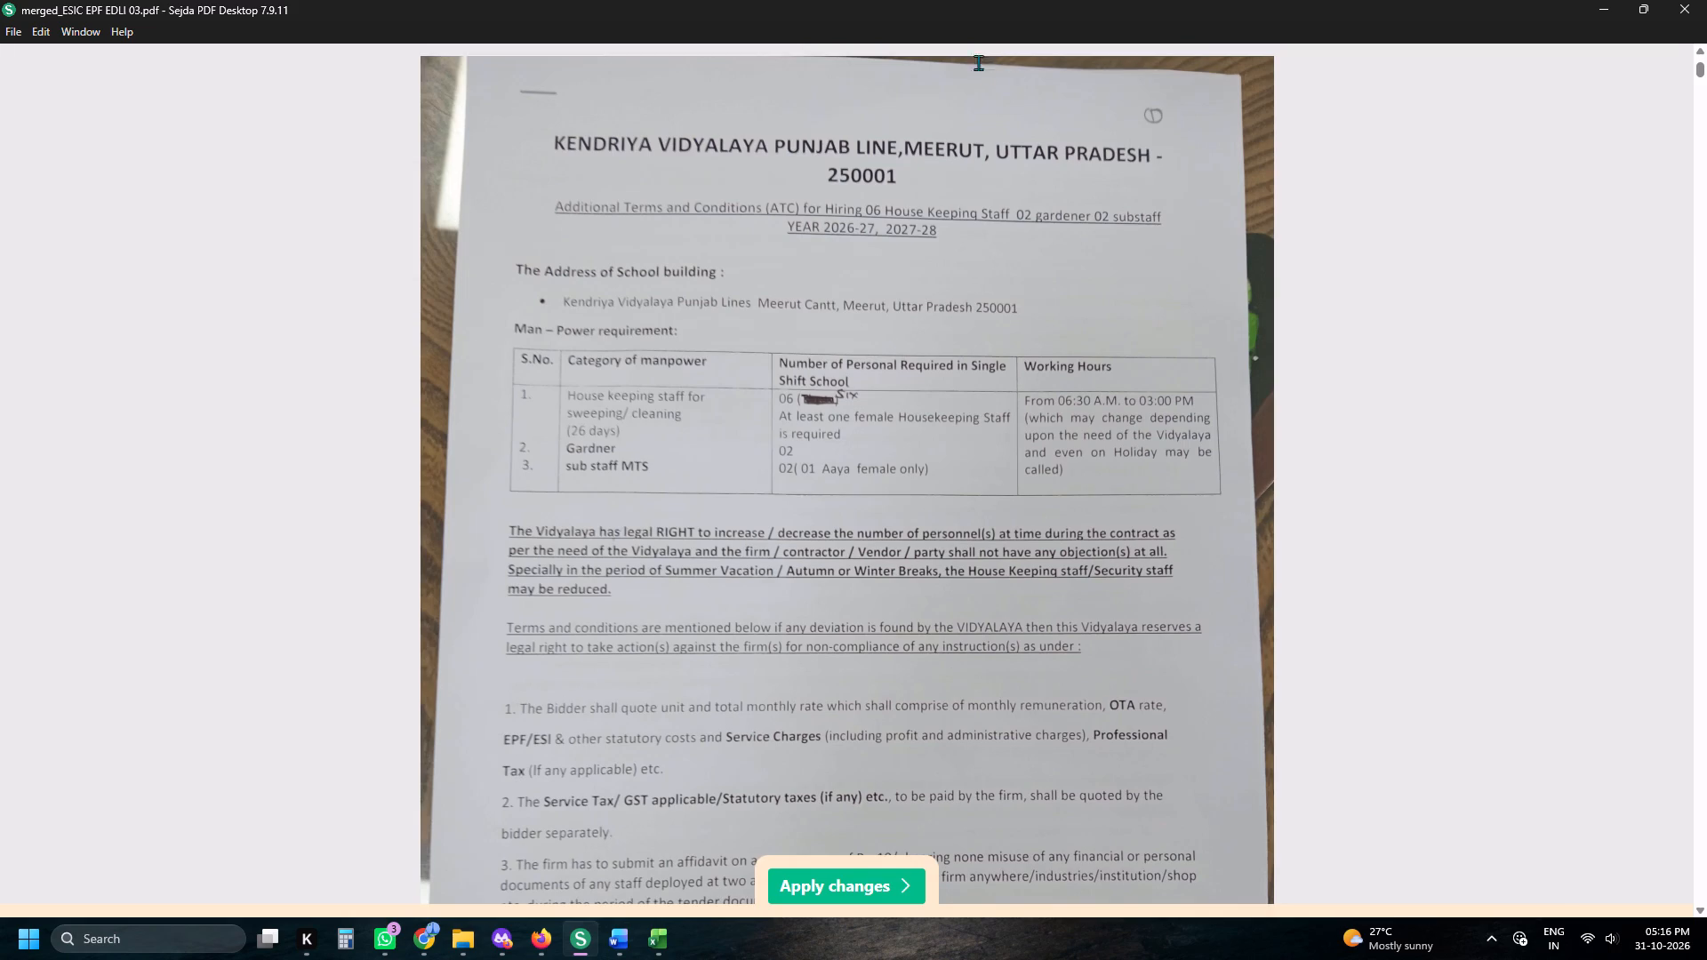
# Place the company stamp and director signature in the lower-left corner of page 1 and repeat it on all pages.
pyautogui.click(827, 69)
pyautogui.click(886, 186)
pyautogui.scroll(-5, 1014, 349)
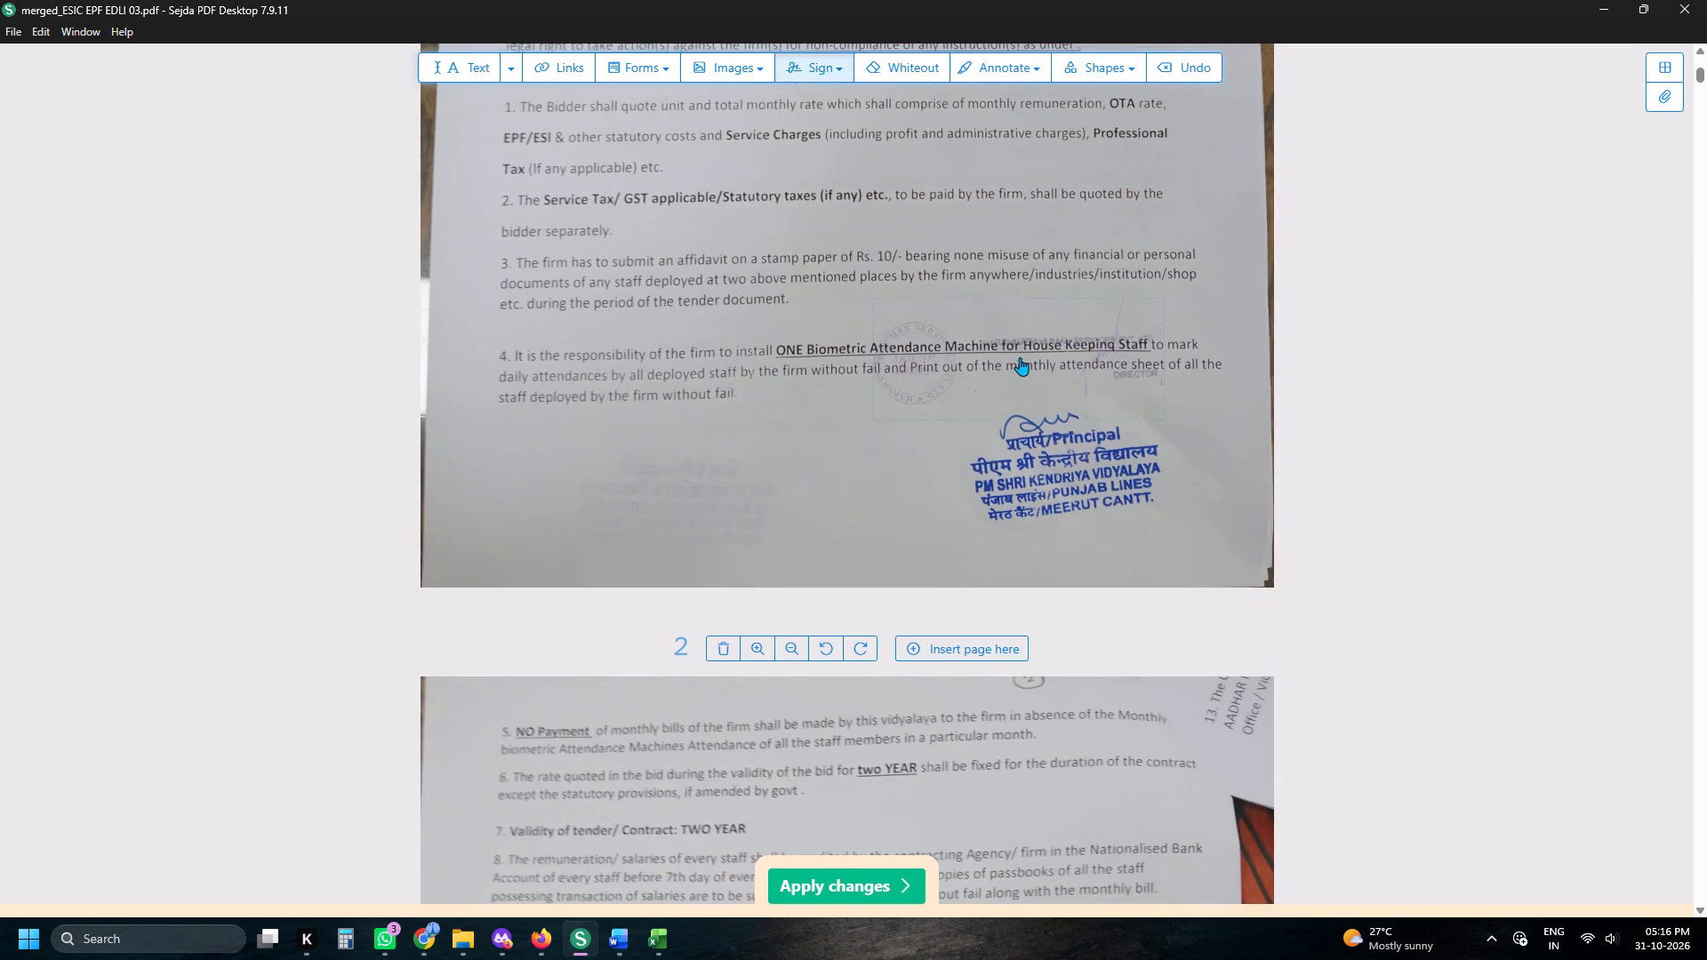
pyautogui.click(615, 494)
pyautogui.click(521, 419)
pyautogui.click(559, 463)
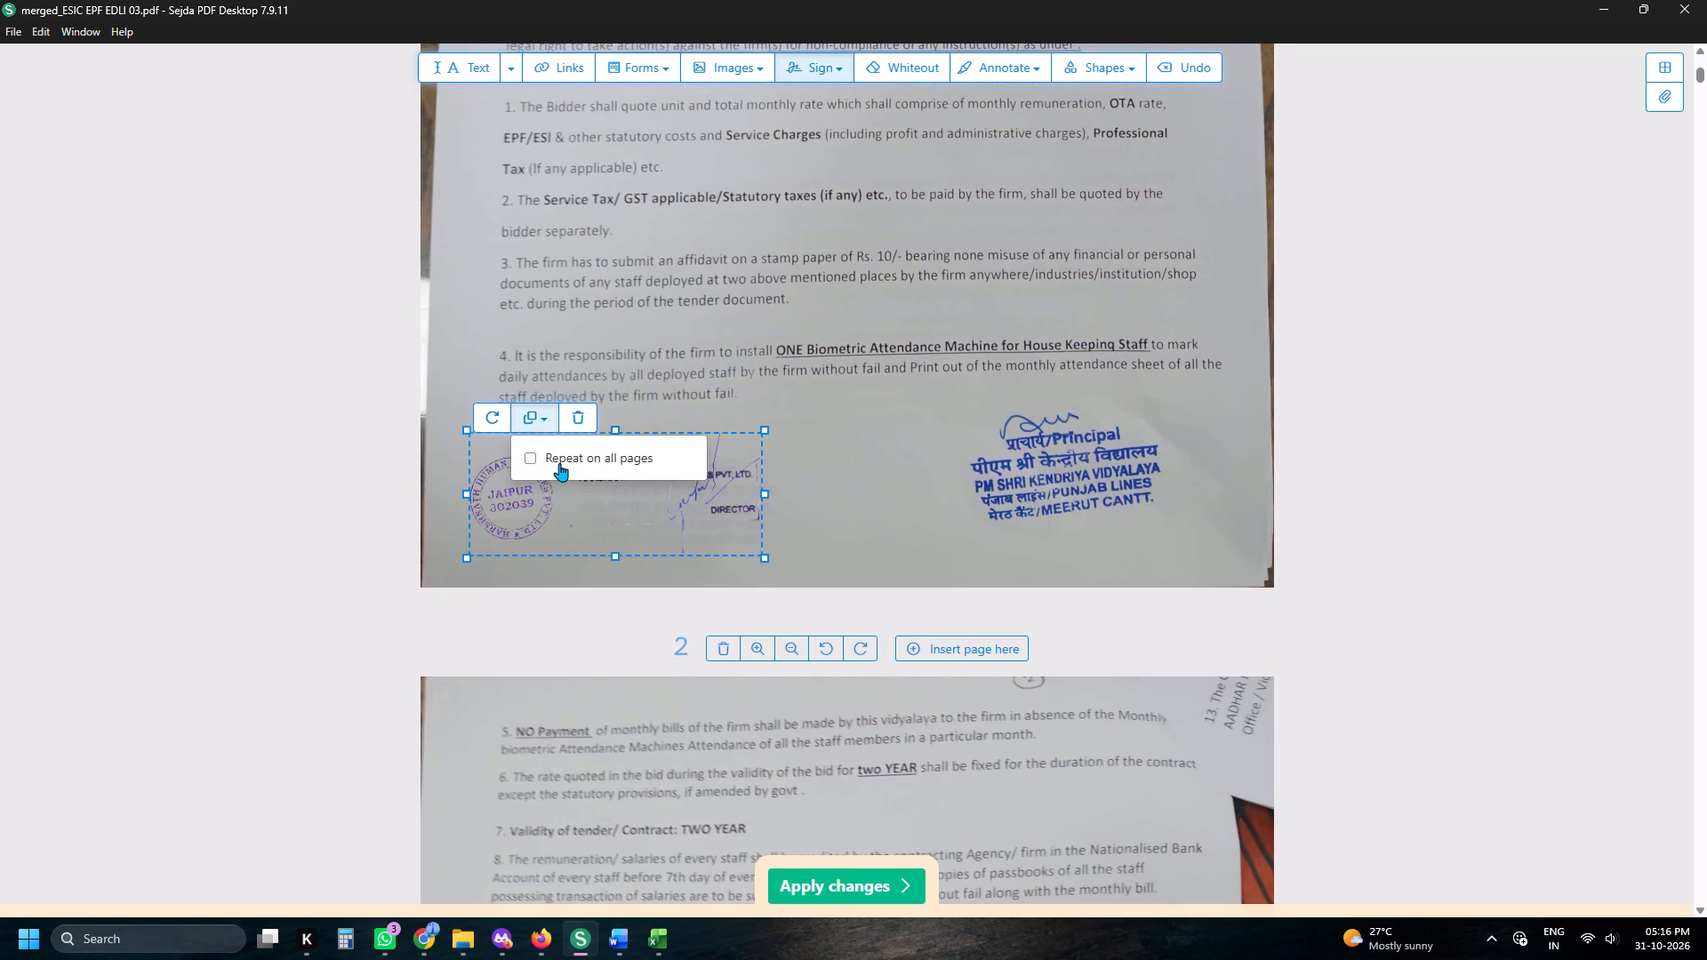
# Review every page of the merged document through to the wage-breakup sheet, examining the placement of the repeated stamp and signature.
pyautogui.press('space')
pyautogui.press('space')
pyautogui.press('space')
pyautogui.press('space')
pyautogui.press('space')
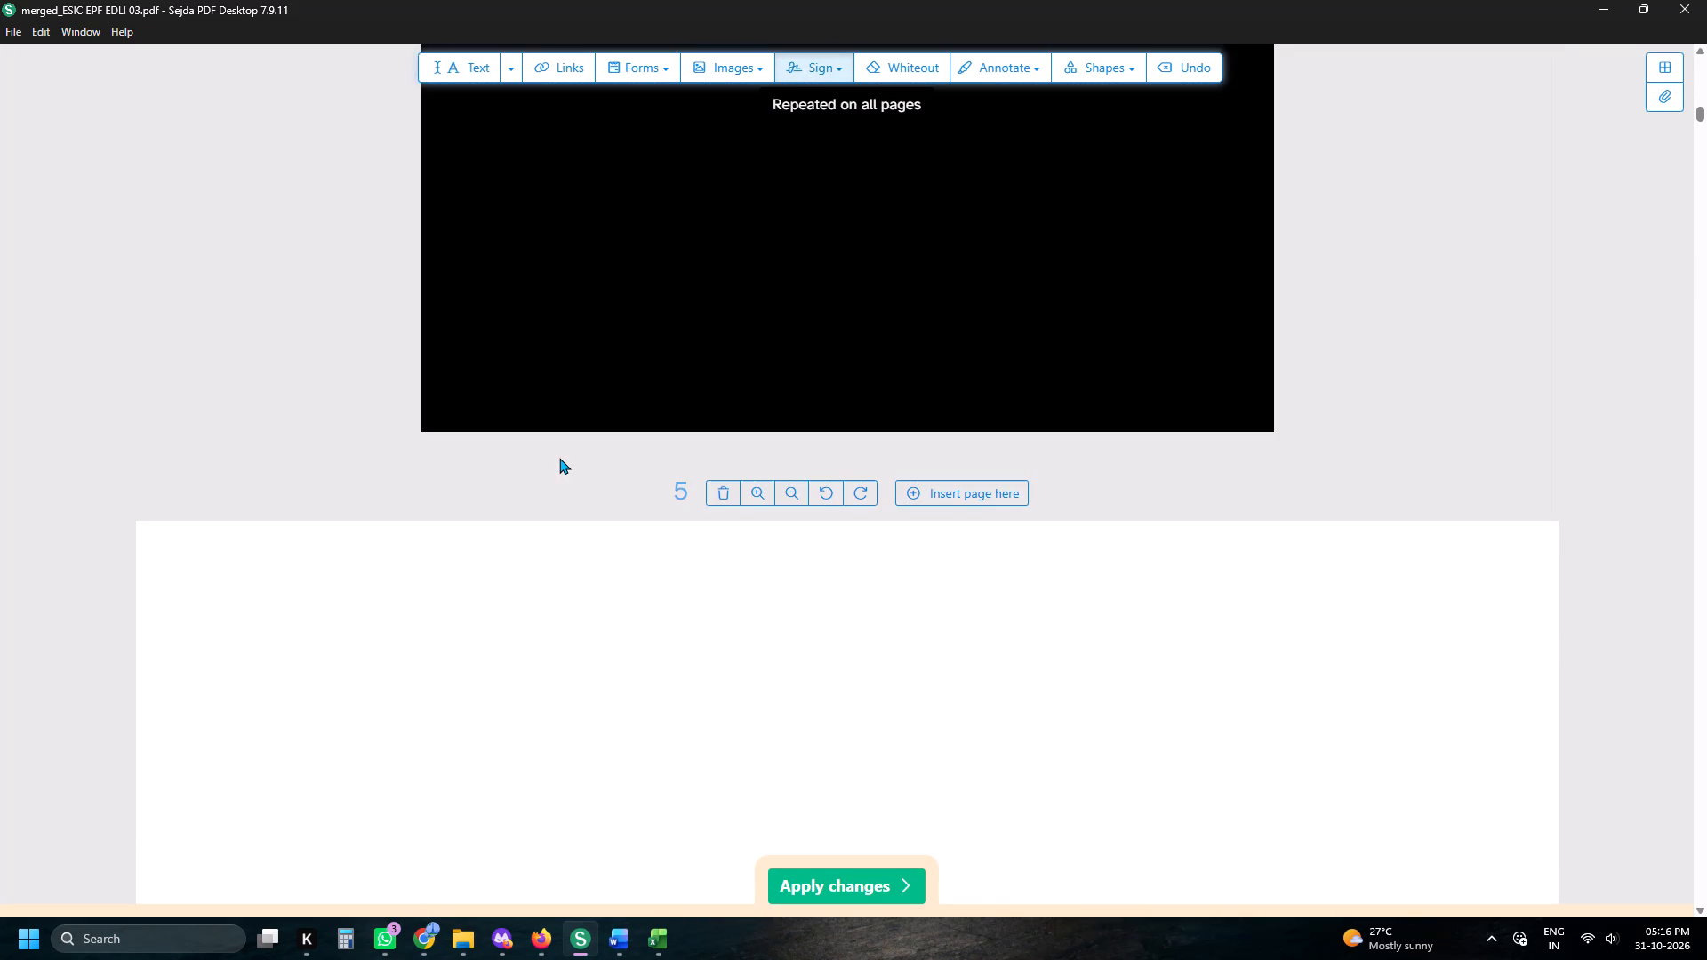
pyautogui.press('space')
pyautogui.press('space')
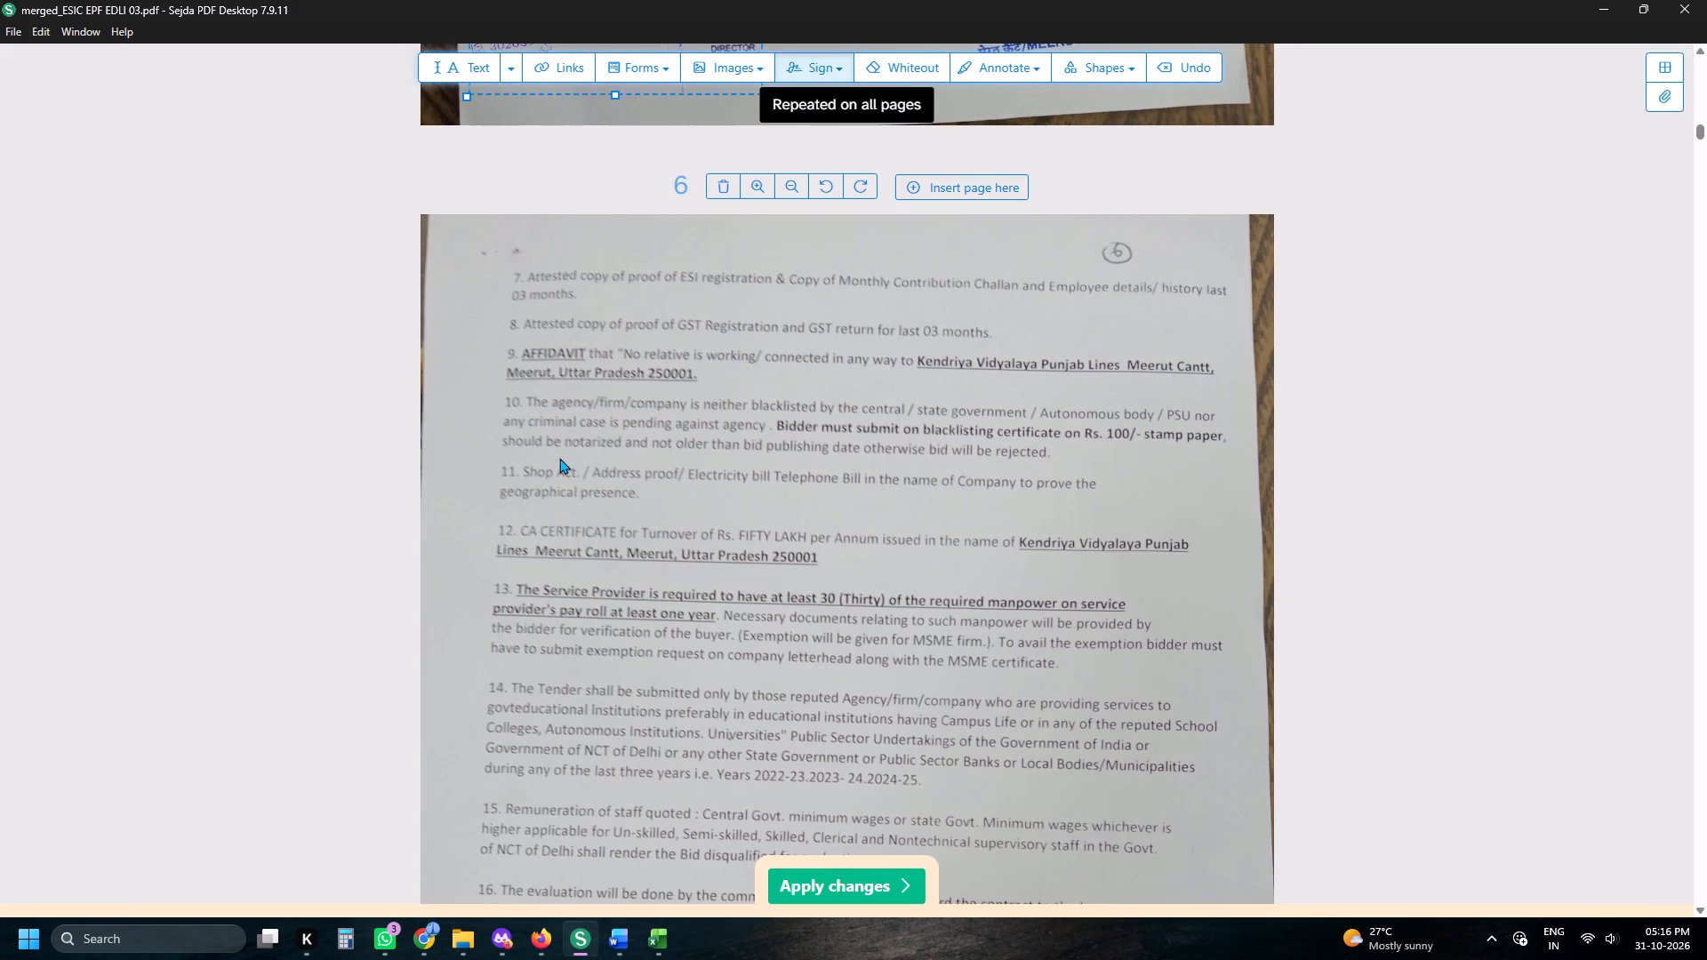
pyautogui.press('space')
pyautogui.press('space')
pyautogui.press('space')
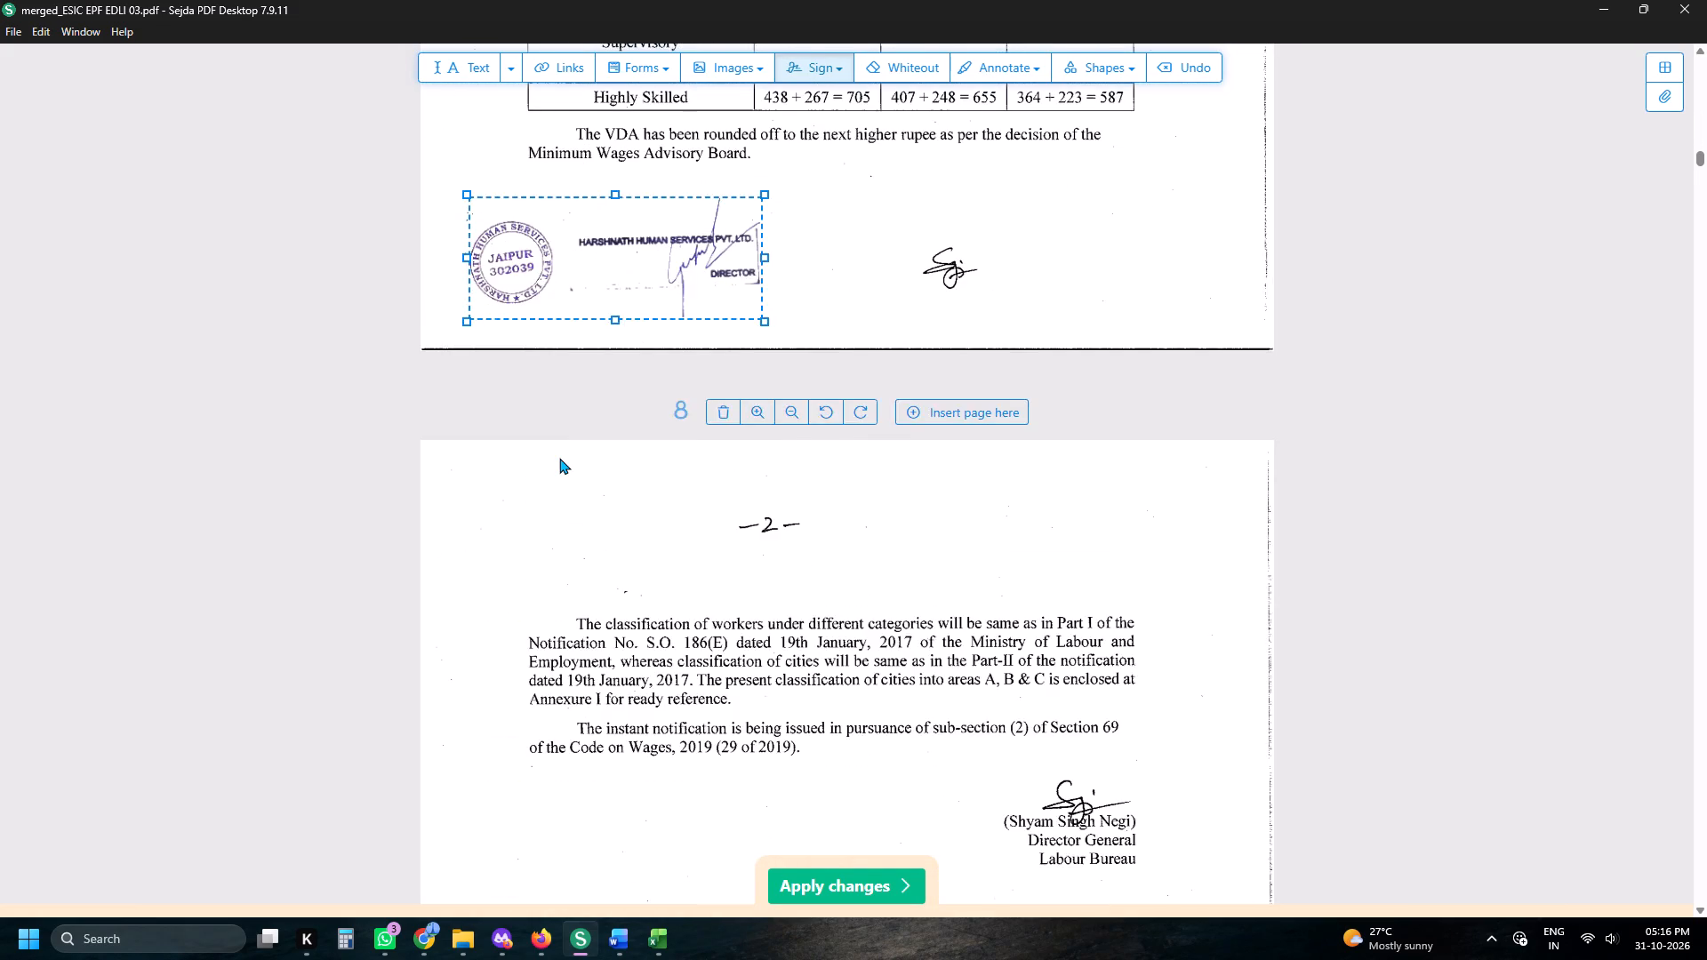
pyautogui.write('F FDF F')
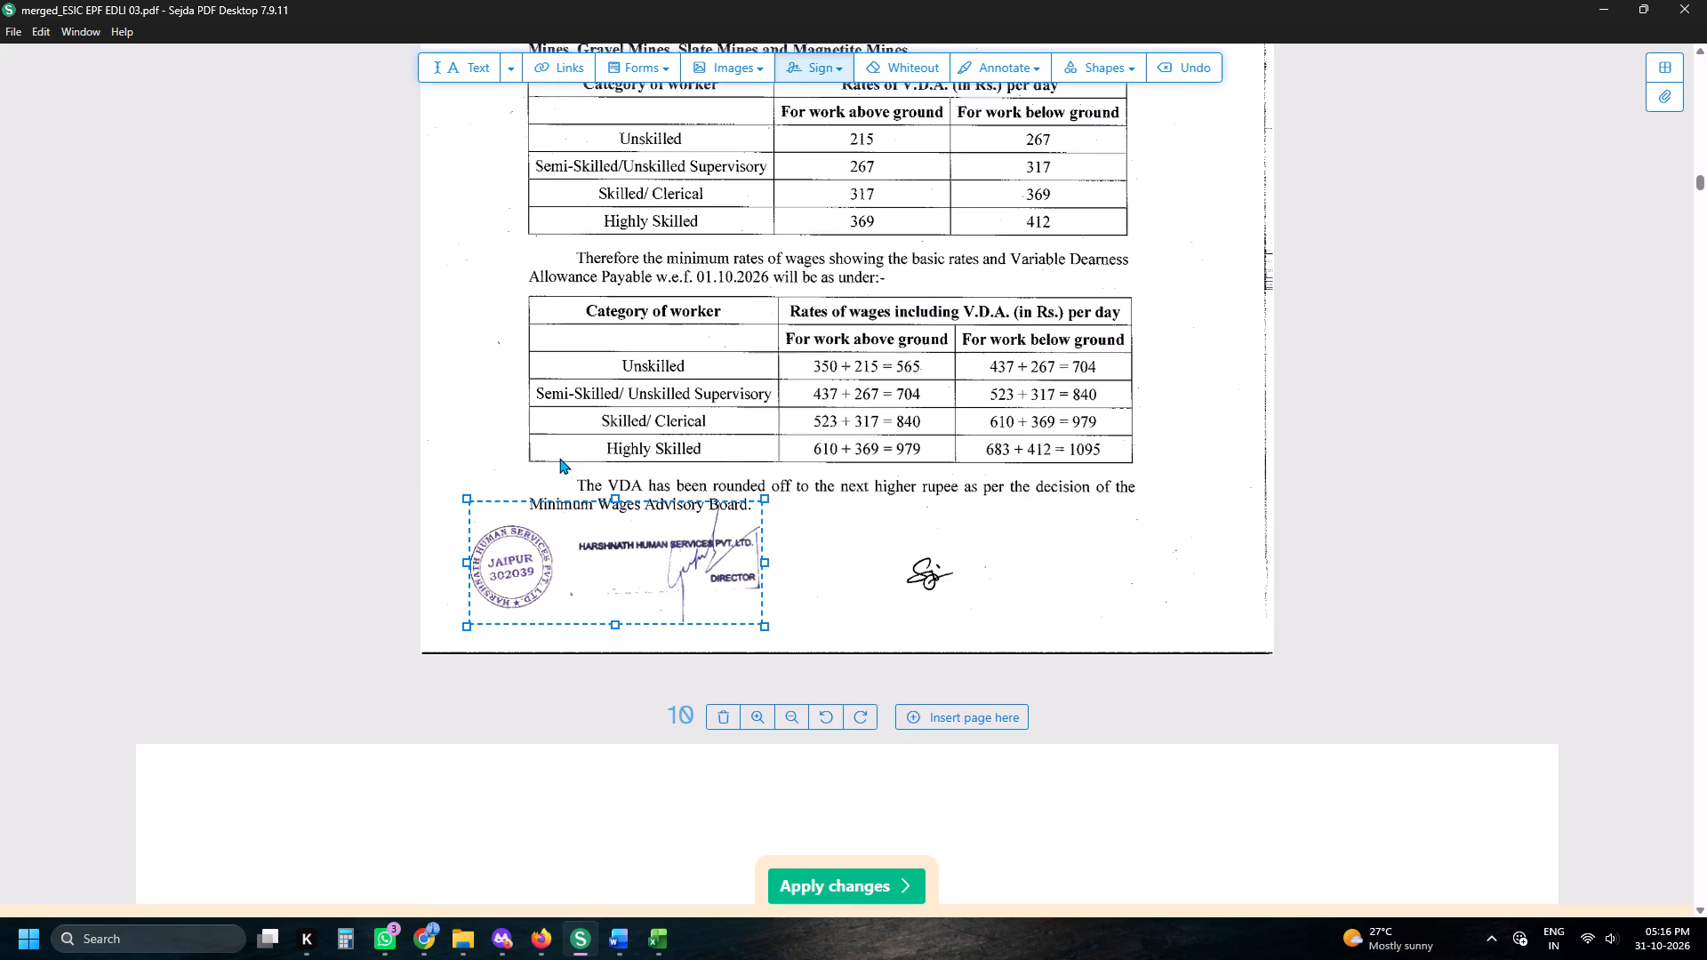
pyautogui.press('space')
pyautogui.press('space')
pyautogui.press('space')
pyautogui.press('space')
pyautogui.press('space')
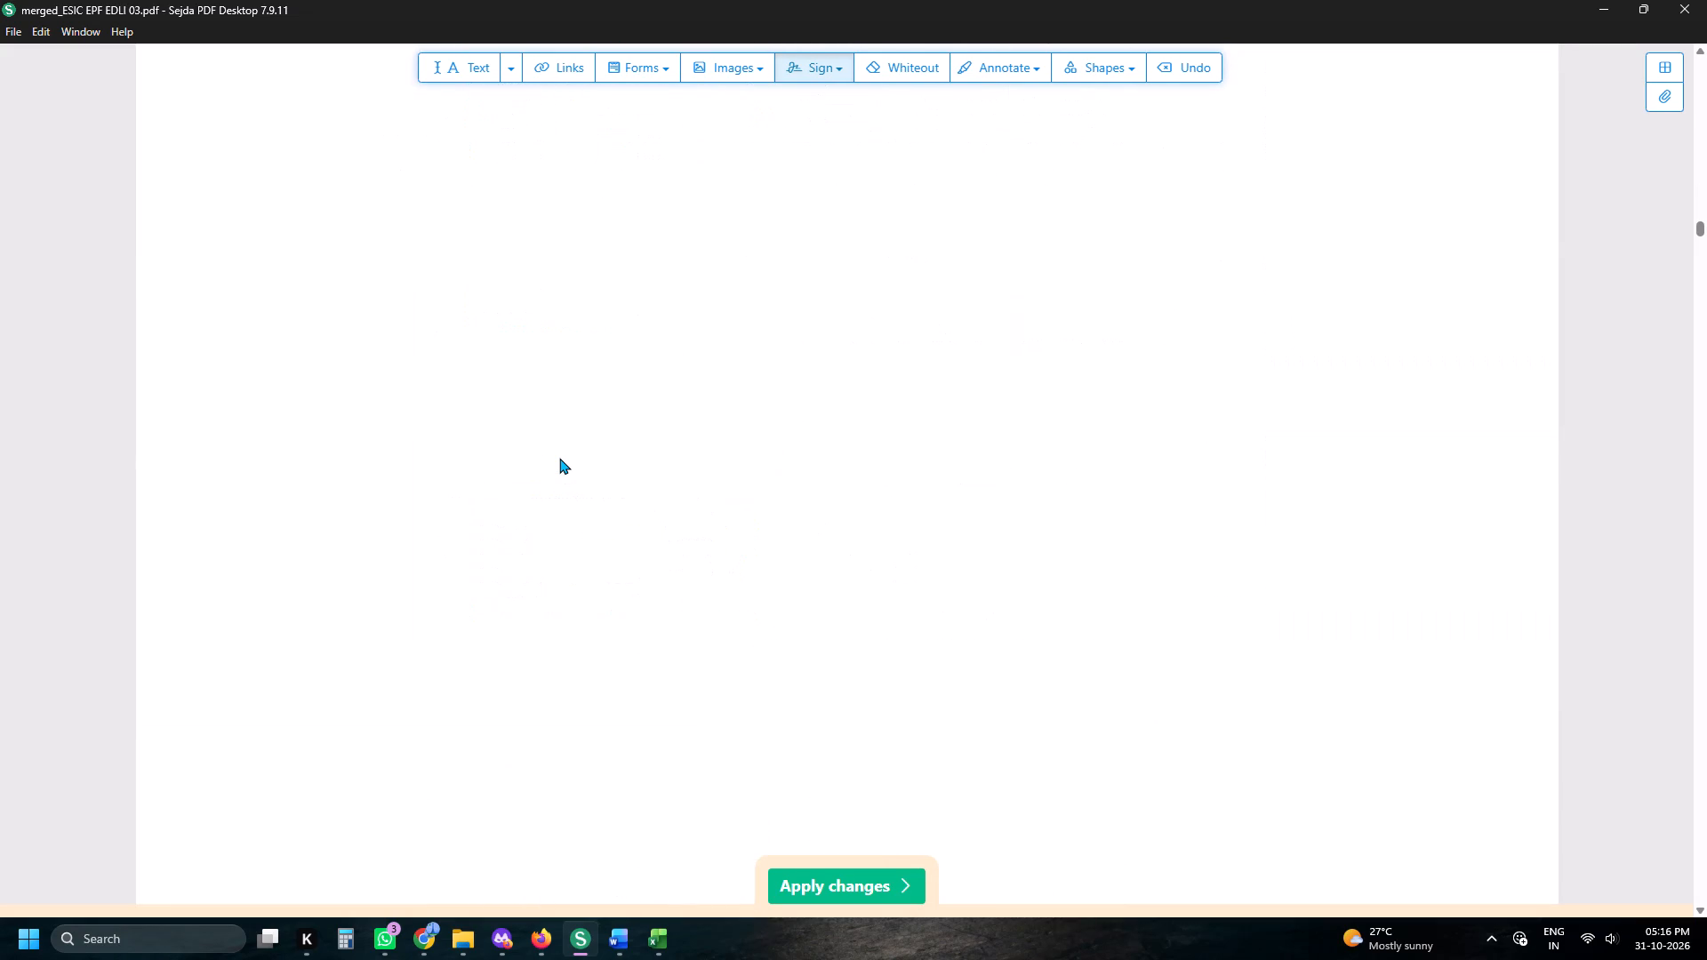
pyautogui.press('space')
pyautogui.scroll(10, 763, 504)
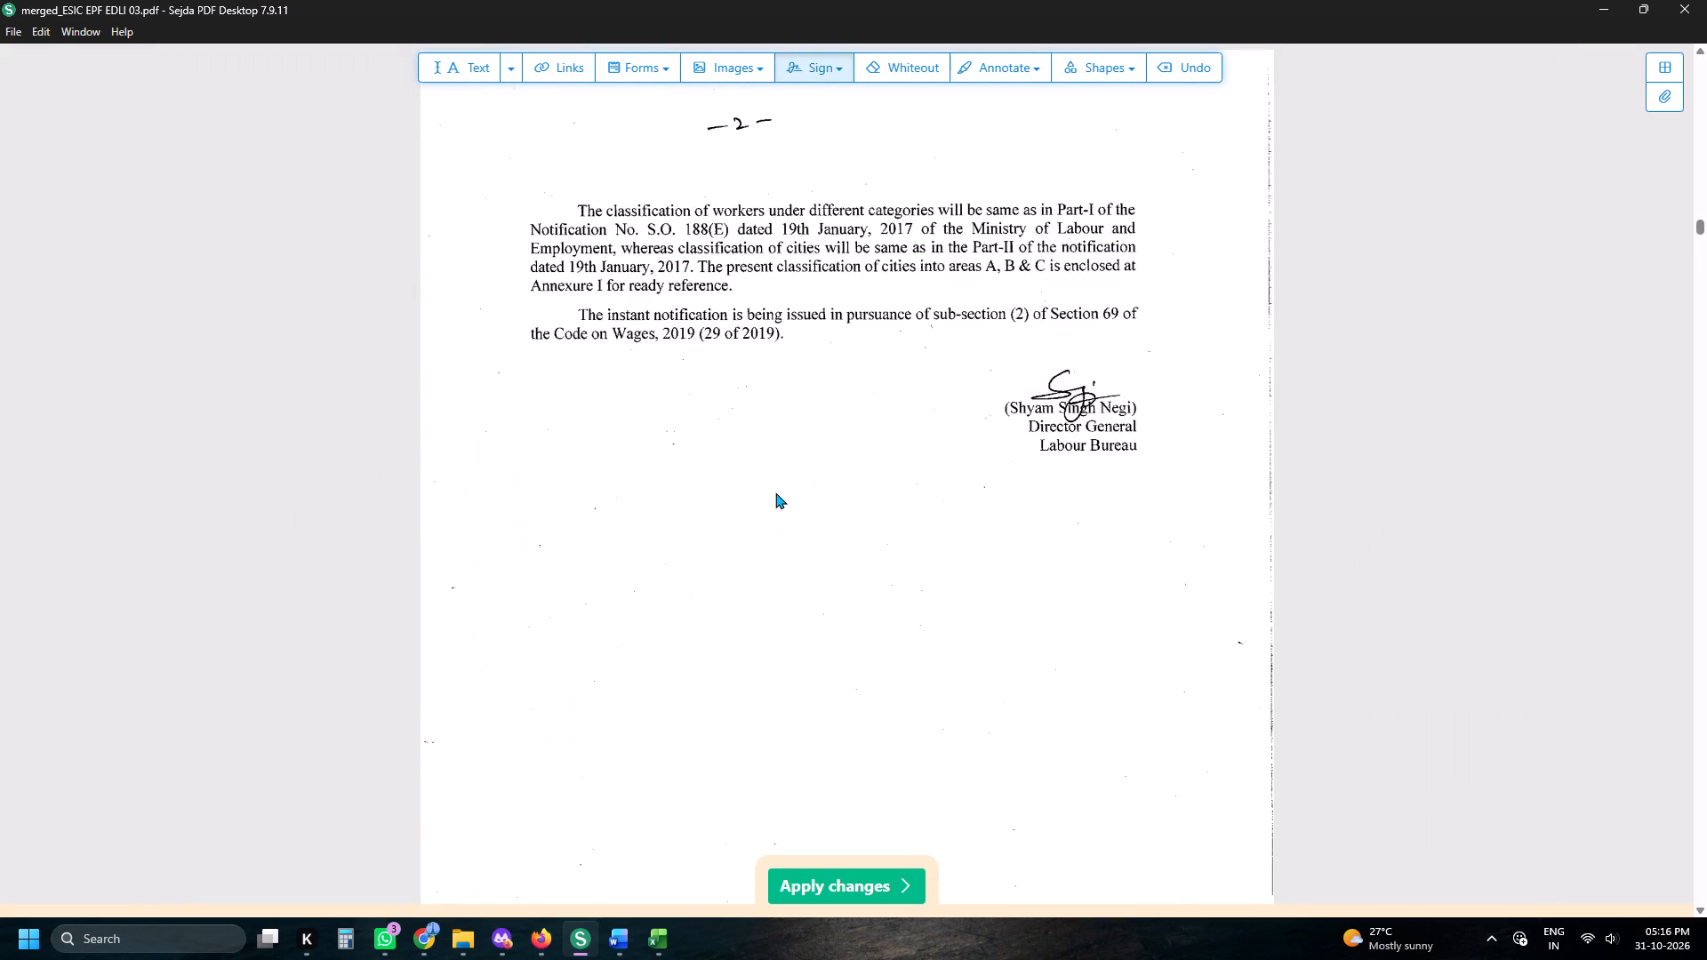
pyautogui.scroll(4, 775, 492)
pyautogui.press('space')
pyautogui.press('space')
pyautogui.press('space')
pyautogui.press('space')
pyautogui.press('space')
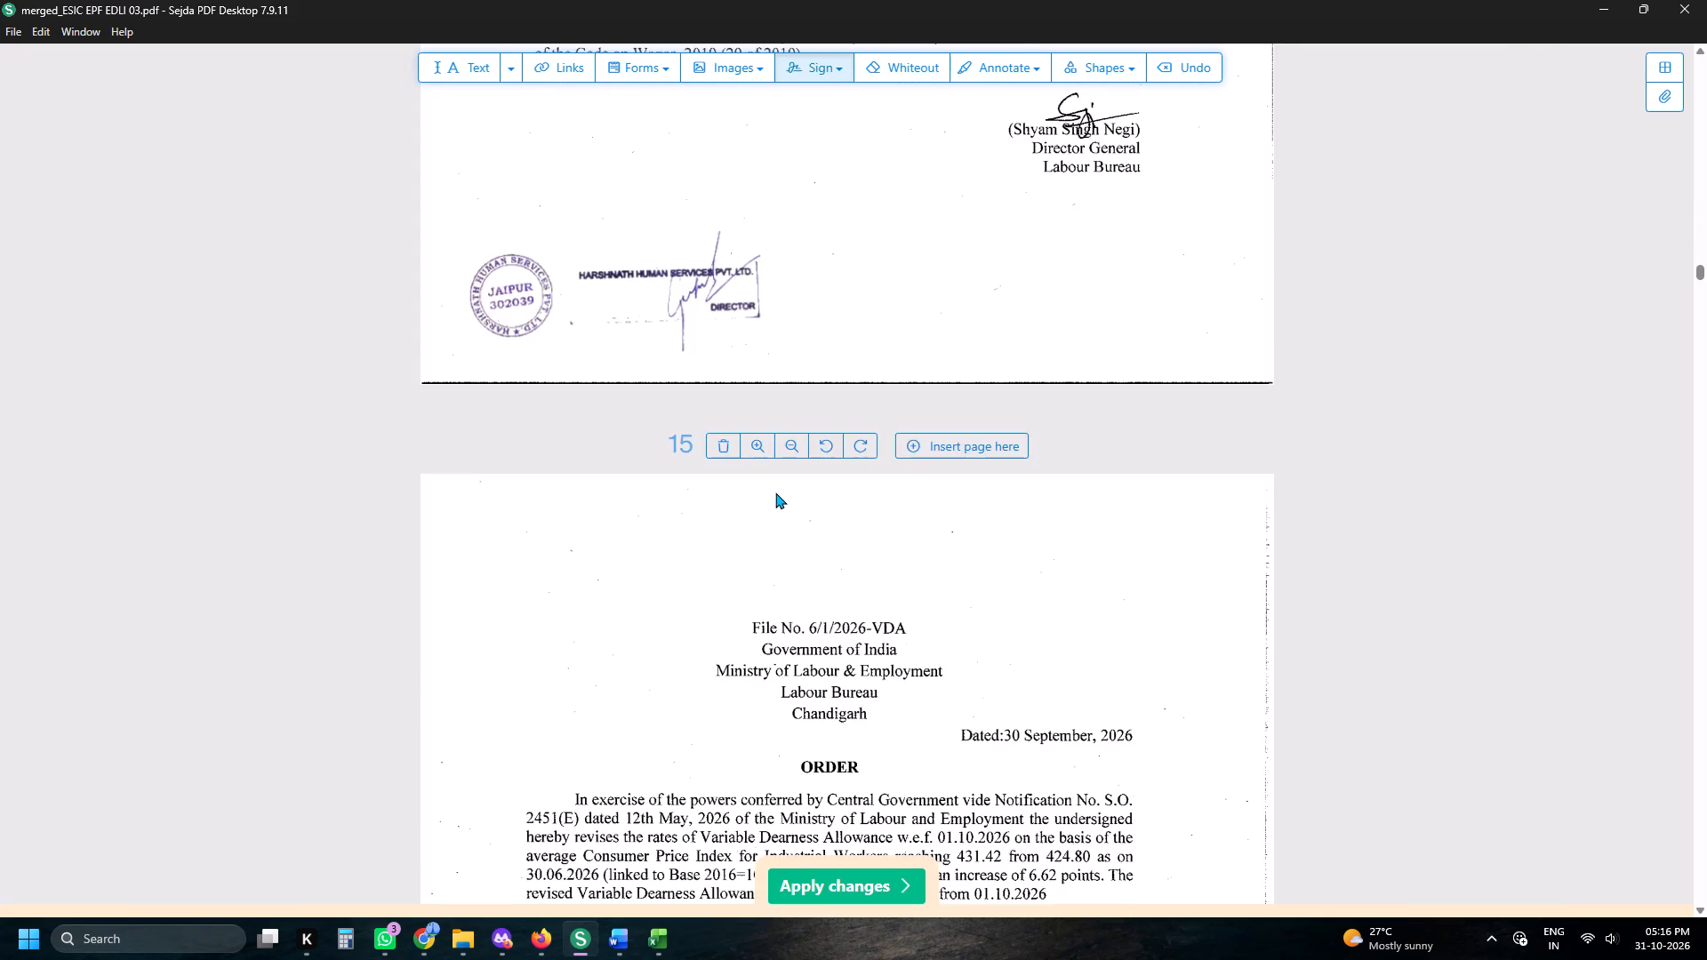
pyautogui.press('space')
pyautogui.press('space')
pyautogui.press('space')
pyautogui.press('space')
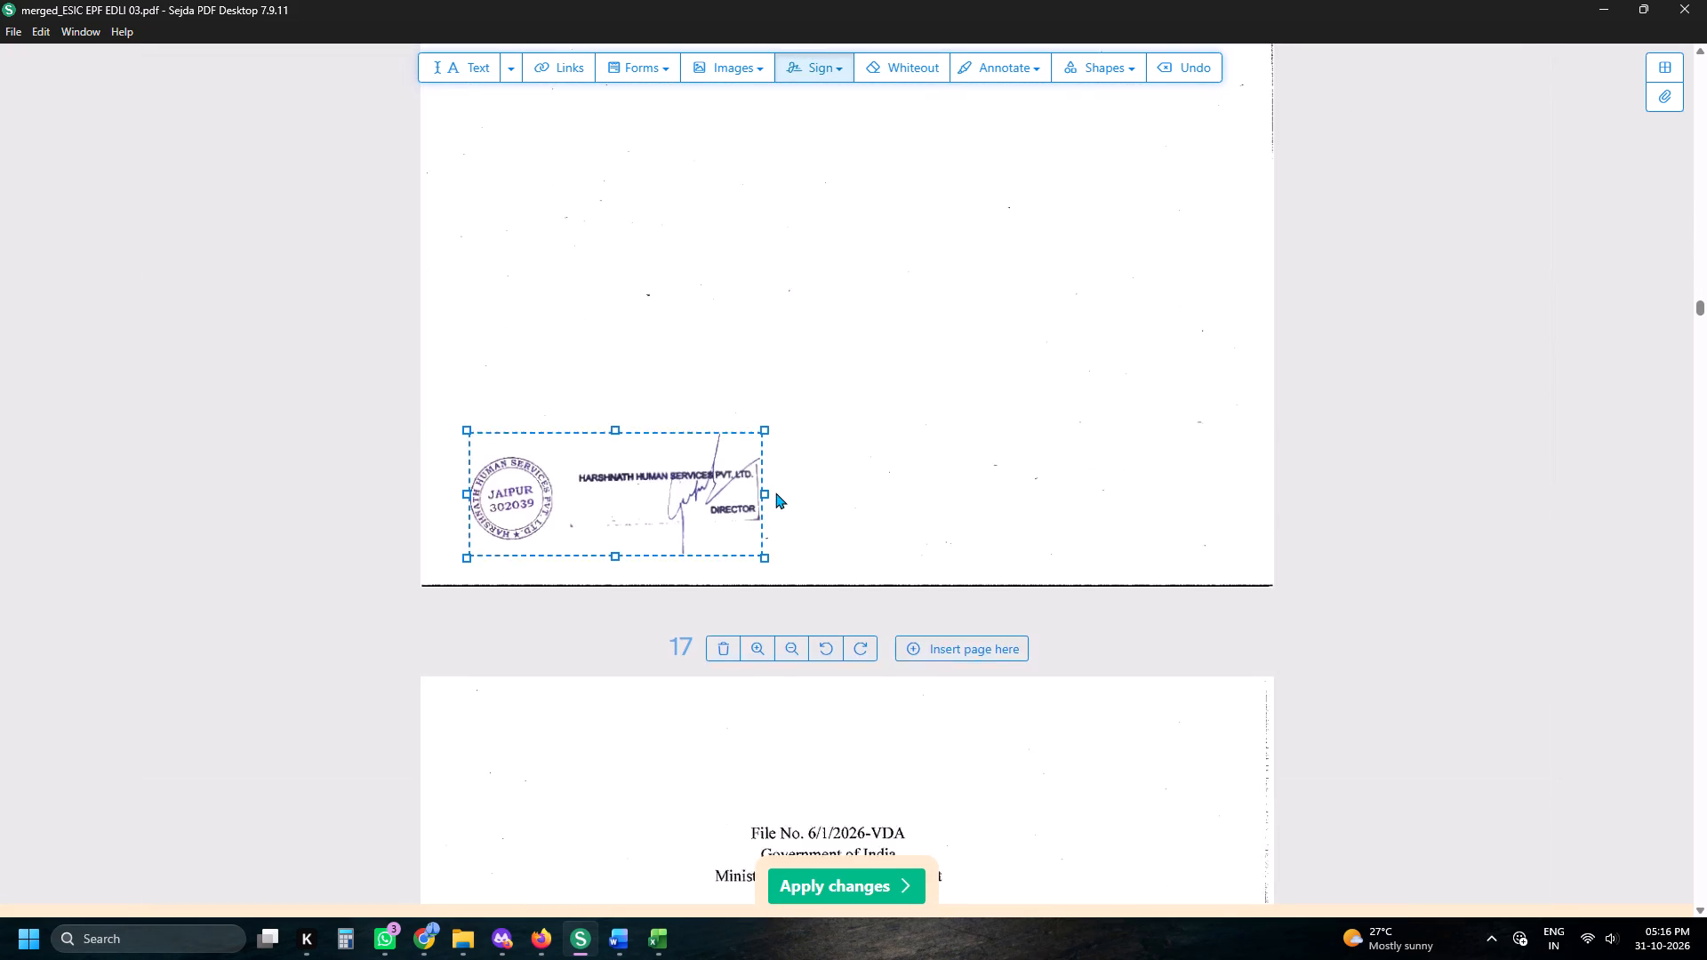
pyautogui.press('space')
pyautogui.press('space')
pyautogui.press('space')
pyautogui.press('space')
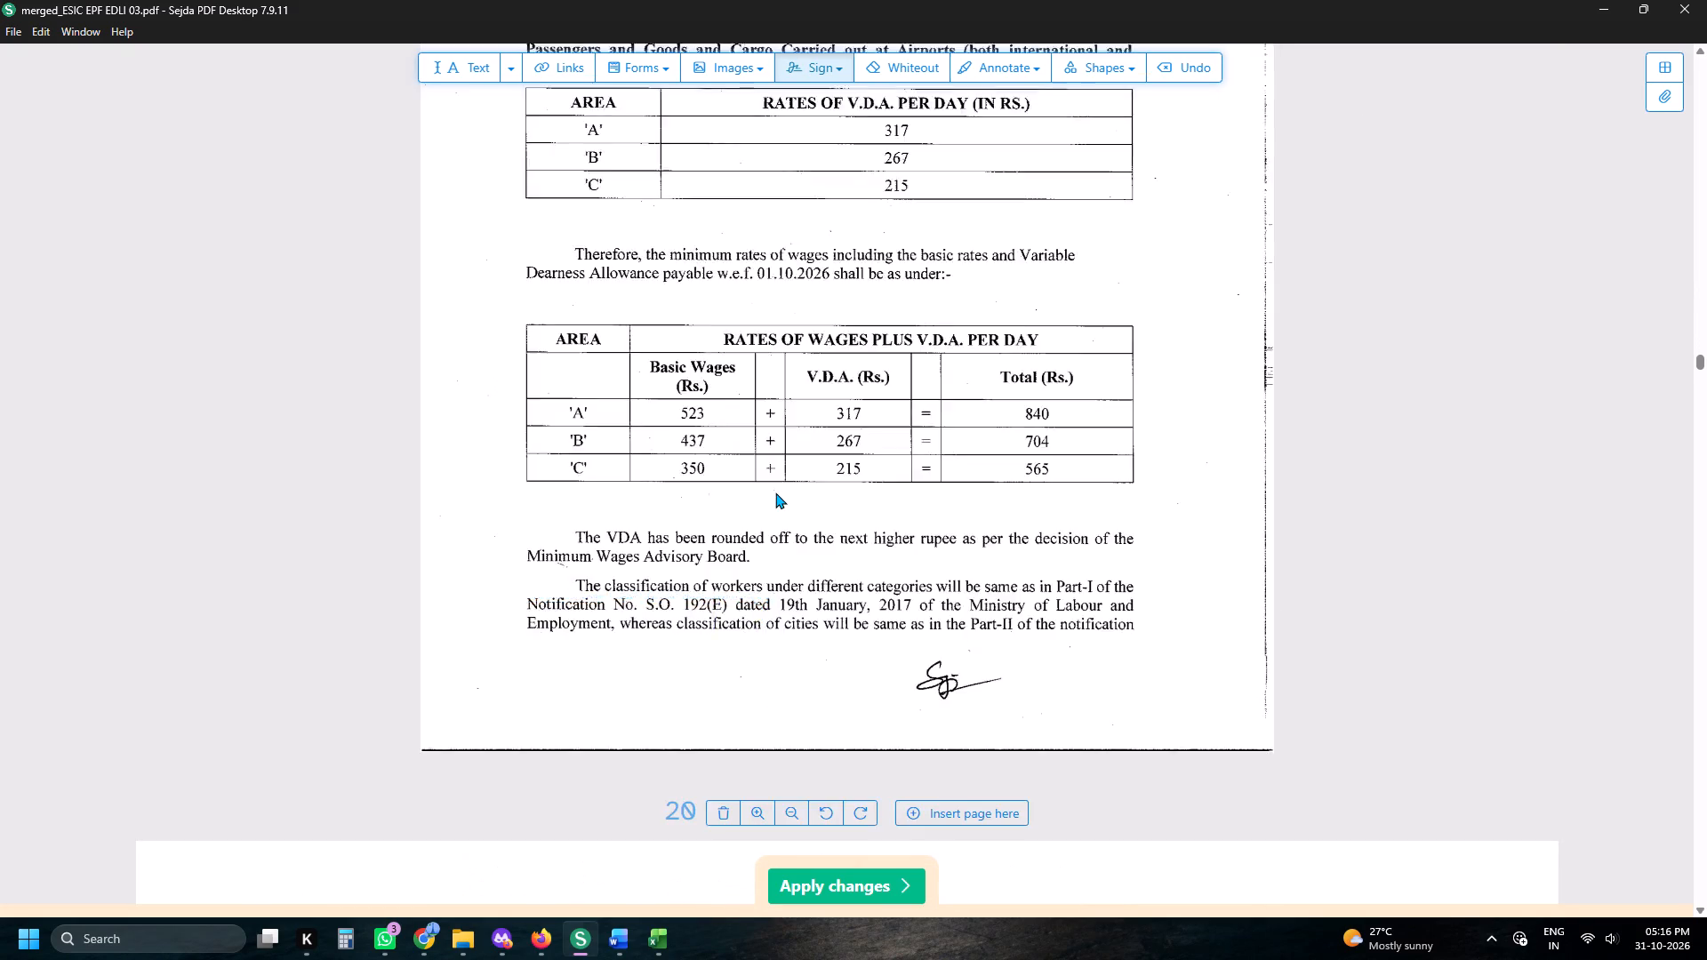
pyautogui.press('space')
pyautogui.press('space')
pyautogui.press('space')
pyautogui.press('space')
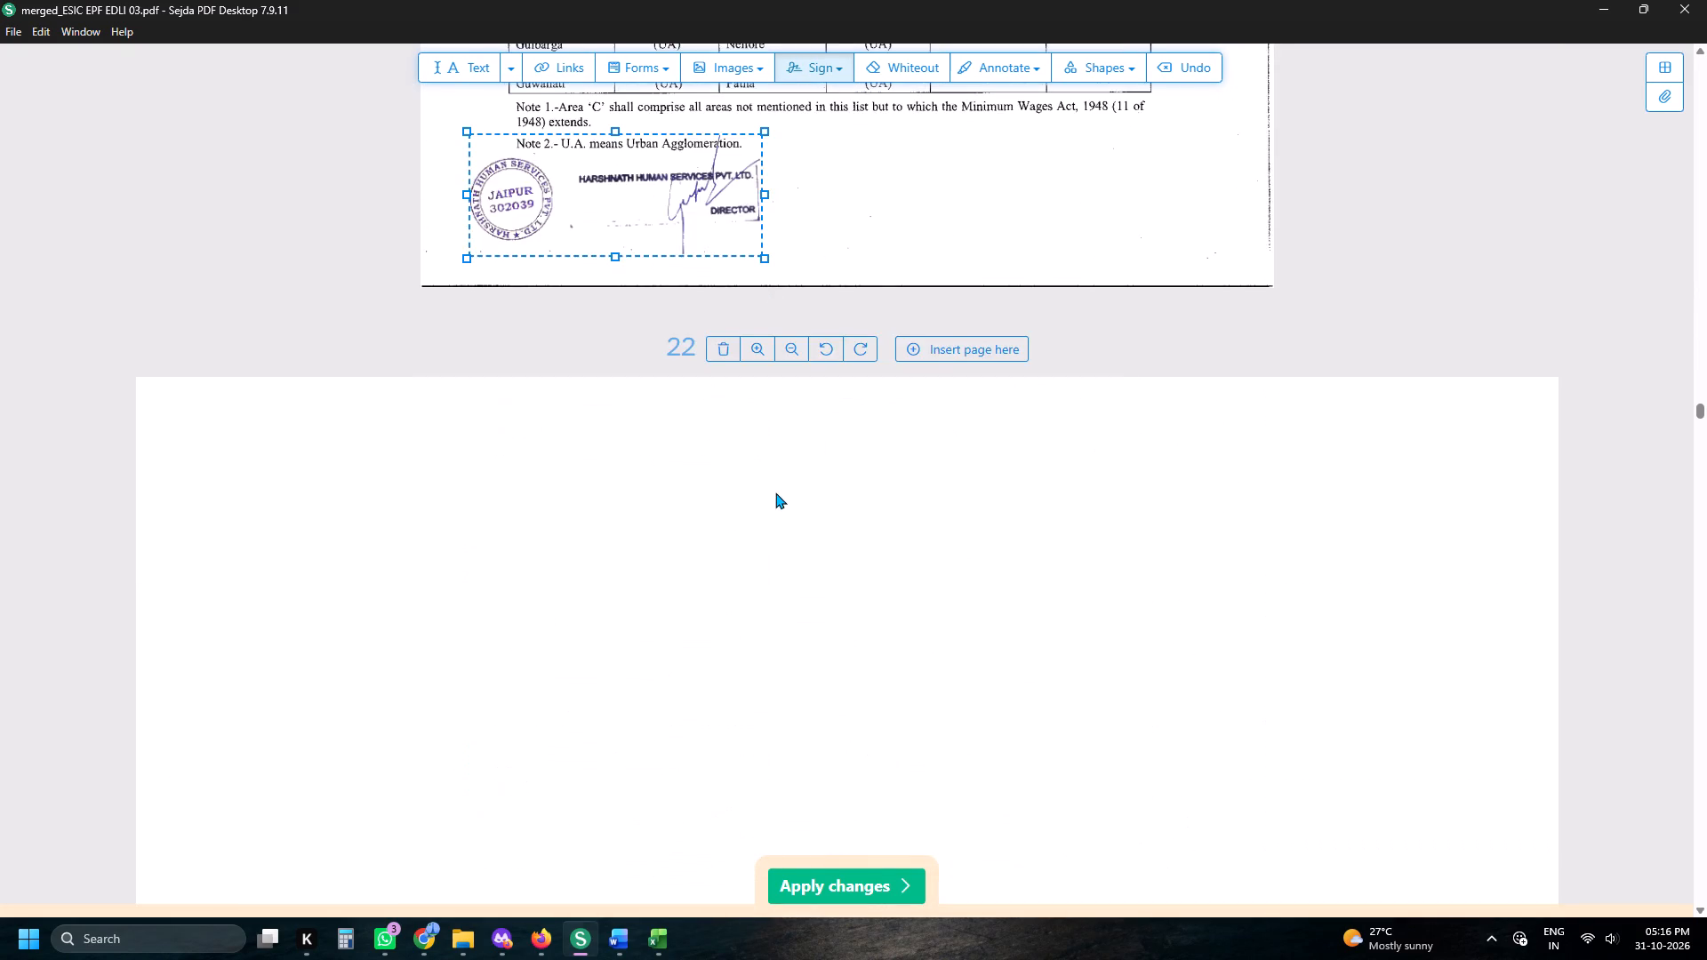
pyautogui.press('space')
pyautogui.press('space')
pyautogui.press('space')
pyautogui.press('space')
pyautogui.press('space')
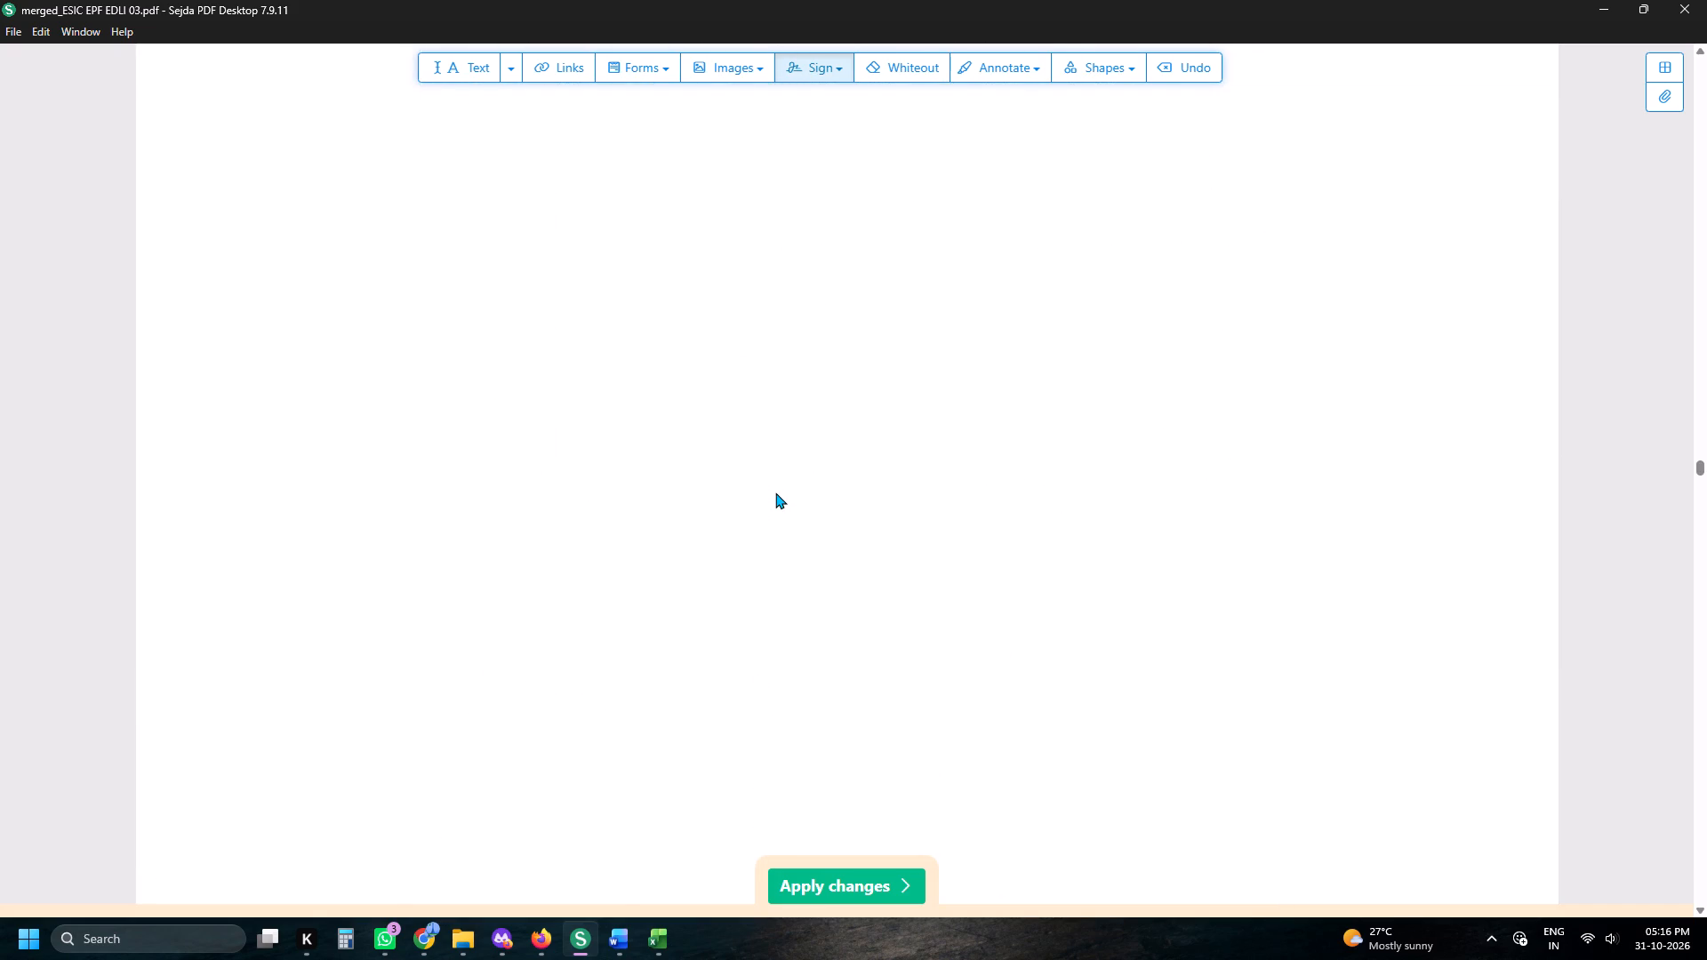
pyautogui.press('space')
pyautogui.press('space')
pyautogui.press('space')
pyautogui.press('space')
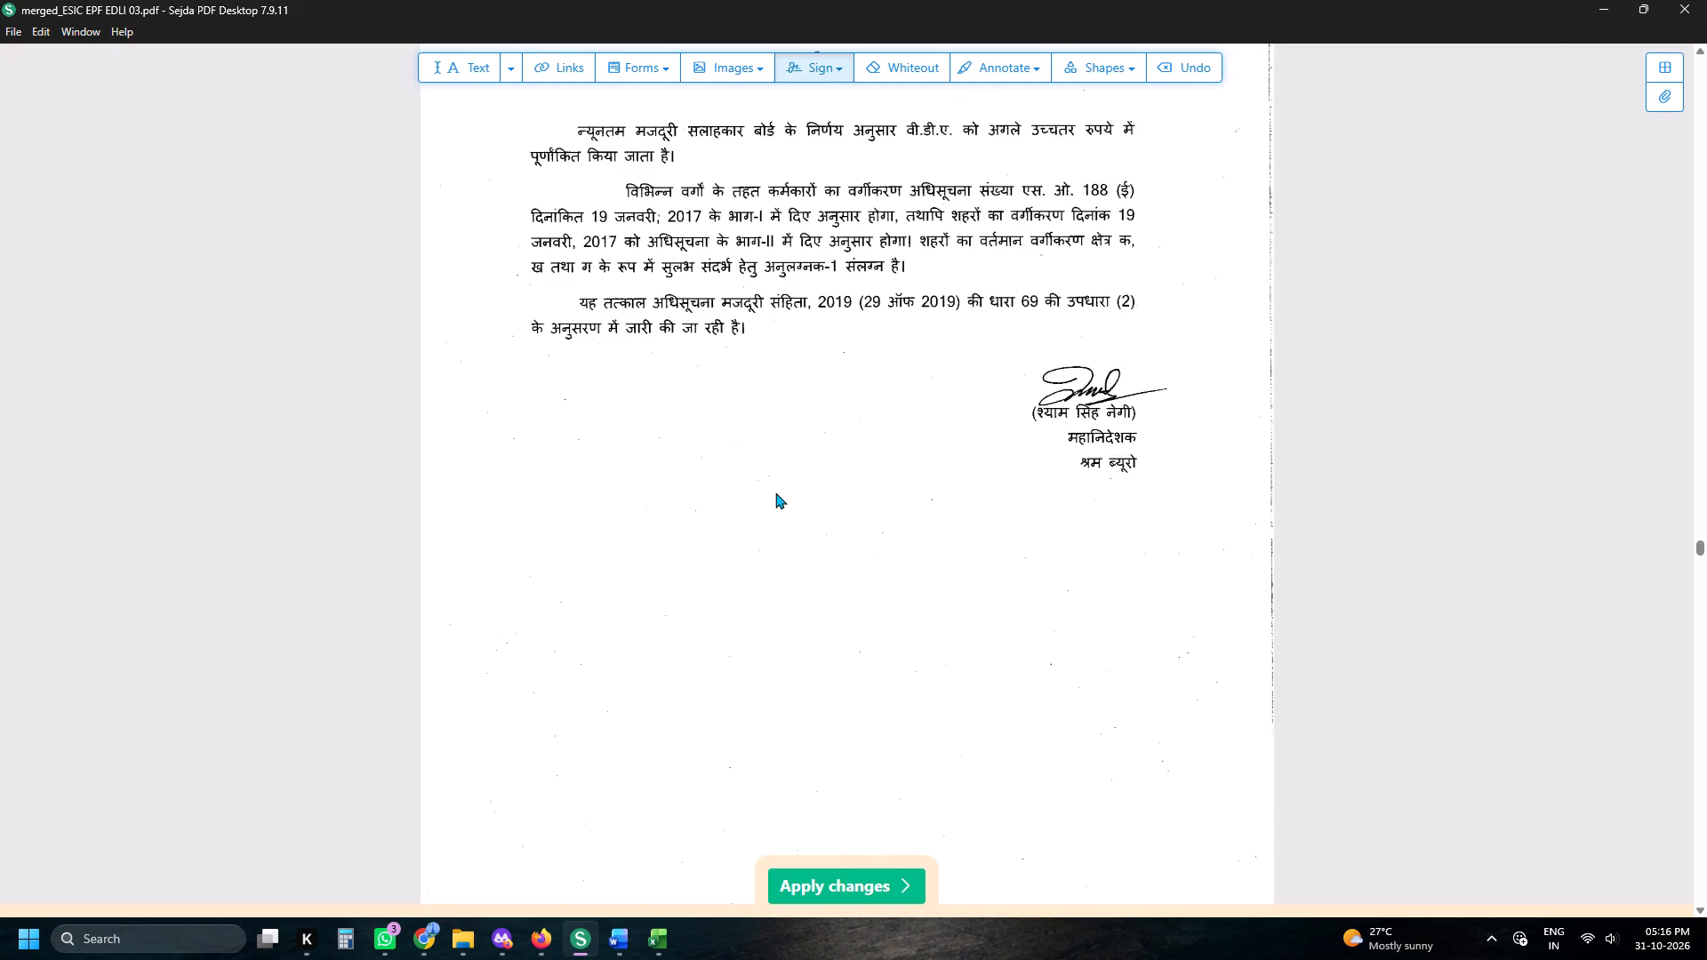
pyautogui.press('space')
pyautogui.press('space')
pyautogui.press('space')
pyautogui.press('space')
pyautogui.press('space')
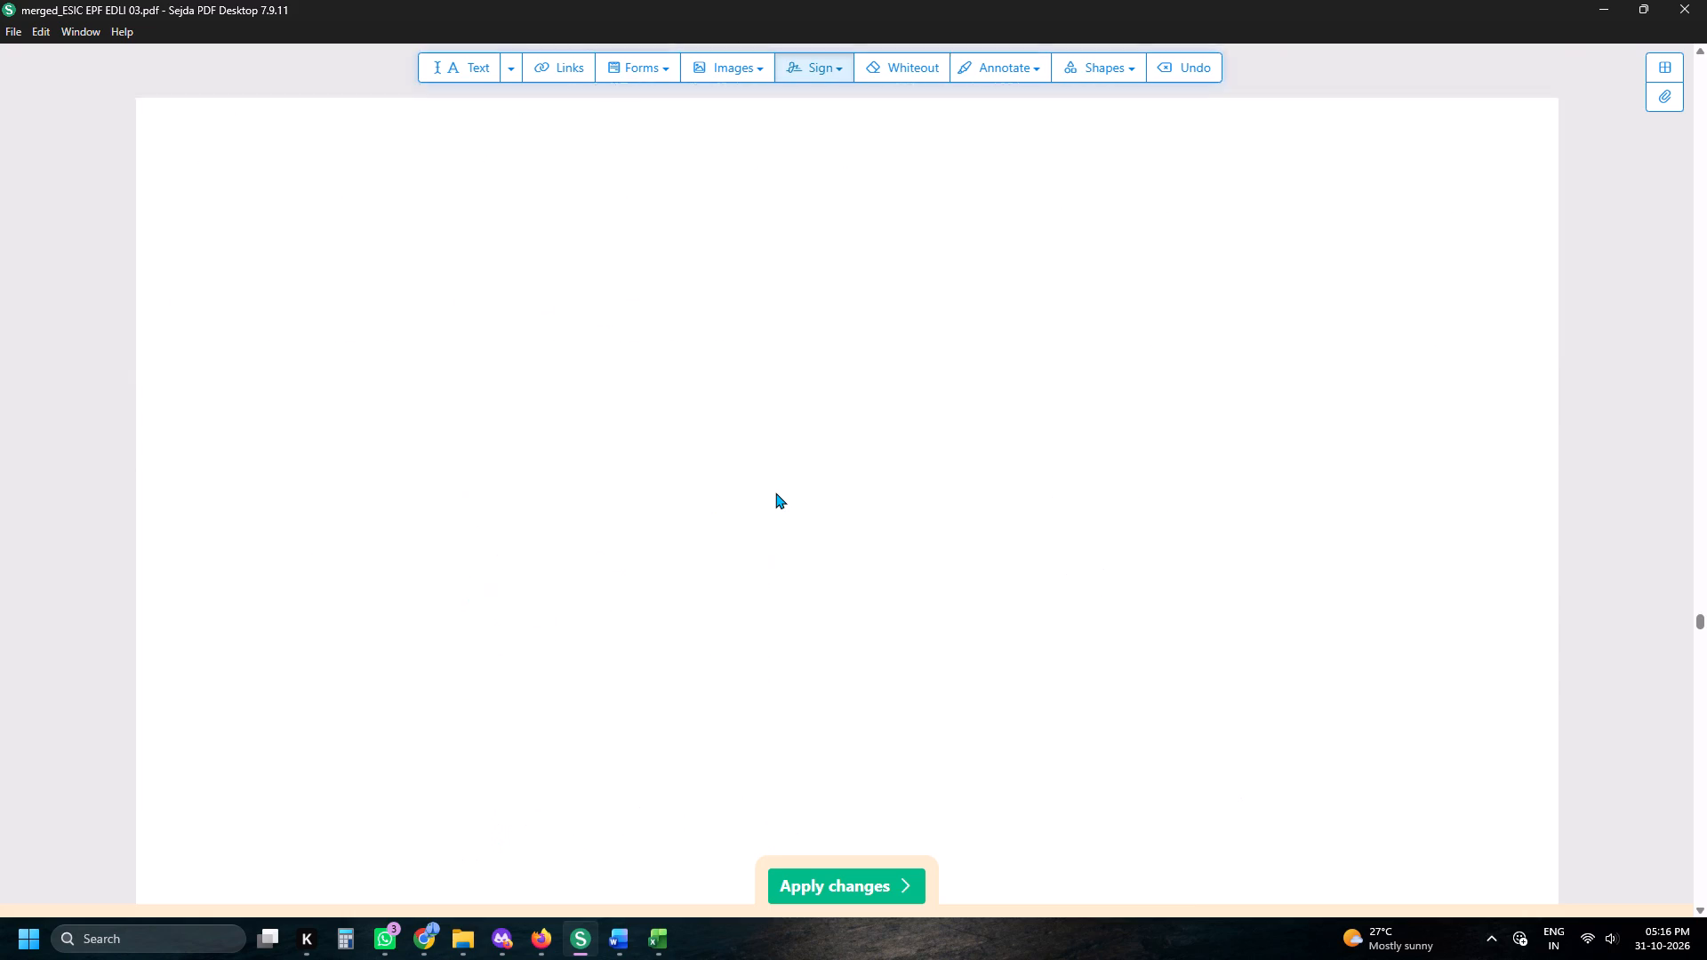
pyautogui.press('space')
pyautogui.press('space')
pyautogui.press('space')
pyautogui.press('space')
pyautogui.press('space')
pyautogui.press('space')
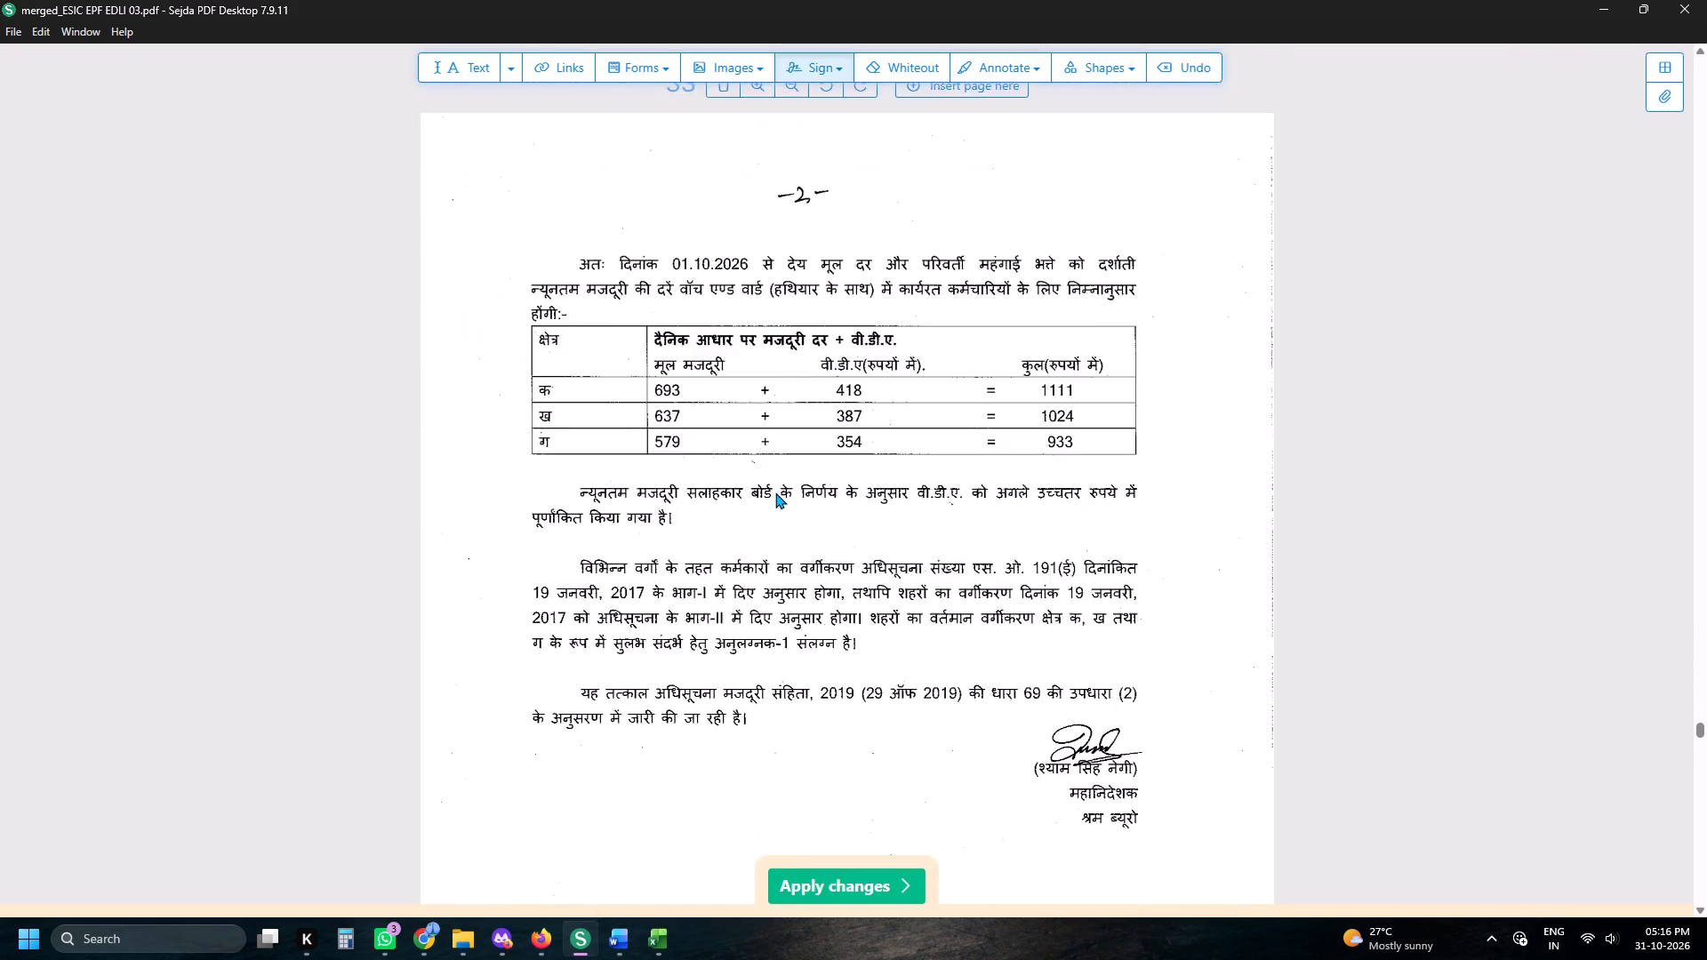
pyautogui.press('space')
pyautogui.press('space')
pyautogui.press('space')
pyautogui.press('space')
pyautogui.press('space')
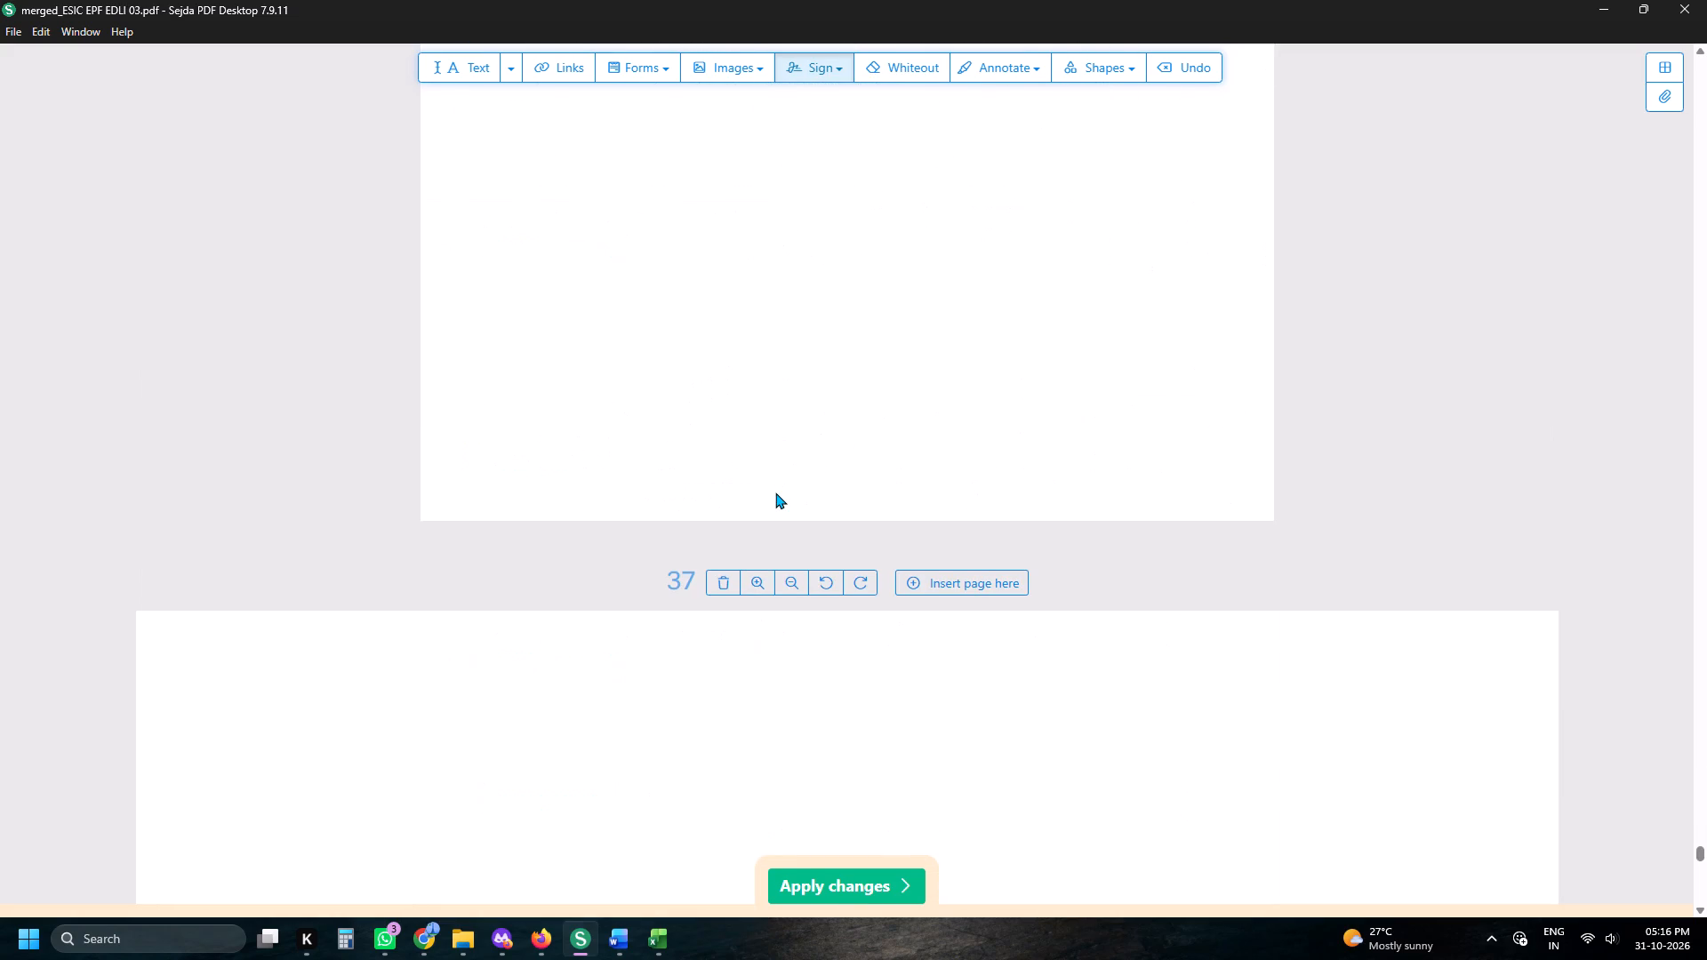
pyautogui.press('space')
pyautogui.press('space')
pyautogui.press('space')
pyautogui.press('space')
pyautogui.press('space')
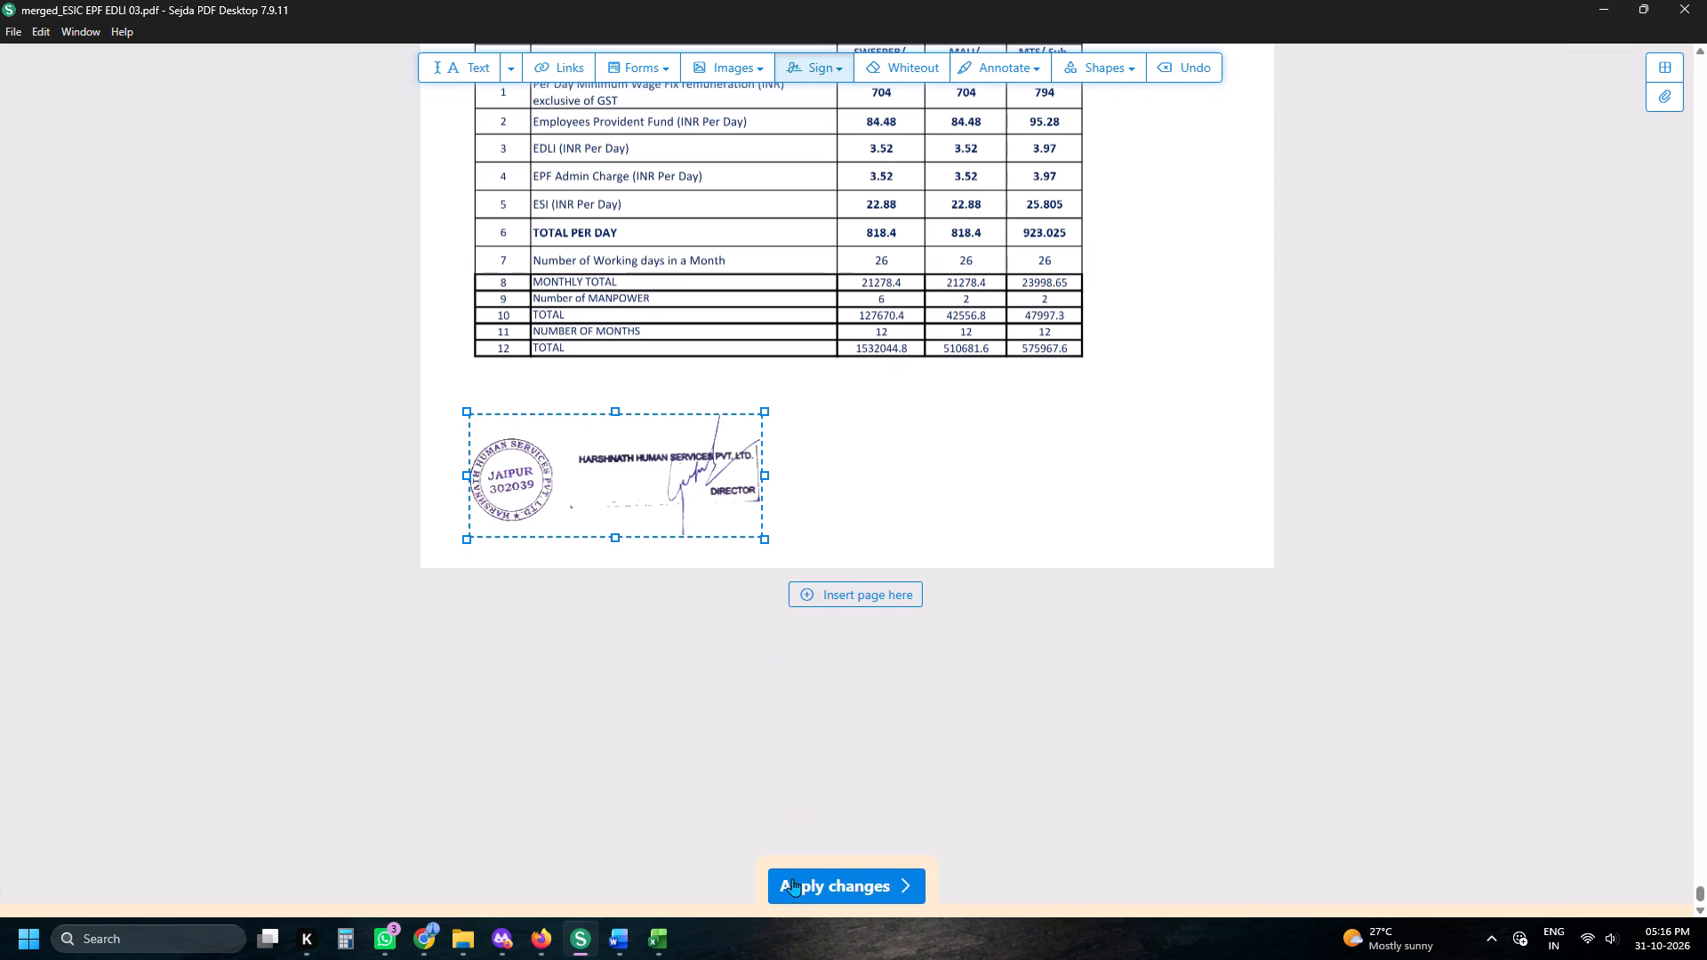
# Apply the changes and save the stamped PDF in Downloads as edited_merged_ESIC EPF EDLI 03.
pyautogui.click(797, 879)
pyautogui.click(111, 199)
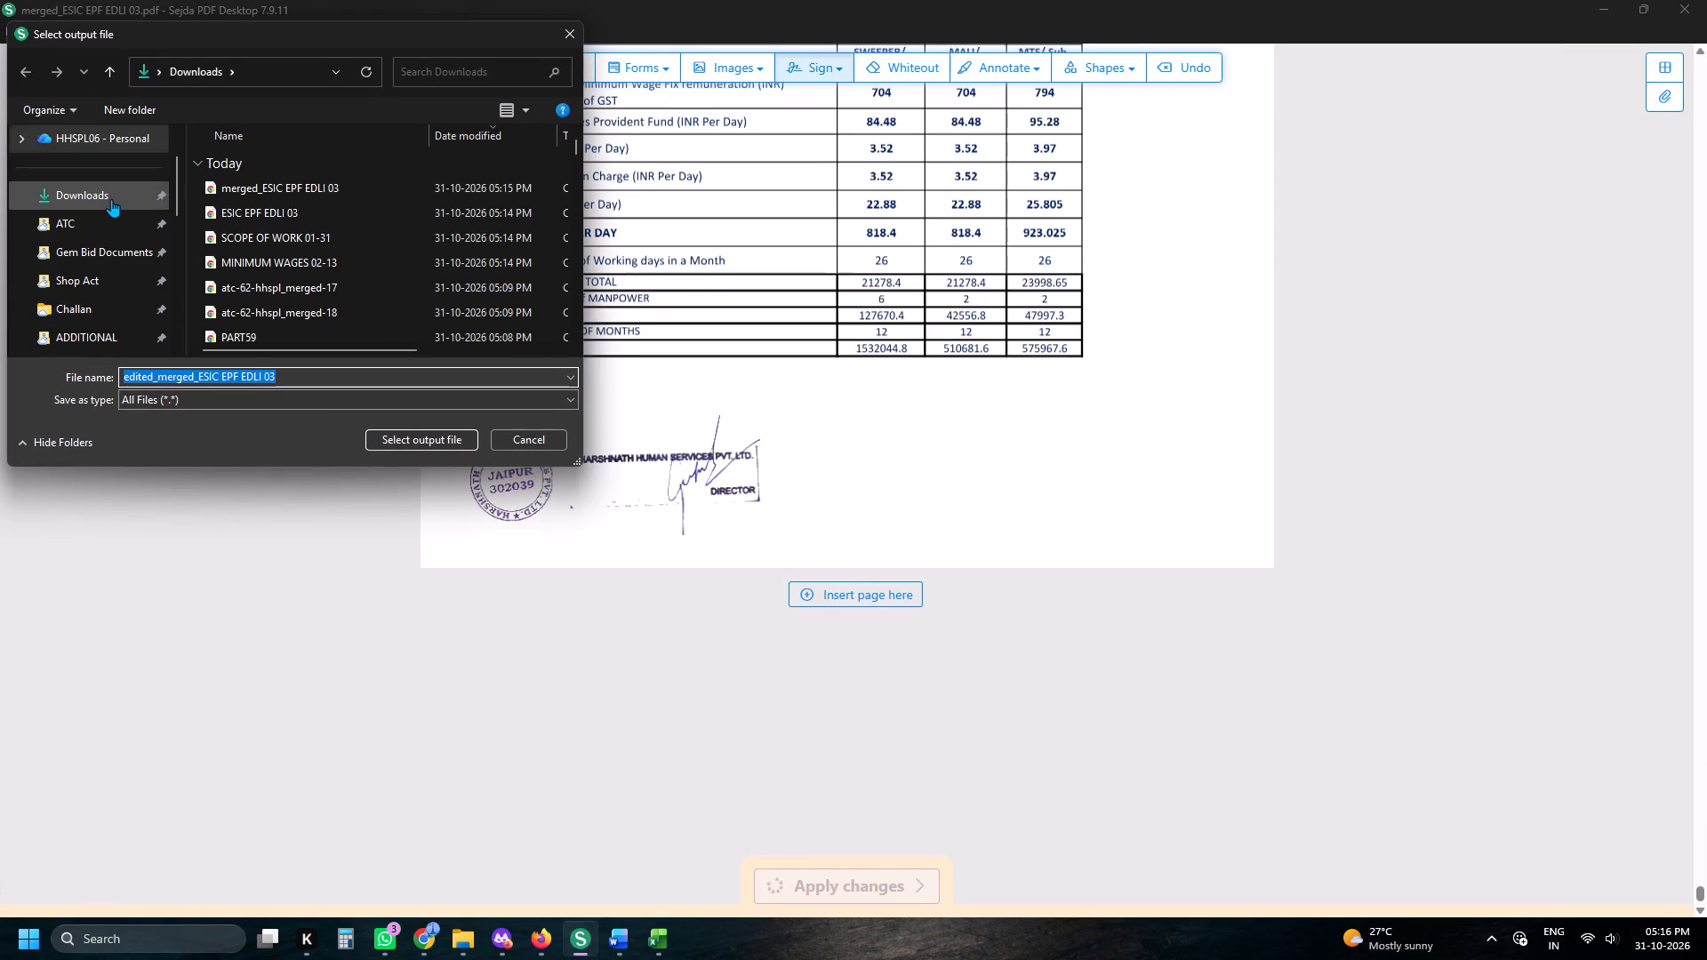
pyautogui.click(390, 443)
# Switch to Firefox, start a new iLovePDF merge and add edited_merged_ESIC EPF EDLI 03 from Downloads.
pyautogui.hotkey('alt', 'Tab')
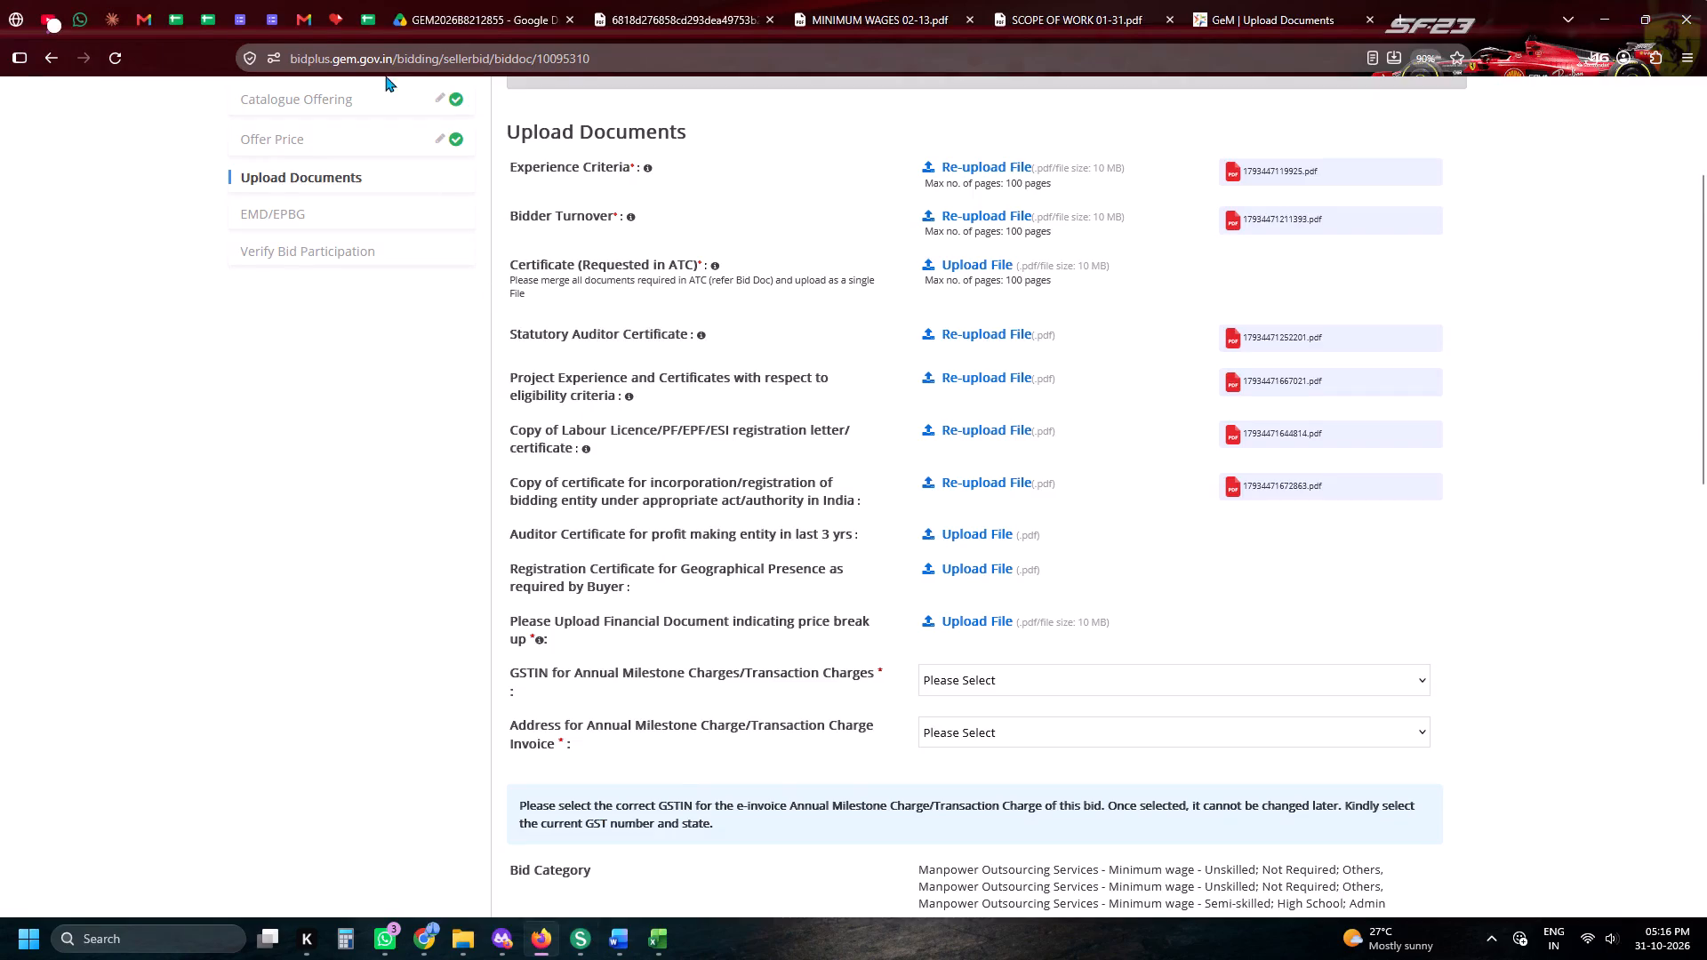
pyautogui.click(332, 4)
pyautogui.click(335, 63)
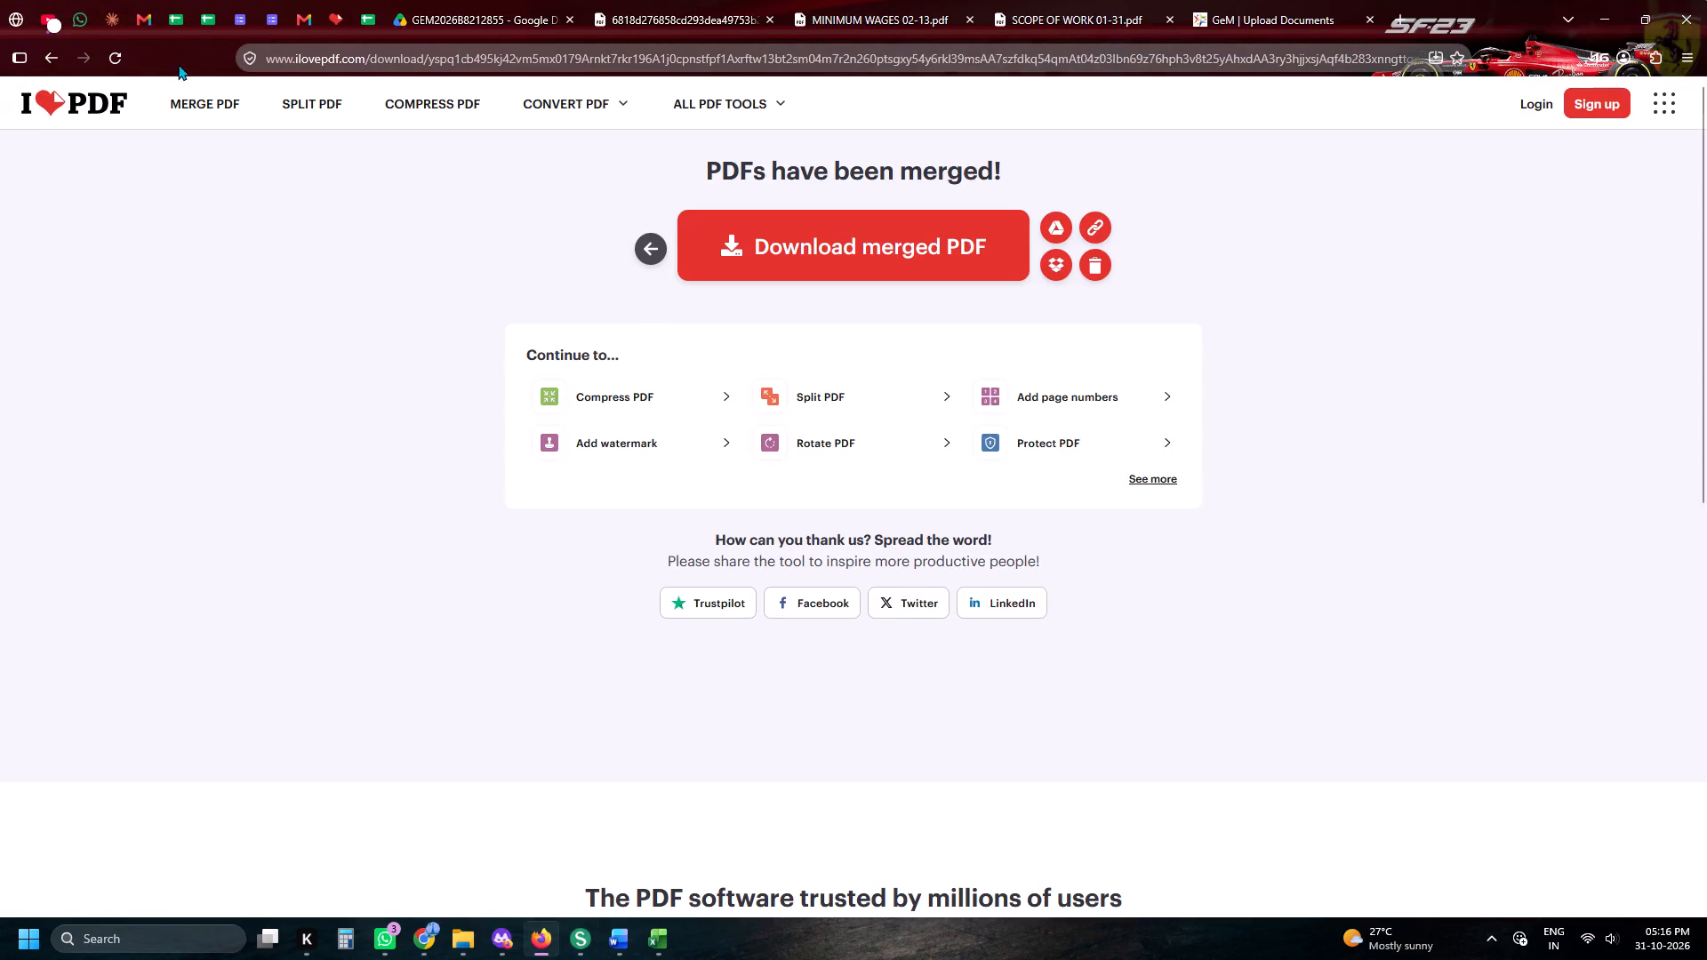
pyautogui.click(178, 95)
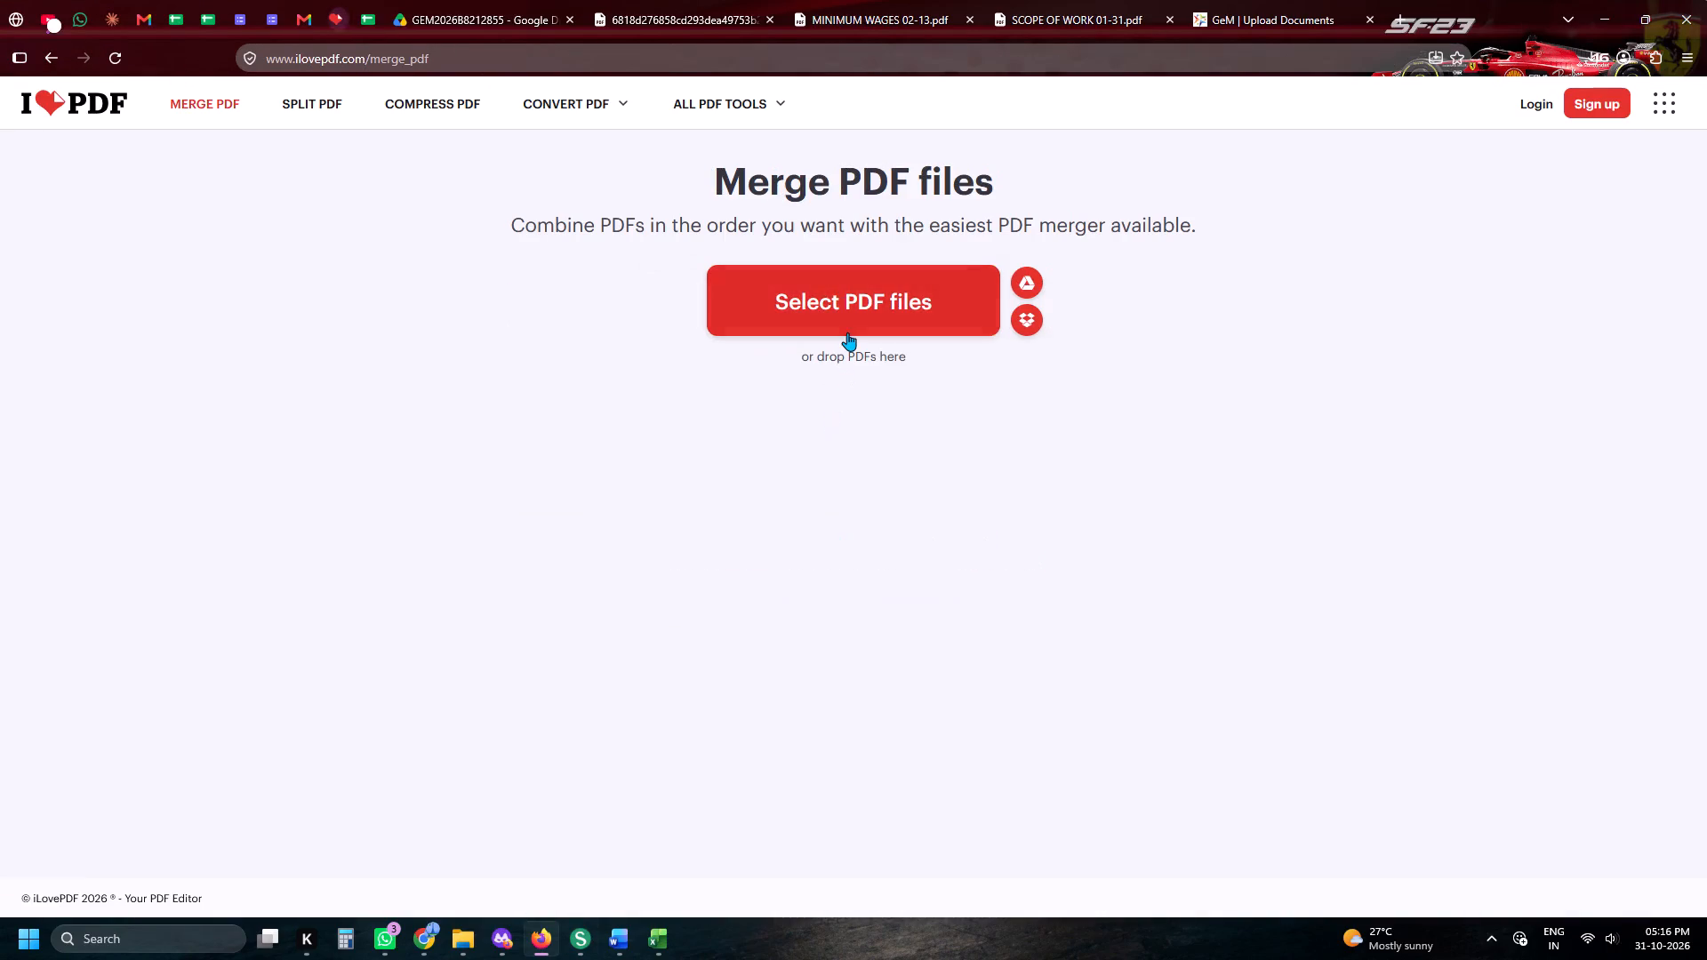
pyautogui.click(847, 332)
pyautogui.scroll(4, 1192, 384)
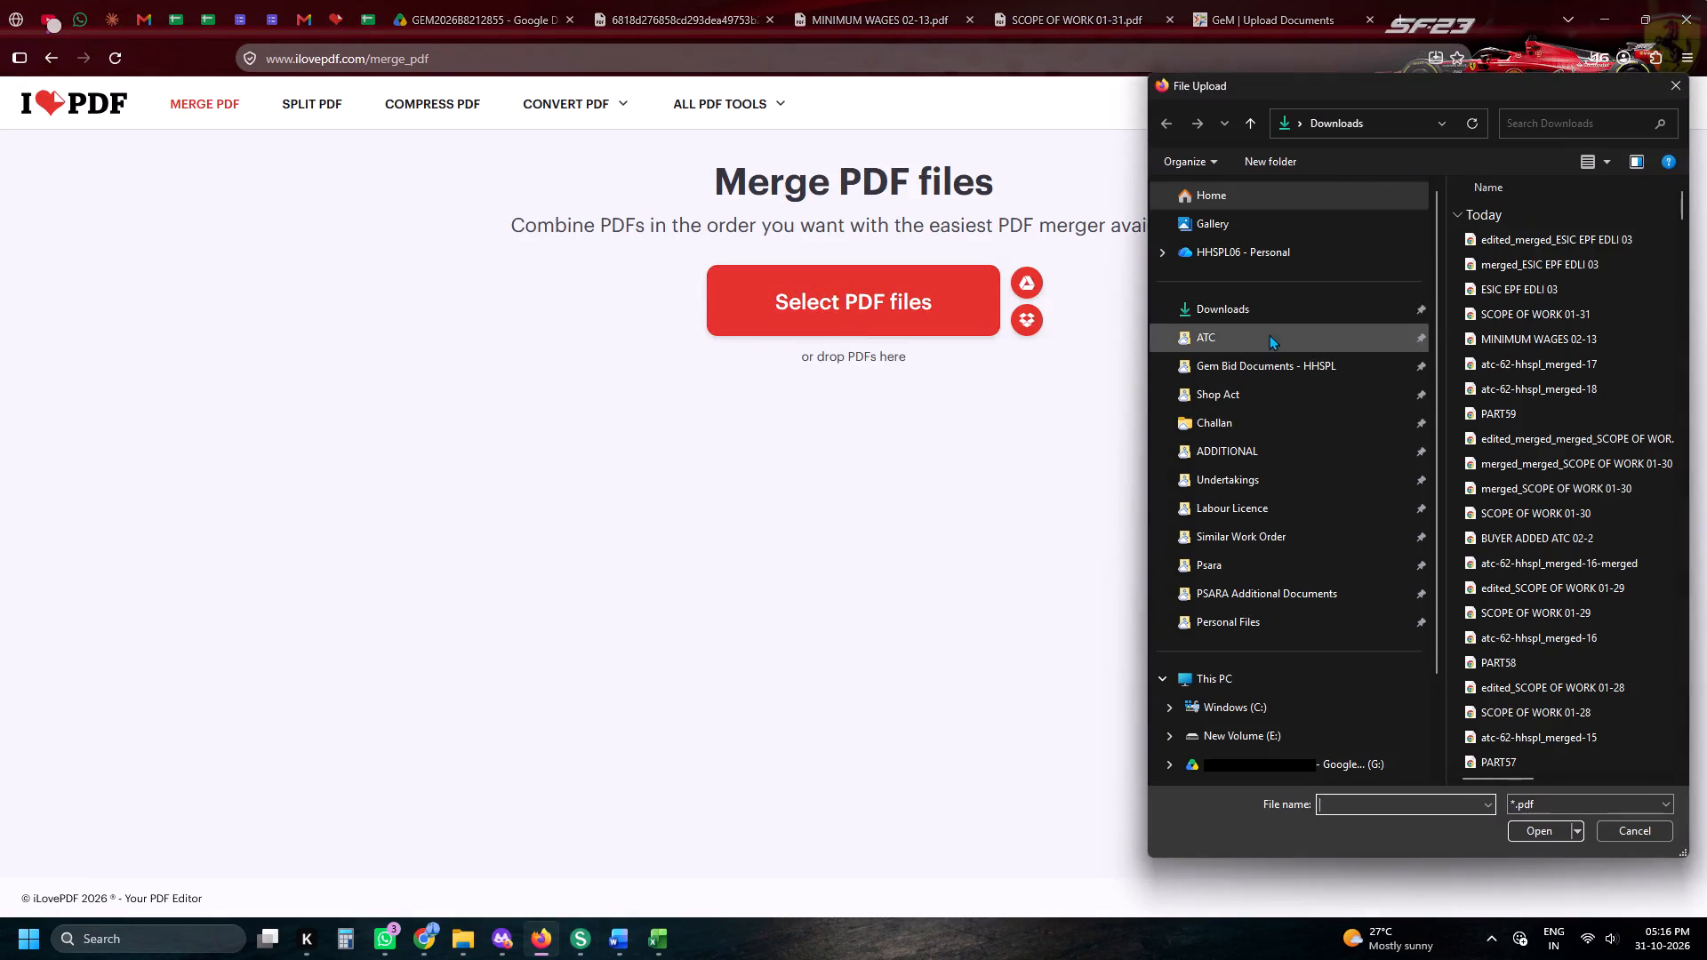
pyautogui.click(1272, 304)
pyautogui.click(1536, 234)
pyautogui.moveTo(1536, 234); pyautogui.dragTo(1532, 247)
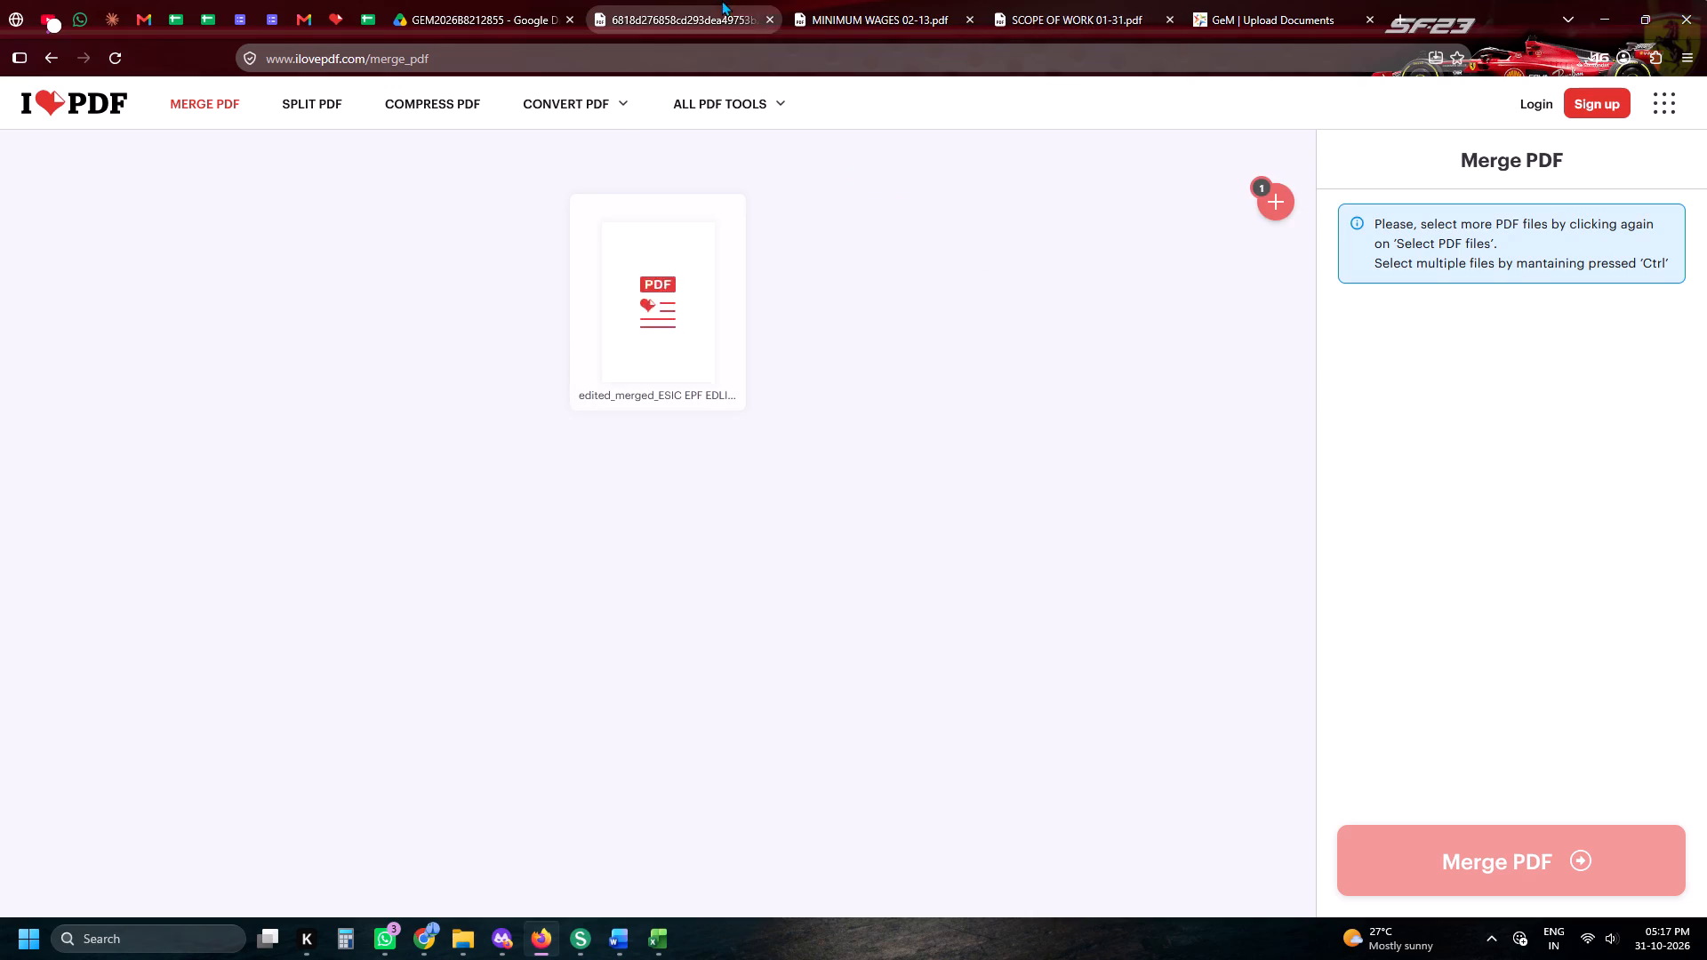
# Consult the SCOPE OF WORK 01-31 PDF and set the SCOPE OF WORK page range to A1-A6 in Word's atc-62-page-index document.
pyautogui.click(664, 0)
pyautogui.click(759, 0)
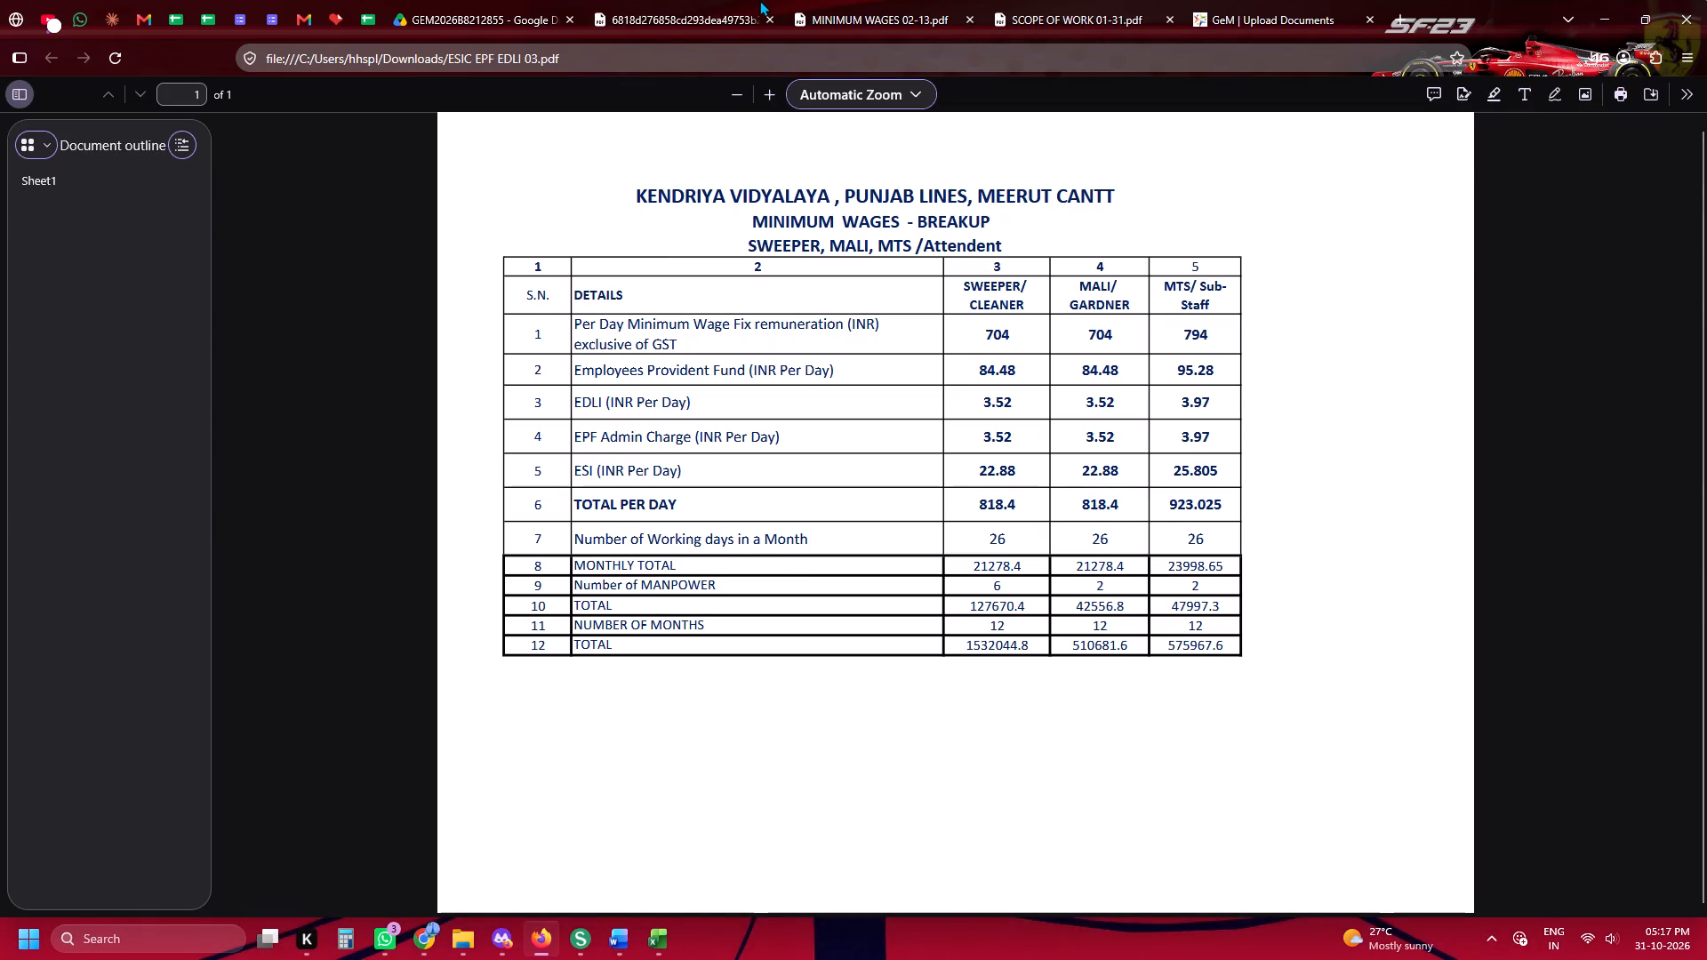
pyautogui.click(820, 0)
pyautogui.click(1030, 0)
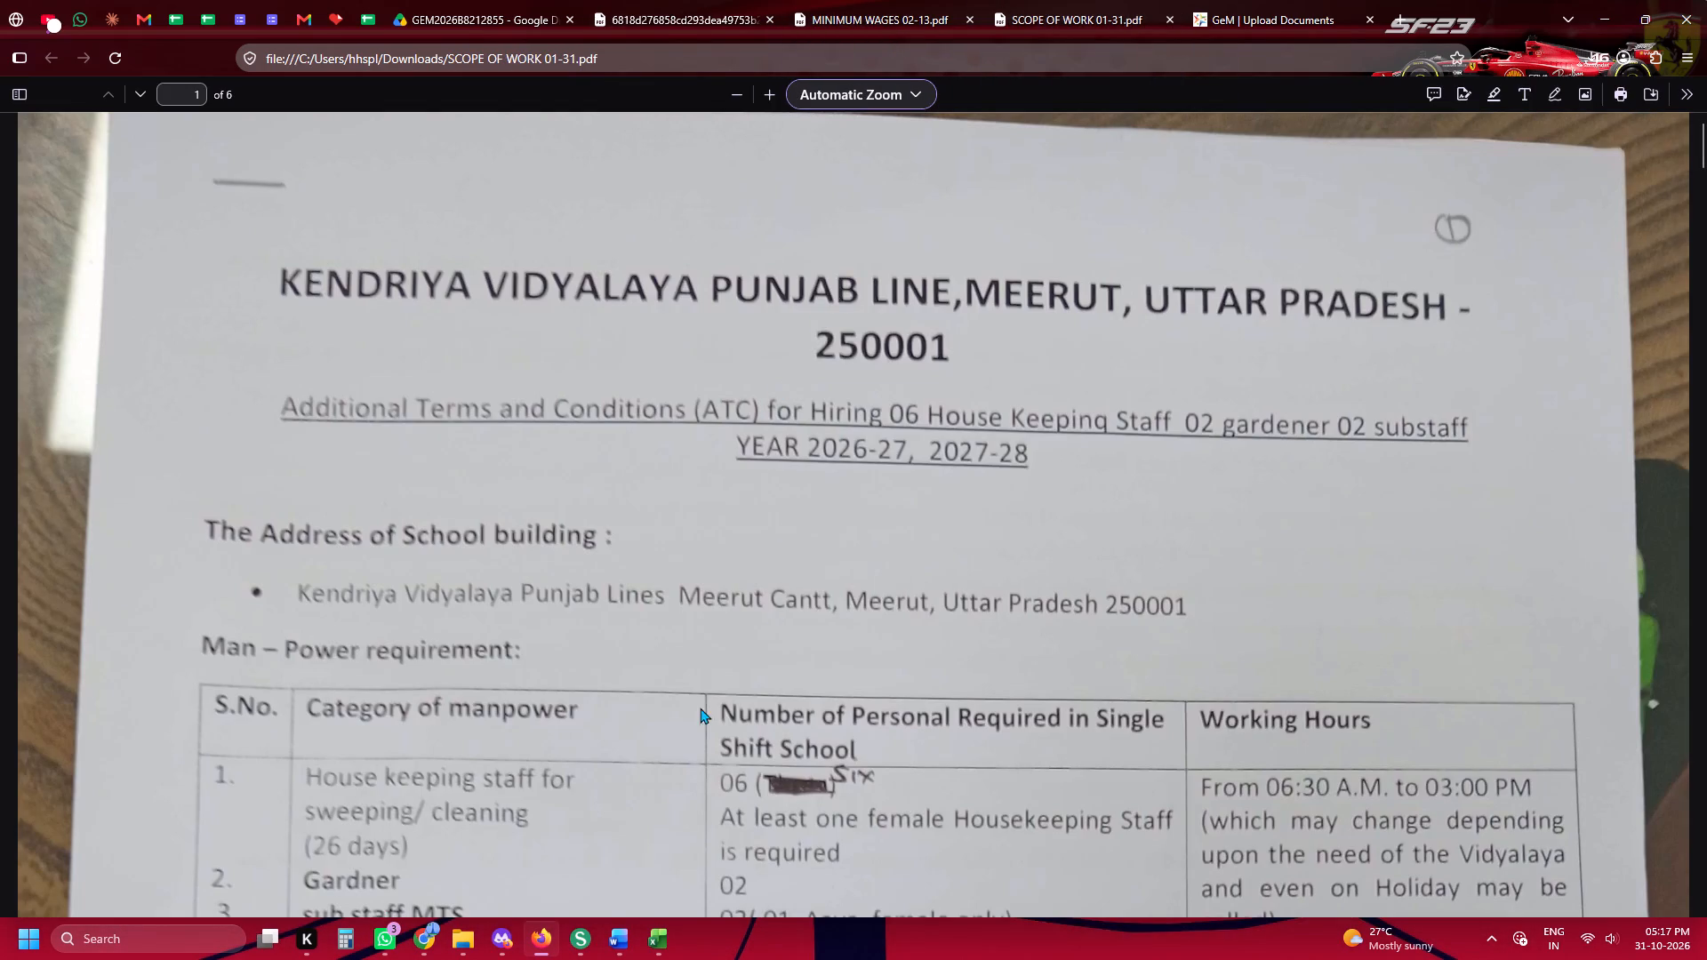
pyautogui.click(625, 942)
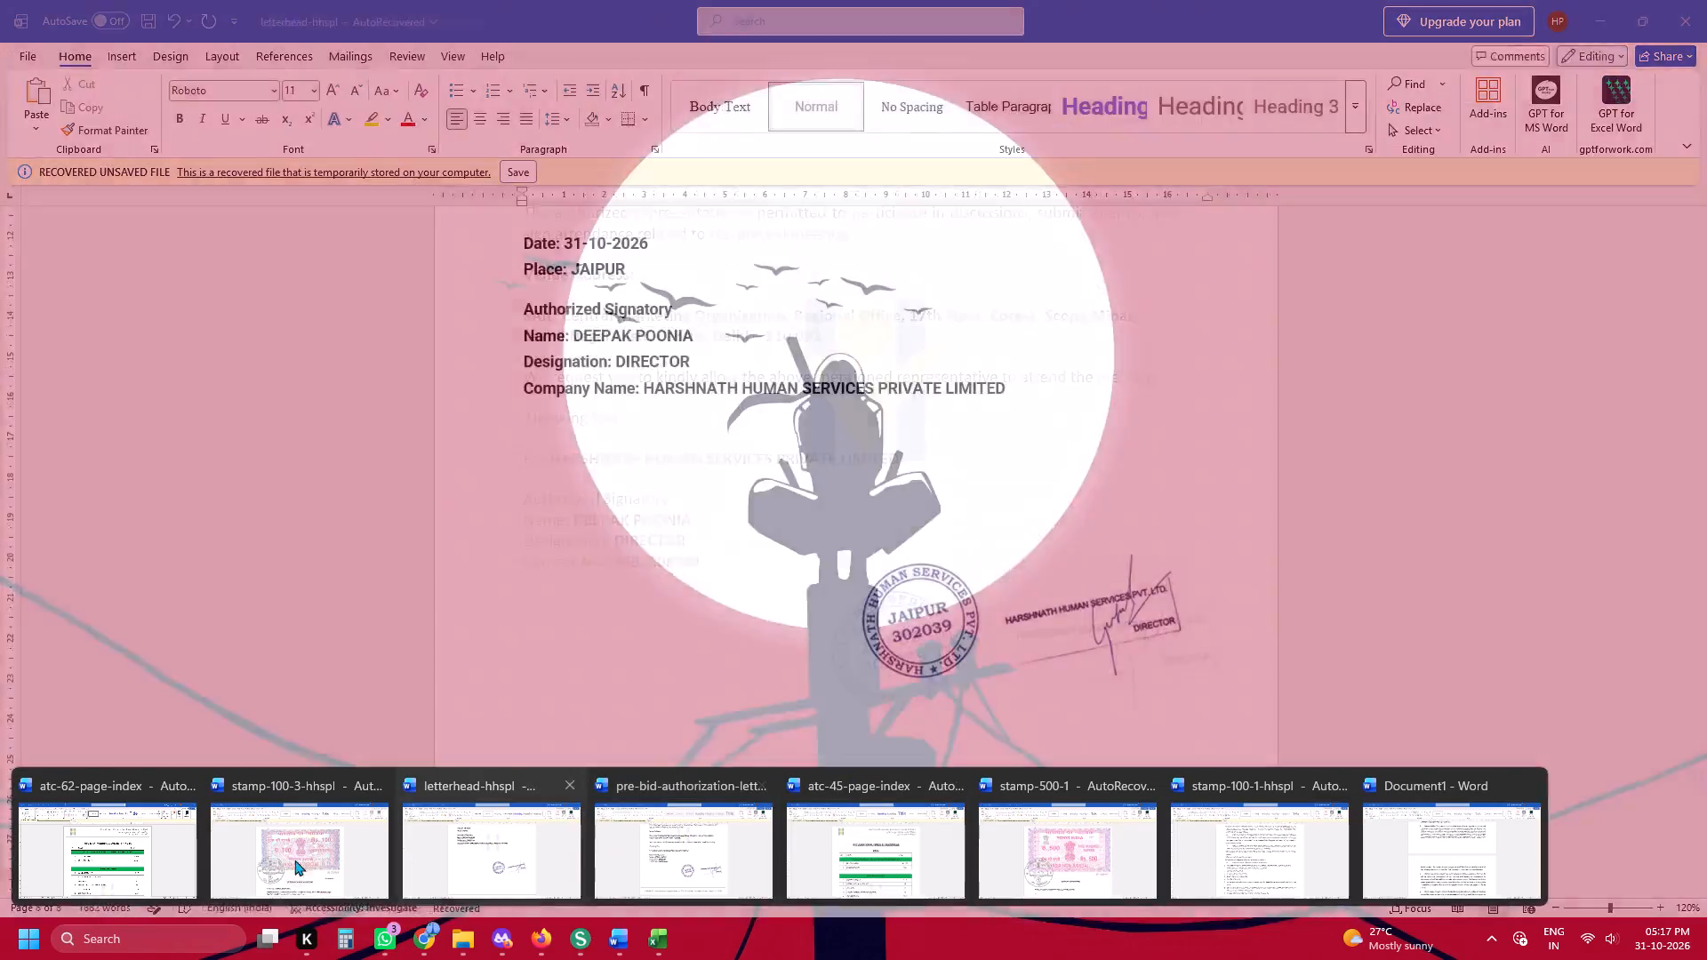
pyautogui.click(125, 839)
pyautogui.click(1186, 518)
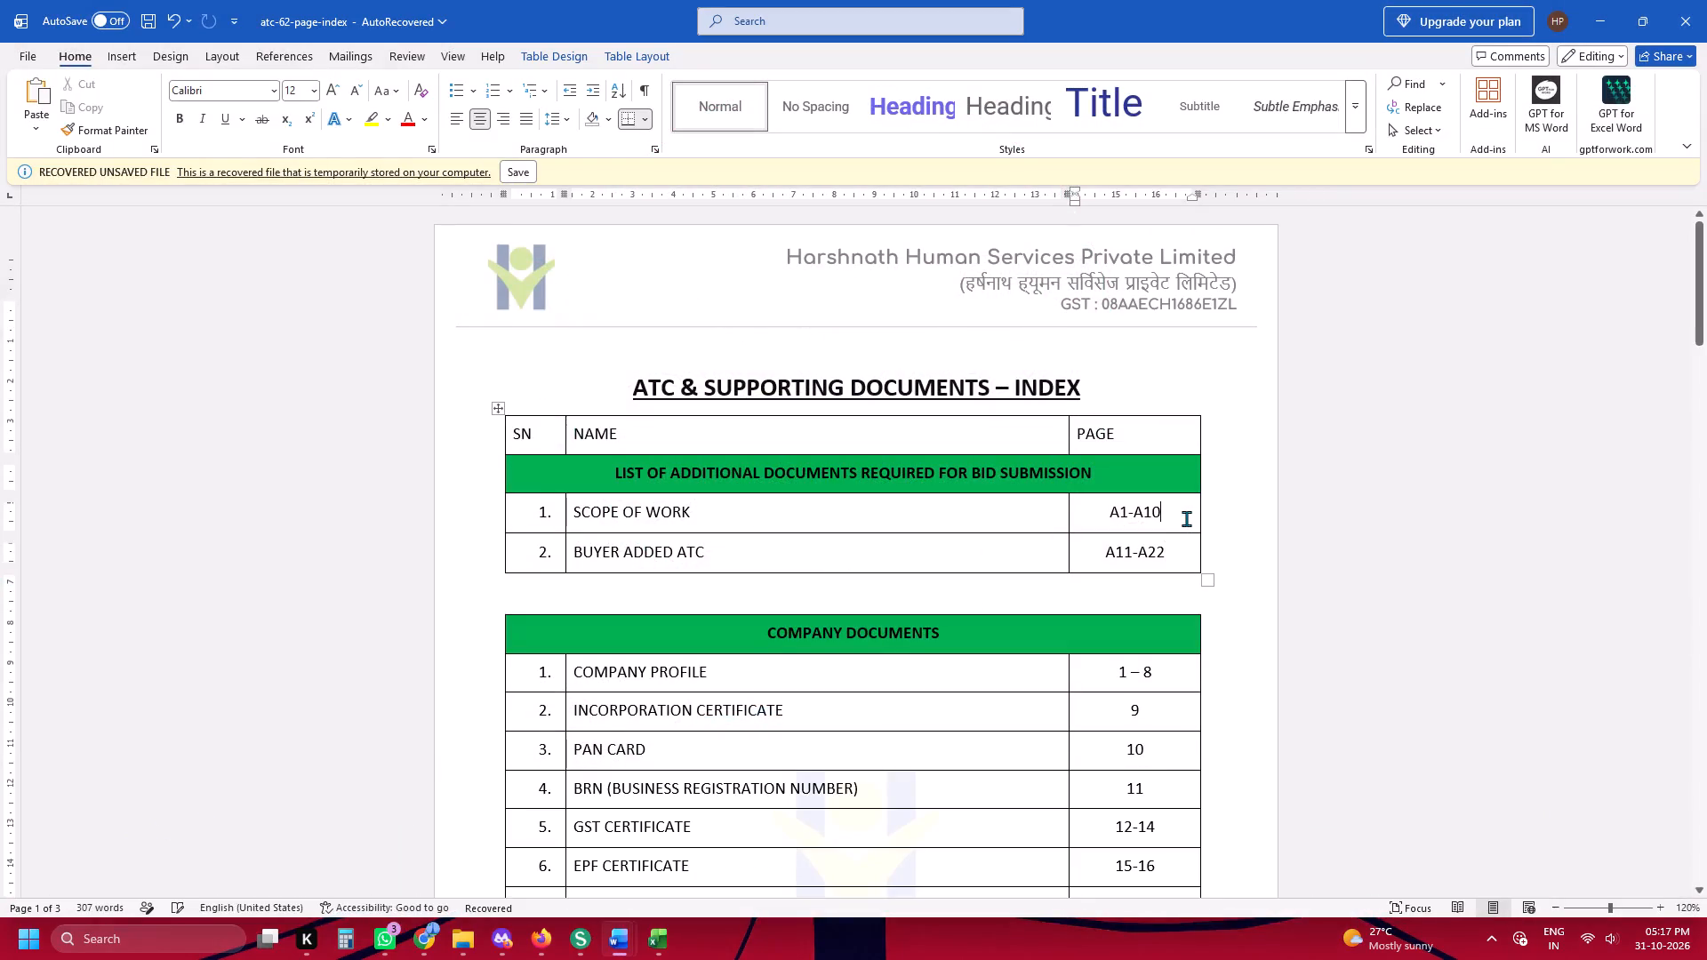
pyautogui.hotkey('alt', 'Tab')
pyautogui.hotkey('alt', 'Tab')
pyautogui.press('BackSpace')
pyautogui.press('BackSpace')
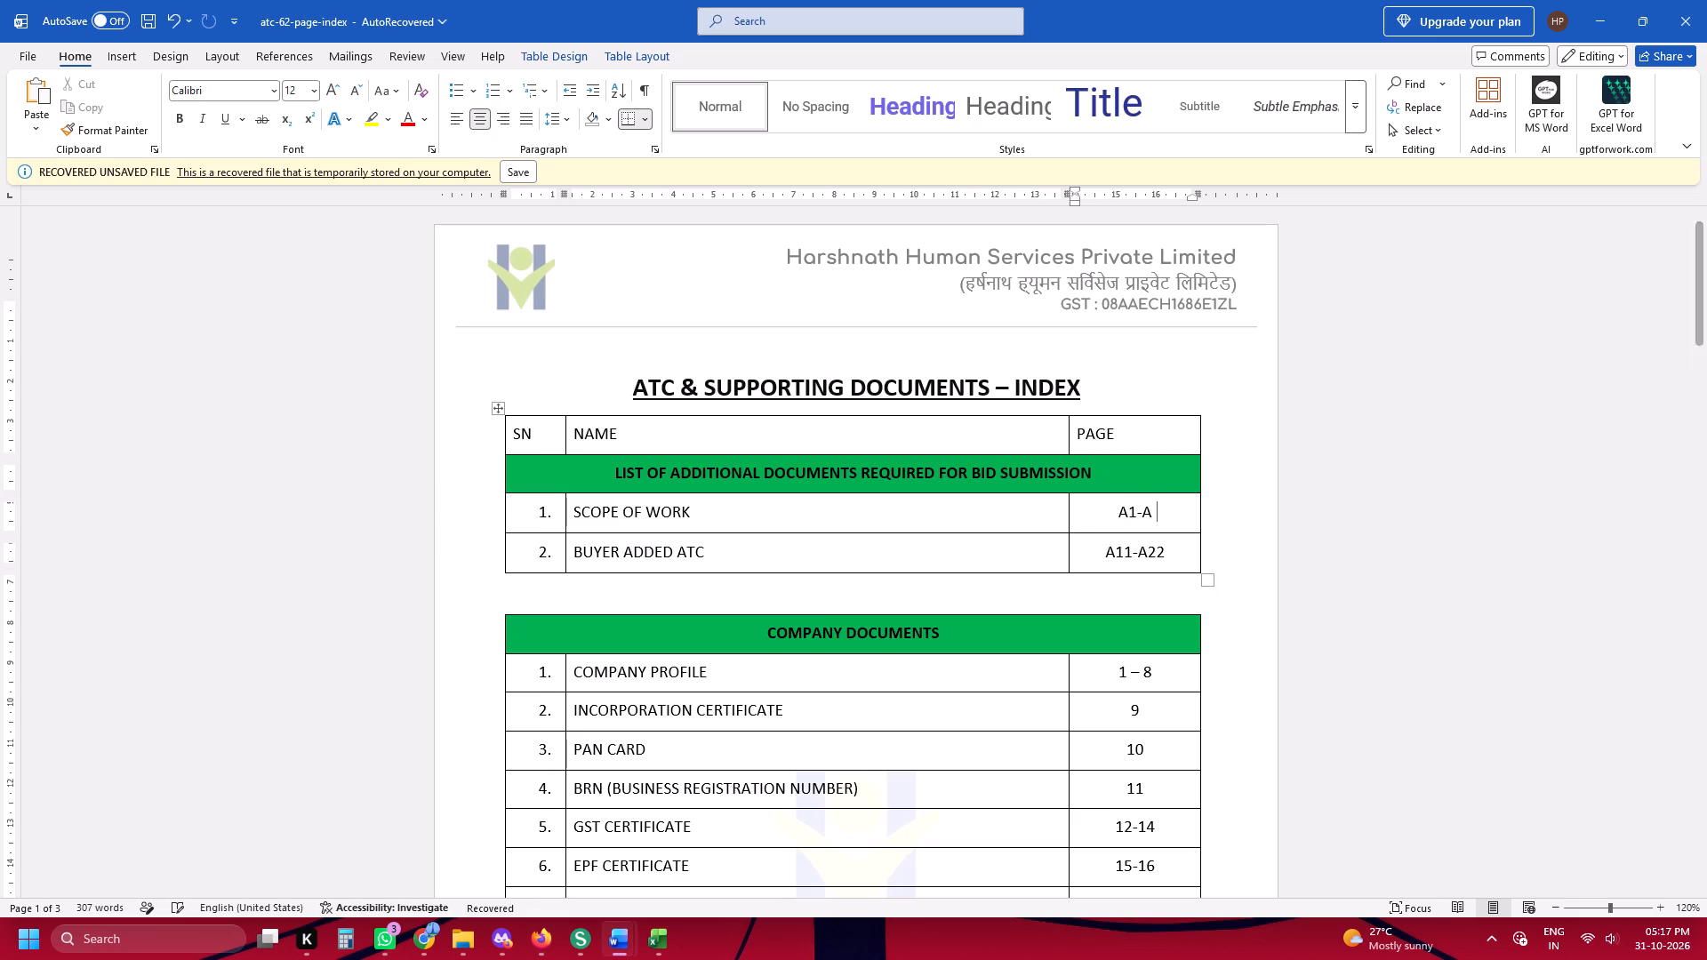
pyautogui.press('6')
# Replace the BUYER ADDED ATC entry in index row 2 with MINIMUM WAGES, copied from the open wages PDF's file name.
pyautogui.press('Tab')
pyautogui.press('Tab')
pyautogui.hotkey('alt', 'Tab')
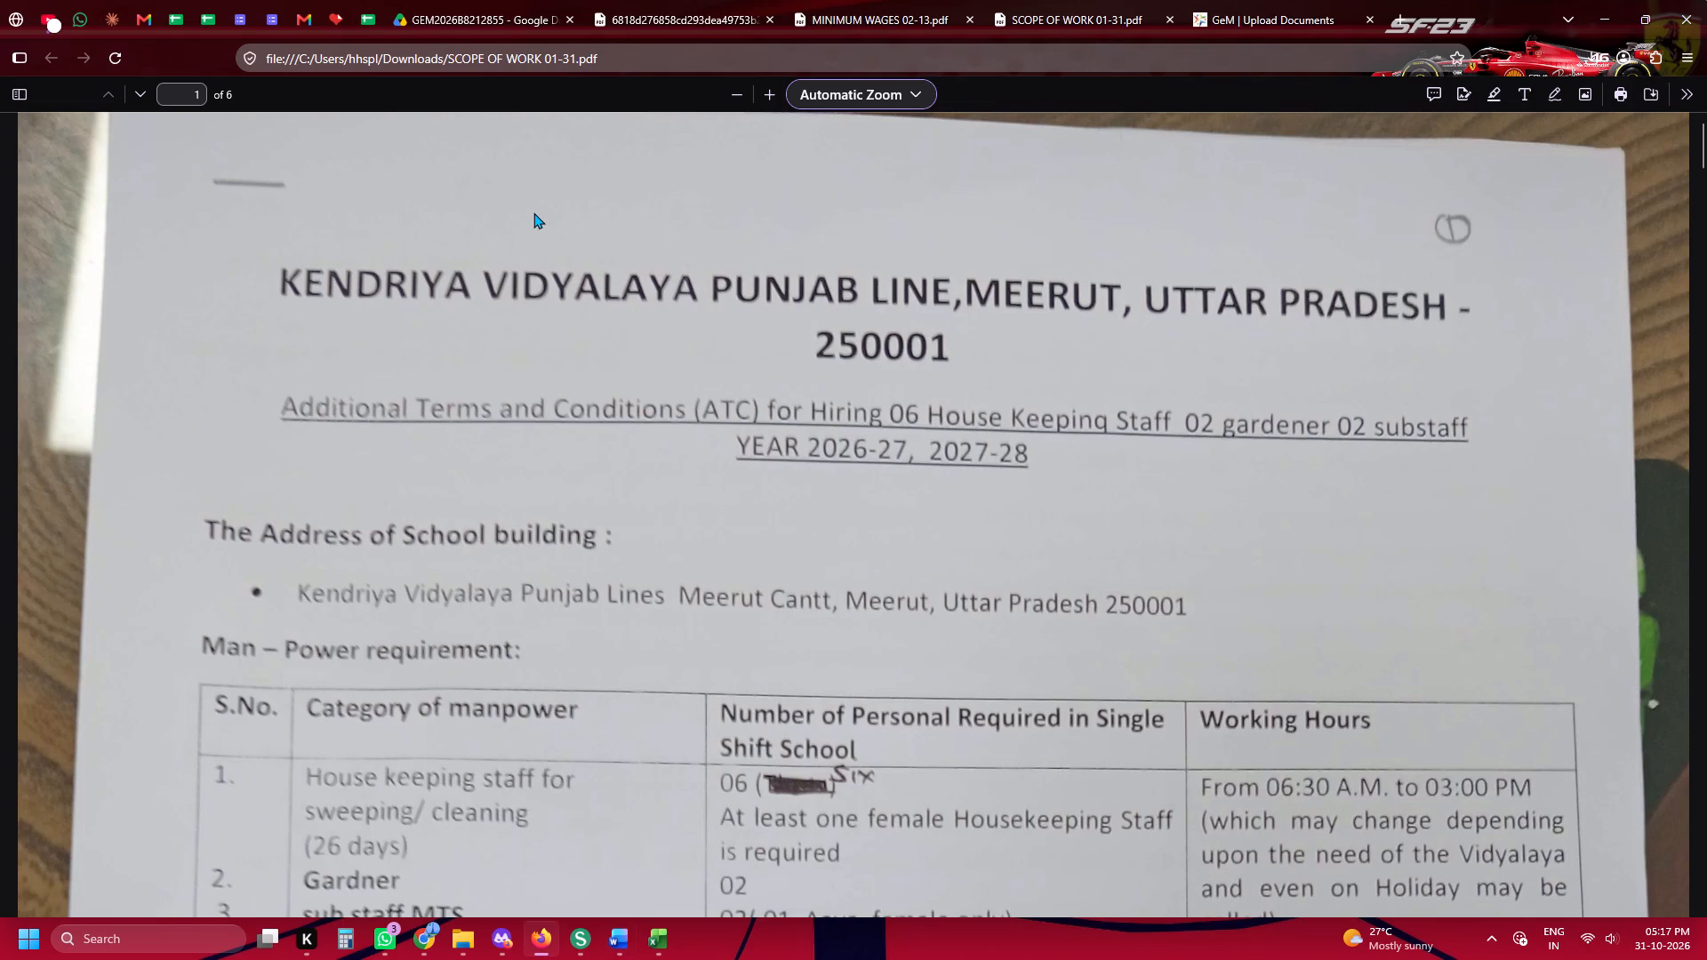
pyautogui.click(942, 0)
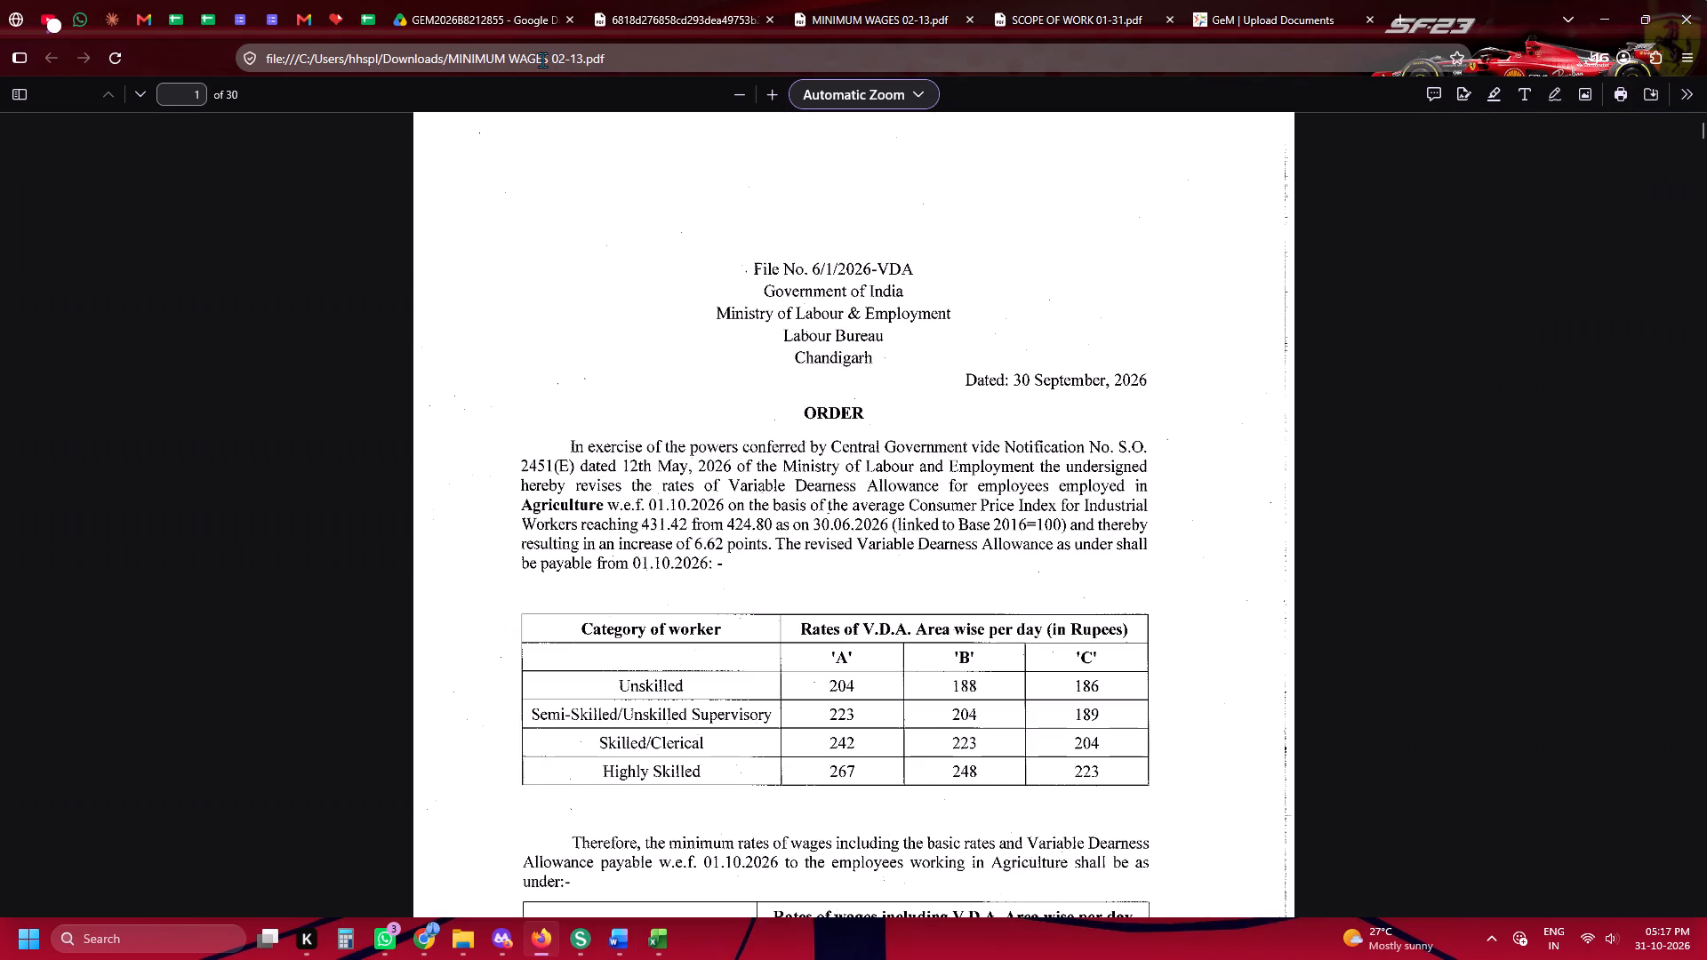
pyautogui.moveTo(549, 60); pyautogui.dragTo(453, 63)
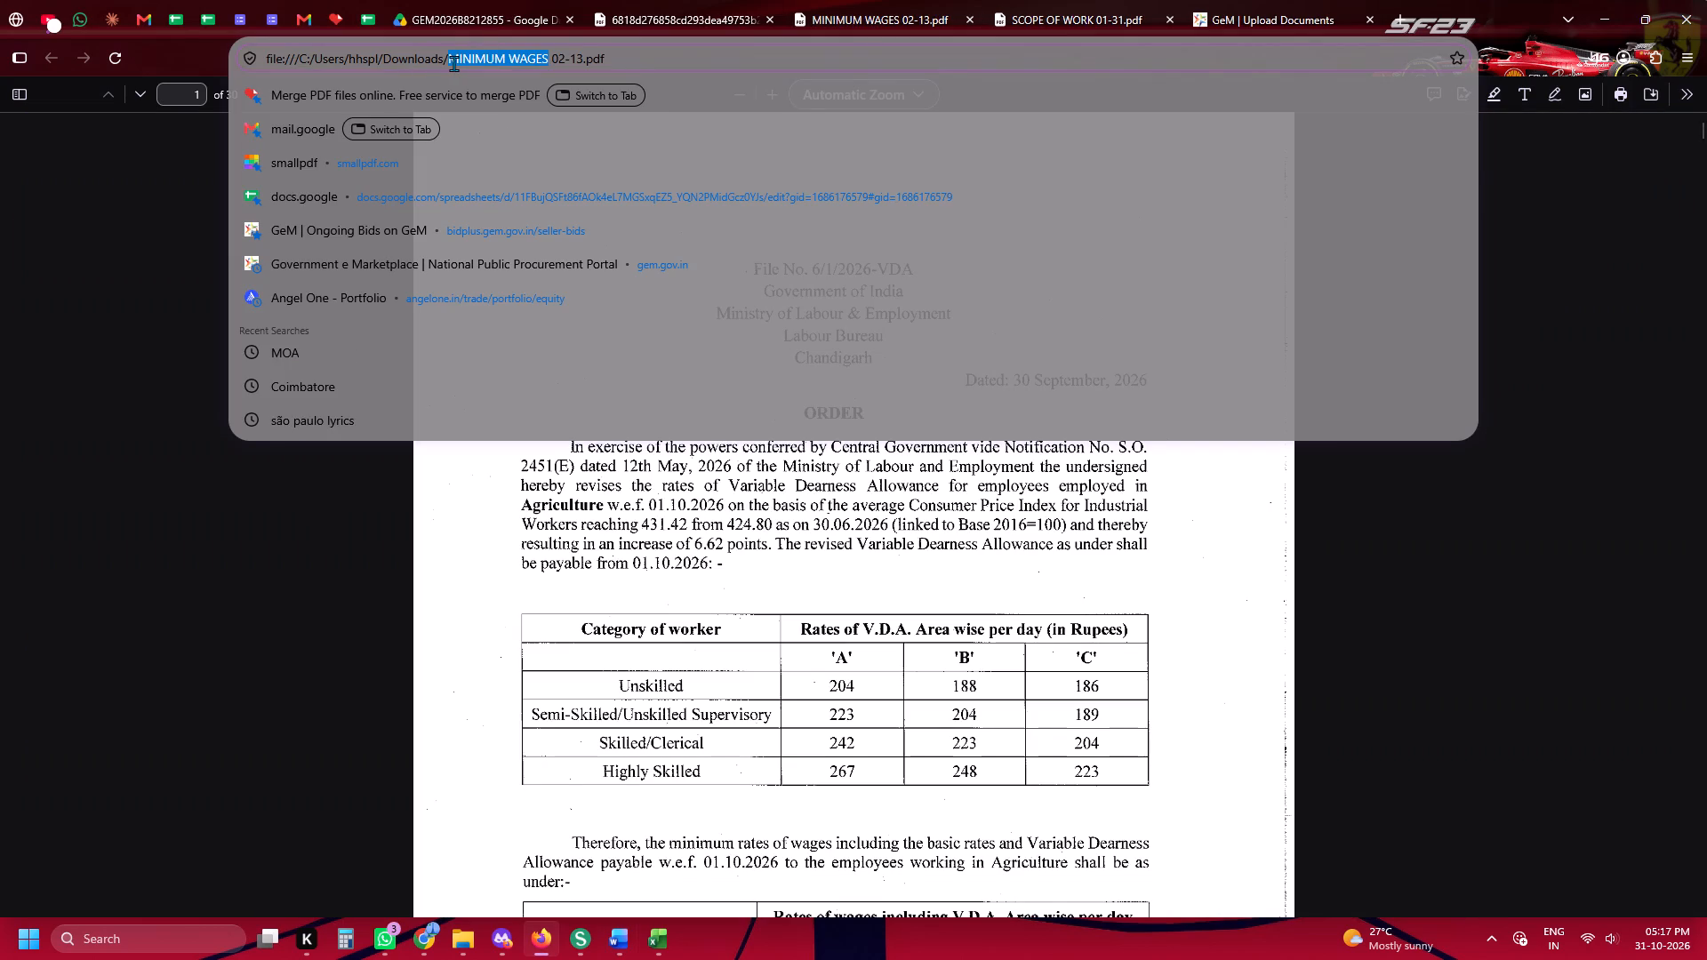
pyautogui.hotkey('ctrl', 'x')
pyautogui.click(204, 399)
pyautogui.hotkey('alt', 'Tab')
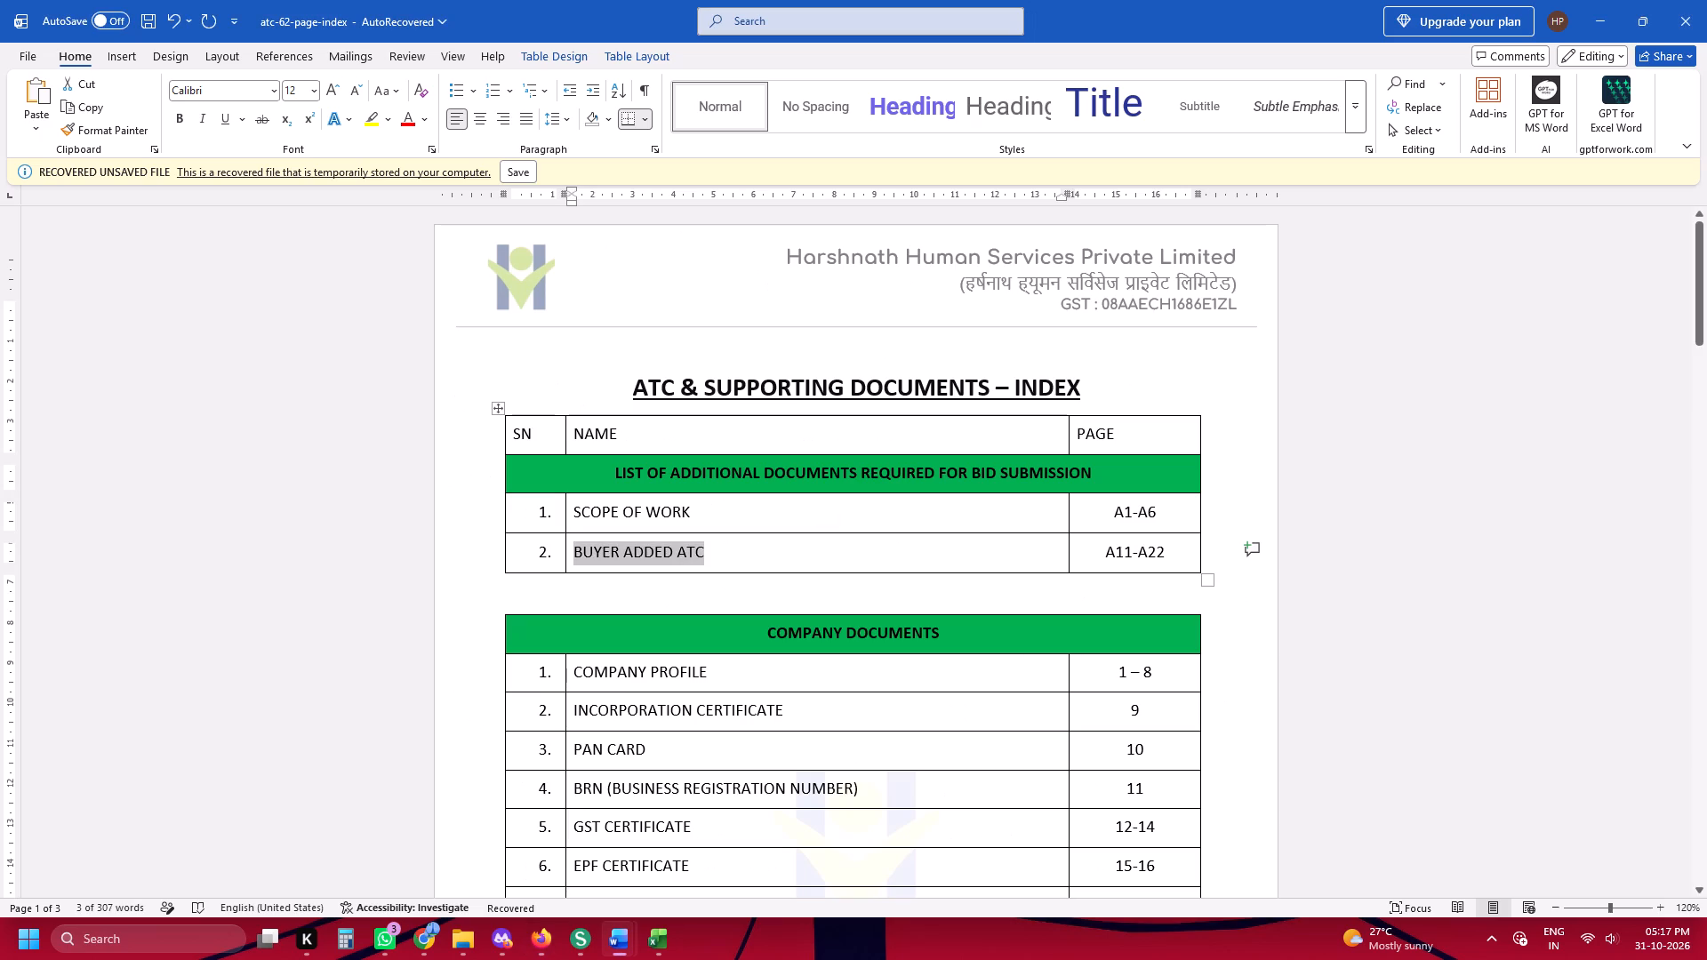
pyautogui.press('Tab')
pyautogui.moveTo(756, 549); pyautogui.dragTo(585, 540)
pyautogui.hotkey('ctrl', 'v')
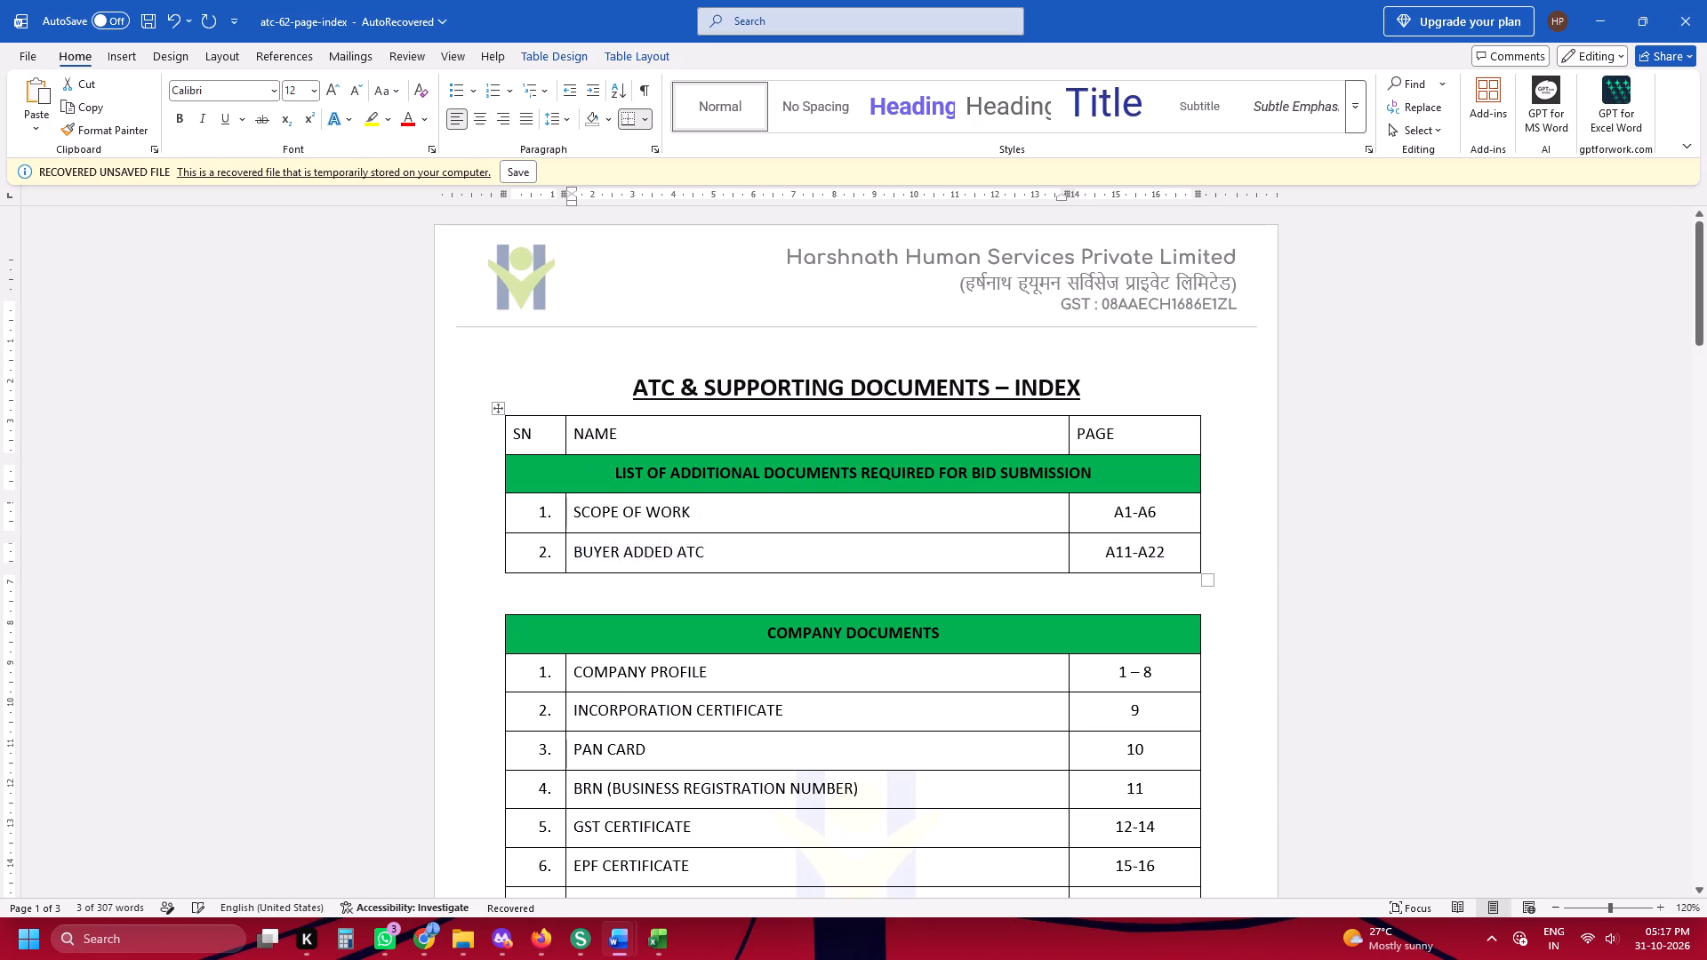
# Set the MINIMUM WAGES page range to A7-A36 in the index.
pyautogui.press('Tab')
pyautogui.write('A7-')
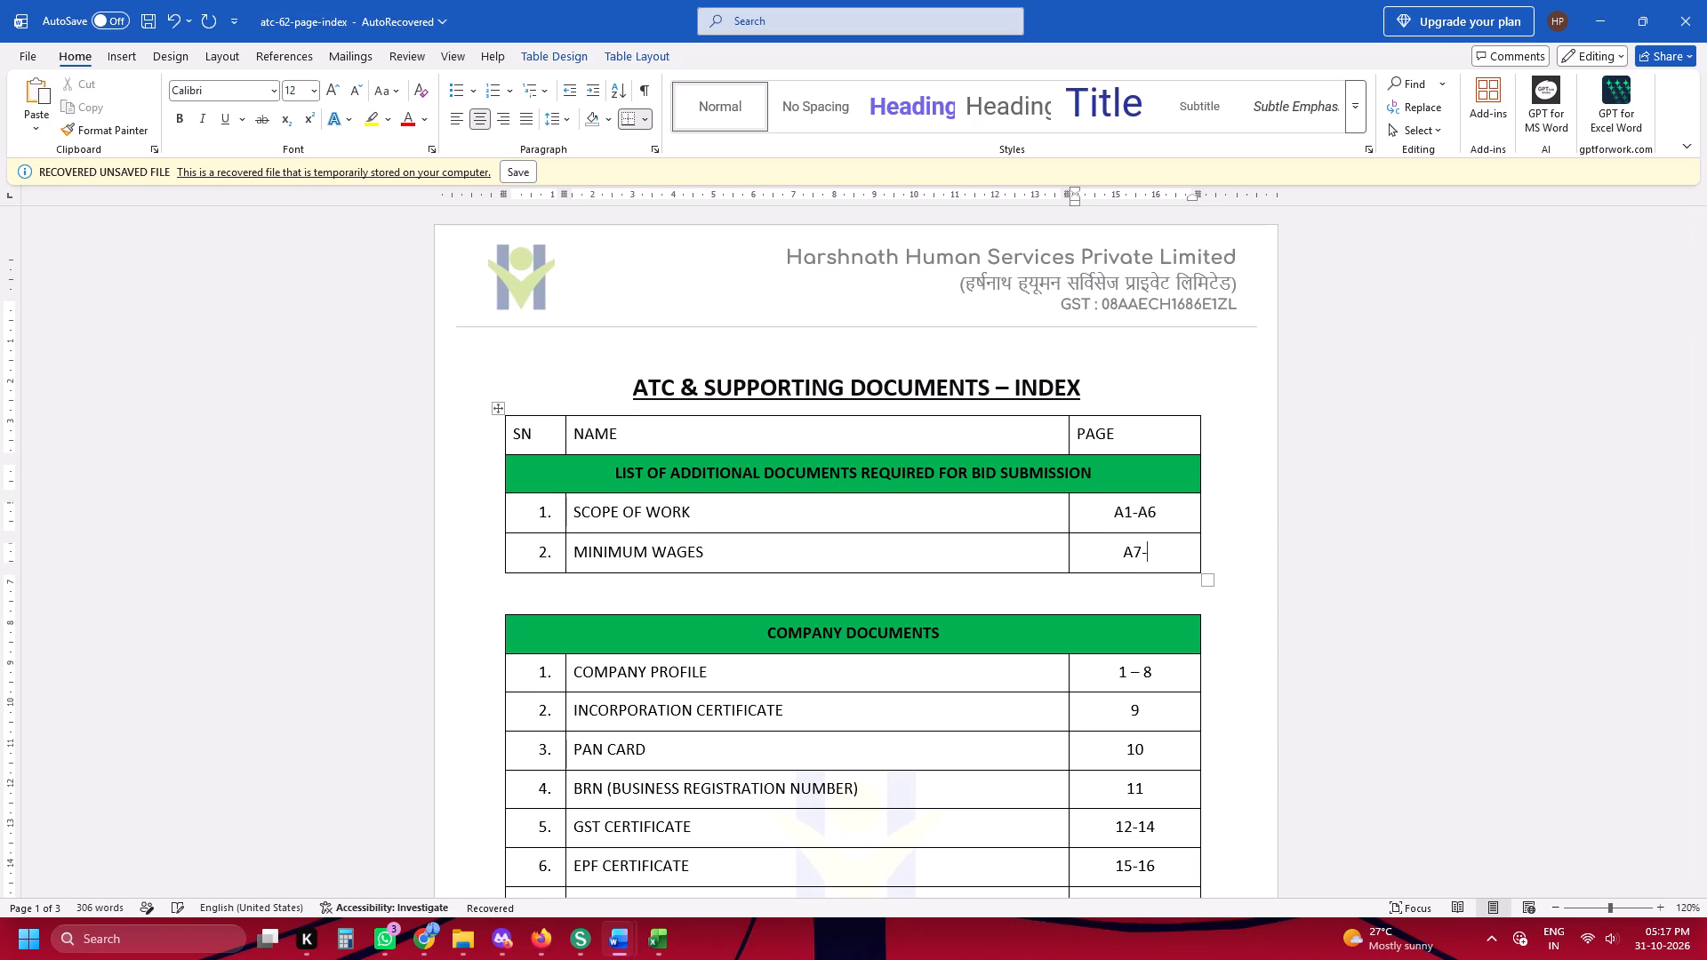
pyautogui.write('A3')
pyautogui.press('6')
# Add index row 3 named ESIC EPF EDLI, copied from the open PDF's file name, with page A37.
pyautogui.hotkey('alt', 'Tab')
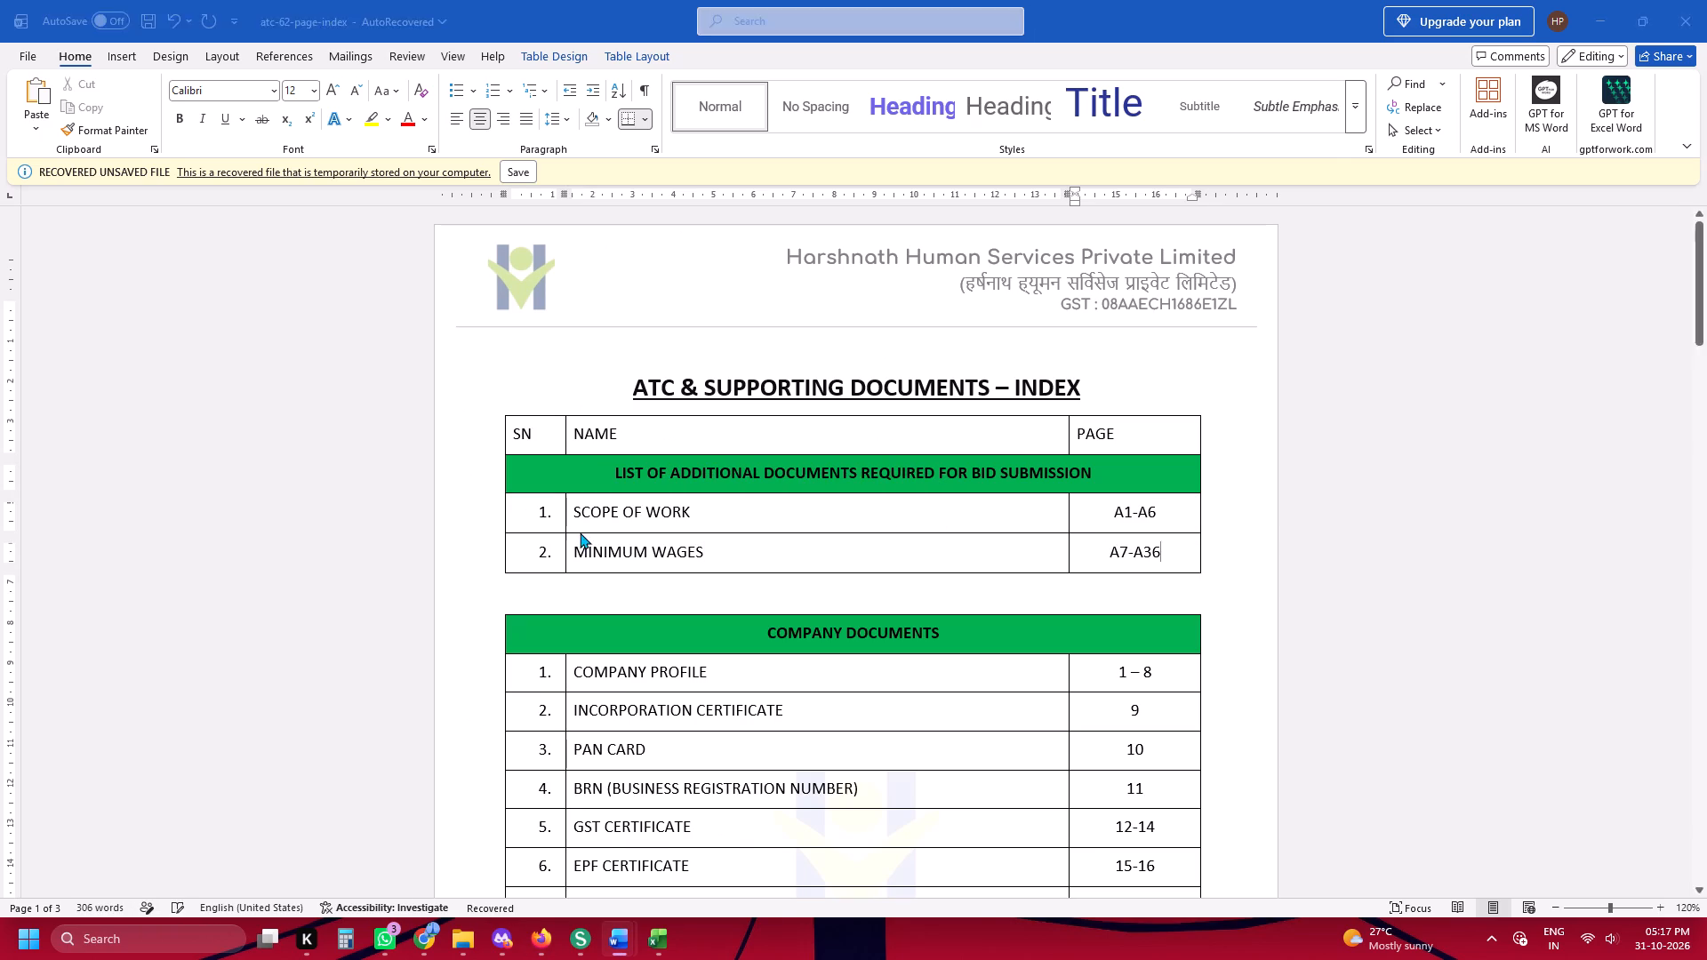
pyautogui.click(631, 0)
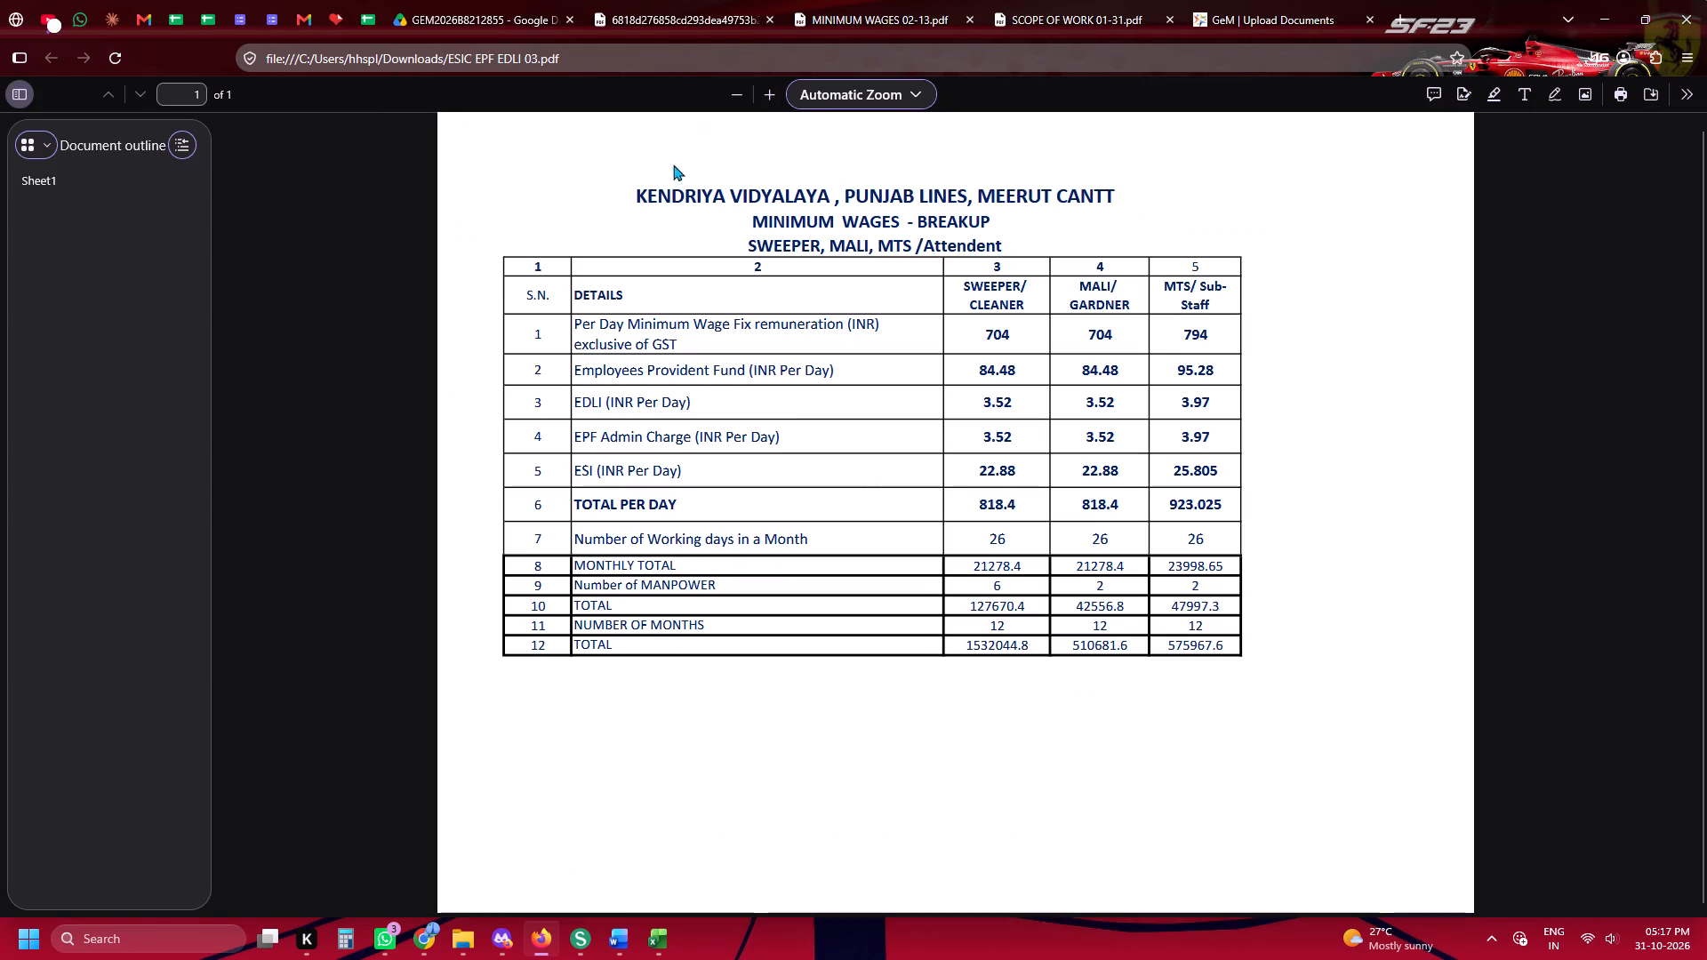
pyautogui.moveTo(519, 52); pyautogui.dragTo(484, 56)
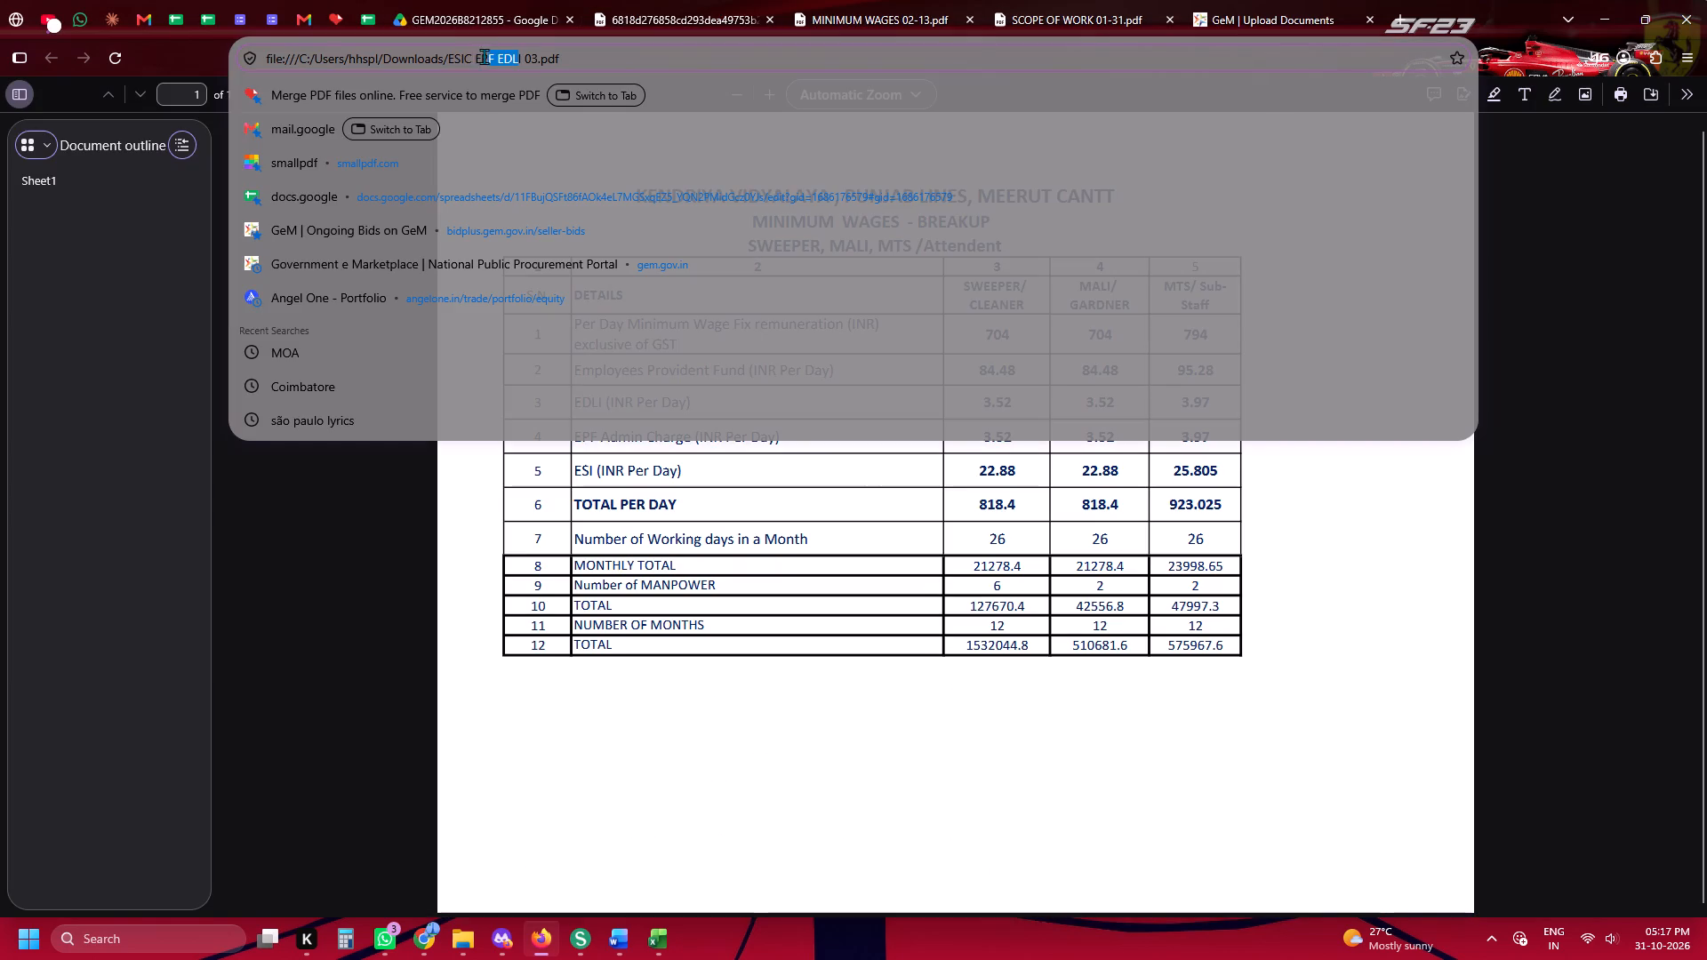
pyautogui.moveTo(484, 56); pyautogui.dragTo(448, 56)
pyautogui.hotkey('ctrl', 'c')
pyautogui.hotkey('ctrl', 'c')
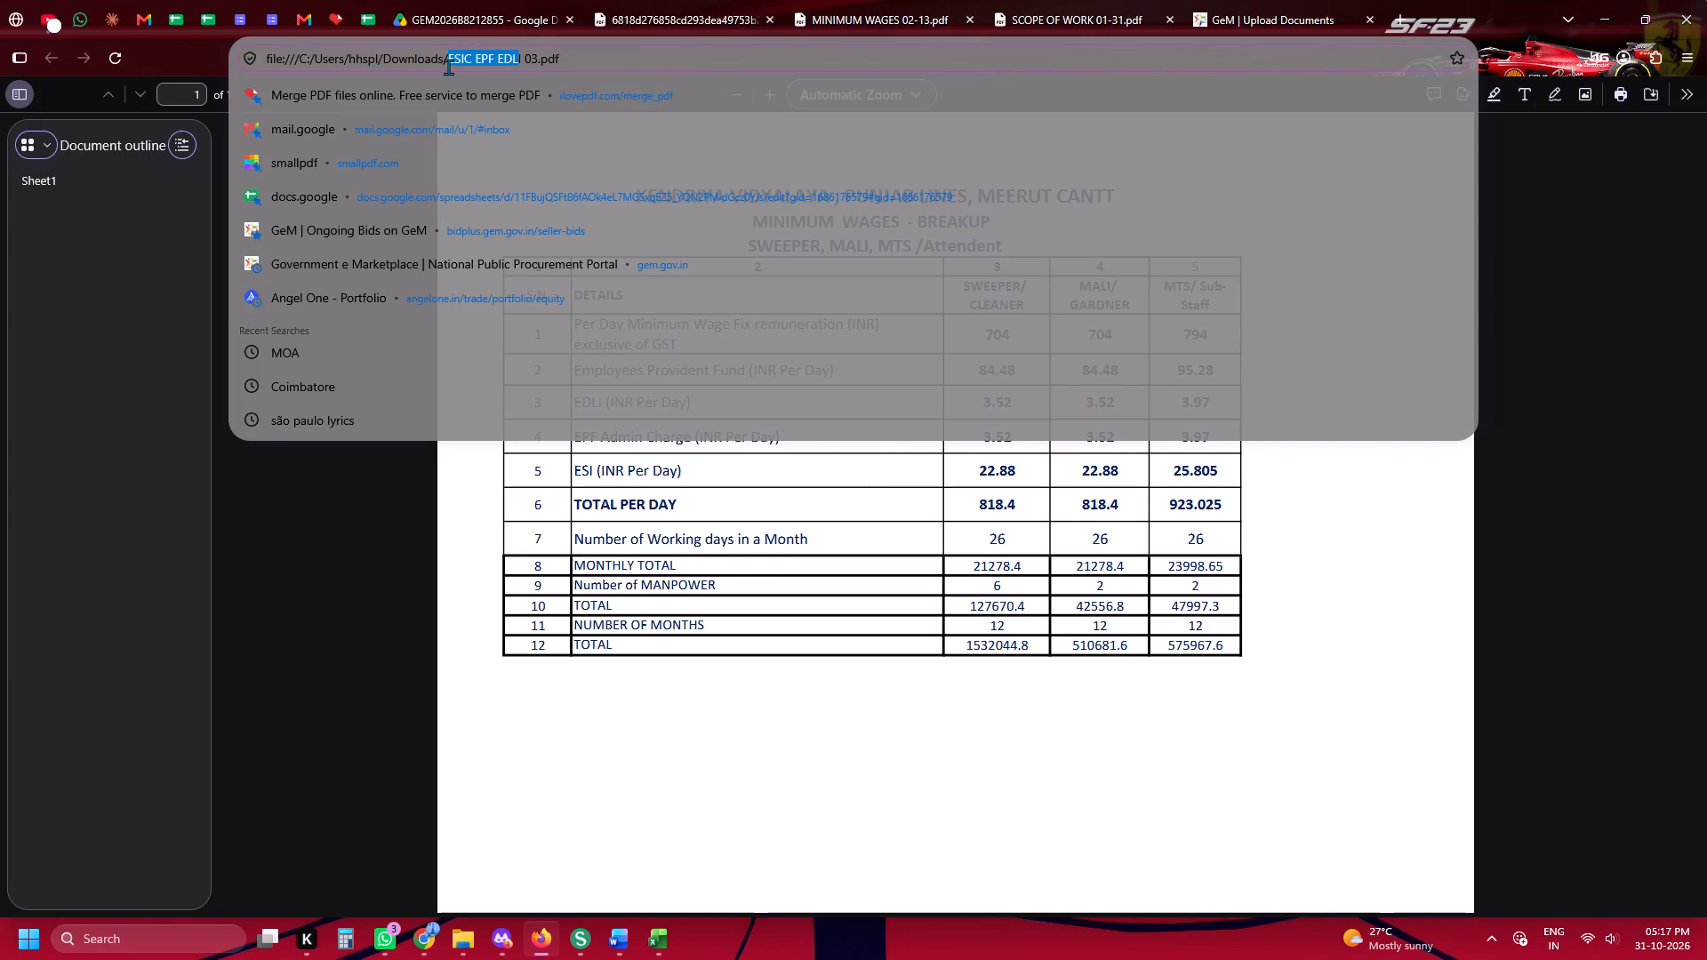
pyautogui.hotkey('alt', 'Tab')
pyautogui.press('Tab')
pyautogui.press('Tab')
pyautogui.hotkey('ctrl', 'v')
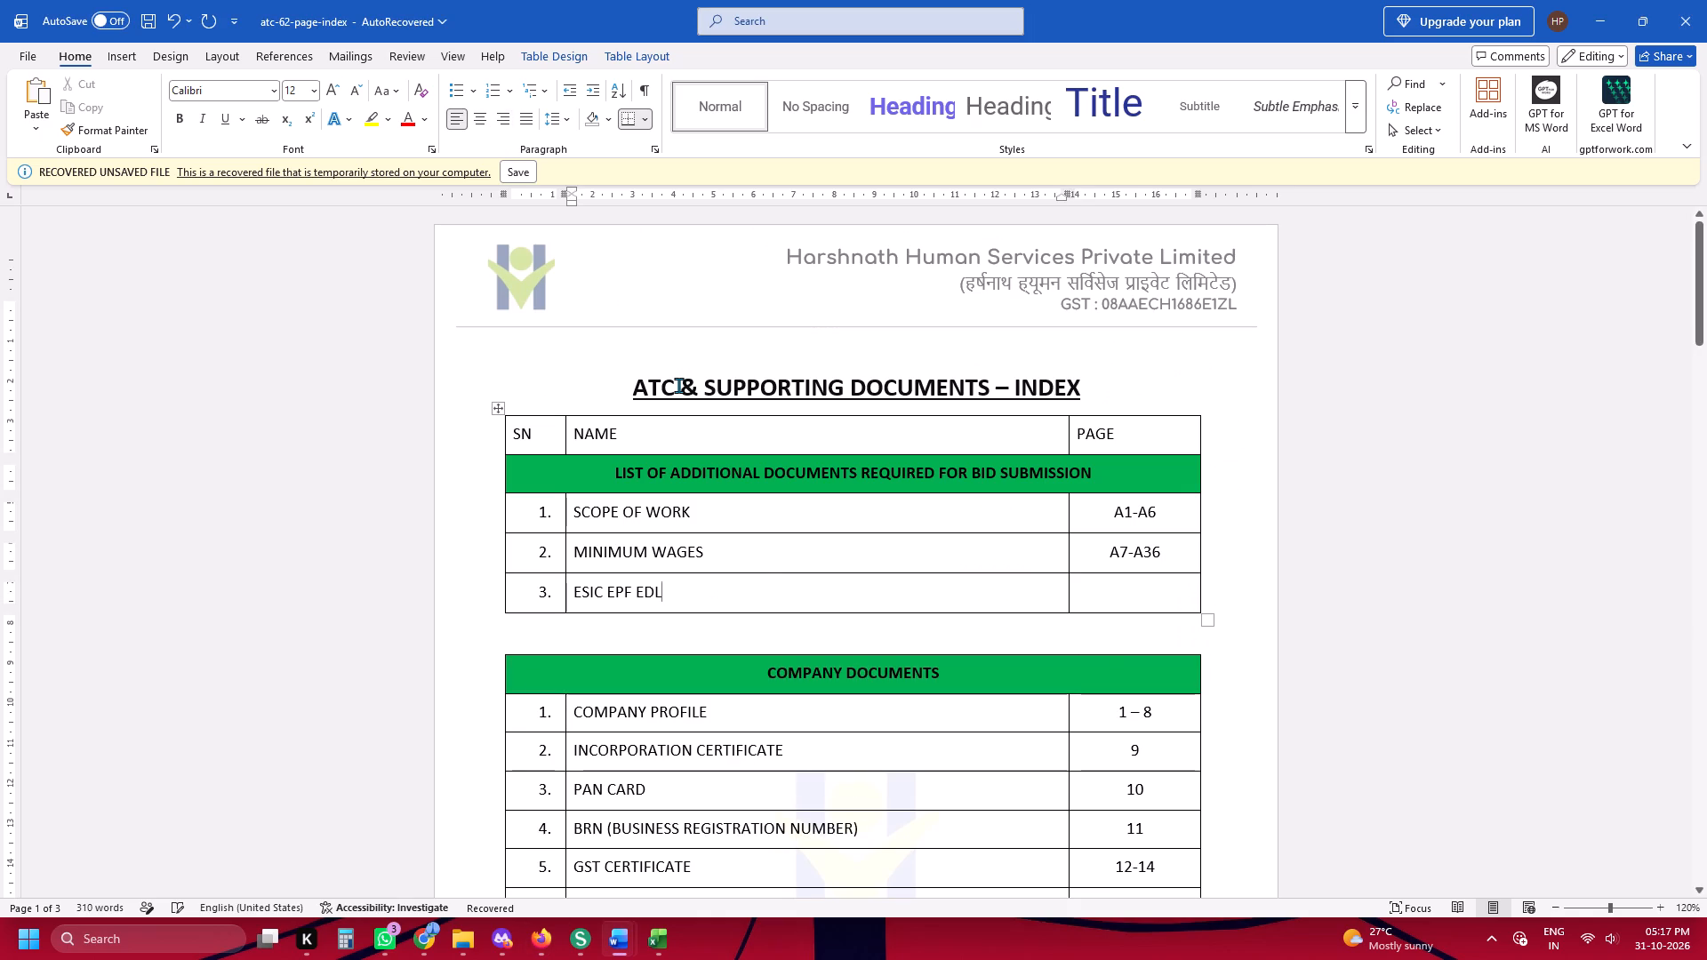
pyautogui.press('i')
pyautogui.press('Tab')
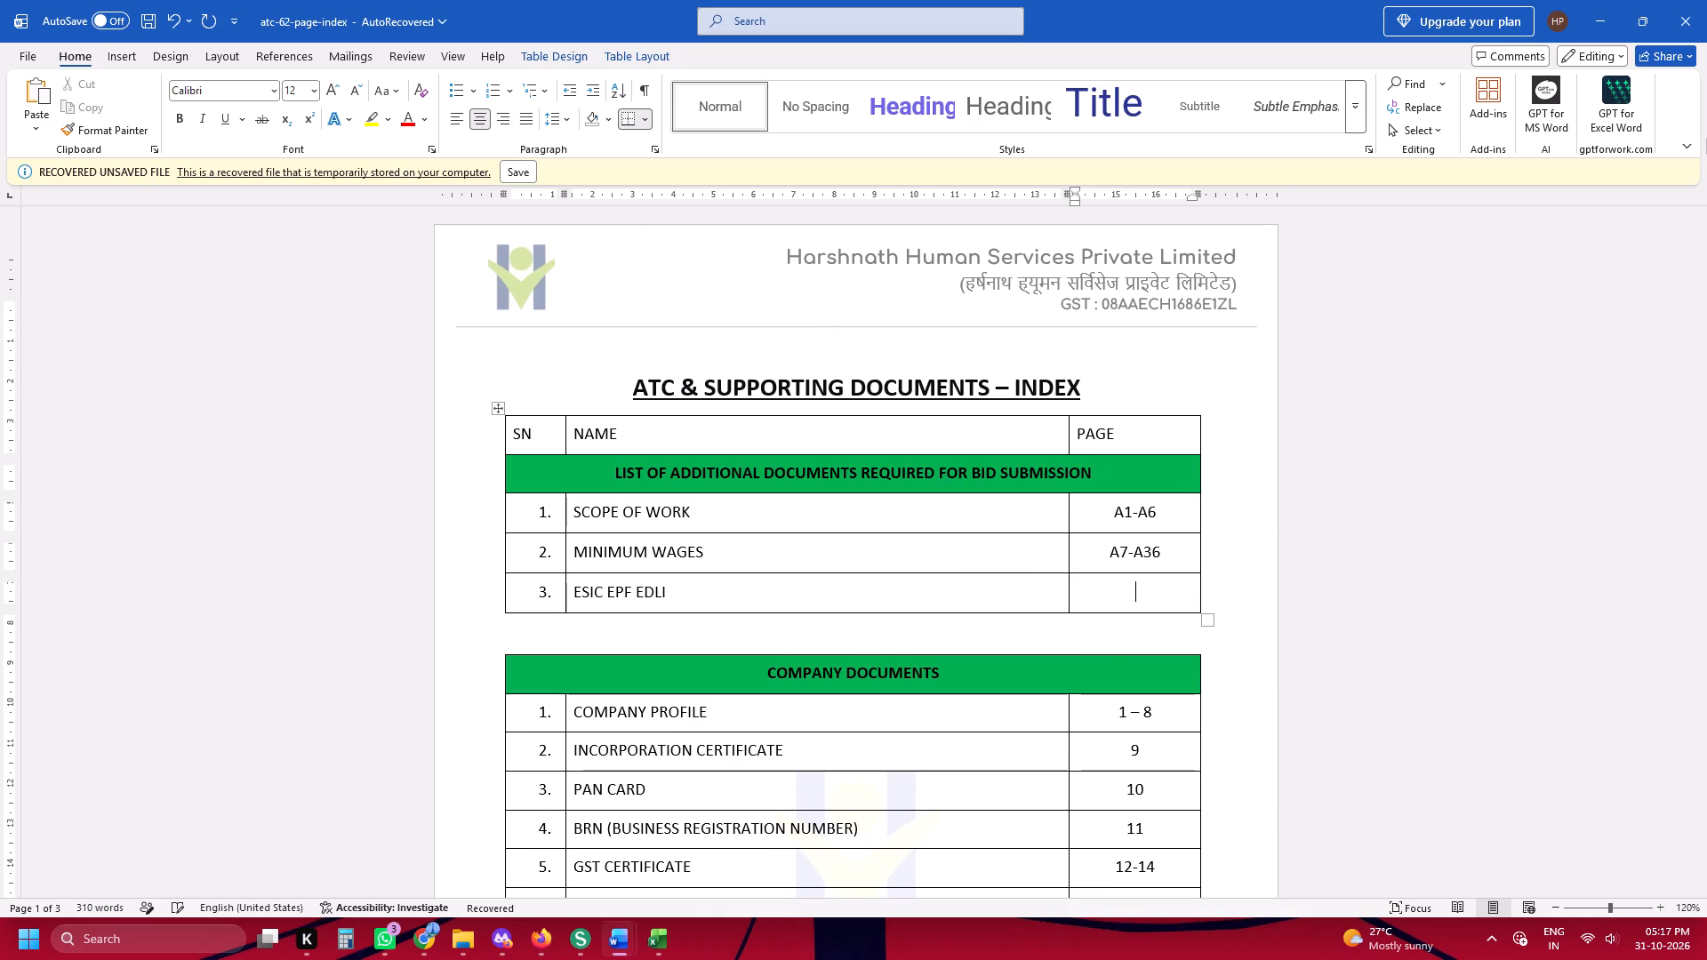
pyautogui.write('A6')
pyautogui.press('BackSpace')
pyautogui.write('37')
pyautogui.press('Tab')
pyautogui.hotkey('alt', 'Tab')
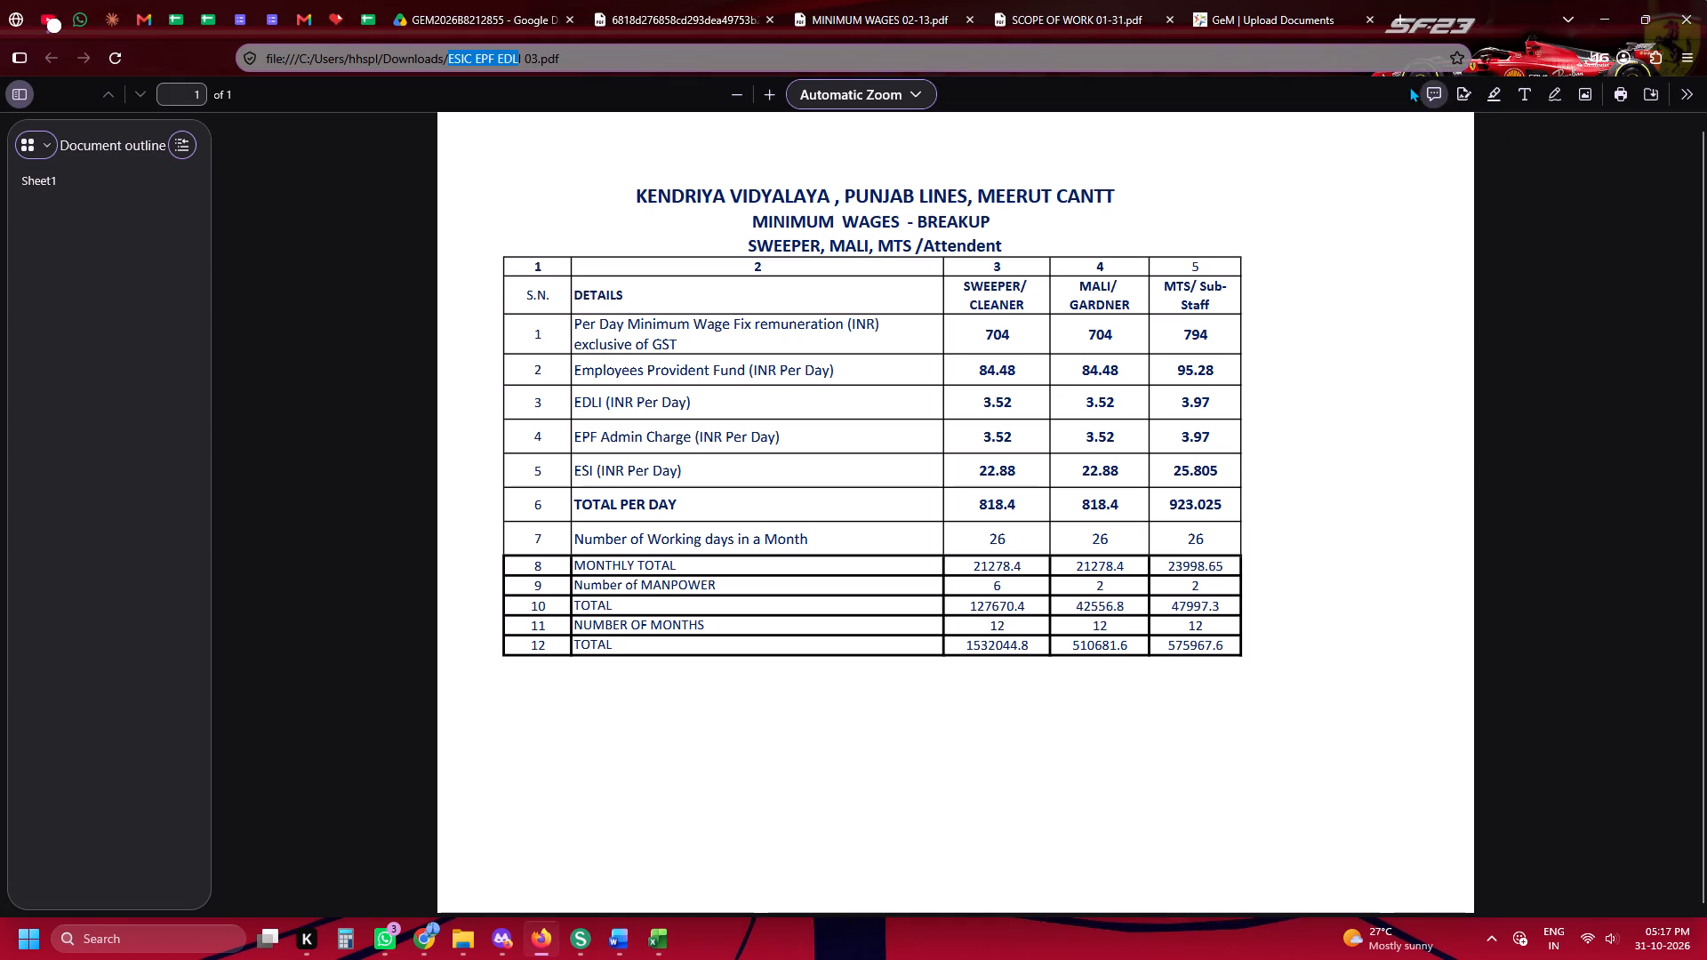
pyautogui.hotkey('alt', 'Tab')
pyautogui.hotkey('ctrl', 'z')
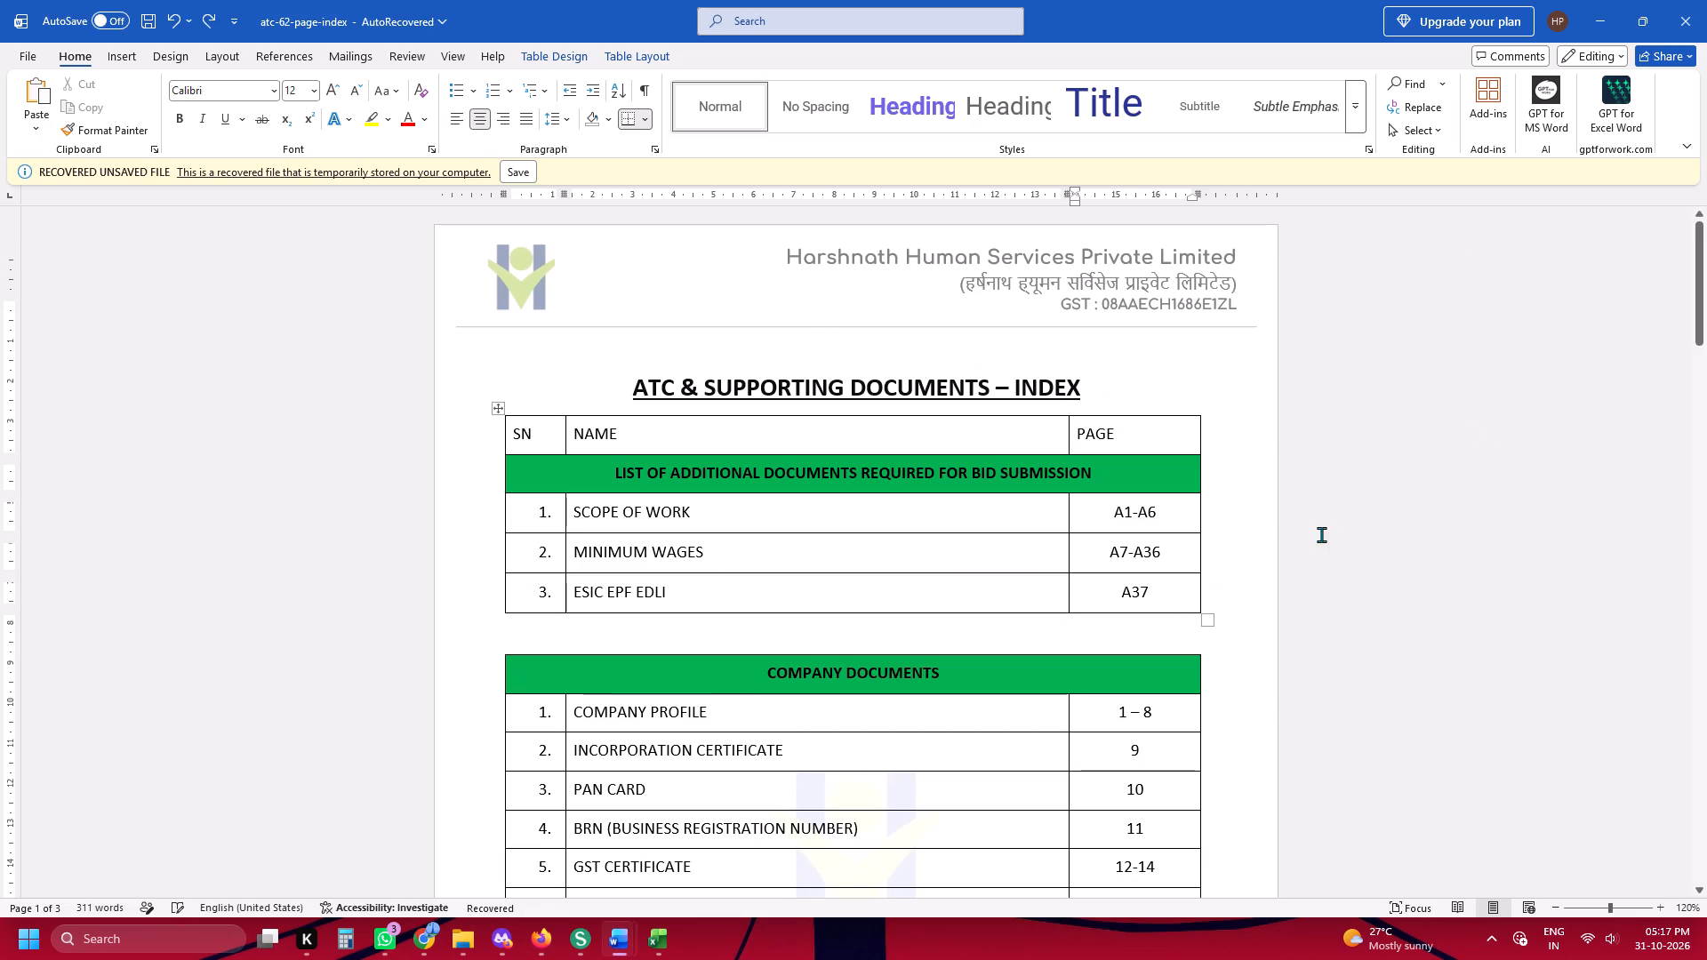
# Export the index document as a PDF named PART60 in Downloads.
pyautogui.hotkey('alt', 'f')
pyautogui.hotkey('alt', 'e')
pyautogui.hotkey('alt', 'a')
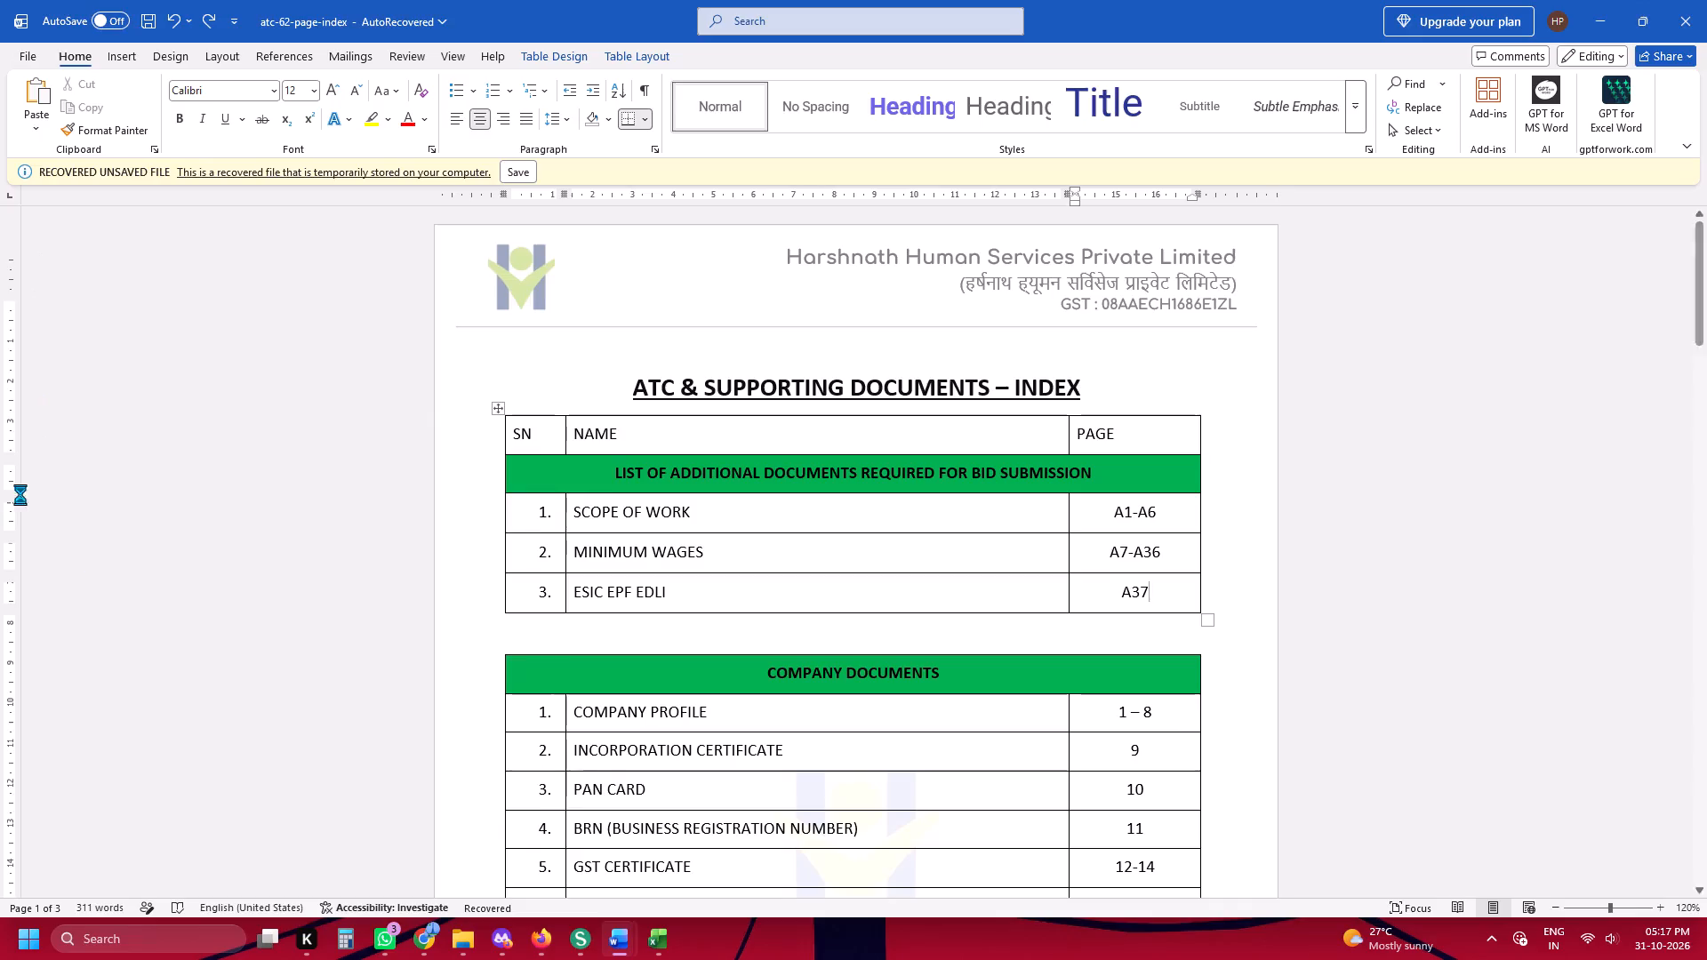
pyautogui.scroll(14, 164, 575)
pyautogui.click(112, 522)
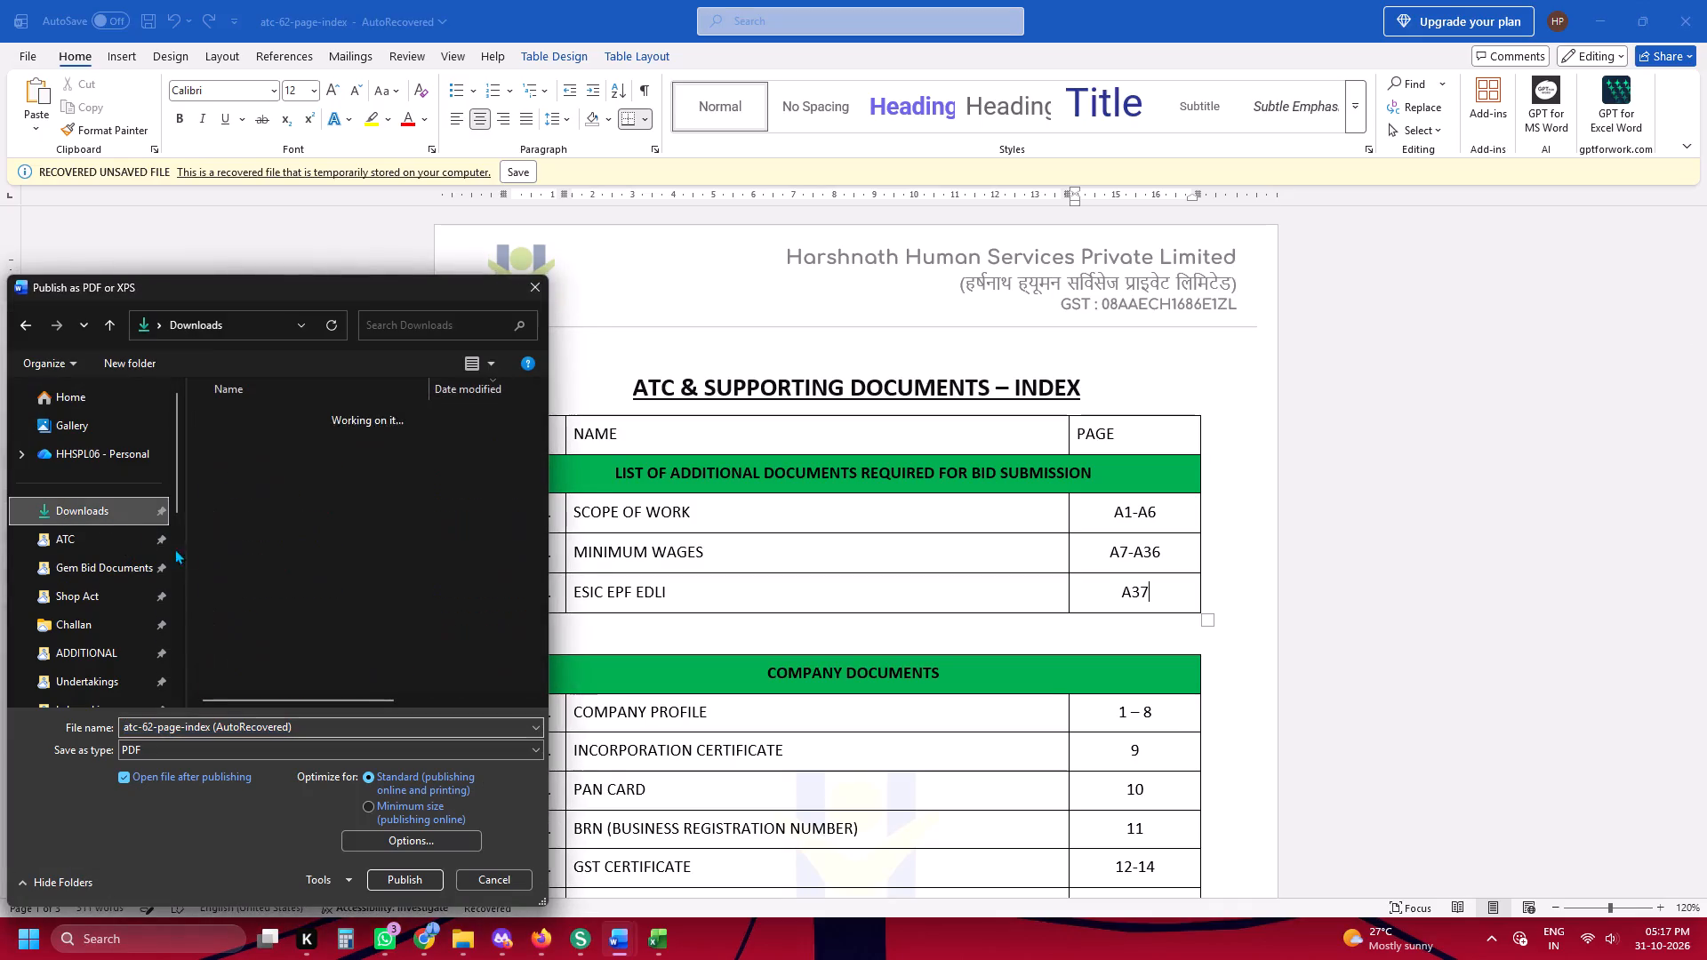
pyautogui.click(217, 616)
pyautogui.tripleClick(169, 732)
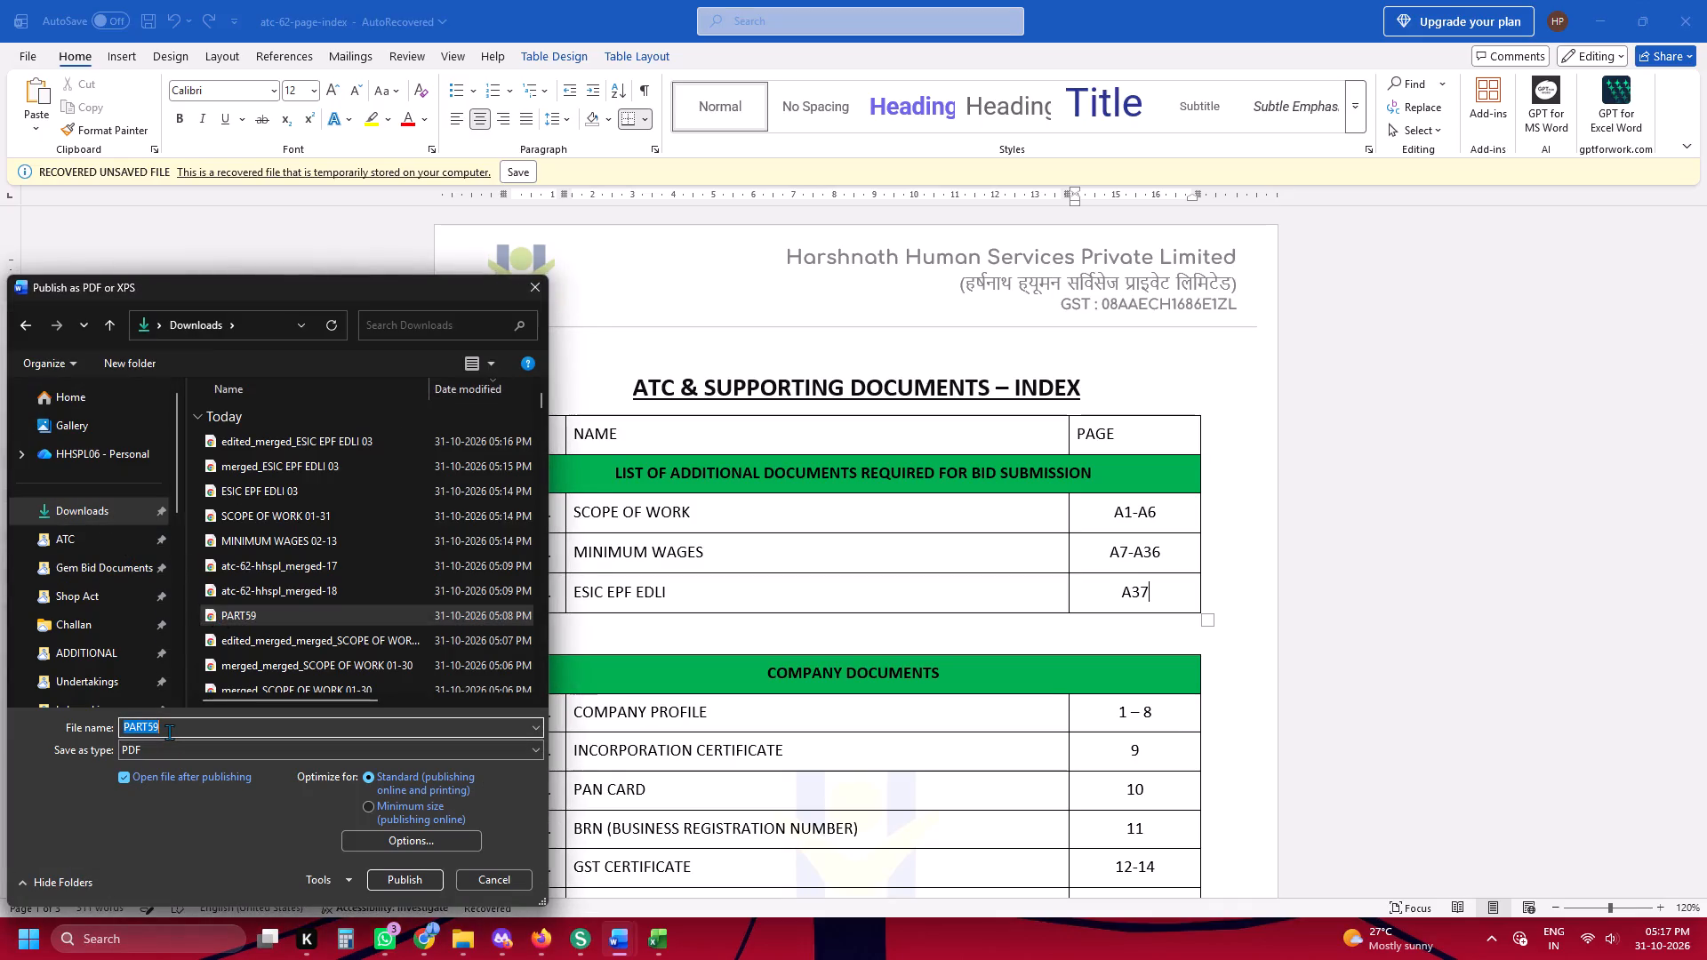
pyautogui.press('BackSpace')
pyautogui.press('BackSpace')
pyautogui.write('60')
pyautogui.hotkey('alt', 'Tab')
pyautogui.hotkey('alt', 'Tab')
pyautogui.press('Return')
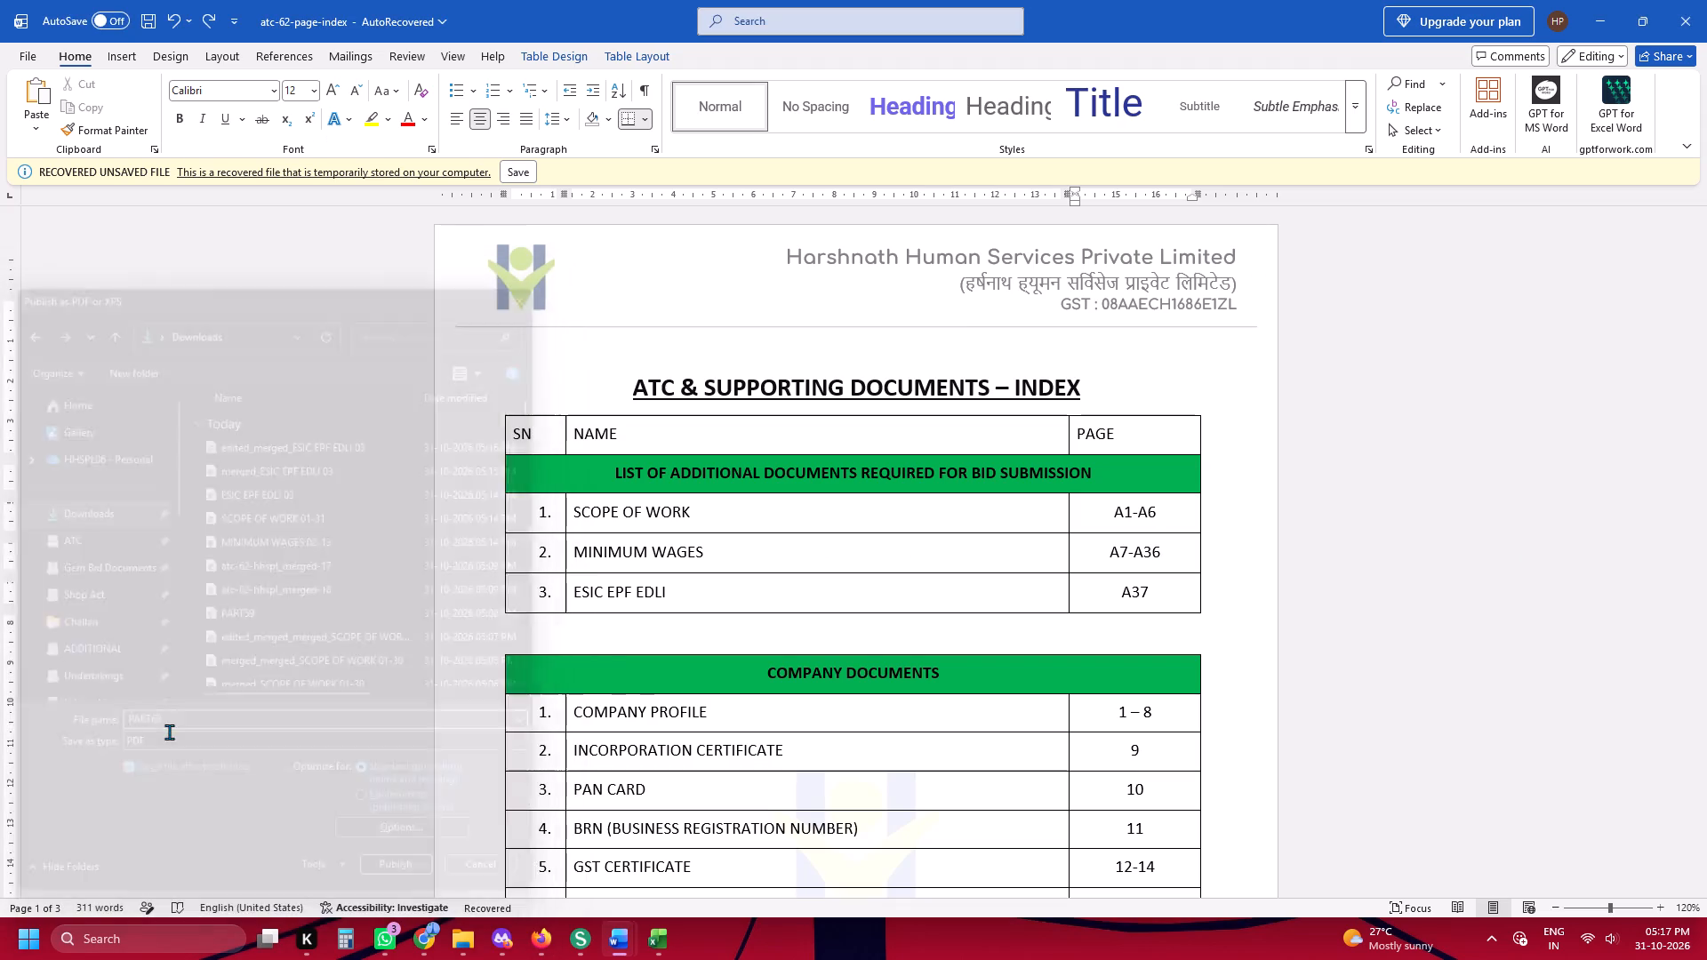
# Switch to the iLovePDF merge in Firefox, add PART60 from Downloads and place it before the stamped ESIC EPF EDLI file.
pyautogui.hotkey('alt', 'Tab')
pyautogui.click(331, 0)
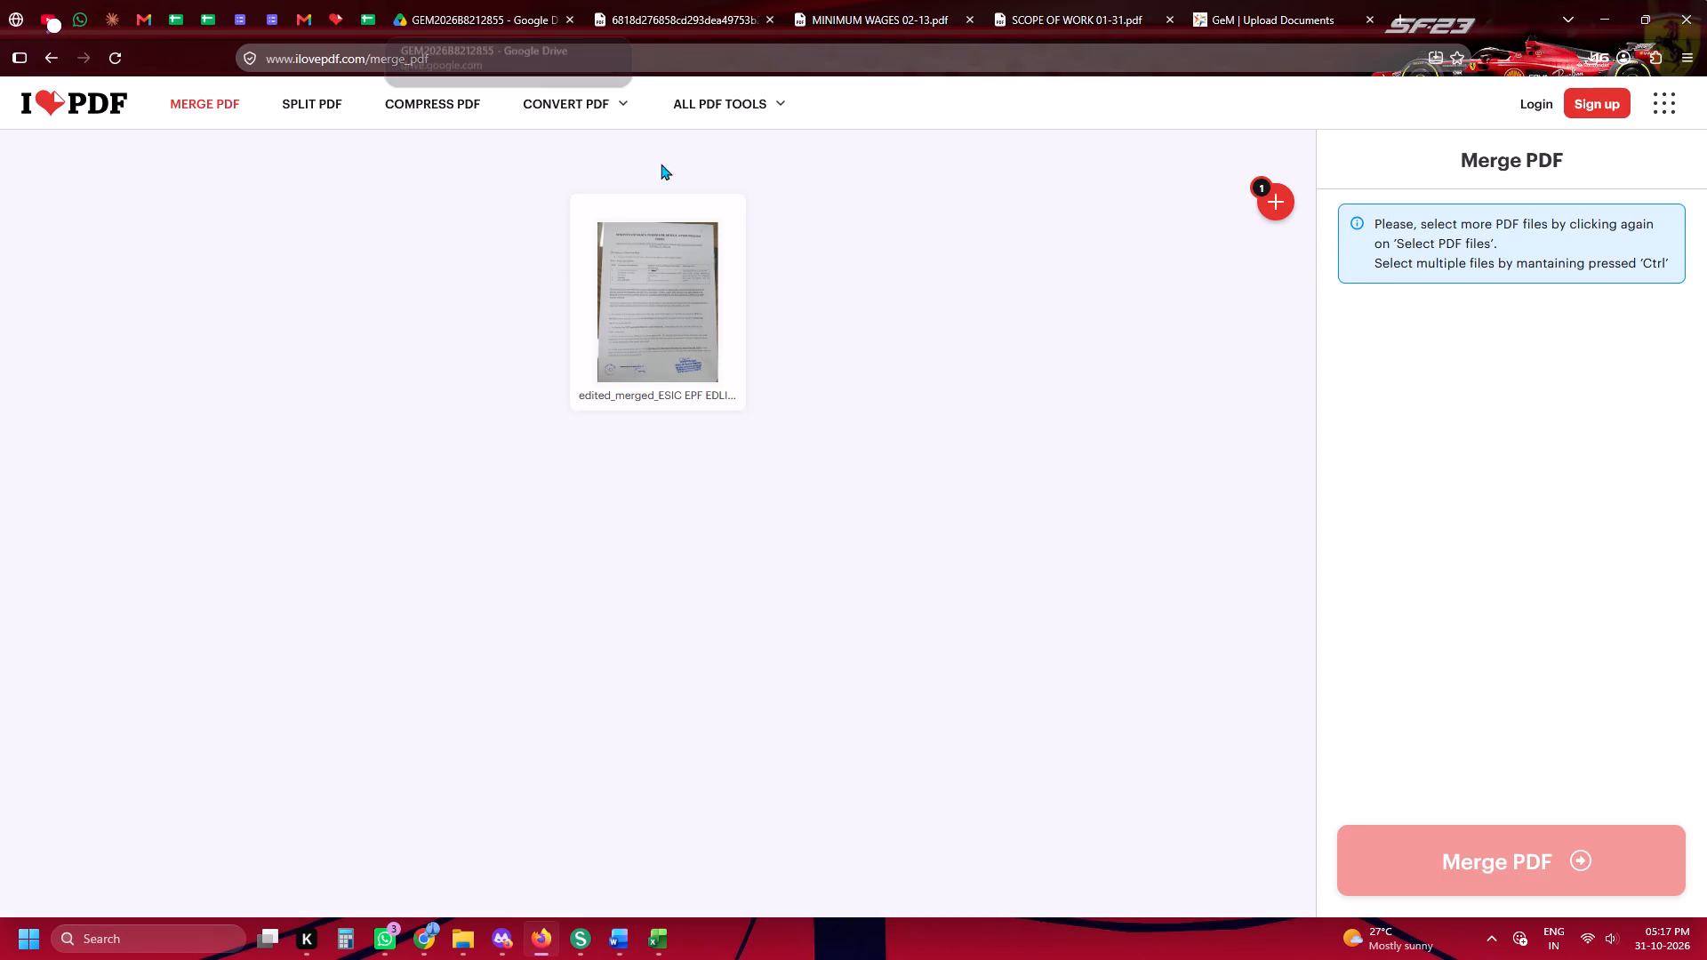
pyautogui.click(1301, 209)
pyautogui.hotkey('alt', 'Tab')
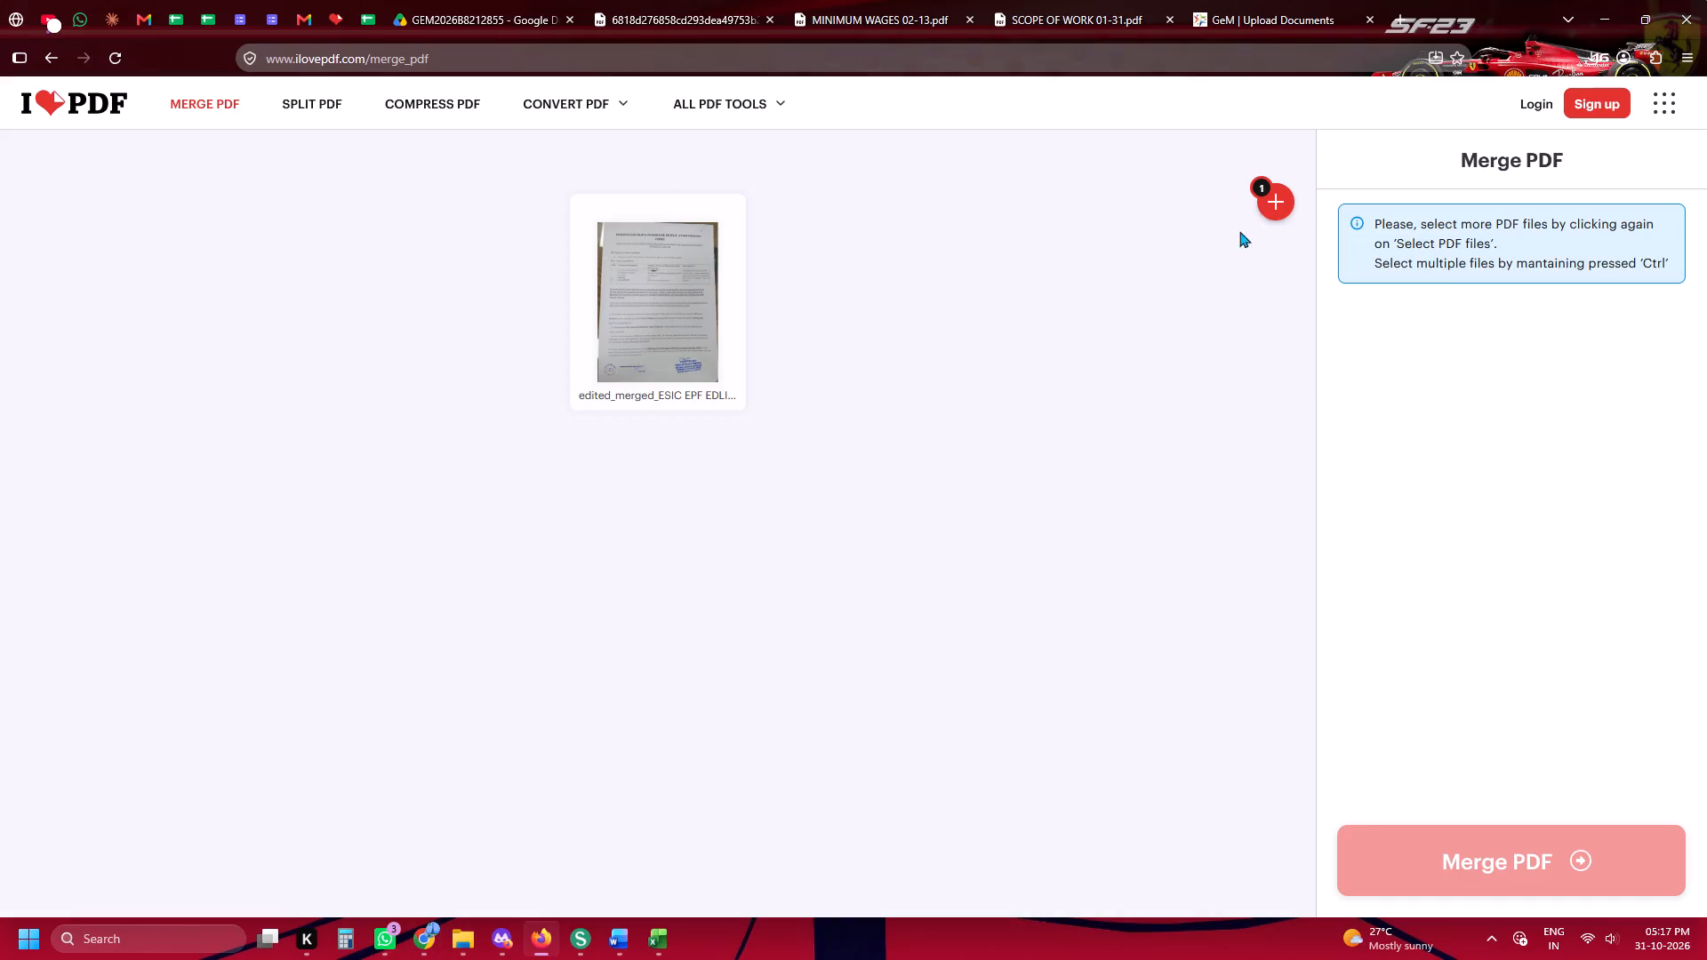
pyautogui.click(1272, 197)
pyautogui.scroll(7, 1248, 335)
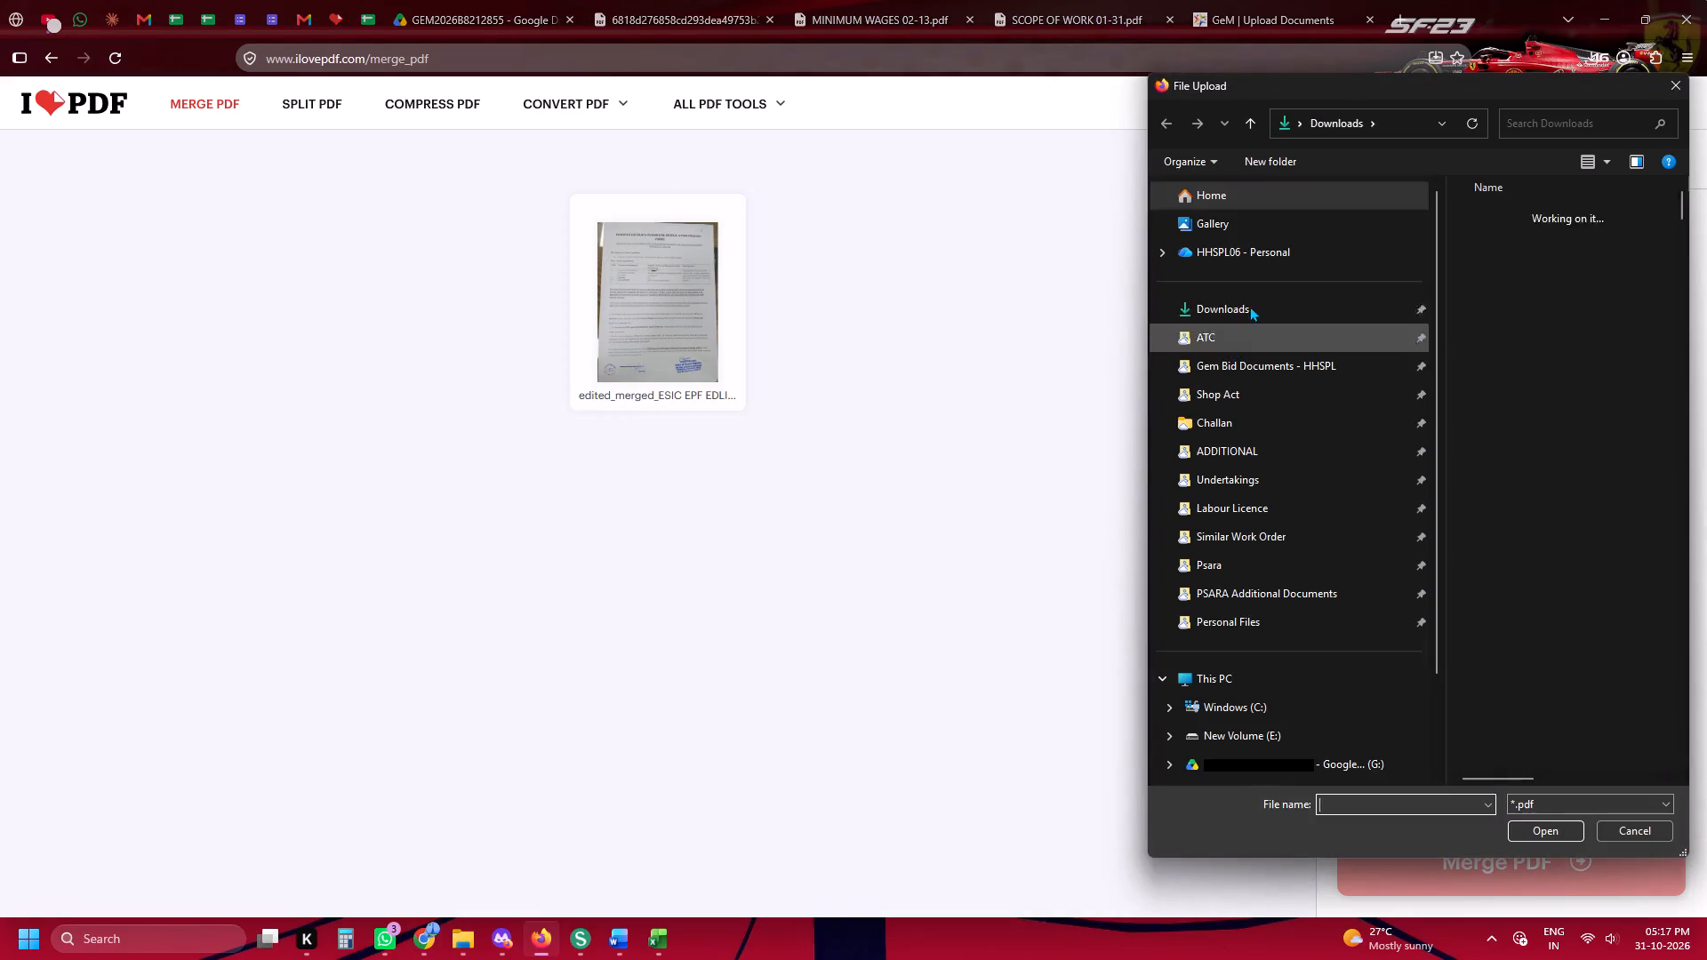
pyautogui.click(1250, 304)
pyautogui.doubleClick(1490, 238)
pyautogui.moveTo(788, 319); pyautogui.dragTo(485, 290)
# Add atc-62-hhspl from the ATC folder to the merge and merge the PDFs.
pyautogui.click(1278, 208)
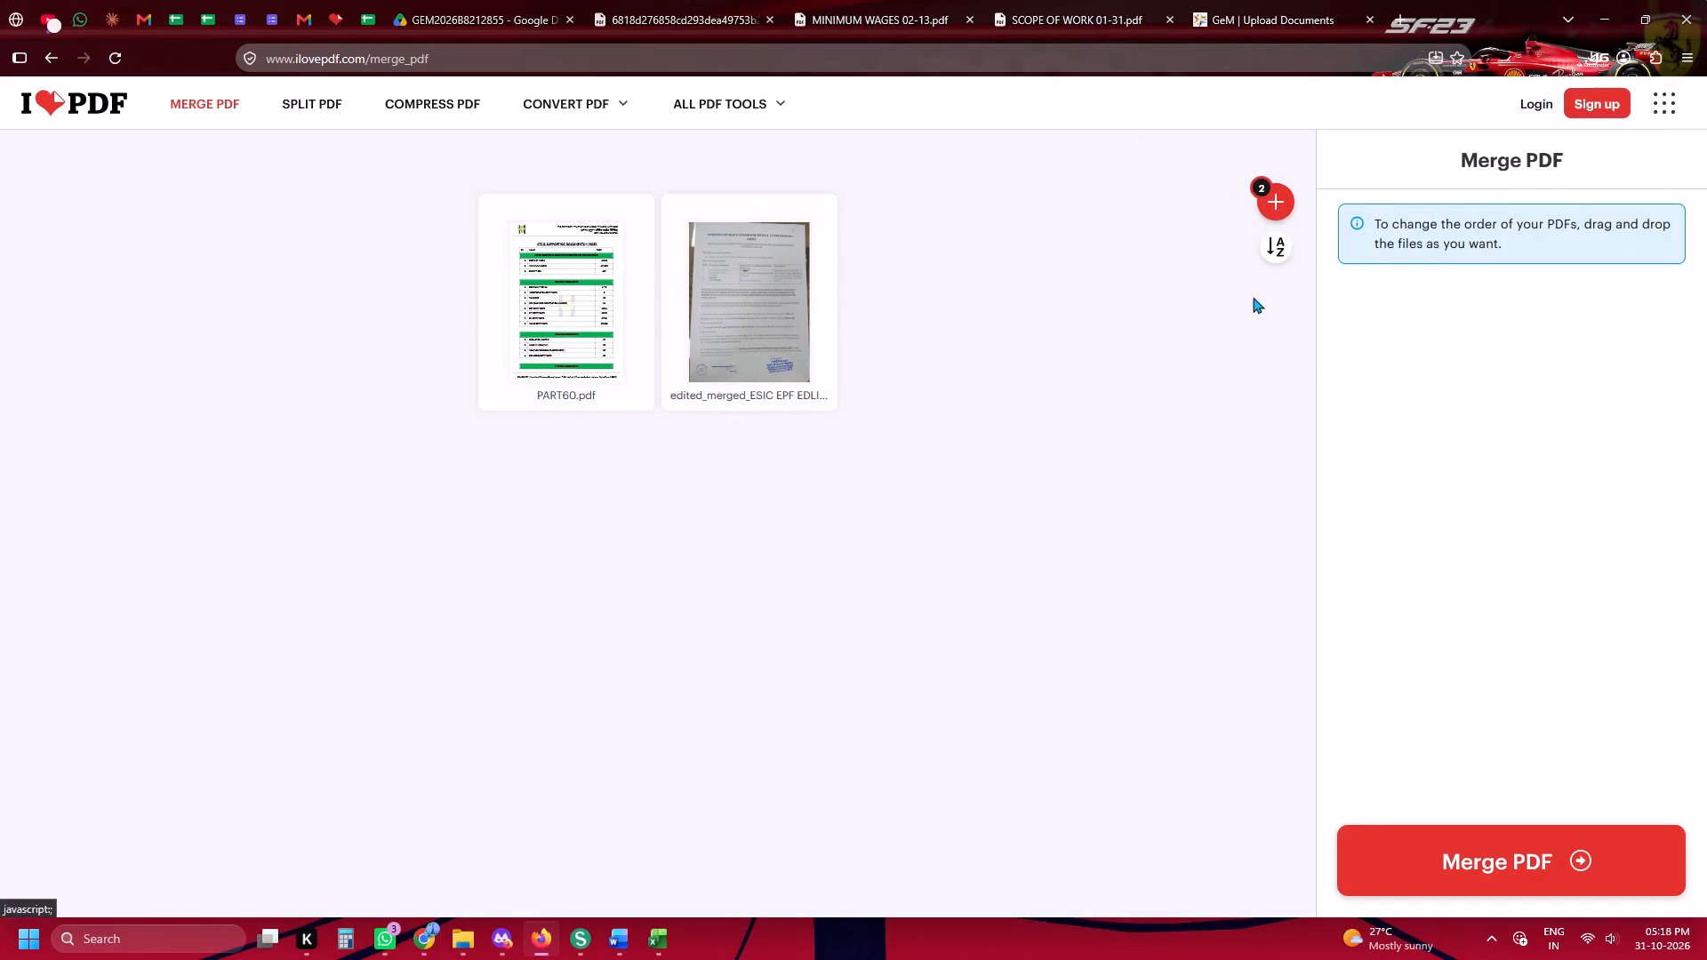
pyautogui.scroll(7, 1212, 413)
pyautogui.click(1215, 334)
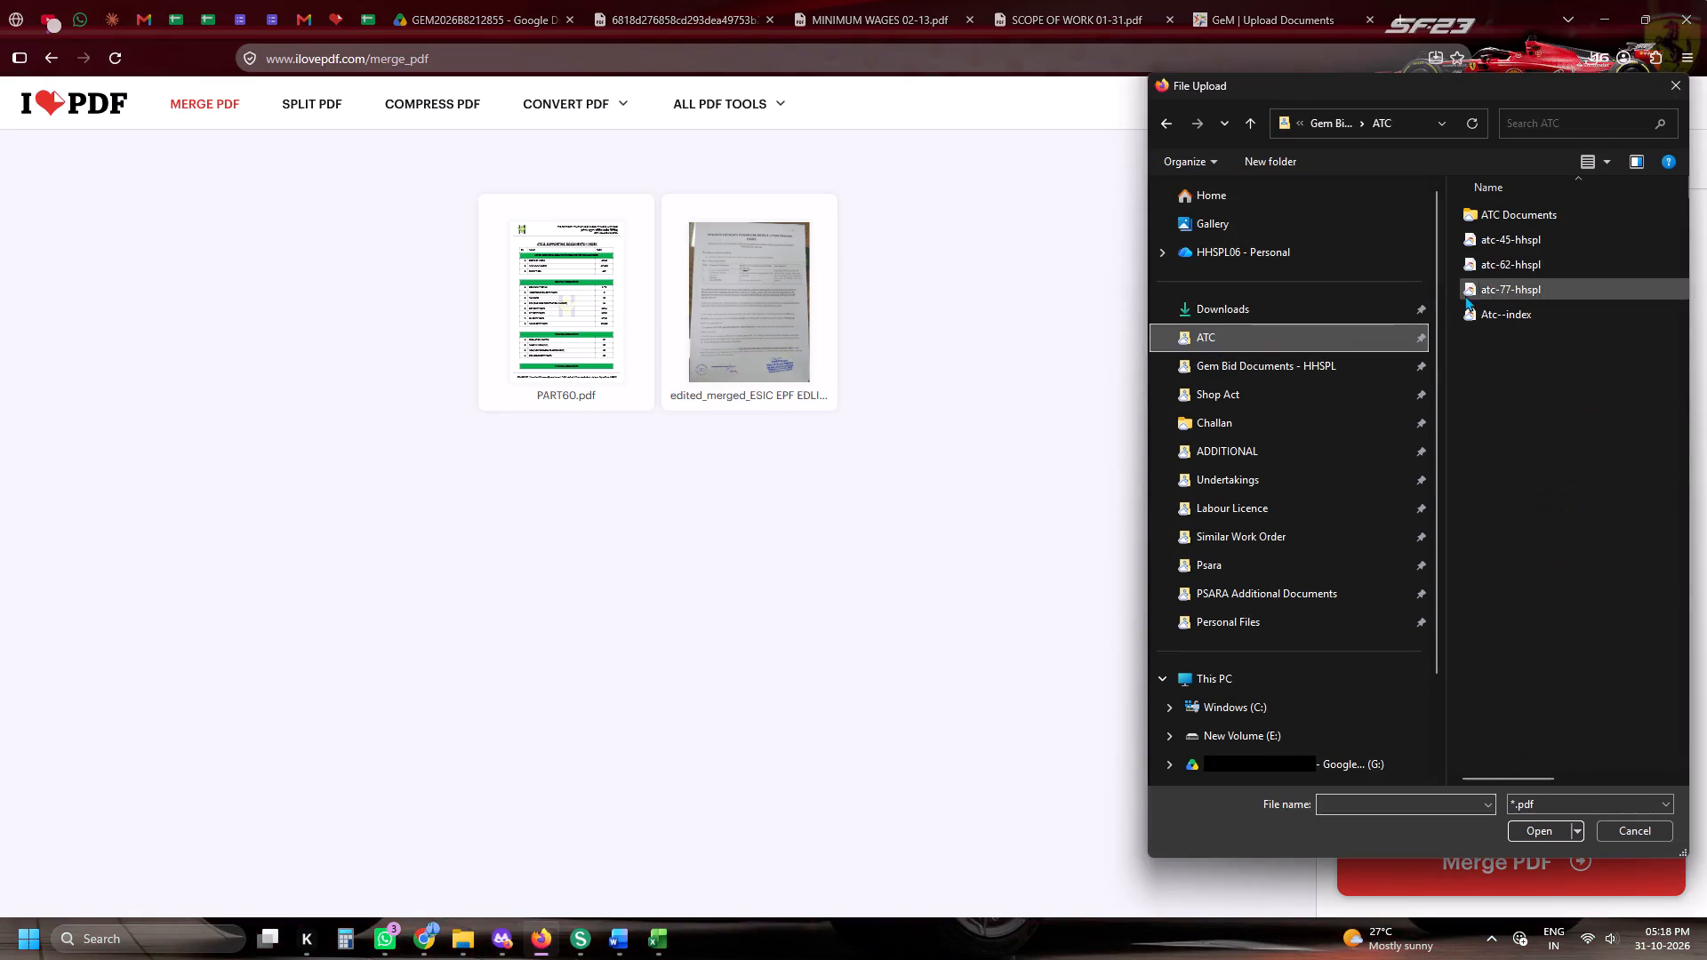
pyautogui.doubleClick(1498, 267)
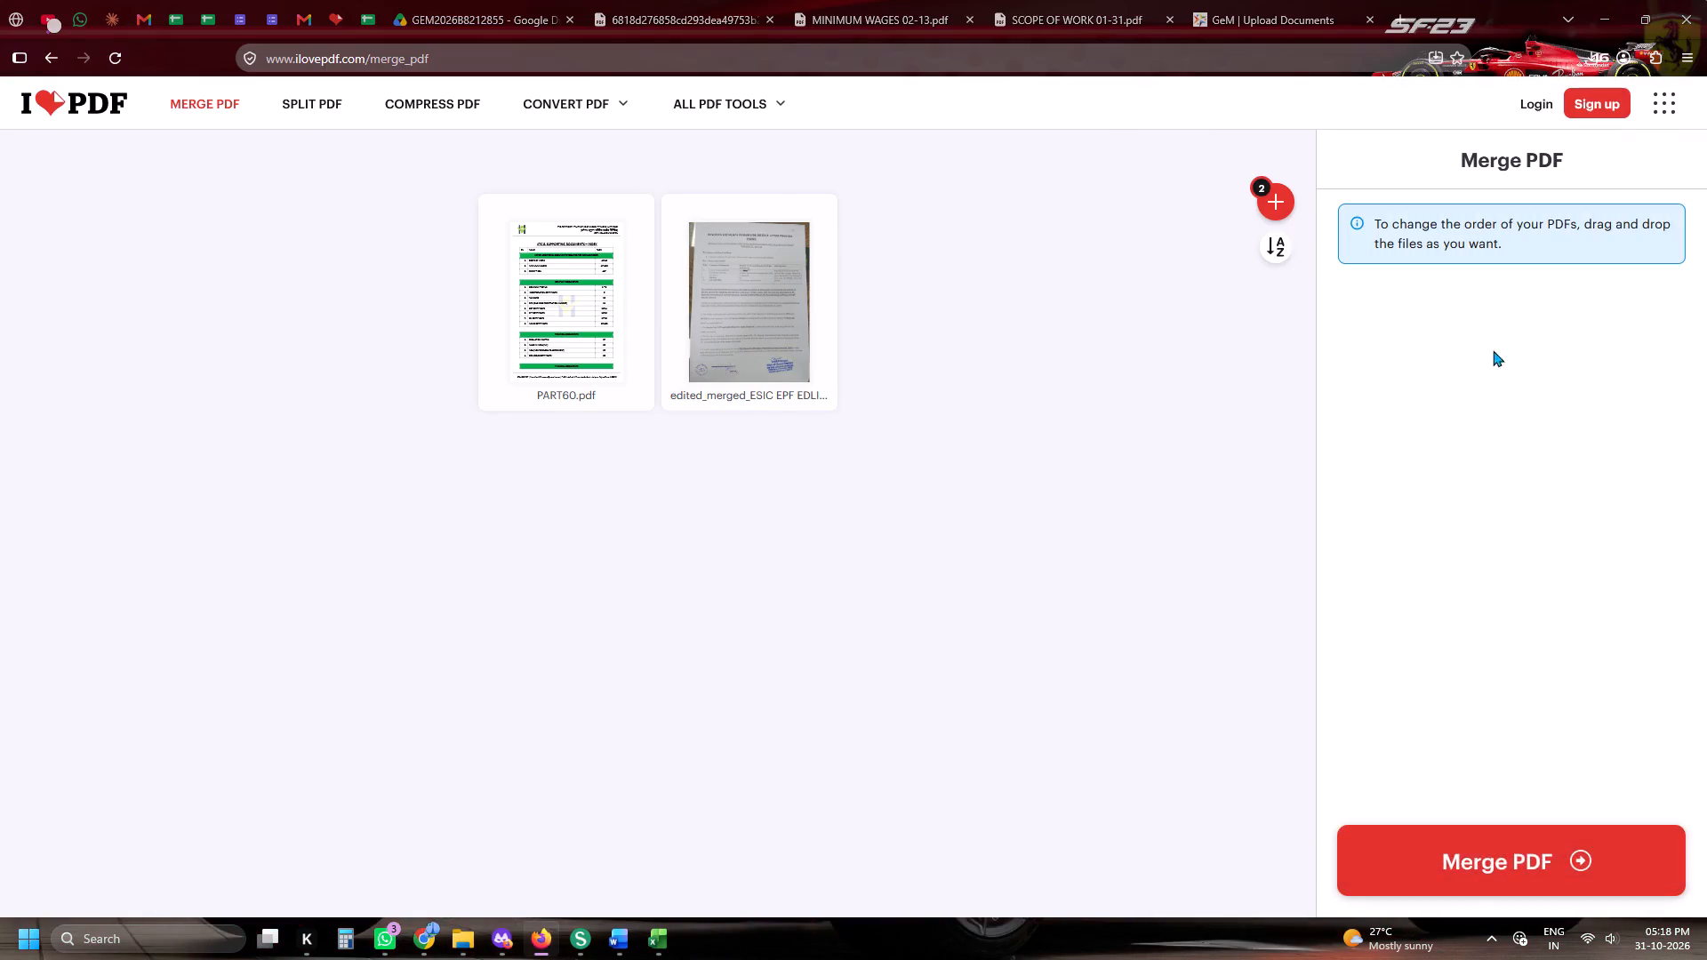
pyautogui.click(1452, 883)
# Upload auditor-certificate-profit-3-years-hhspl on GeM as the Auditor Certificate for profit making entity in last 3 yrs.
pyautogui.click(1296, 0)
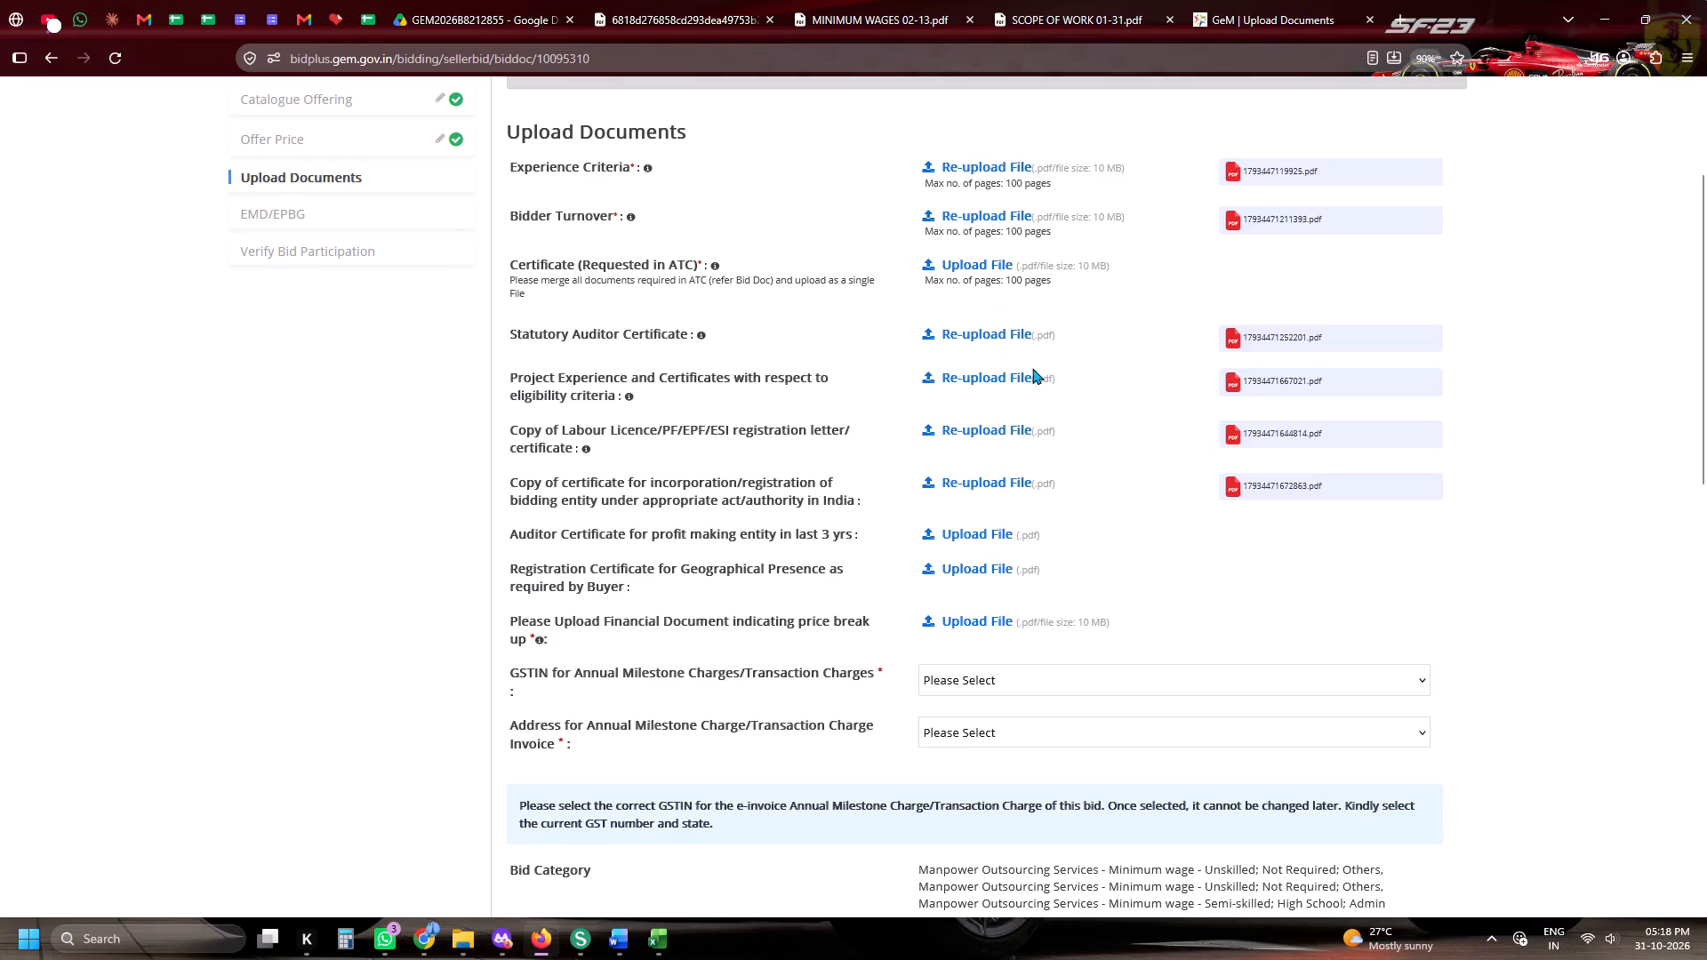
pyautogui.click(984, 532)
pyautogui.scroll(5, 1305, 454)
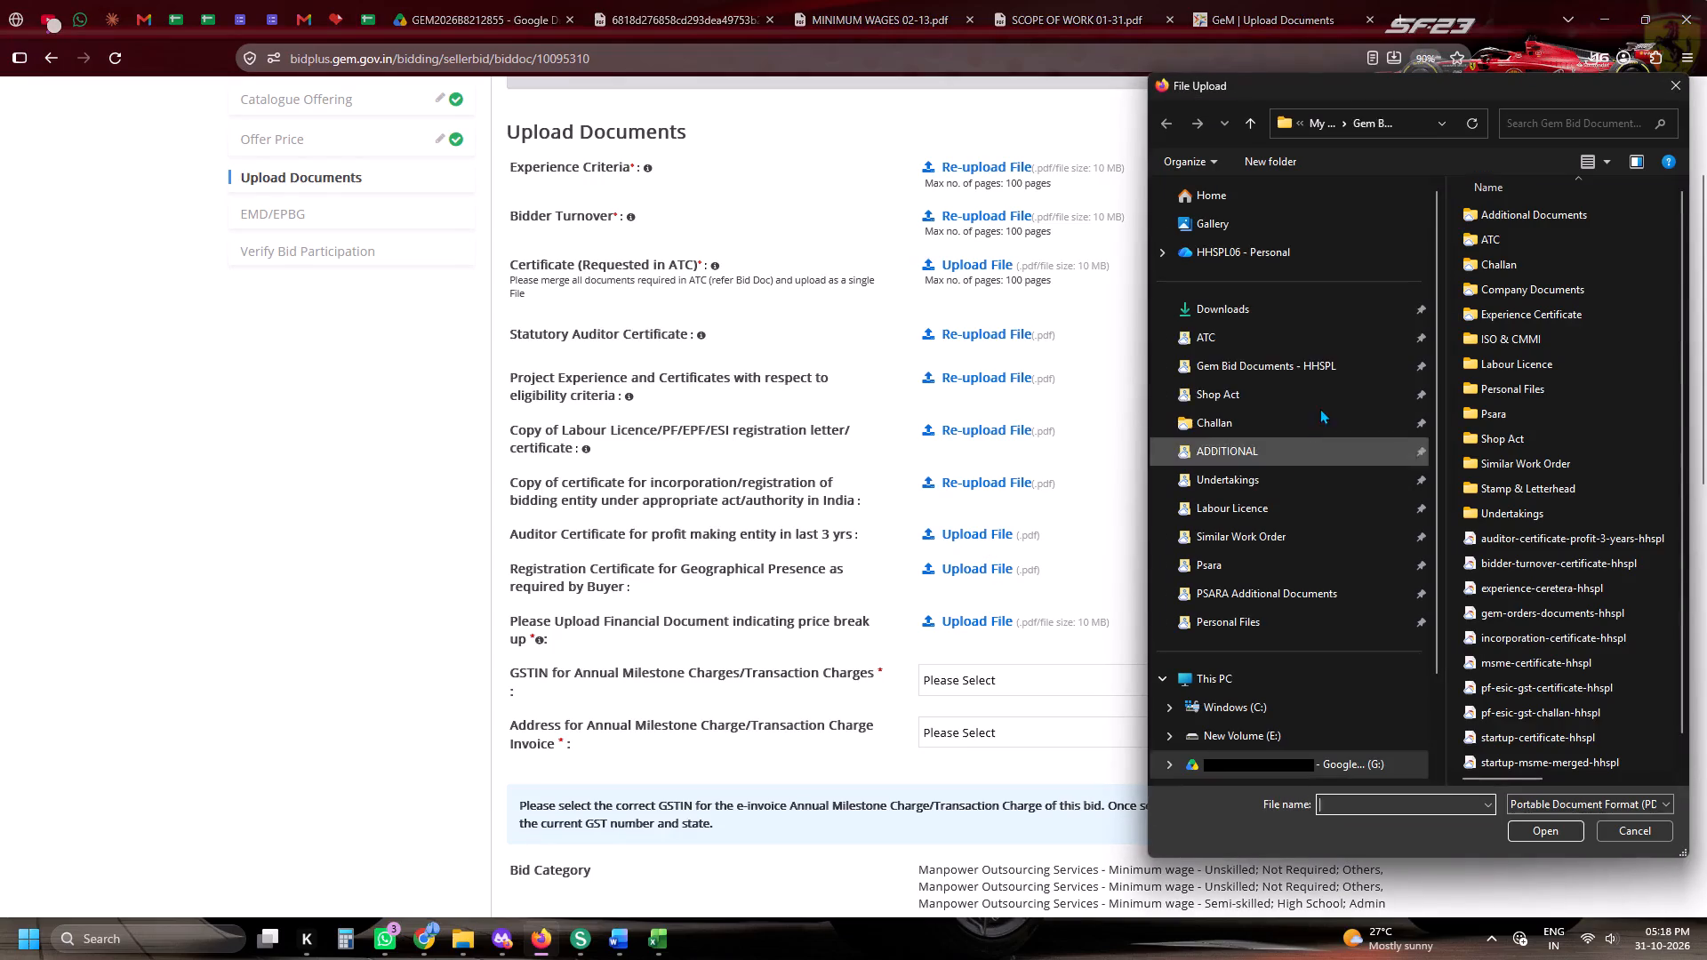
pyautogui.click(1322, 376)
pyautogui.doubleClick(1558, 538)
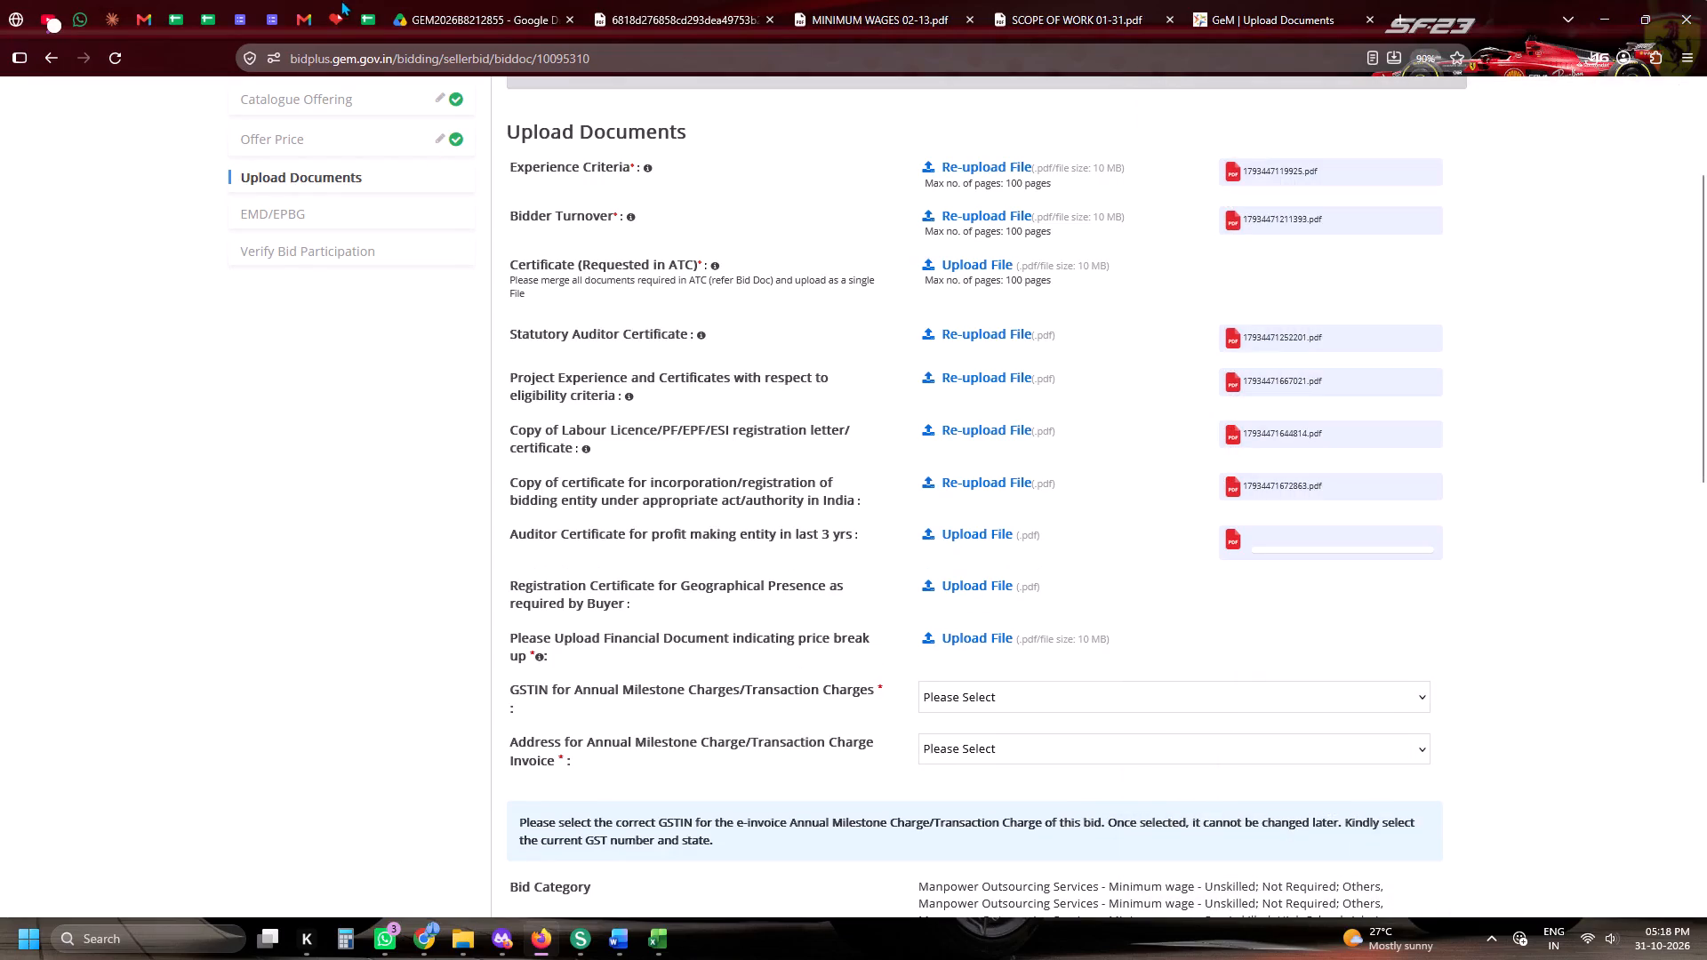
# Consult the GEM/2026/B/8212855 row in the Daily Tender Sheet and upload tamil-nadu-chennai-shopact-hhspl from Shop Act as the Geographical Presence certificate.
pyautogui.click(365, 0)
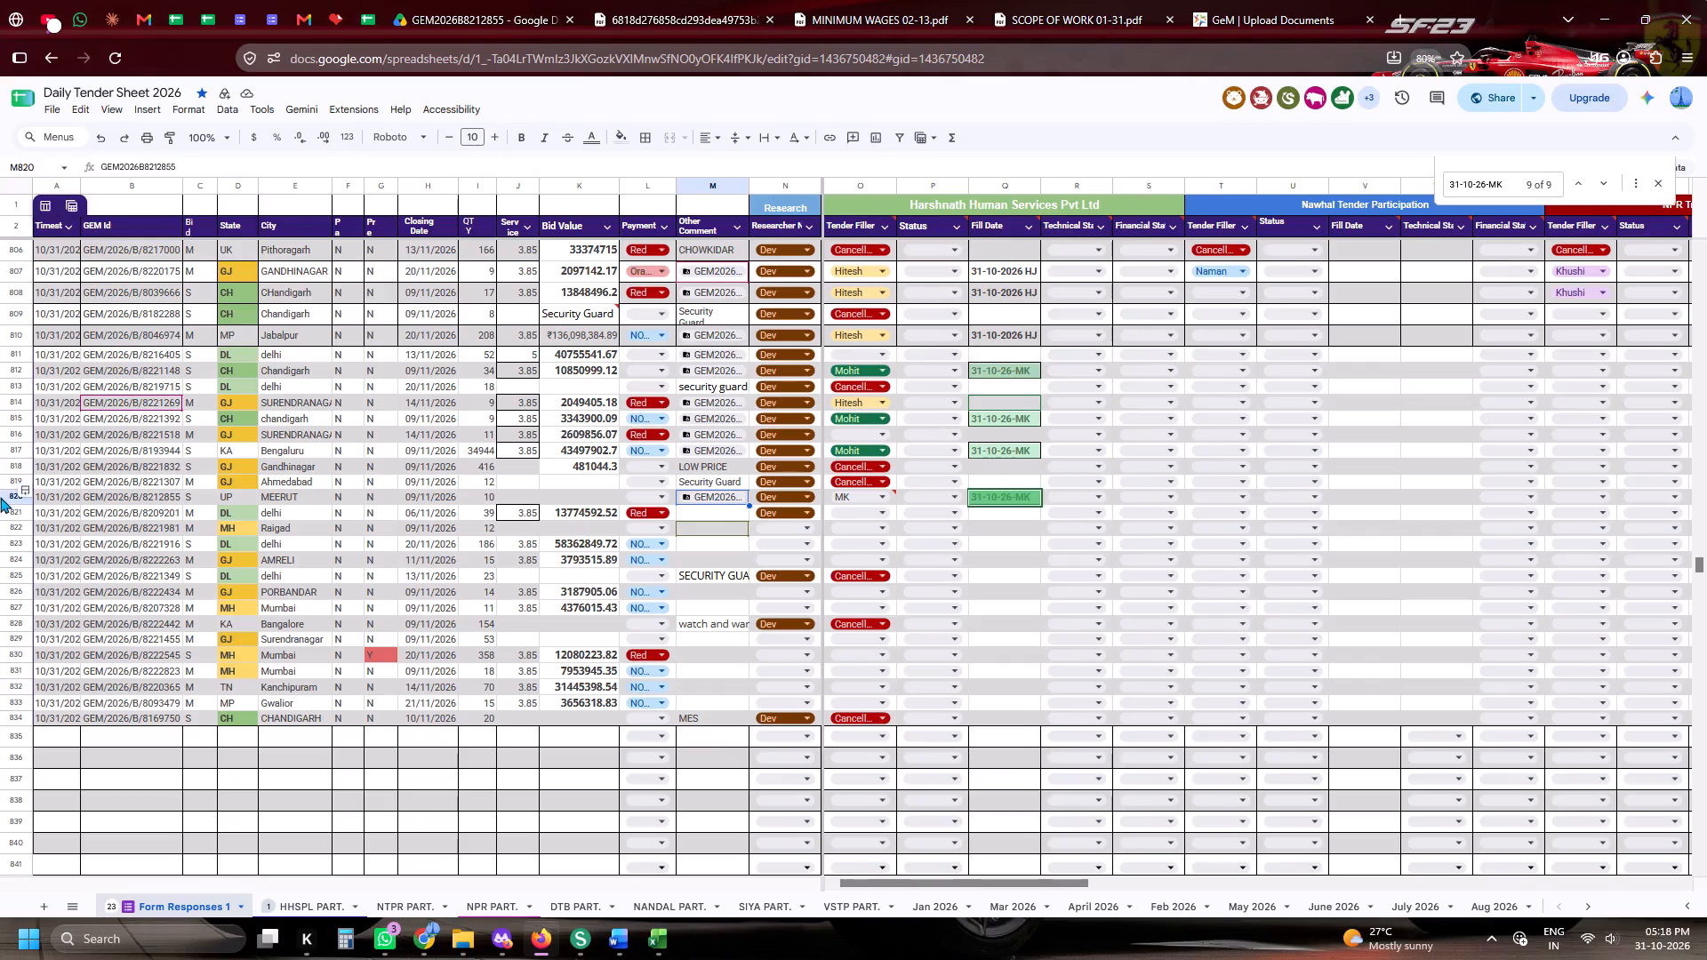
pyautogui.click(0, 497)
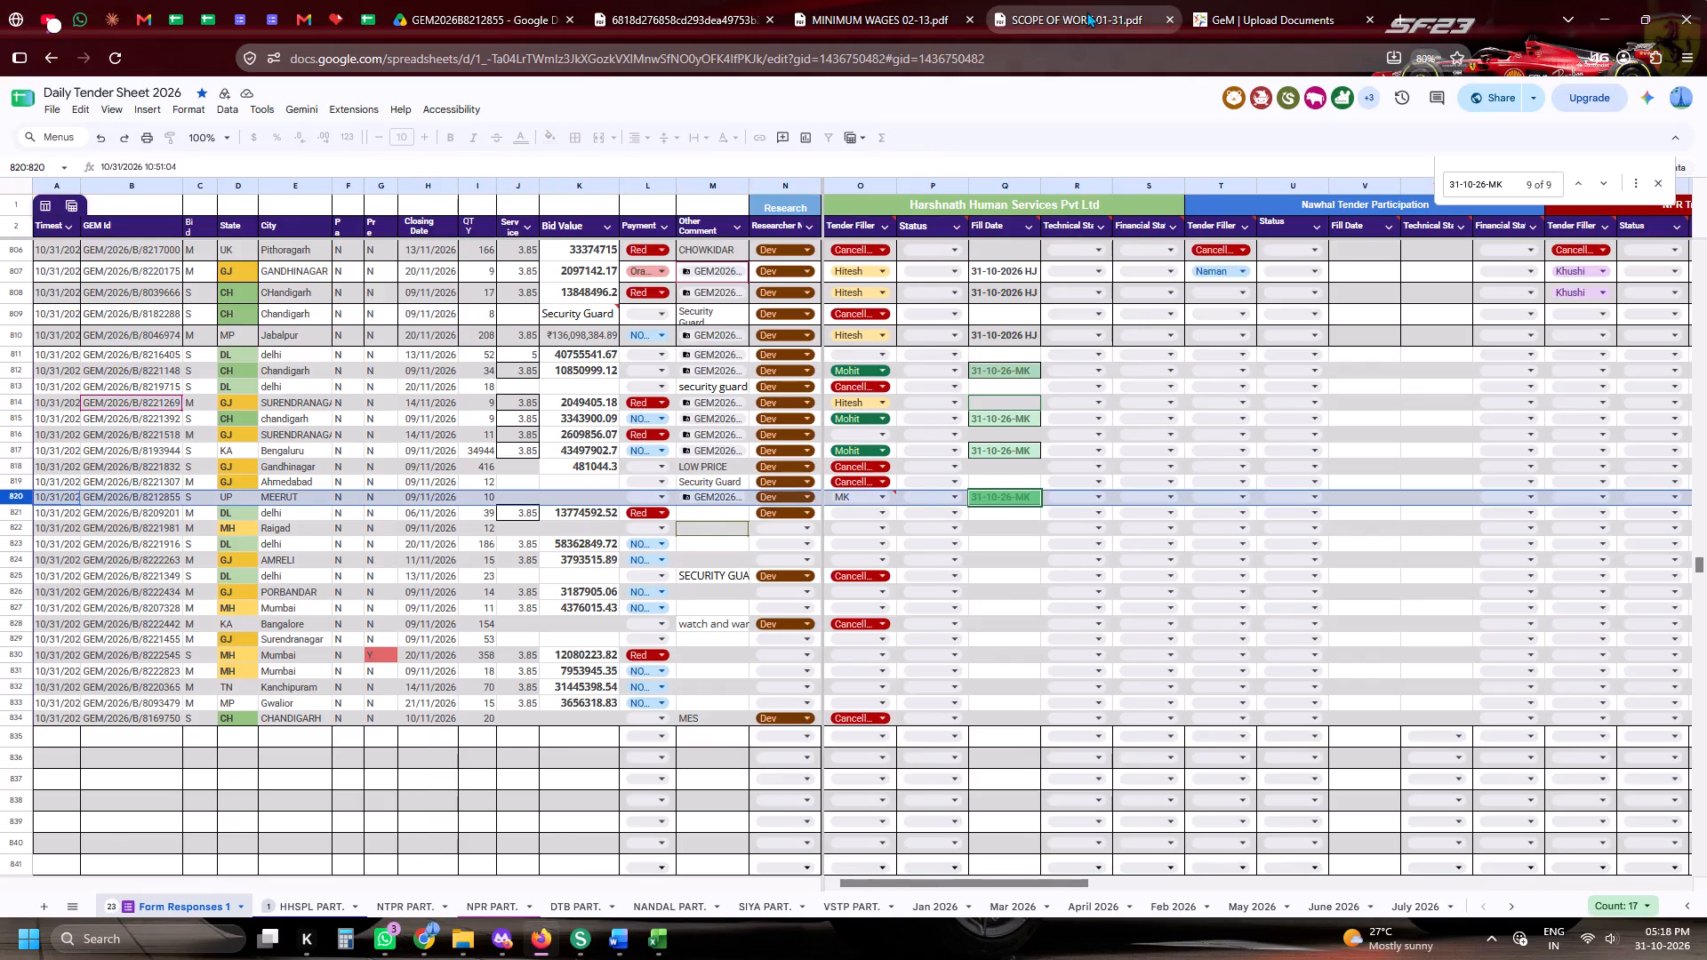
pyautogui.click(1230, 0)
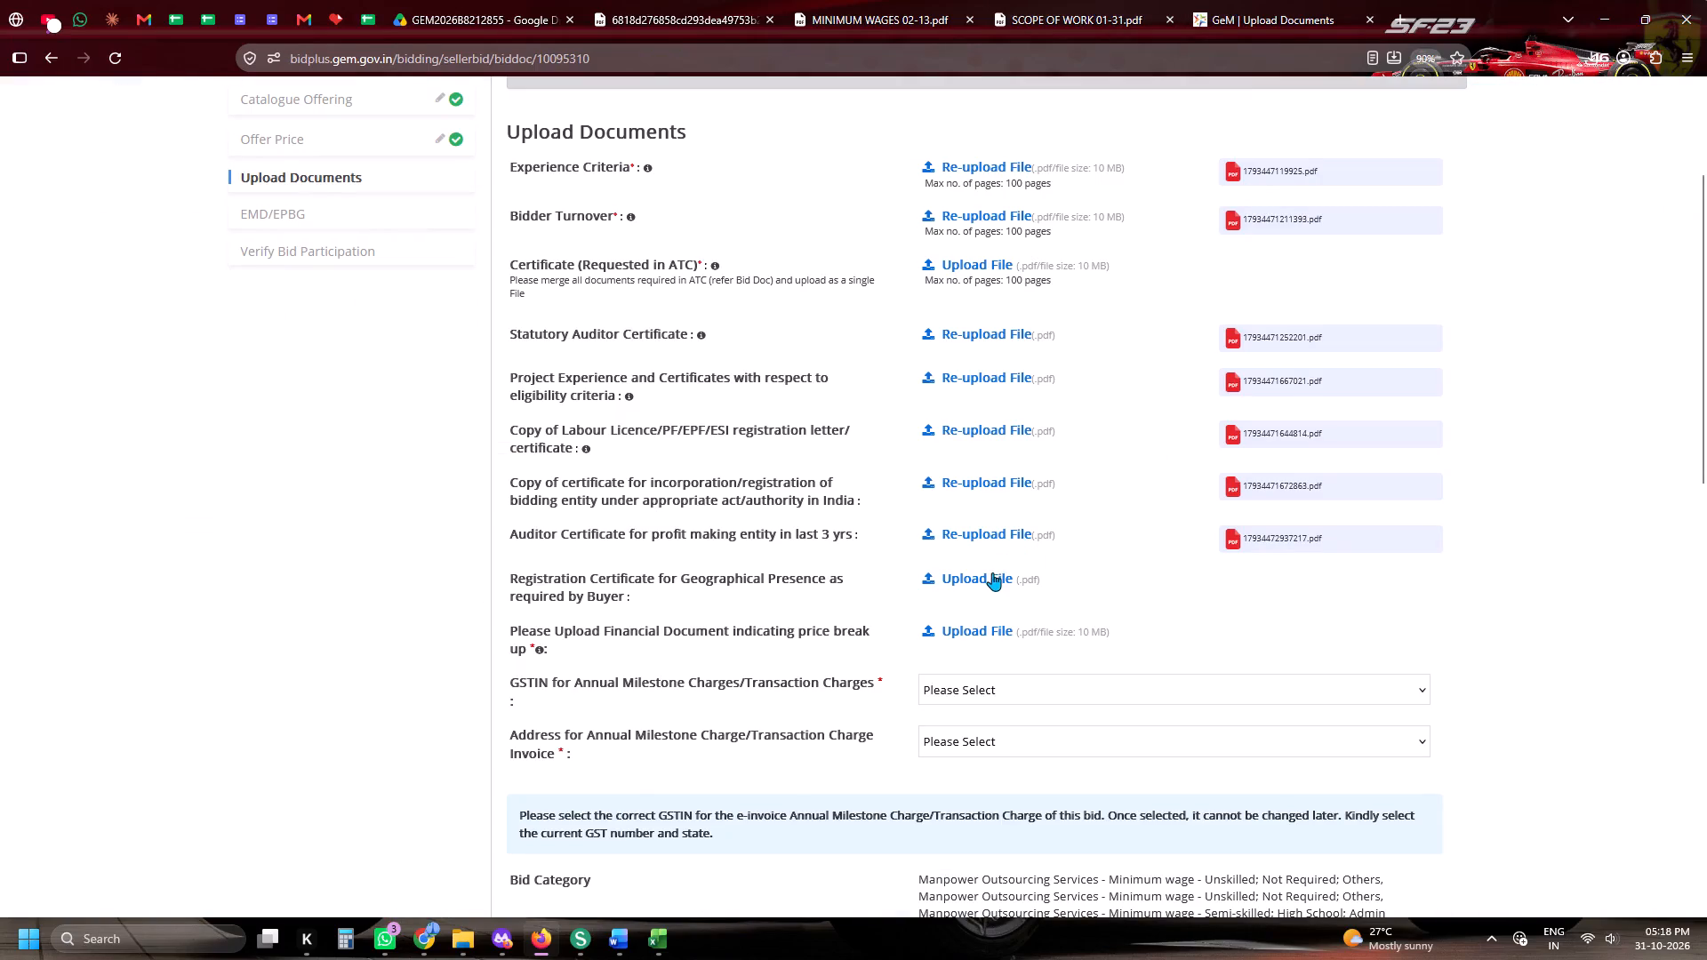
pyautogui.click(990, 573)
pyautogui.scroll(5, 1429, 441)
pyautogui.click(1235, 385)
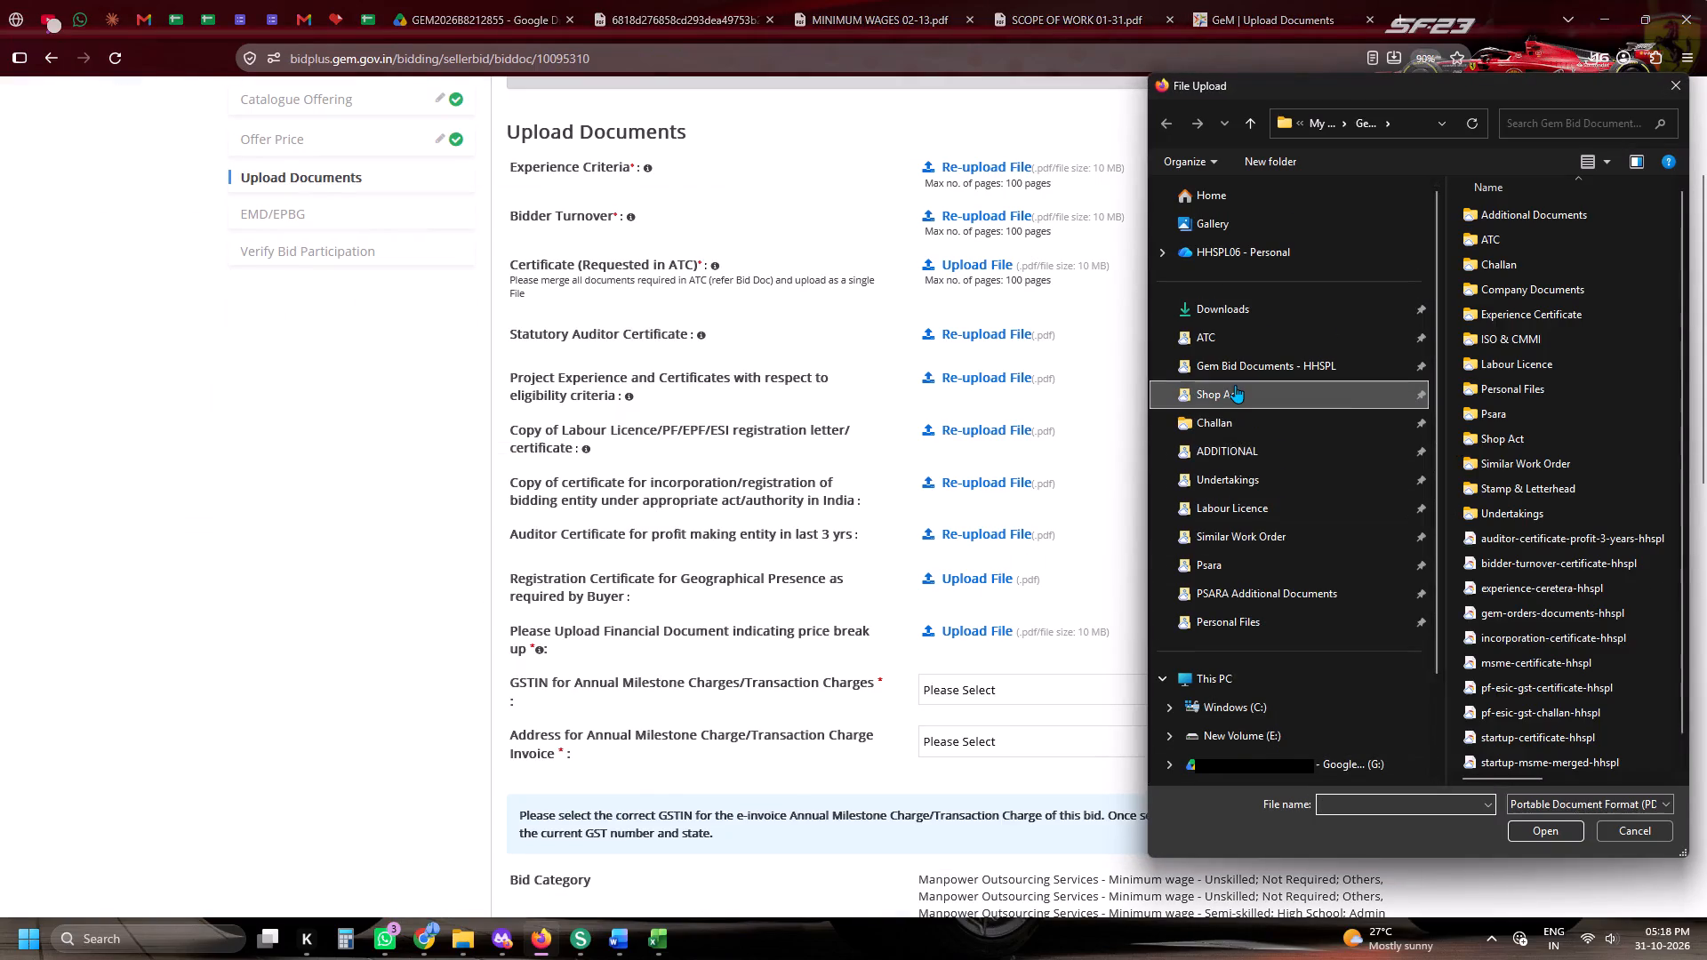
pyautogui.scroll(-4, 1587, 684)
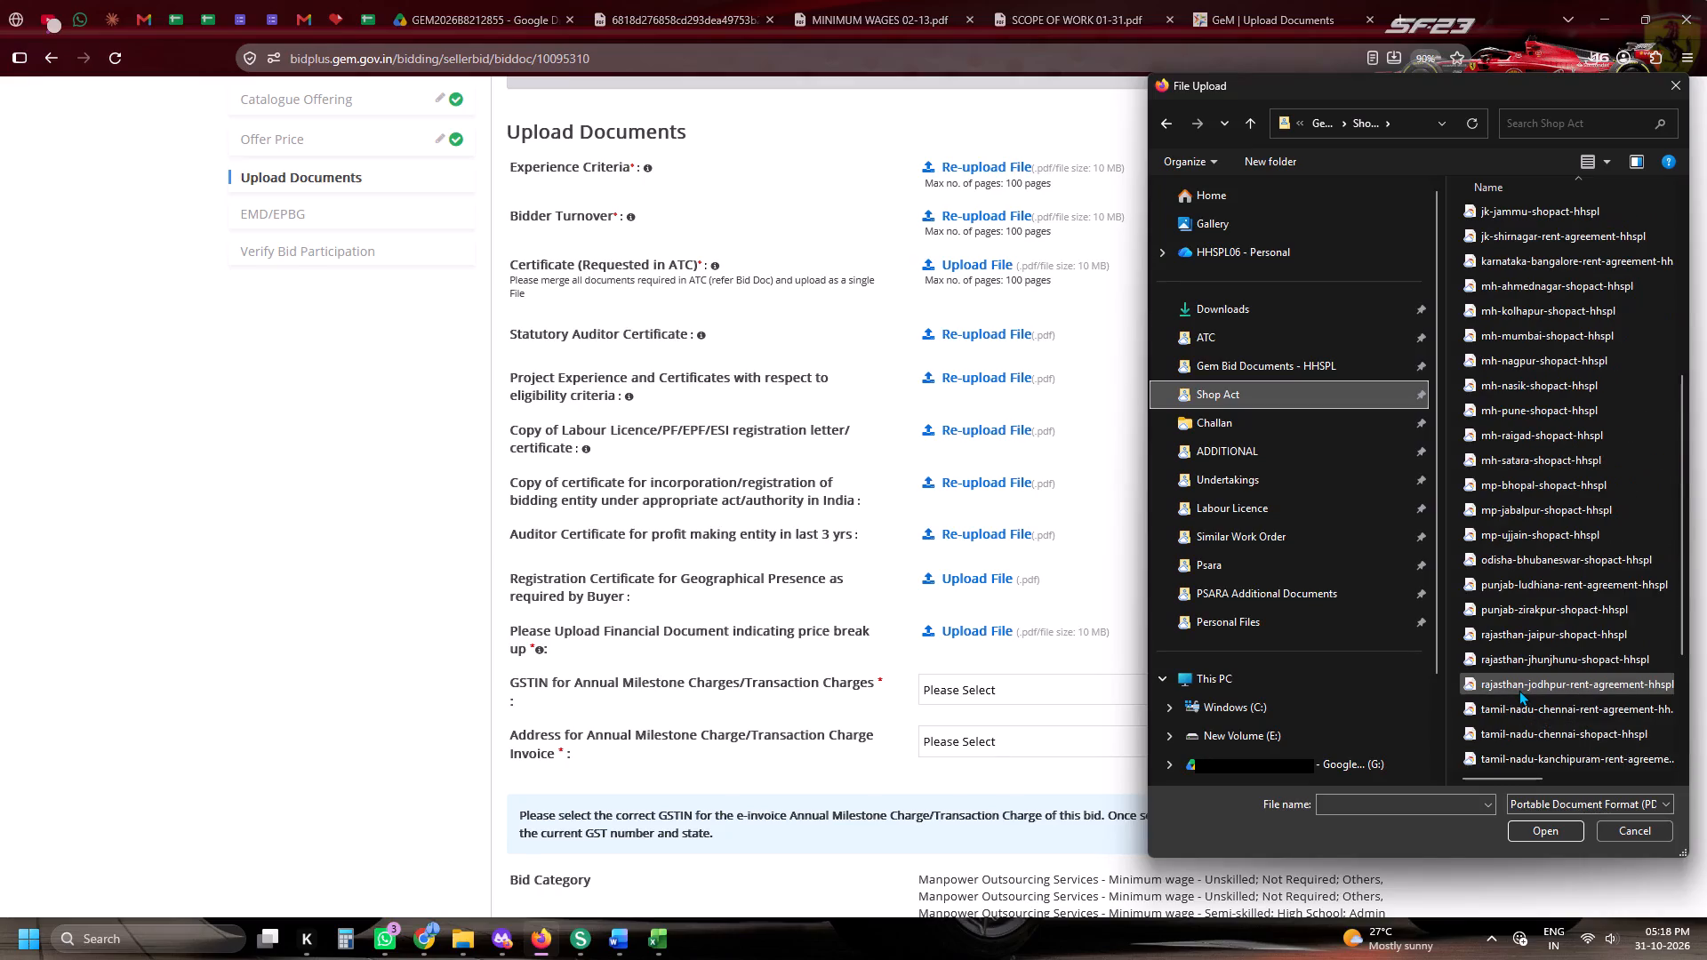
pyautogui.click(1516, 710)
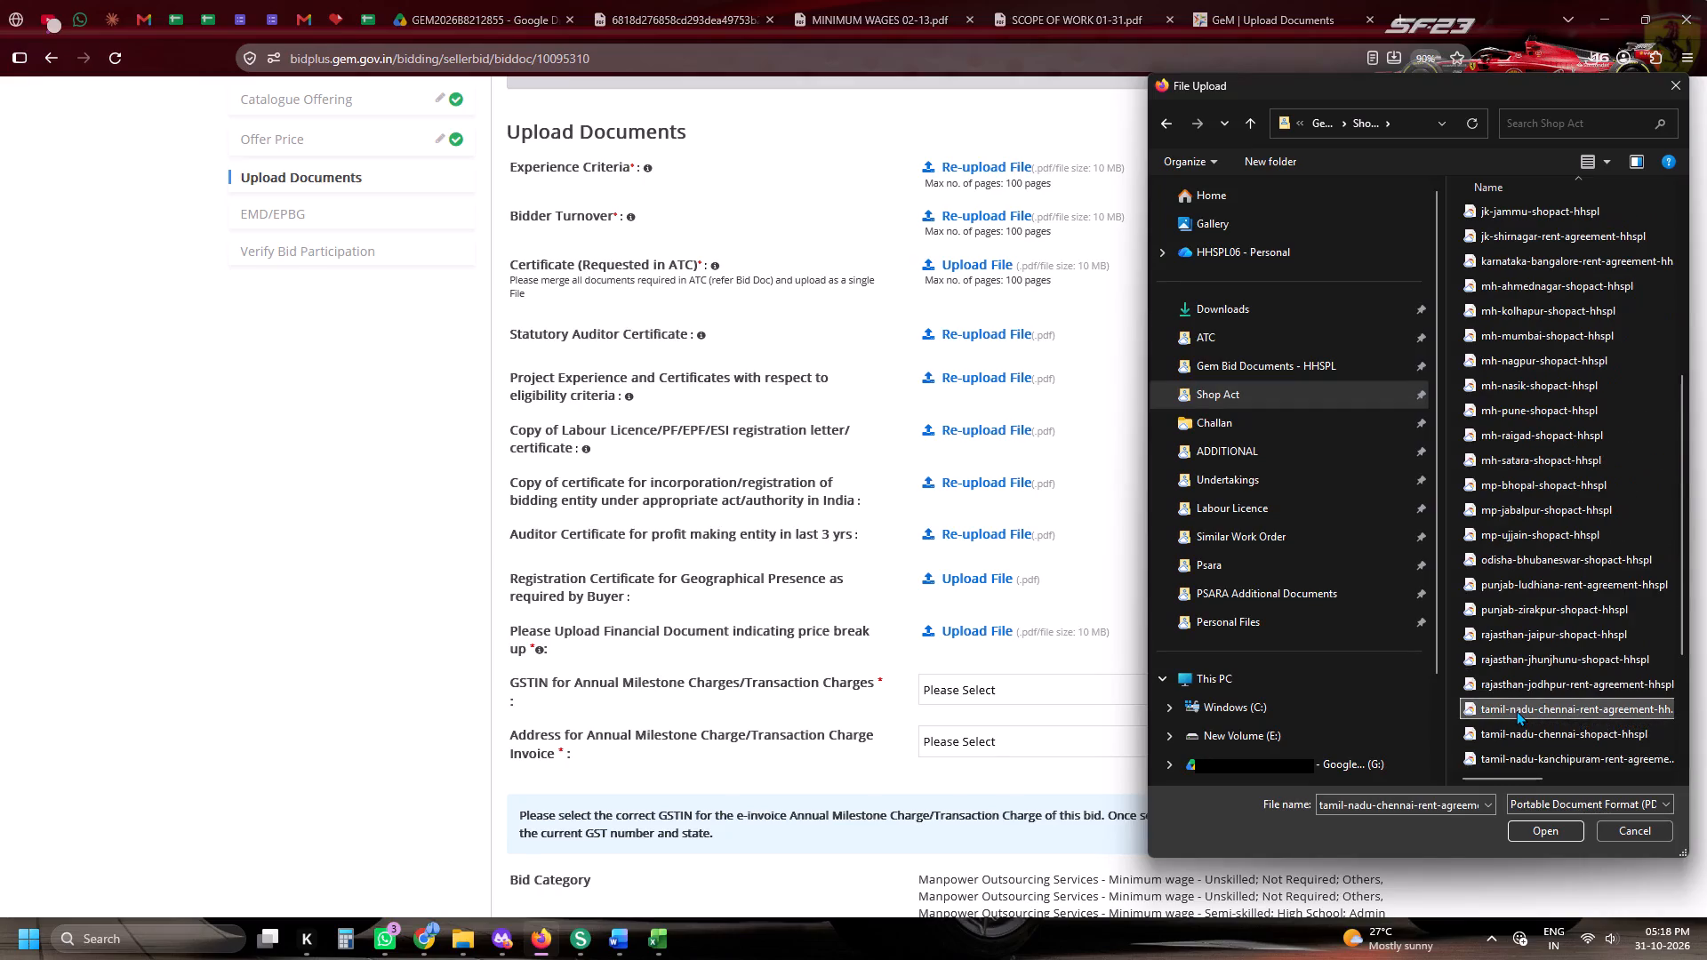
pyautogui.doubleClick(1512, 731)
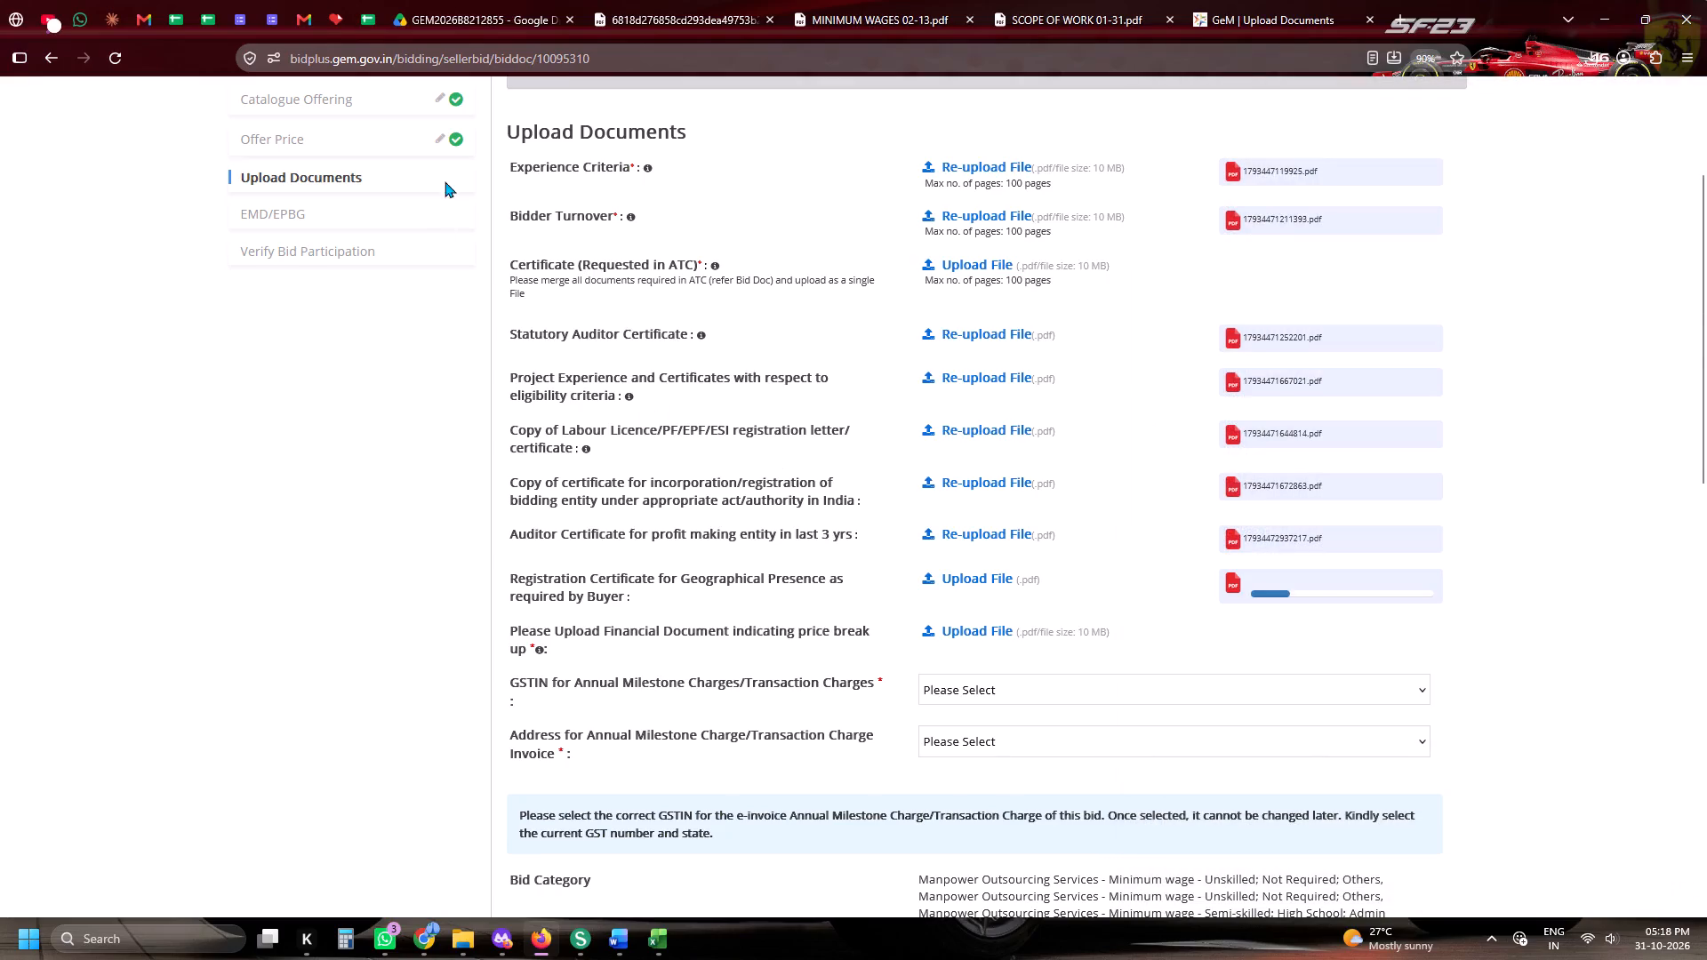
# Reopen the bid's Offer Price for editing and enter 3.85 as the service charge percentage for all three manpower items.
pyautogui.click(455, 148)
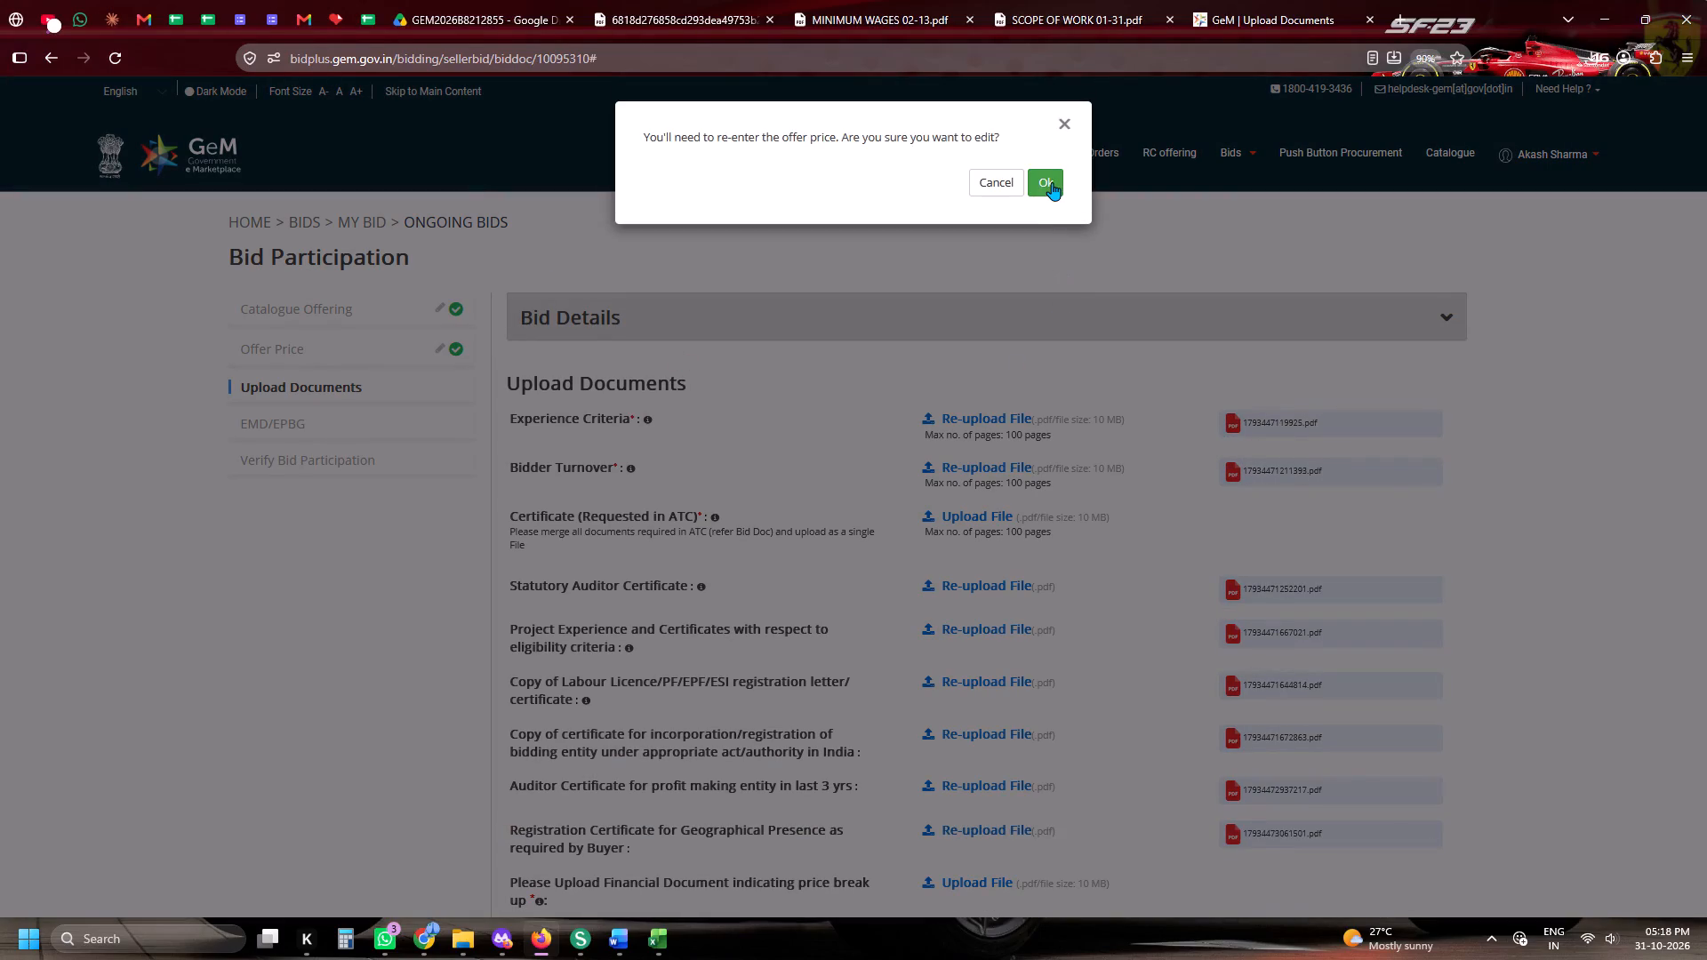
pyautogui.click(1052, 182)
pyautogui.write('3.85')
pyautogui.press('Tab')
pyautogui.write('.85')
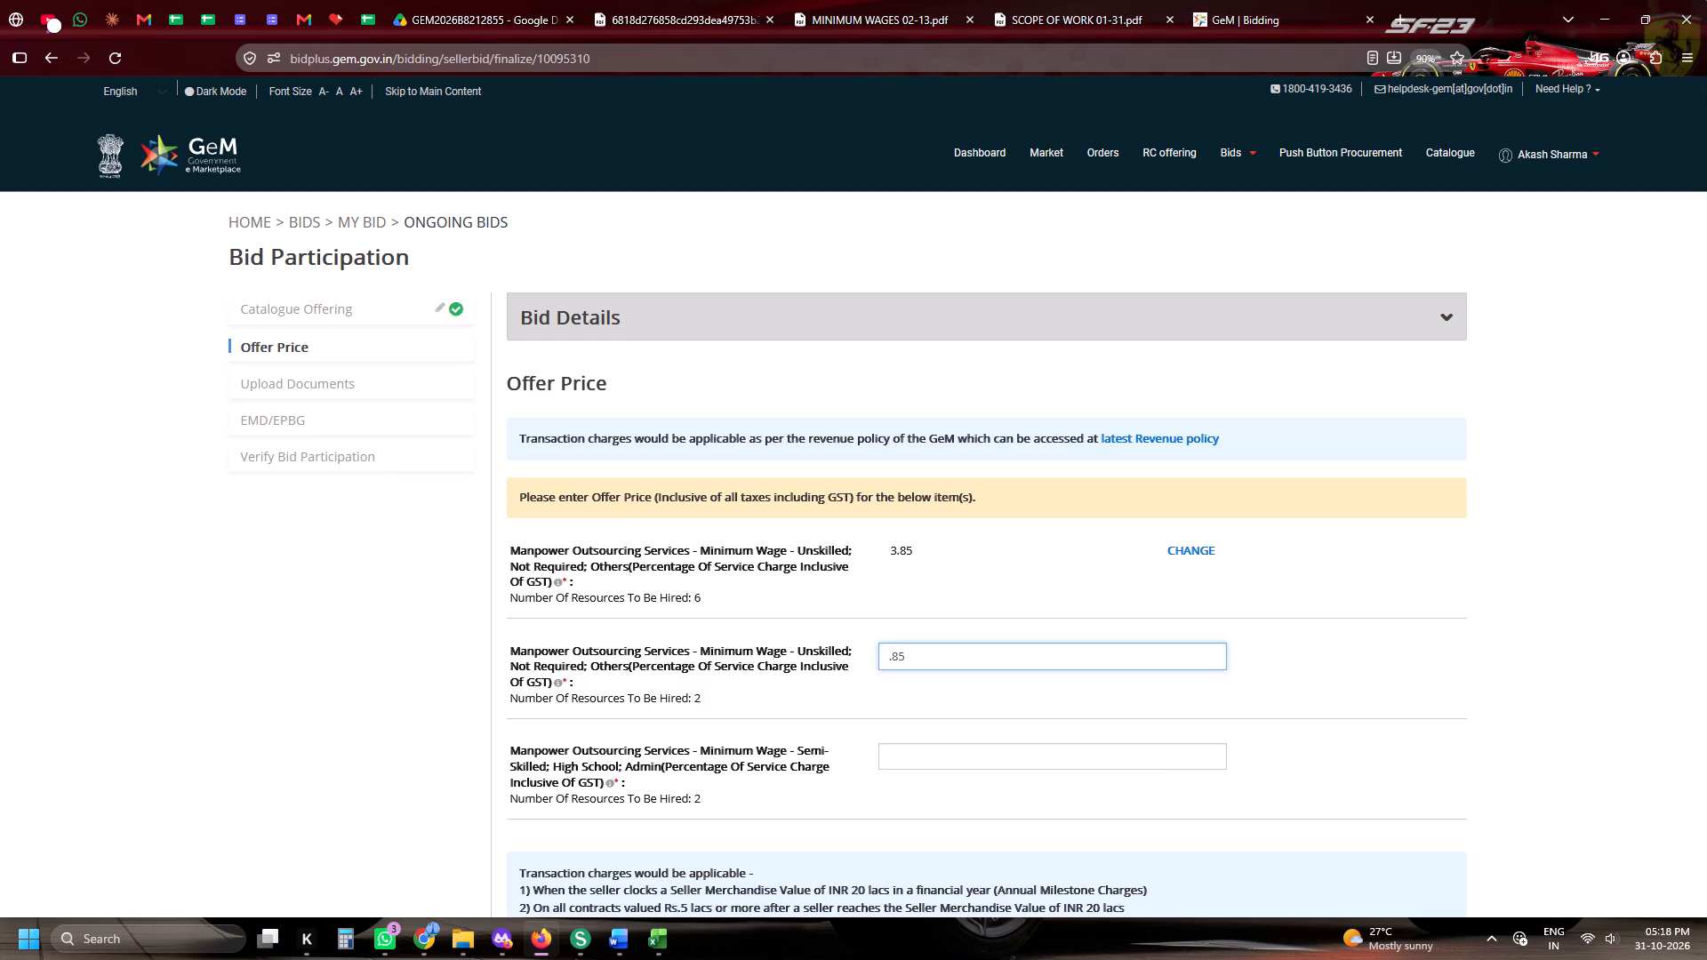
pyautogui.press('BackSpace')
pyautogui.press('BackSpace')
pyautogui.press('BackSpace')
pyautogui.write('3.85')
pyautogui.press('Tab')
pyautogui.write('3.')
pyautogui.write('85')
pyautogui.press('Tab')
# Show the estimated price for the three manpower items and copy the Total Offer Price amount.
pyautogui.click(1379, 424)
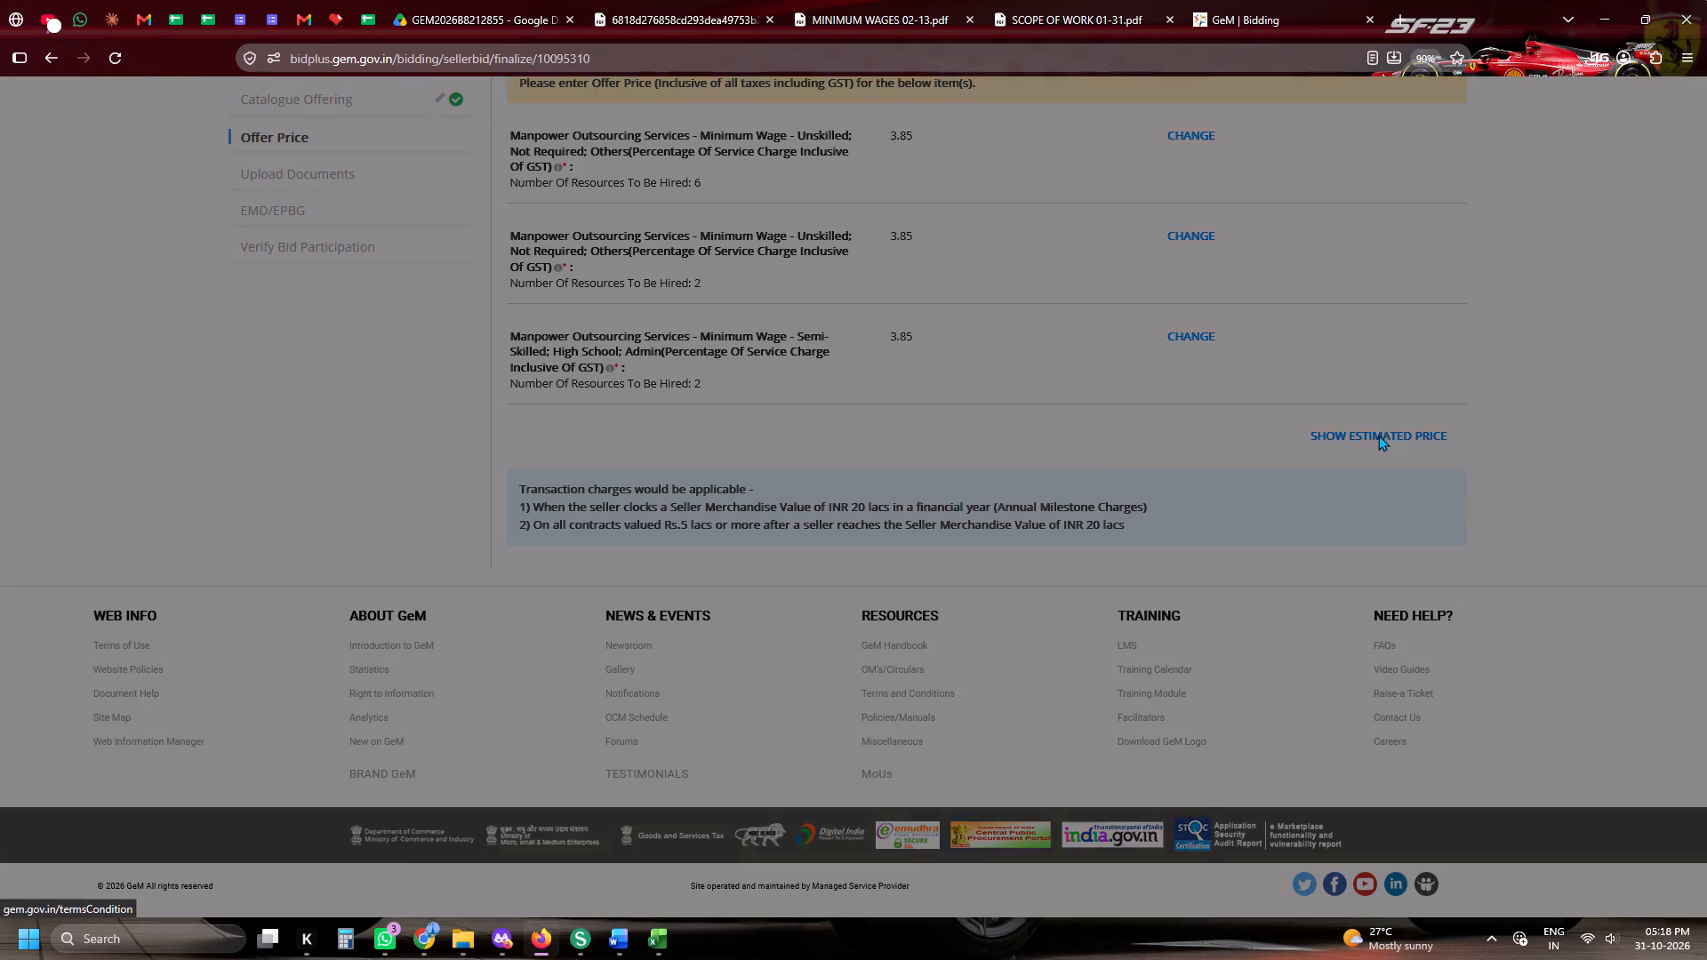
pyautogui.scroll(-9, 1365, 437)
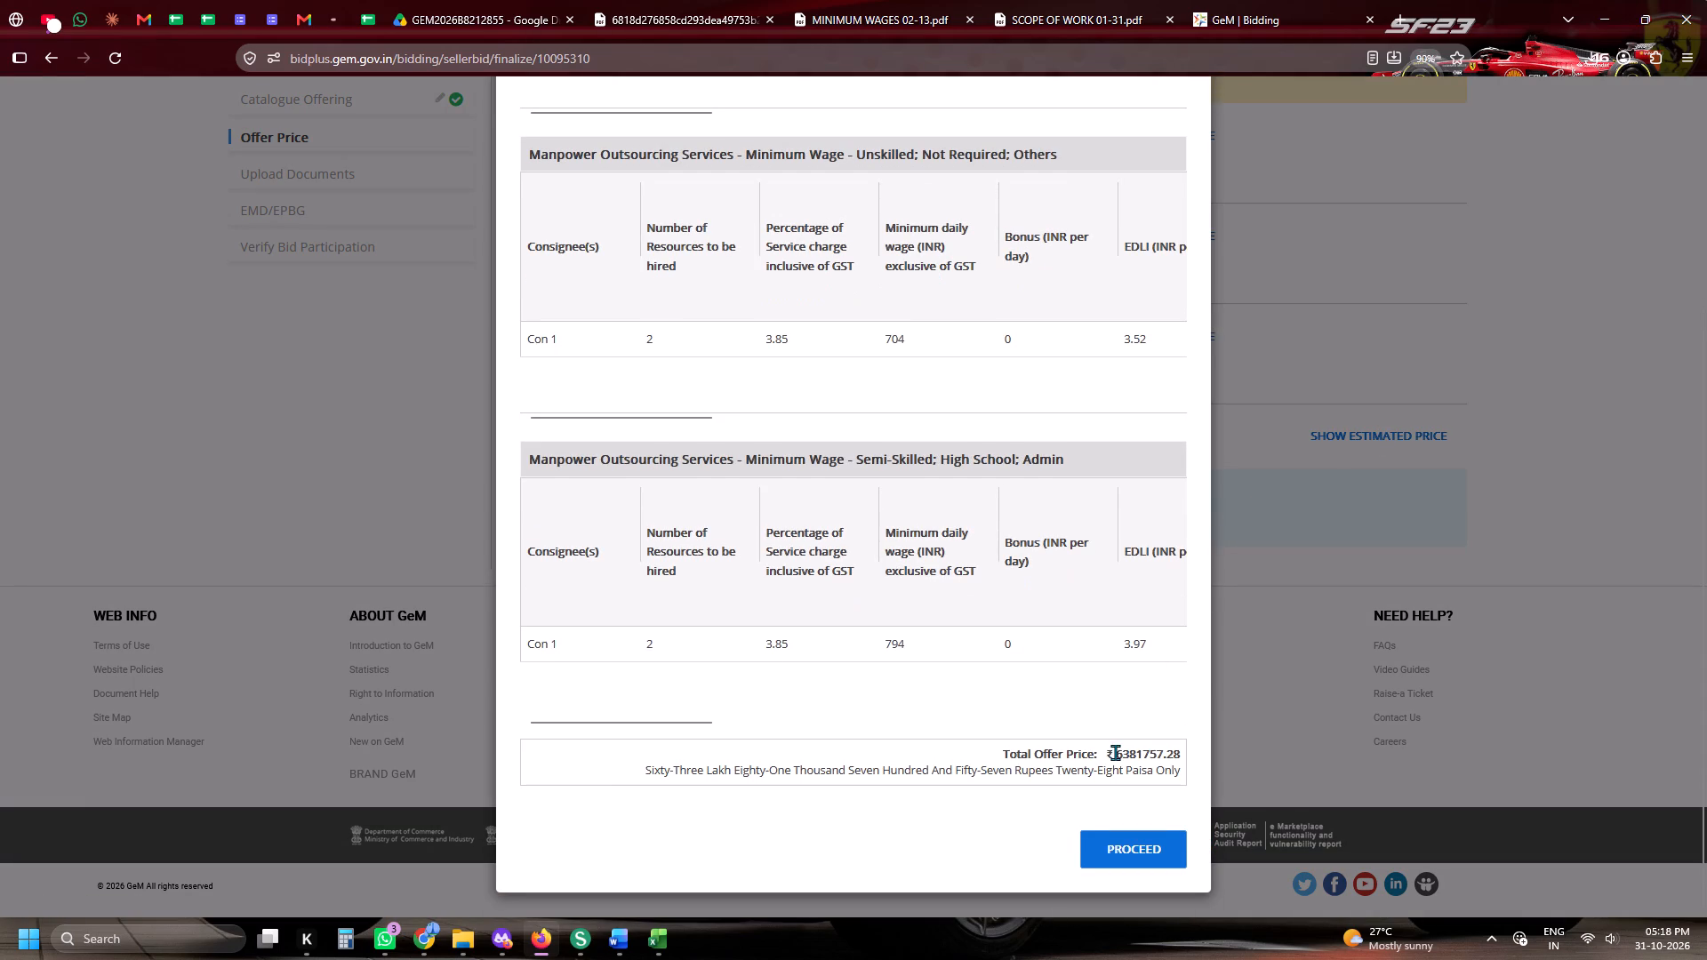
pyautogui.moveTo(1115, 752); pyautogui.dragTo(1182, 753)
pyautogui.click(1153, 752)
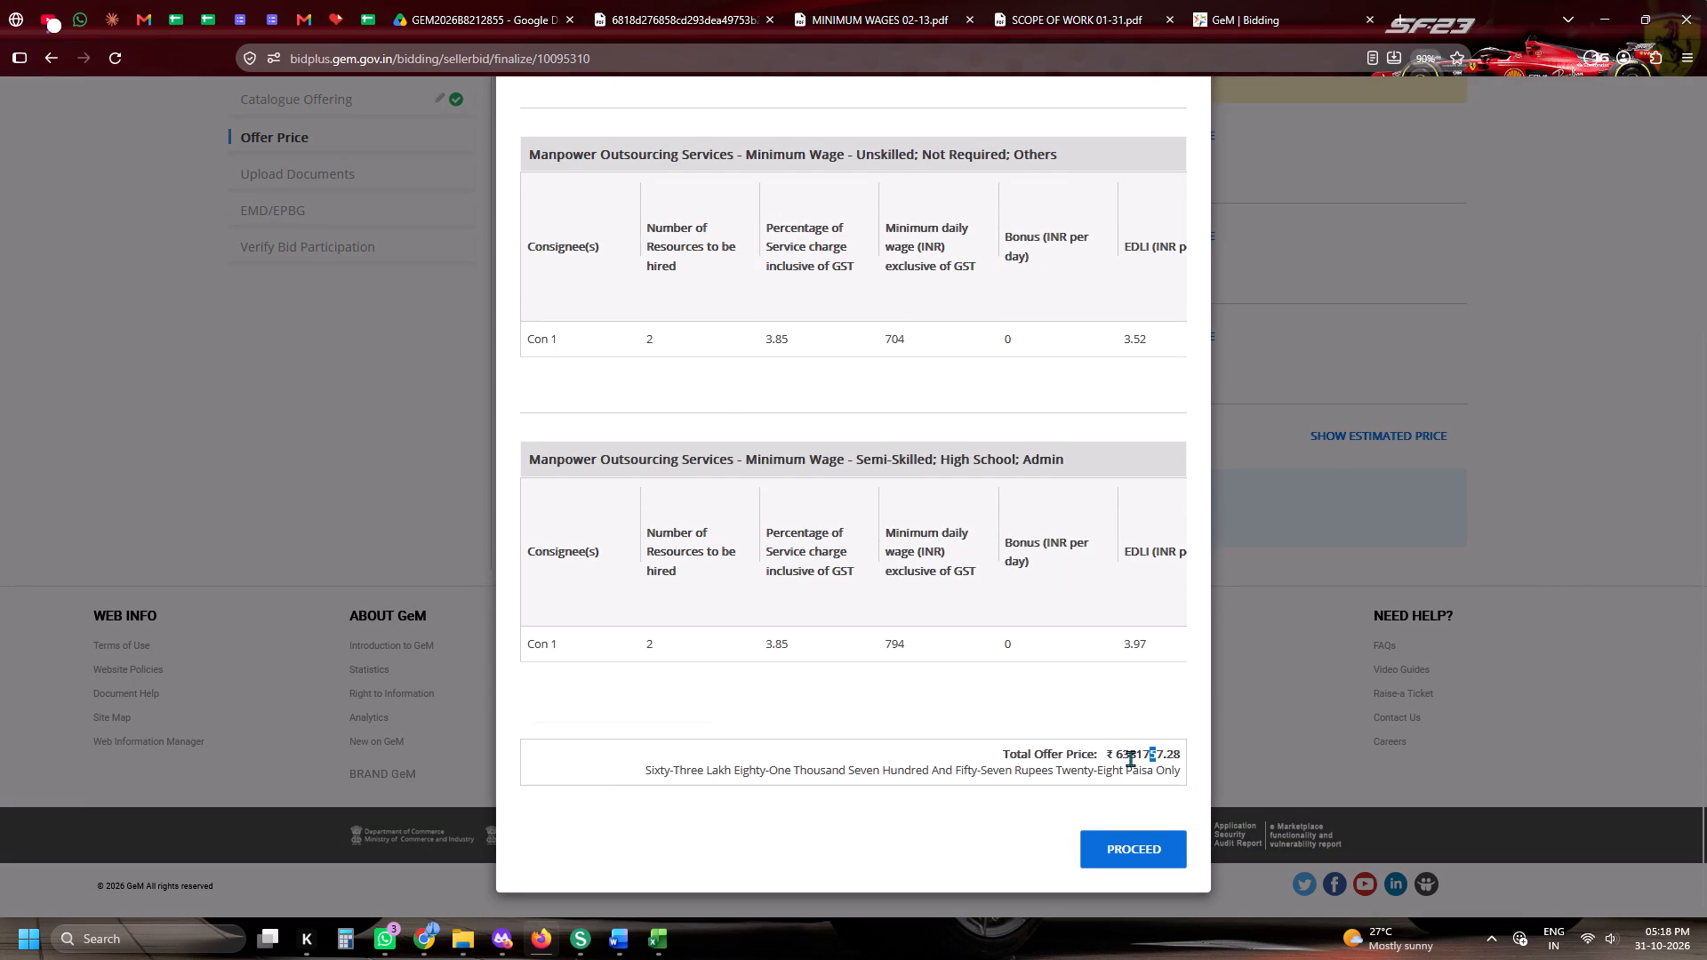
pyautogui.moveTo(1108, 757); pyautogui.dragTo(1176, 757)
pyautogui.moveTo(1176, 757); pyautogui.dragTo(1181, 757)
pyautogui.hotkey('ctrl', 'c')
pyautogui.hotkey('ctrl', 'c')
pyautogui.hotkey('ctrl', 'c')
pyautogui.hotkey('ctrl', 'c')
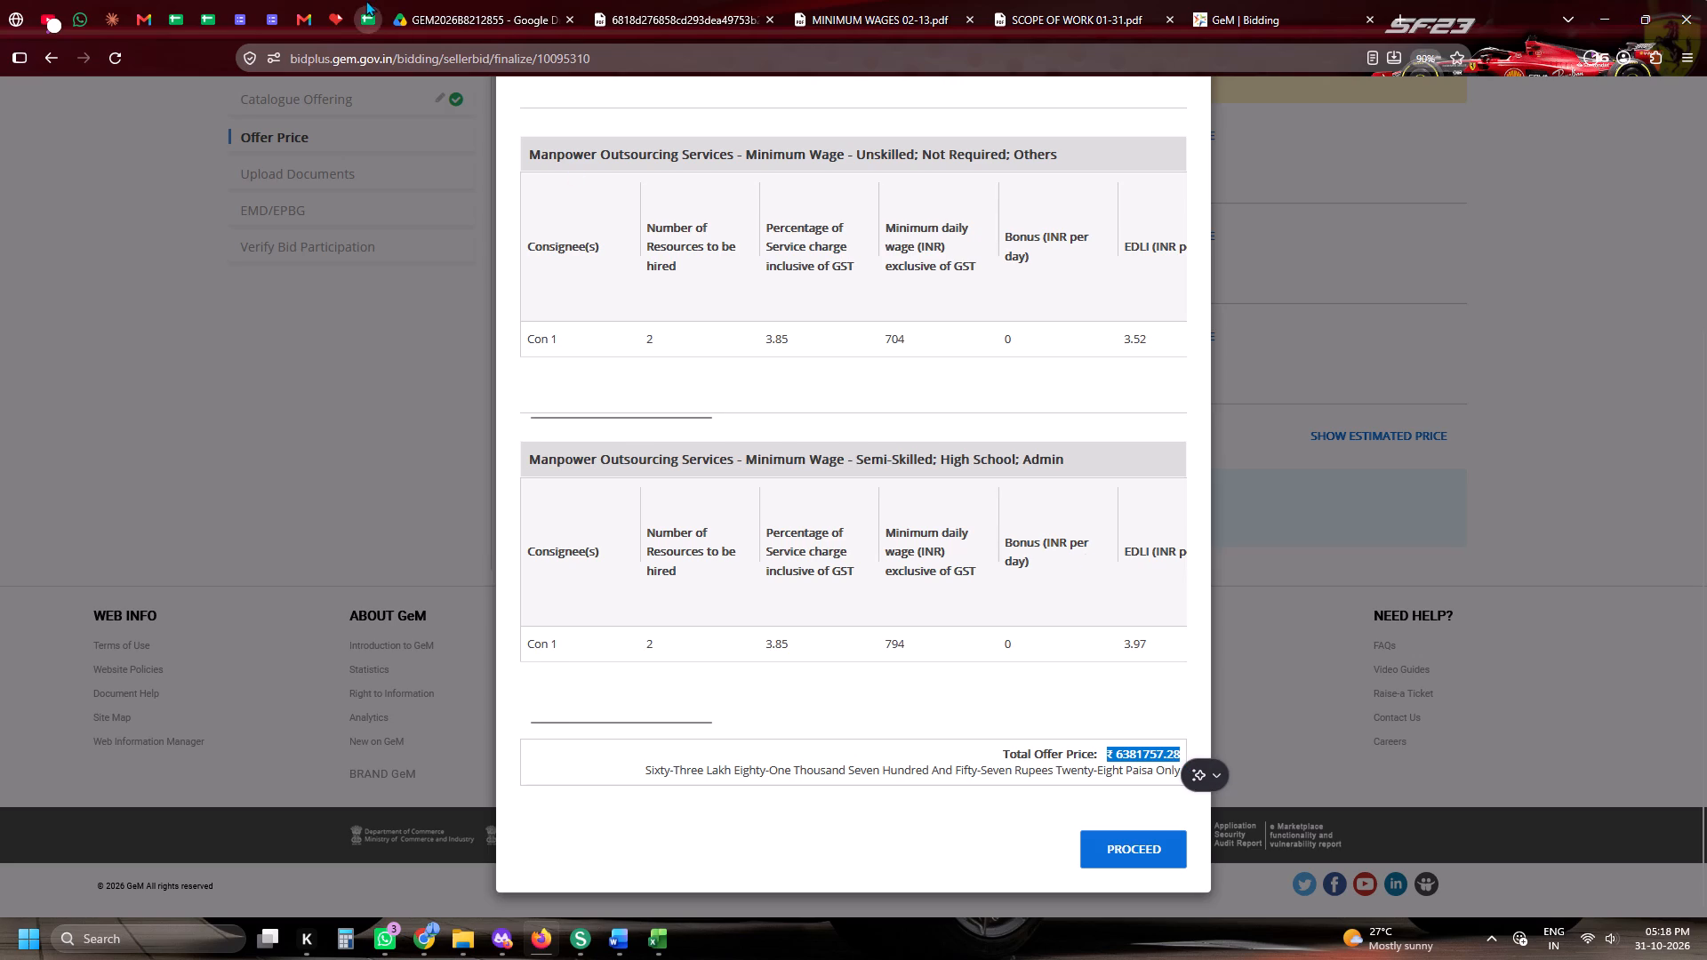
# In the Daily Tender Sheet's MEERUT row 820, enter service charge 3.85 and paste ₹ 6381757.28 as the Bid Value.
pyautogui.click(363, 0)
pyautogui.click(526, 499)
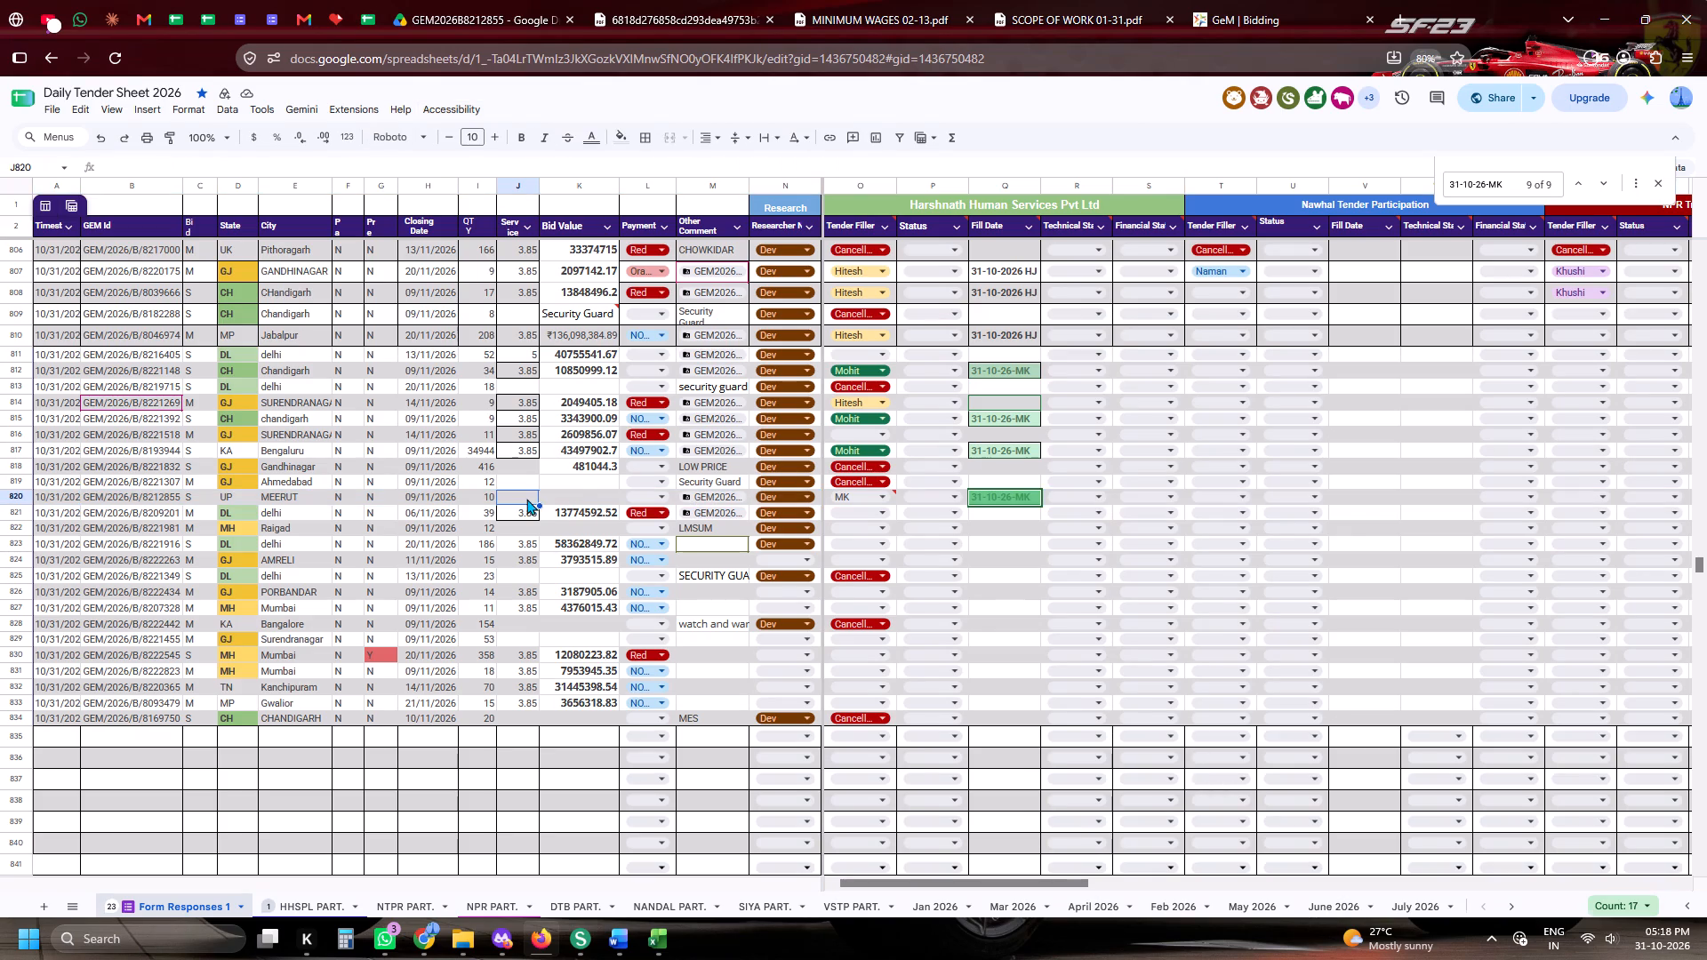
pyautogui.press('3')
pyautogui.press('.')
pyautogui.write('85')
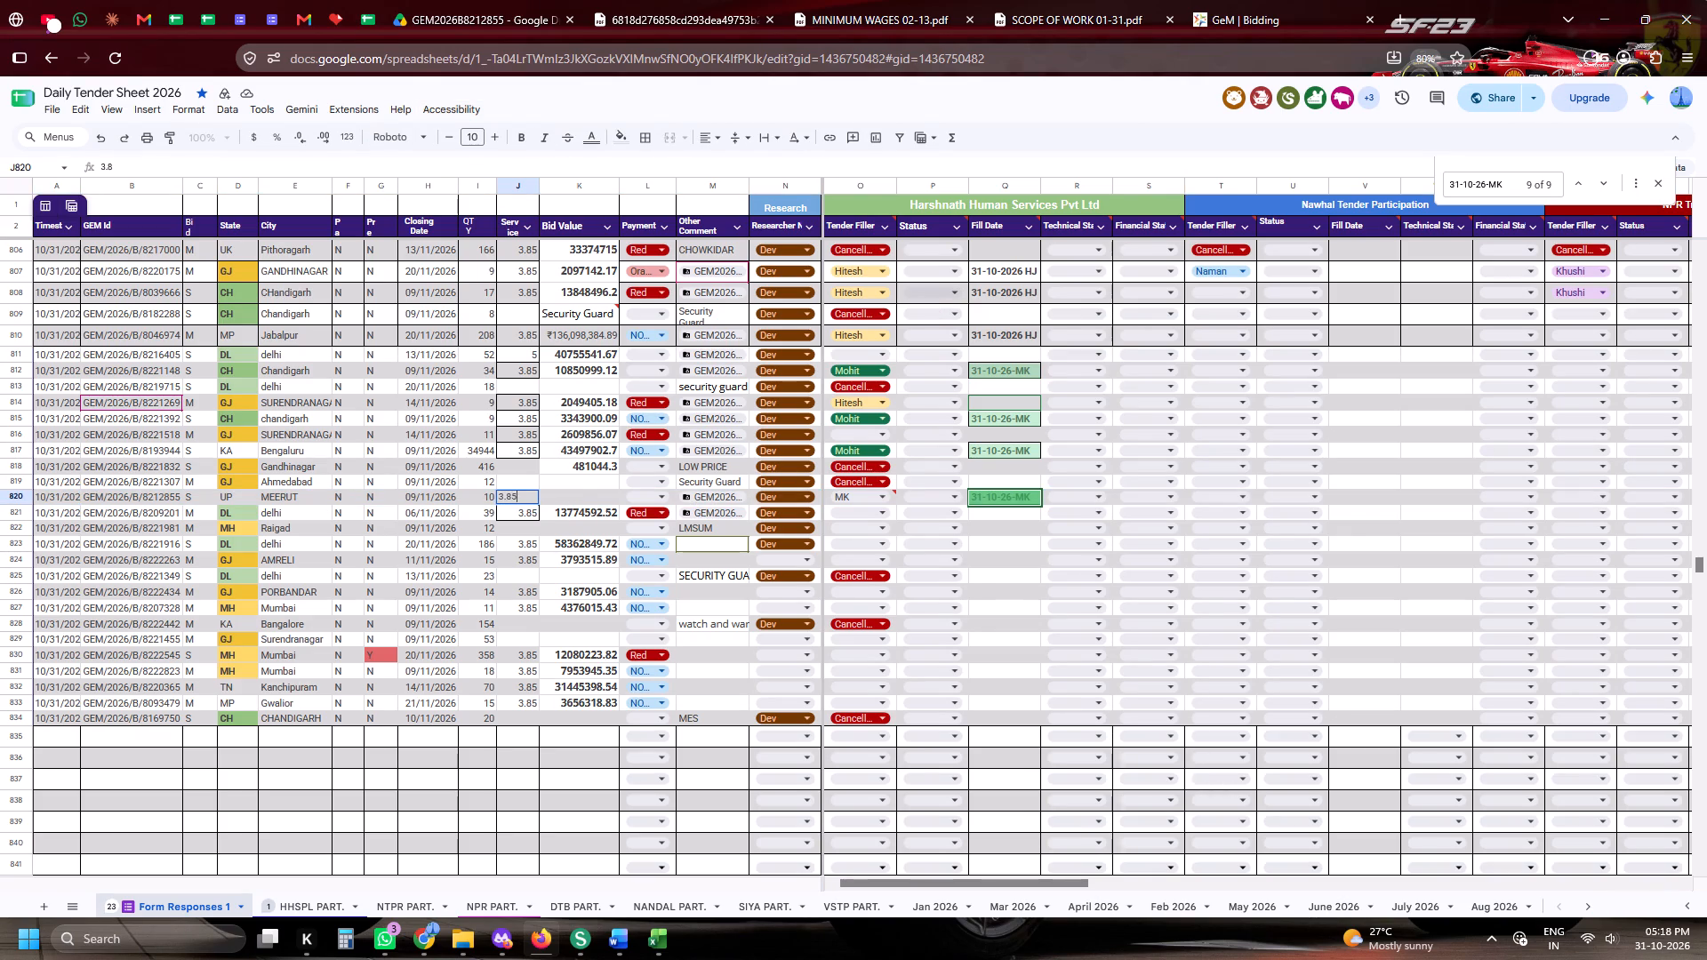
pyautogui.press('Tab')
pyautogui.hotkey('ctrl', 'v')
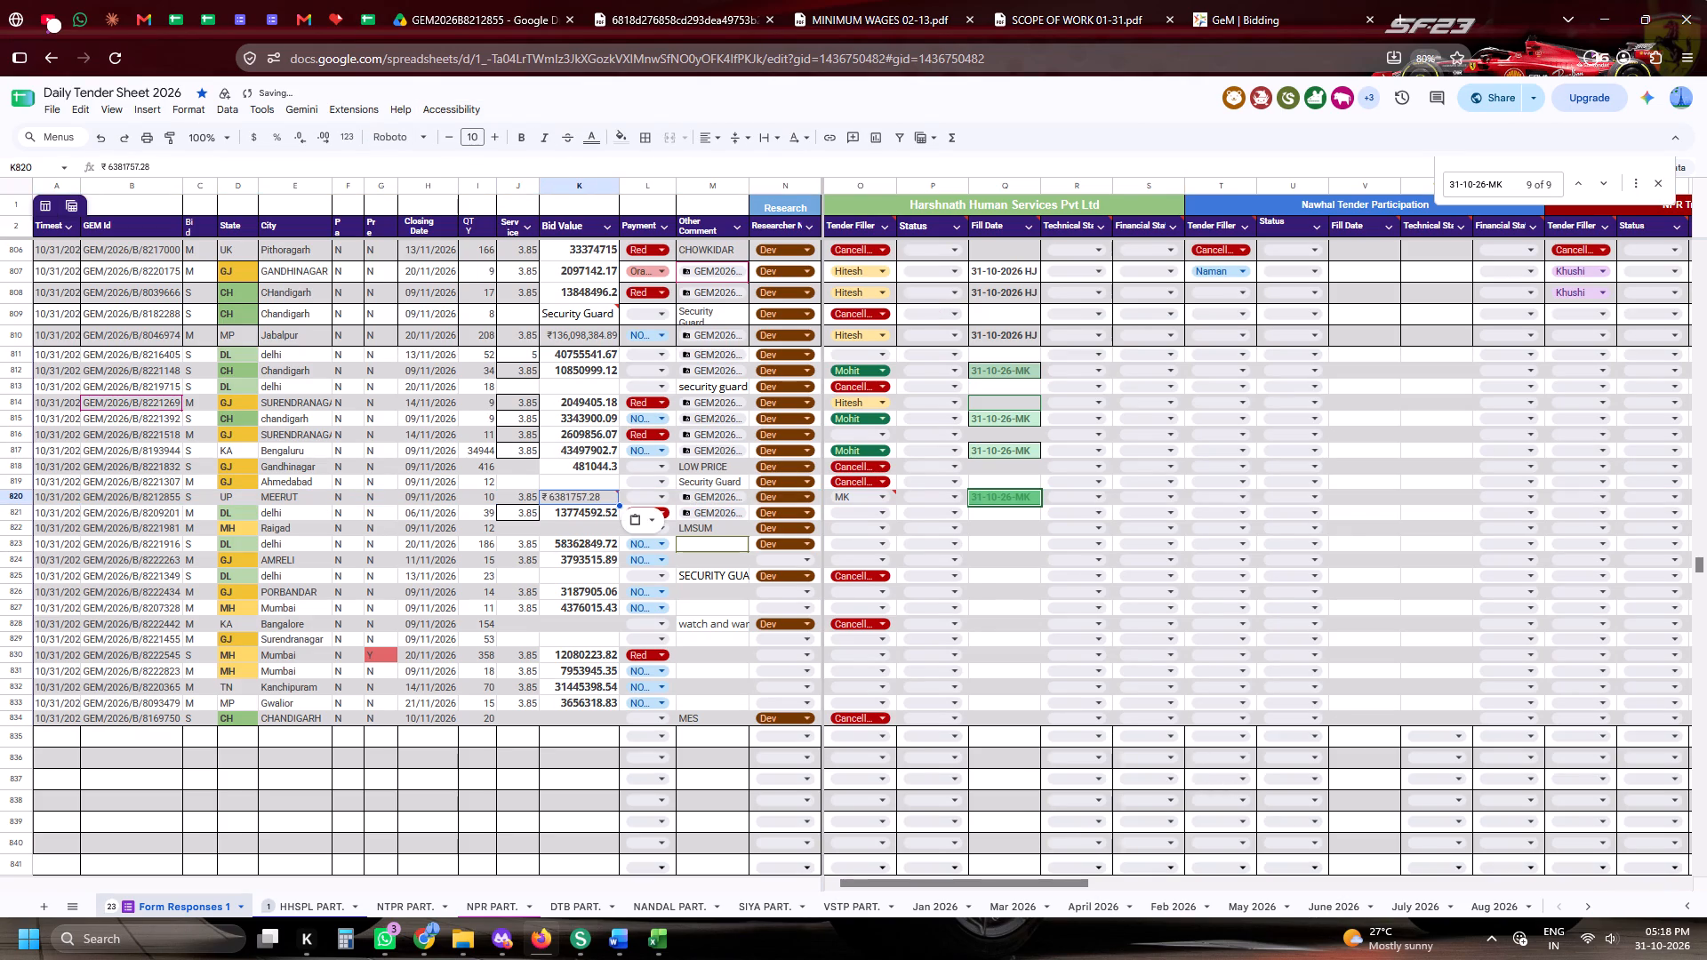
pyautogui.press('Tab')
# Return to the GeM bid, proceed with the estimated price, and encrypt and save the financial quote.
pyautogui.click(1144, 0)
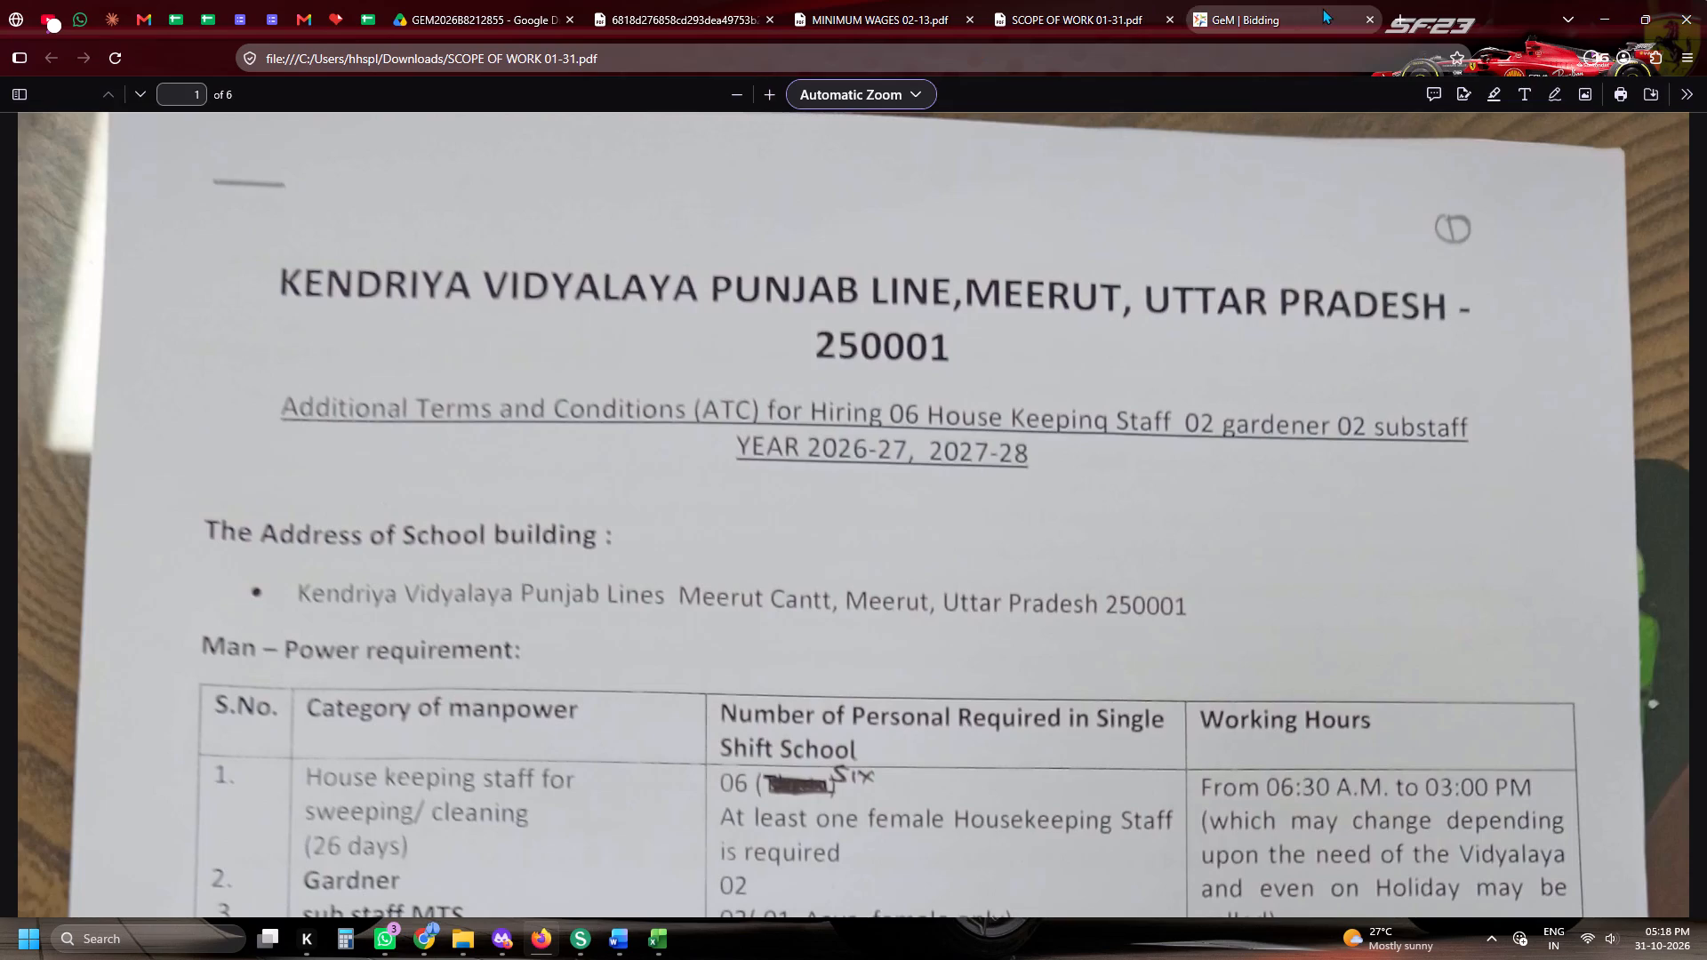
pyautogui.click(1322, 8)
pyautogui.click(1130, 858)
pyautogui.click(1370, 515)
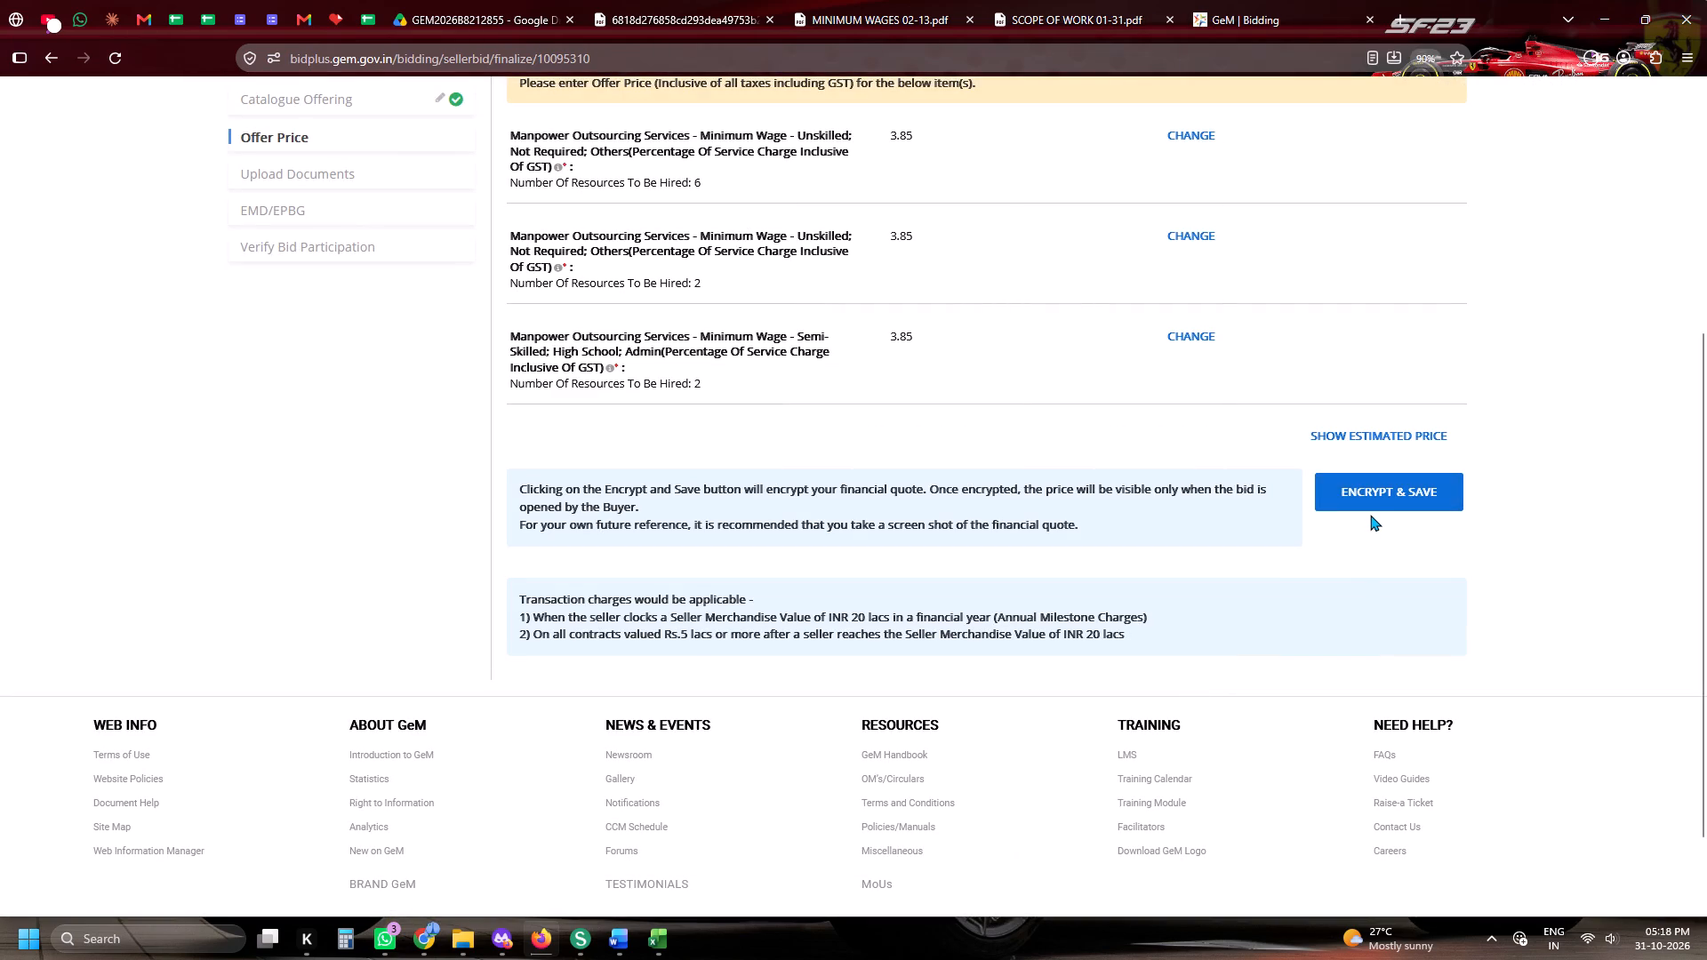
pyautogui.click(1374, 494)
pyautogui.click(918, 541)
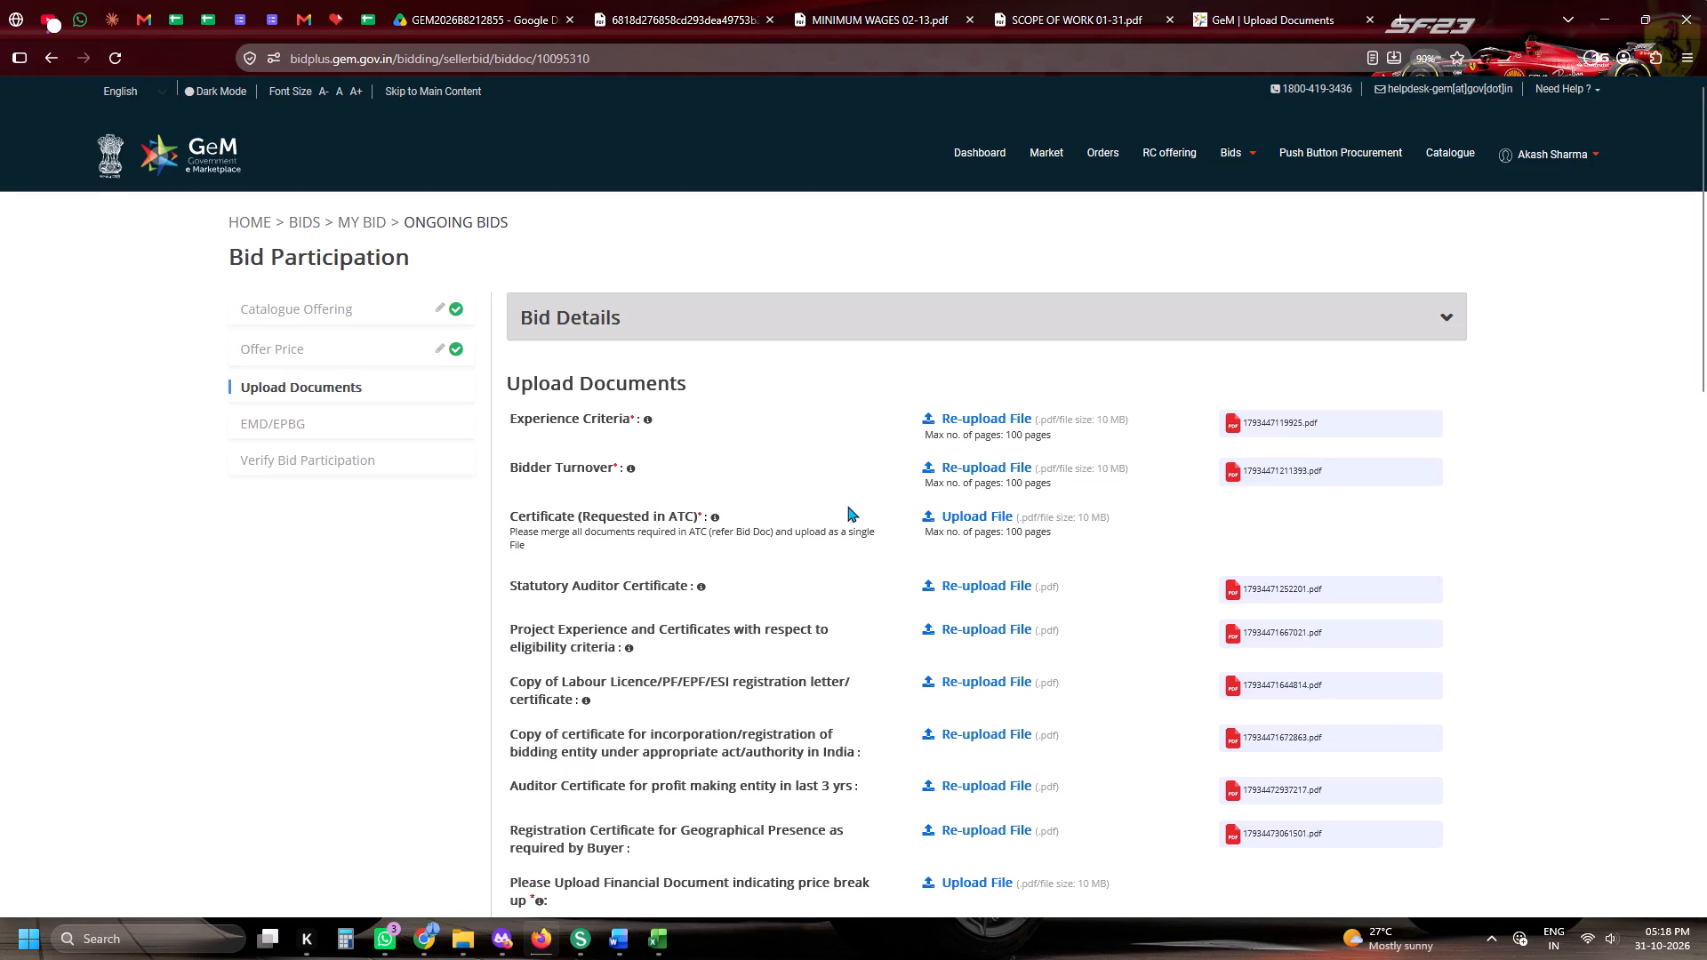
# Select the registered GSTIN starting with 08 for Annual Milestone Charges/Transaction Charges and confirm it.
pyautogui.scroll(-4, 958, 480)
pyautogui.click(958, 479)
pyautogui.click(959, 470)
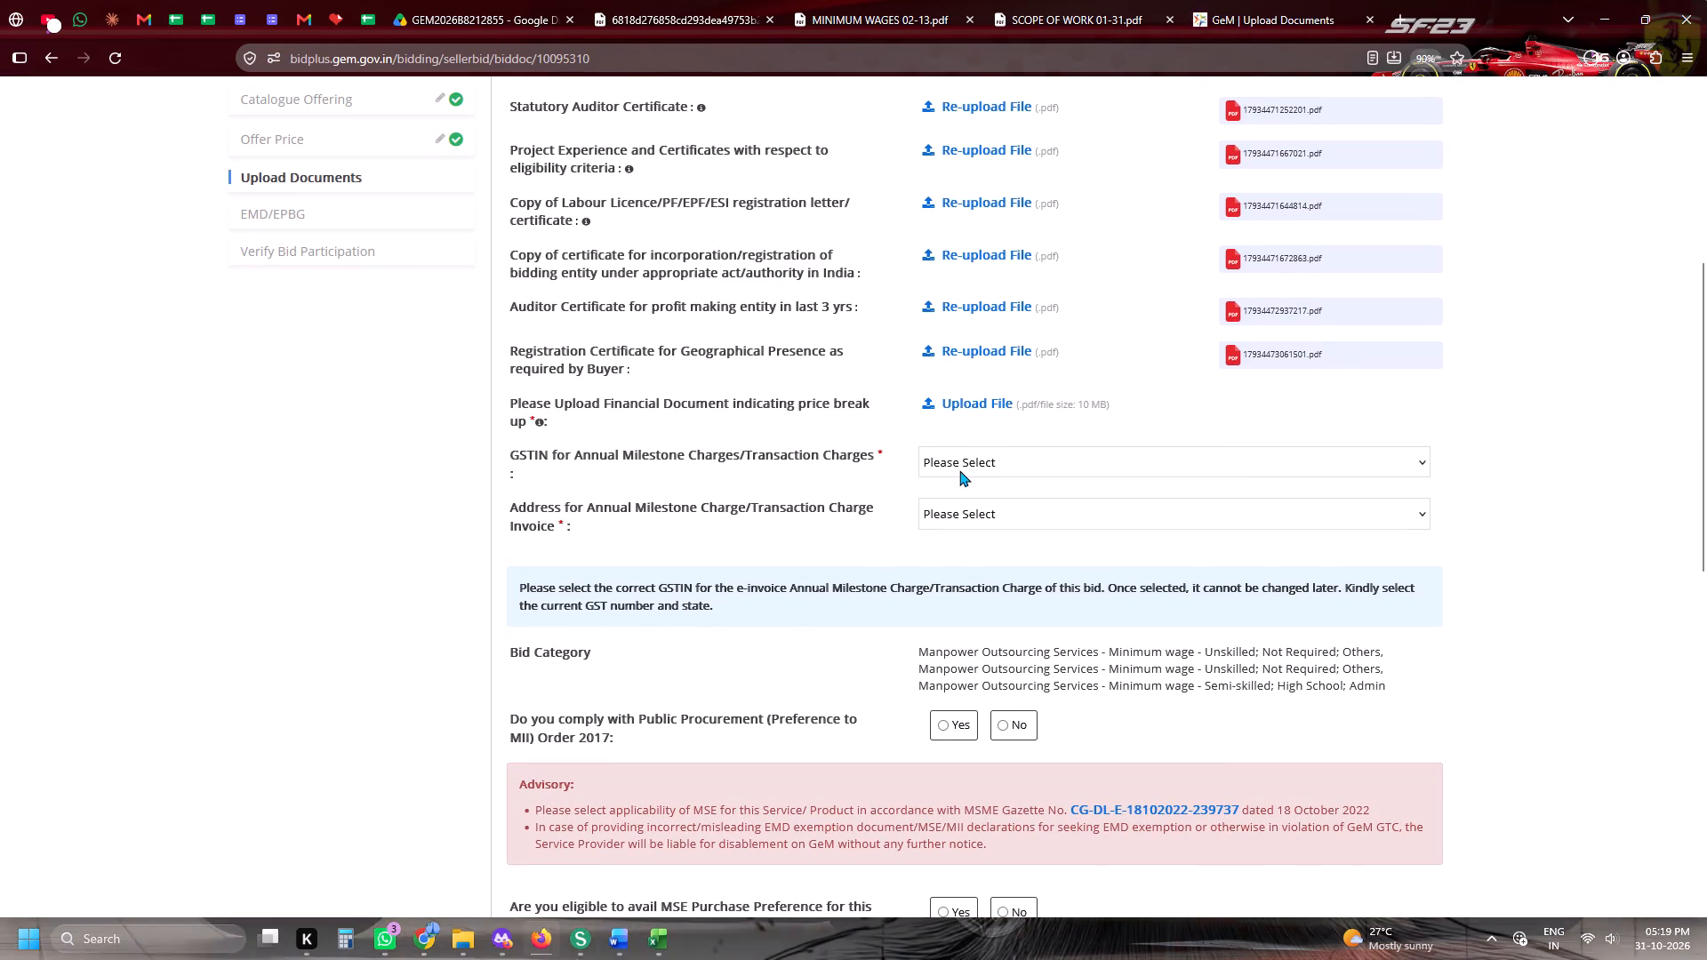
pyautogui.click(965, 510)
pyautogui.click(1041, 190)
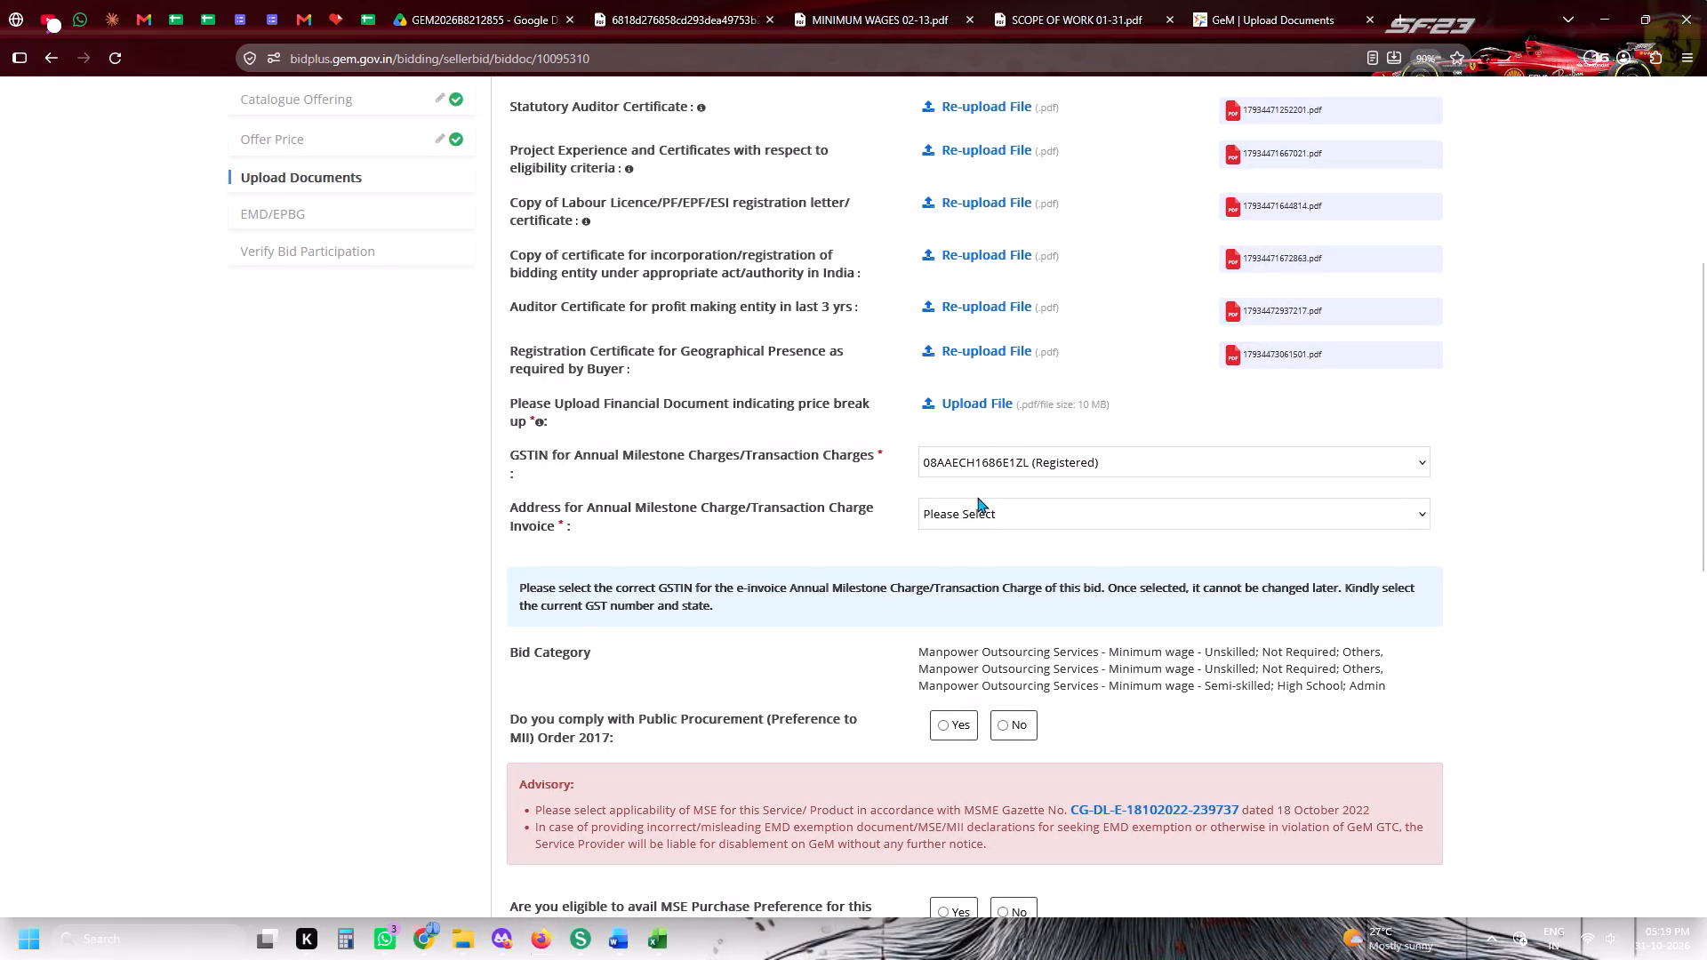
# Select the Jaipur, Rajasthan address for the Annual Milestone Charge/Transaction Charge Invoice and confirm it.
pyautogui.click(977, 498)
pyautogui.click(977, 534)
pyautogui.click(978, 516)
pyautogui.click(978, 565)
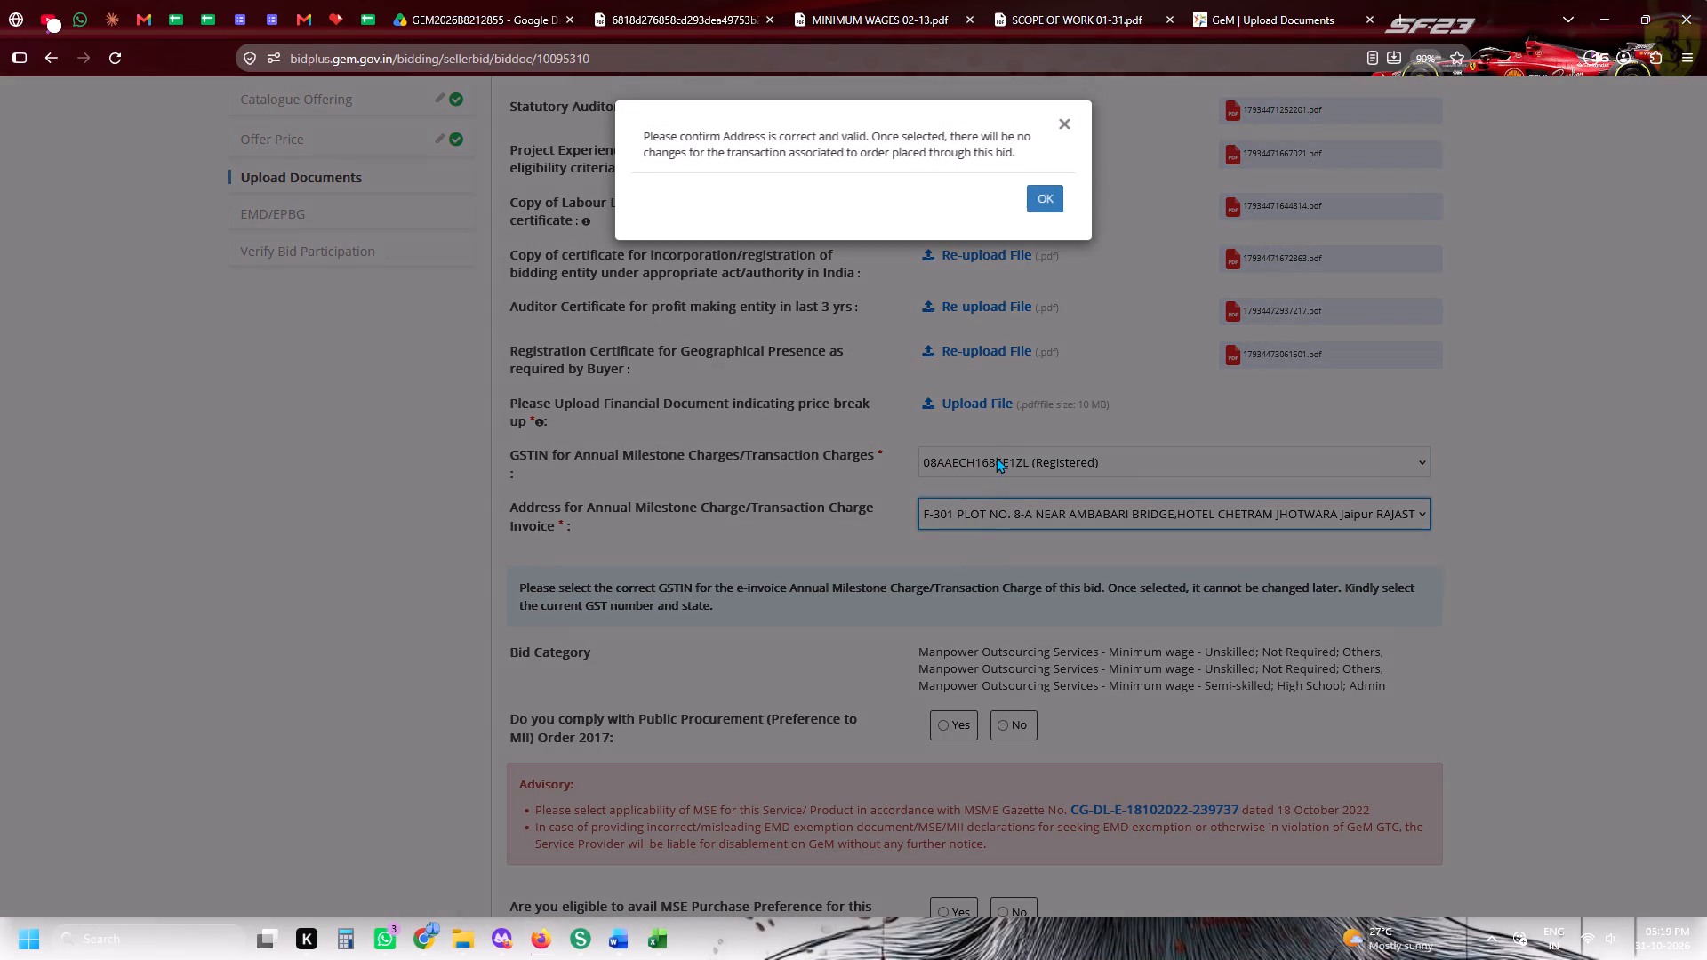
pyautogui.click(1053, 194)
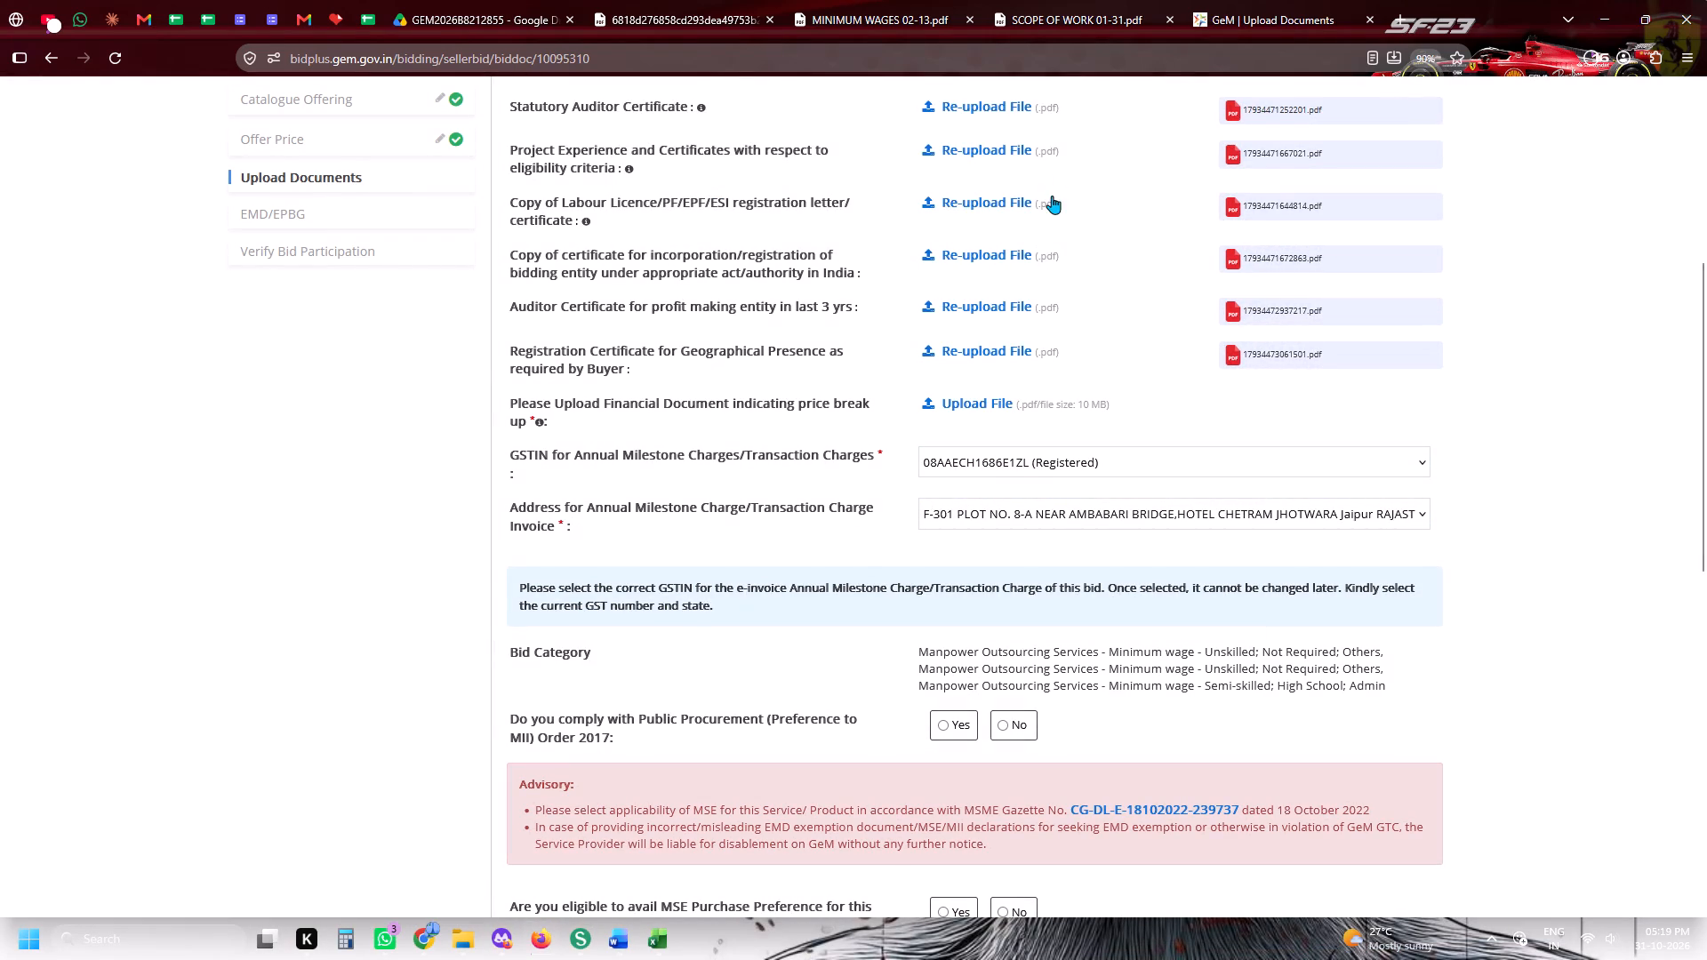
# Switch to the GEM2026B8212855 folder in Google Drive.
pyautogui.click(1204, 0)
pyautogui.click(425, 0)
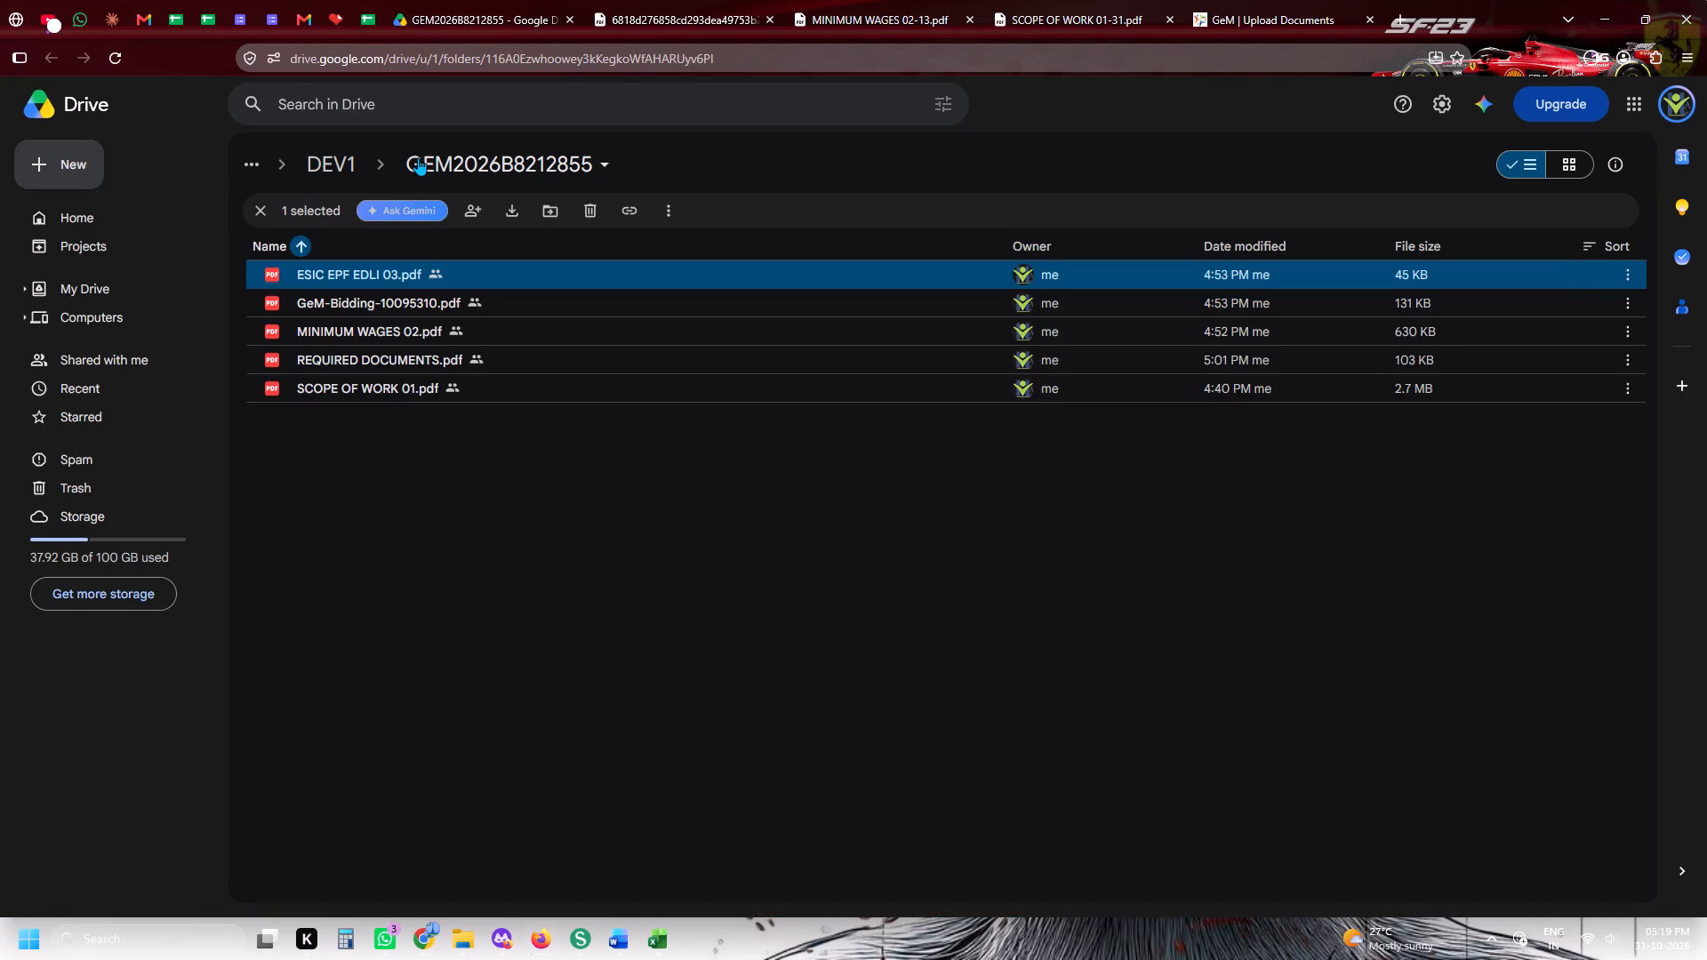
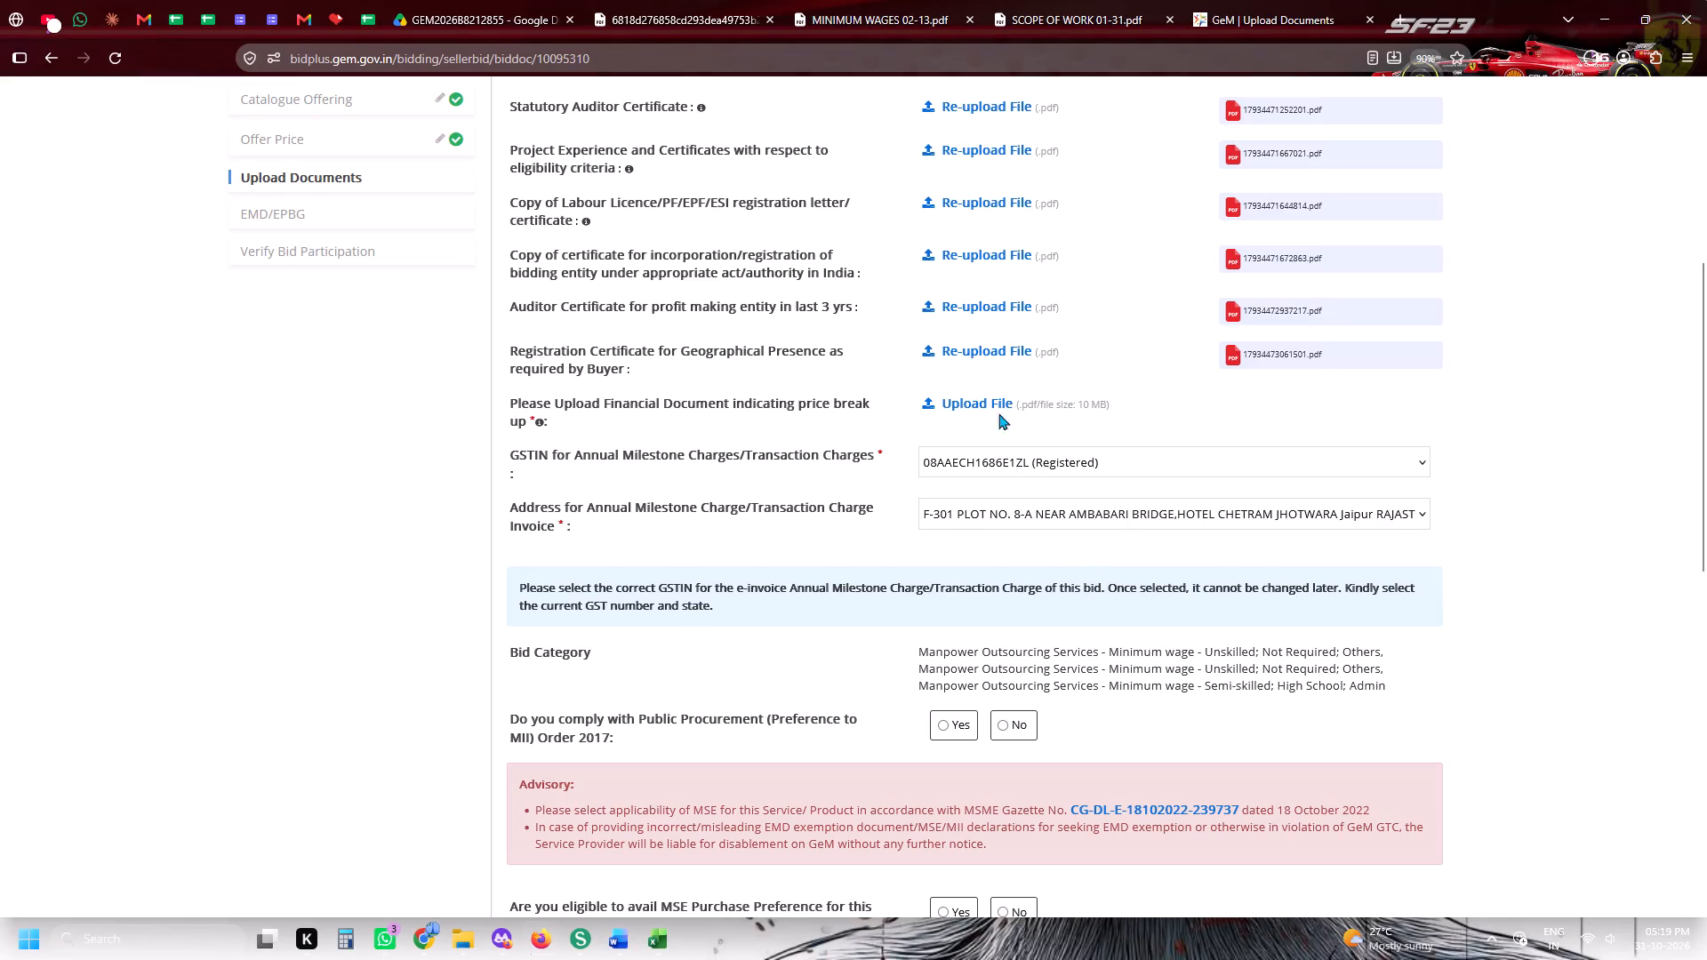
# In the Daily Tender Sheet, open the Drive folder linked in the Other Comment cell of the GEM/2026/B/8212855 row.
pyautogui.click(367, 0)
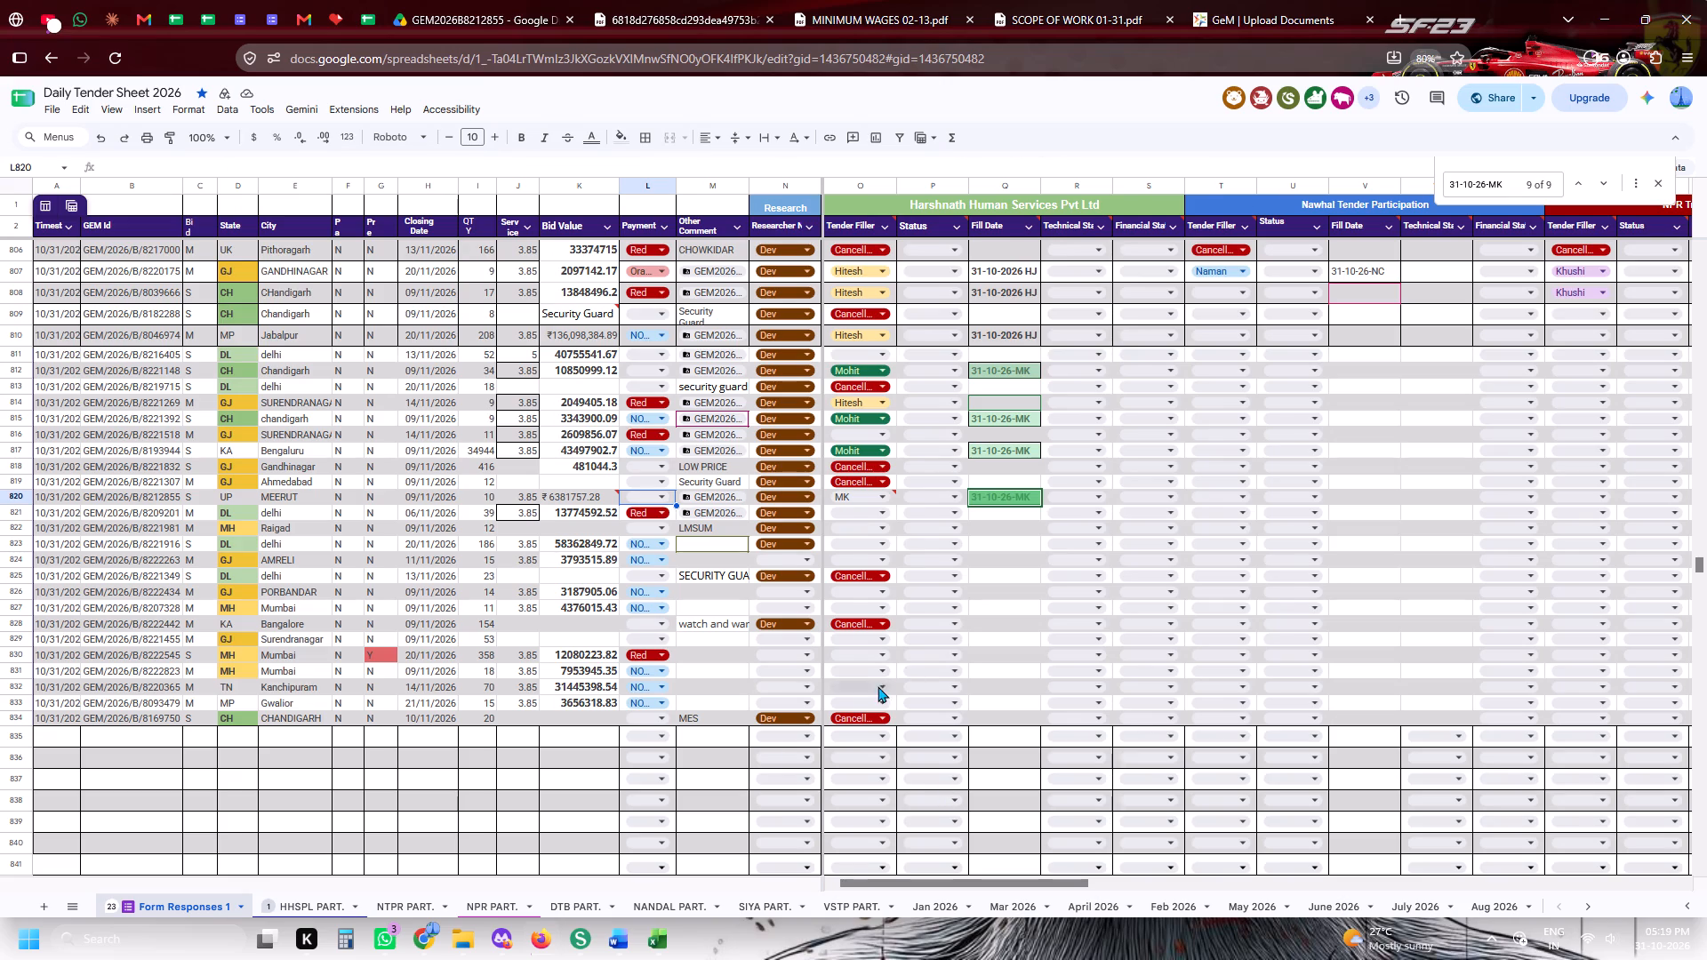
pyautogui.click(0, 496)
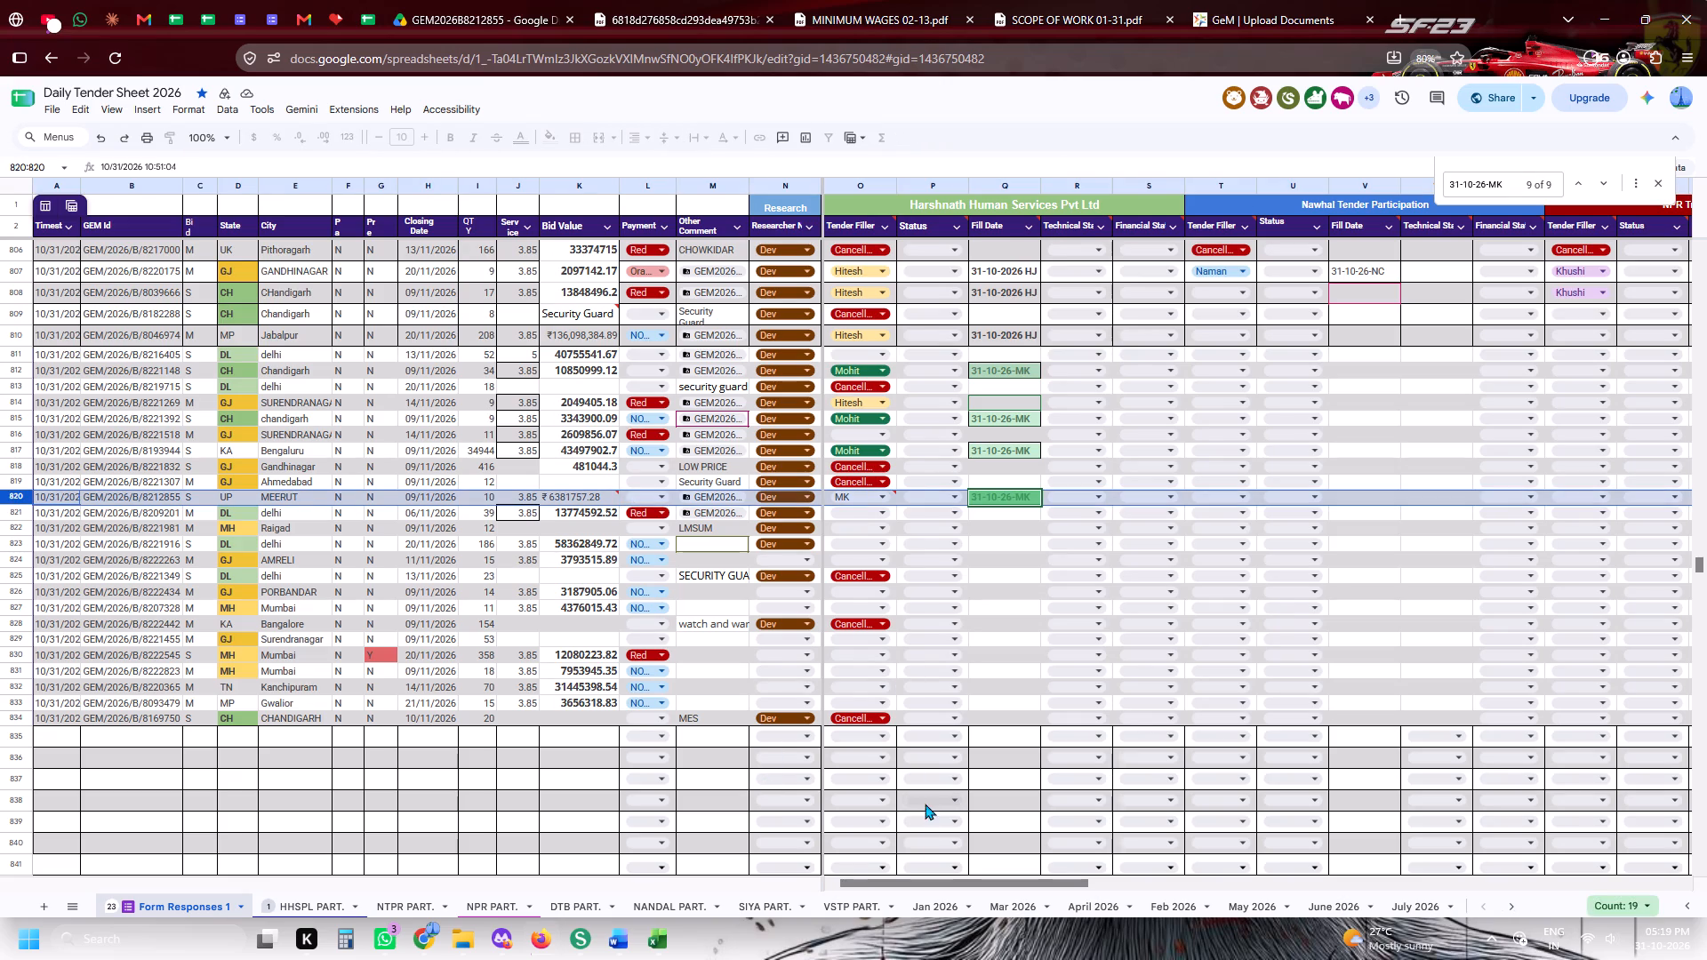
pyautogui.moveTo(942, 880); pyautogui.dragTo(1365, 909)
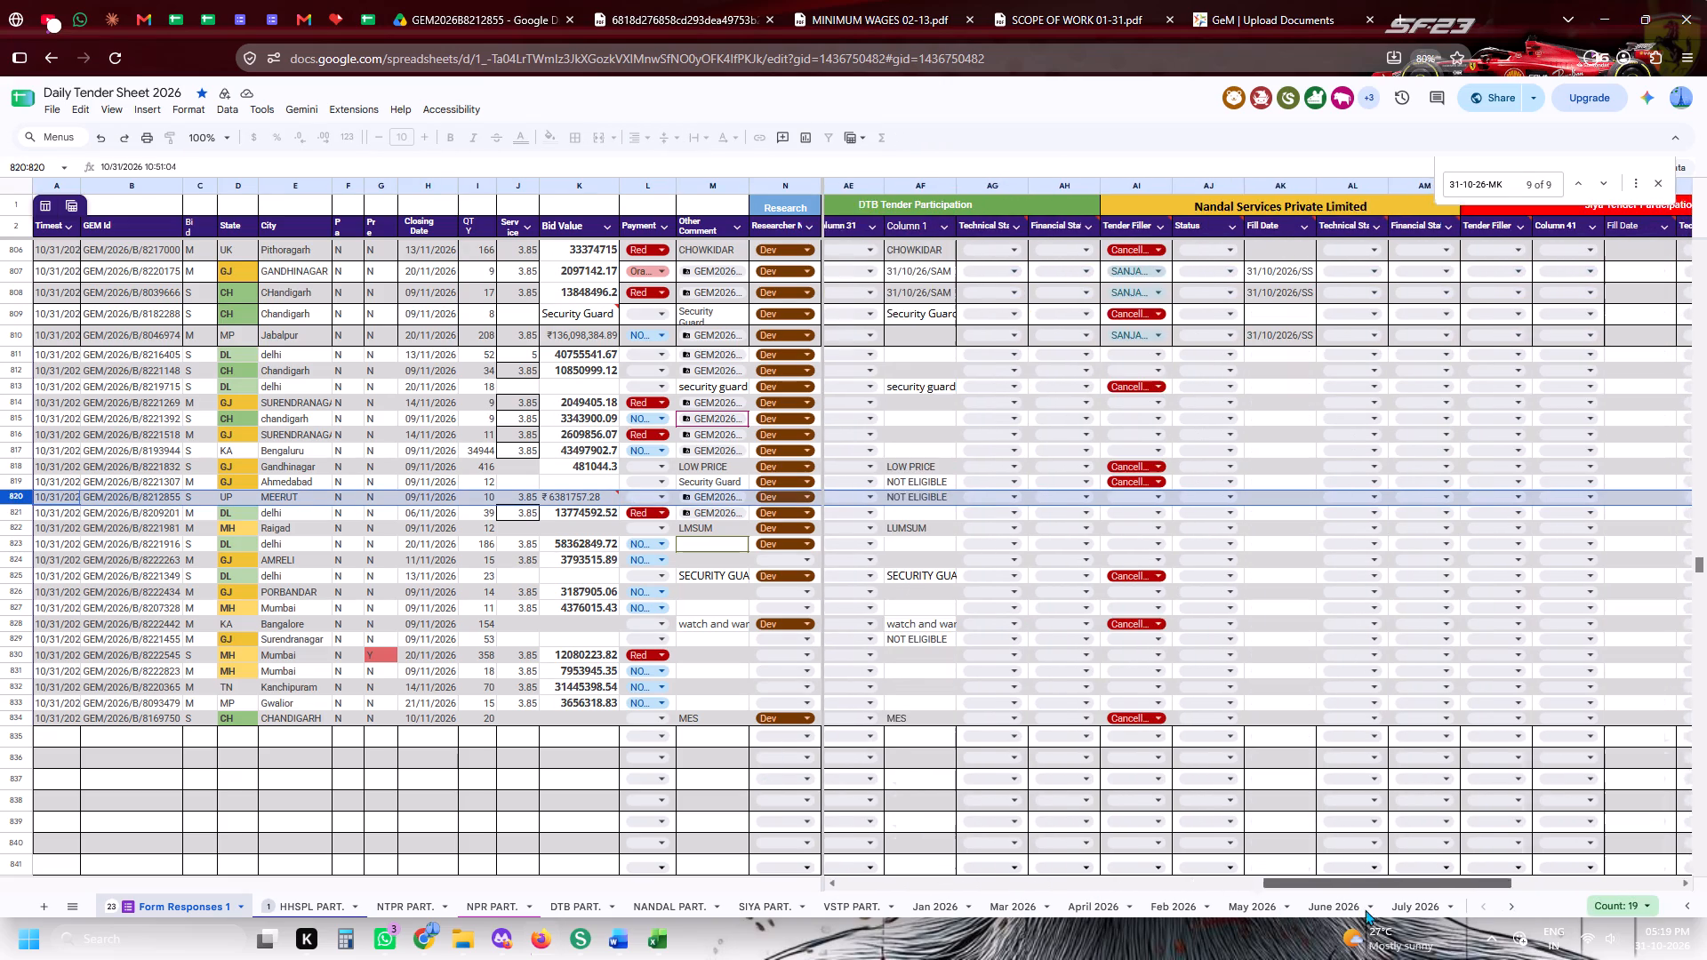
pyautogui.moveTo(1365, 909); pyautogui.dragTo(728, 852)
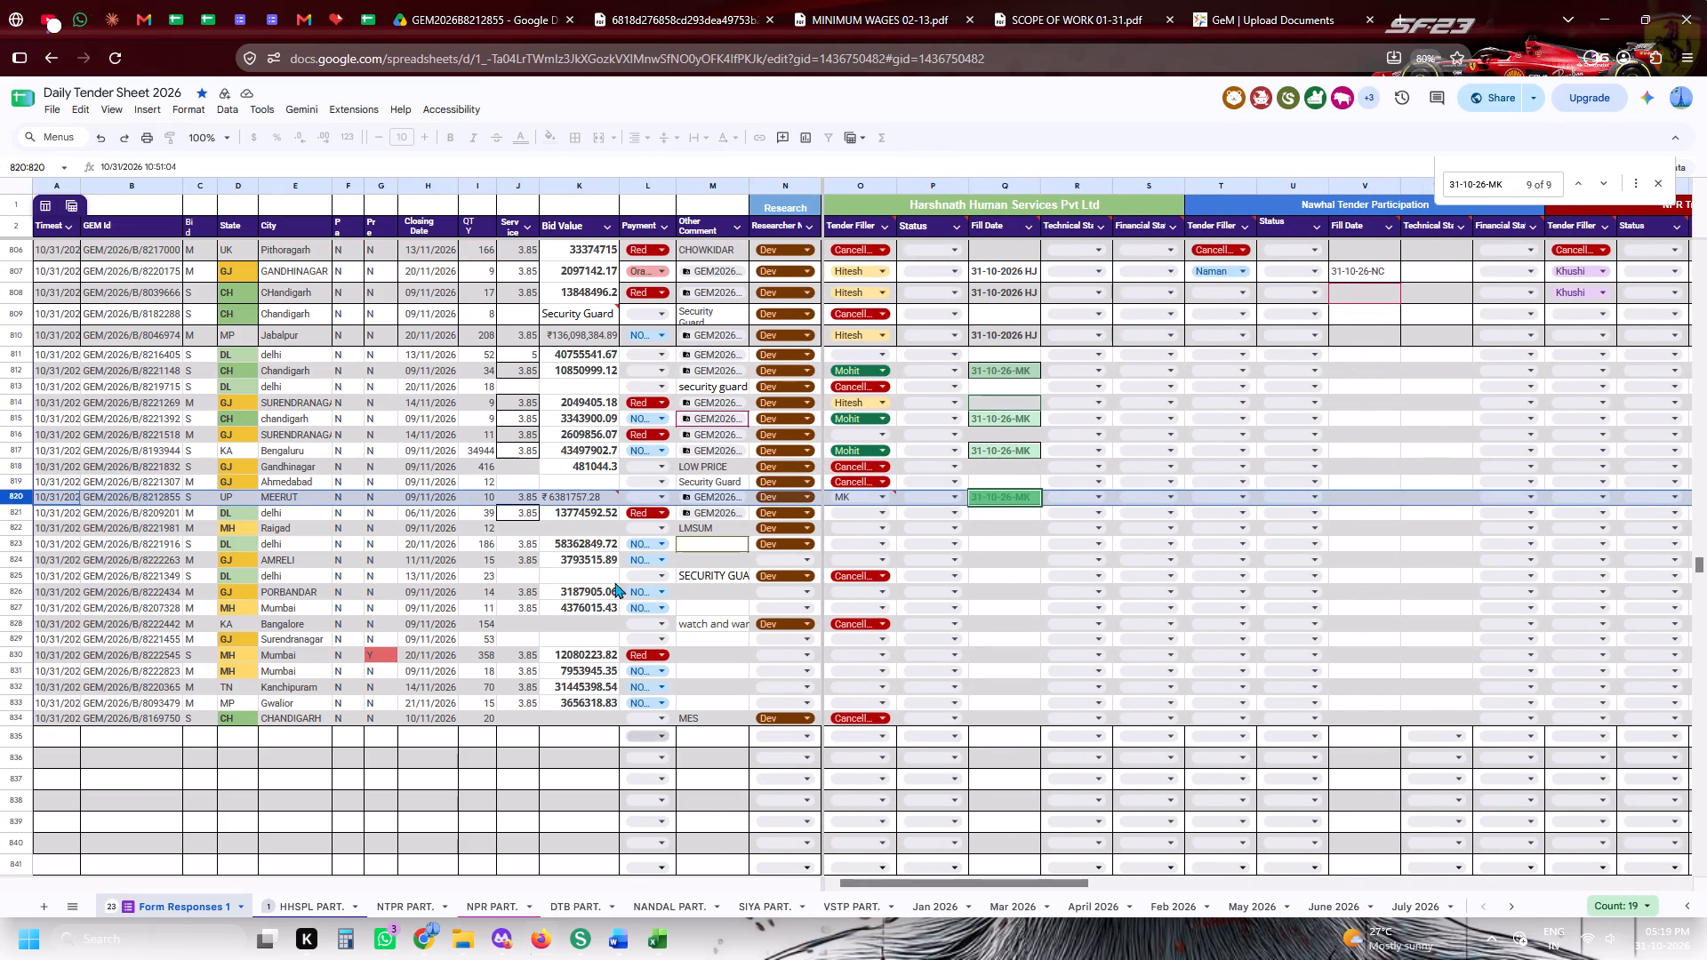
pyautogui.click(725, 502)
pyautogui.click(749, 524)
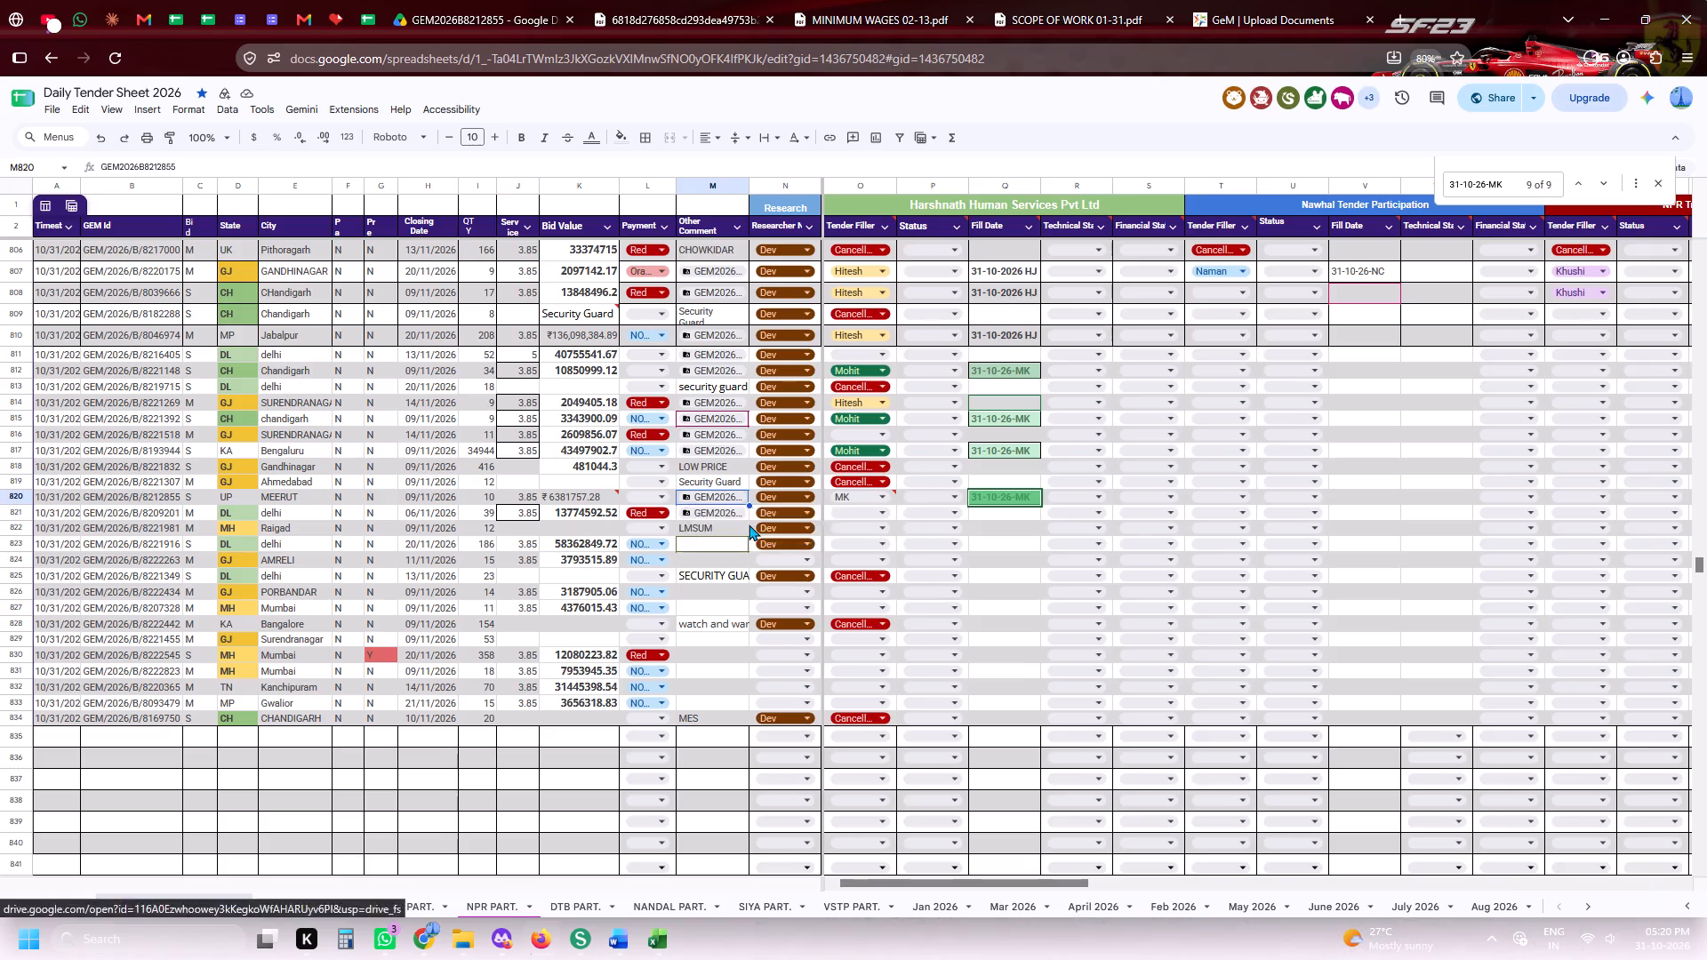
# Close the old Drive folder and PDF tabs, and bring up the newly opened GEM2026B8212855 folder.
pyautogui.doubleClick(749, 22)
pyautogui.doubleClick(749, 22)
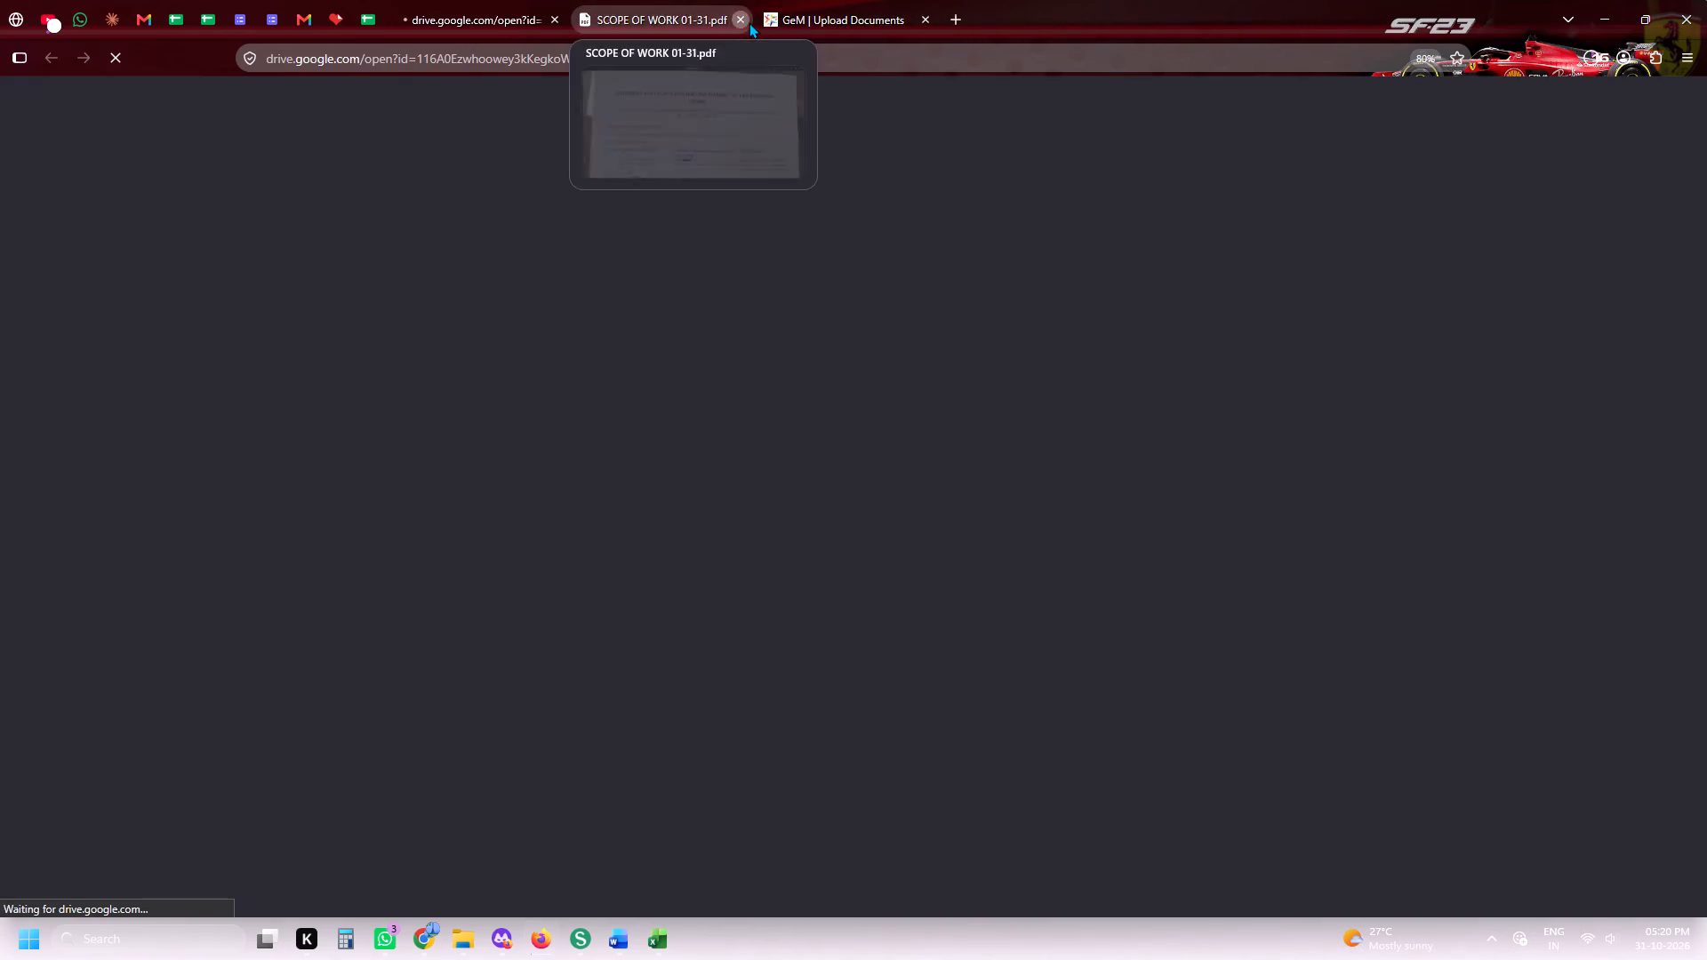
pyautogui.click(660, 0)
pyautogui.click(419, 0)
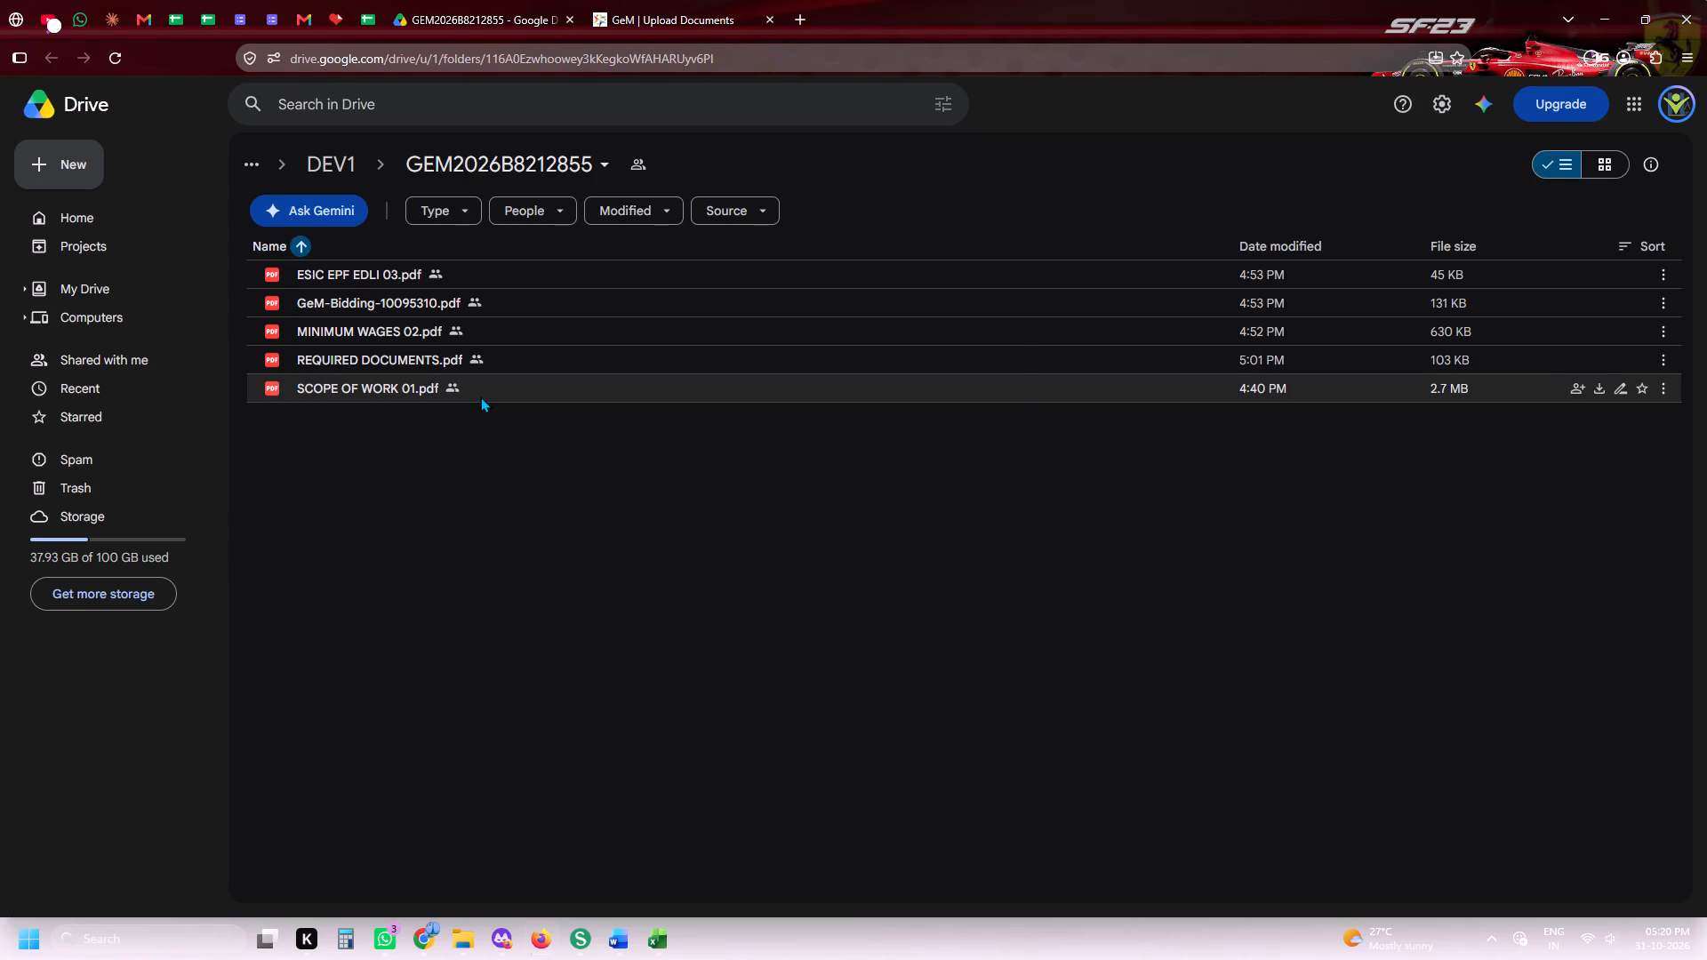
# Open GeM-Bidding-10095310.pdf from the GEM2026B8212855 folder.
pyautogui.click(460, 363)
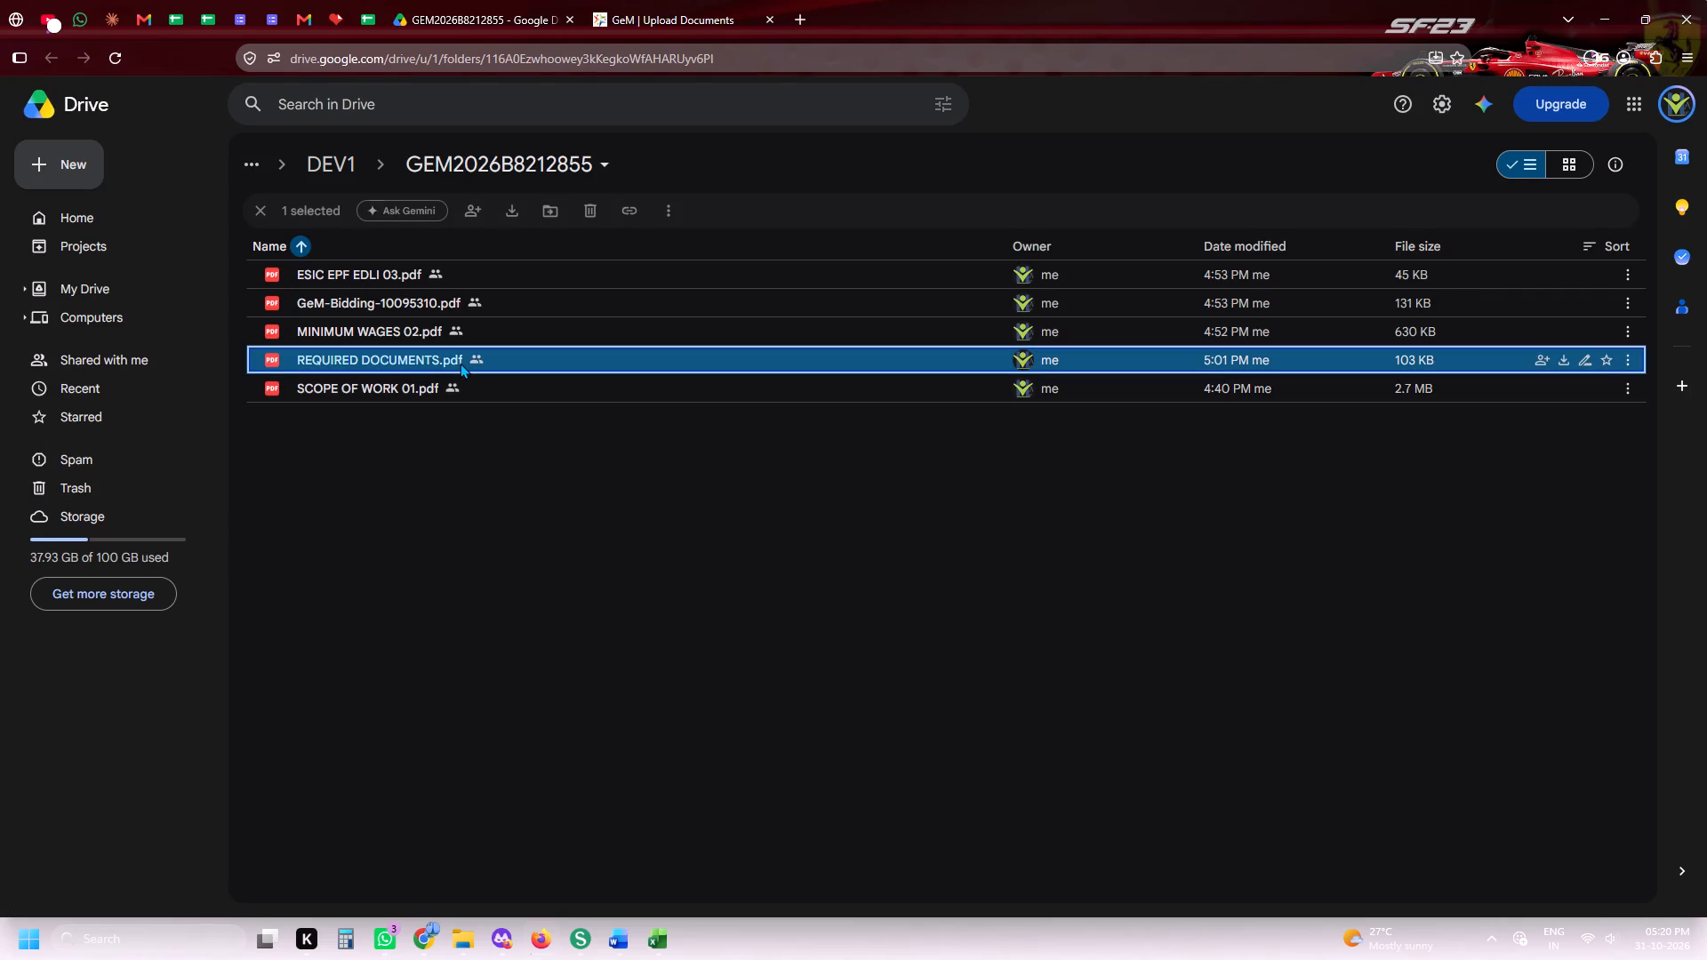
pyautogui.click(453, 322)
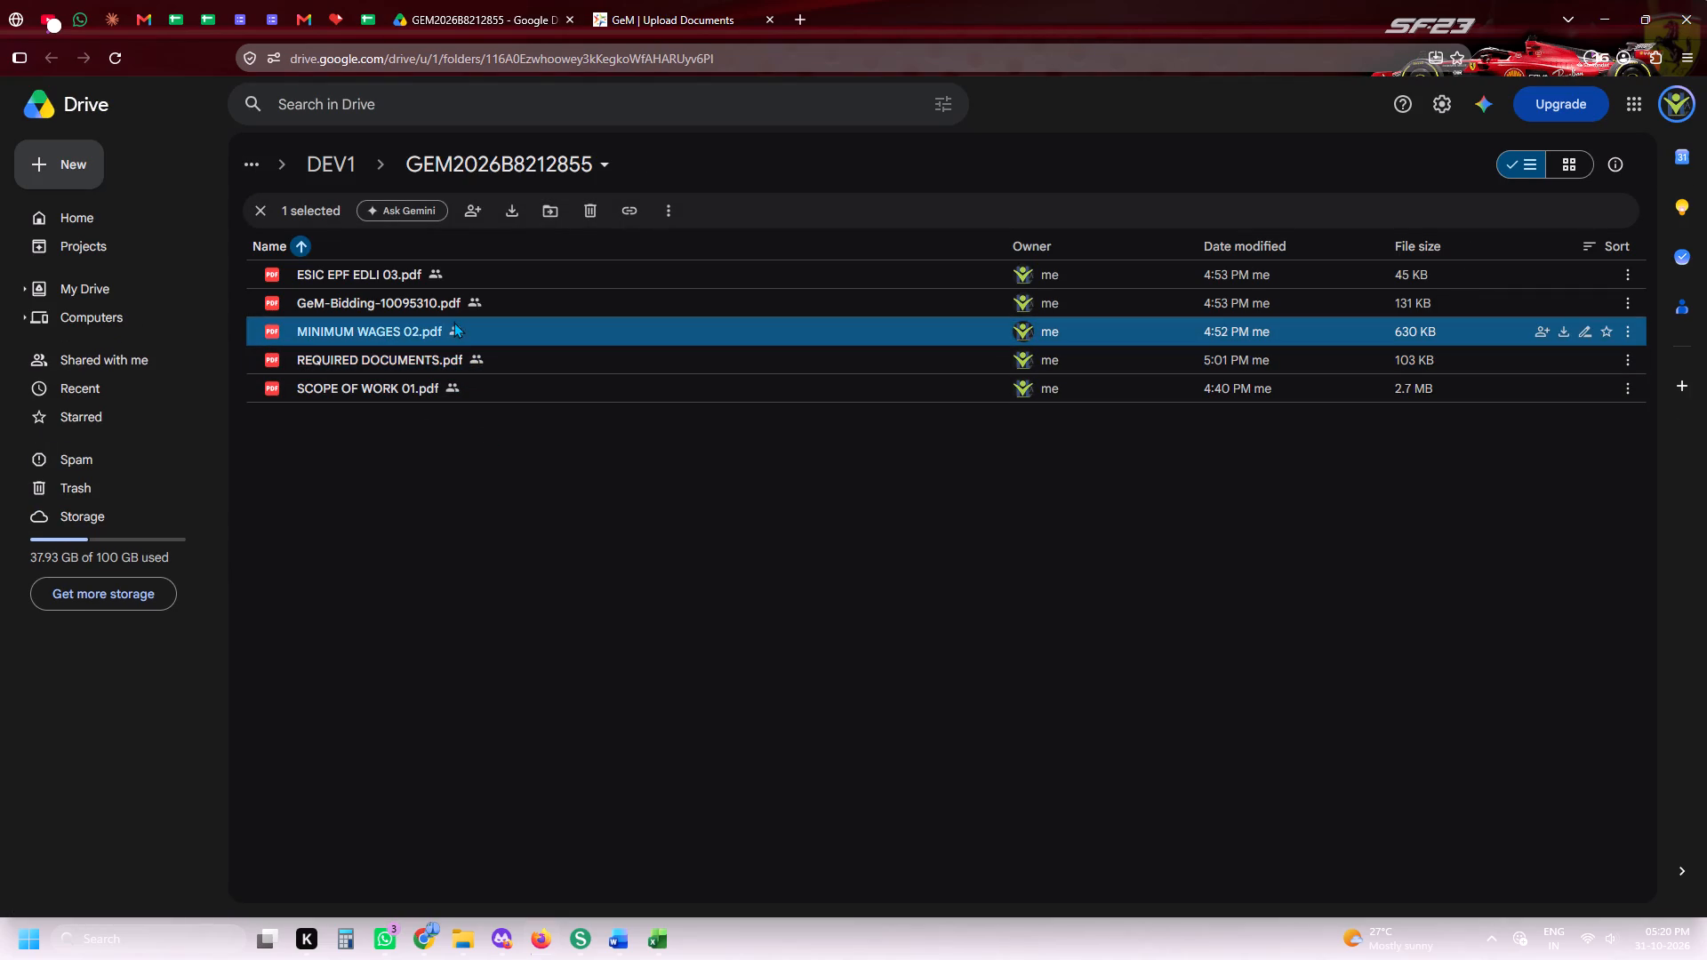
pyautogui.tripleClick(454, 316)
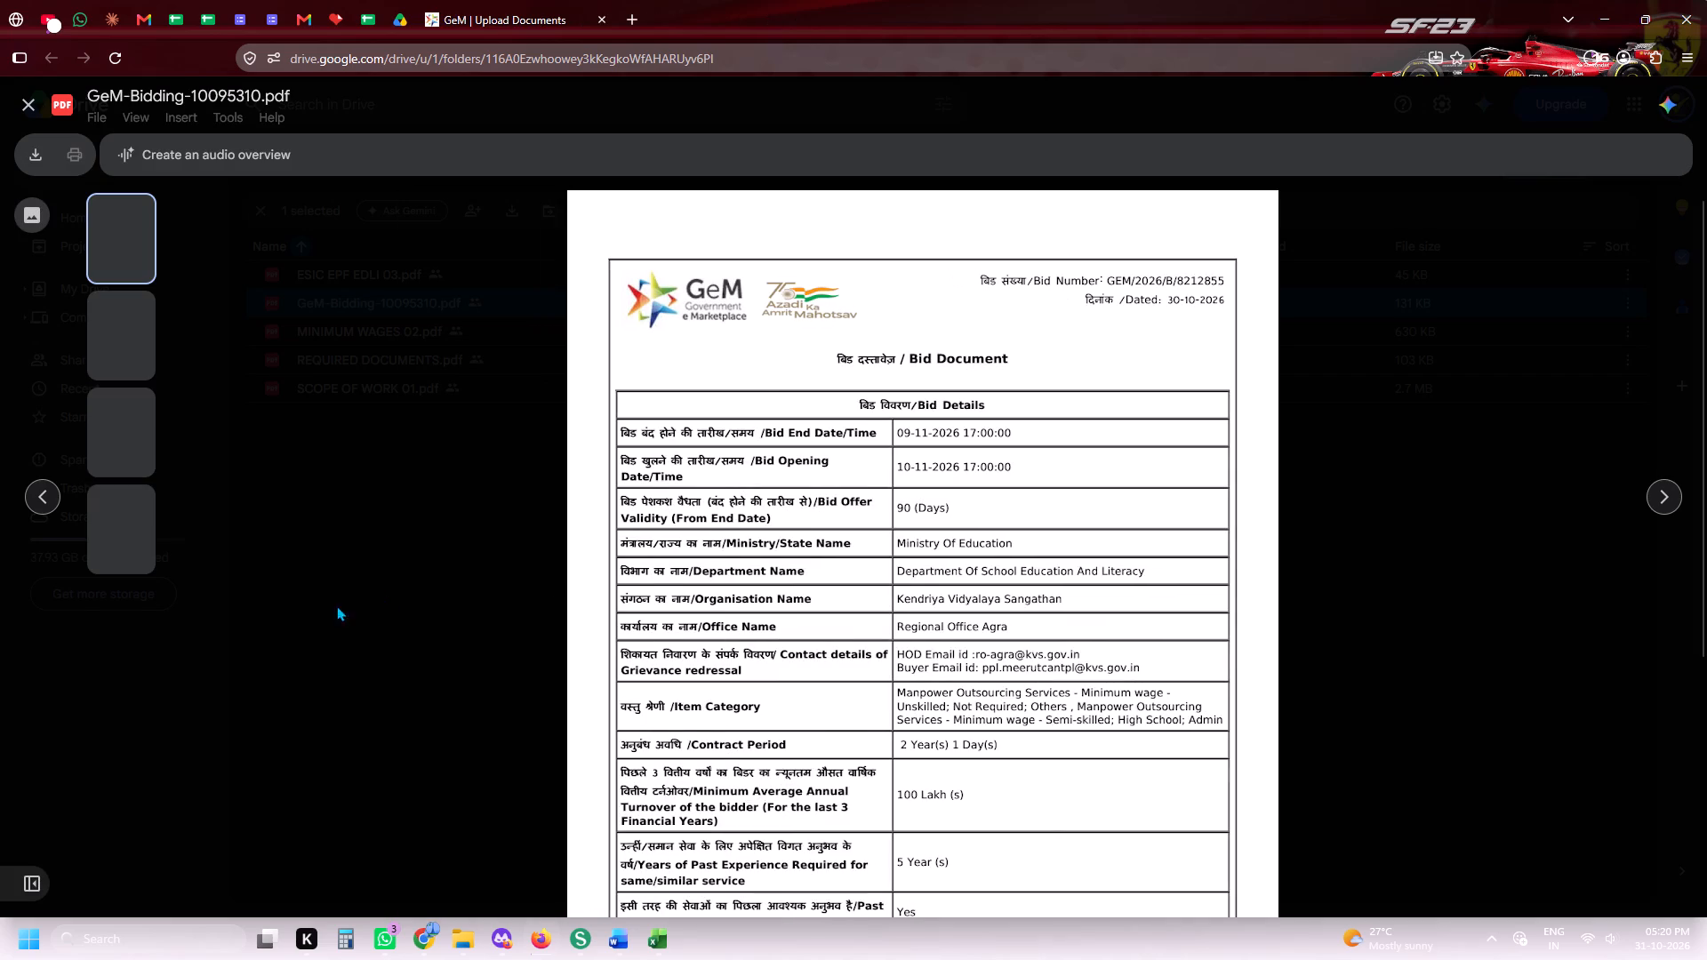
# Copy the profile Sweeper from the bid's first technical specification into the first Category cell of the Excel financial breakup's DAILY sheet.
pyautogui.scroll(-4, 364, 602)
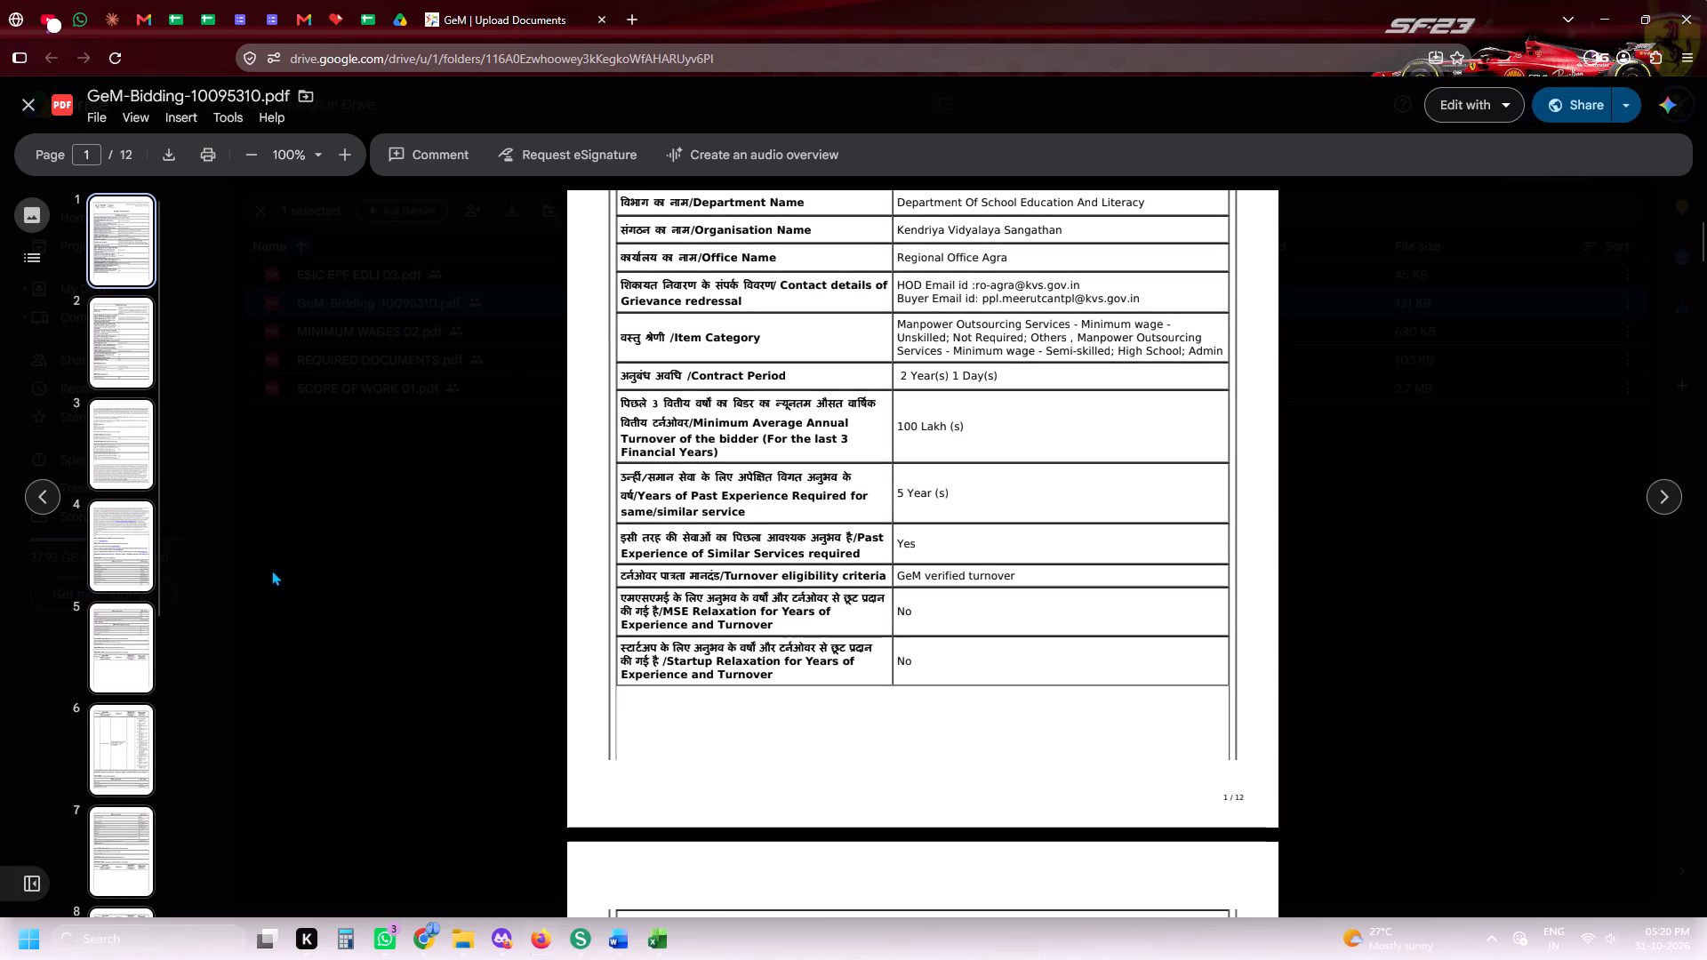
pyautogui.click(110, 661)
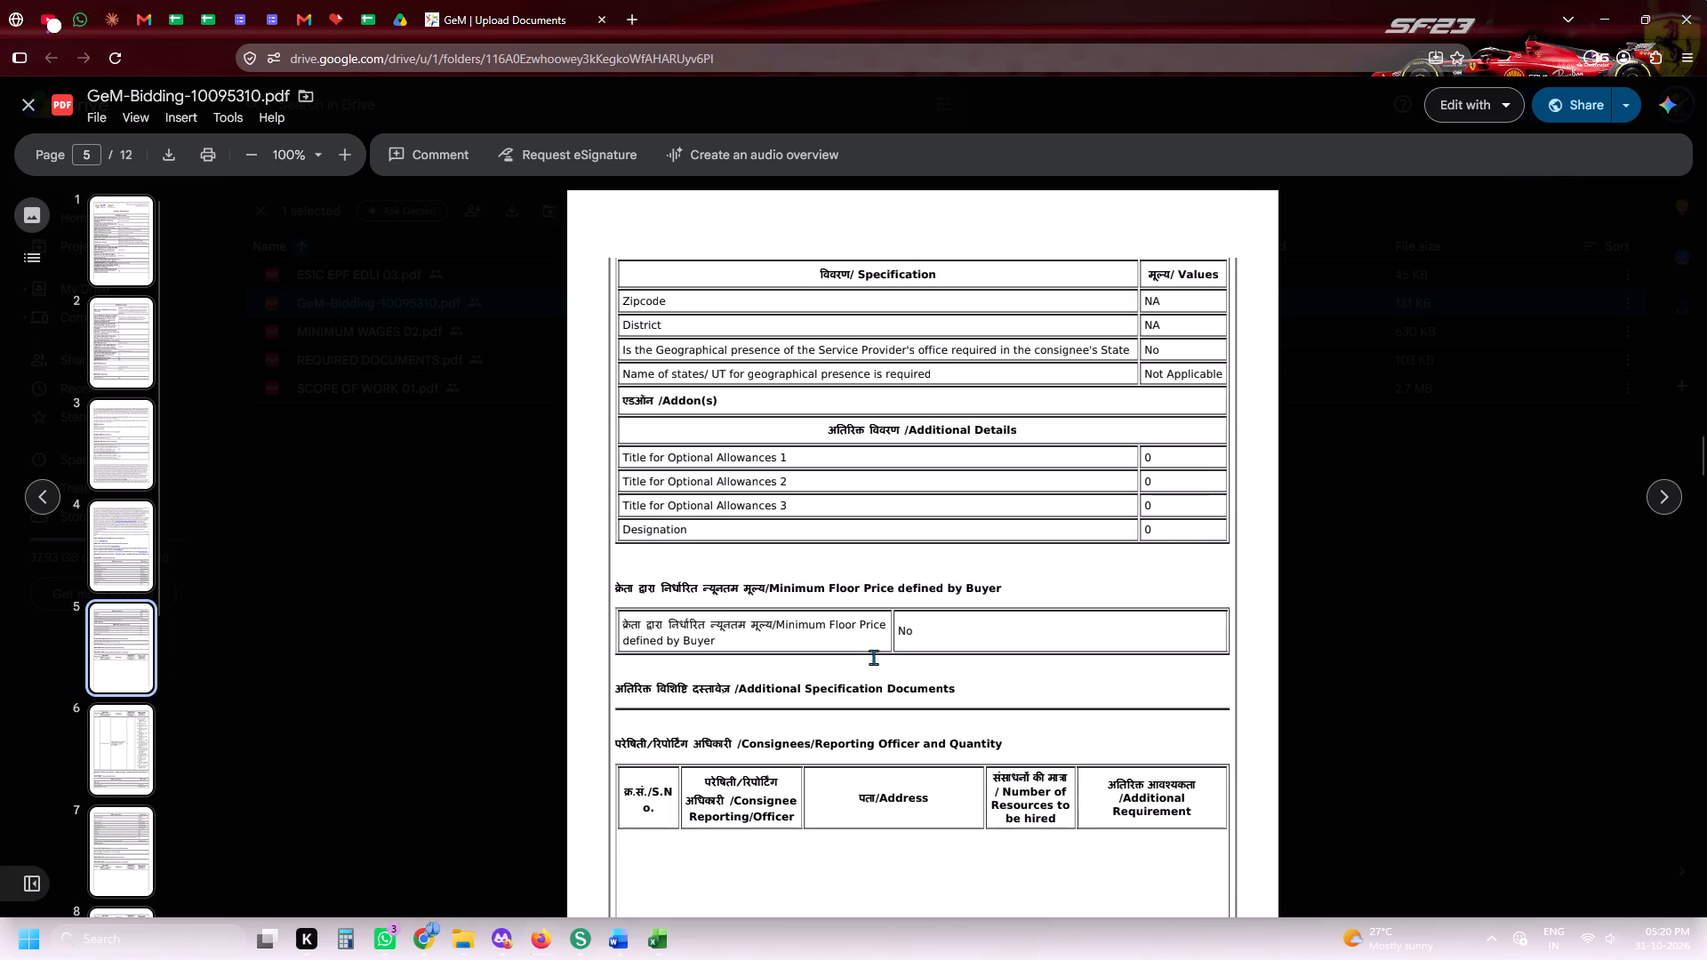
pyautogui.scroll(3, 1136, 524)
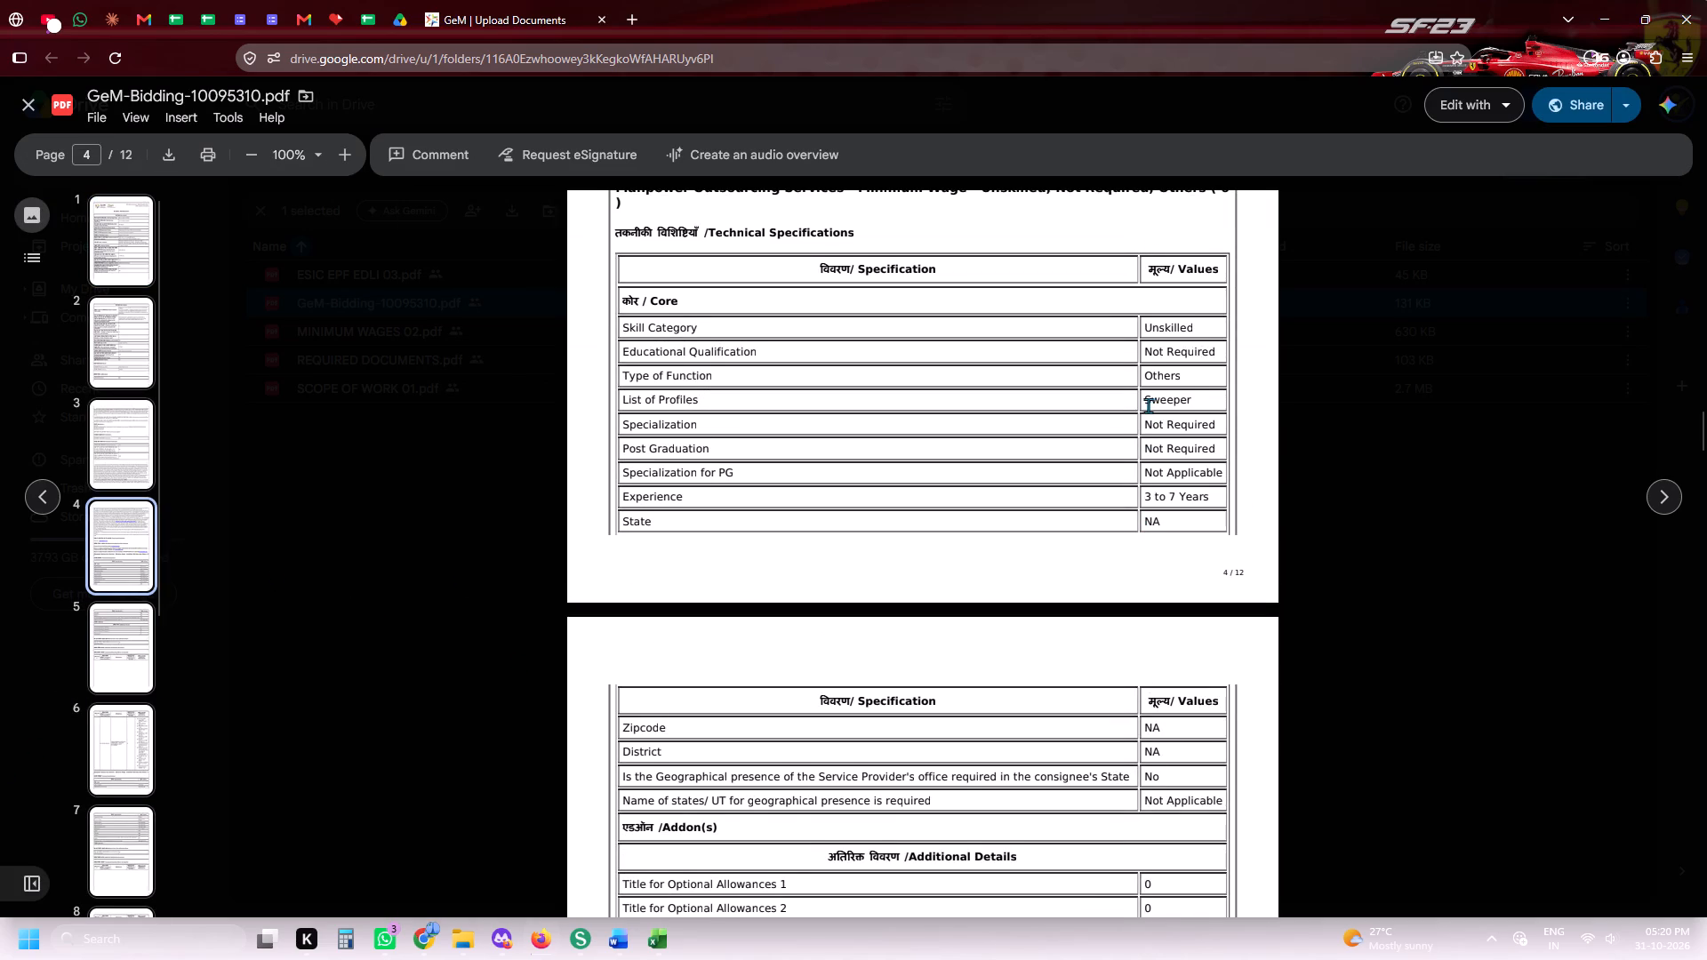
pyautogui.moveTo(1146, 405); pyautogui.dragTo(1167, 404)
pyautogui.hotkey('ctrl', 'c')
pyautogui.hotkey('ctrl', 'c')
pyautogui.hotkey('ctrl', 'c')
pyautogui.hotkey('ctrl', 'c')
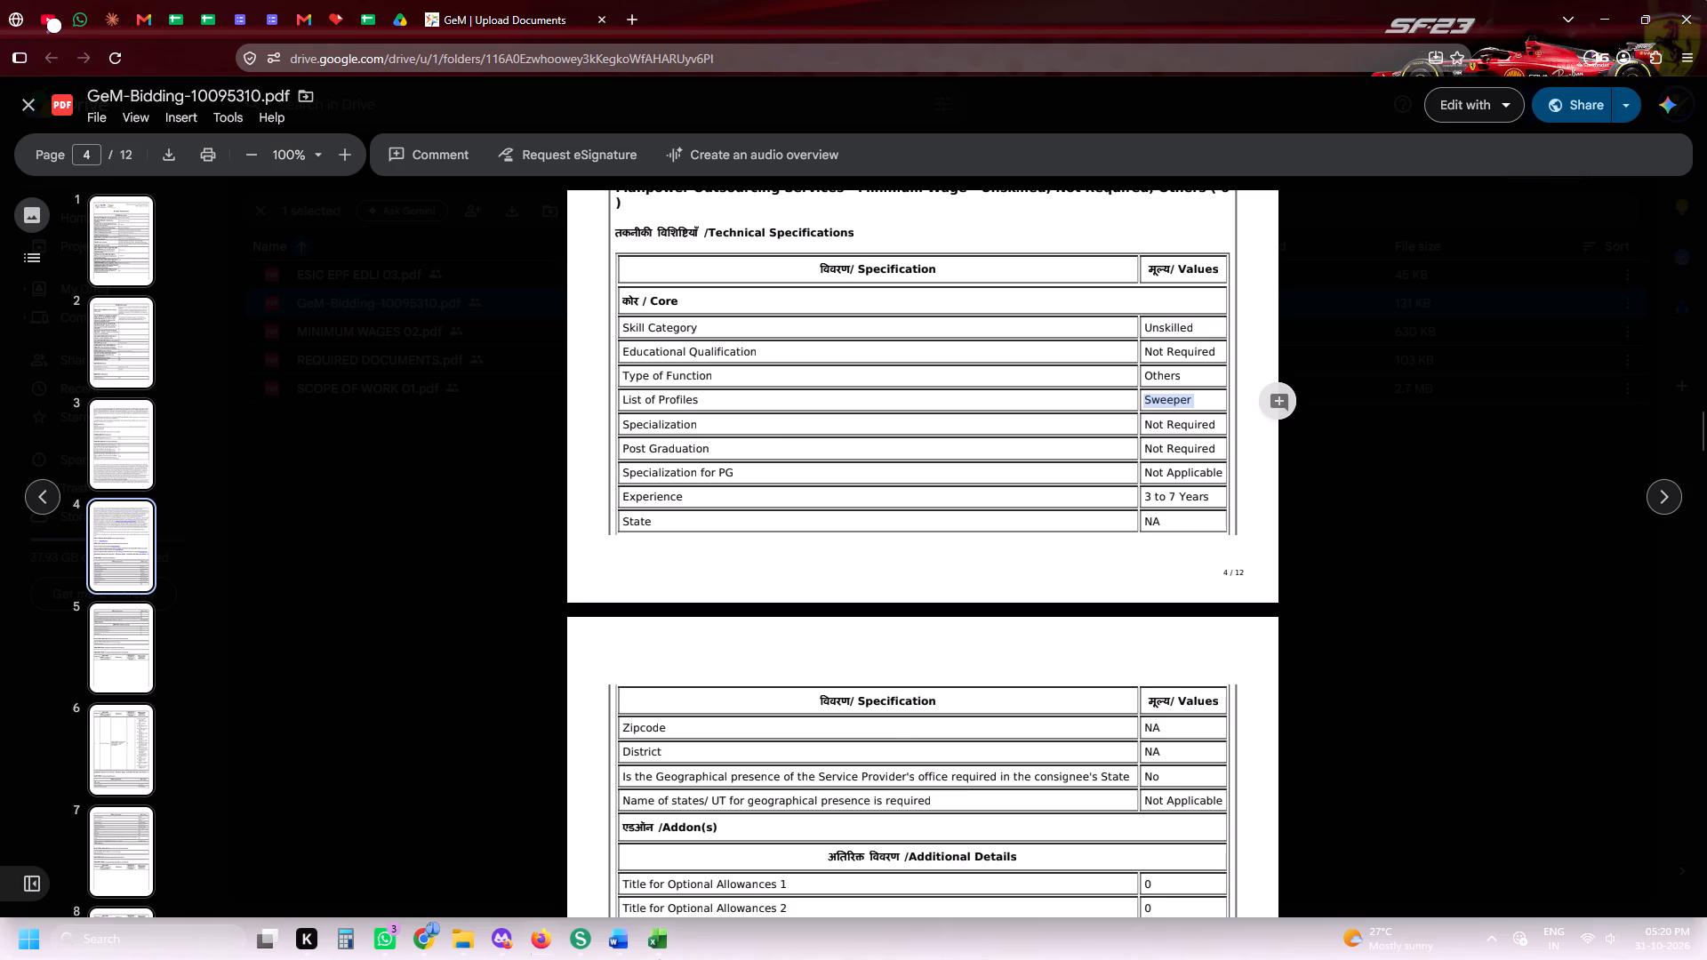
pyautogui.click(659, 959)
pyautogui.click(184, 354)
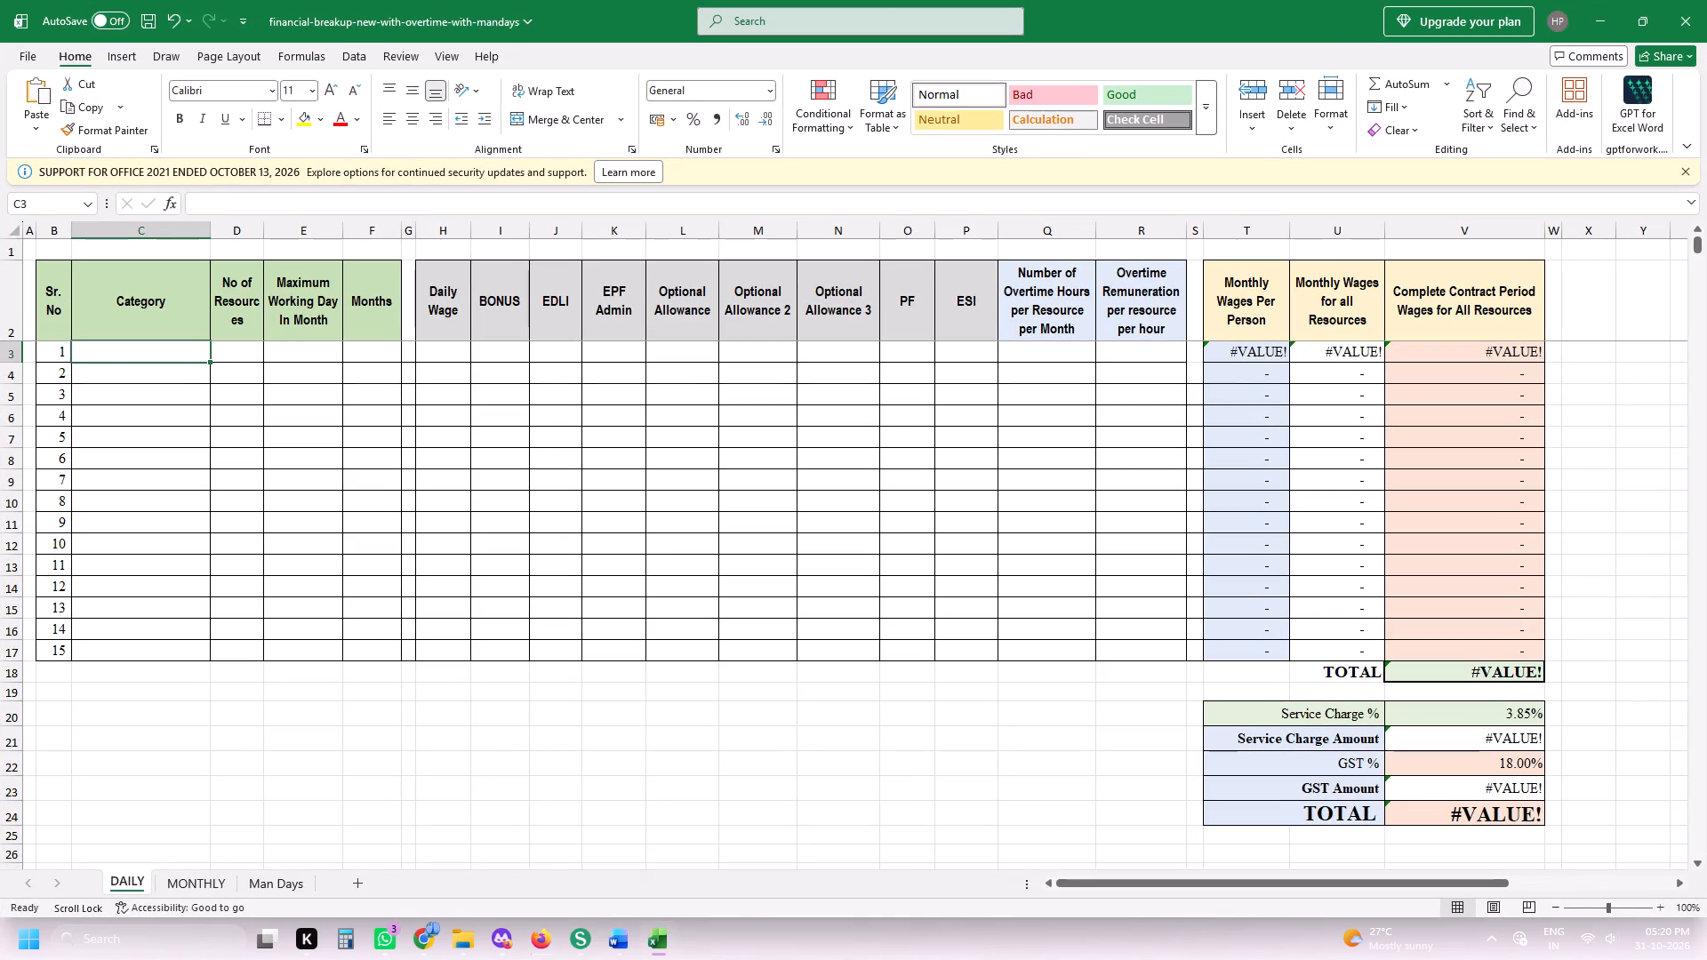
pyautogui.hotkey('ctrl', 'v')
# From the bid's first consignee table, enter 6 resources, 26 working days in a month and 24 months in the Sweeper row.
pyautogui.hotkey('alt', 'Tab')
pyautogui.scroll(-5, 843, 579)
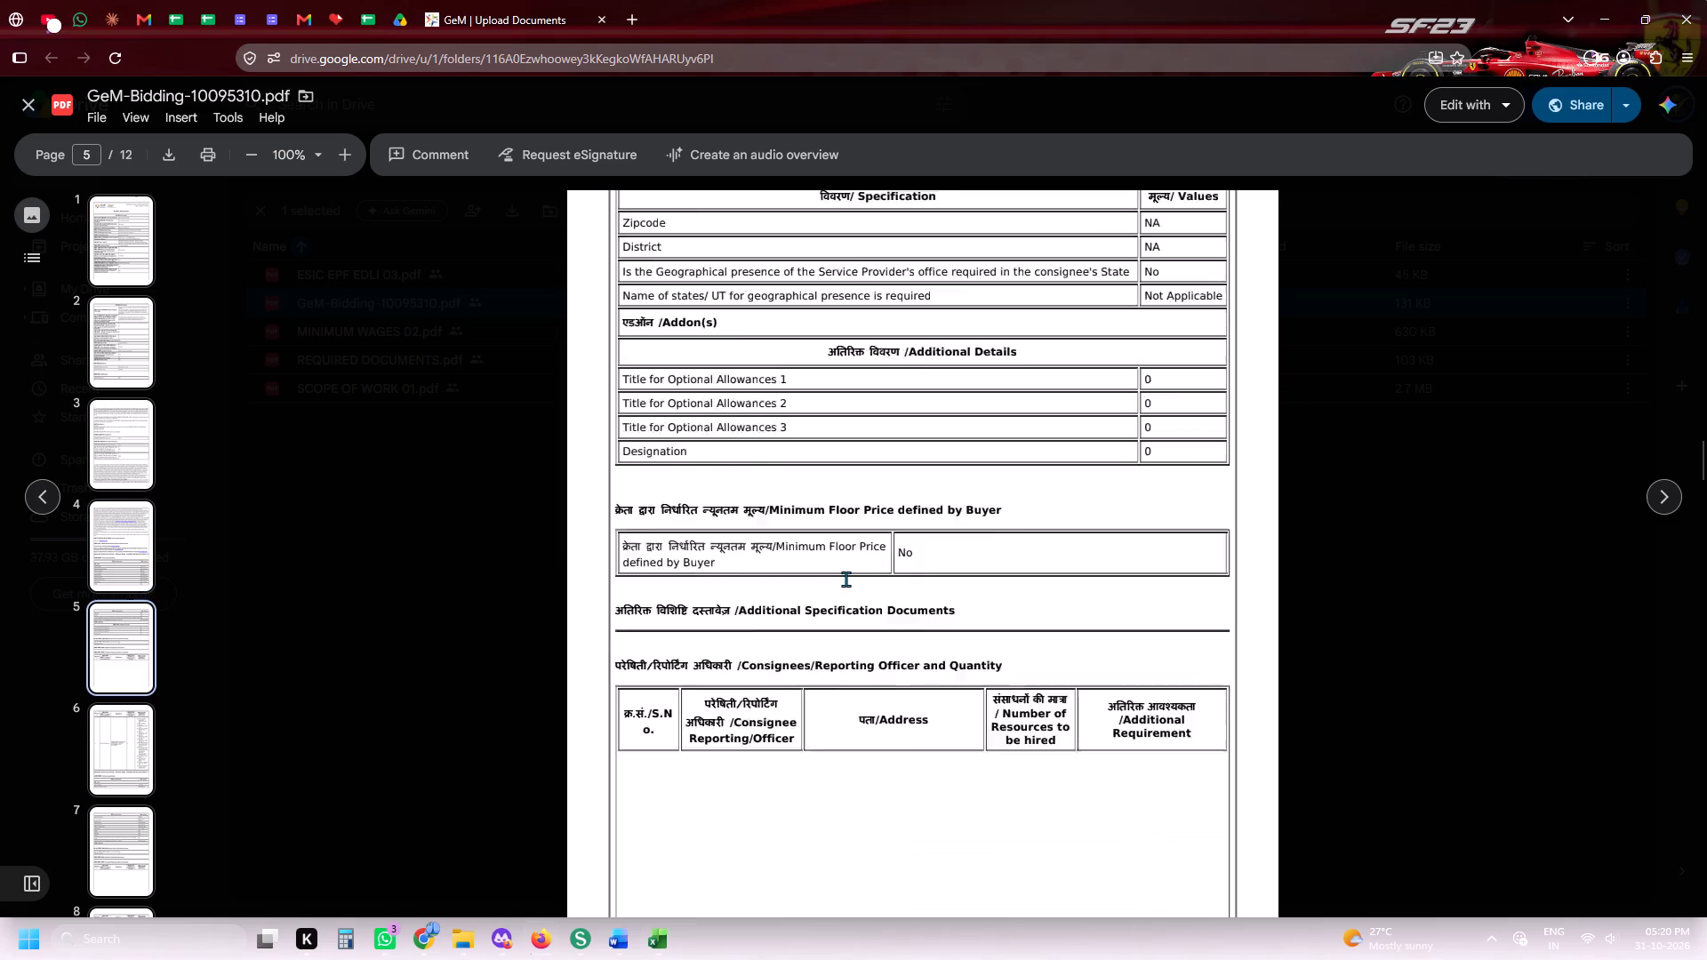
pyautogui.scroll(-6, 844, 573)
pyautogui.scroll(1, 844, 573)
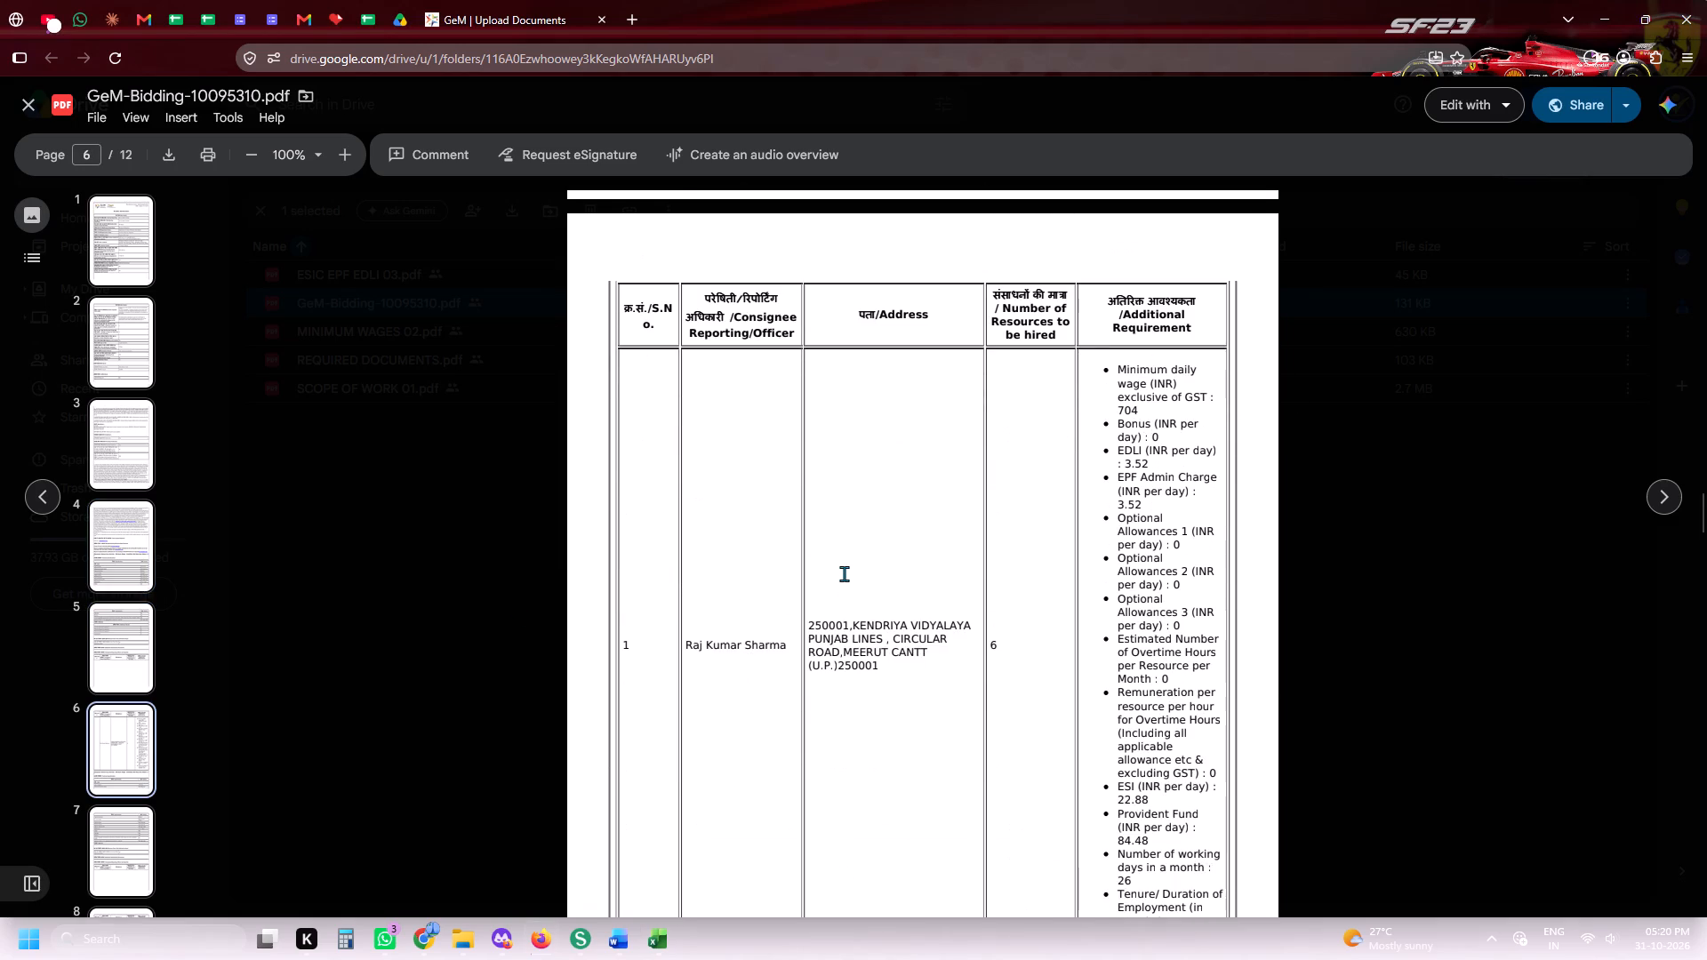
pyautogui.scroll(-1, 844, 573)
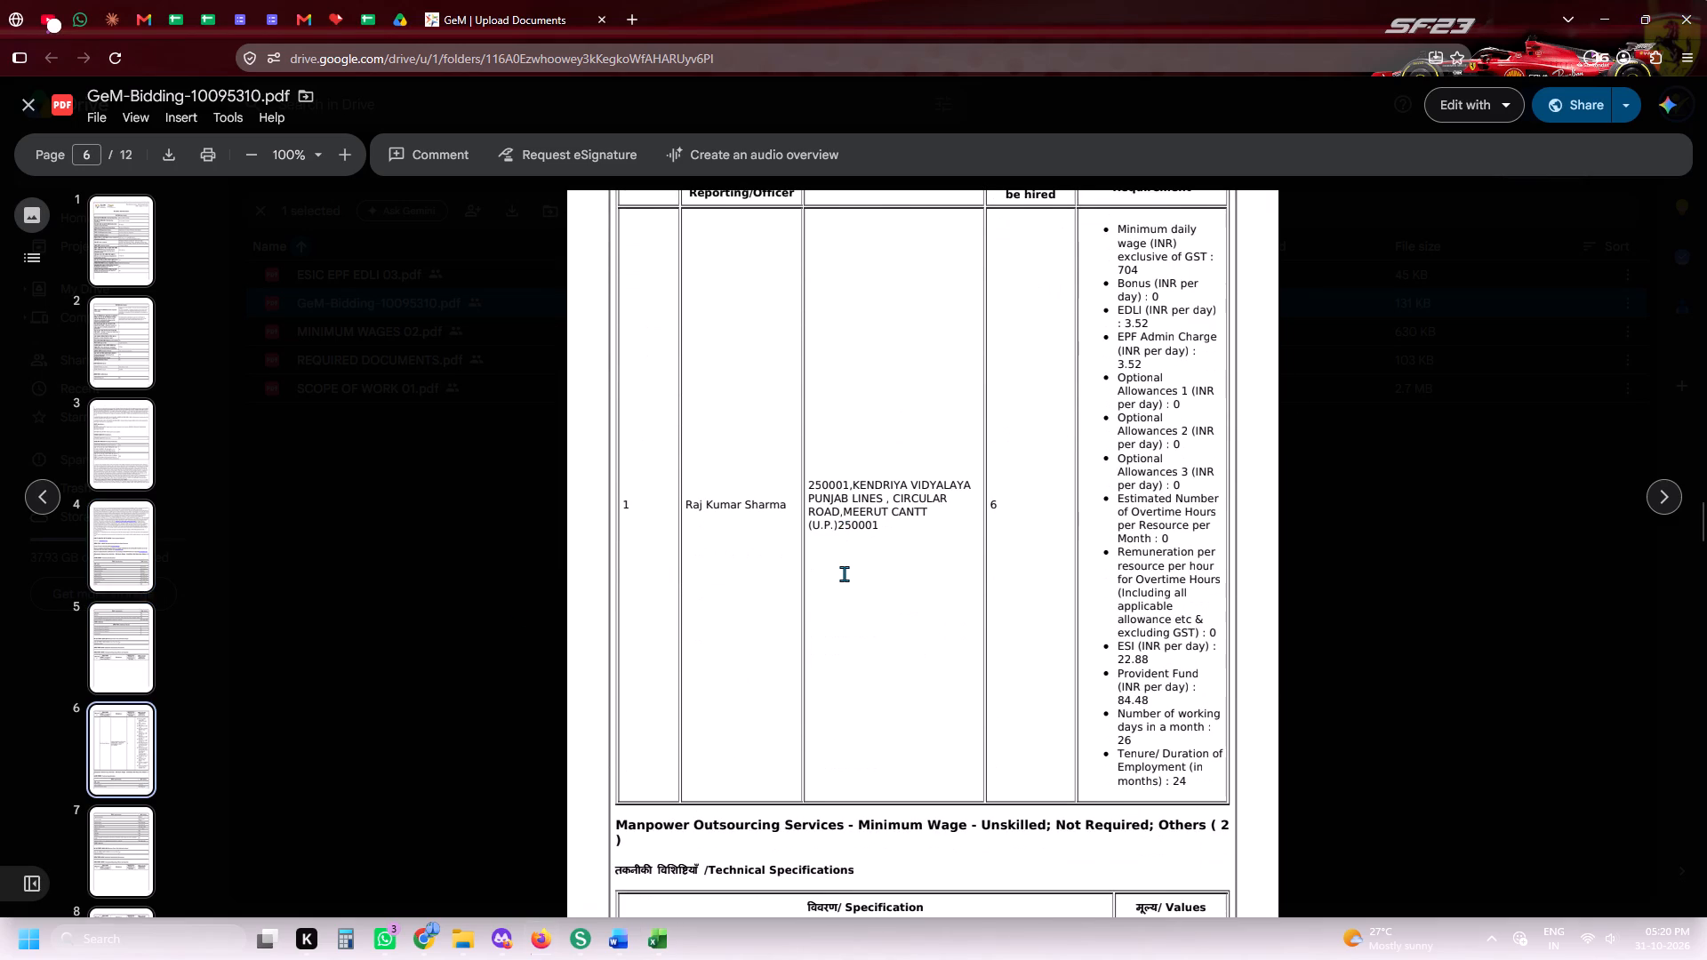
pyautogui.hotkey('alt', 'Tab')
pyautogui.press('Tab')
pyautogui.hotkey('alt', 'Tab')
pyautogui.hotkey('alt', 'Tab')
pyautogui.hotkey('alt', 'Tab')
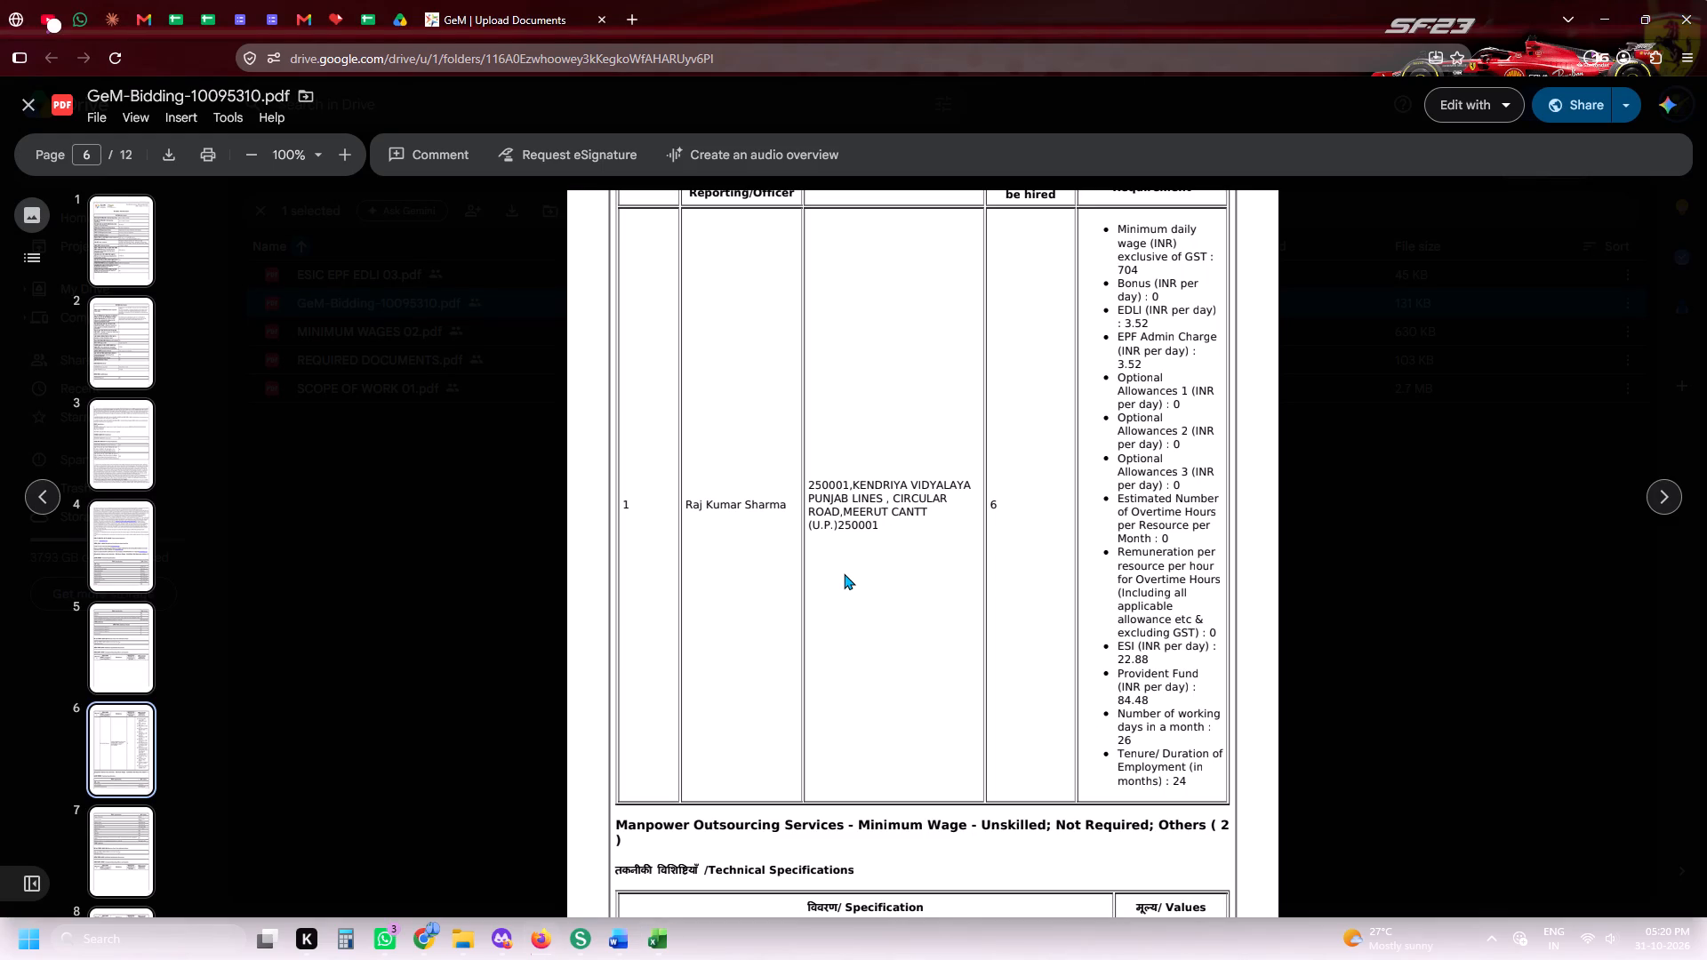
pyautogui.hotkey('alt', 'Tab')
pyautogui.press('6')
pyautogui.press('Tab')
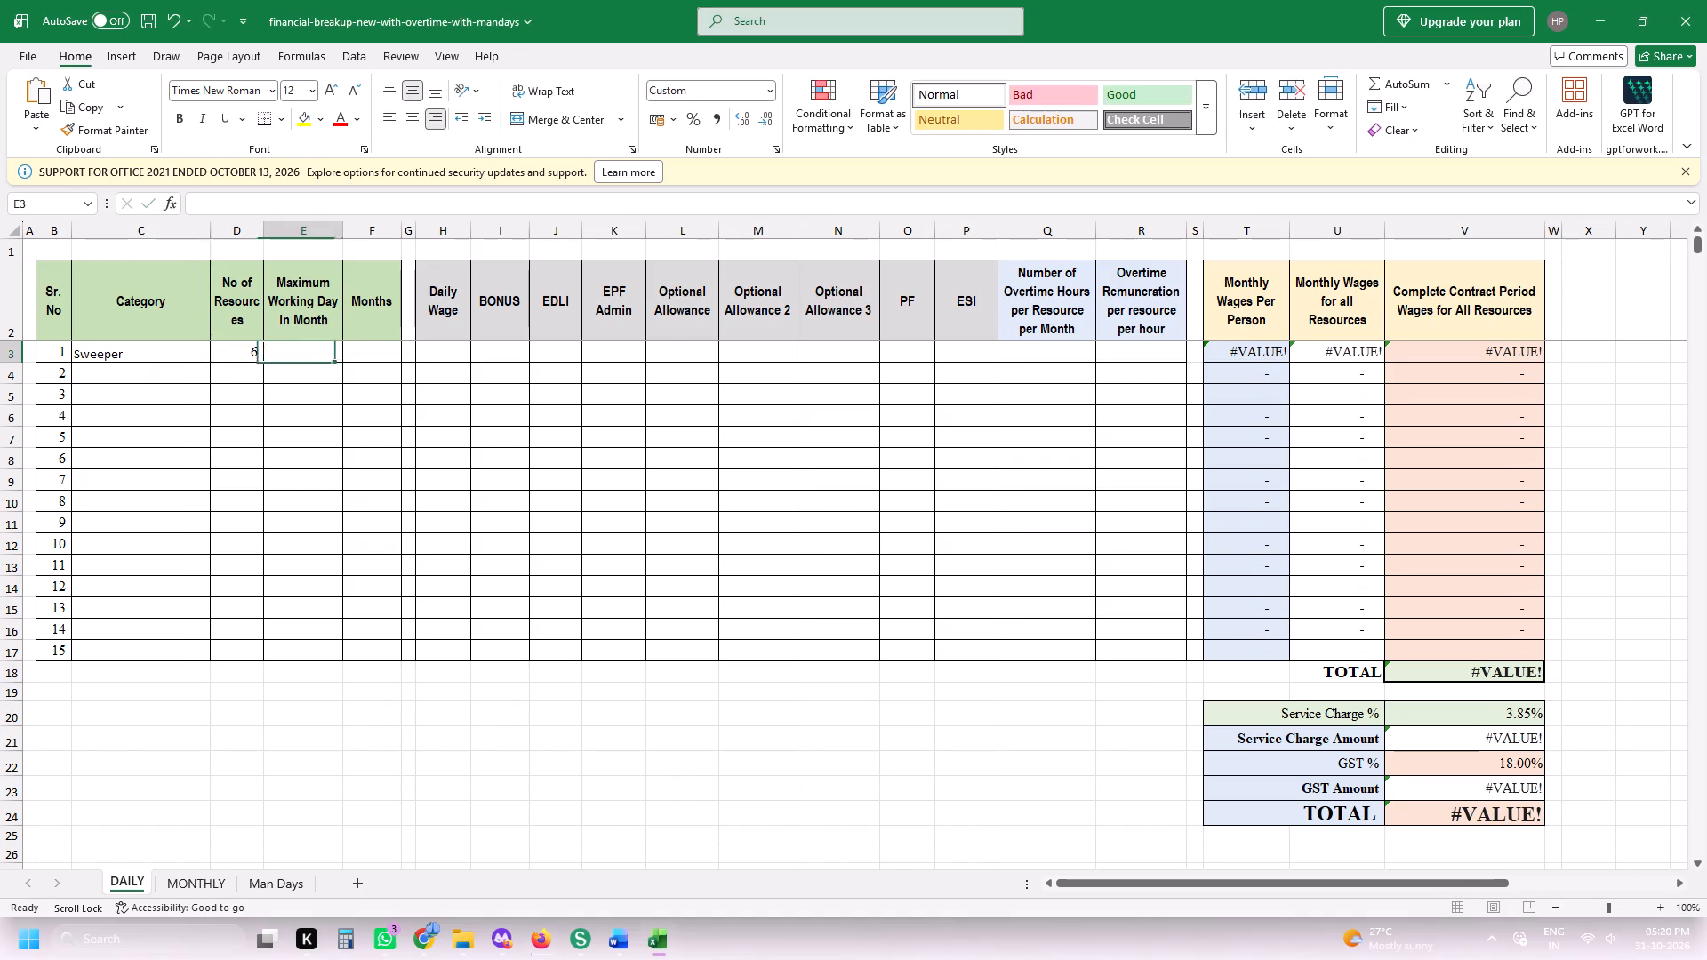
pyautogui.write('26')
pyautogui.press('Tab')
pyautogui.write('24')
pyautogui.press('Tab')
pyautogui.press('Tab')
# Copy the minimum daily wage of 704 from the bid document into the Sweeper row's Daily Wage cell.
pyautogui.hotkey('alt', 'Tab')
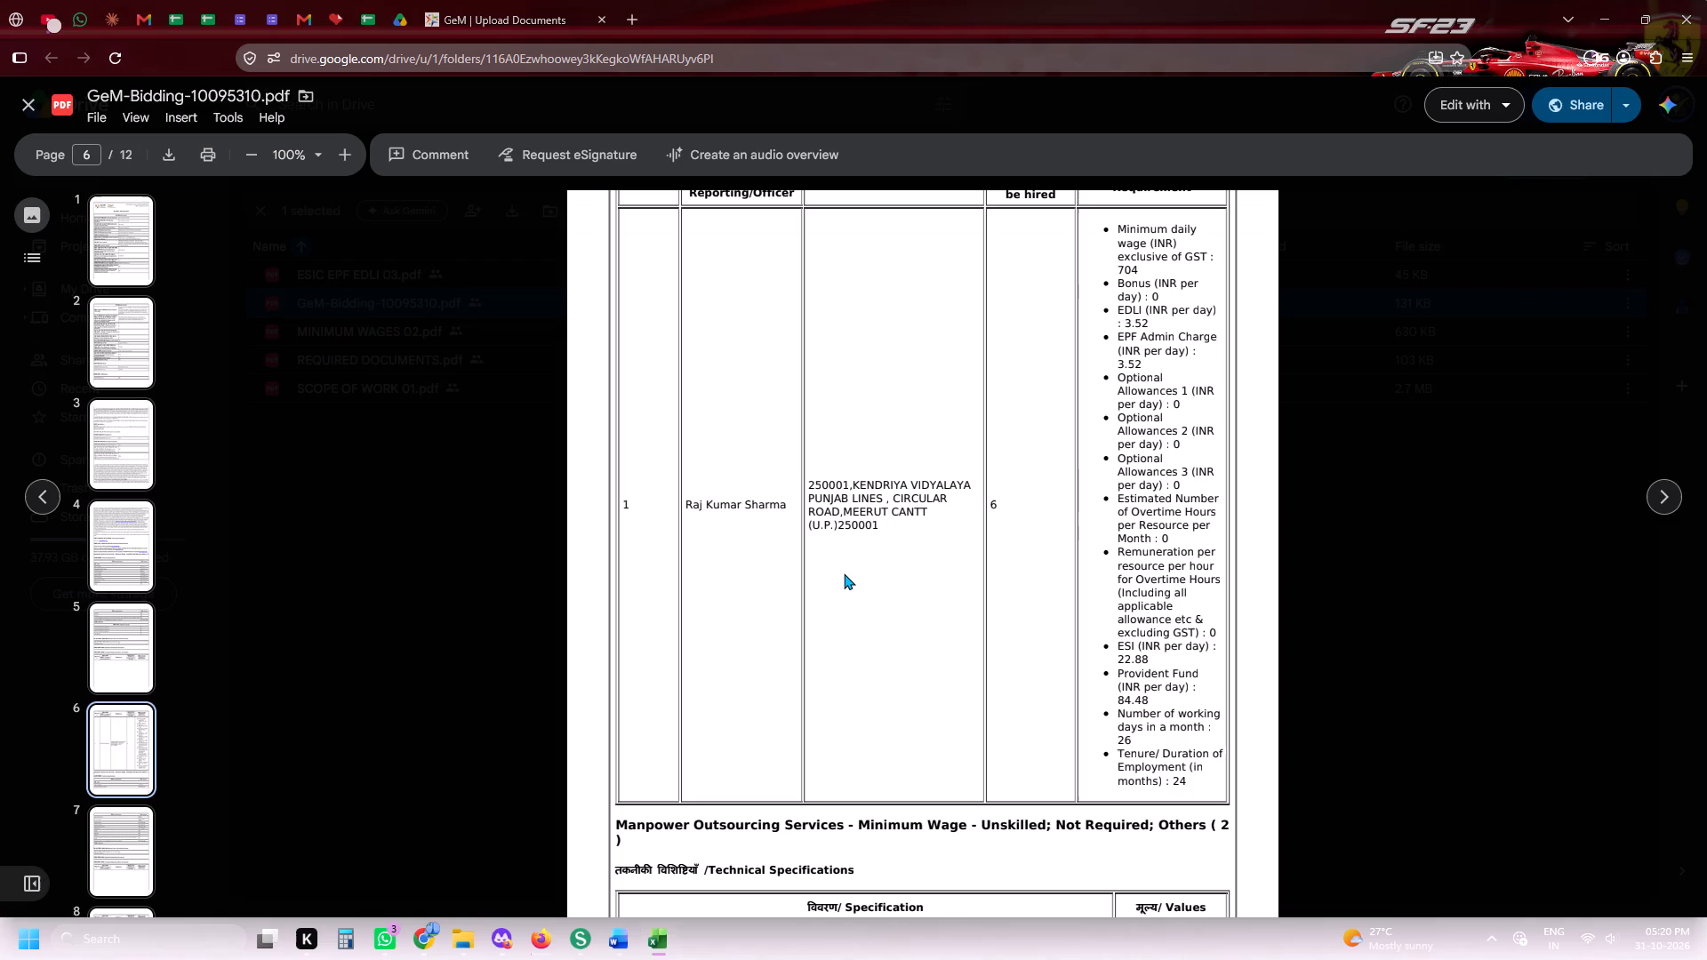
pyautogui.moveTo(1139, 280); pyautogui.dragTo(1129, 280)
pyautogui.moveTo(1134, 266); pyautogui.dragTo(1126, 268)
pyautogui.hotkey('ctrl', 'c')
pyautogui.hotkey('ctrl', 'c')
pyautogui.hotkey('ctrl', 'c')
pyautogui.hotkey('alt', 'Tab')
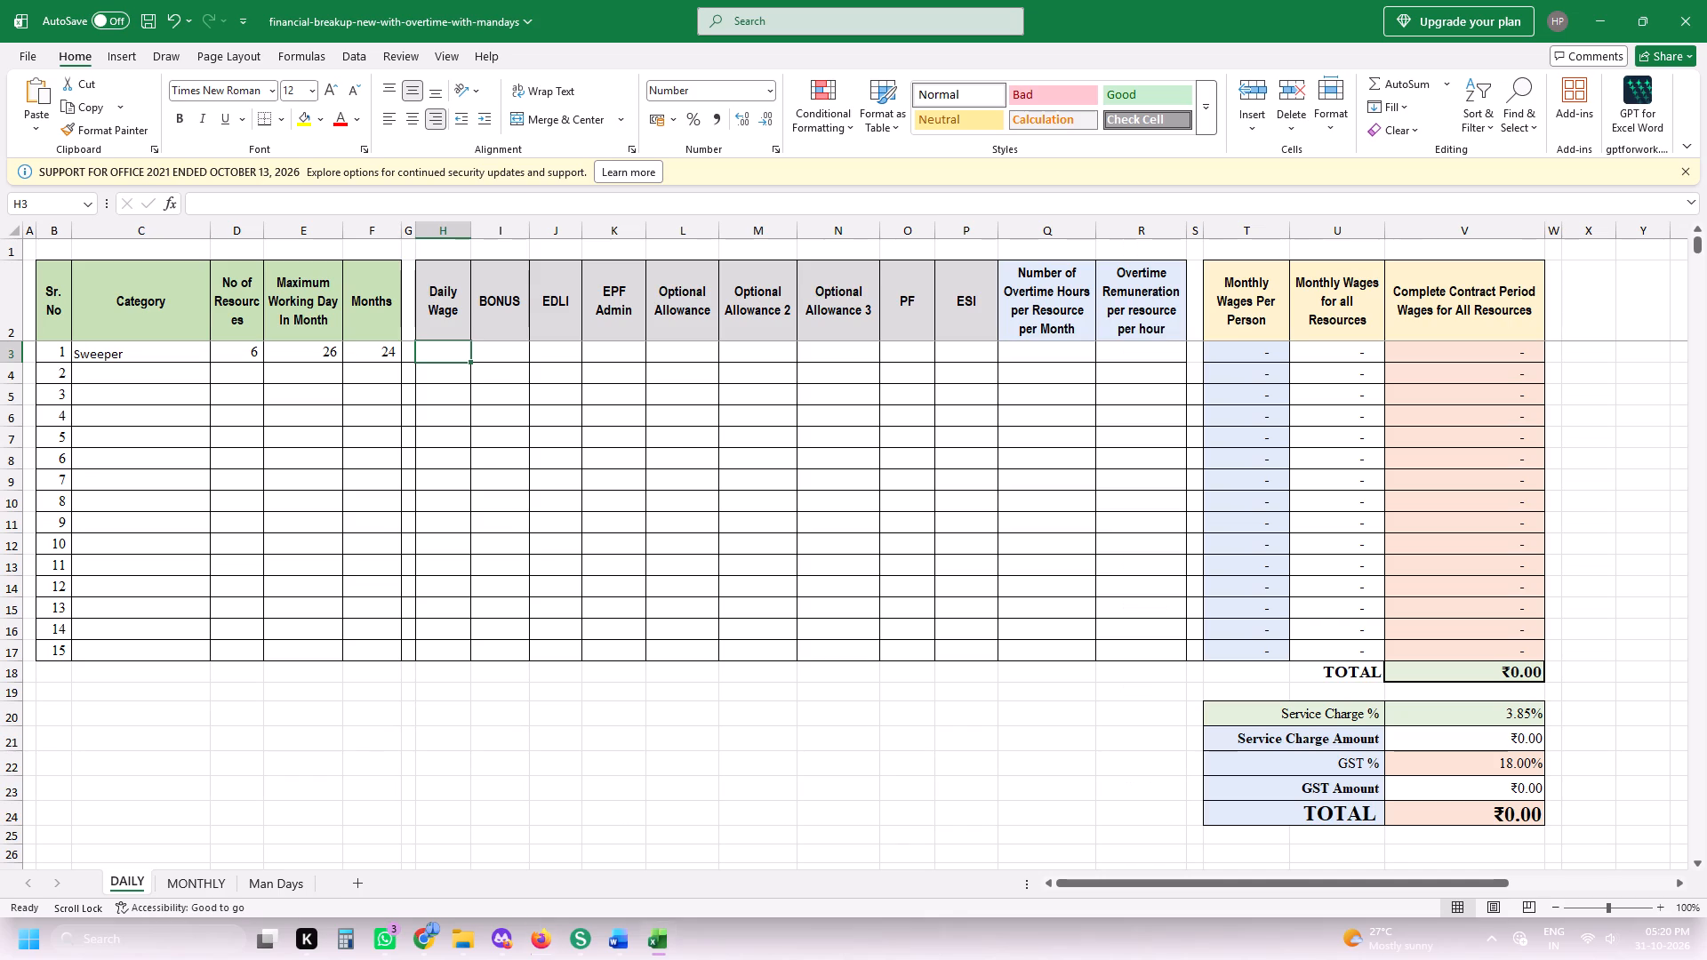
pyautogui.hotkey('ctrl', 'v')
# Copy 3.52 from the bid document into the Sweeper row's EDLI and EPF Admin cells.
pyautogui.hotkey('alt', 'Tab')
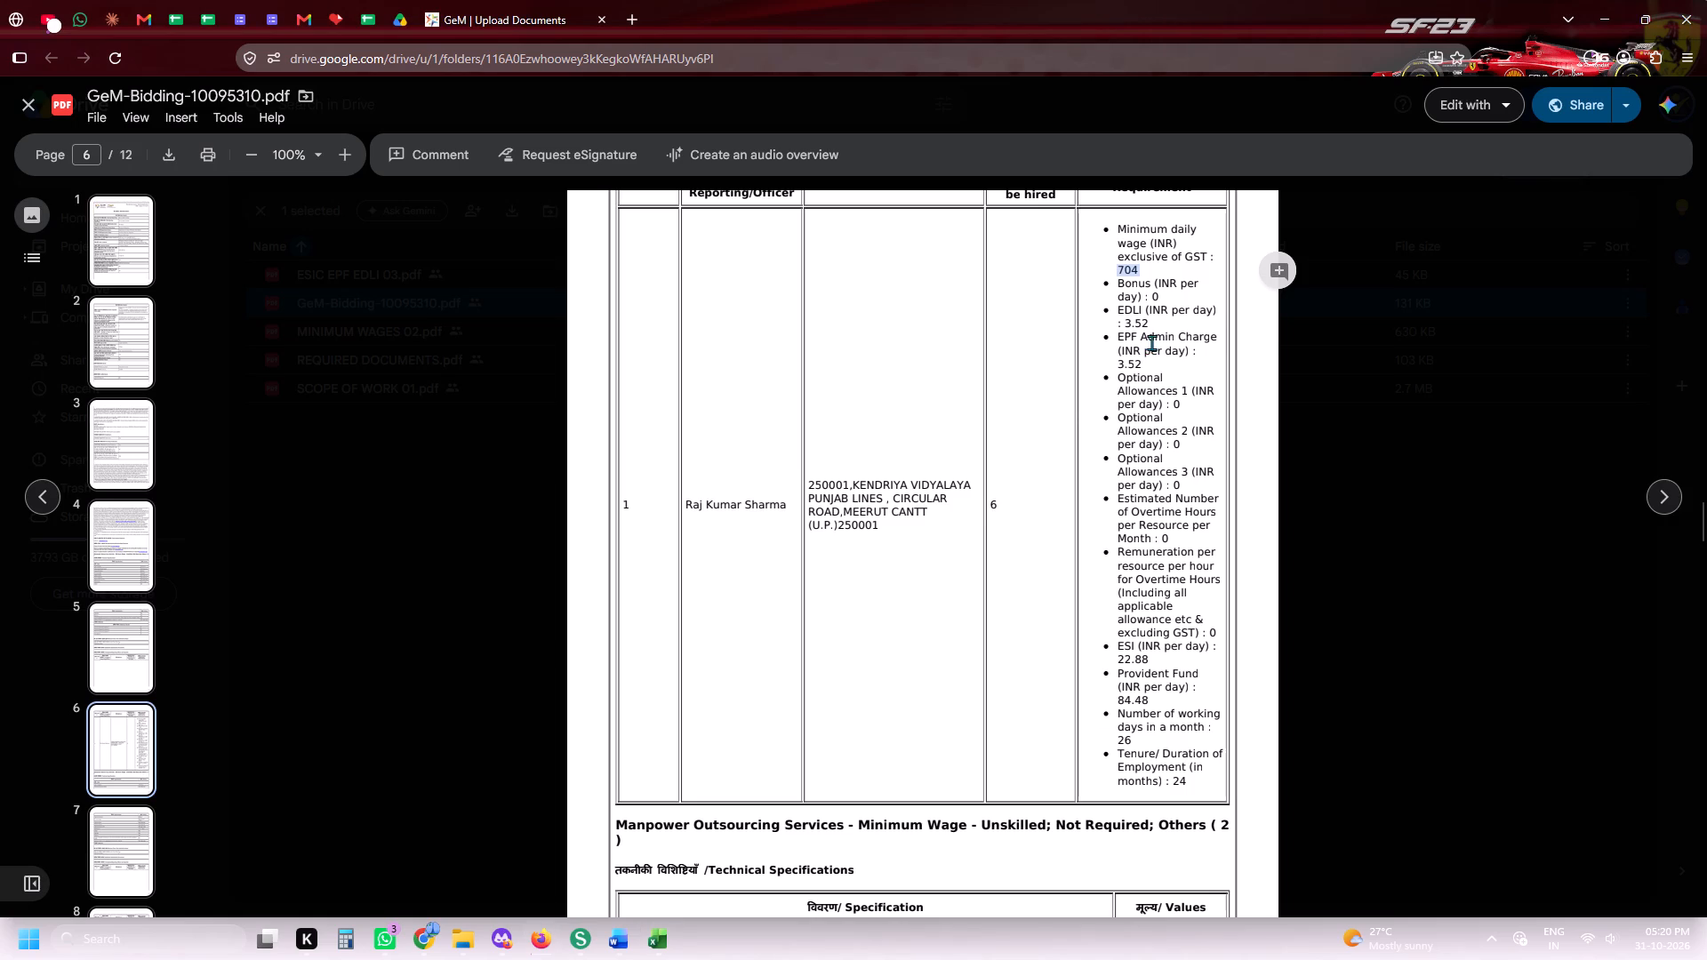
pyautogui.click(1143, 327)
pyautogui.hotkey('ctrl', 'c')
pyautogui.hotkey('ctrl', 'c')
pyautogui.hotkey('ctrl', 'c')
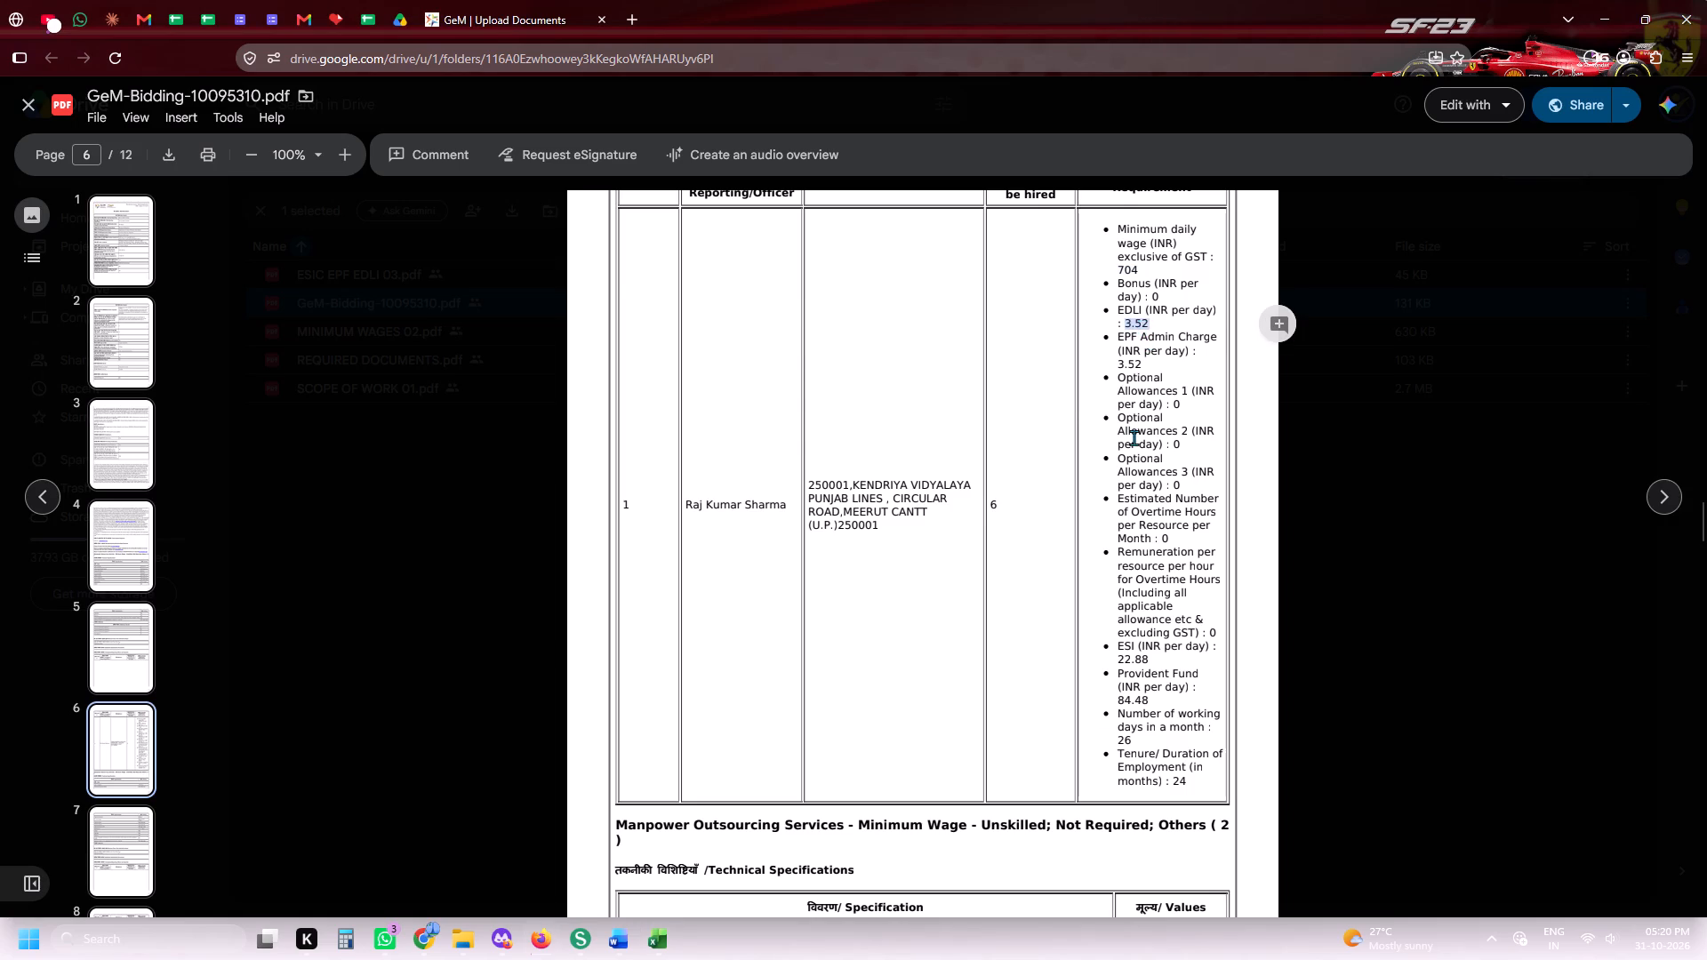
pyautogui.hotkey('alt', 'Tab')
pyautogui.press('Tab')
pyautogui.press('Tab')
pyautogui.hotkey('ctrl', 'v')
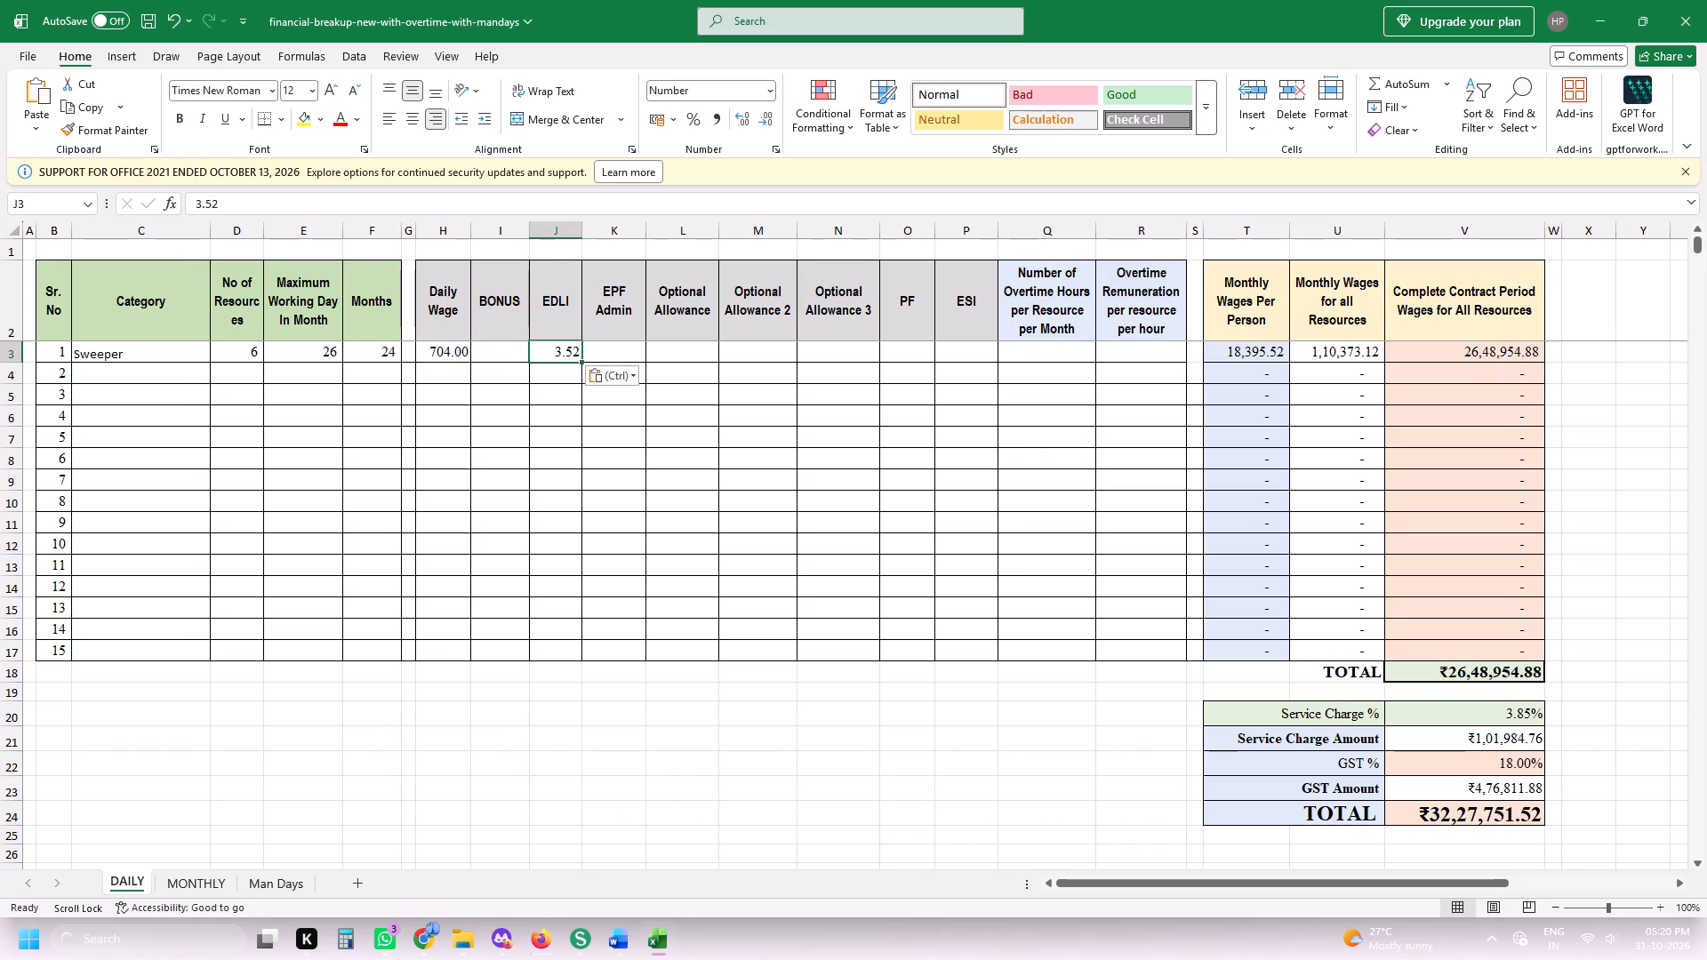
pyautogui.press('Tab')
pyautogui.hotkey('ctrl', 'v')
pyautogui.press('Tab')
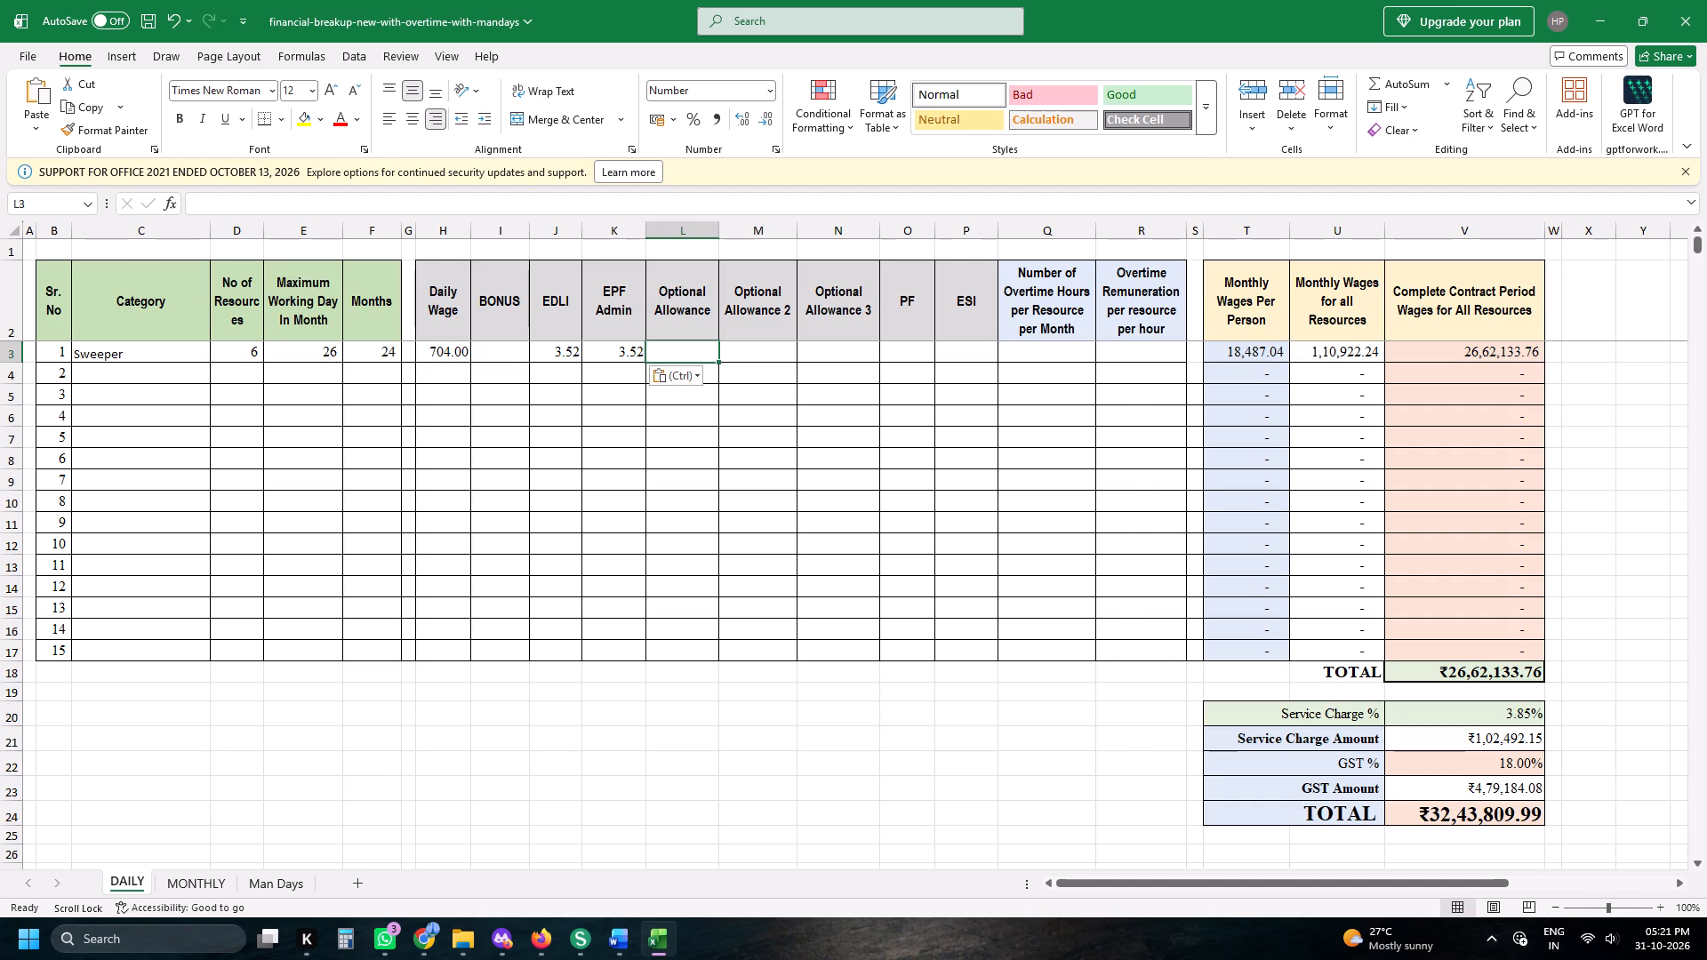
# Copy the ESI rate of 22.88 per day from the bid document into the Sweeper row's ESI cell.
pyautogui.hotkey('alt', 'Tab')
pyautogui.hotkey('alt', 'Tab')
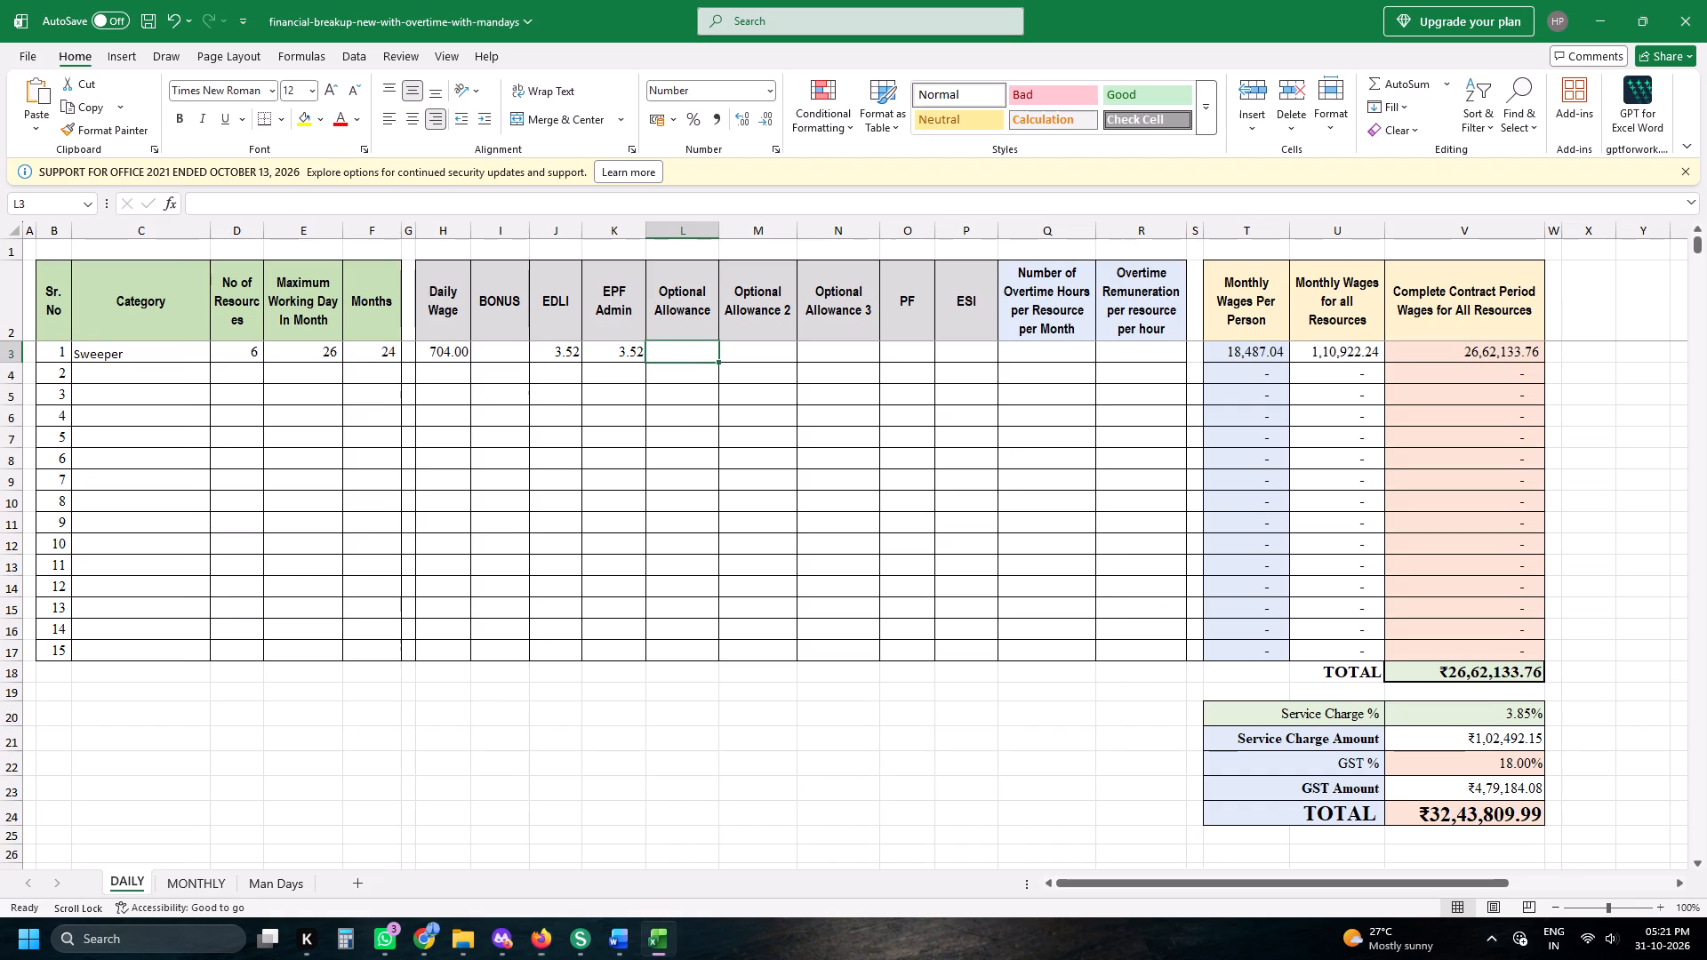
pyautogui.hotkey('alt', 'Tab')
pyautogui.moveTo(1117, 398); pyautogui.dragTo(1138, 488)
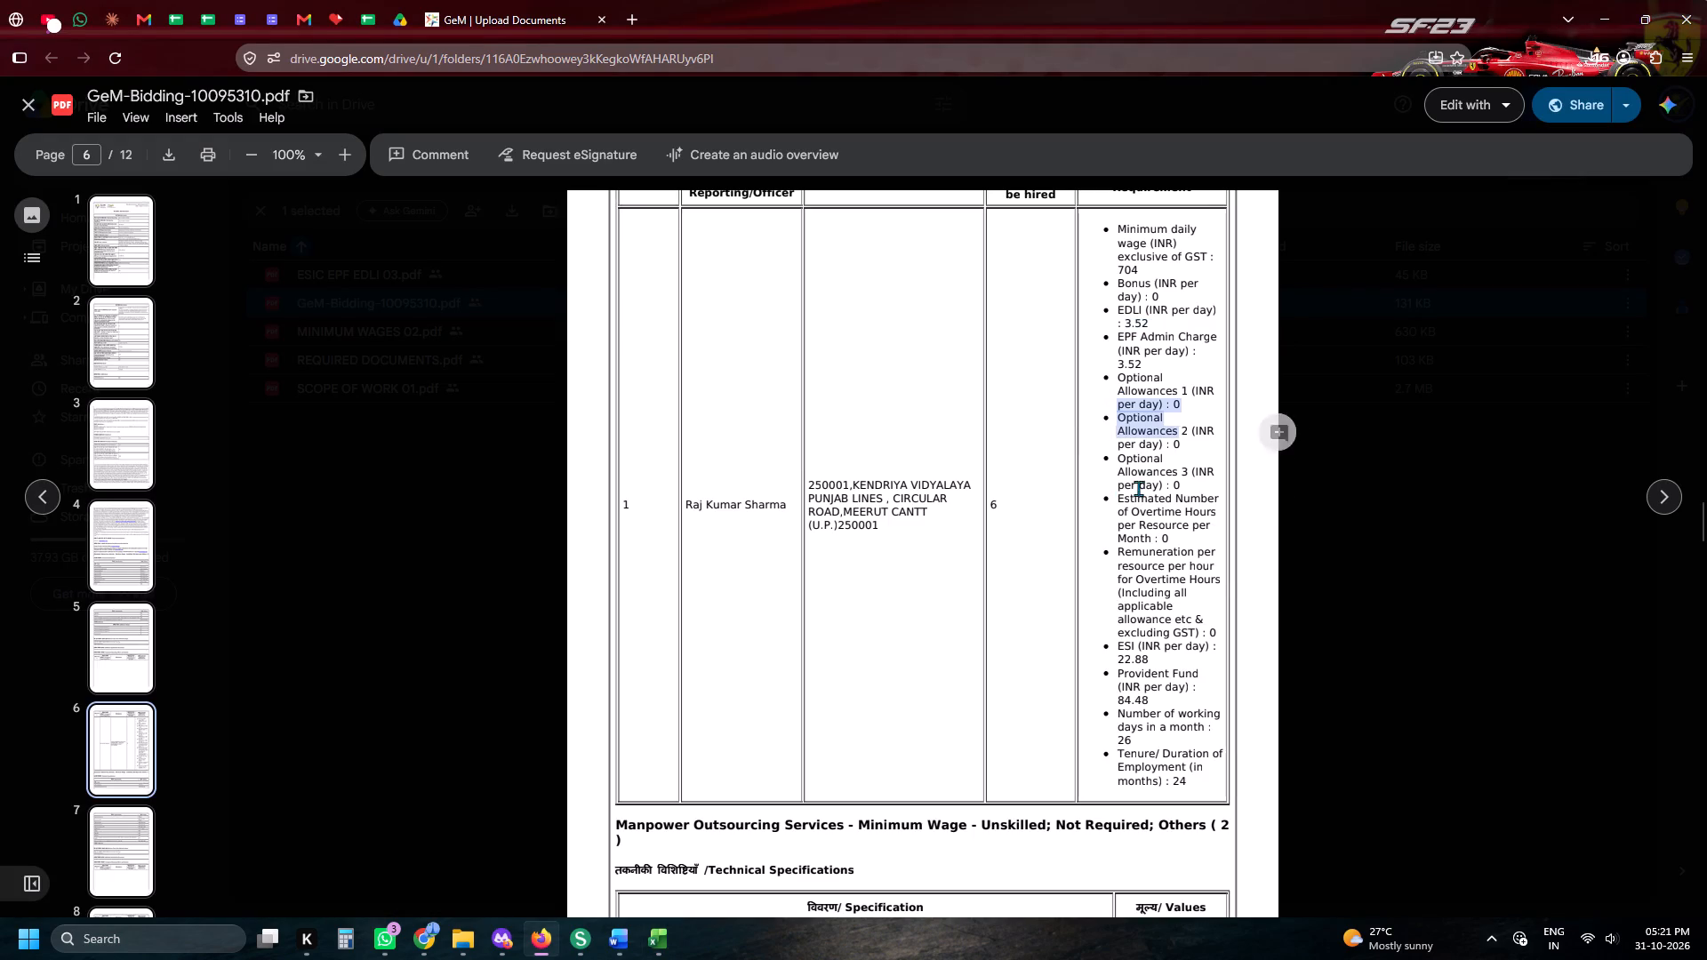
pyautogui.moveTo(1138, 488); pyautogui.dragTo(1142, 588)
pyautogui.click(1146, 665)
pyautogui.click(1146, 665)
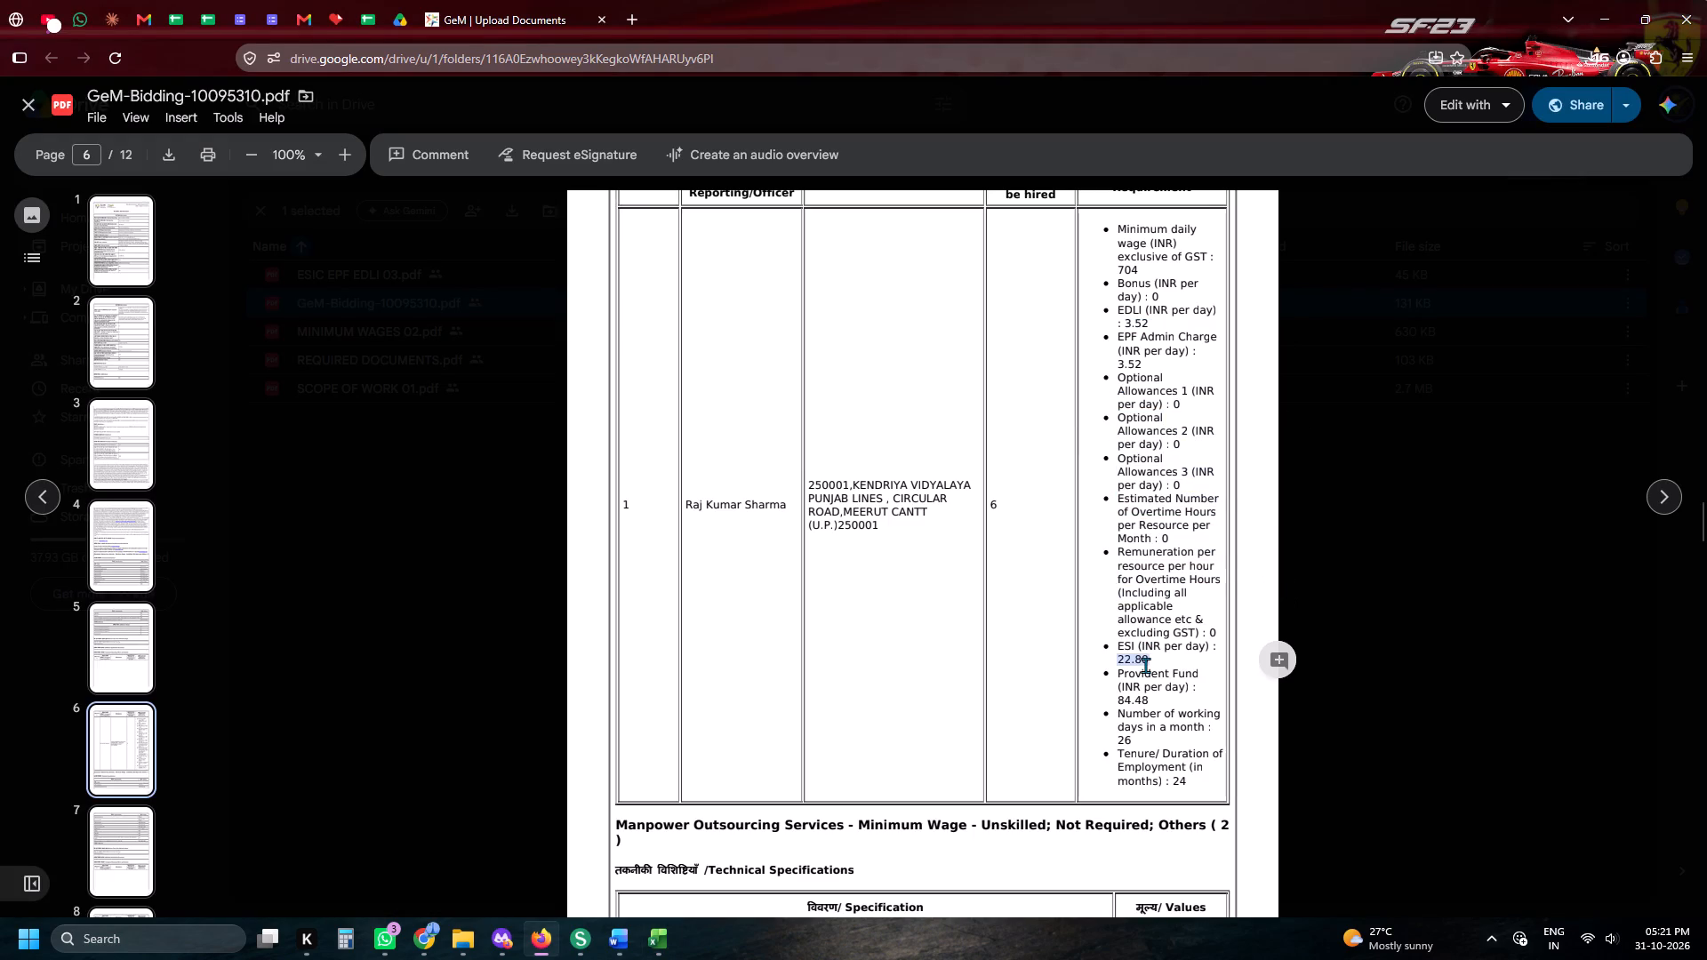
pyautogui.hotkey('ctrl', 'c')
pyautogui.hotkey('ctrl', 'c')
pyautogui.hotkey('ctrl', 'c')
pyautogui.hotkey('alt', 'Tab')
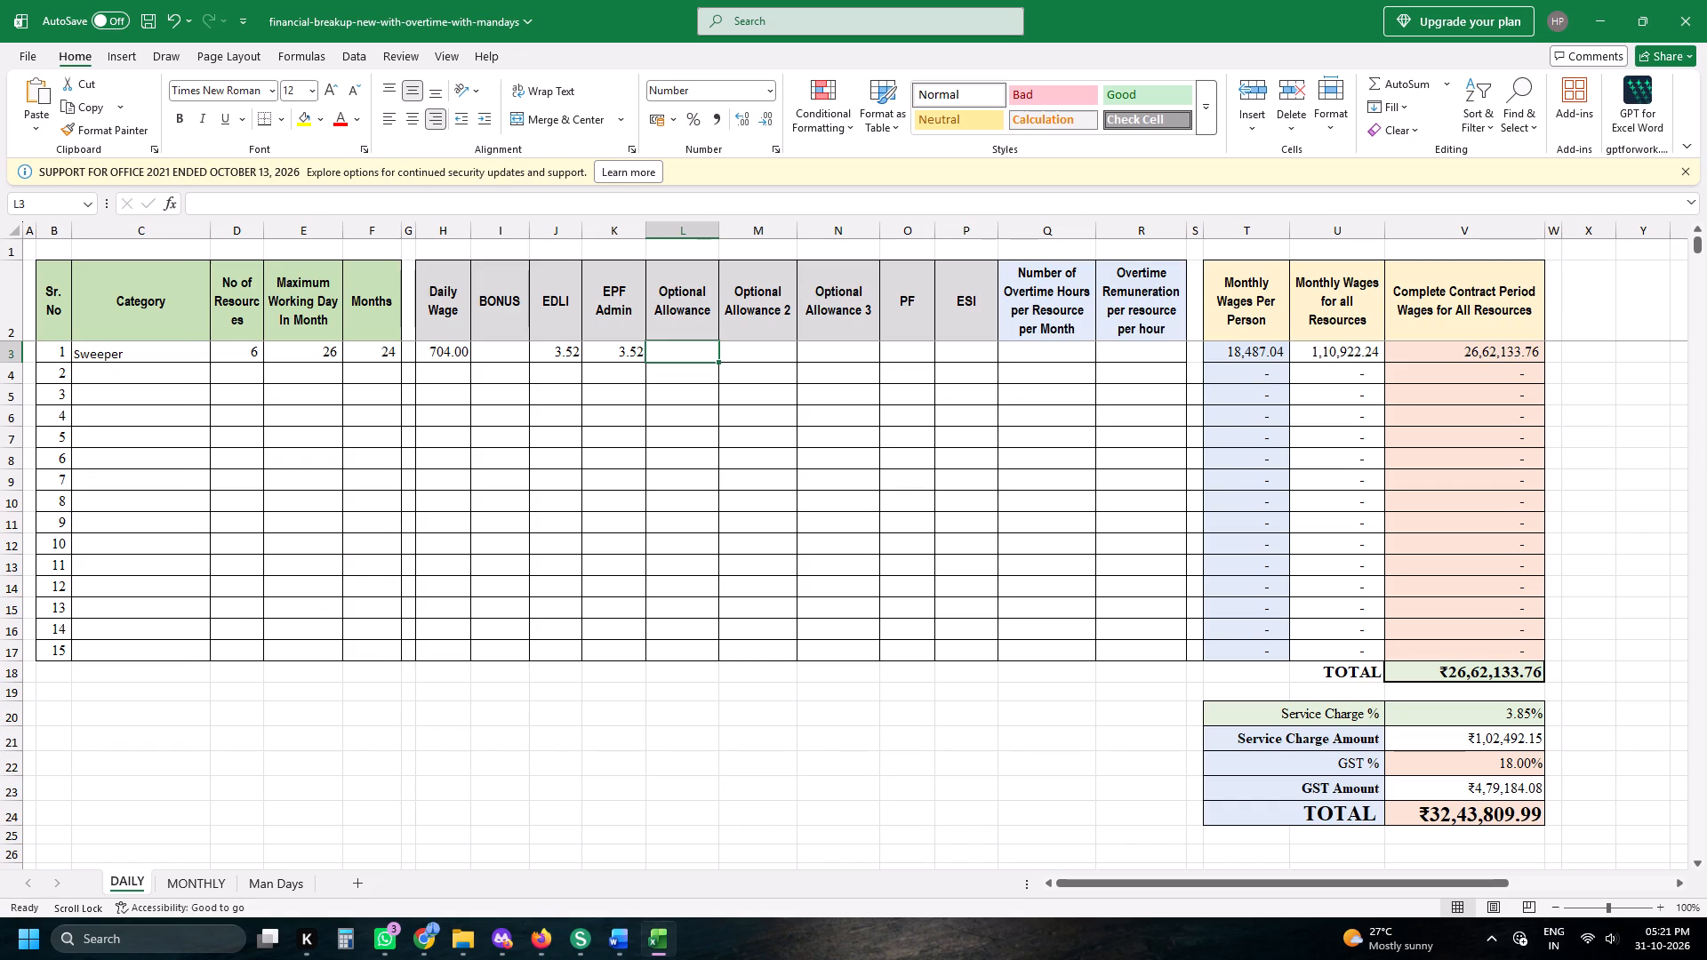
pyautogui.click(974, 362)
pyautogui.hotkey('ctrl', 'v')
# Copy the Provident Fund rate of 84.48 per day from the bid document into the Sweeper row's PF cell.
pyautogui.hotkey('alt', 'Tab')
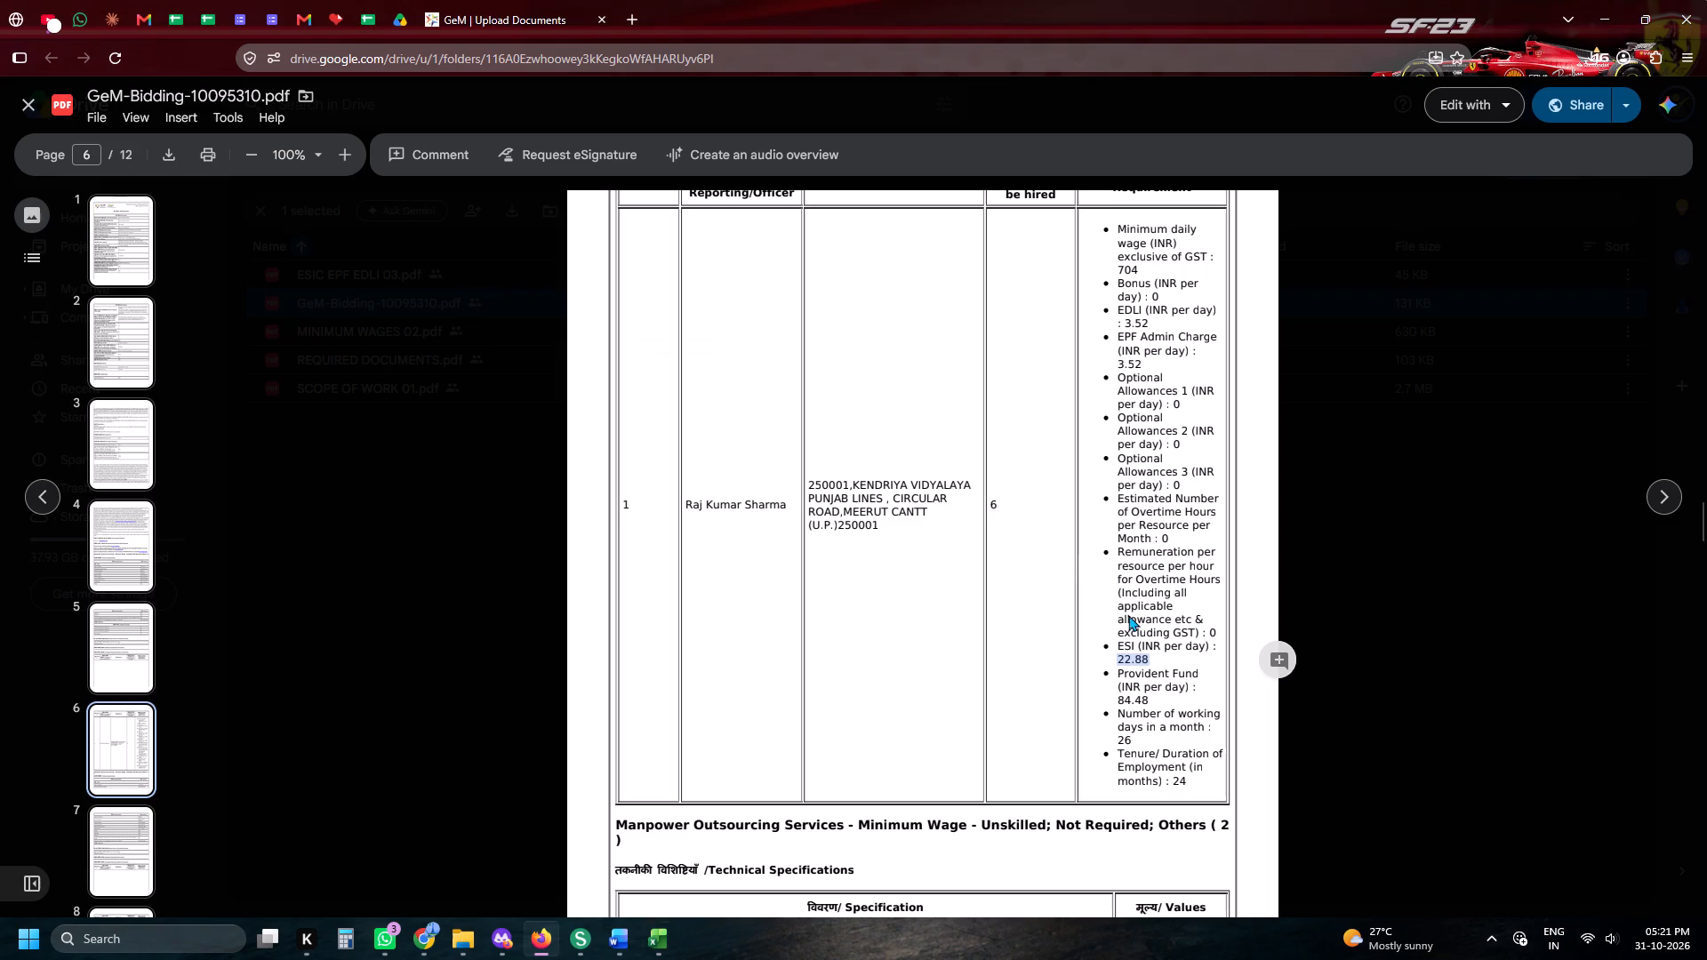
pyautogui.click(1134, 694)
pyautogui.click(1145, 701)
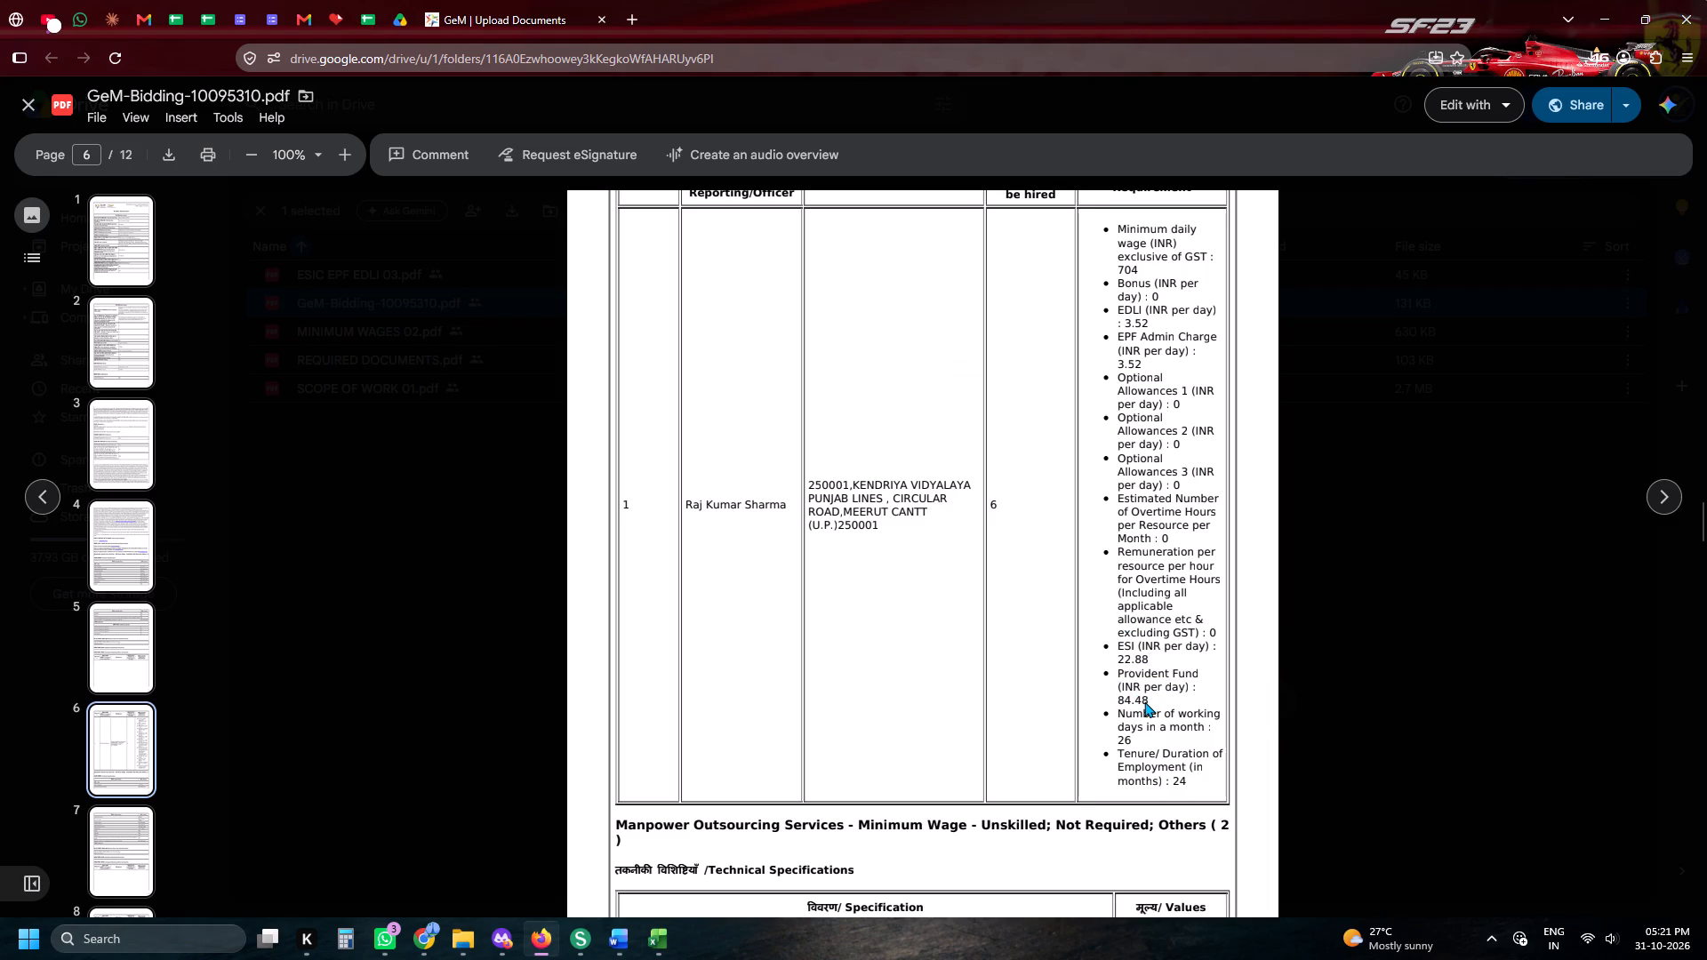
pyautogui.click(1144, 701)
pyautogui.hotkey('ctrl', 'c')
pyautogui.hotkey('ctrl', 'c')
pyautogui.hotkey('ctrl', 'c')
pyautogui.hotkey('alt', 'Tab')
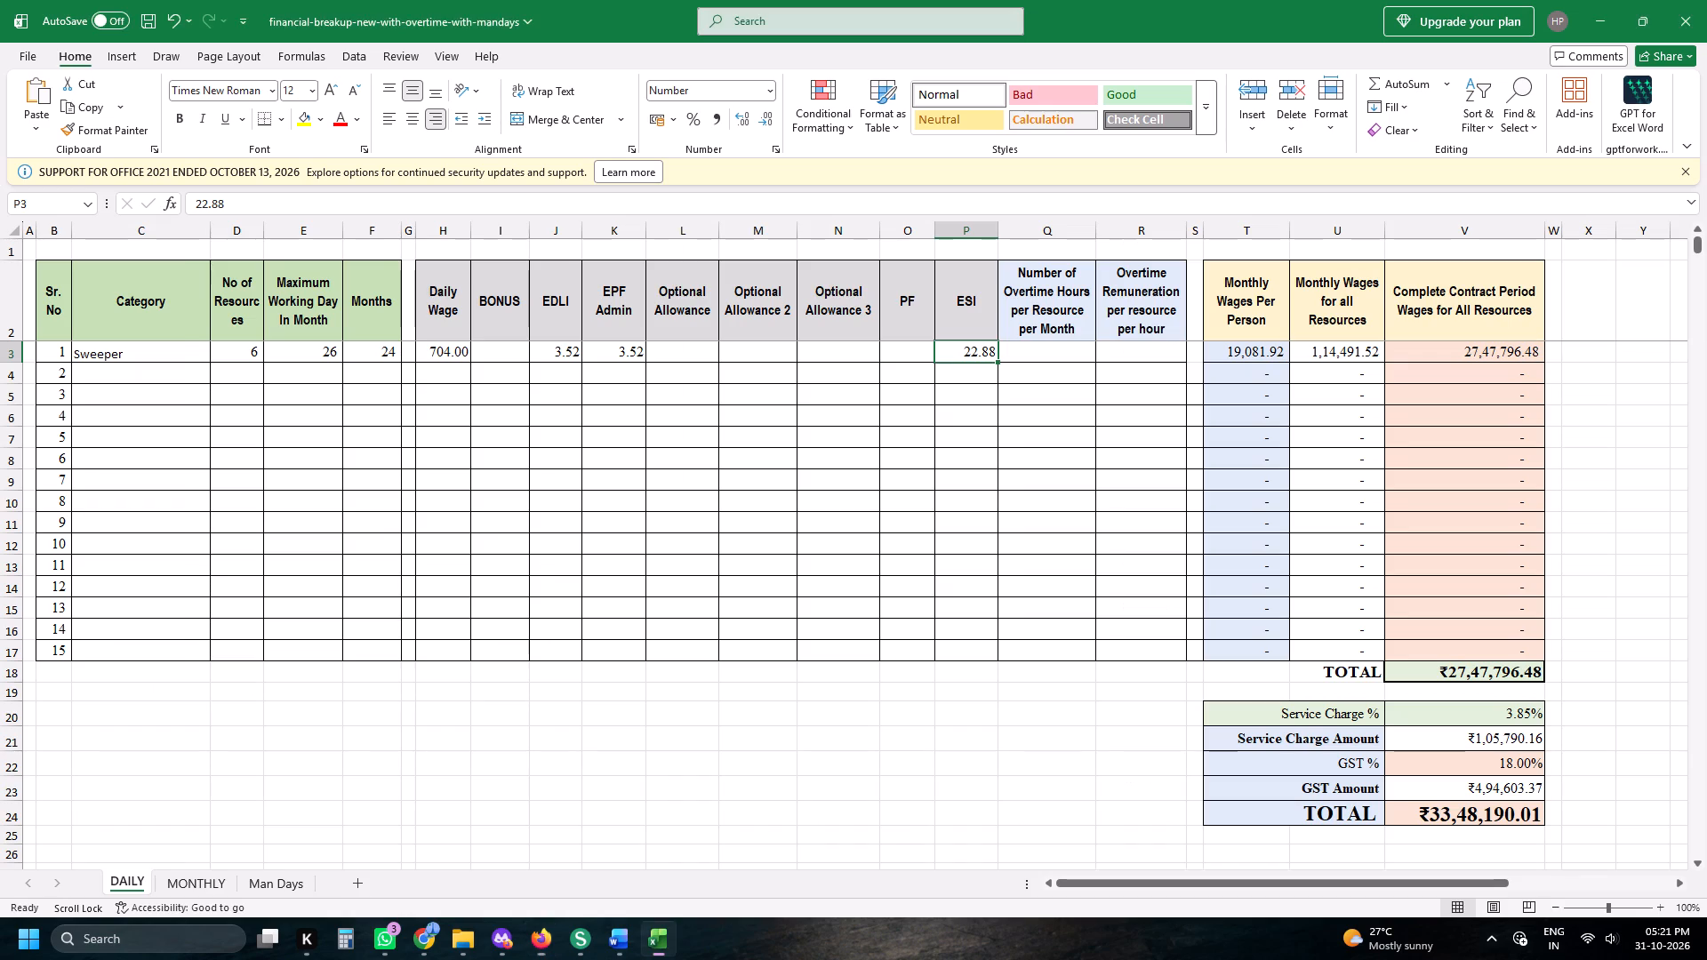
pyautogui.click(927, 374)
pyautogui.click(916, 359)
pyautogui.click(916, 358)
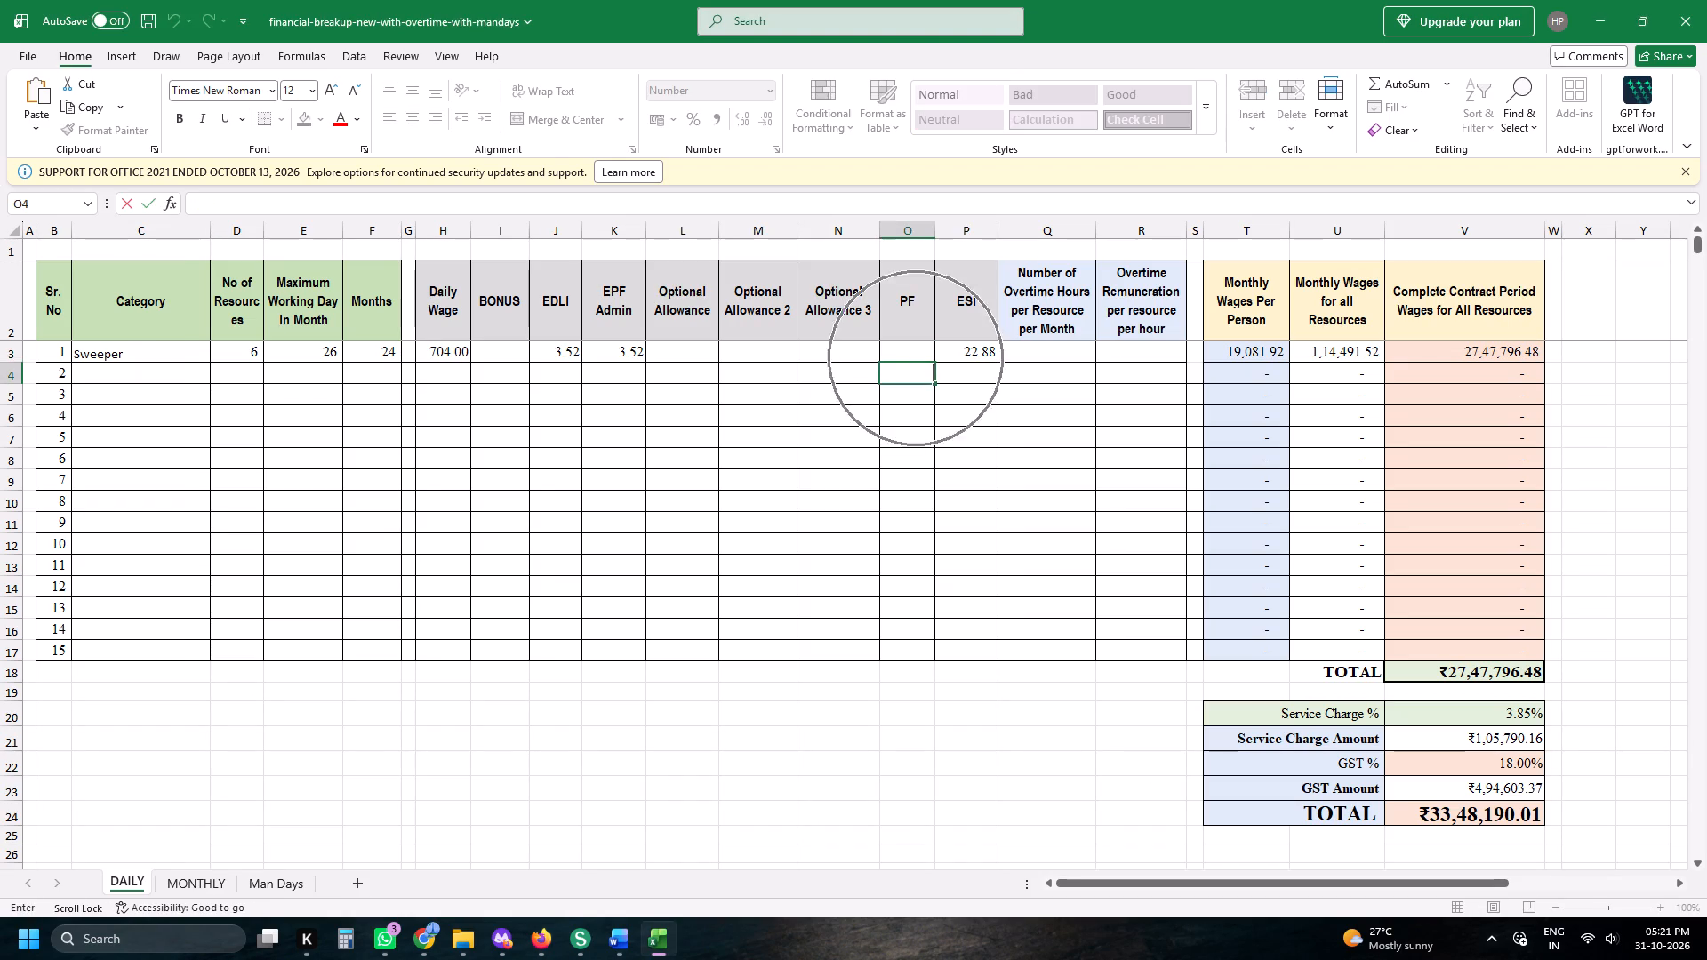
pyautogui.click(916, 358)
pyautogui.hotkey('ctrl', 'v')
# Copy the profile name Mali/Gardner Helper from the bid's second service specification into the Category column below Sweeper.
pyautogui.hotkey('alt', 'Tab')
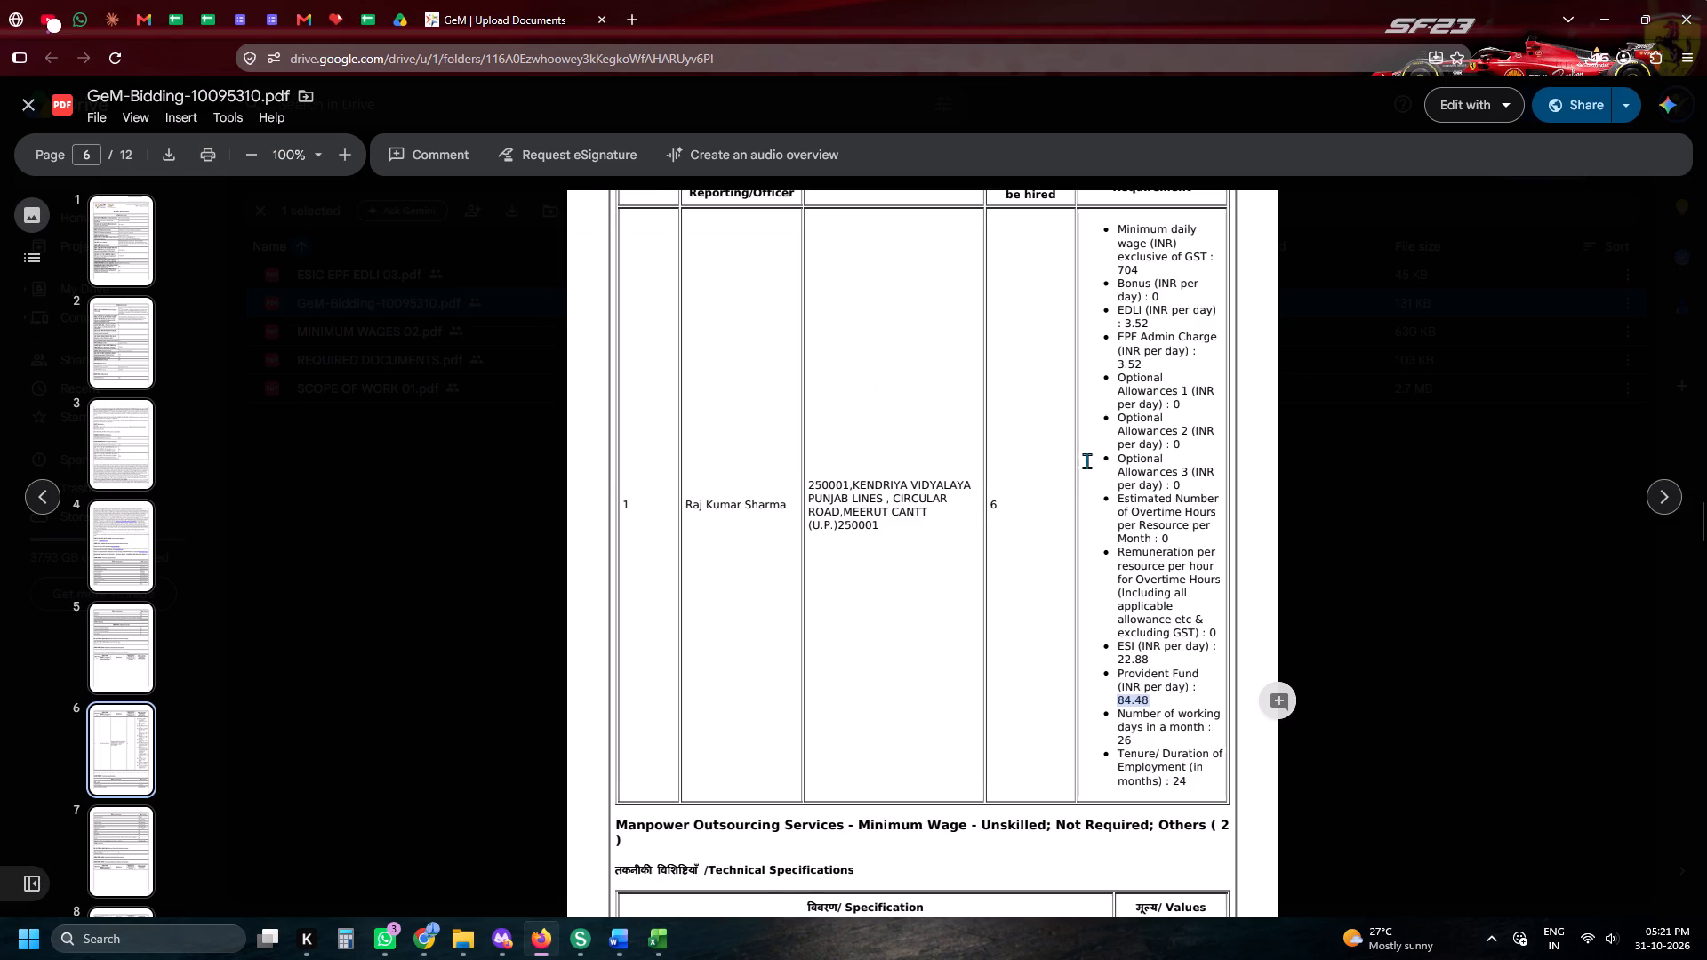
pyautogui.scroll(-5, 1086, 460)
pyautogui.scroll(2, 1120, 402)
pyautogui.scroll(-4, 1121, 398)
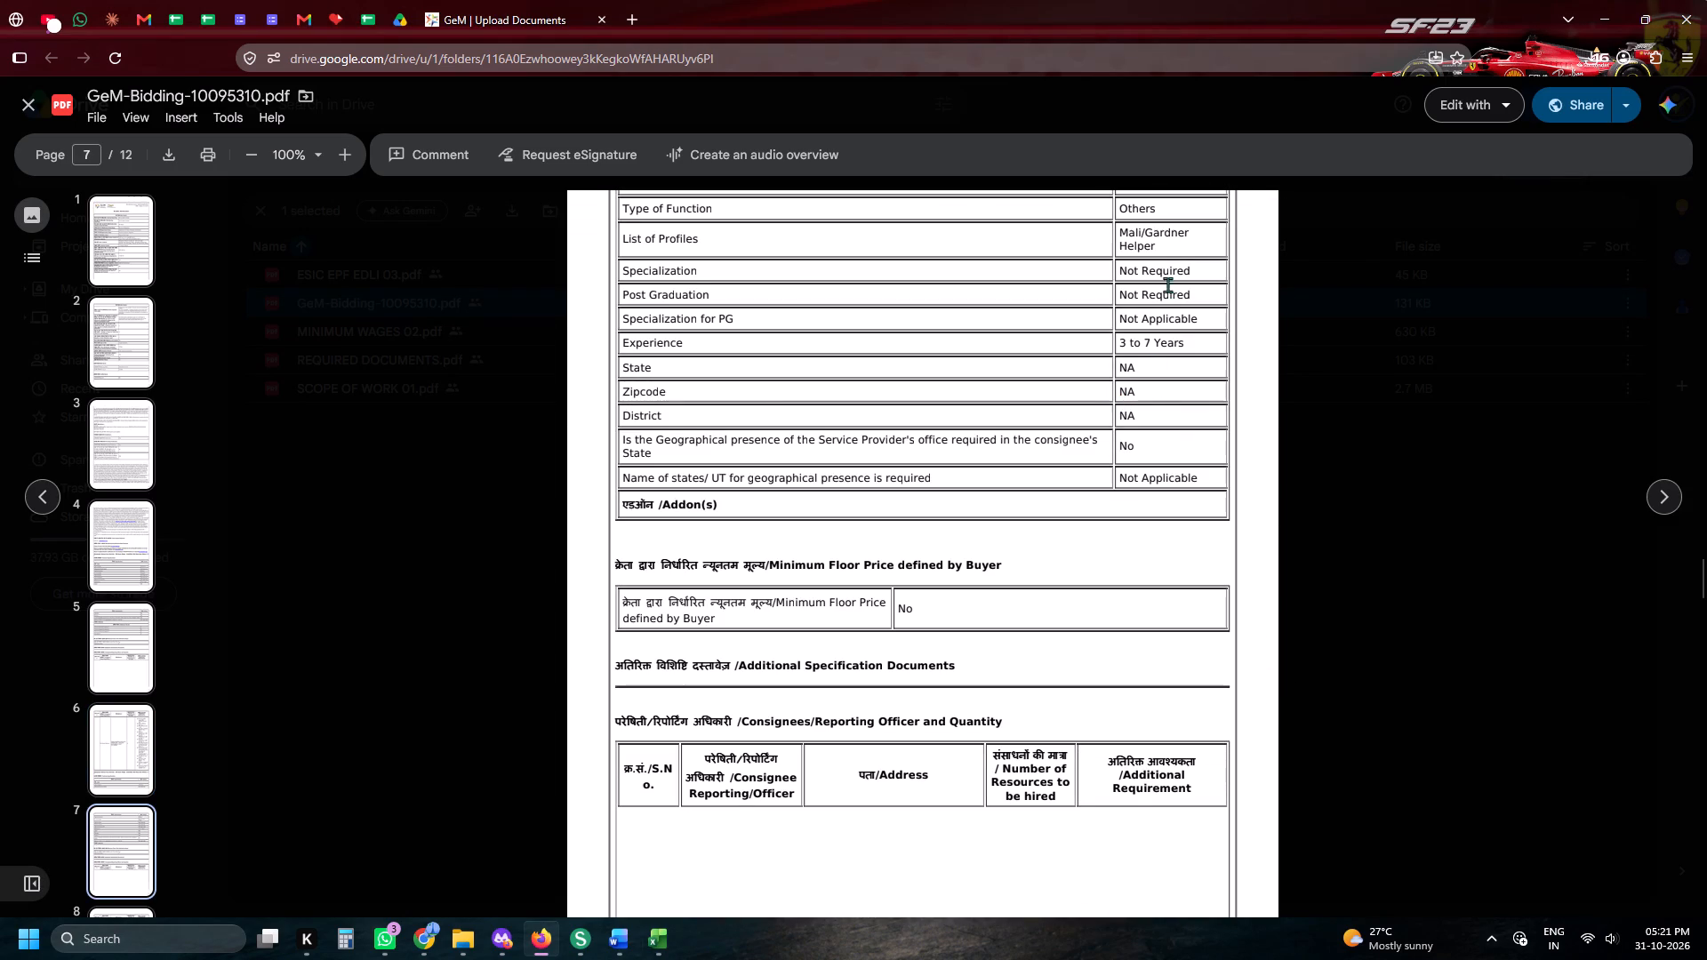
pyautogui.moveTo(1173, 252); pyautogui.dragTo(1114, 235)
pyautogui.hotkey('ctrl', 'c')
pyautogui.hotkey('ctrl', 'c')
pyautogui.hotkey('alt', 'Tab')
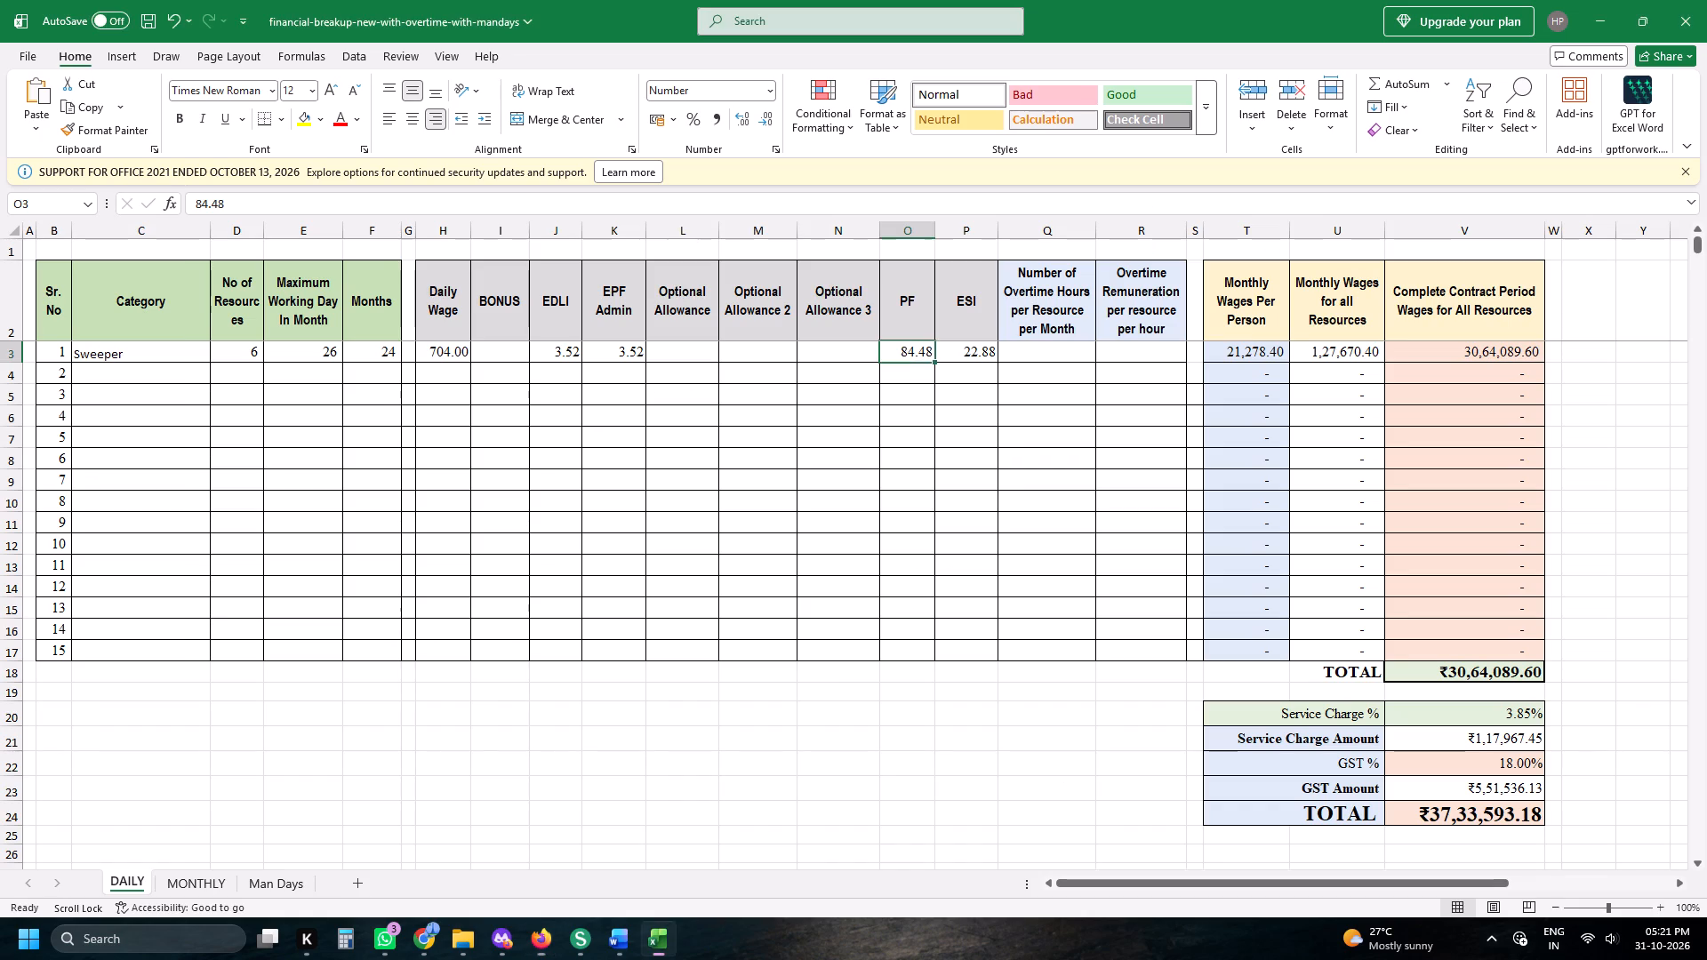
pyautogui.click(182, 380)
pyautogui.hotkey('ctrl', 'v')
# Combine the split name into Mali/Gardner Helper in the second Category cell and clear the leftover Helper cell below it.
pyautogui.tripleClick(180, 395)
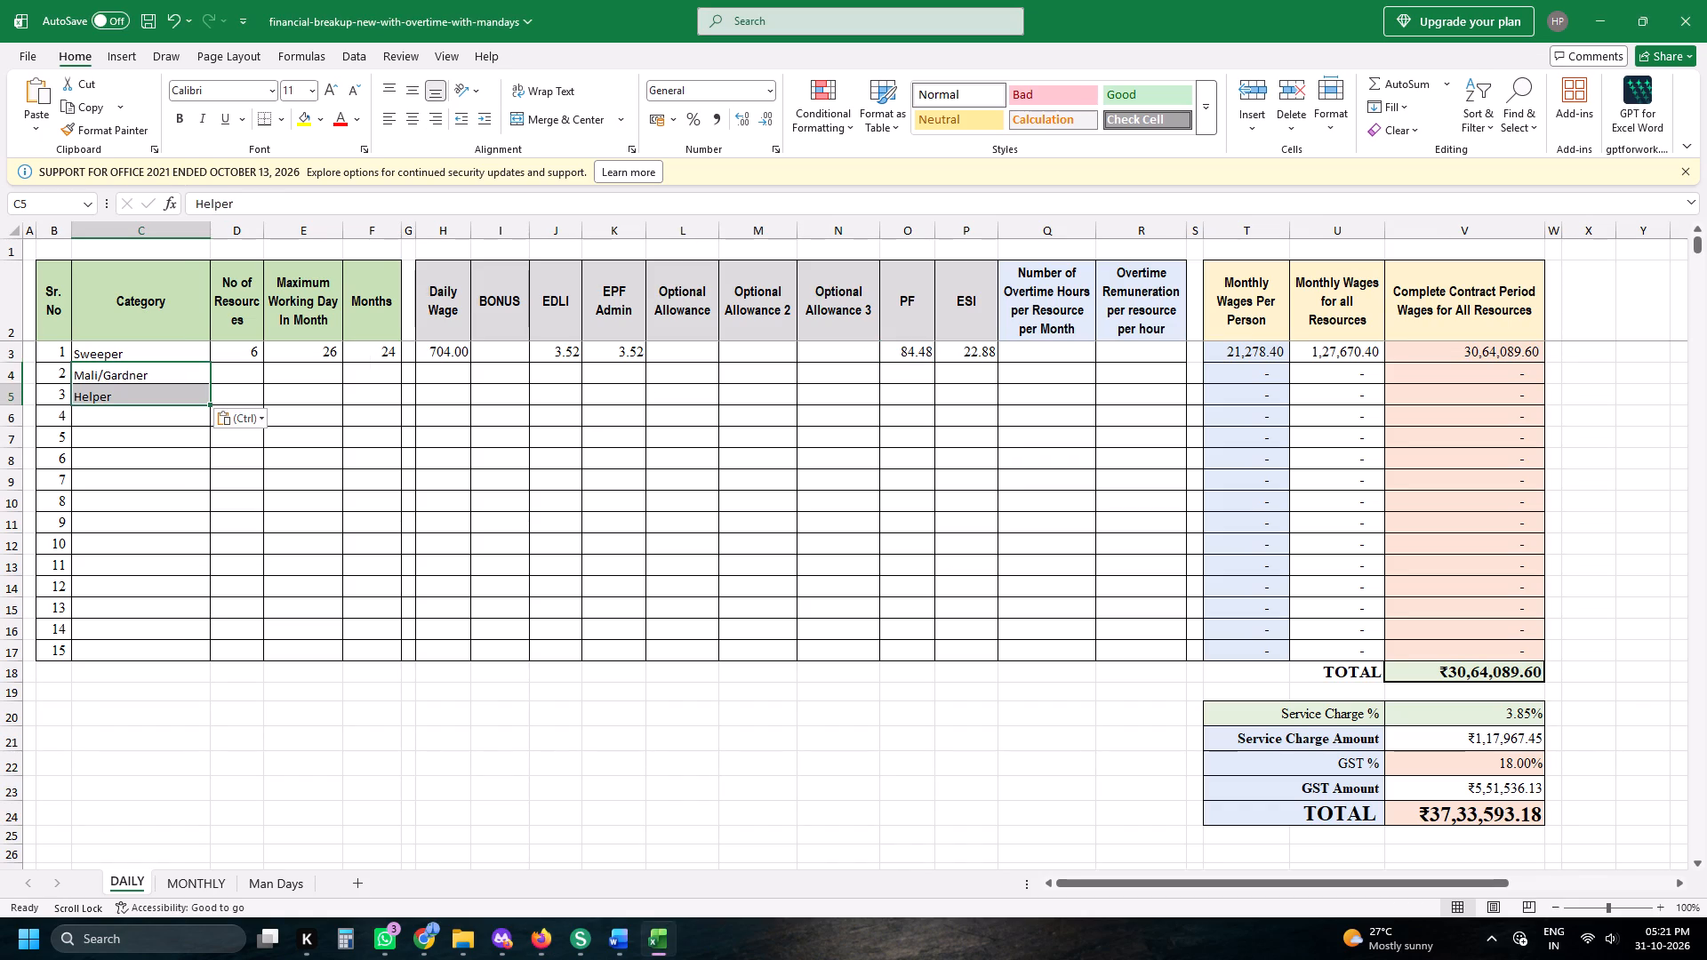
pyautogui.hotkey('ctrl', 'a')
pyautogui.hotkey('ctrl', 'c')
pyautogui.hotkey('ctrl', 'c')
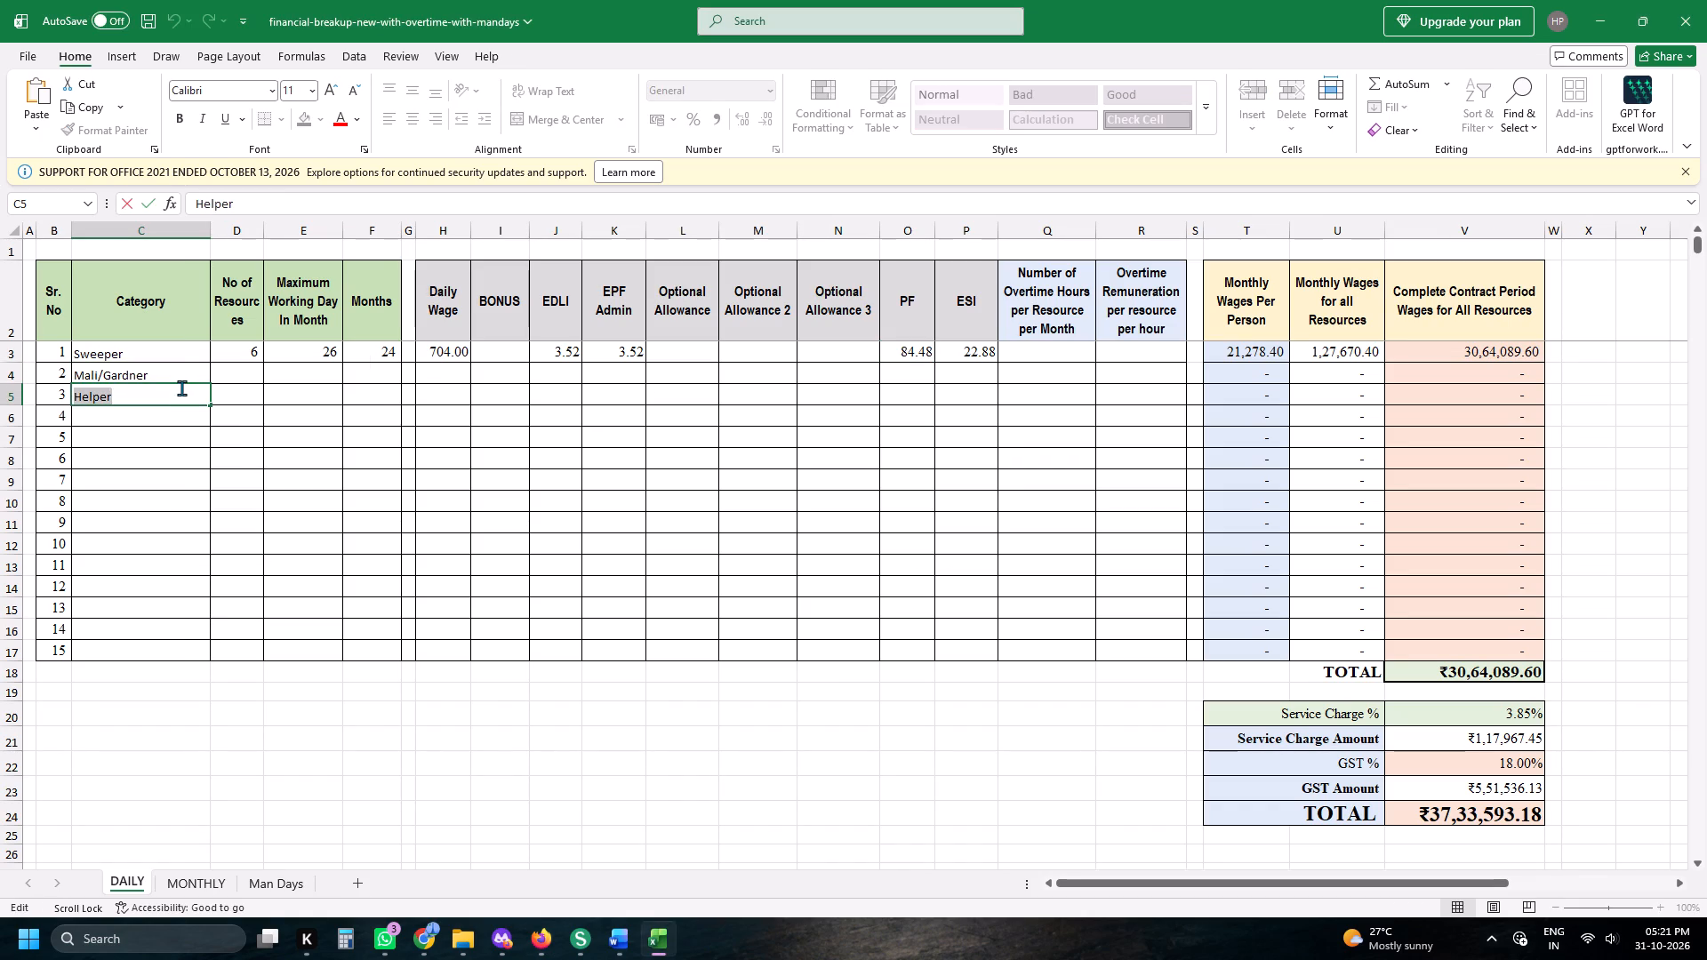
pyautogui.click(181, 388)
pyautogui.click(180, 373)
pyautogui.press('space')
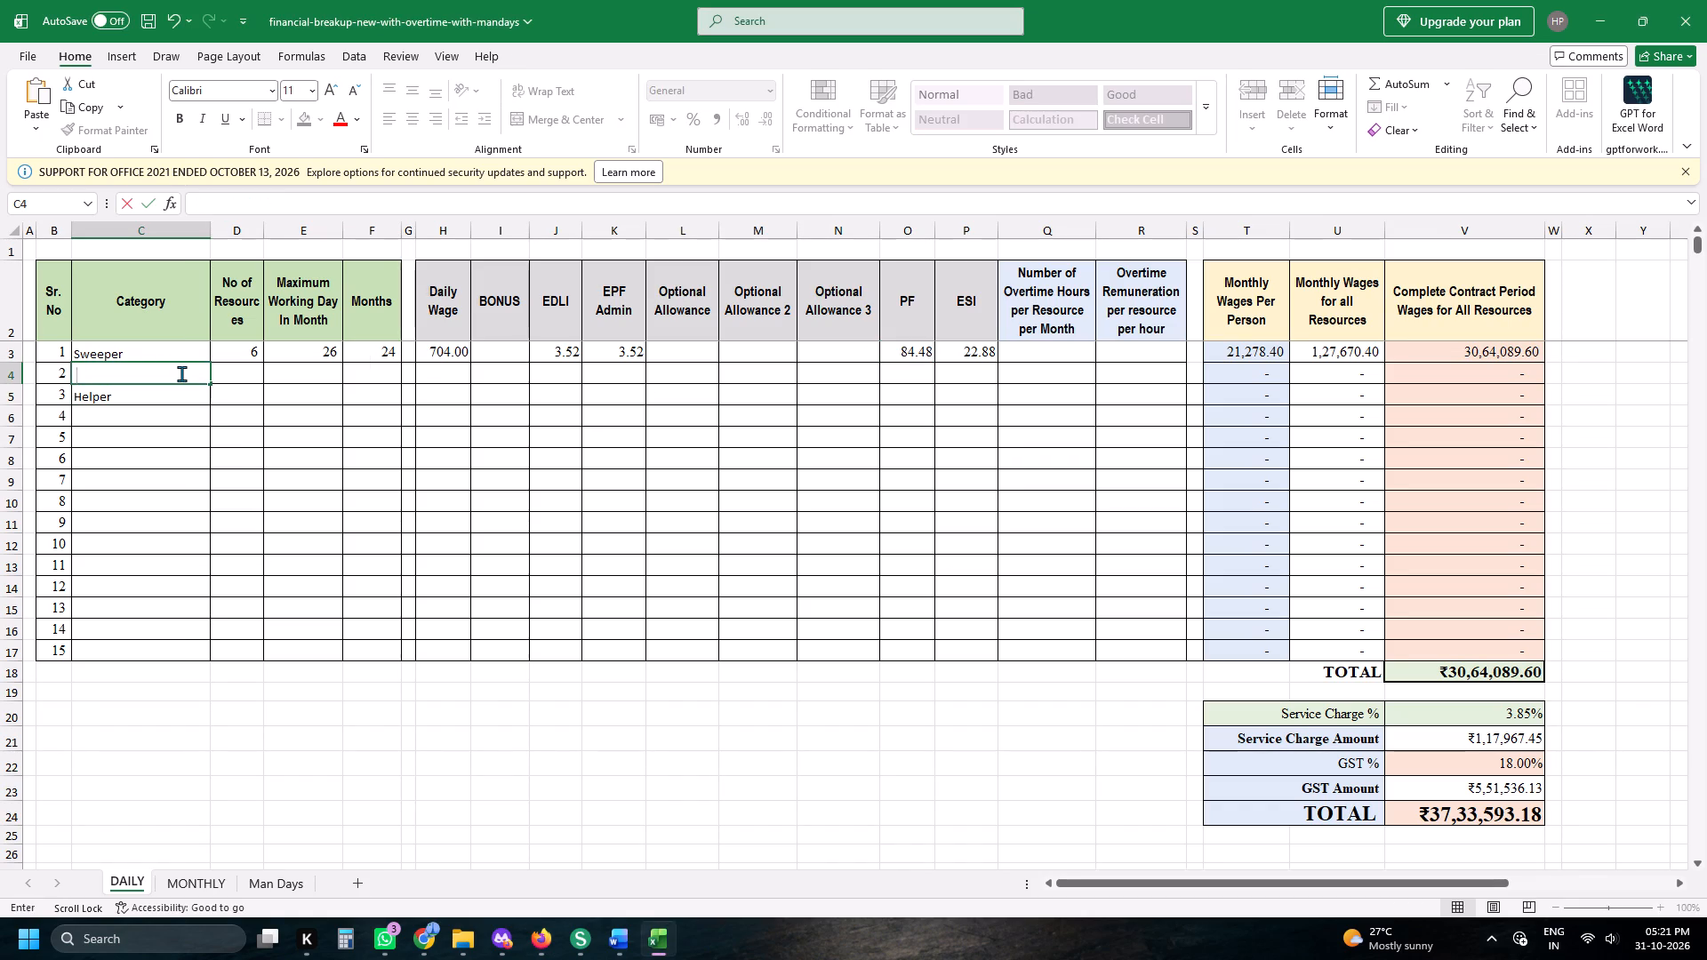
pyautogui.hotkey('ctrl', 'z')
pyautogui.click(187, 411)
pyautogui.doubleClick(182, 378)
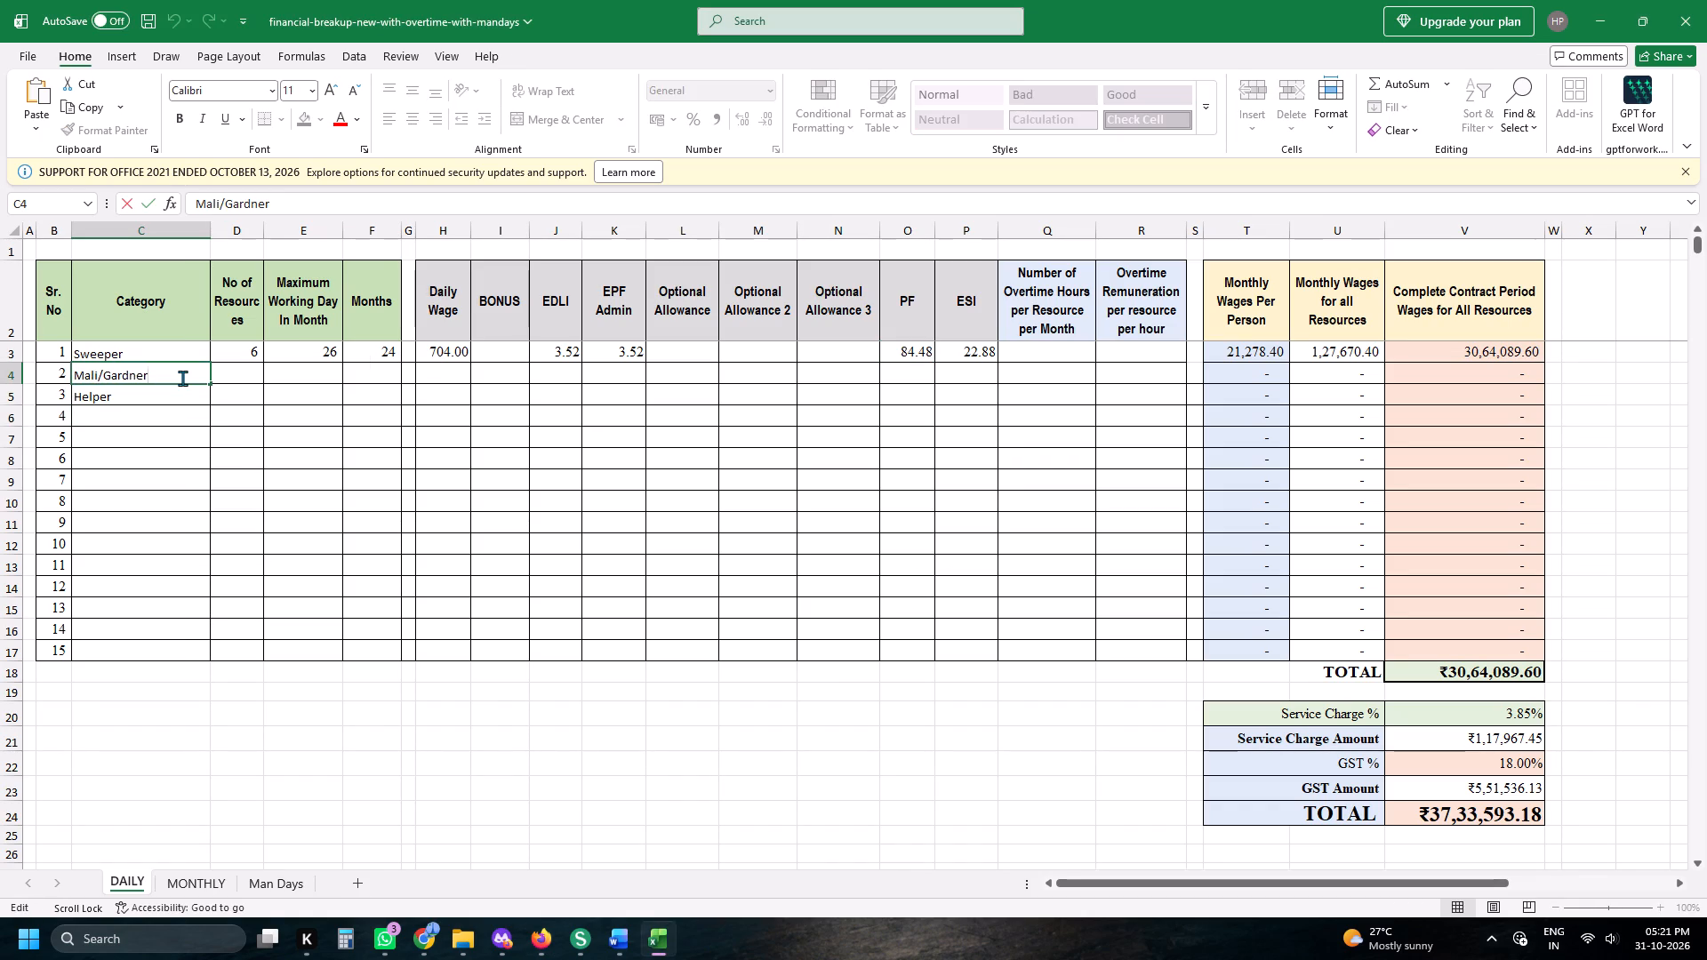
pyautogui.press('space')
pyautogui.hotkey('ctrl', 'v')
pyautogui.click(174, 394)
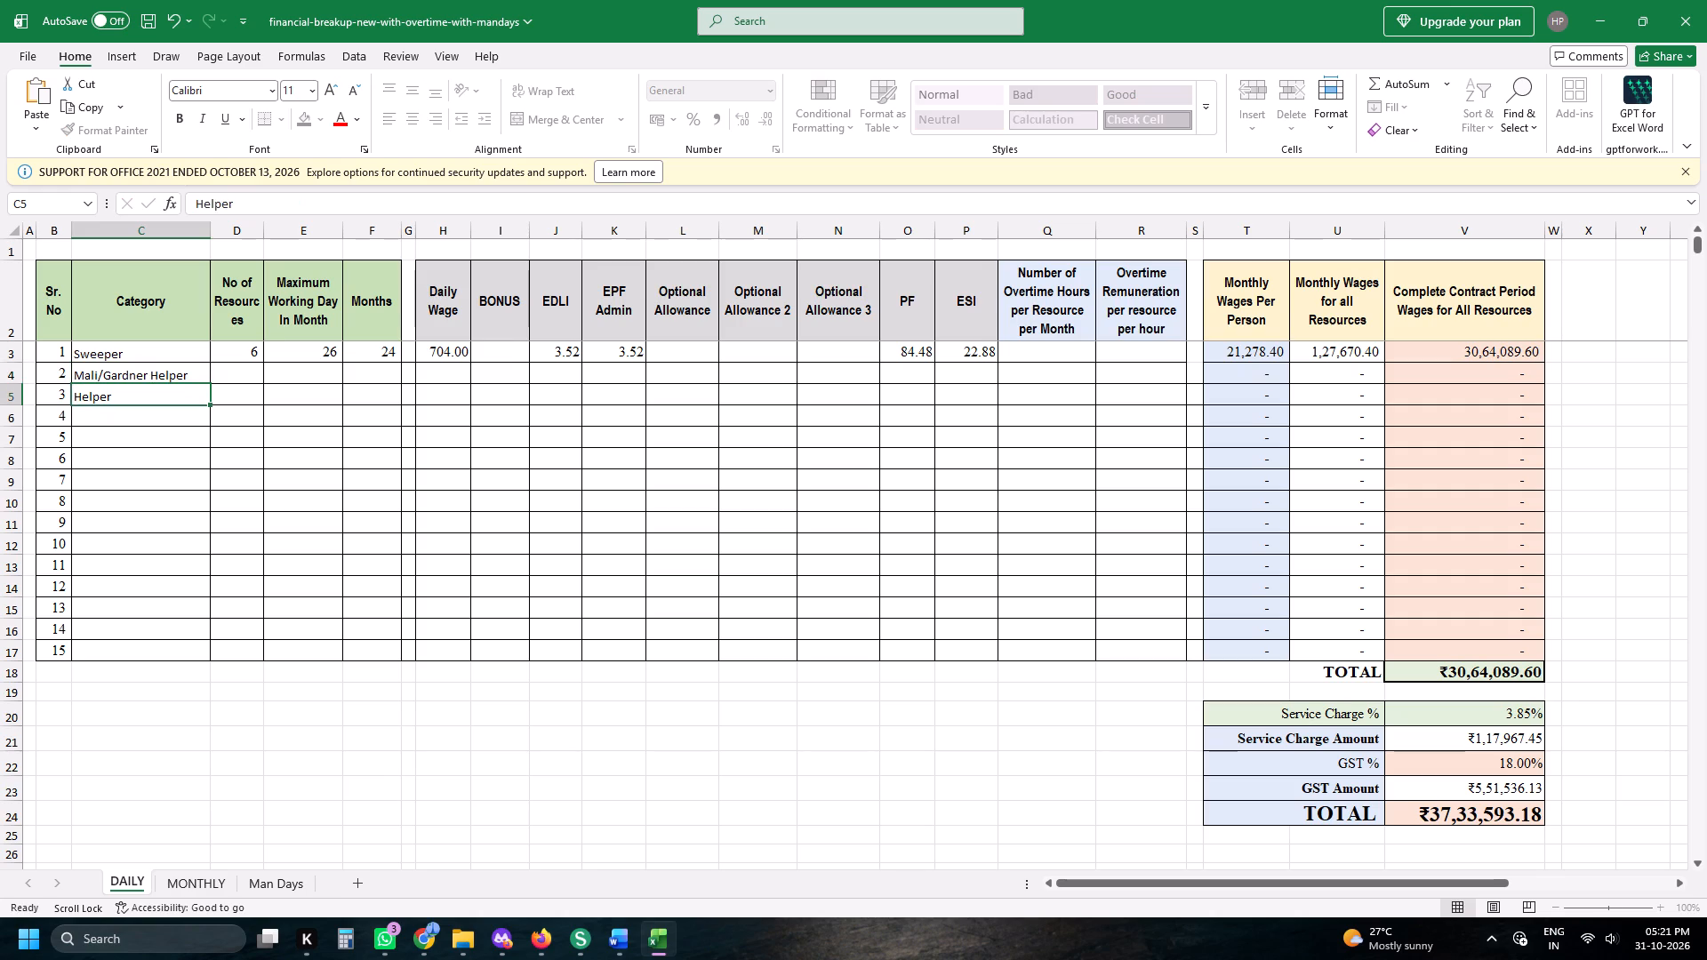
pyautogui.press('Delete')
# From the bid's second consignee table, enter 2 resources, 26 working days and 24 months in the Mali/Gardner Helper row.
pyautogui.click(236, 373)
pyautogui.hotkey('alt', 'Tab')
pyautogui.scroll(-3, 861, 501)
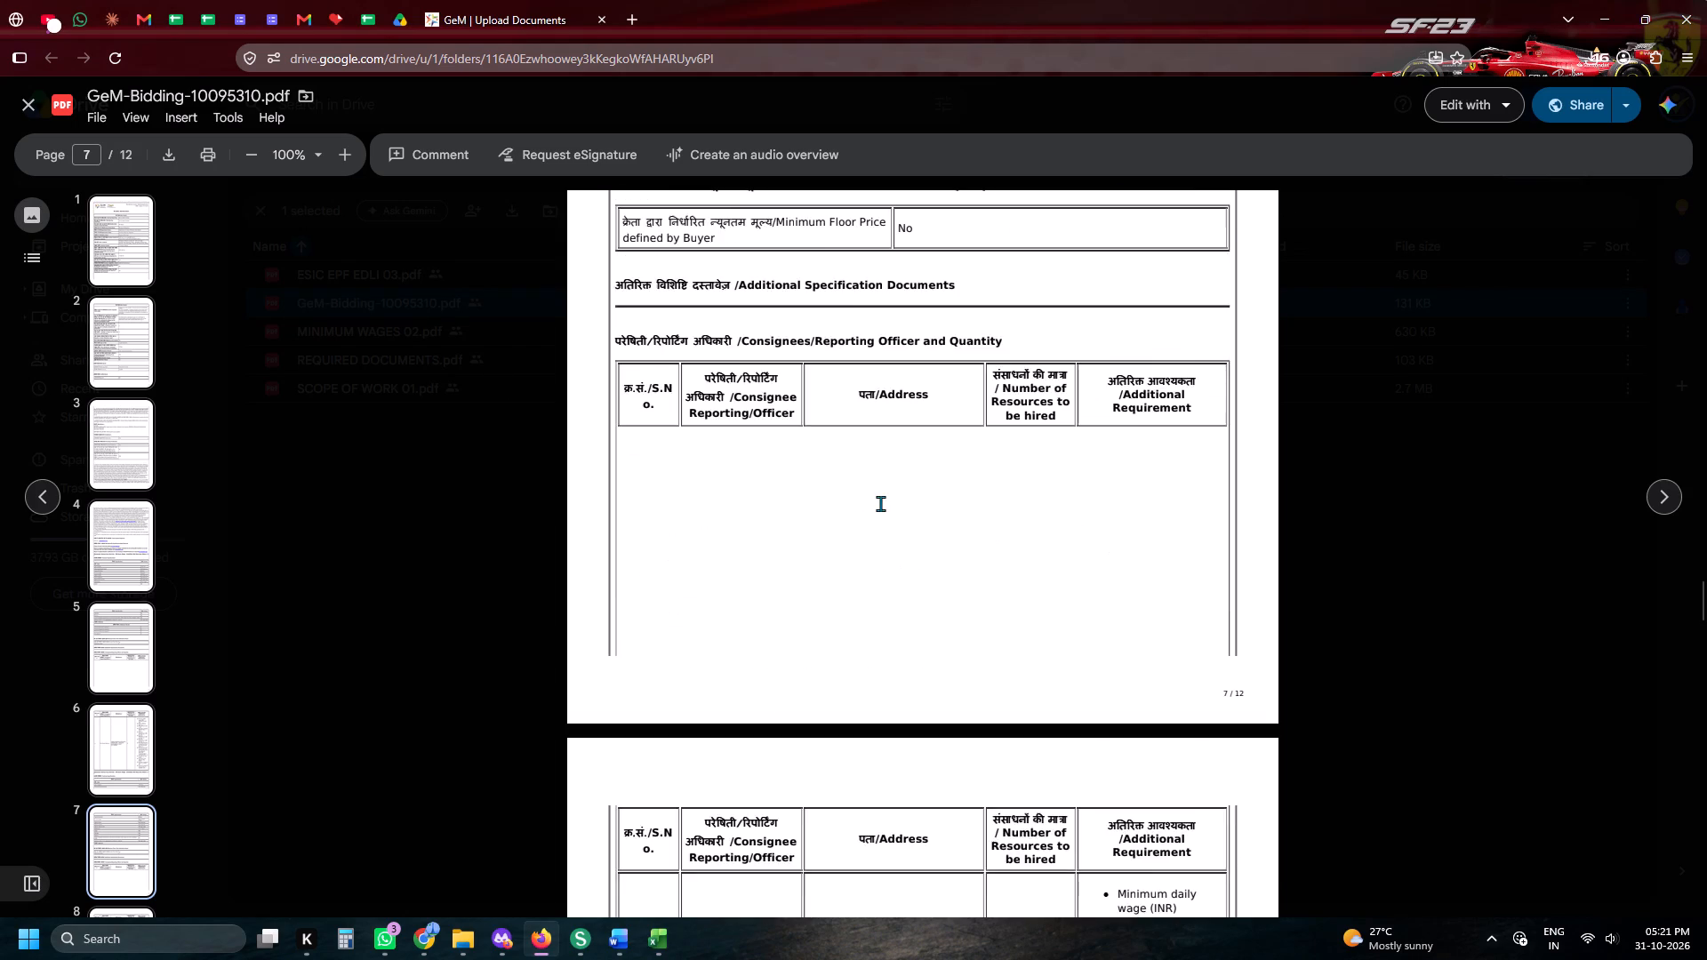
pyautogui.scroll(-4, 880, 503)
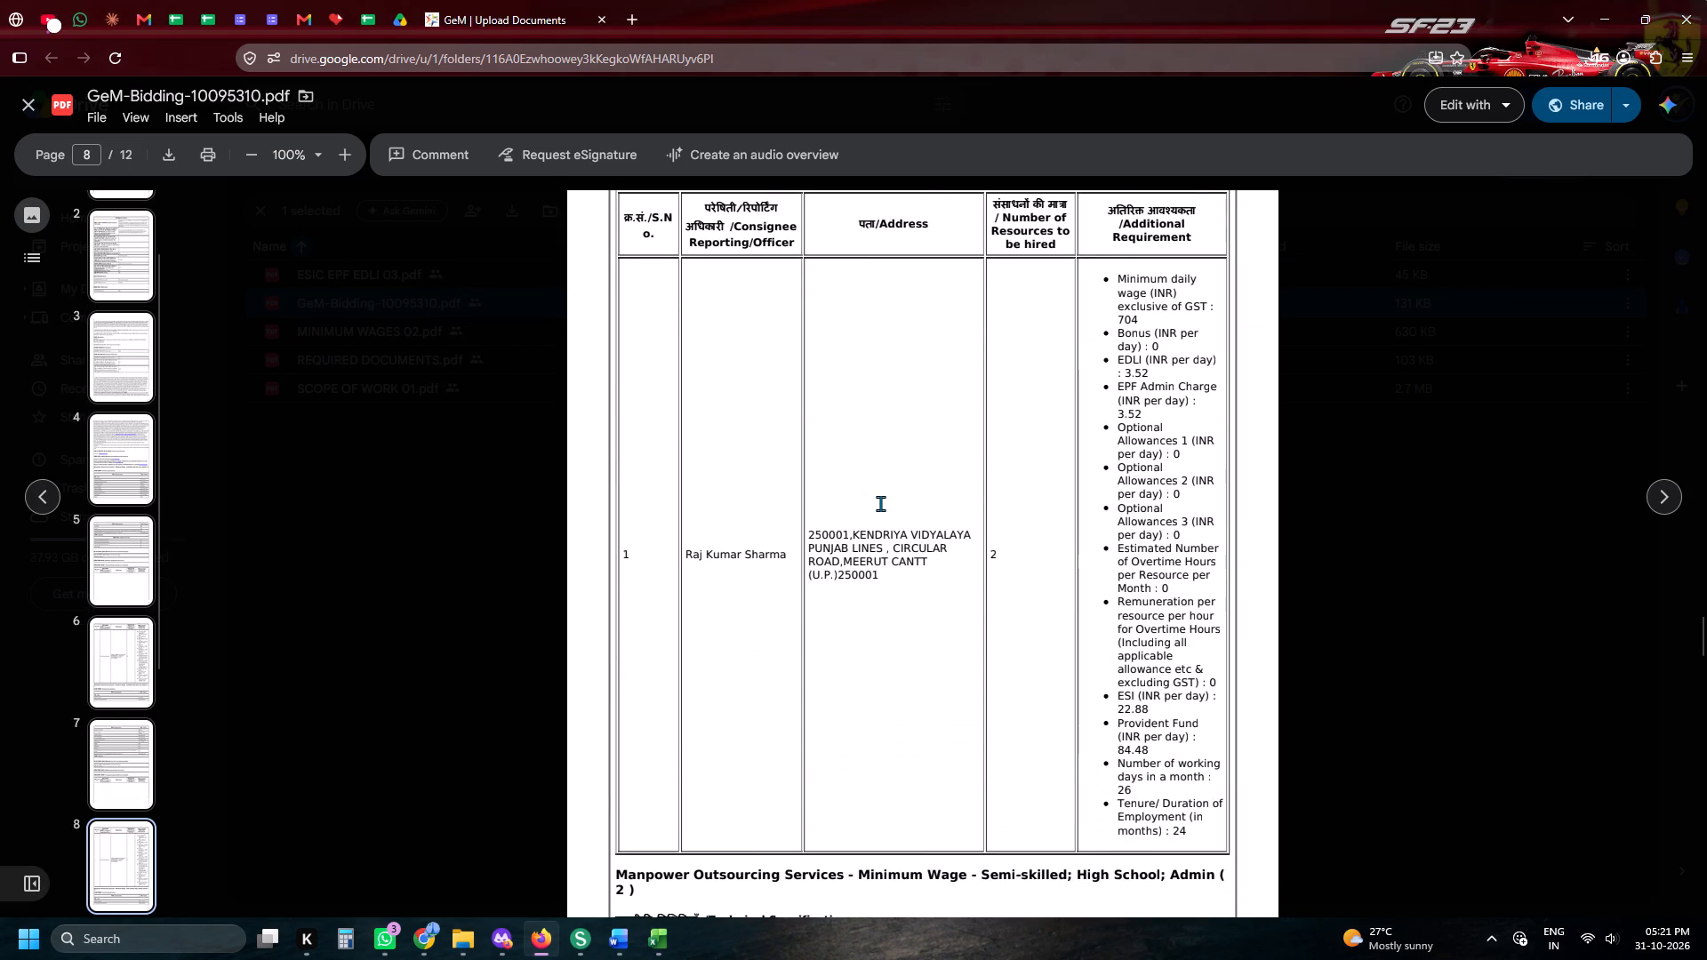
pyautogui.hotkey('alt', 'Tab')
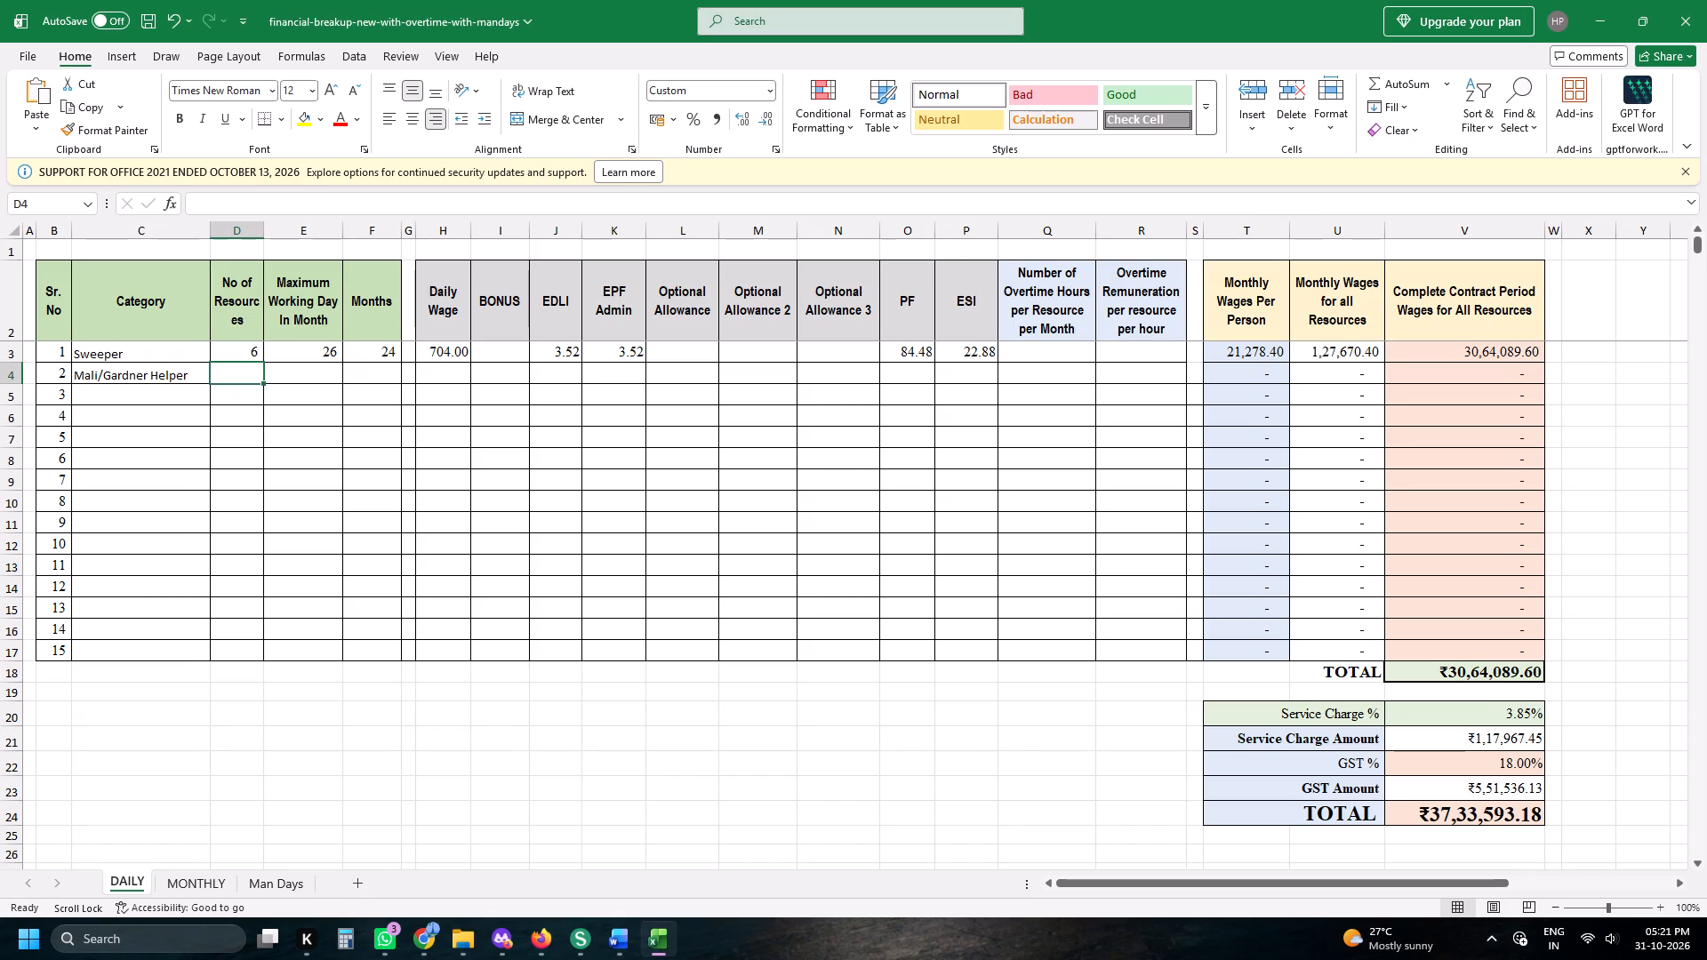
pyautogui.press('2')
pyautogui.press('Tab')
pyautogui.write('26')
pyautogui.press('Tab')
pyautogui.press('1')
pyautogui.press('BackSpace')
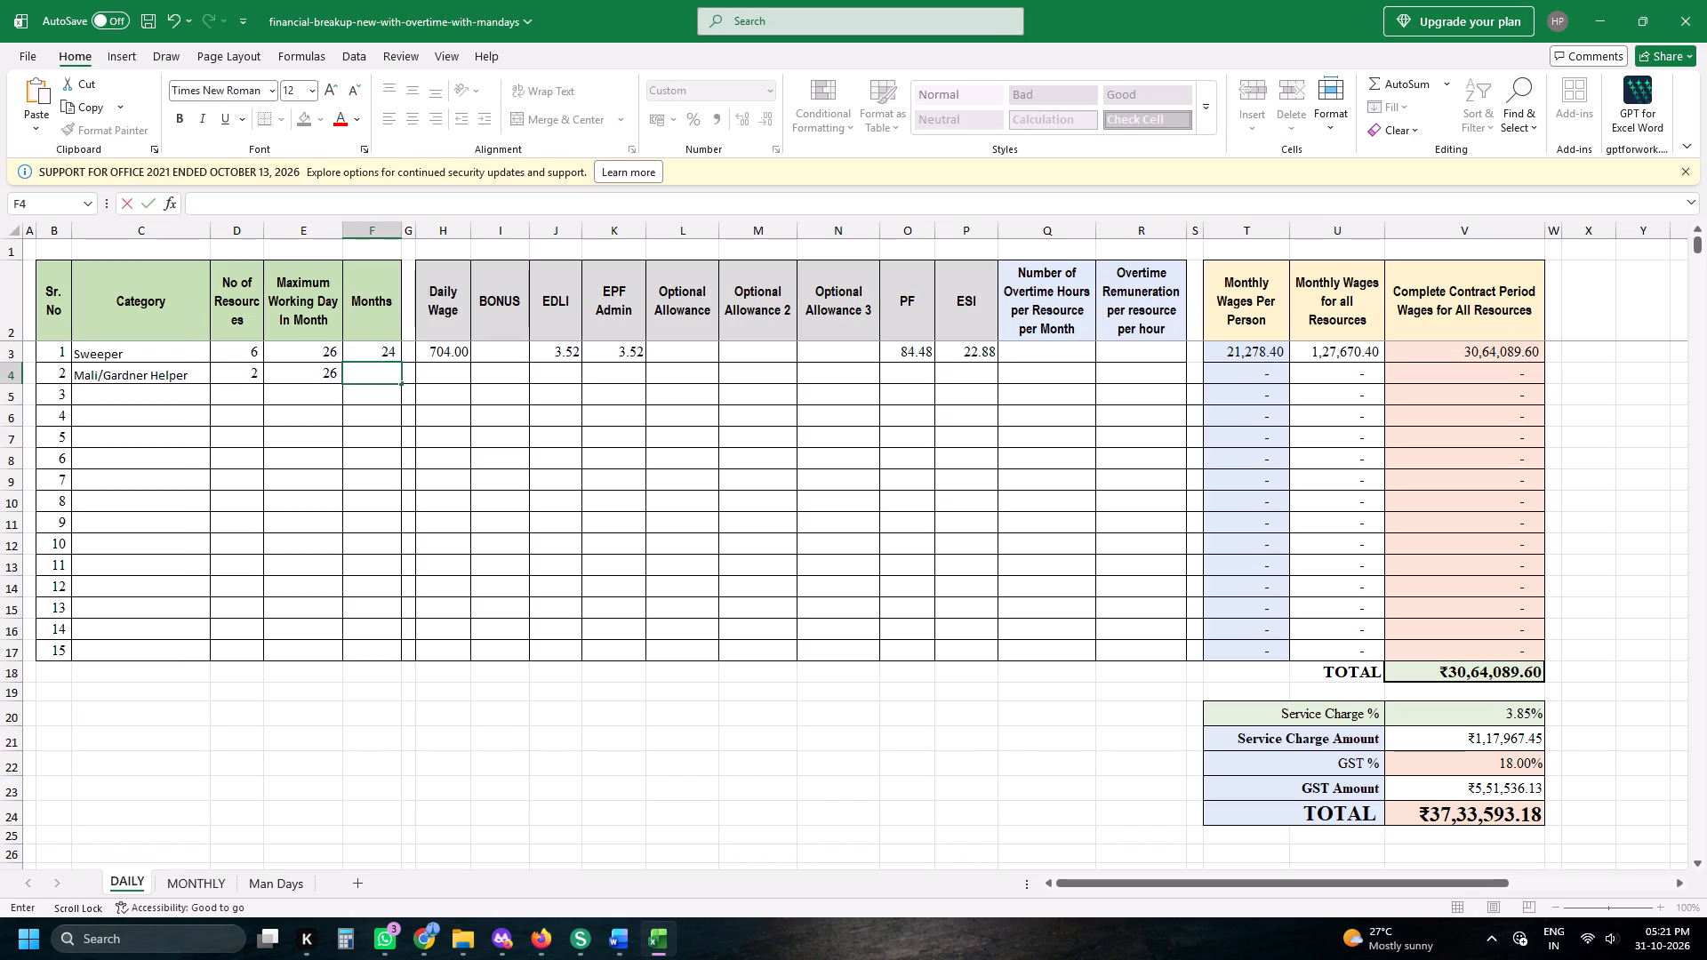
pyautogui.write('24')
pyautogui.press('Tab')
pyautogui.press('Tab')
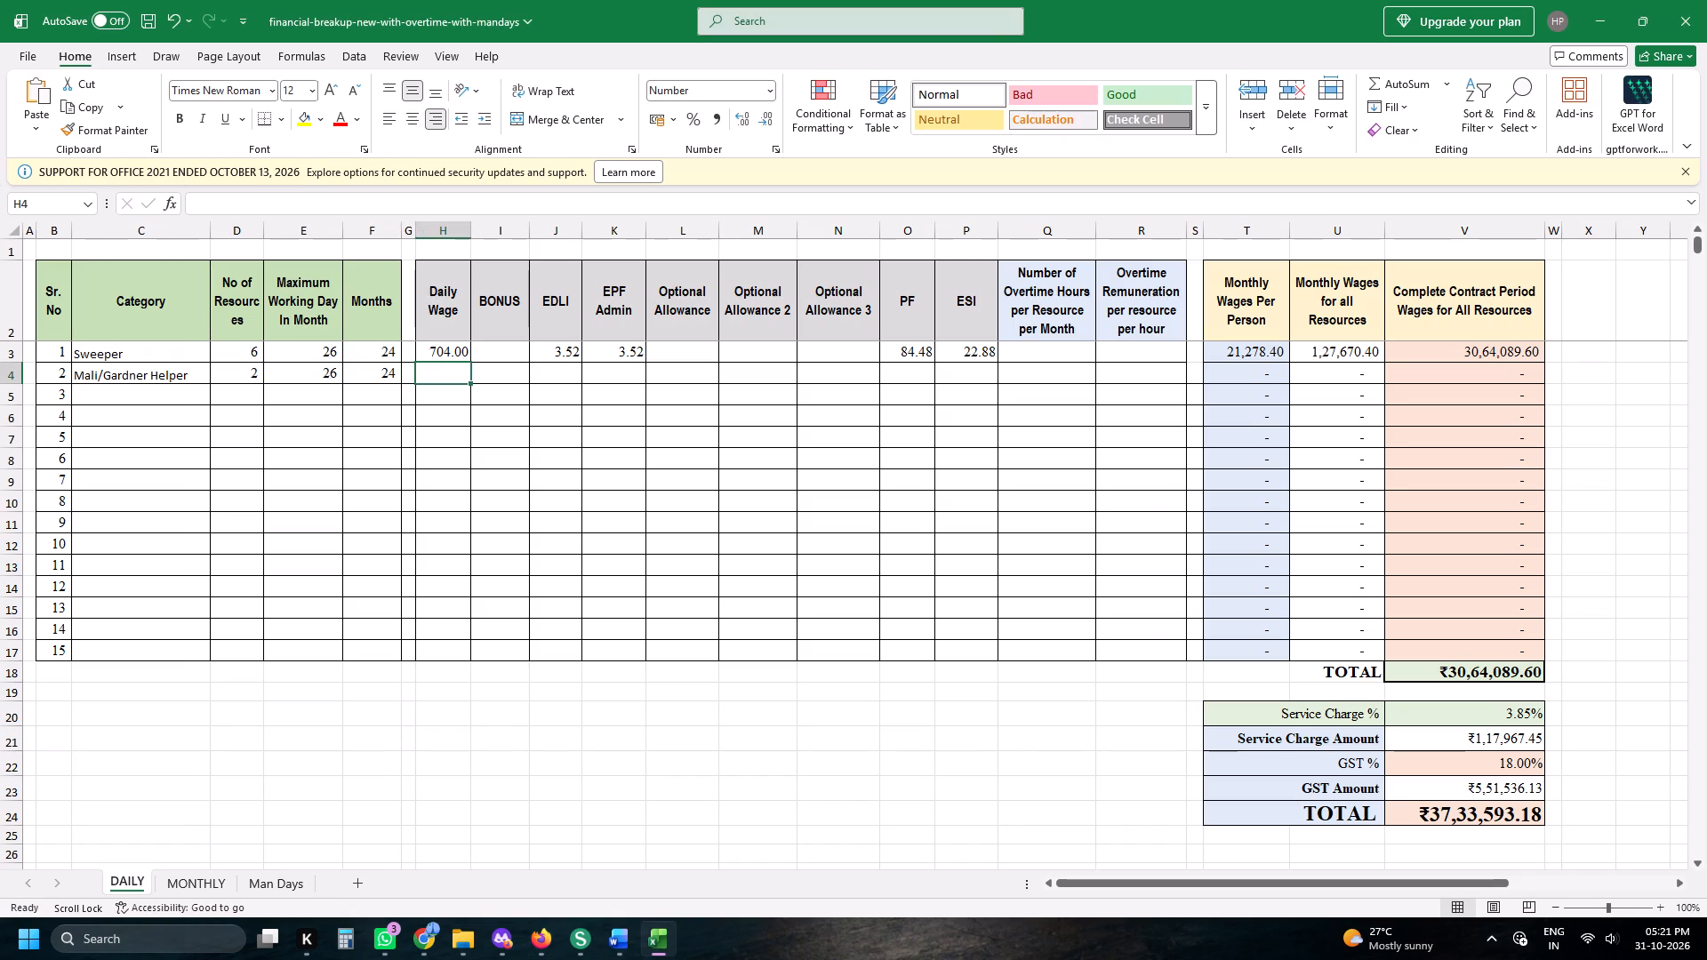
# Check the Mali/Gardner Helper rates in the bid, and fill the Sweeper row's Daily Wage through ESI values down into its row.
pyautogui.hotkey('alt', 'Tab')
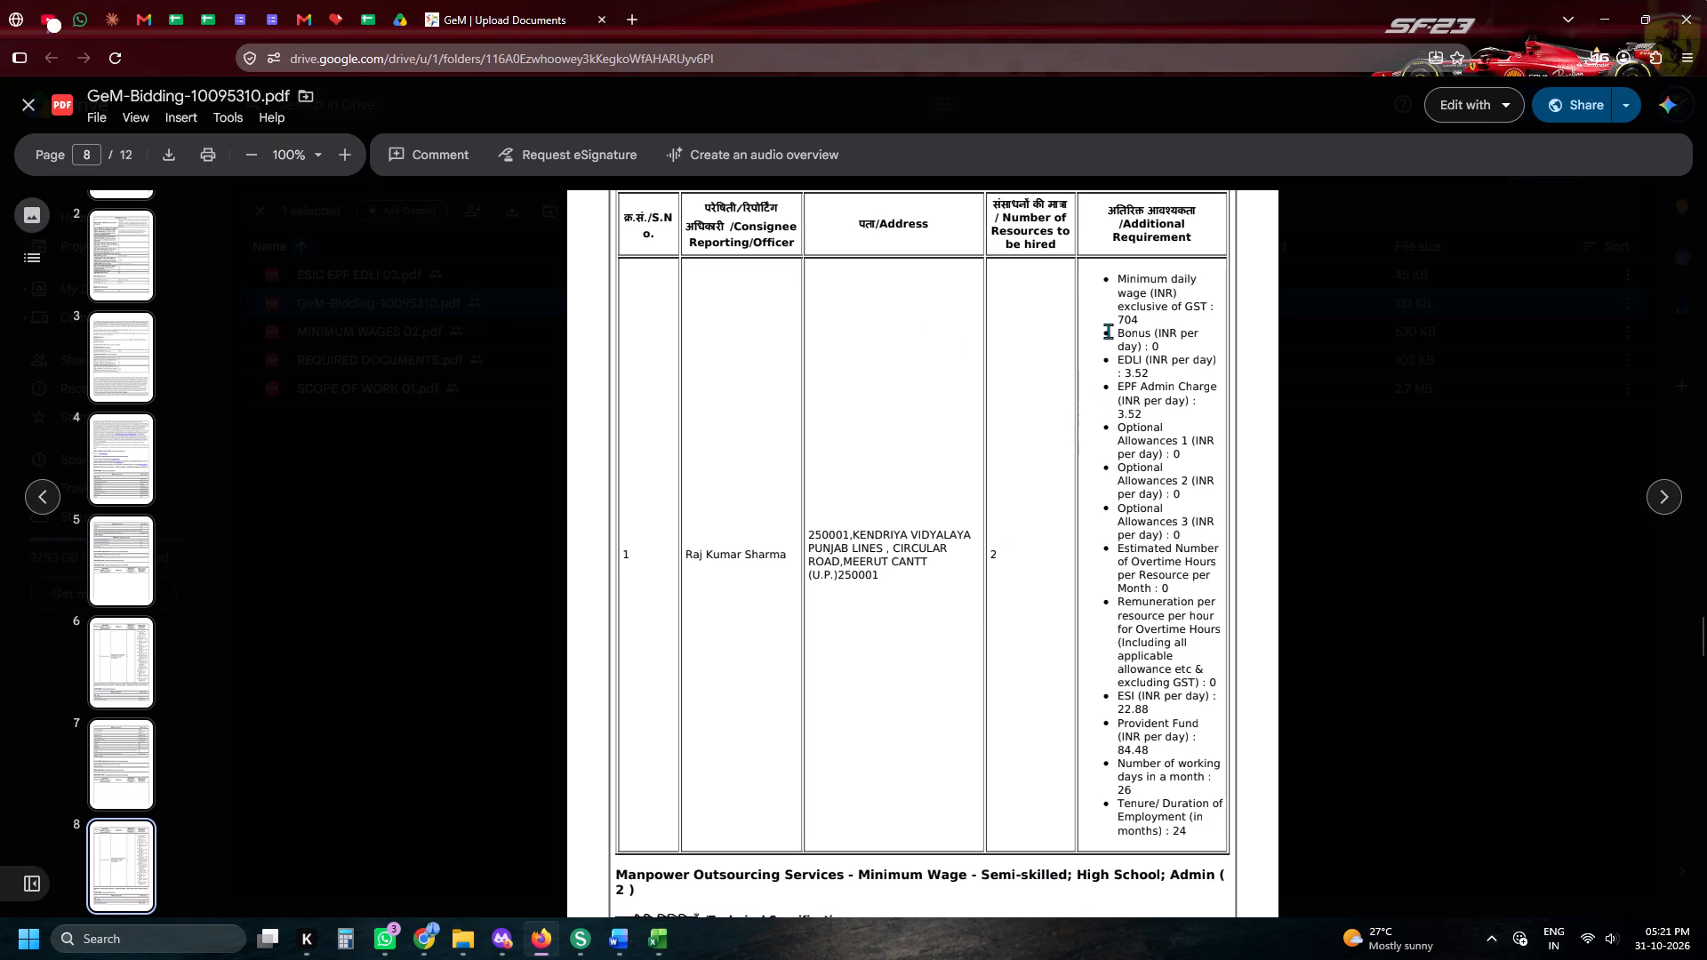
pyautogui.moveTo(1118, 319); pyautogui.dragTo(1142, 316)
pyautogui.hotkey('alt', 'Tab')
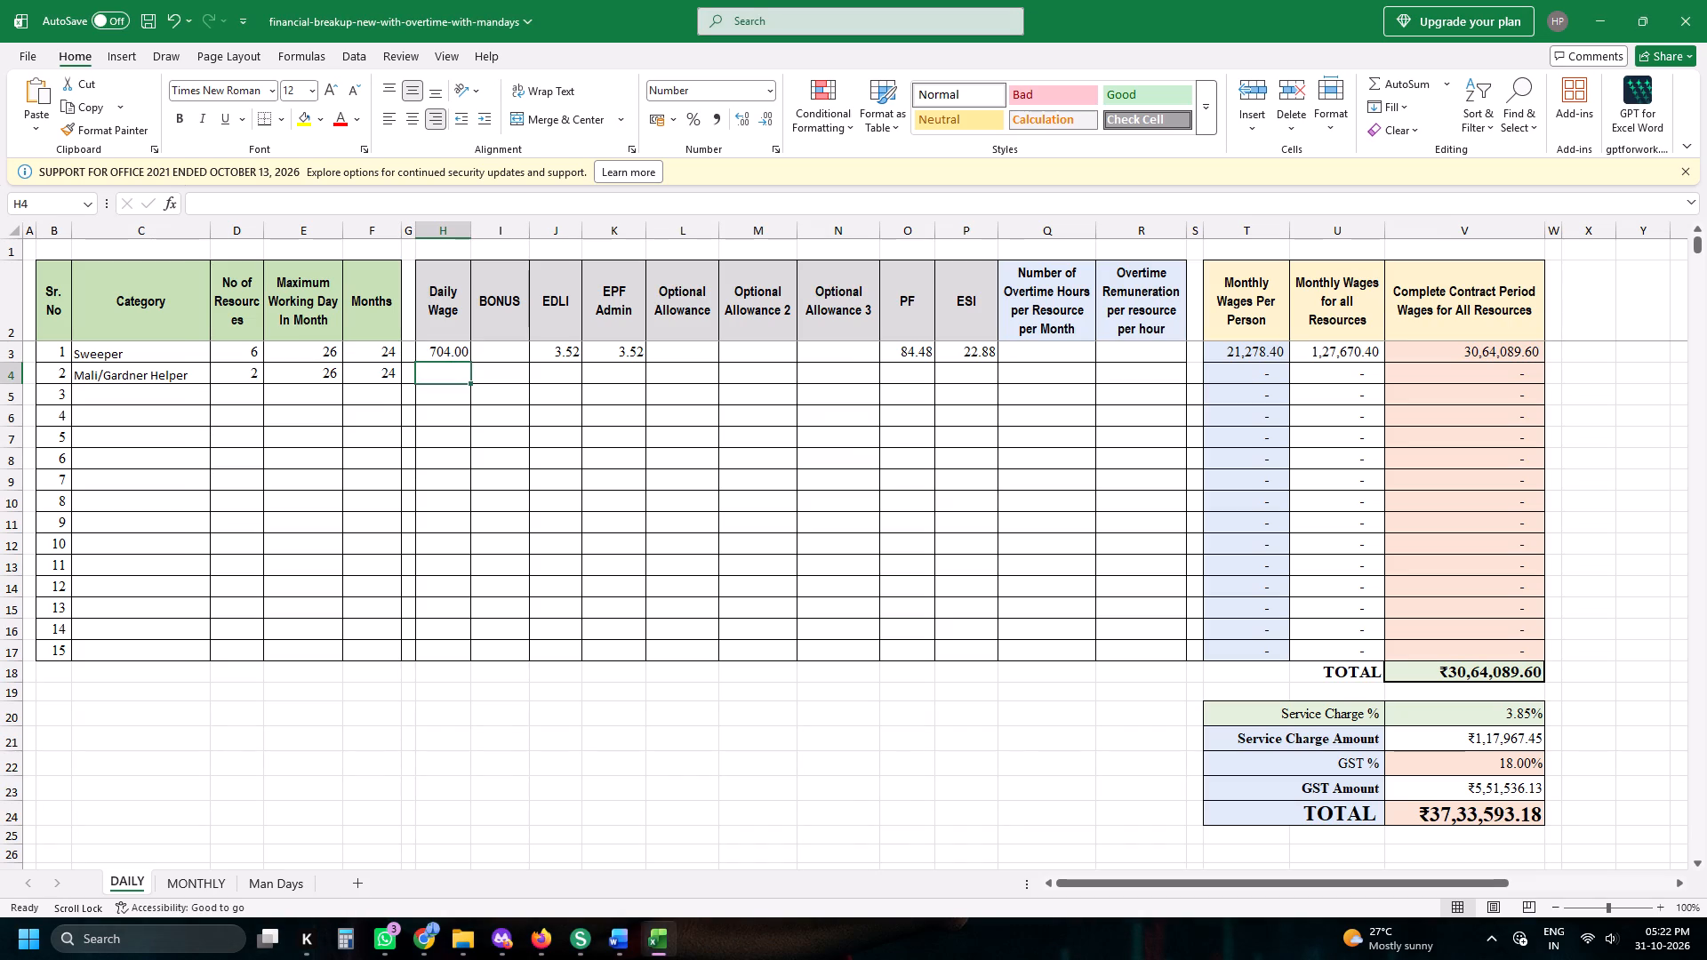
pyautogui.hotkey('alt', 'Tab')
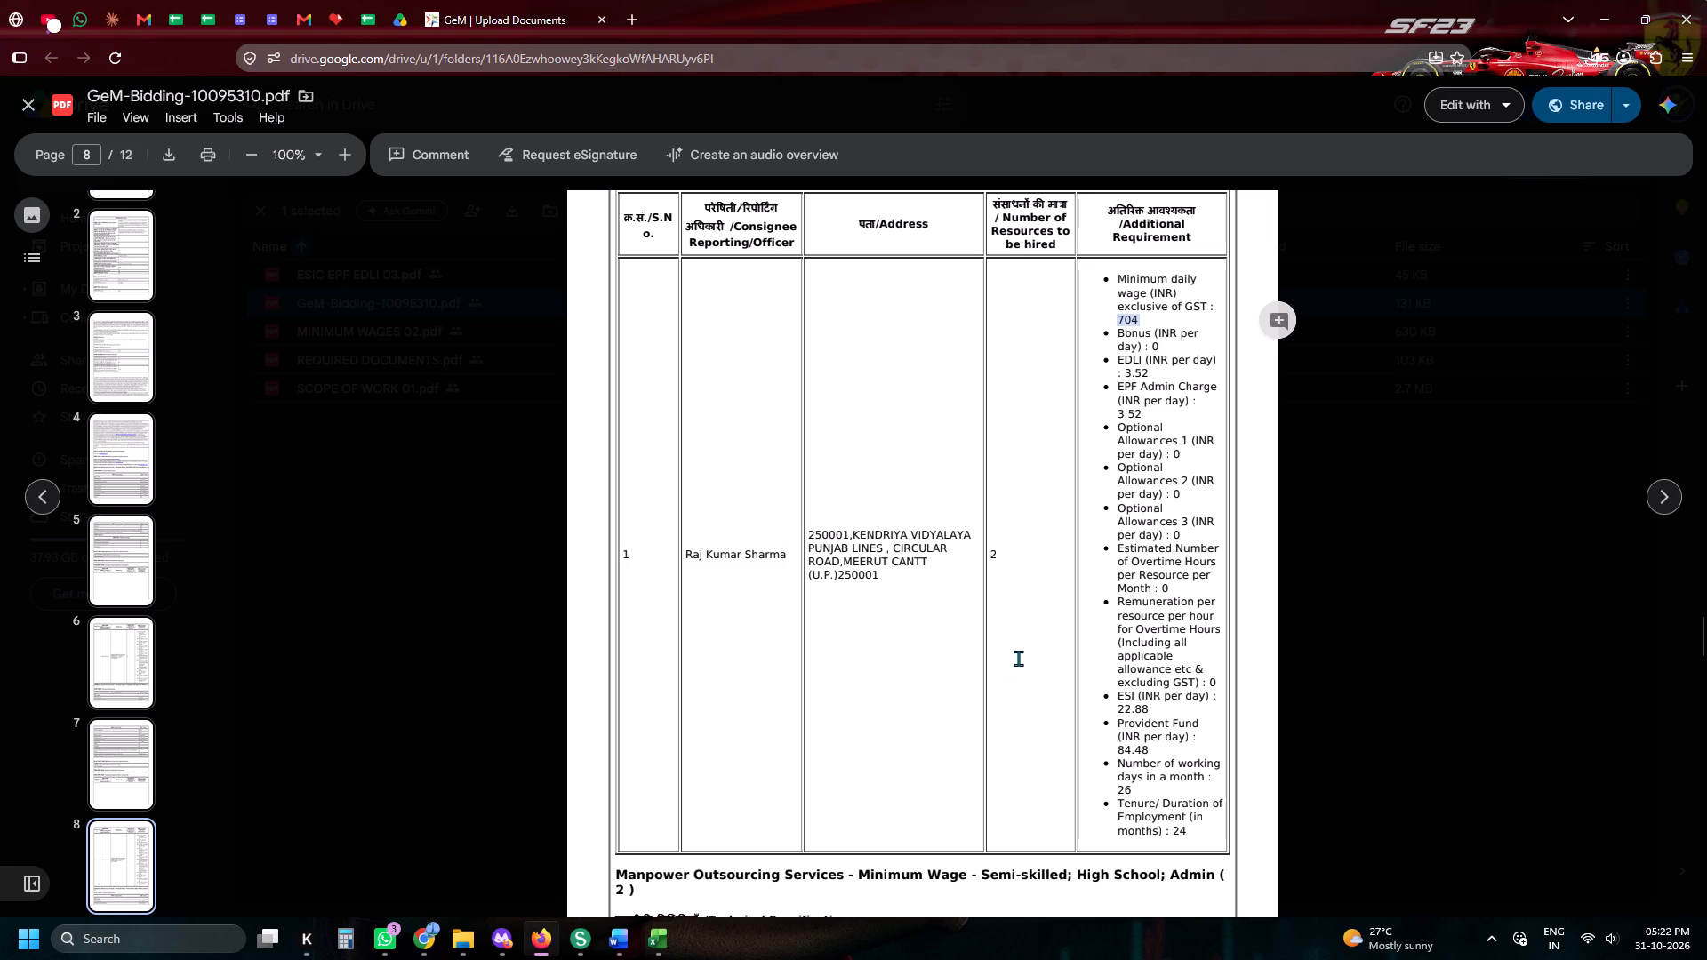
pyautogui.hotkey('alt', 'Tab')
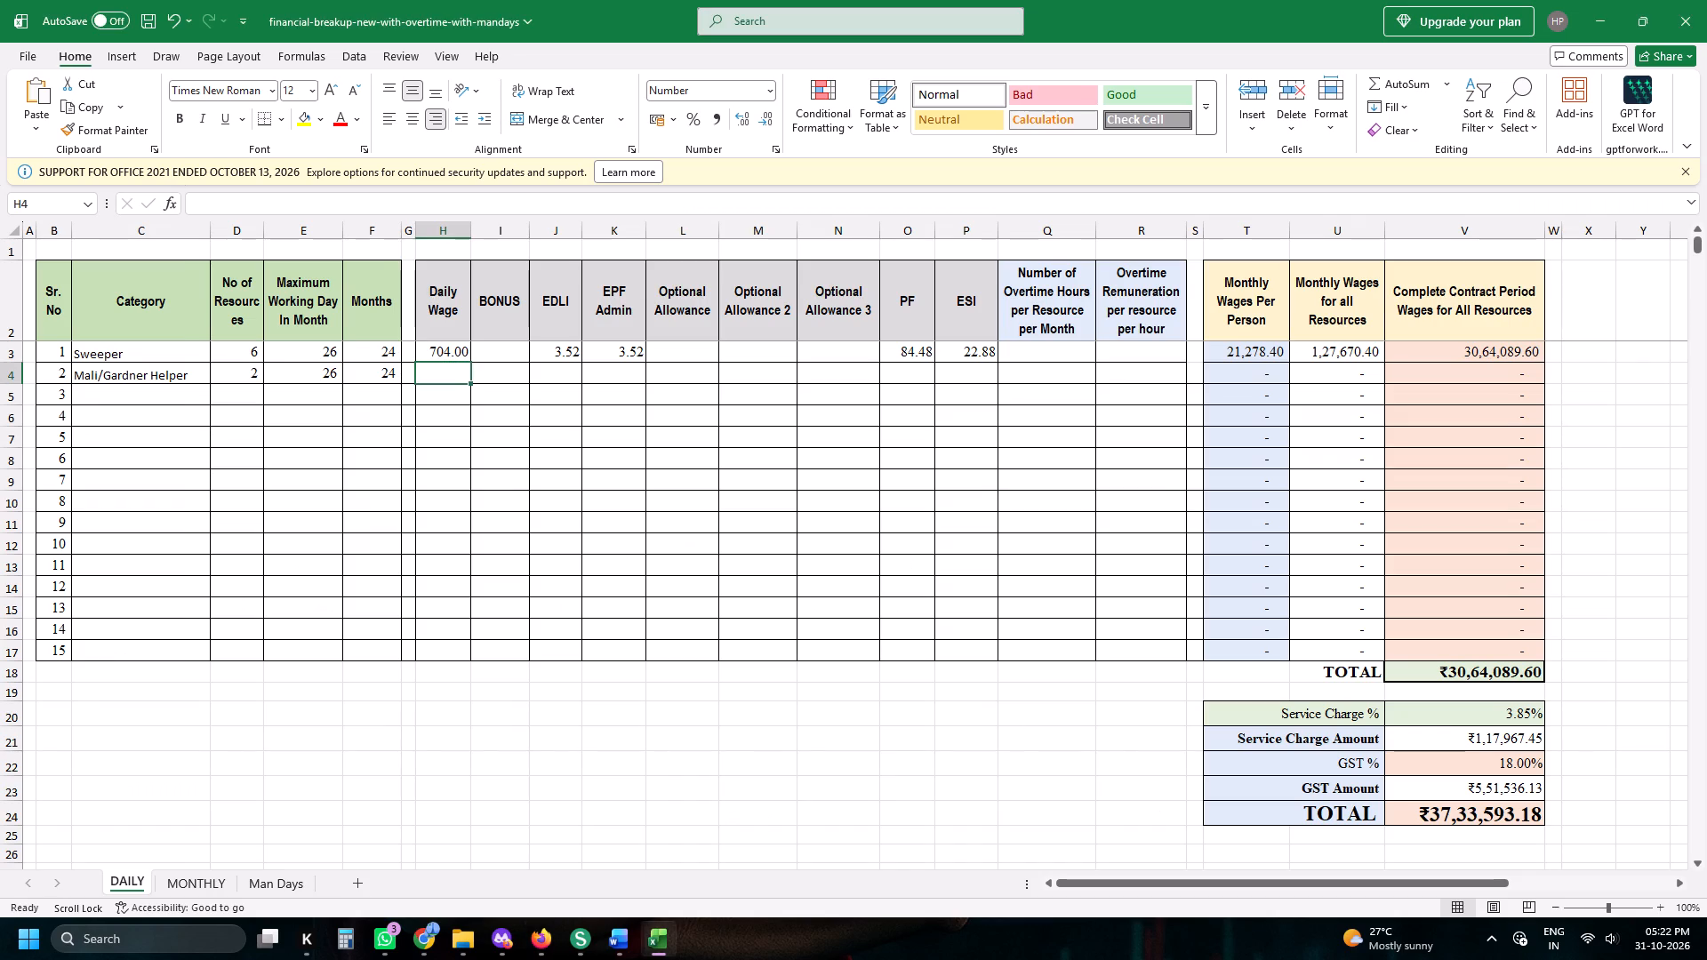
pyautogui.hotkey('alt', 'Tab')
pyautogui.hotkey('alt', 'Tab')
pyautogui.moveTo(443, 348); pyautogui.dragTo(931, 372)
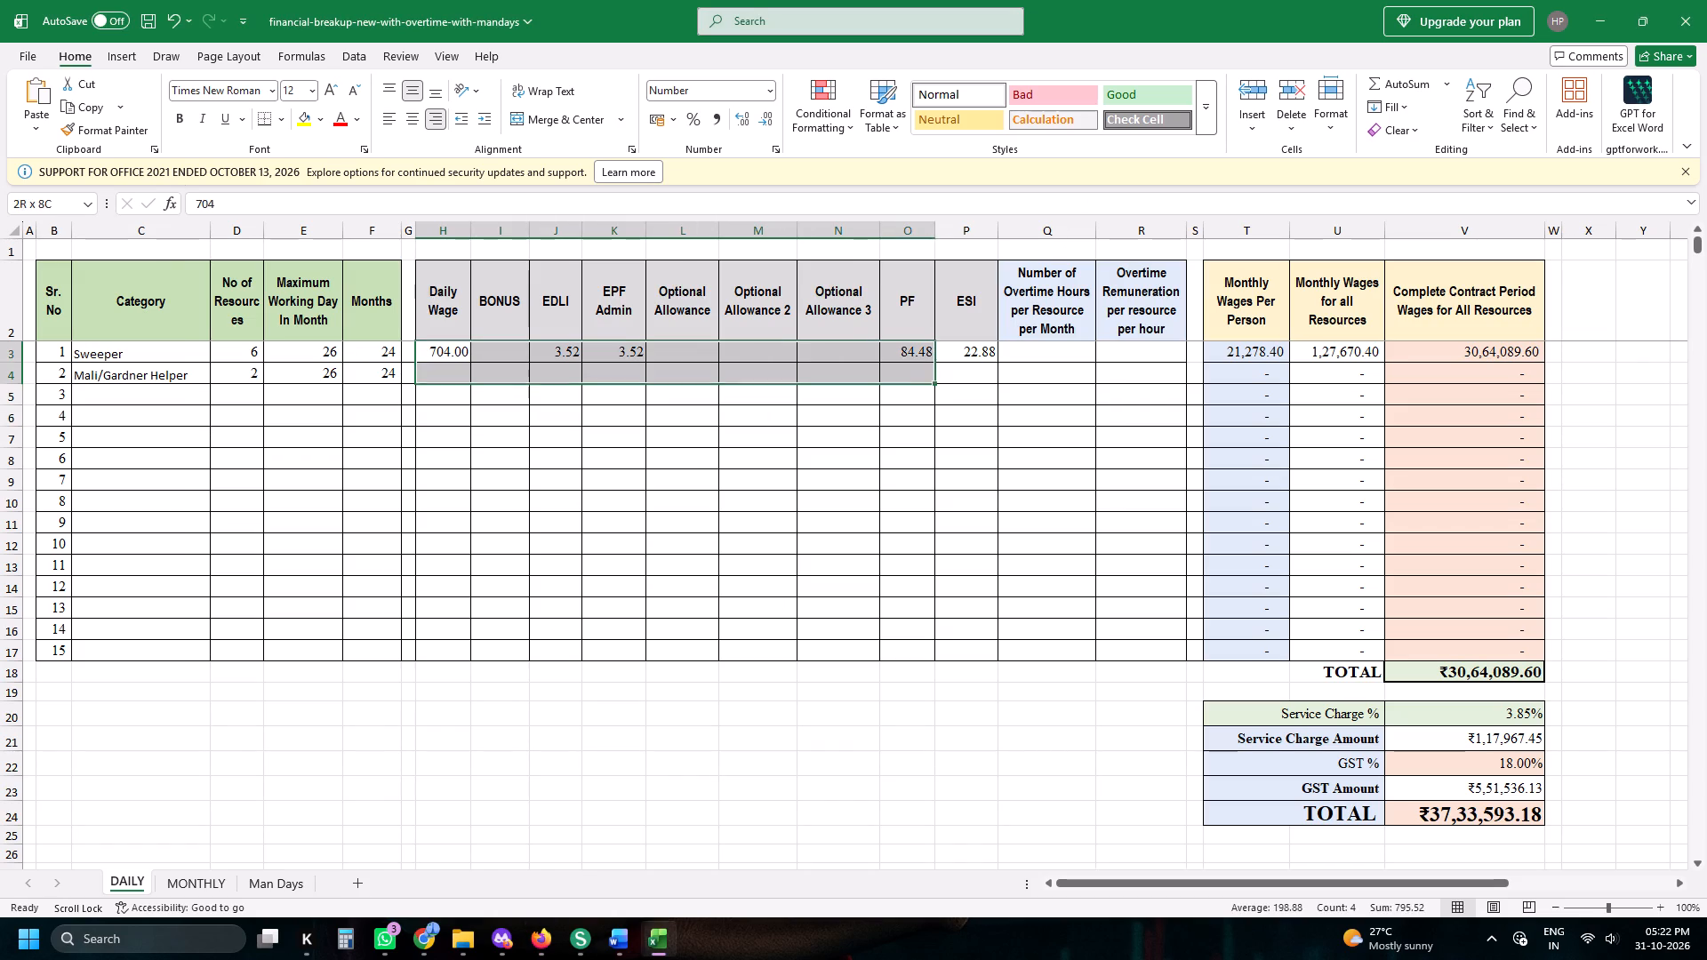
pyautogui.moveTo(931, 372); pyautogui.dragTo(951, 370)
pyautogui.hotkey('ctrl', 'd')
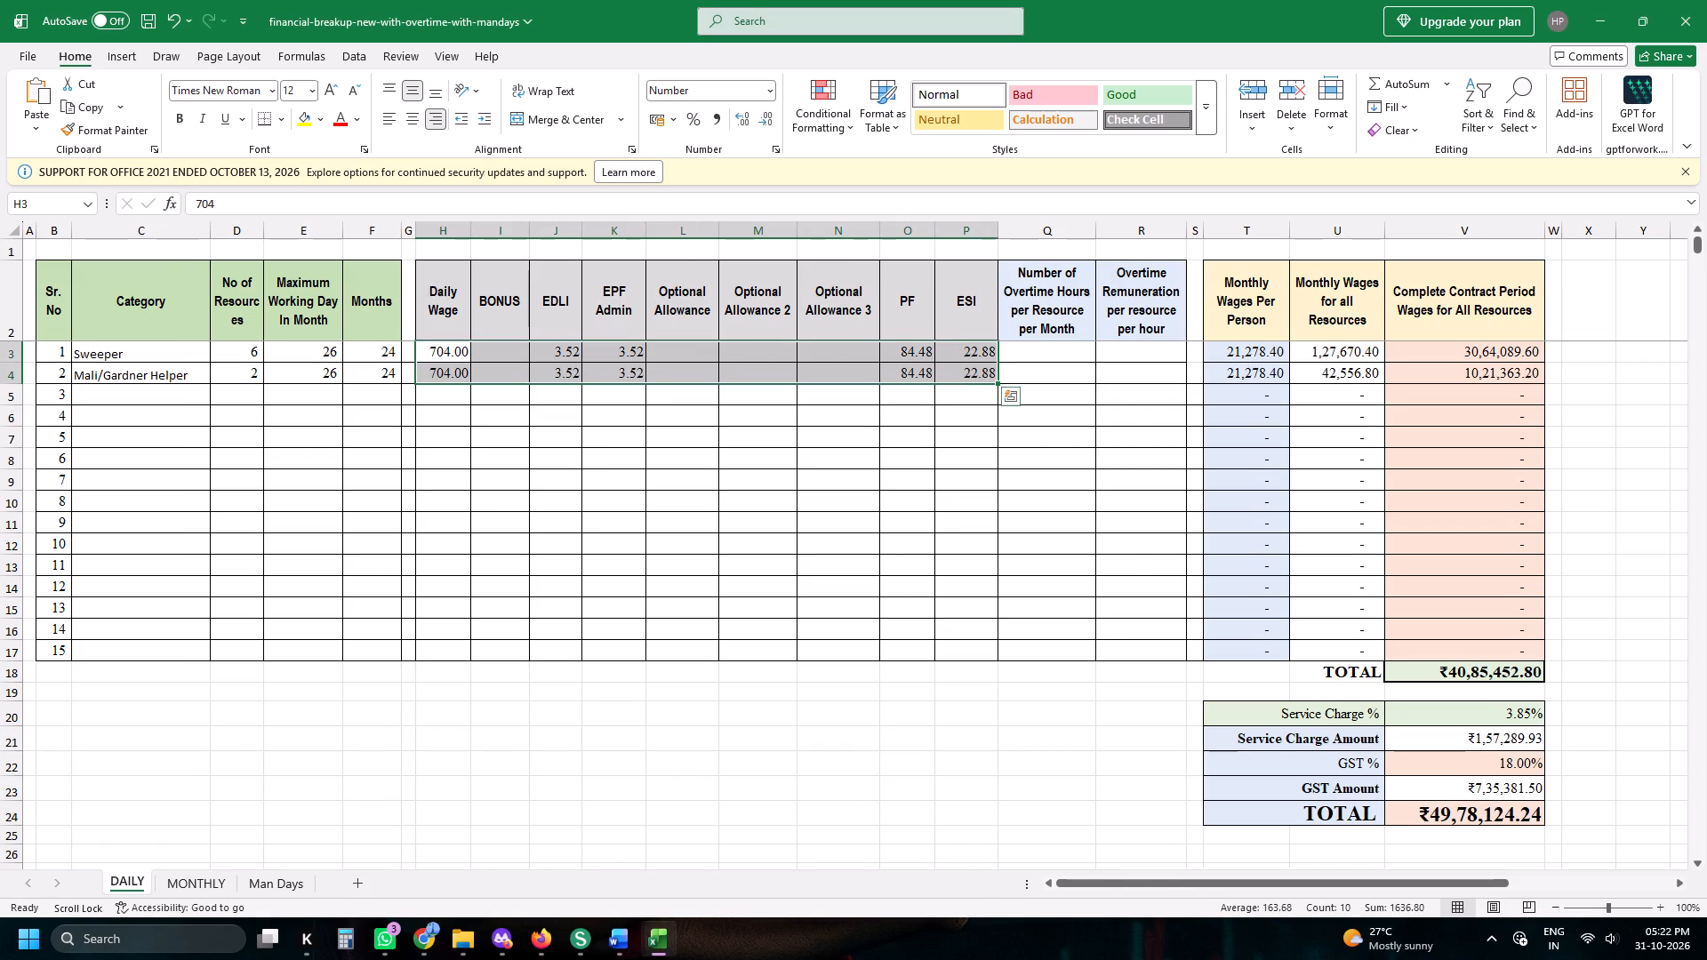
# Copy the profile name Multi-tasking Staff from the bid's semi-skilled specification into the third Category cell.
pyautogui.hotkey('alt', 'Tab')
pyautogui.scroll(-4, 1005, 590)
pyautogui.scroll(-2, 1094, 599)
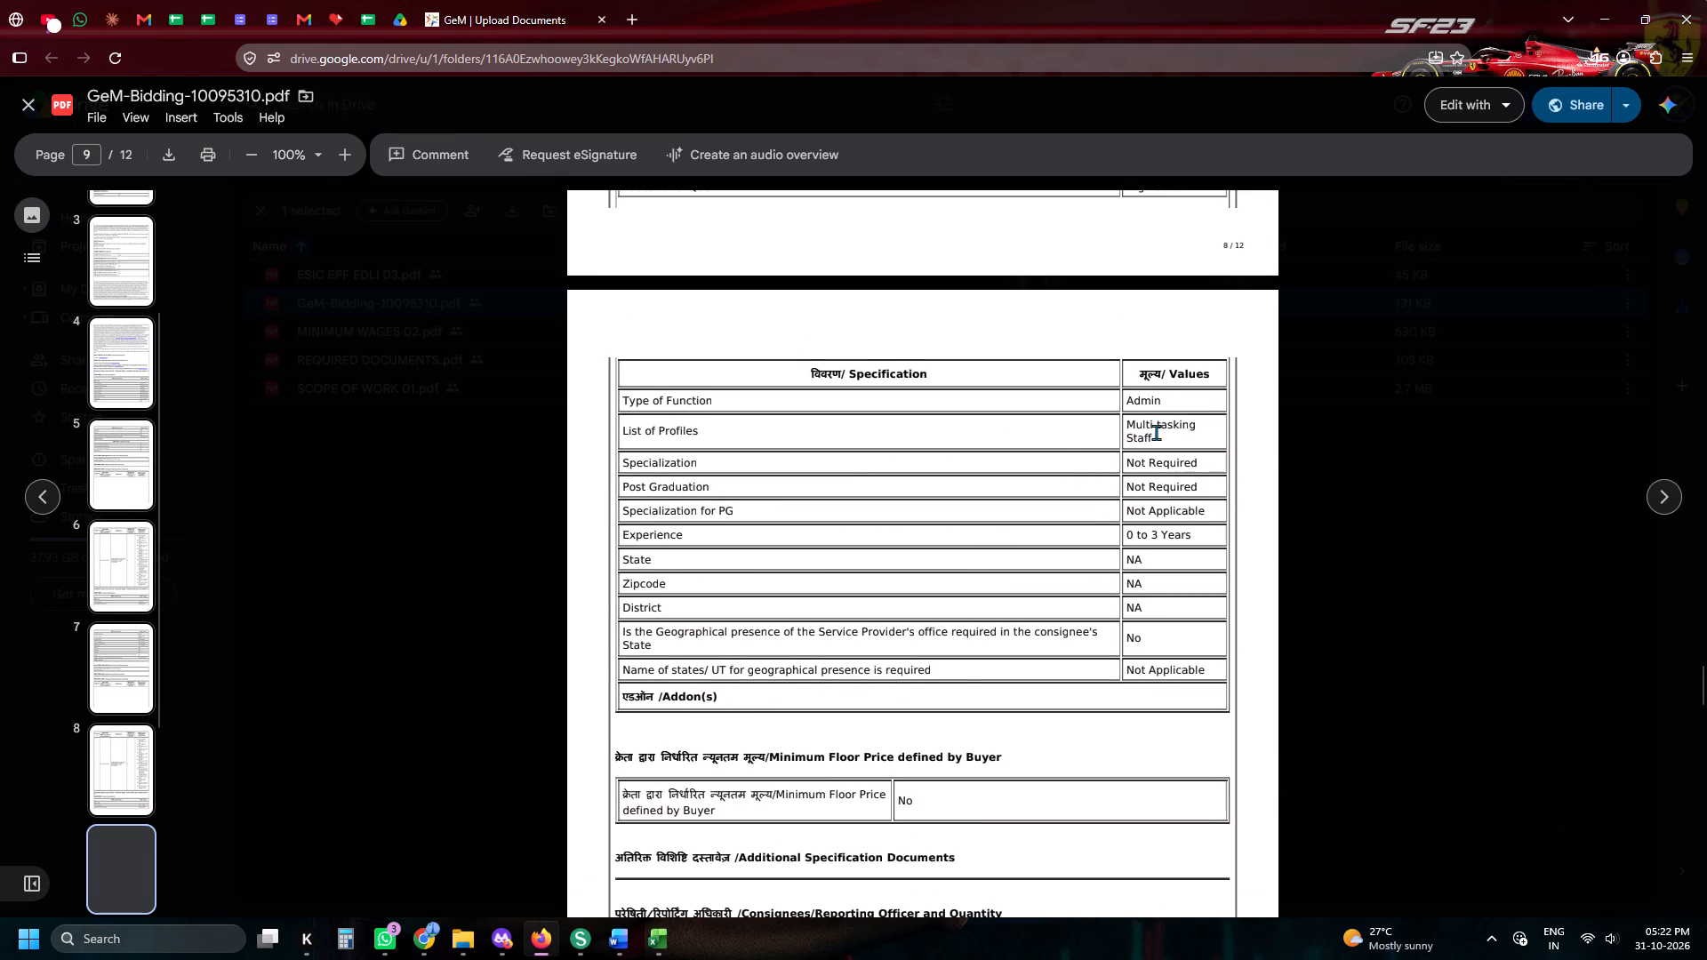
pyautogui.moveTo(1142, 436); pyautogui.dragTo(1115, 422)
pyautogui.hotkey('ctrl', 'c')
pyautogui.hotkey('ctrl', 'c')
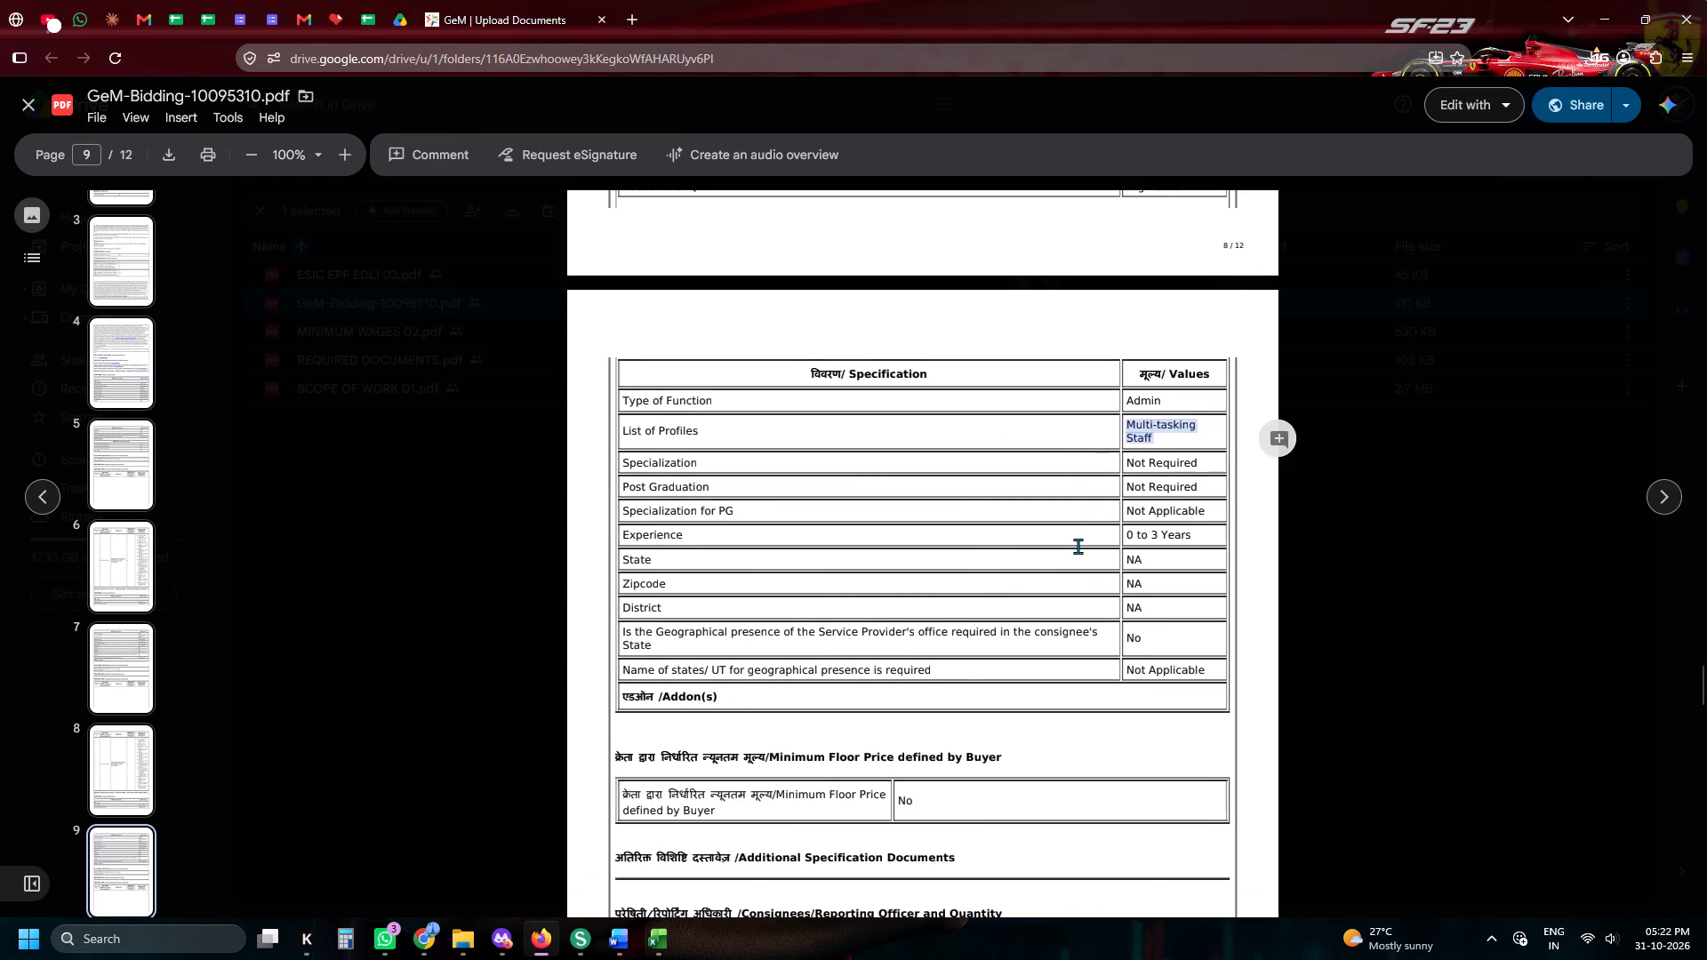
pyautogui.hotkey('ctrl', 'c')
pyautogui.hotkey('ctrl', 'c')
pyautogui.hotkey('alt', 'Tab')
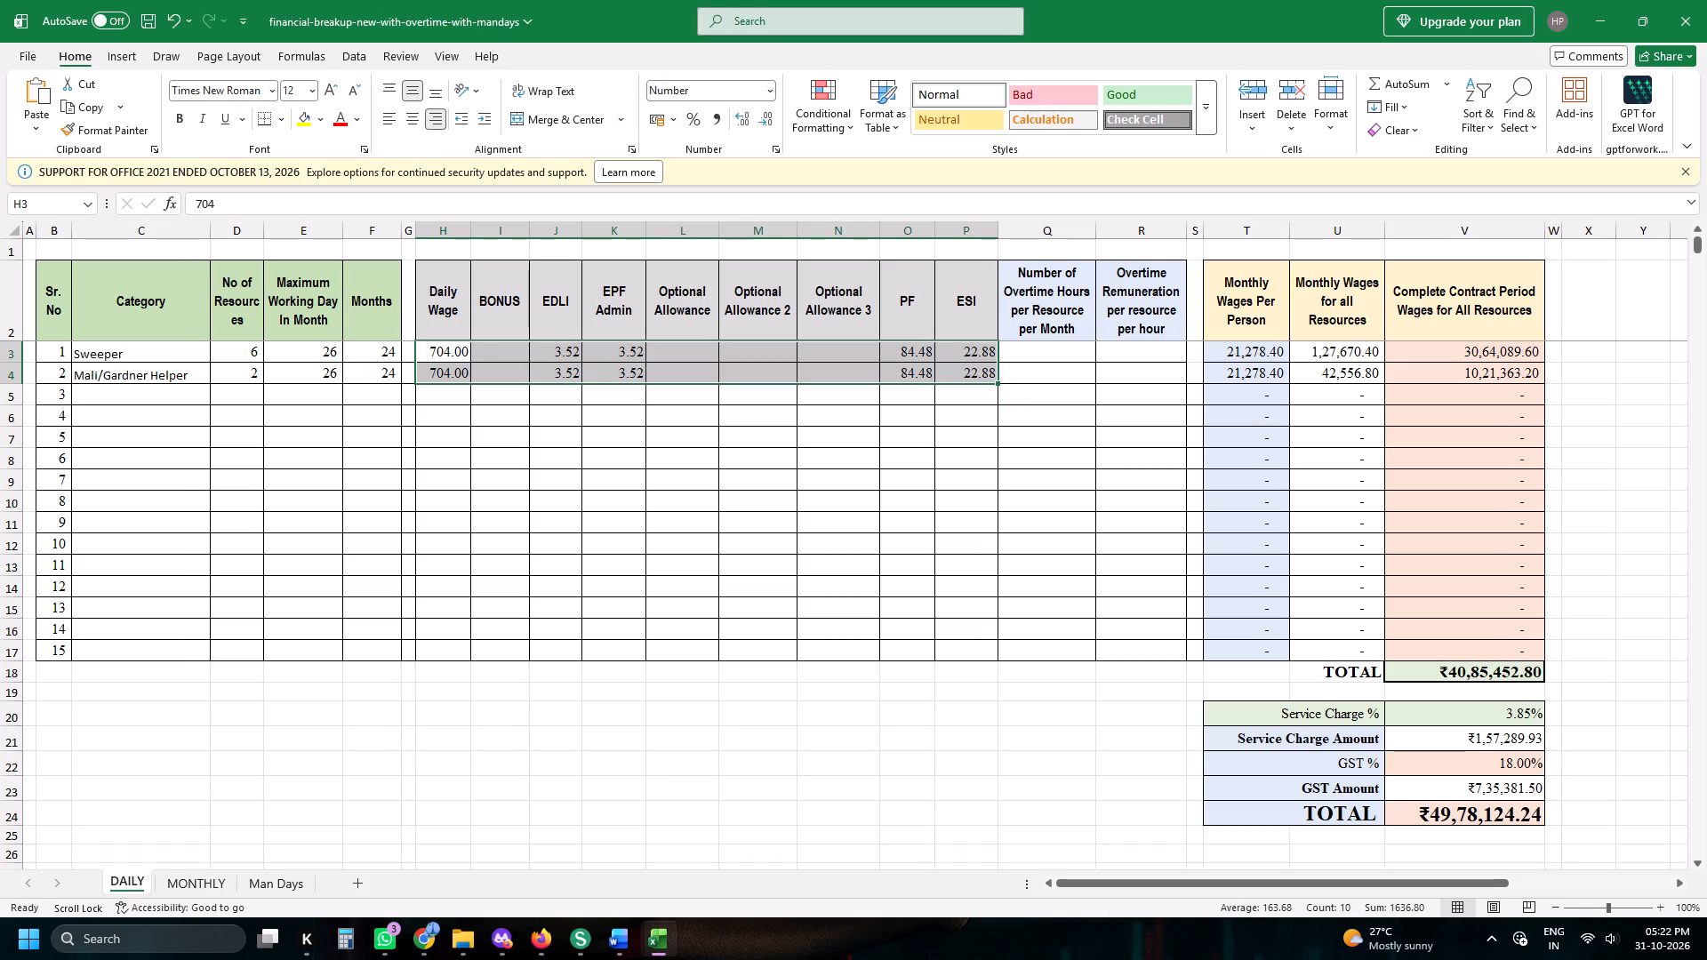
pyautogui.click(124, 389)
pyautogui.hotkey('ctrl', 'v')
# Combine the split name into Multi-tasking Staff in the third Category cell and clear the leftover Staff cell below it.
pyautogui.click(140, 423)
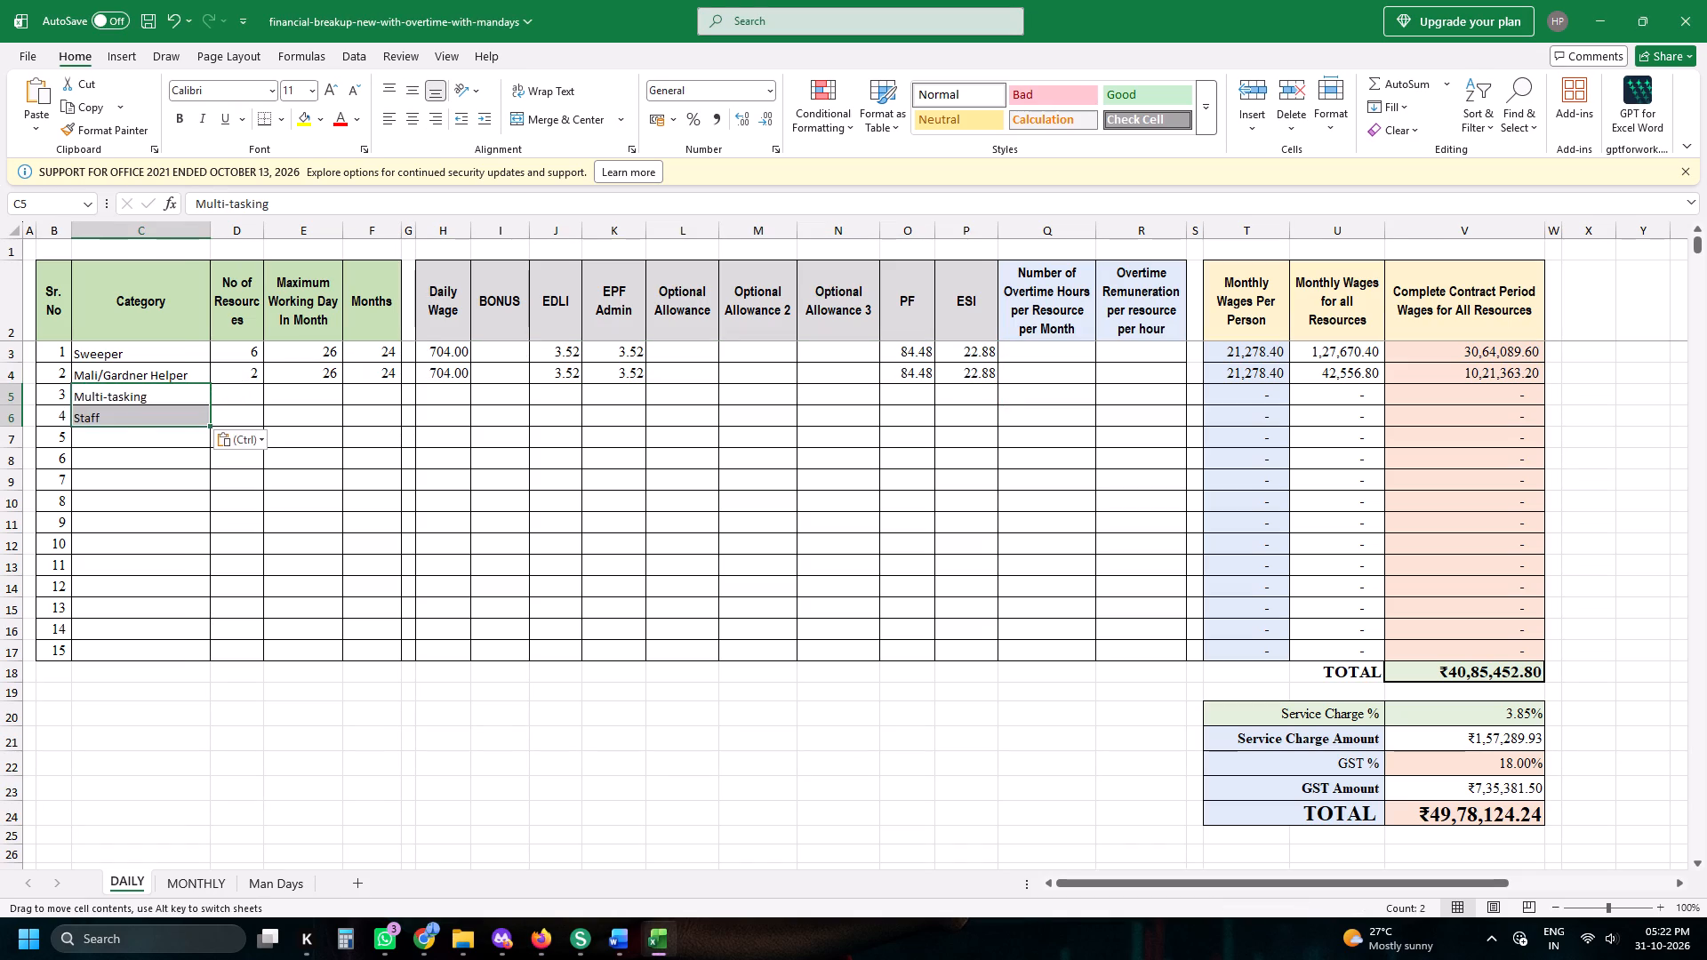
pyautogui.doubleClick(139, 421)
pyautogui.hotkey('ctrl', 'a')
pyautogui.hotkey('ctrl', 'c')
pyautogui.hotkey('ctrl', 'c')
pyautogui.hotkey('ctrl', 'c')
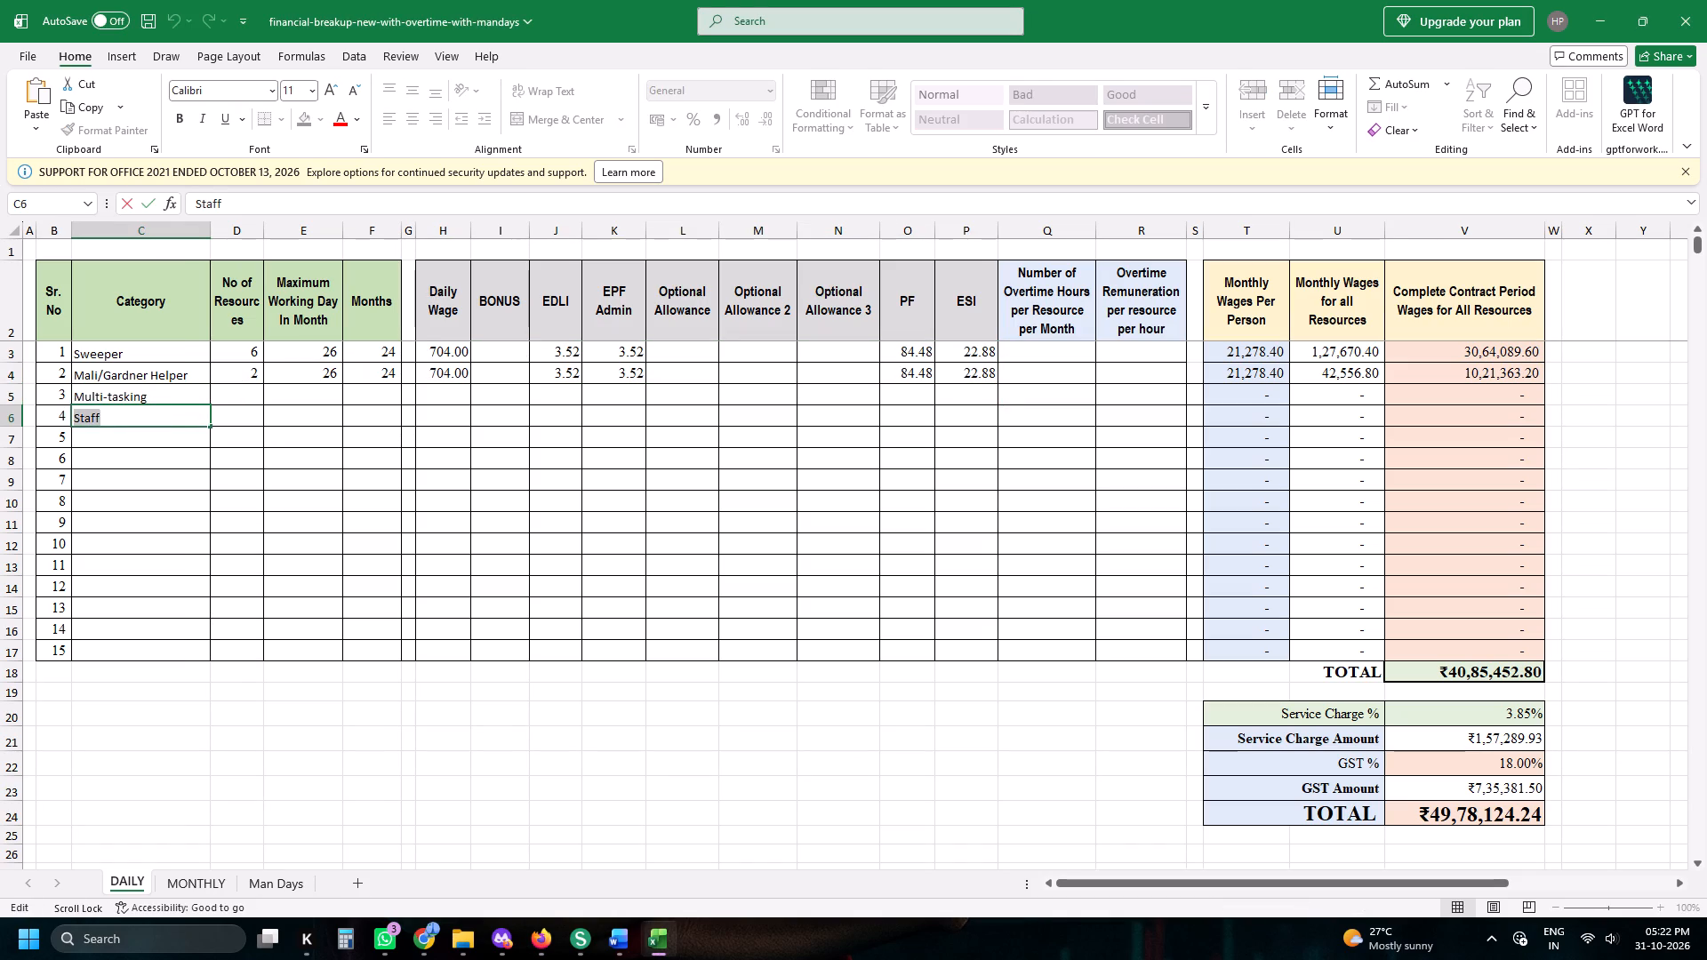
pyautogui.tripleClick(157, 399)
pyautogui.press('space')
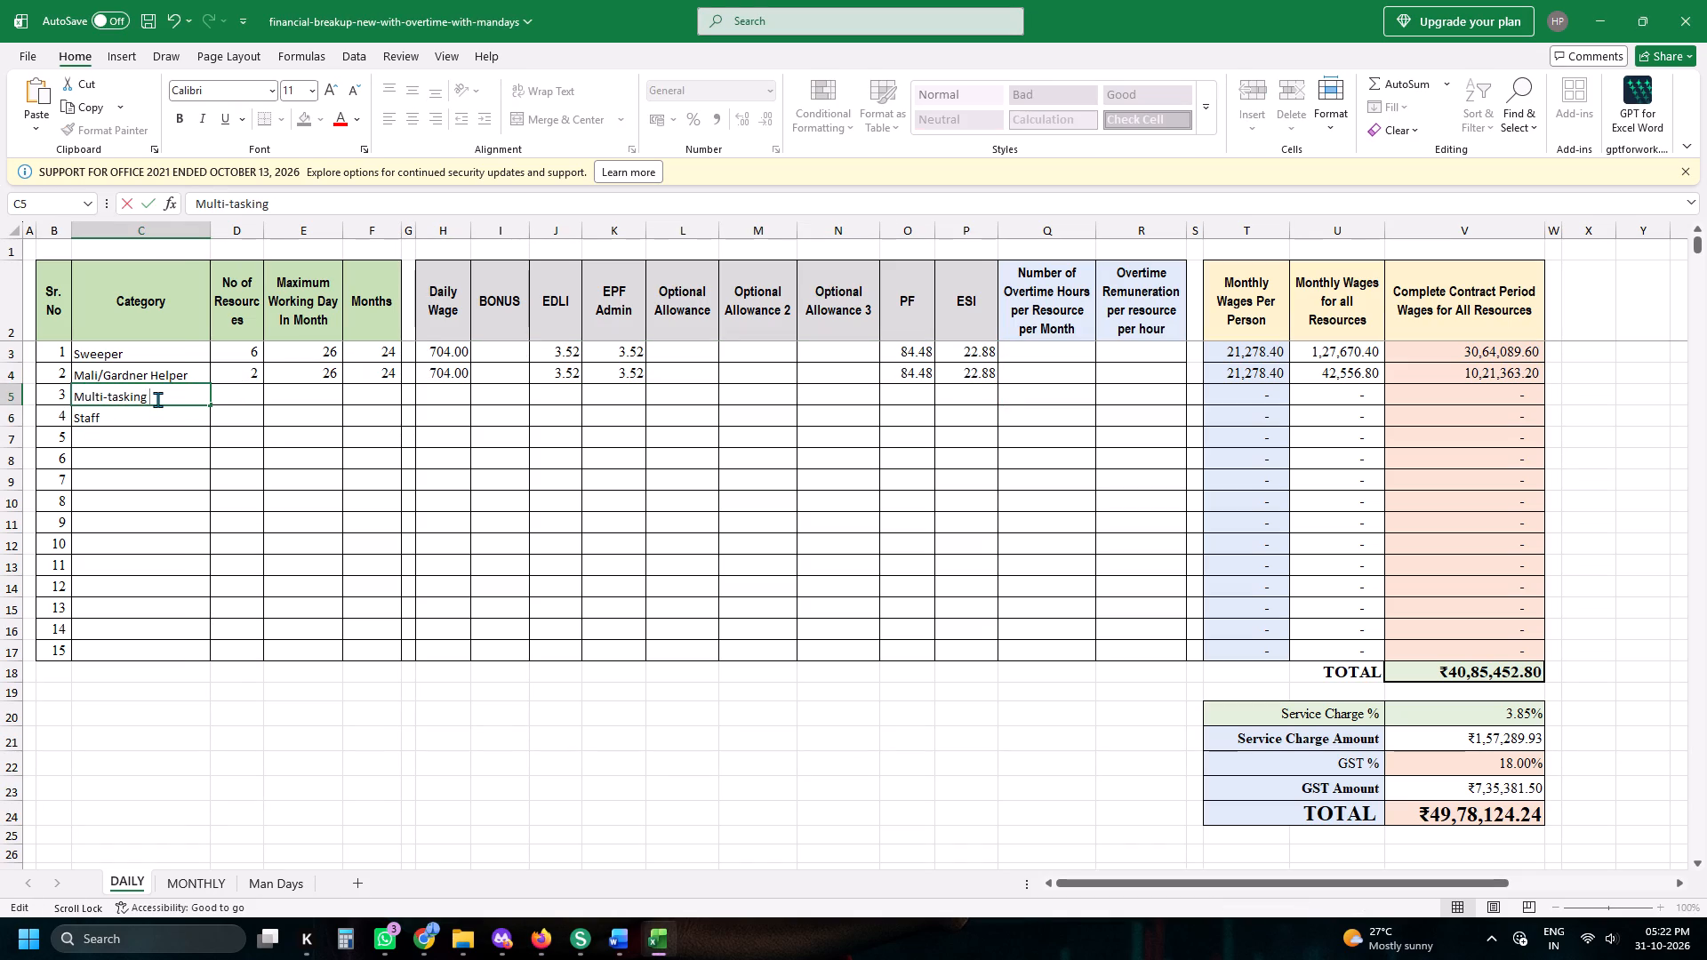
pyautogui.hotkey('ctrl', 'v')
pyautogui.click(128, 407)
pyautogui.click(122, 441)
pyautogui.click(122, 420)
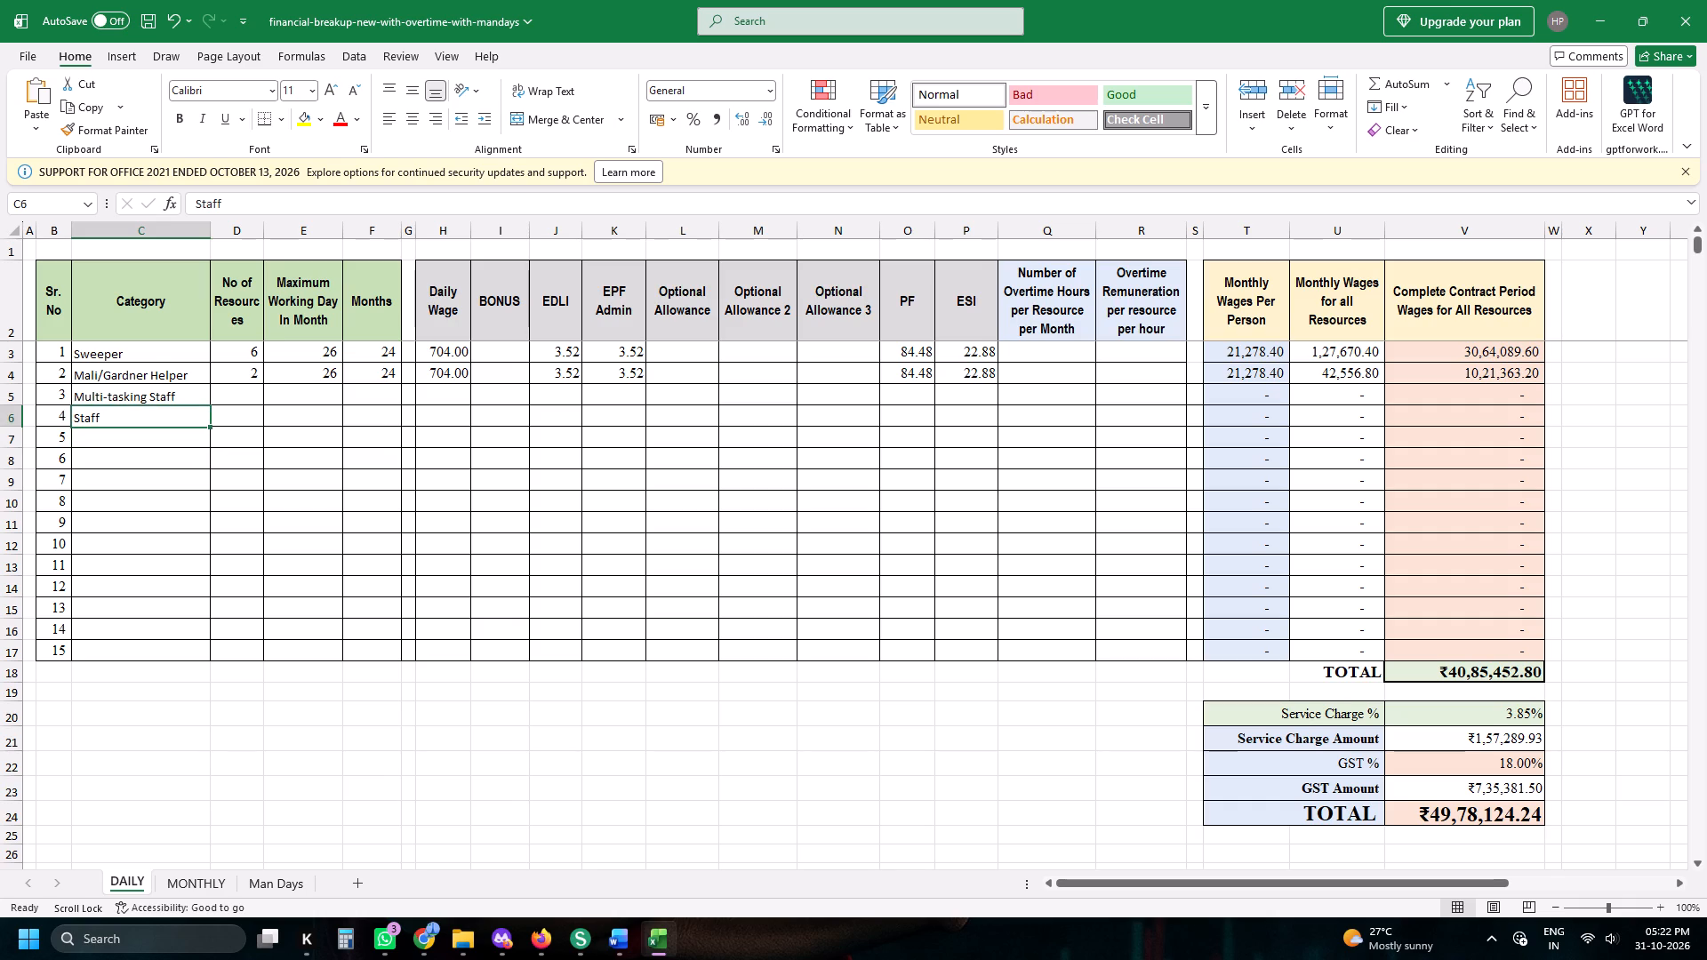
pyautogui.press('Delete')
# Check the bid's Multi-tasking Staff consignee table for the number of resources, working days and months.
pyautogui.click(235, 400)
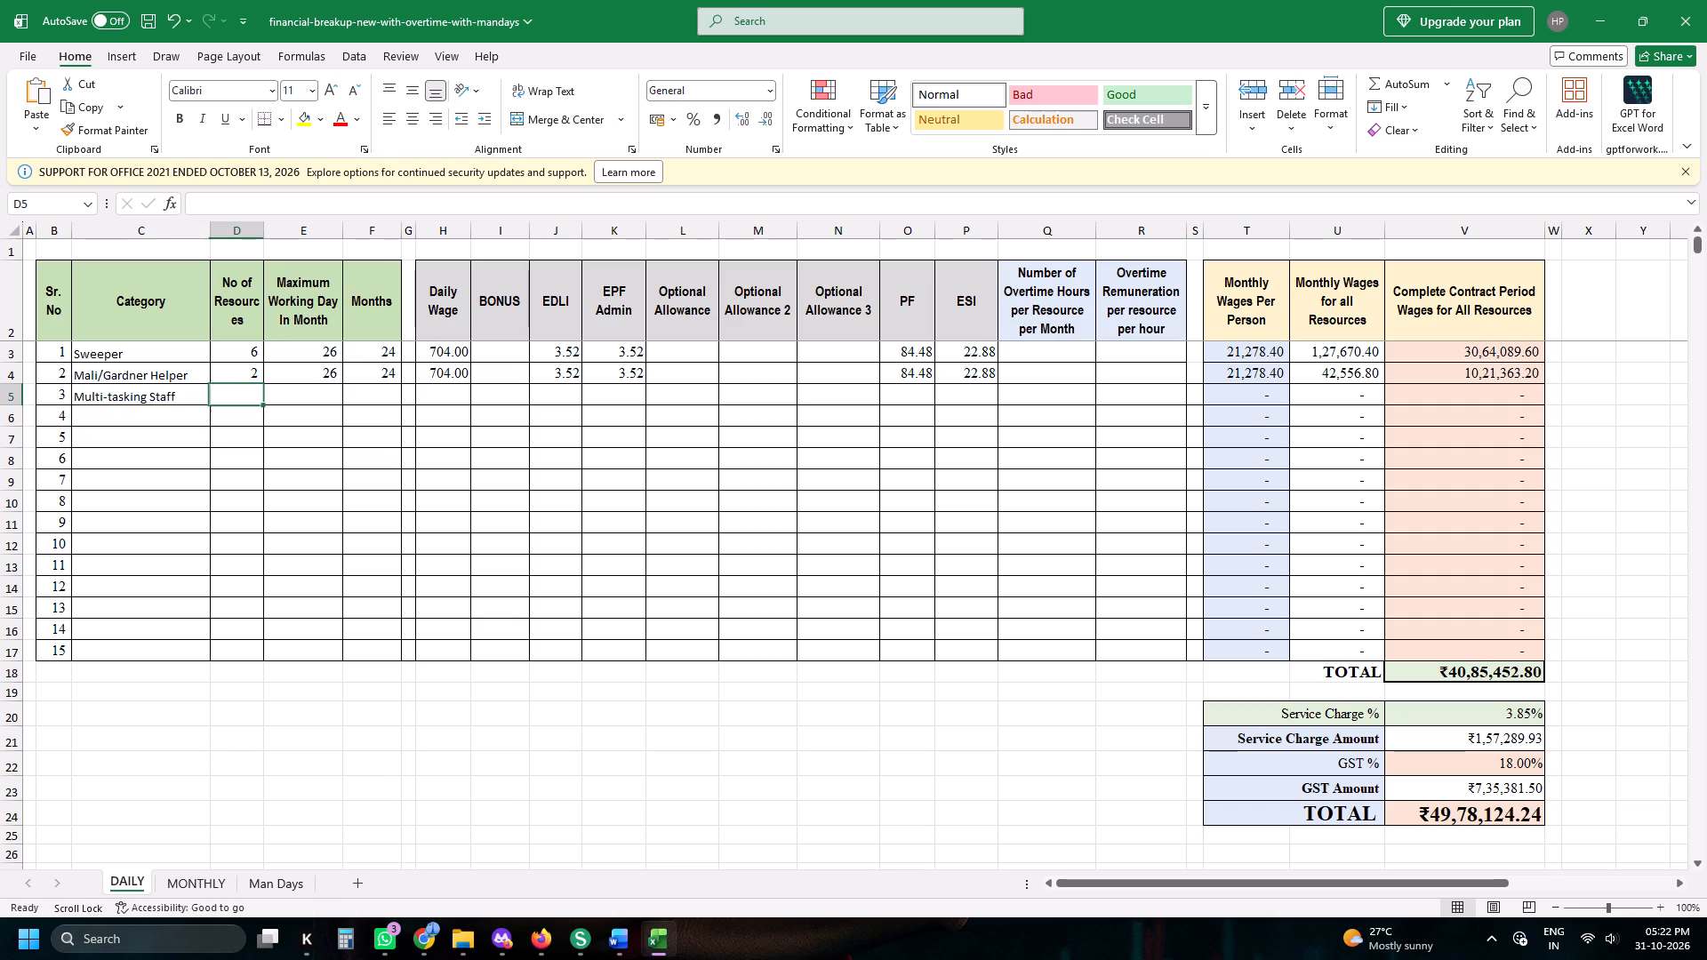
pyautogui.hotkey('alt', 'Tab')
pyautogui.scroll(-6, 1067, 544)
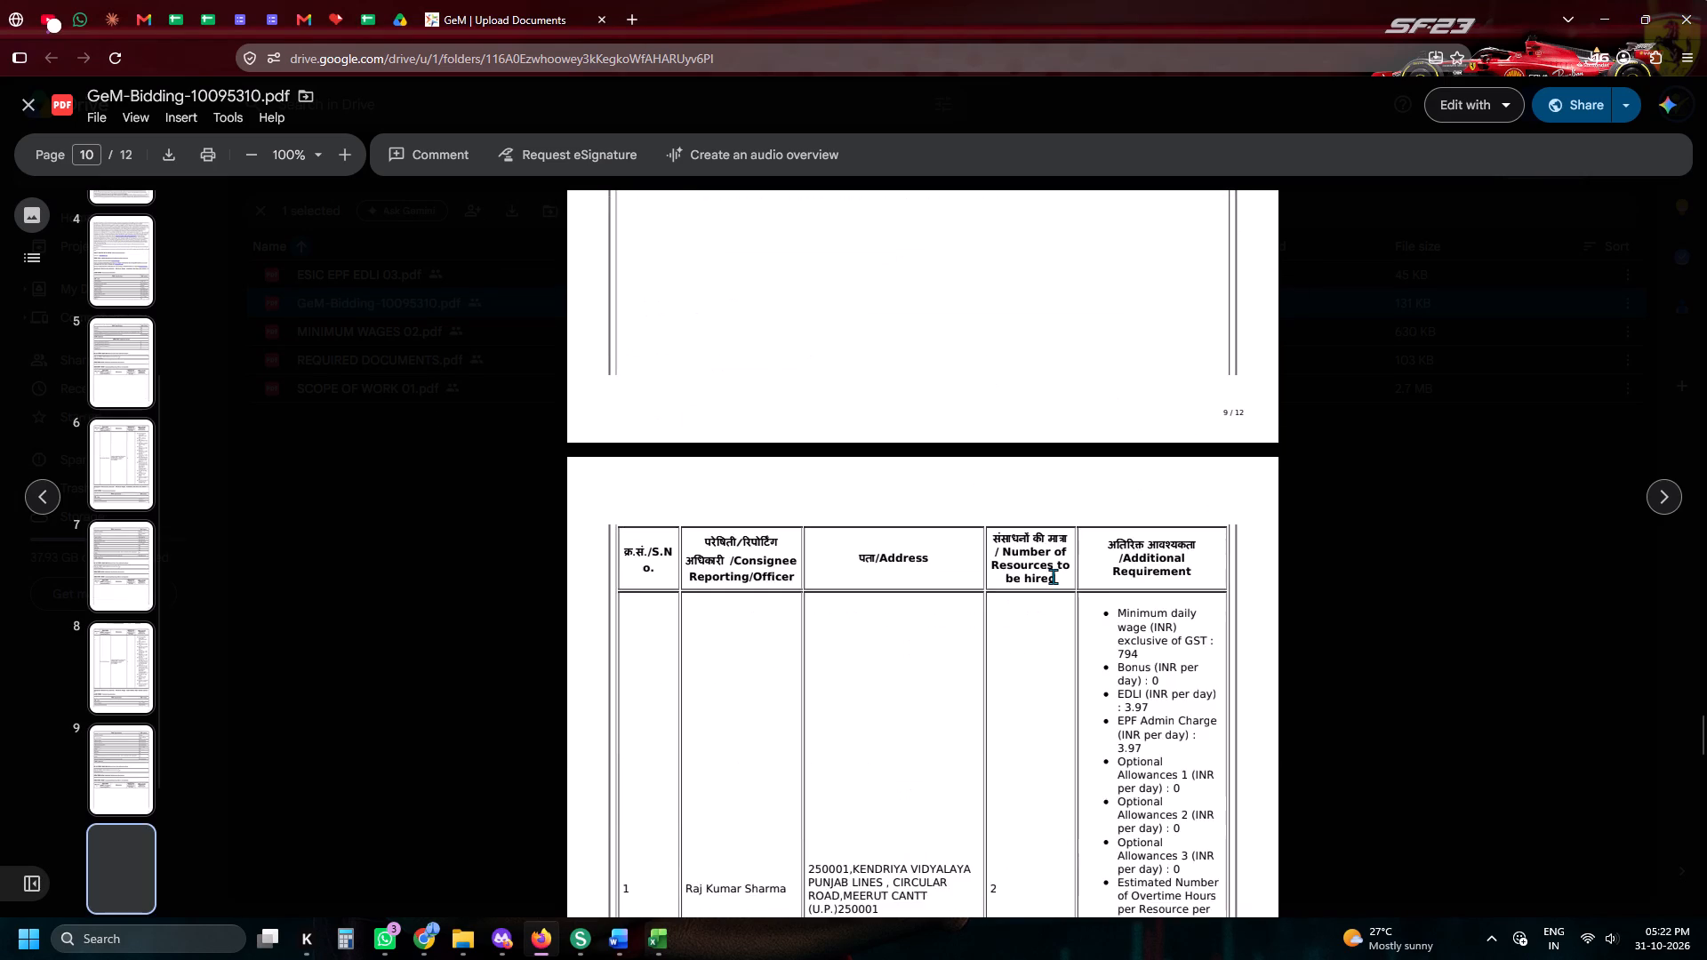
pyautogui.scroll(-4, 1053, 576)
pyautogui.scroll(2, 1053, 576)
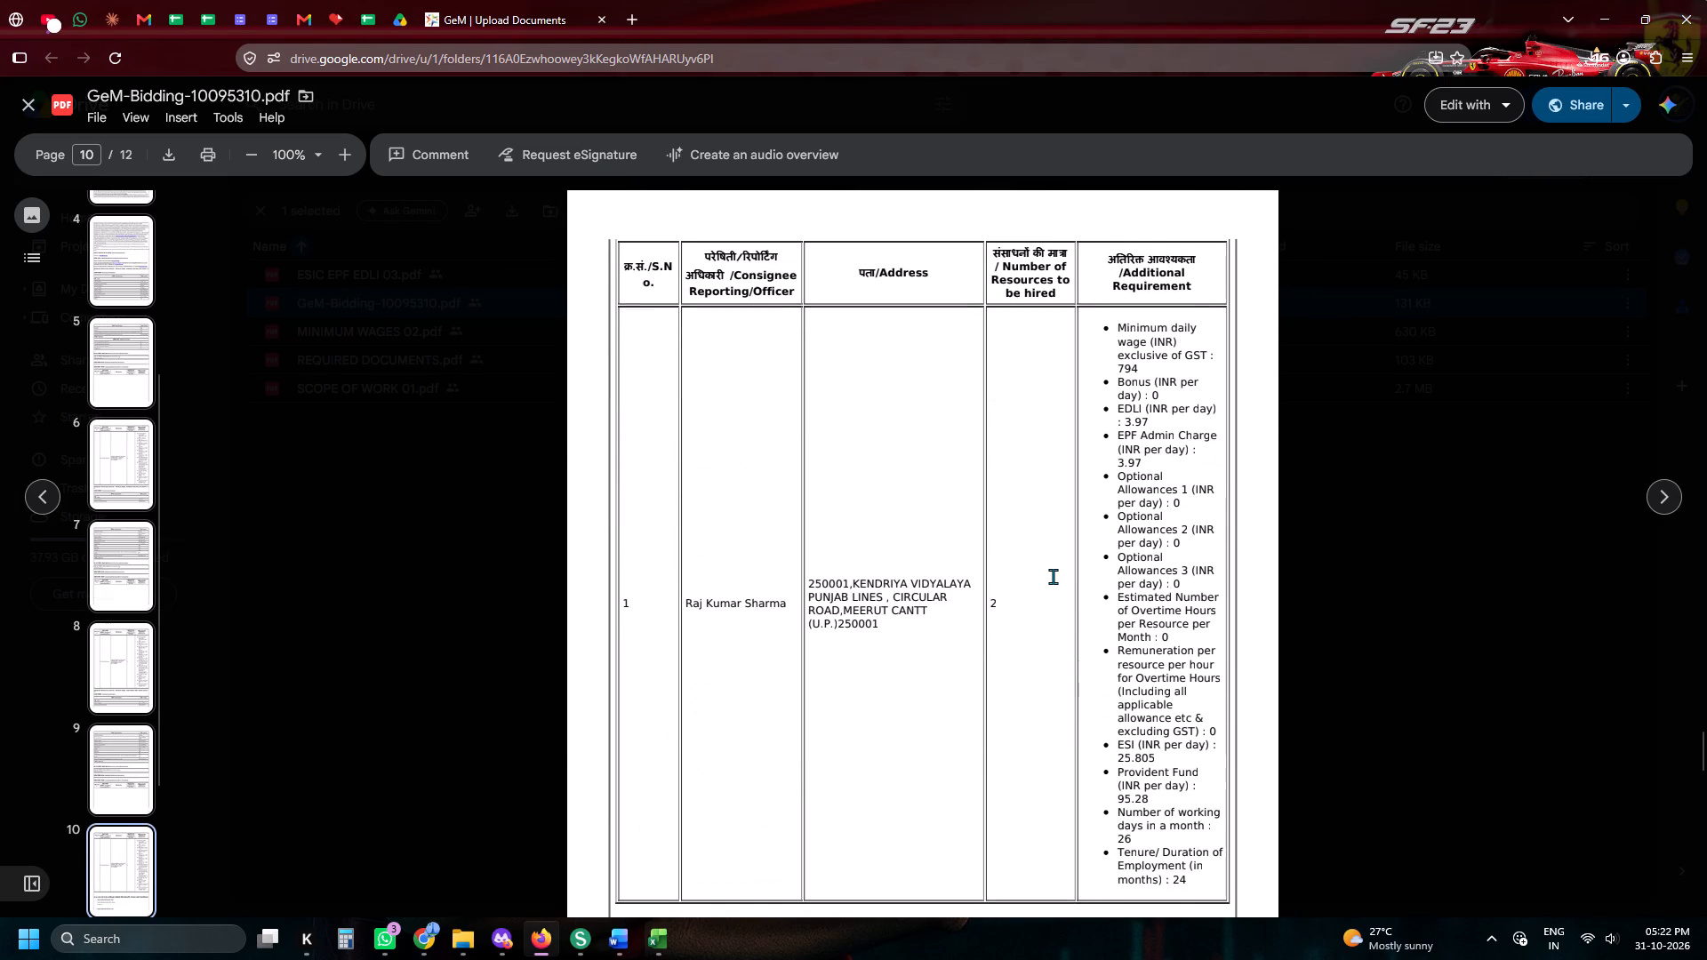
pyautogui.hotkey('alt', 'Tab')
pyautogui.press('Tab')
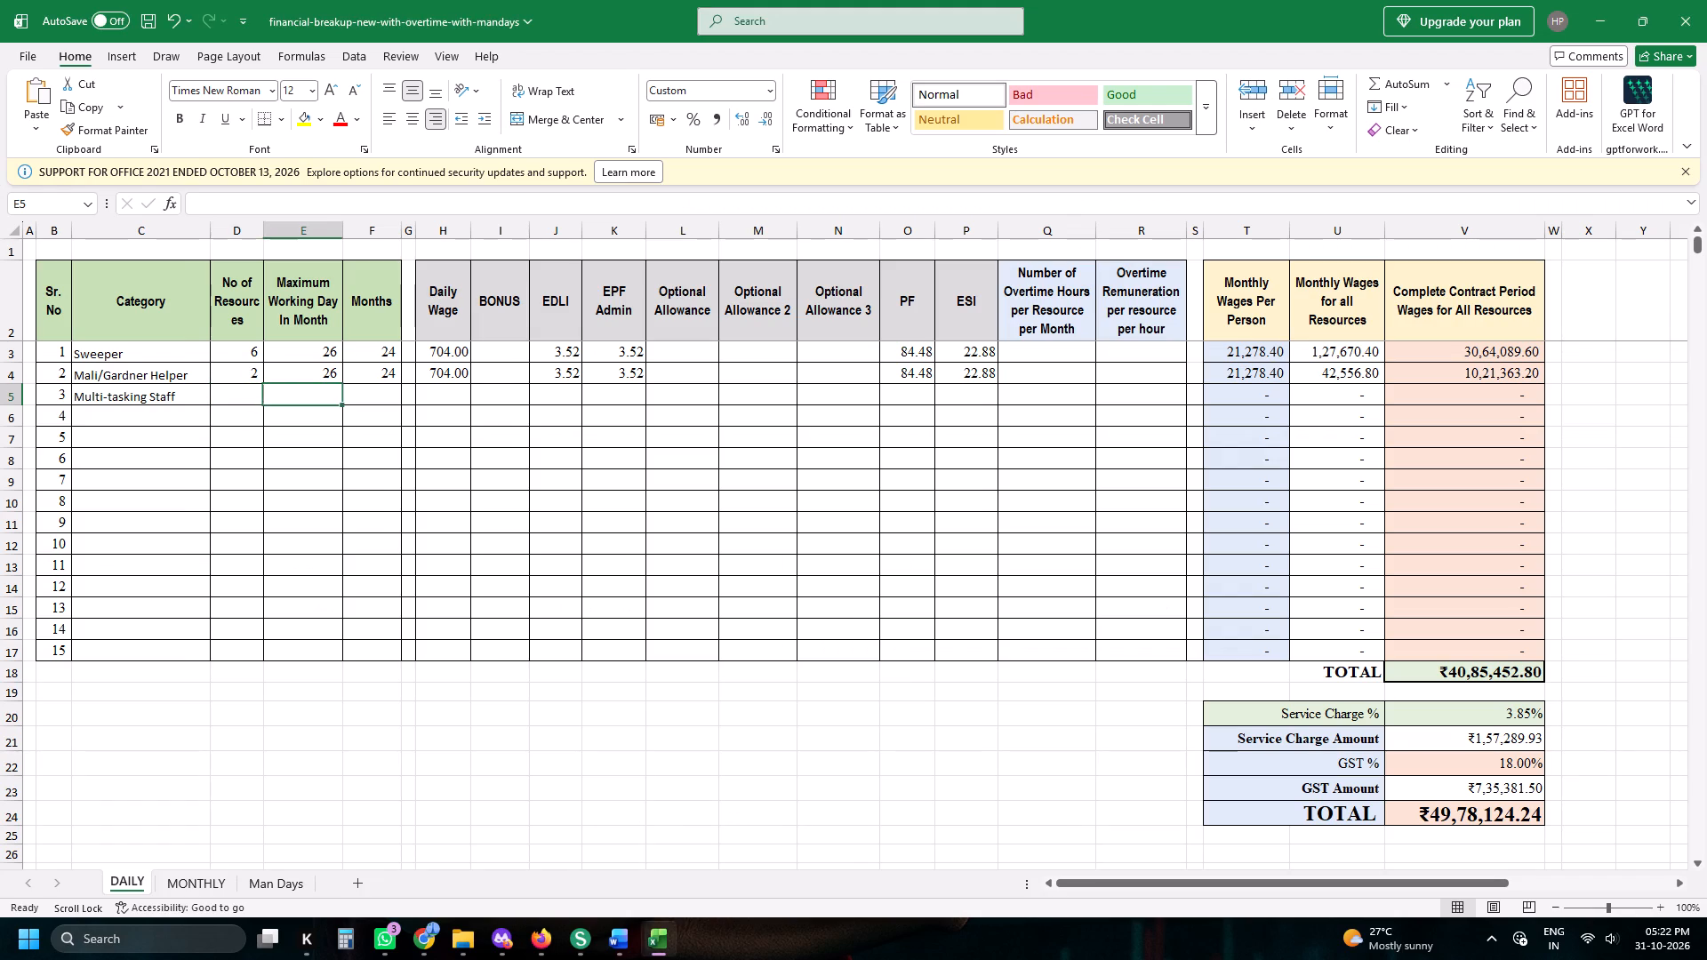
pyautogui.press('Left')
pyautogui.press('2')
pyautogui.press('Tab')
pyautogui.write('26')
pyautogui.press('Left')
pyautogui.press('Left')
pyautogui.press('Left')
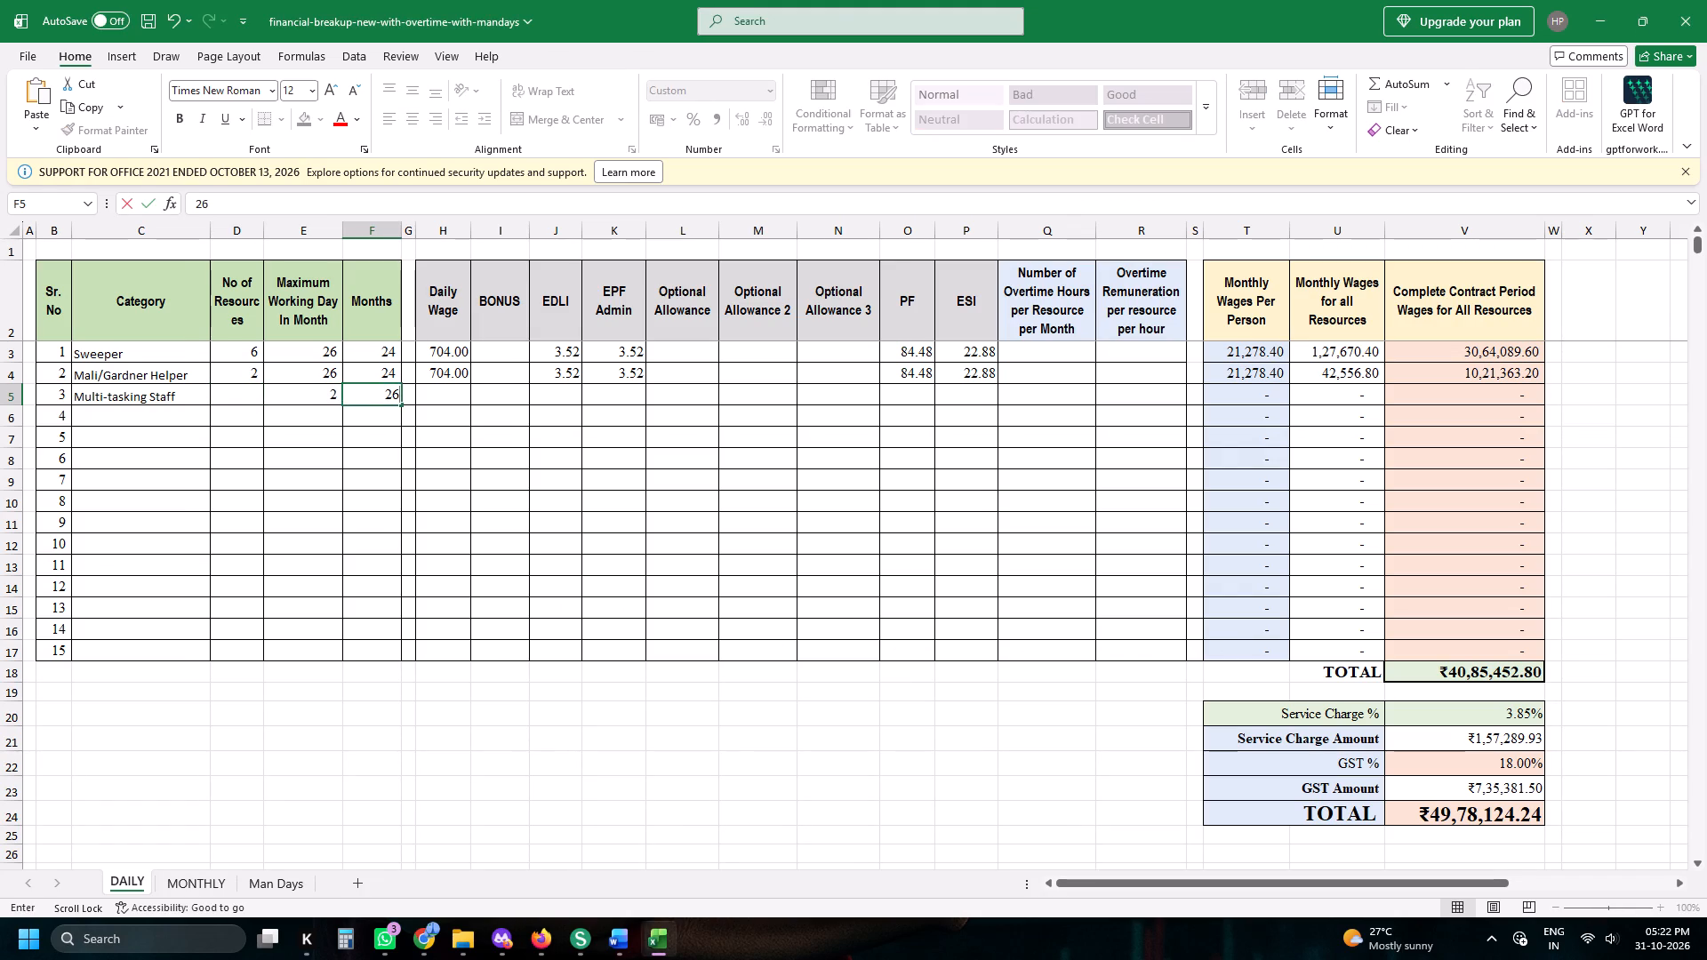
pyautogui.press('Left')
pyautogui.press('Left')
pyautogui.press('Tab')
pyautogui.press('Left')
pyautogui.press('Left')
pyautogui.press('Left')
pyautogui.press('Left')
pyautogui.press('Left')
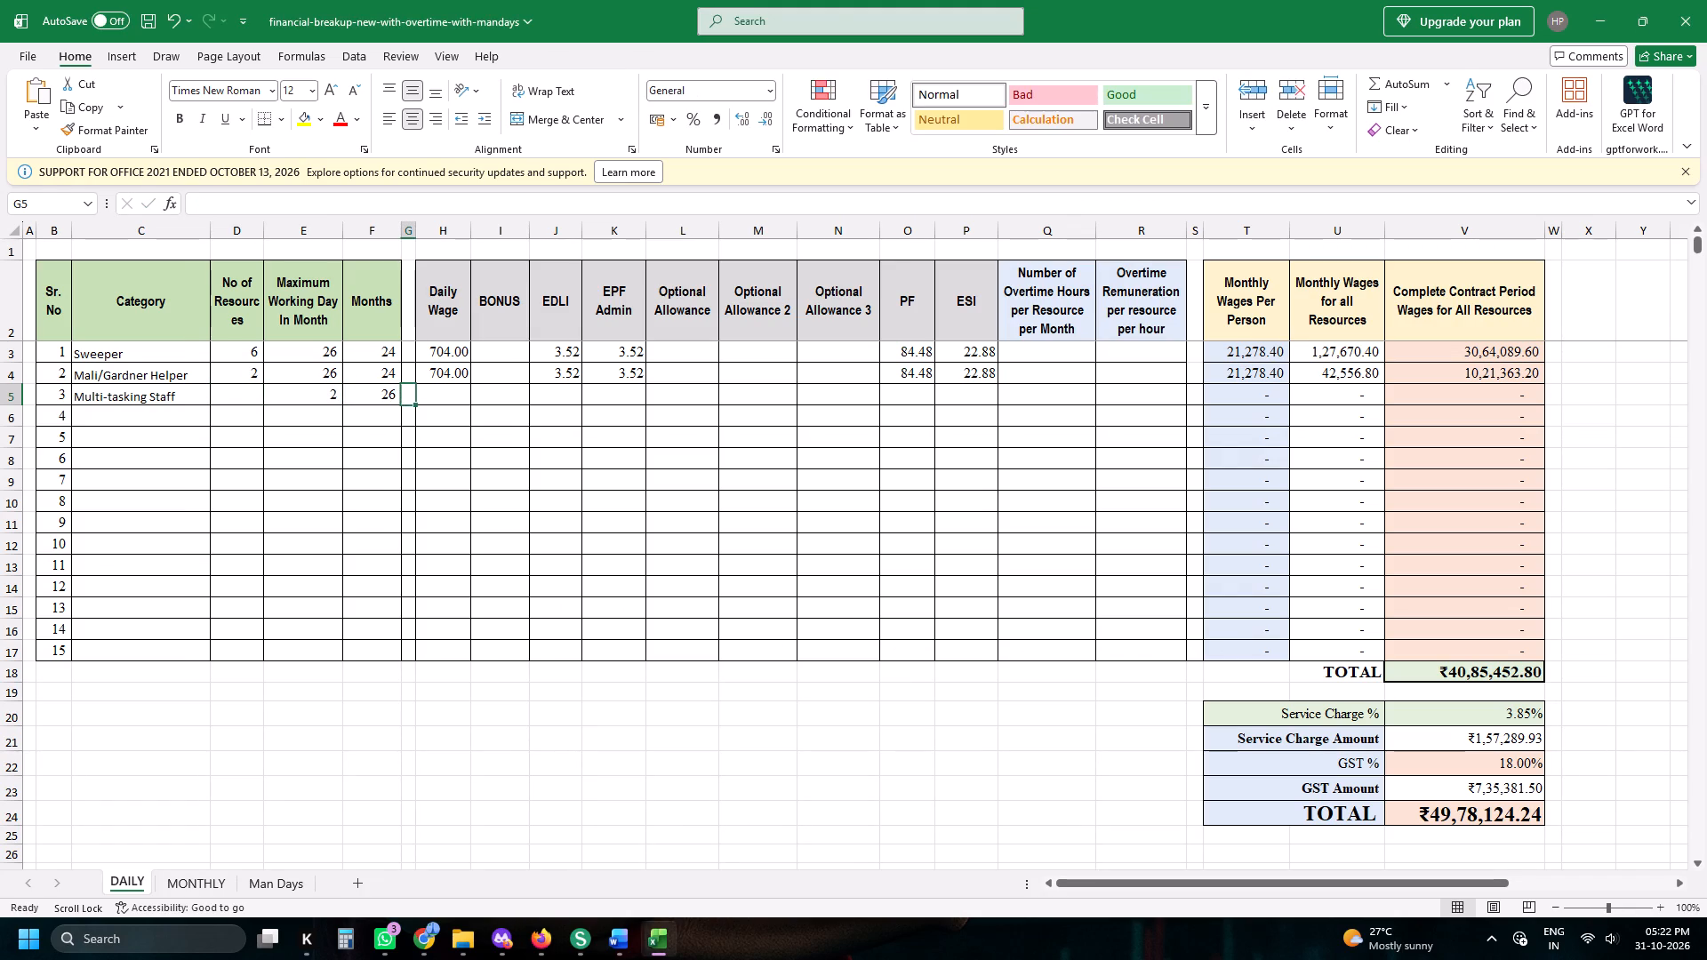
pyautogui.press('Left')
# Enter 2 resources, 26 working days and 24 months in the Multi-tasking Staff row.
pyautogui.click(256, 391)
pyautogui.press('2')
pyautogui.press('Tab')
pyautogui.write('26')
pyautogui.press('Tab')
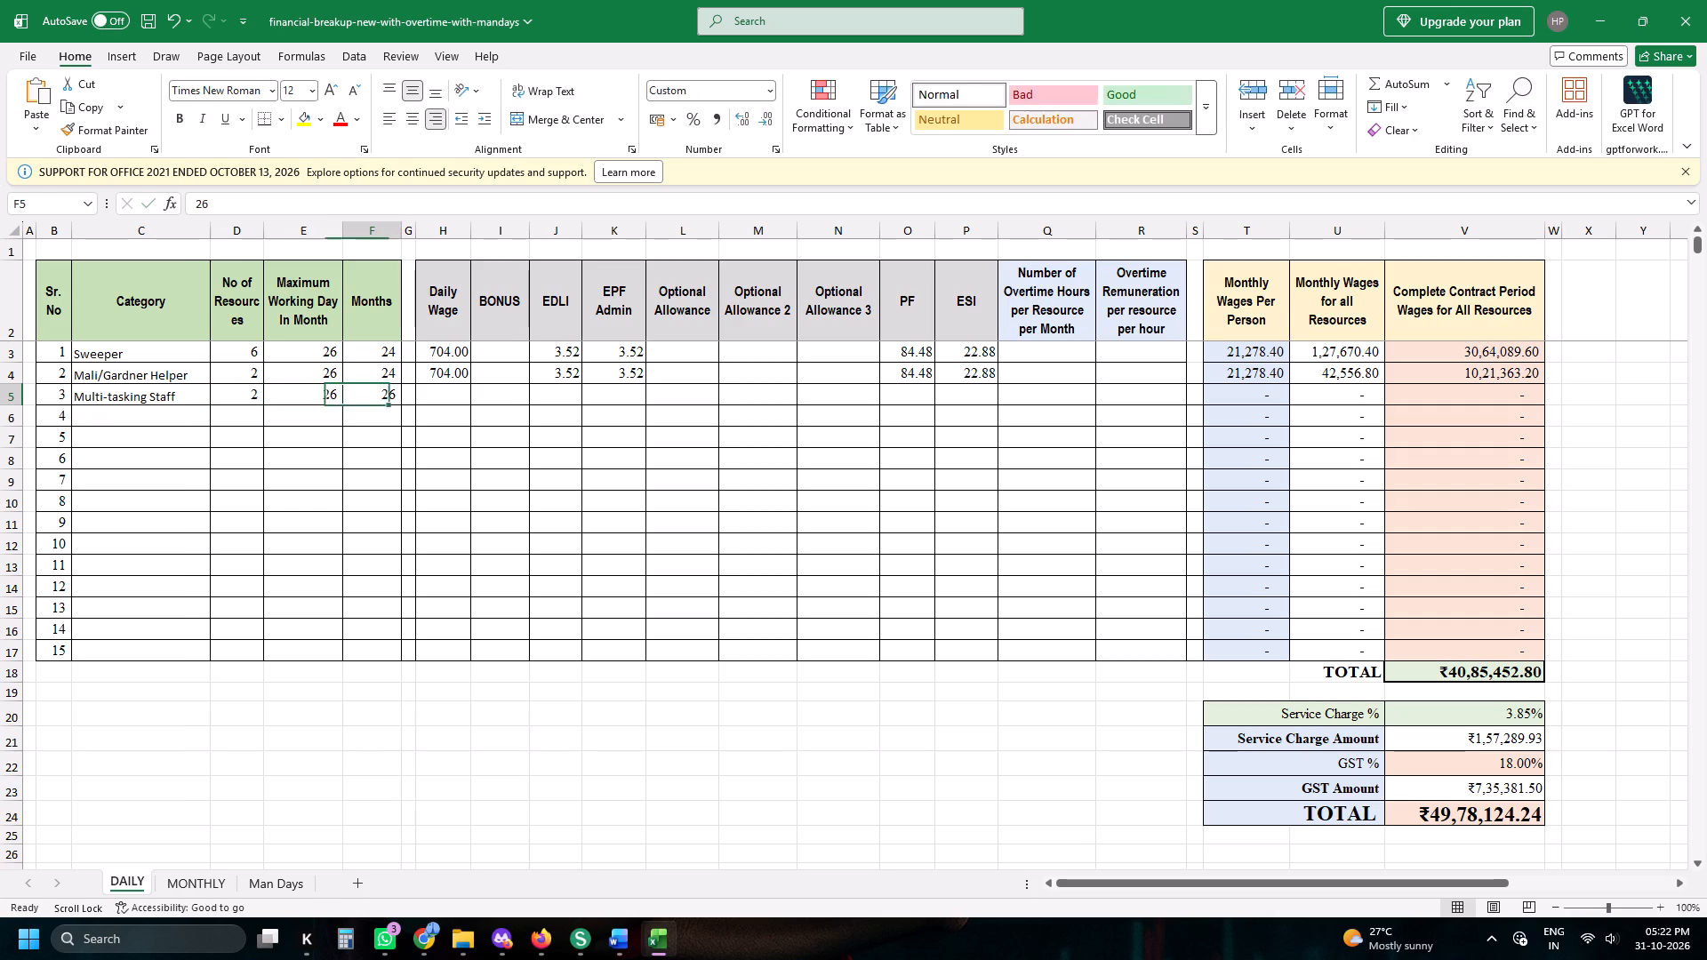
pyautogui.write('24')
pyautogui.press('Tab')
# Copy the minimum daily wage 794 from the bid into the Multi-tasking Staff row's Daily Wage cell.
pyautogui.press('Tab')
pyautogui.hotkey('alt', 'Tab')
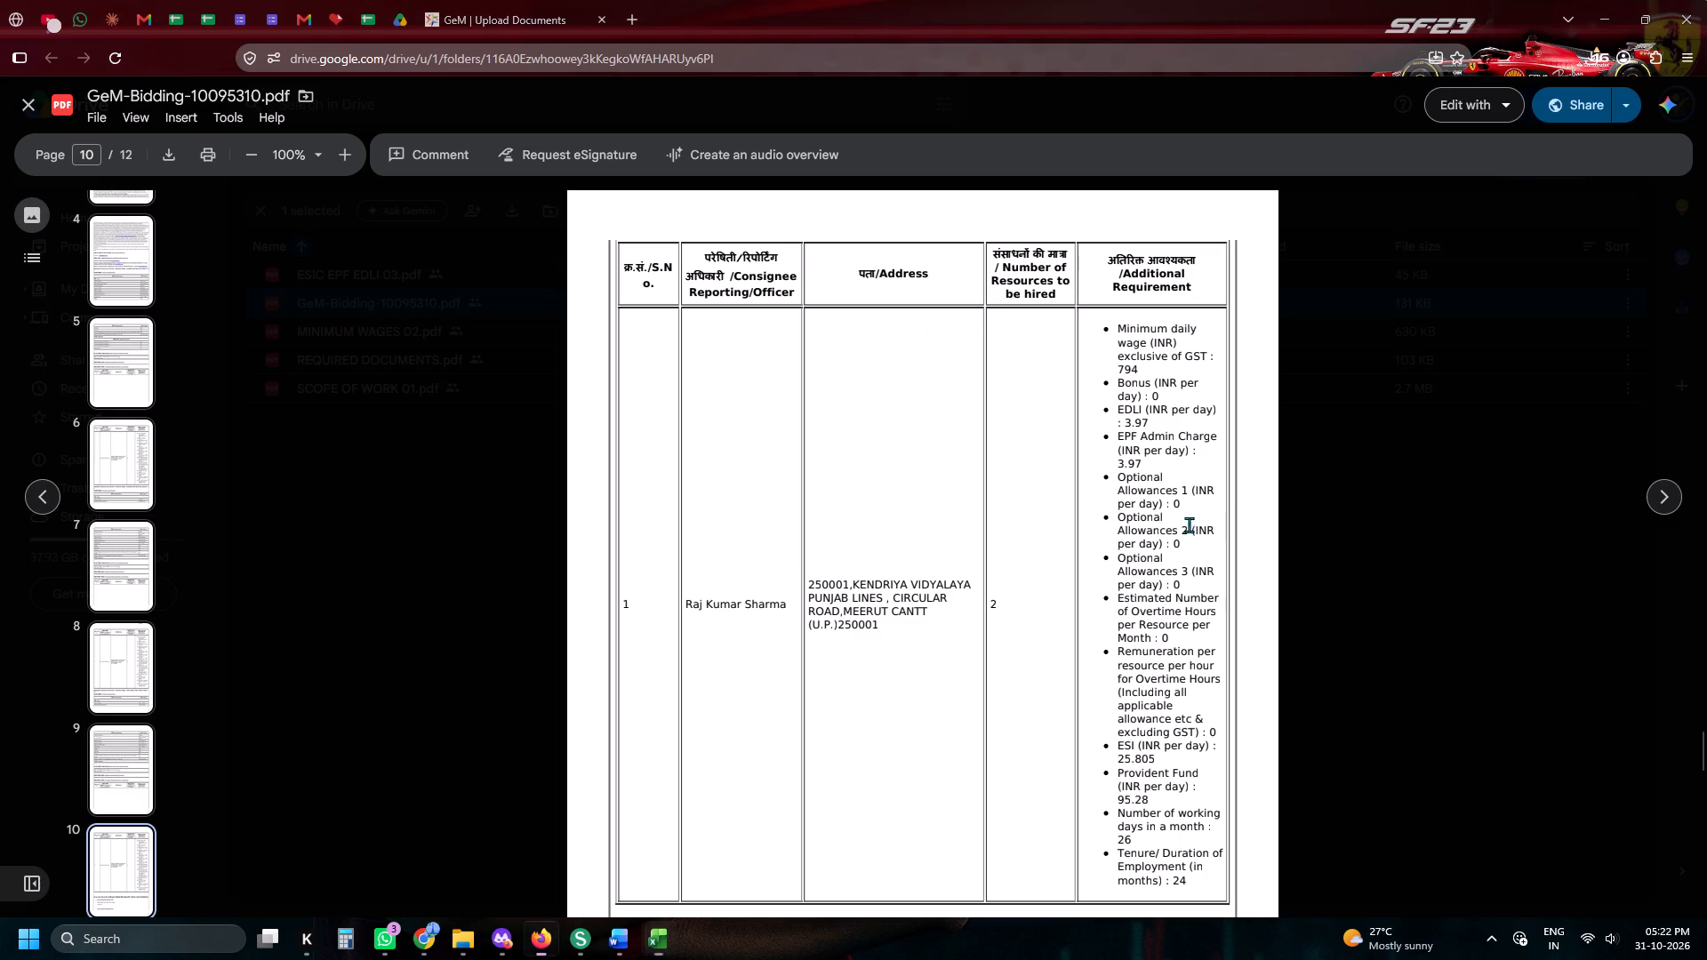
pyautogui.moveTo(1137, 372); pyautogui.dragTo(1118, 372)
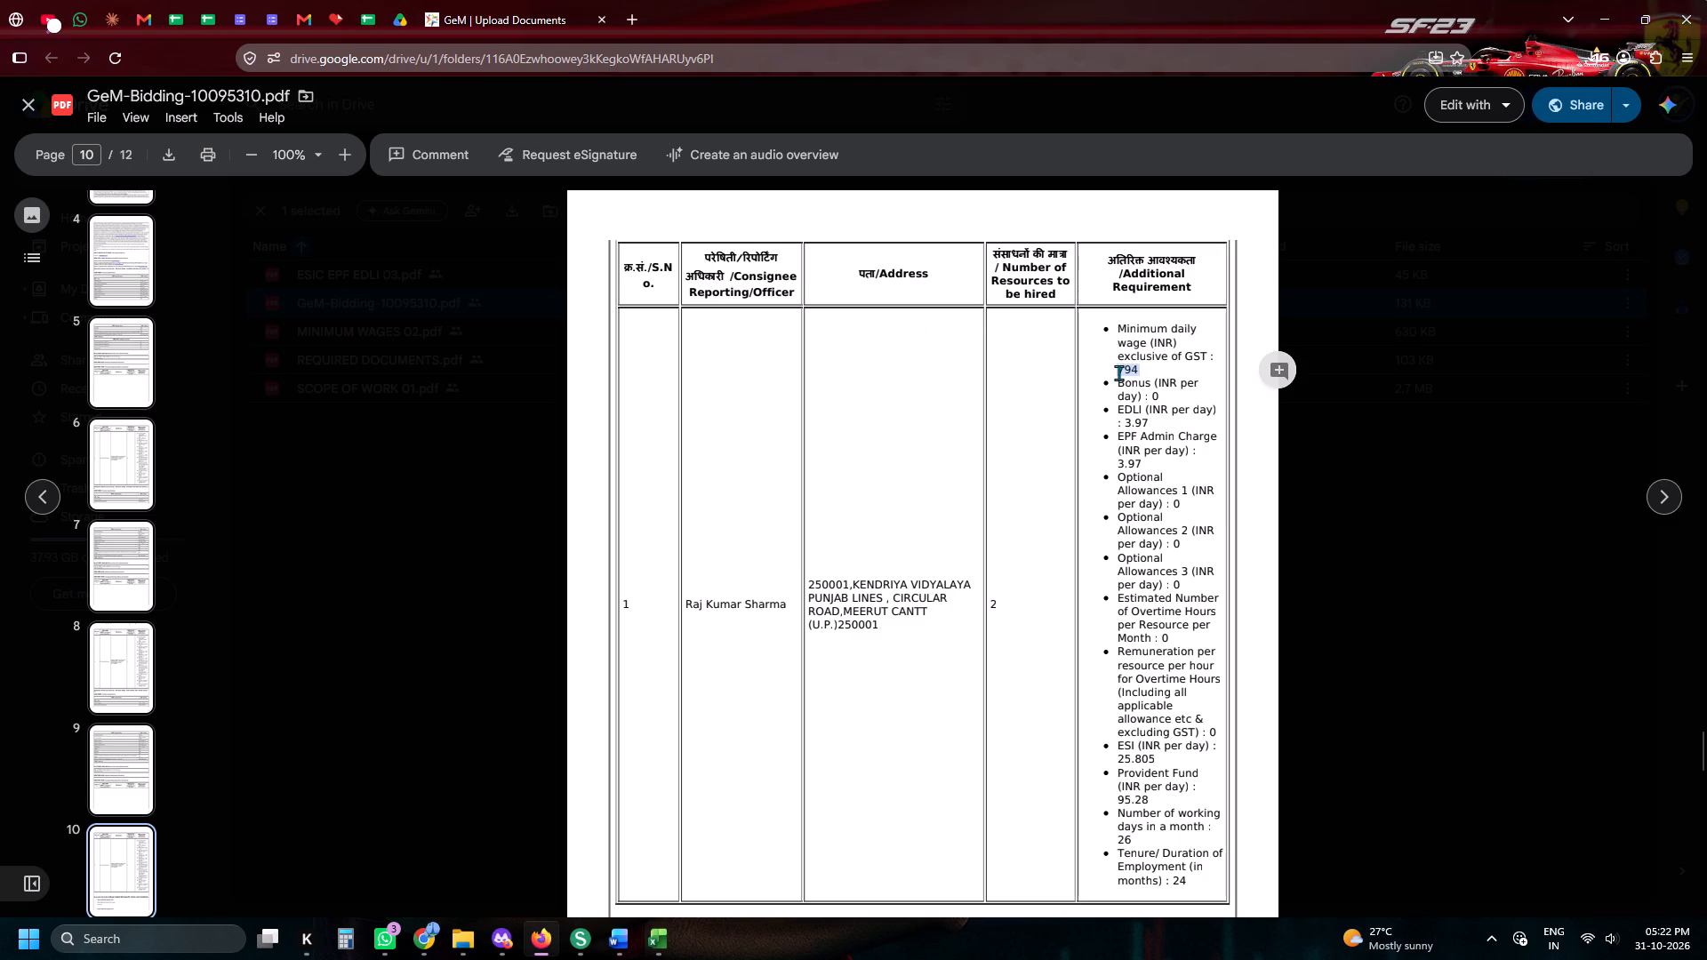
pyautogui.hotkey('ctrl', 'c')
pyautogui.hotkey('ctrl', 'c')
pyautogui.hotkey('alt', 'Tab')
pyautogui.hotkey('ctrl', 'v')
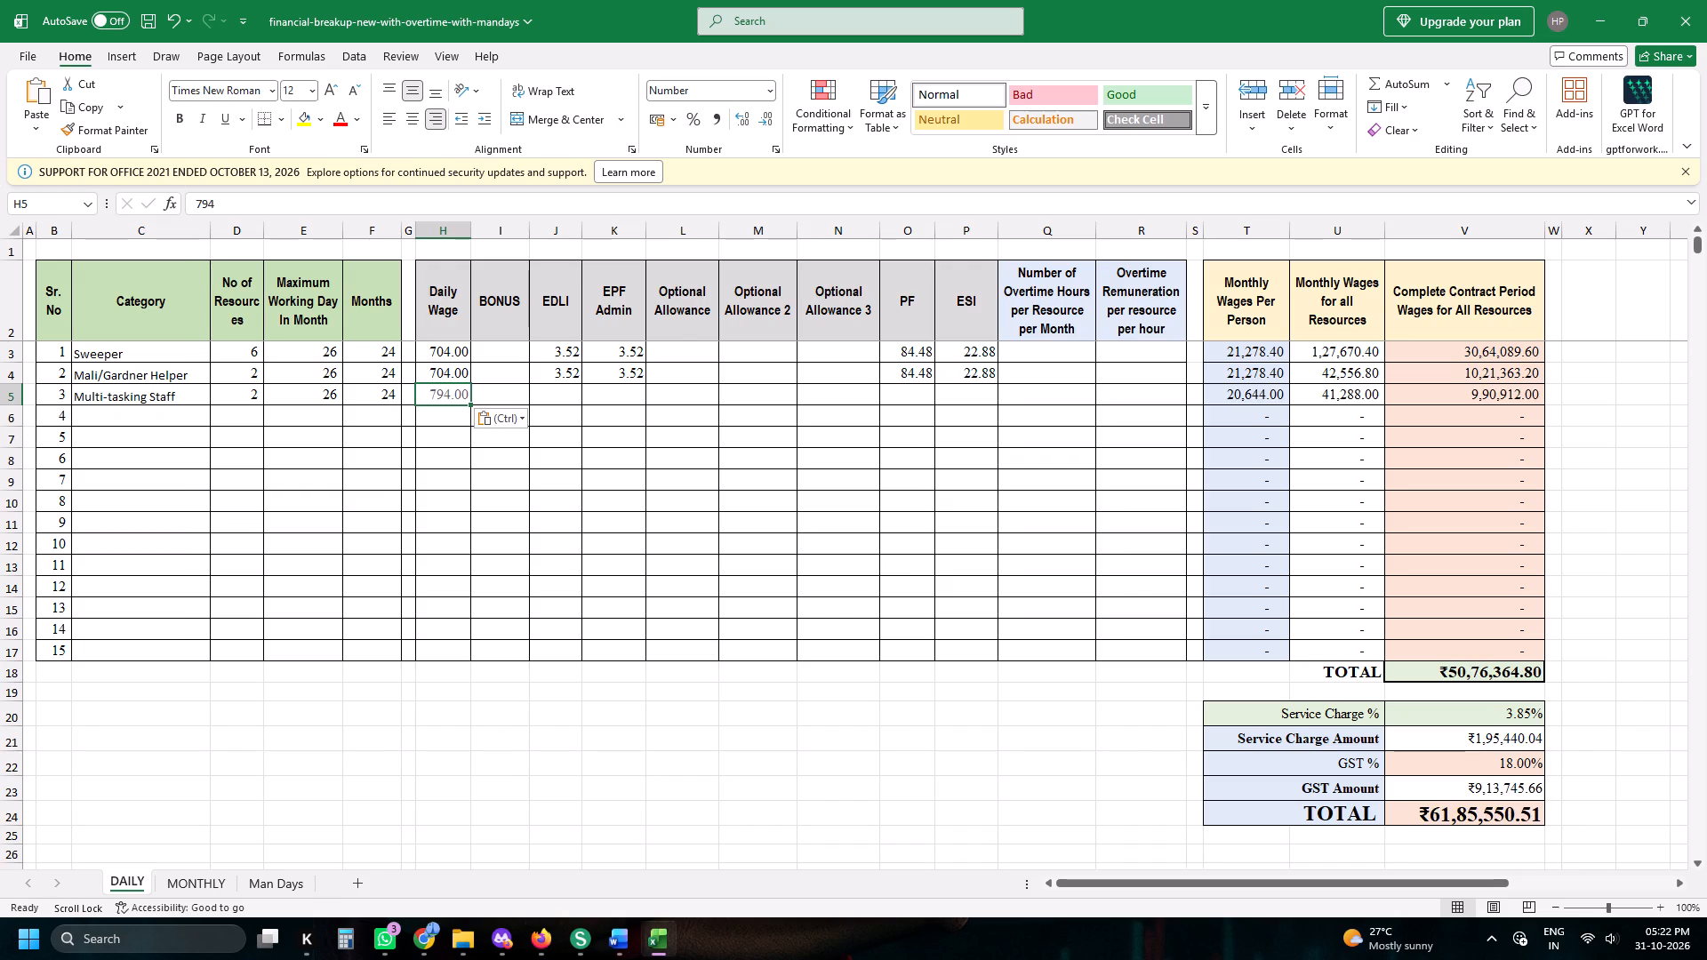
# Copy the EDLI rate 3.97 from the bid into the Multi-tasking Staff row's EDLI and EPF Admin cells.
pyautogui.hotkey('alt', 'Tab')
pyautogui.hotkey('alt', 'Tab')
pyautogui.hotkey('alt', 'Tab')
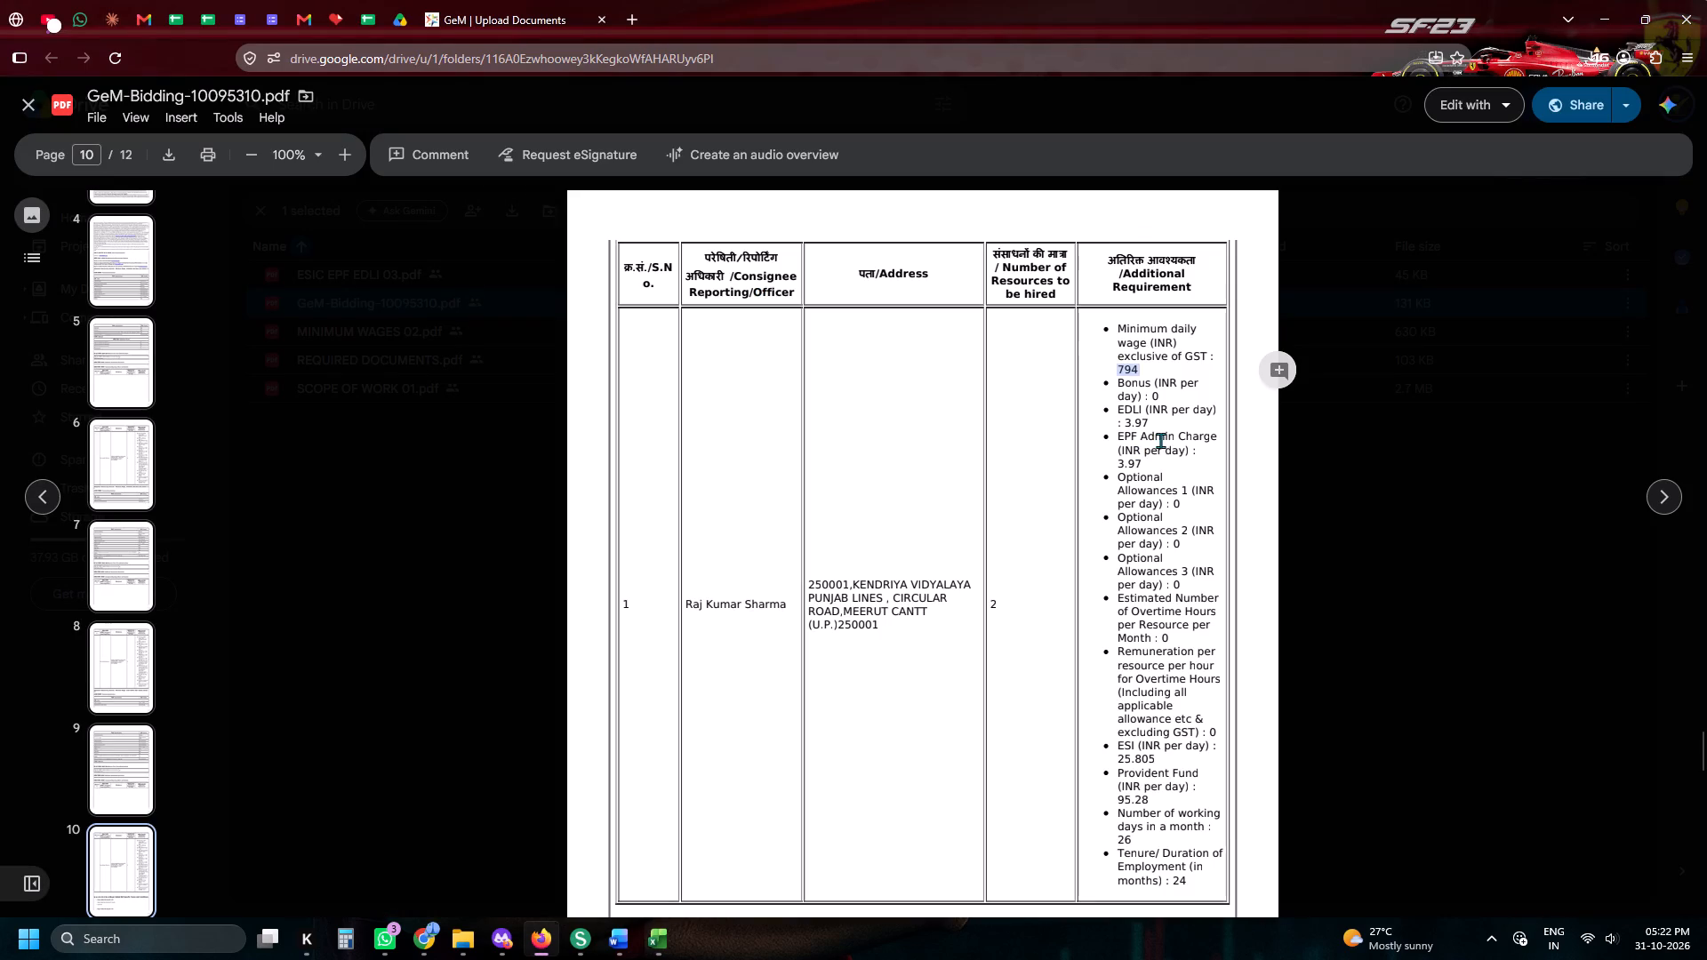
pyautogui.click(1145, 431)
pyautogui.moveTo(1149, 417); pyautogui.dragTo(1141, 419)
pyautogui.click(1147, 422)
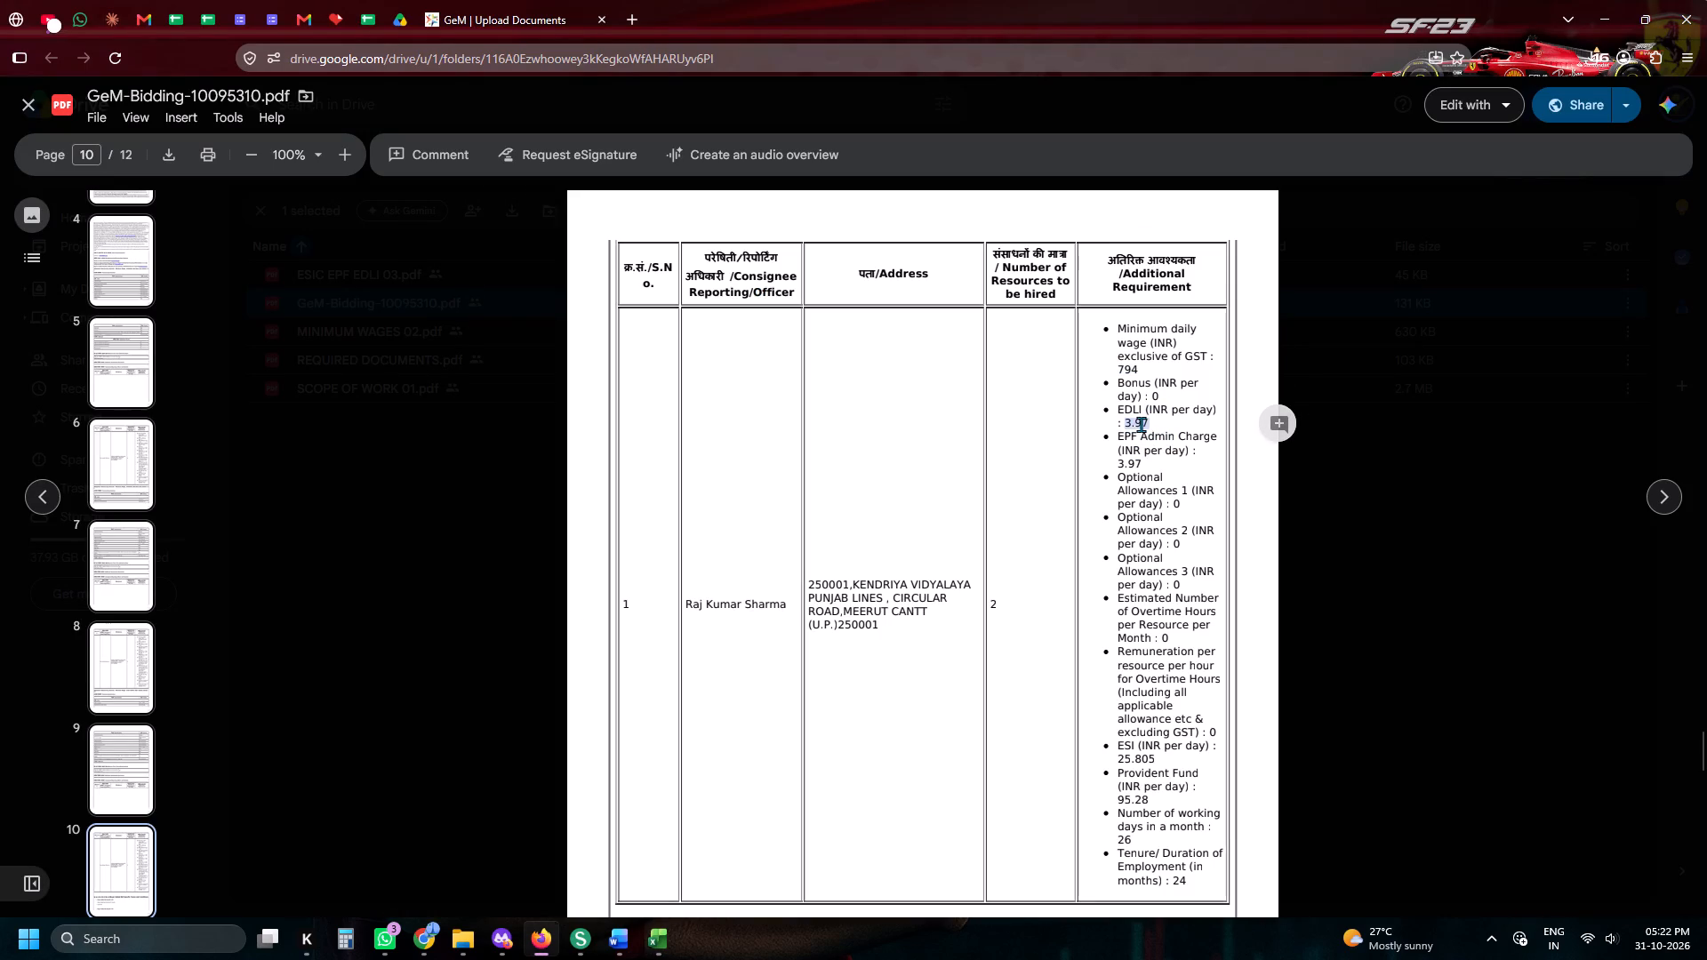
pyautogui.hotkey('ctrl', 'c')
pyautogui.hotkey('ctrl', 'c')
pyautogui.hotkey('ctrl', 'c')
pyautogui.hotkey('alt', 'Tab')
pyautogui.press('Tab')
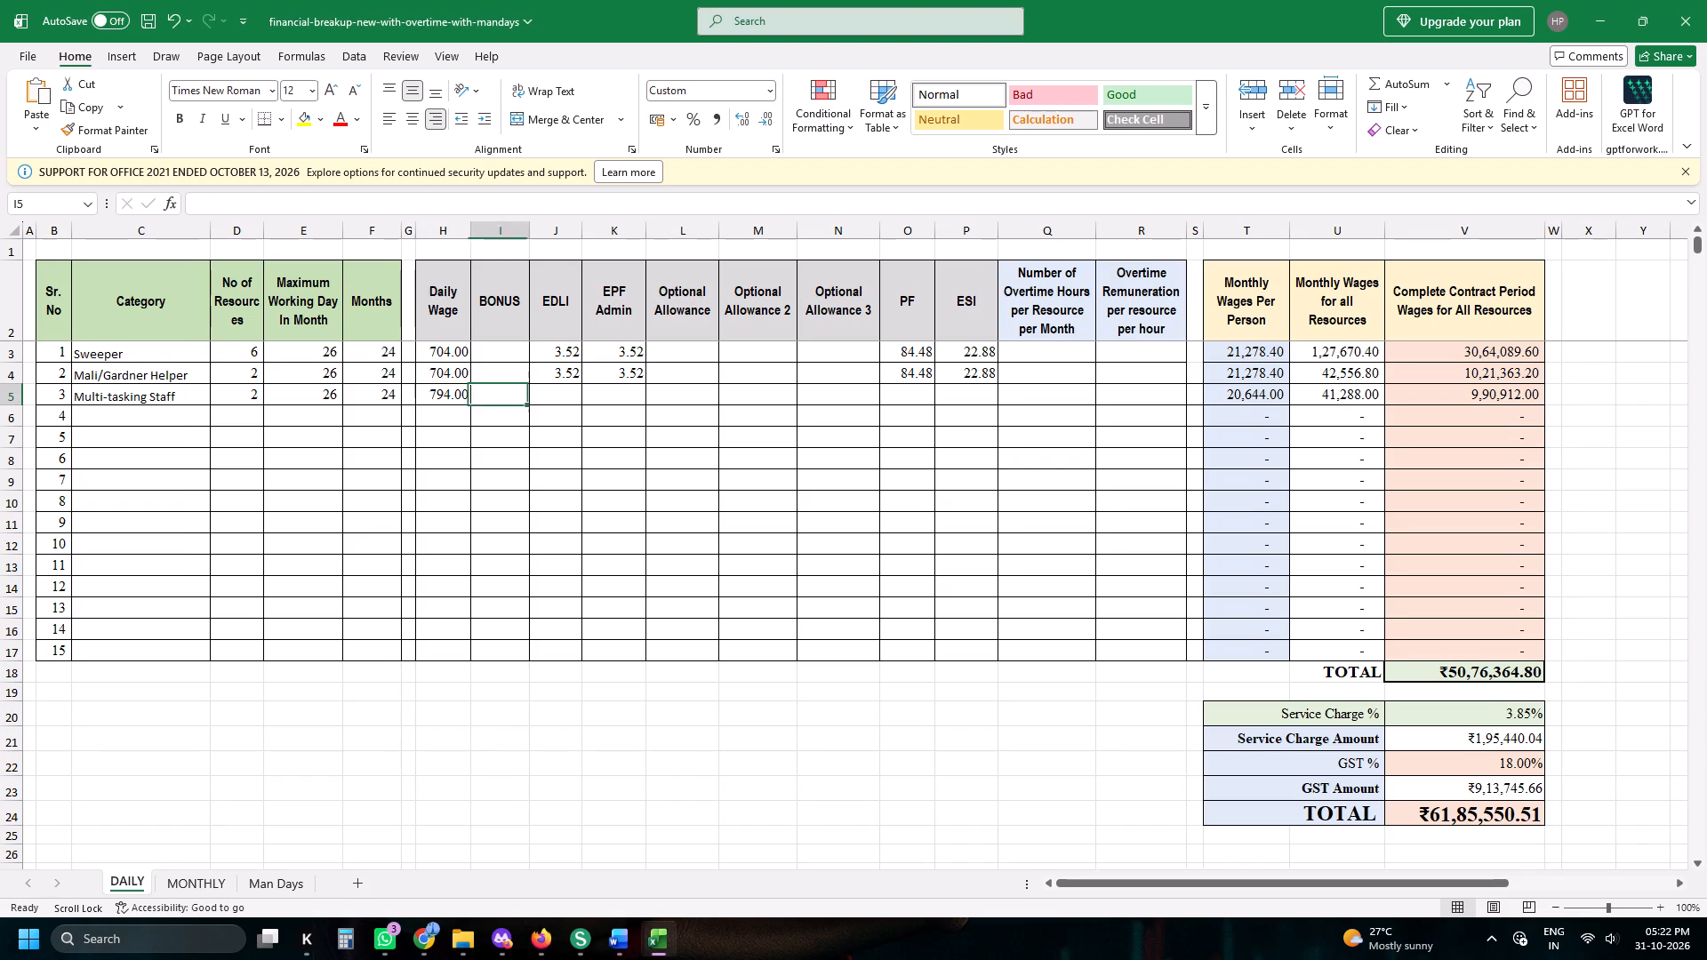
pyautogui.press('Tab')
pyautogui.hotkey('ctrl', 'v')
pyautogui.press('Tab')
pyautogui.hotkey('ctrl', 'v')
pyautogui.press('Tab')
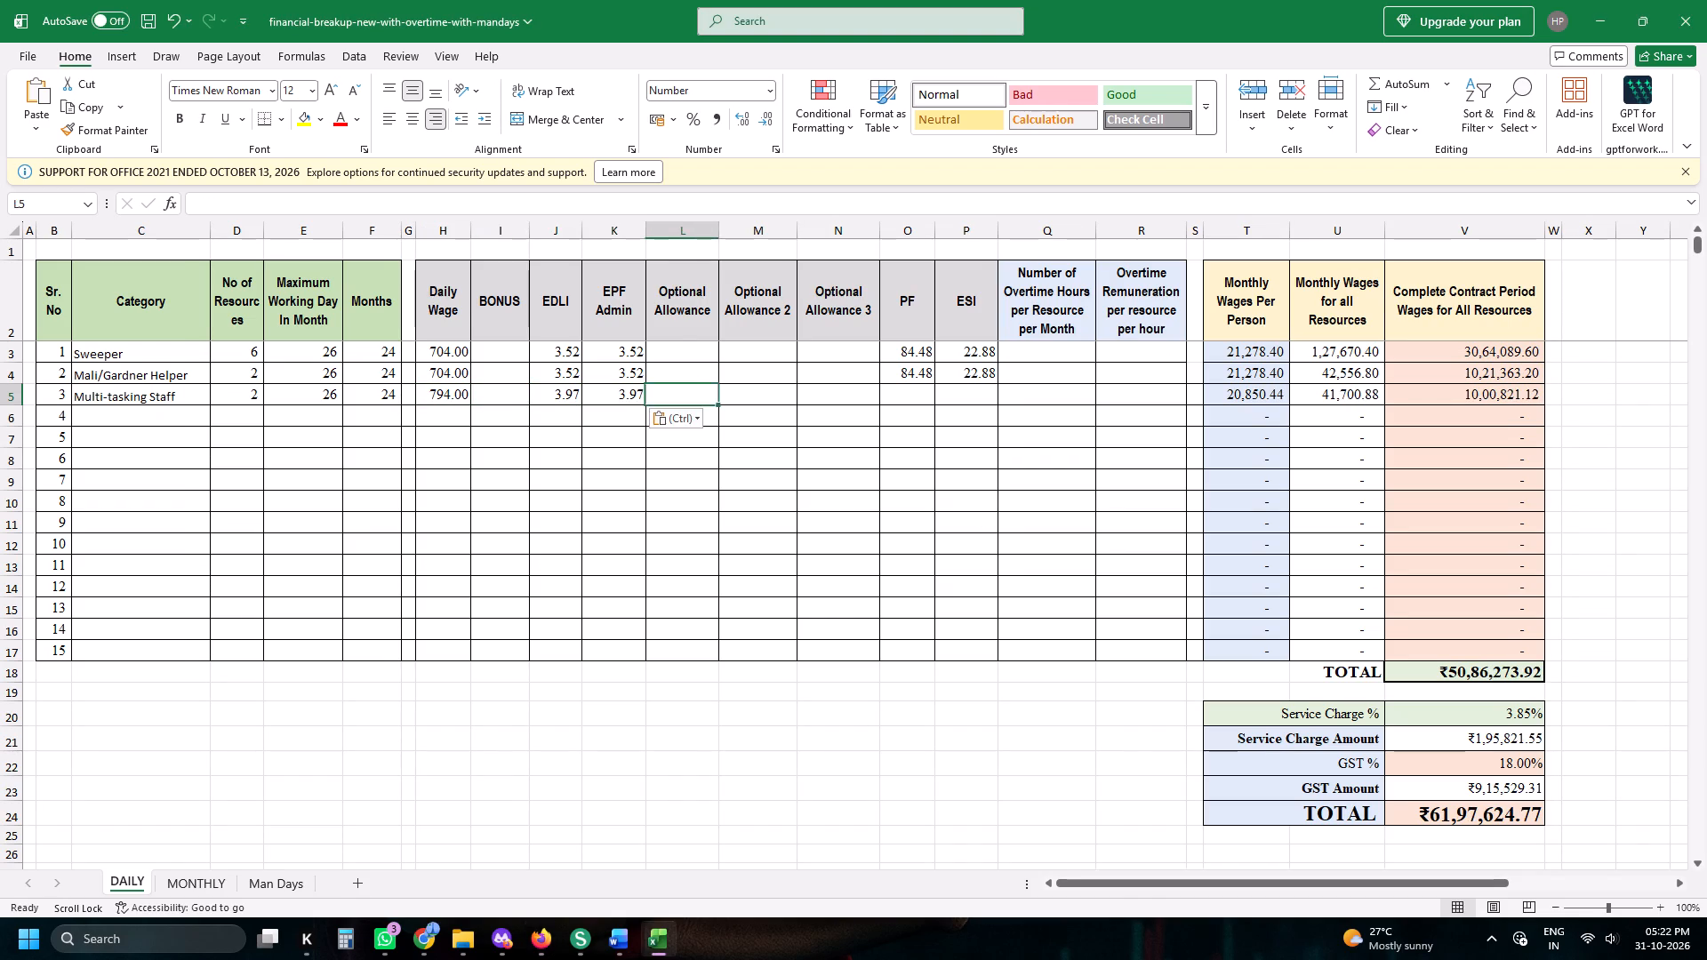
# Copy the ESI rate 25.805 from the bid into the Multi-tasking Staff row's ESI cell.
pyautogui.hotkey('alt', 'Tab')
pyautogui.moveTo(1111, 506); pyautogui.dragTo(1127, 703)
pyautogui.moveTo(1159, 763); pyautogui.dragTo(1146, 763)
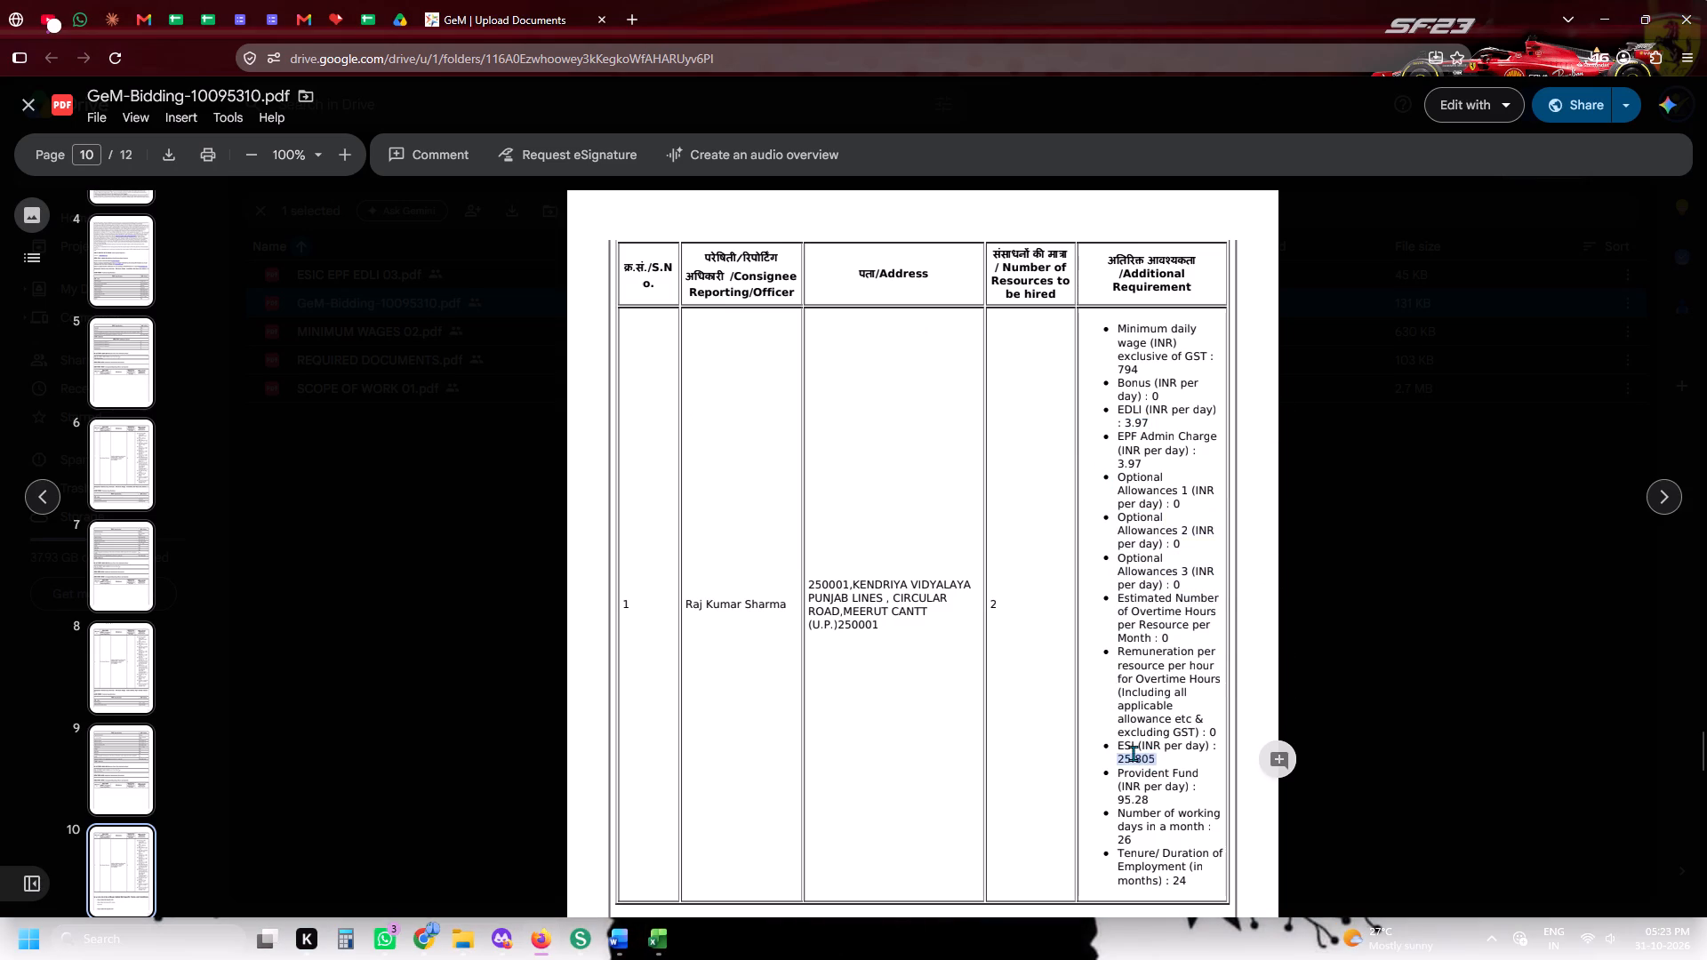
pyautogui.hotkey('ctrl', 'c')
pyautogui.hotkey('ctrl', 'c')
pyautogui.hotkey('ctrl', 'c')
pyautogui.hotkey('alt', 'Tab')
pyautogui.press('Tab')
pyautogui.press('Tab')
pyautogui.press('Tab')
pyautogui.press('Tab')
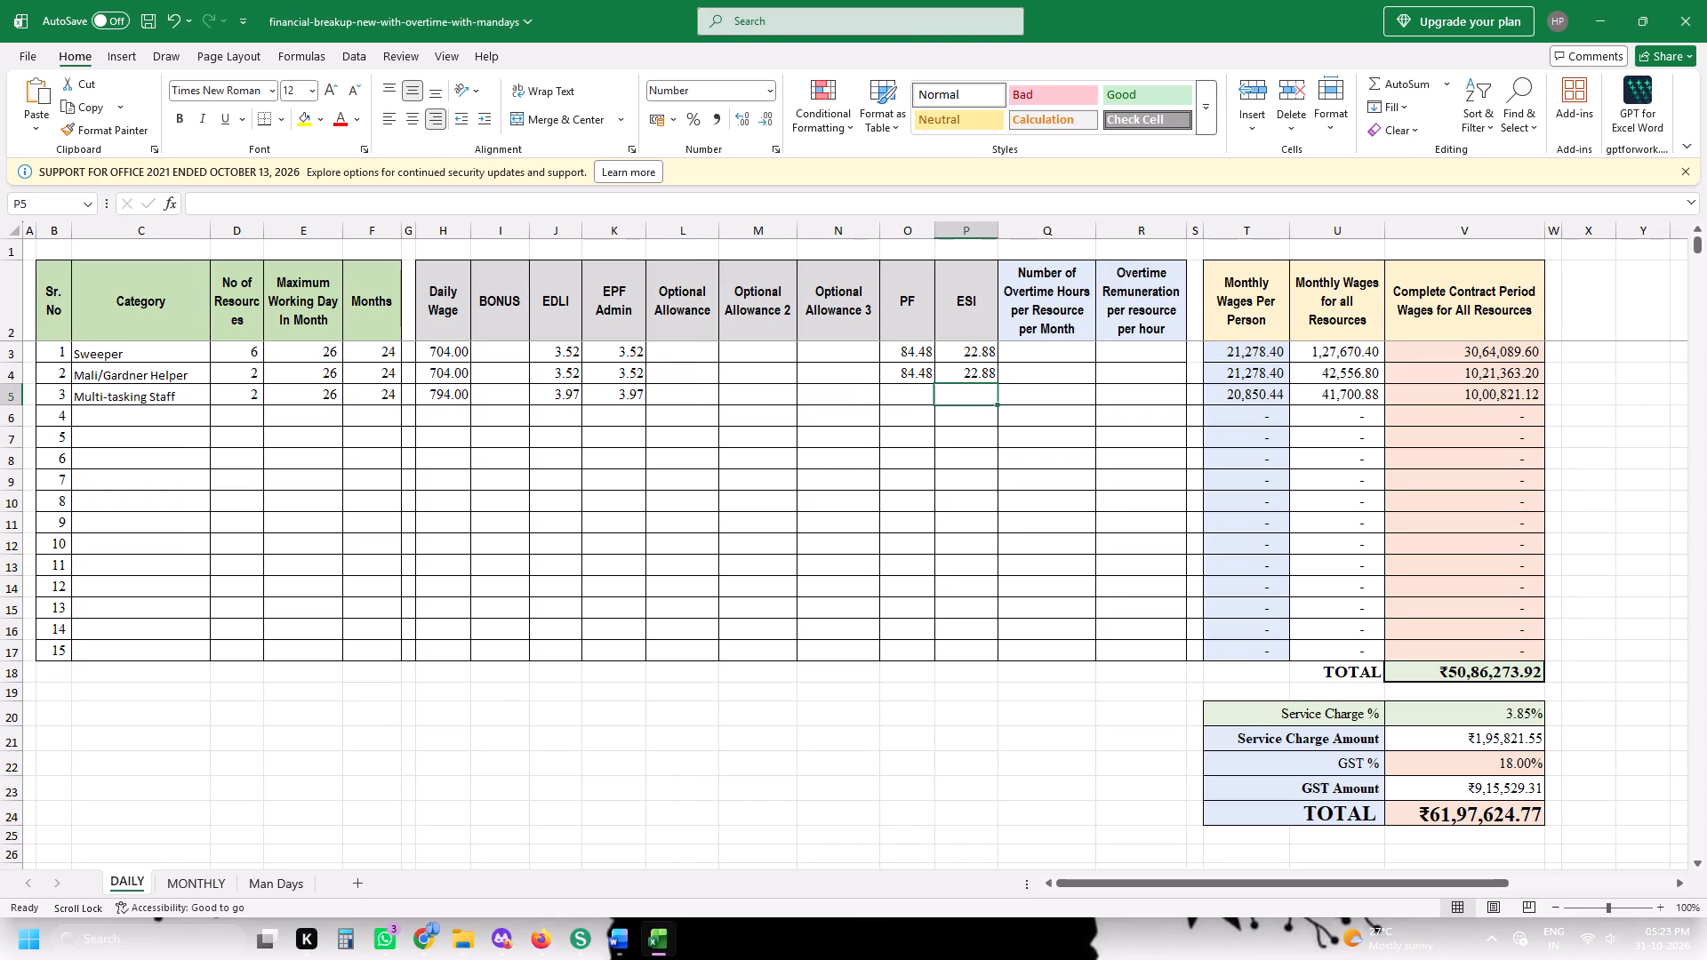
pyautogui.hotkey('ctrl', 'v')
# Copy the Provident Fund rate 95.28 from the bid into the Multi-tasking Staff row's PF cell.
pyautogui.hotkey('alt', 'Tab')
pyautogui.moveTo(1128, 795); pyautogui.dragTo(1152, 797)
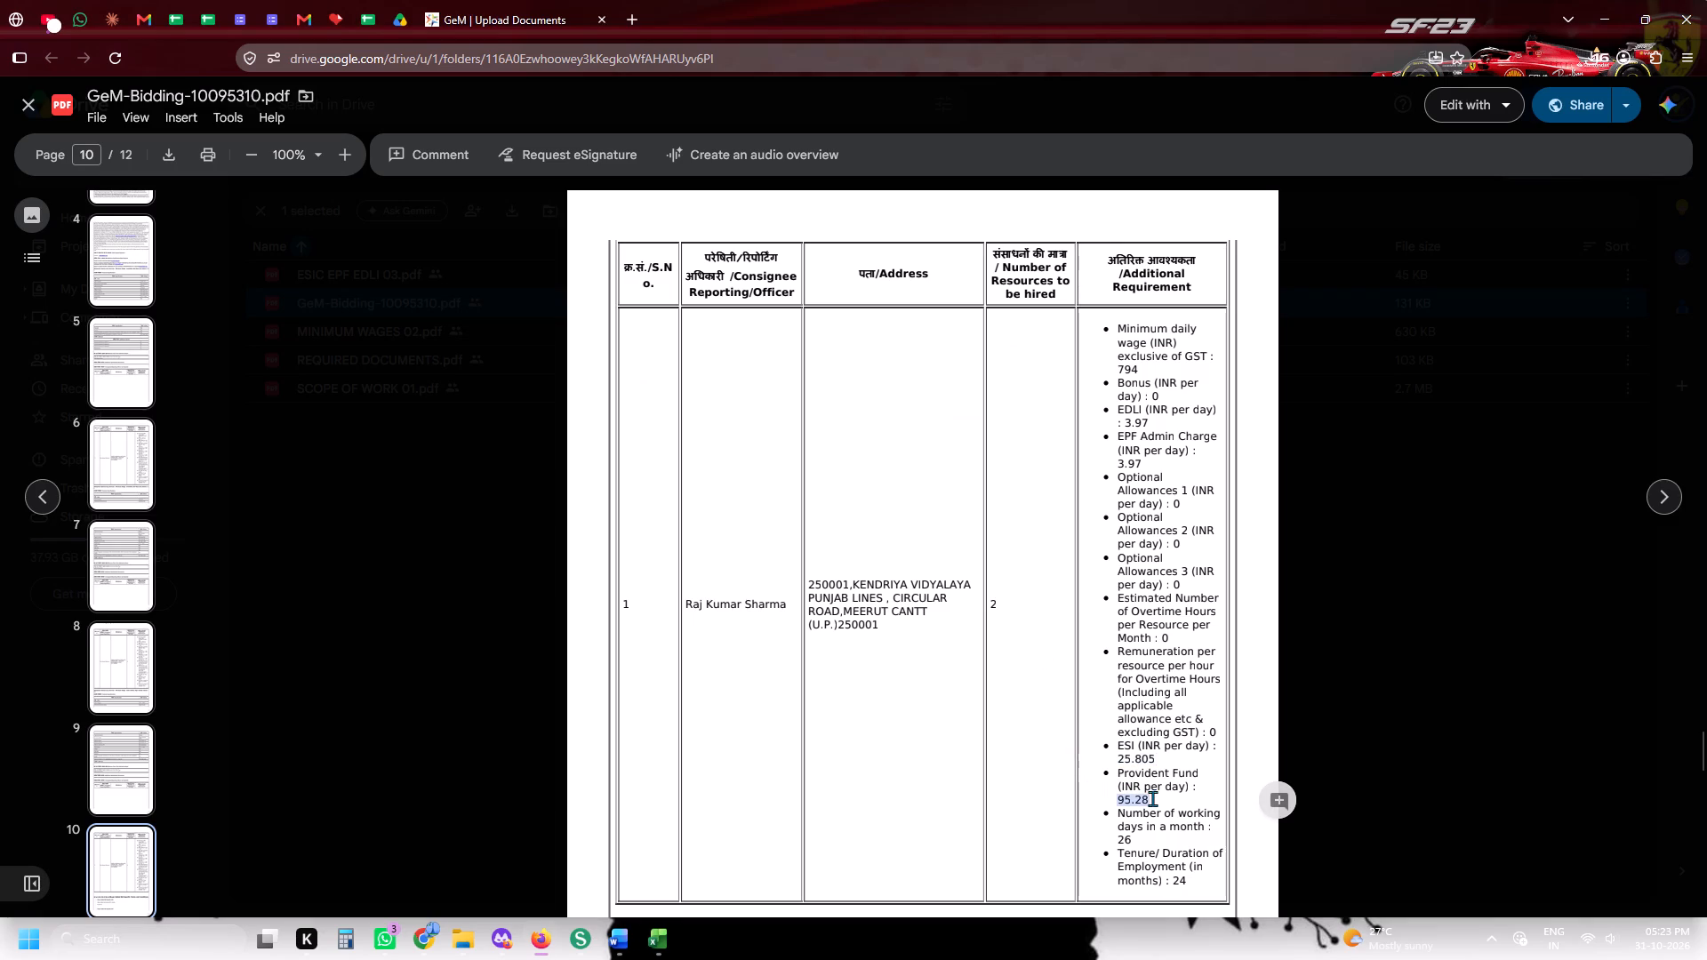
pyautogui.hotkey('ctrl', 'c')
pyautogui.hotkey('ctrl', 'c')
pyautogui.hotkey('alt', 'Tab')
pyautogui.press('Tab')
pyautogui.press('Tab')
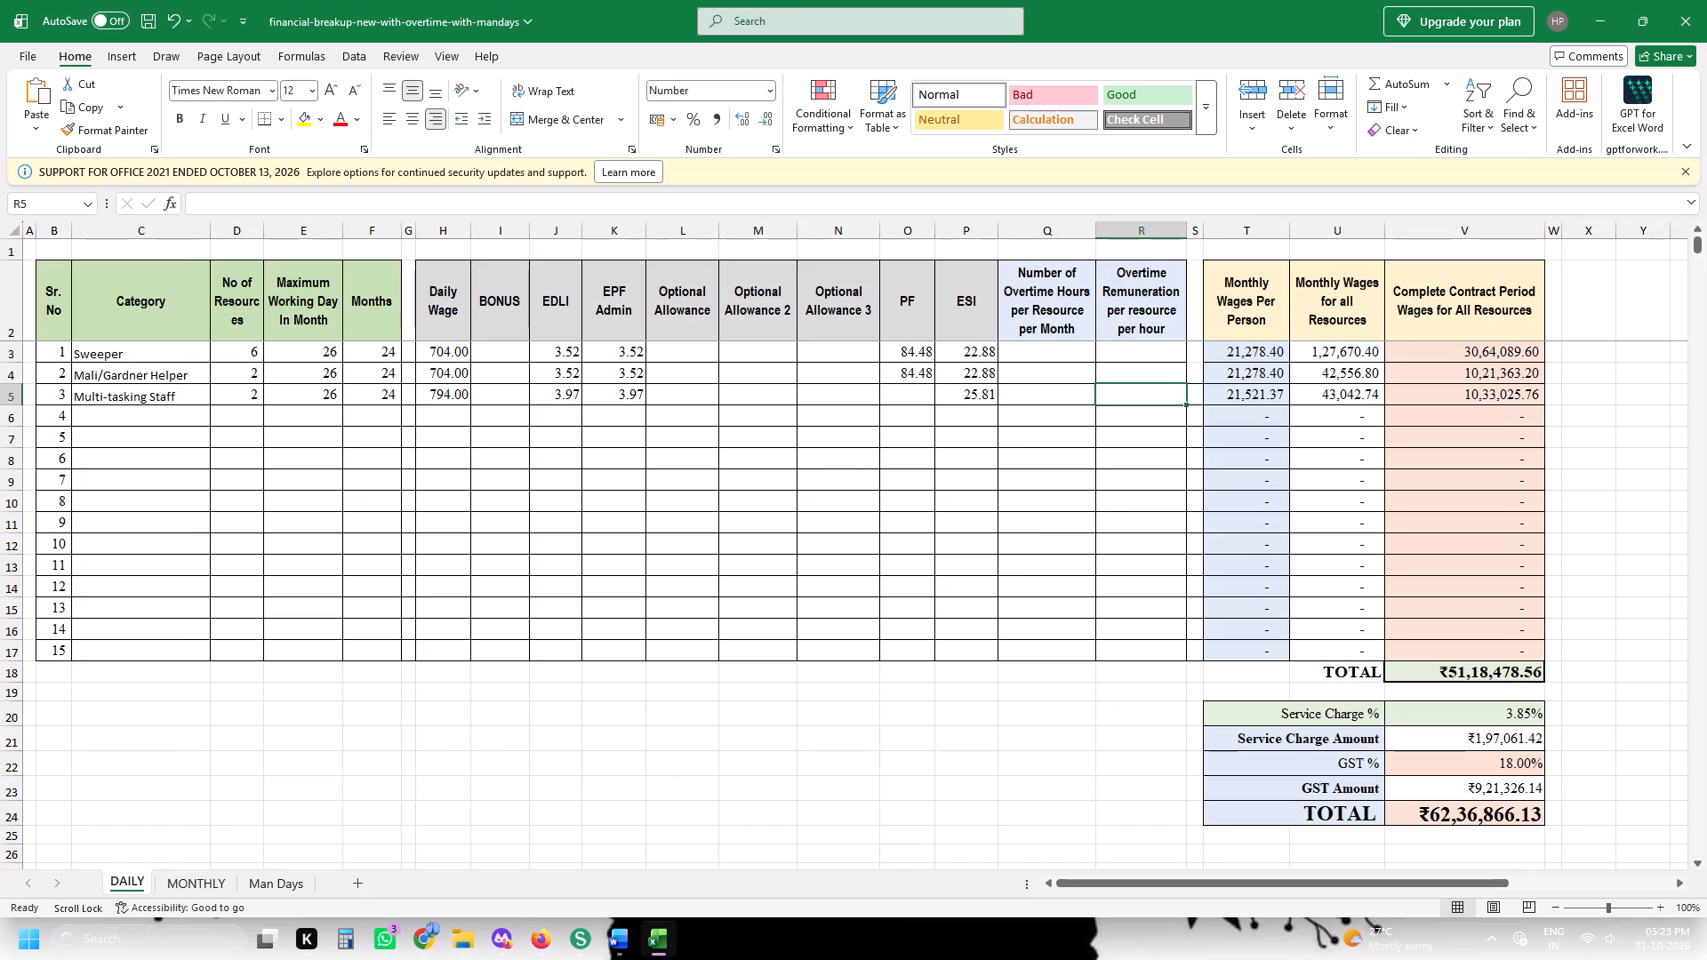
pyautogui.click(886, 399)
pyautogui.hotkey('ctrl', 'v')
# Compare the MEERUT bid's Bid Value in the Daily Tender Sheet with the workbook's grand total, and copy that Bid Value.
pyautogui.hotkey('alt', 'Tab')
pyautogui.scroll(-4, 1024, 552)
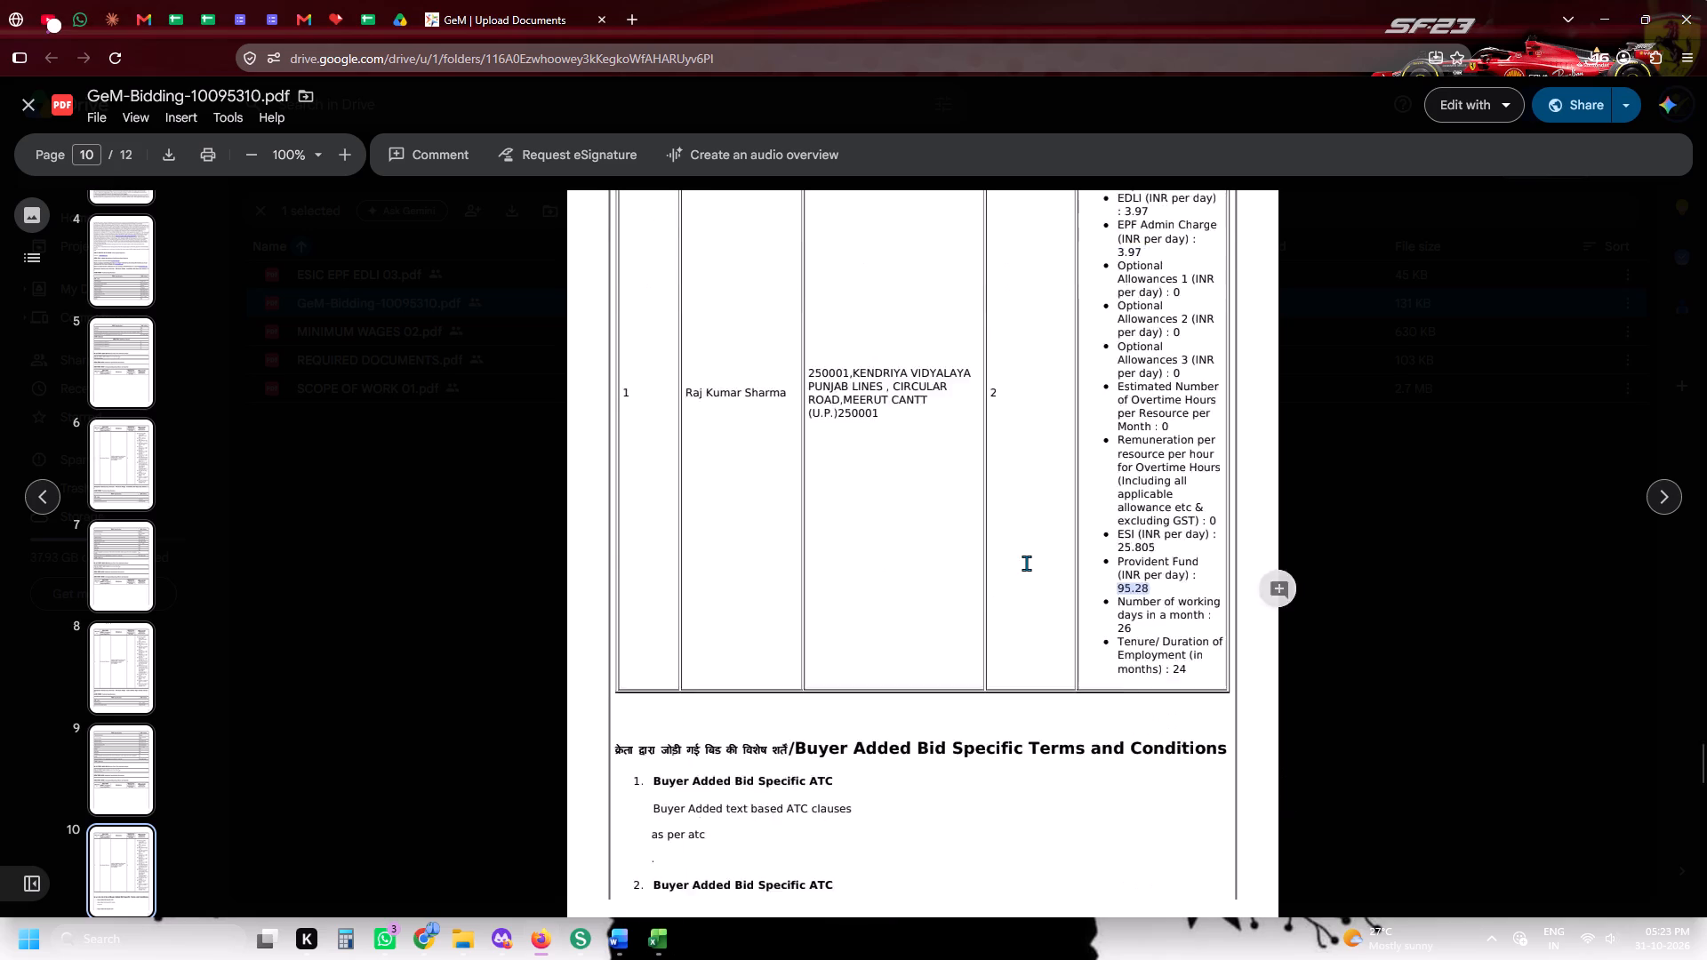
pyautogui.click(385, 22)
pyautogui.click(367, 19)
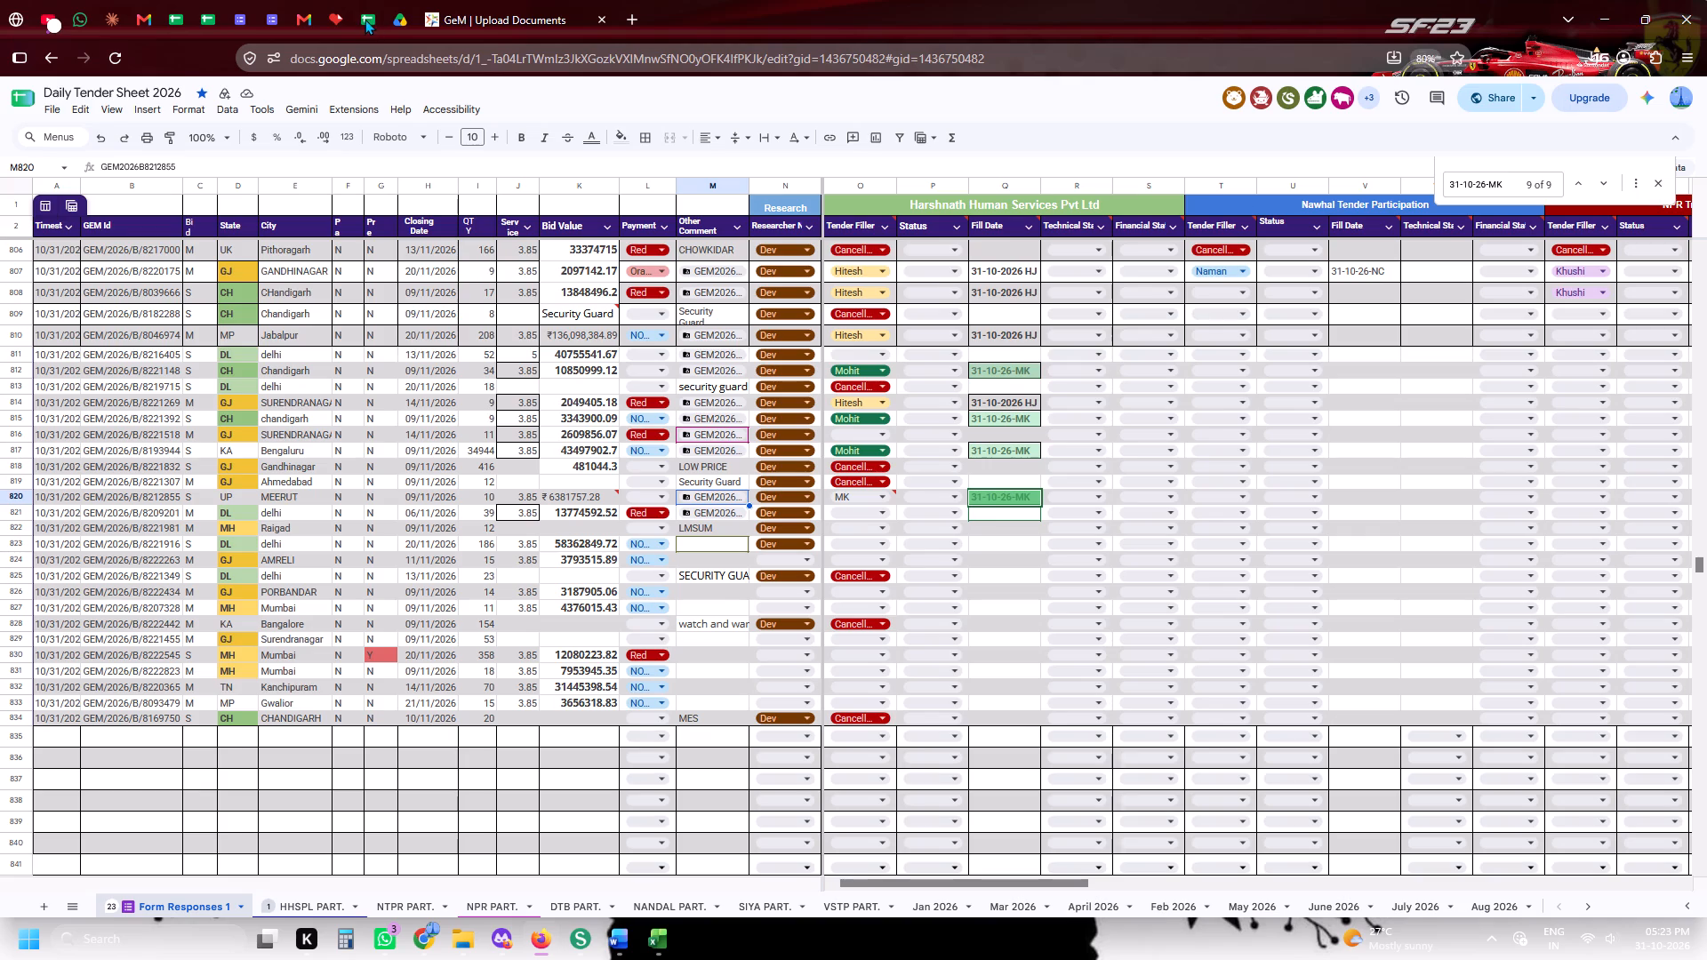
pyautogui.click(555, 492)
pyautogui.hotkey('alt', 'Tab')
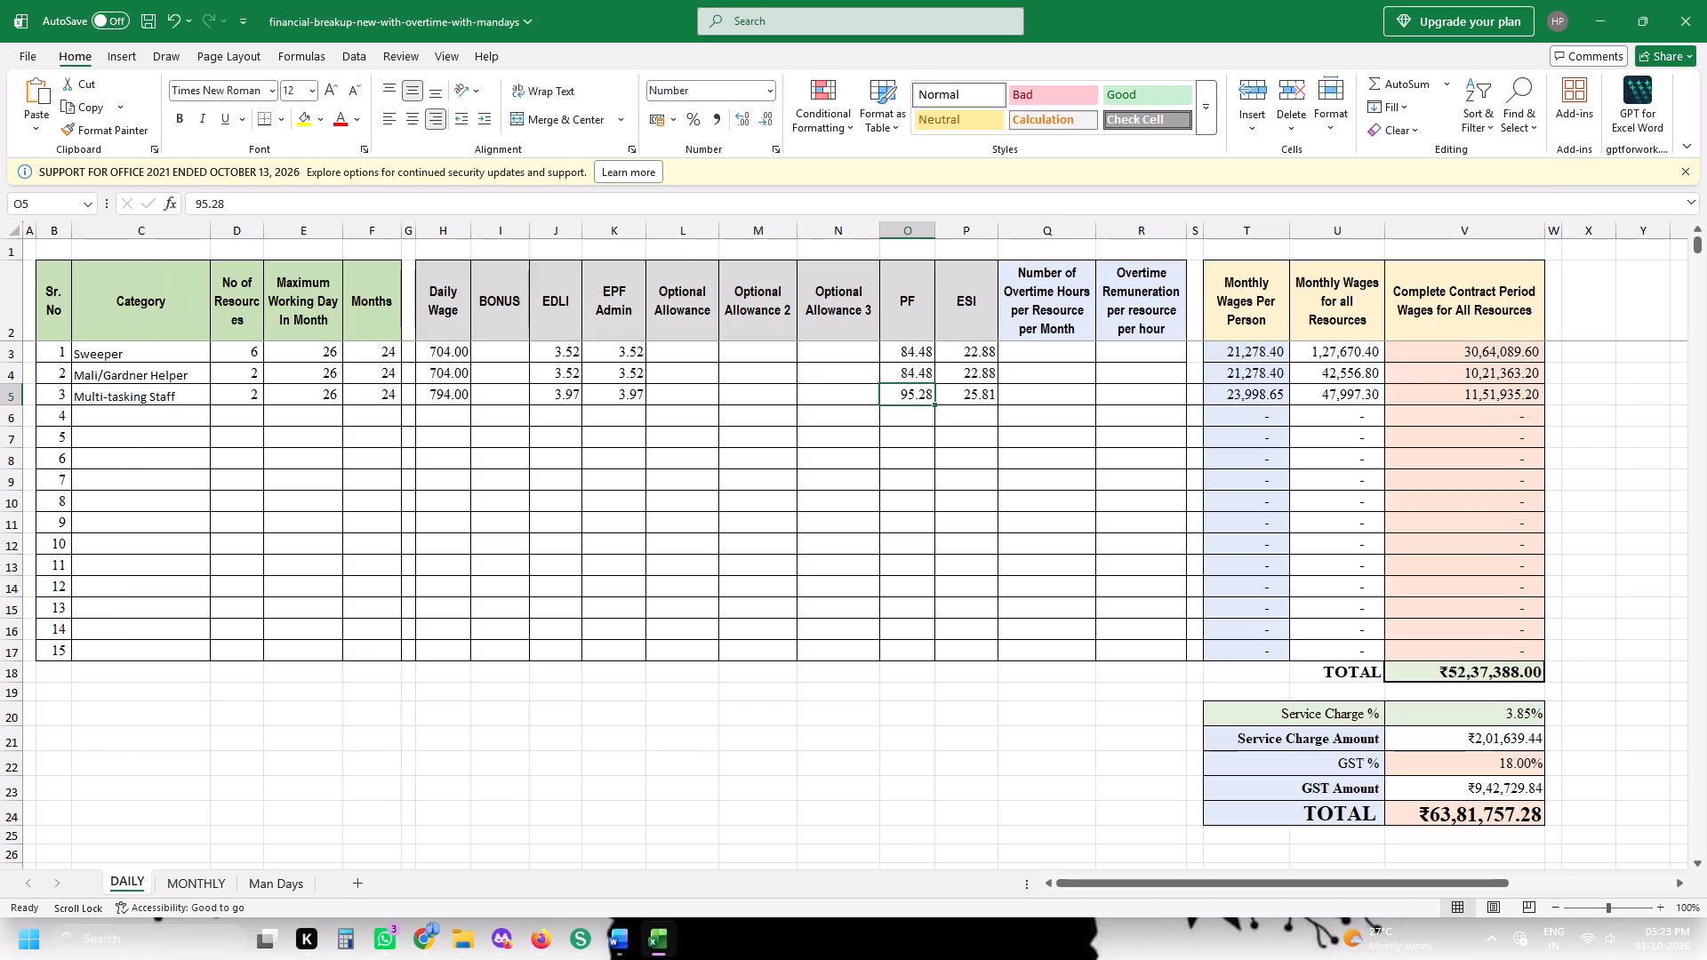
pyautogui.hotkey('alt', 'Tab')
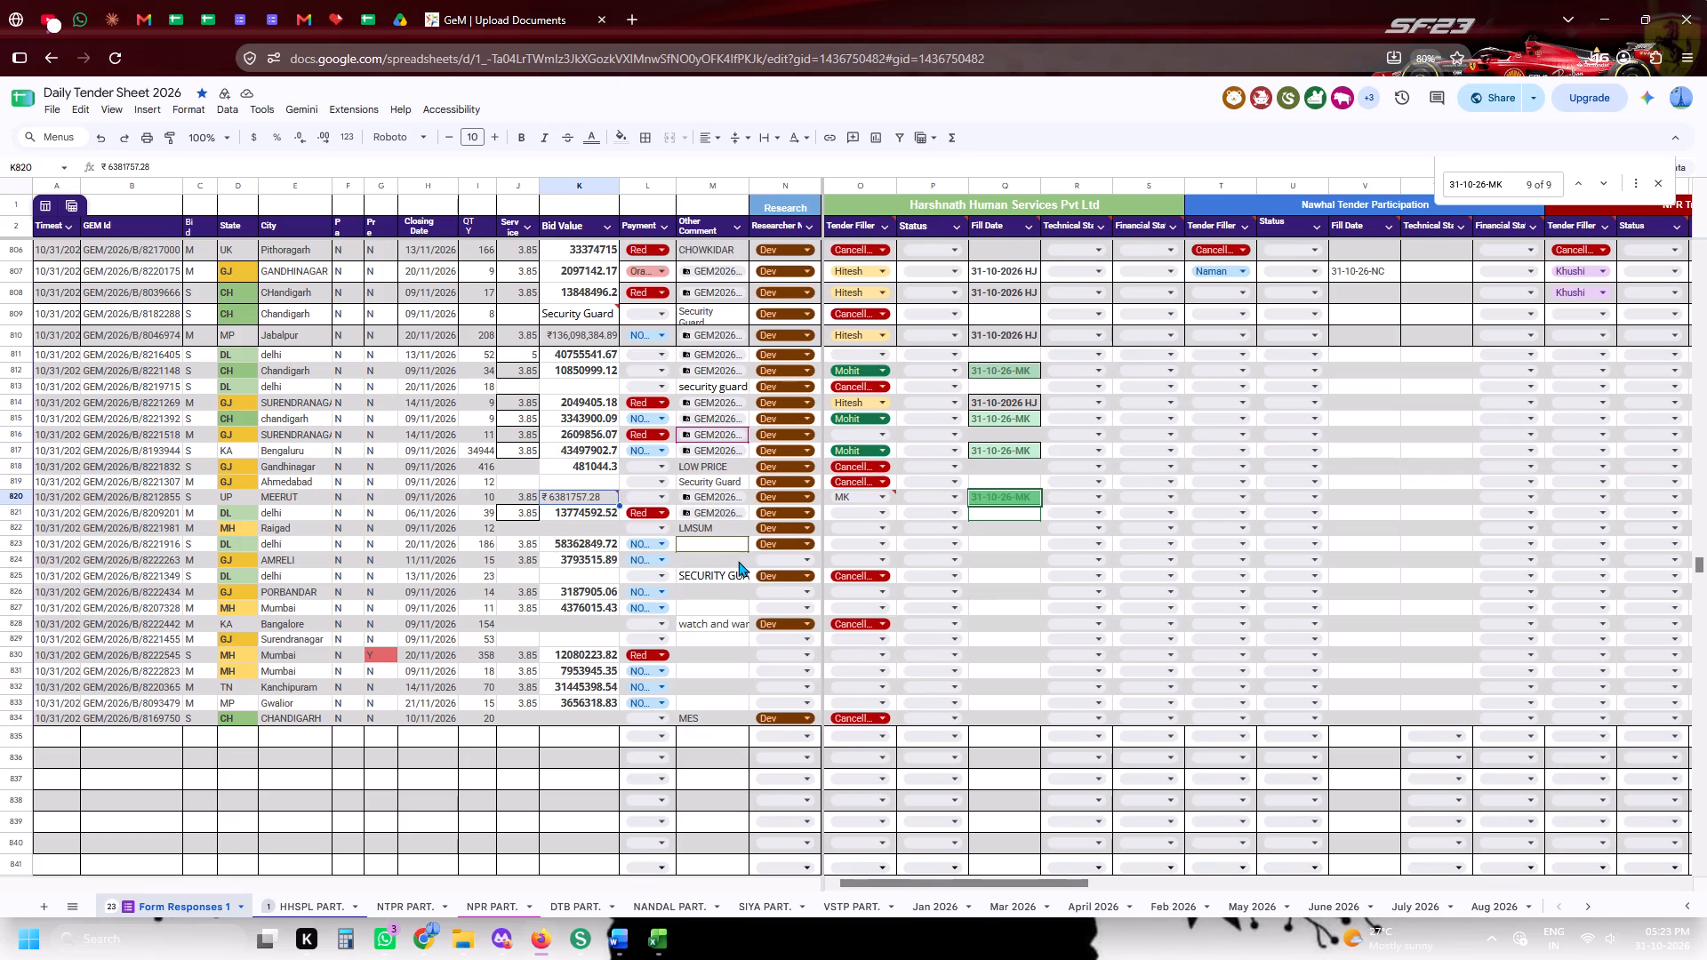
pyautogui.hotkey('ctrl', 'c')
pyautogui.hotkey('ctrl', 'c')
# Start exporting the completed price breakup as a PDF and choose the Downloads folder as its destination.
pyautogui.hotkey('alt', 'Tab')
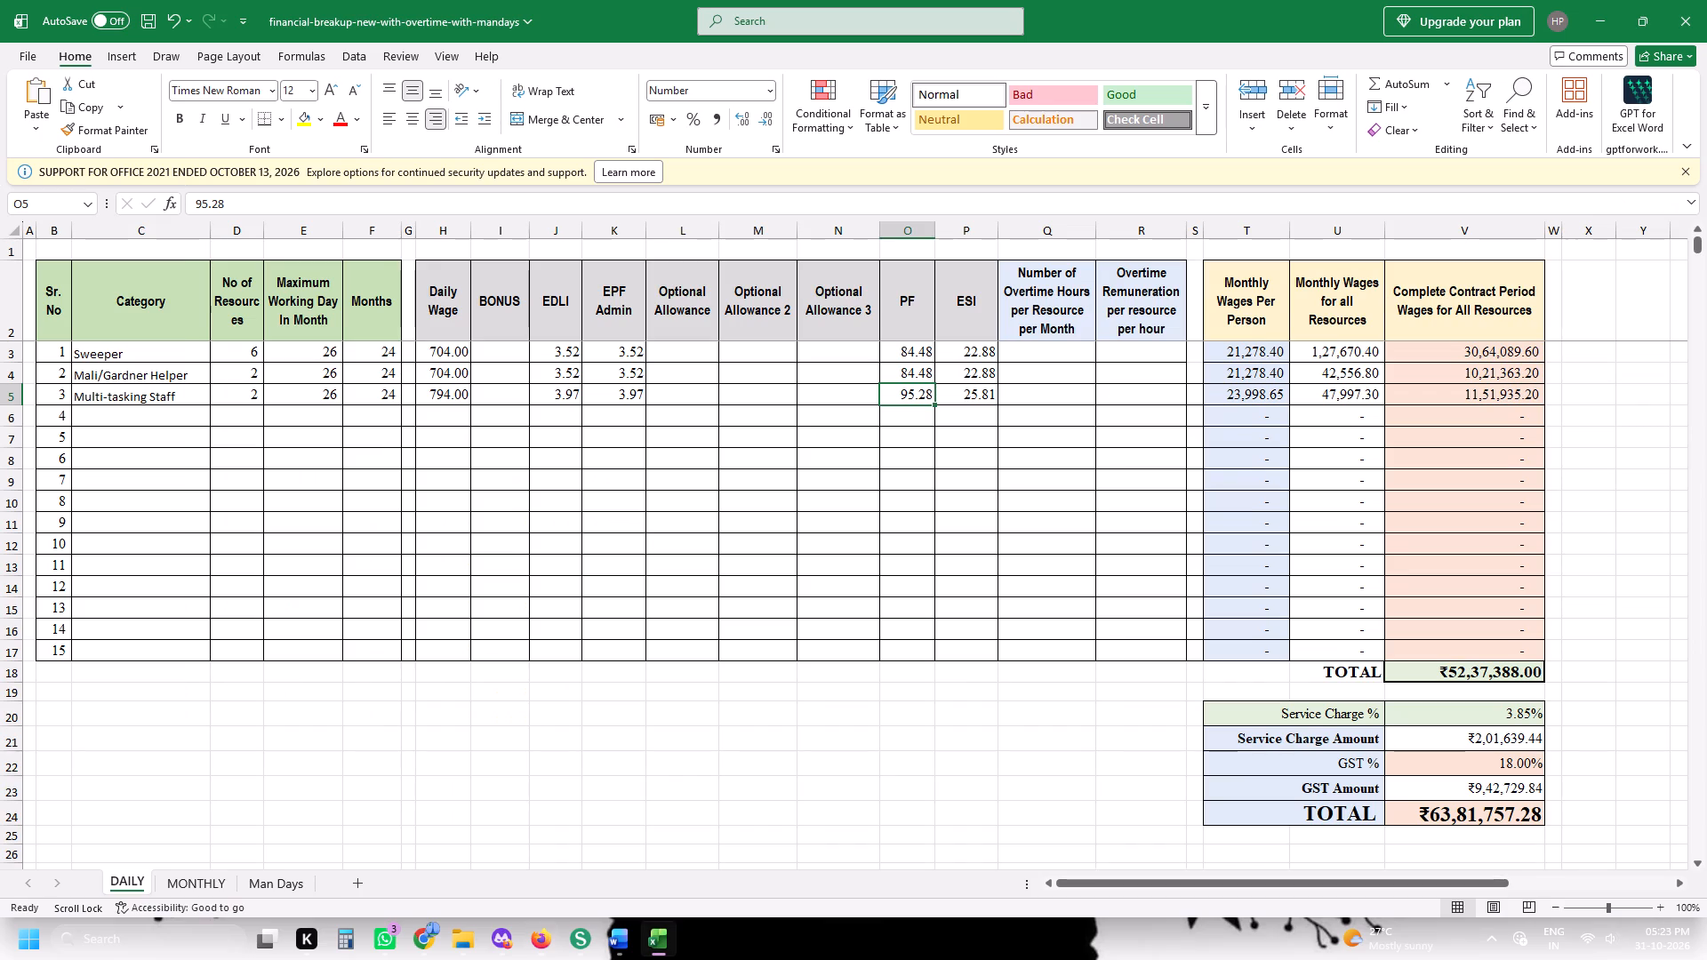
pyautogui.hotkey('alt', 'f')
pyautogui.hotkey('alt', 'e')
pyautogui.hotkey('alt', 'a')
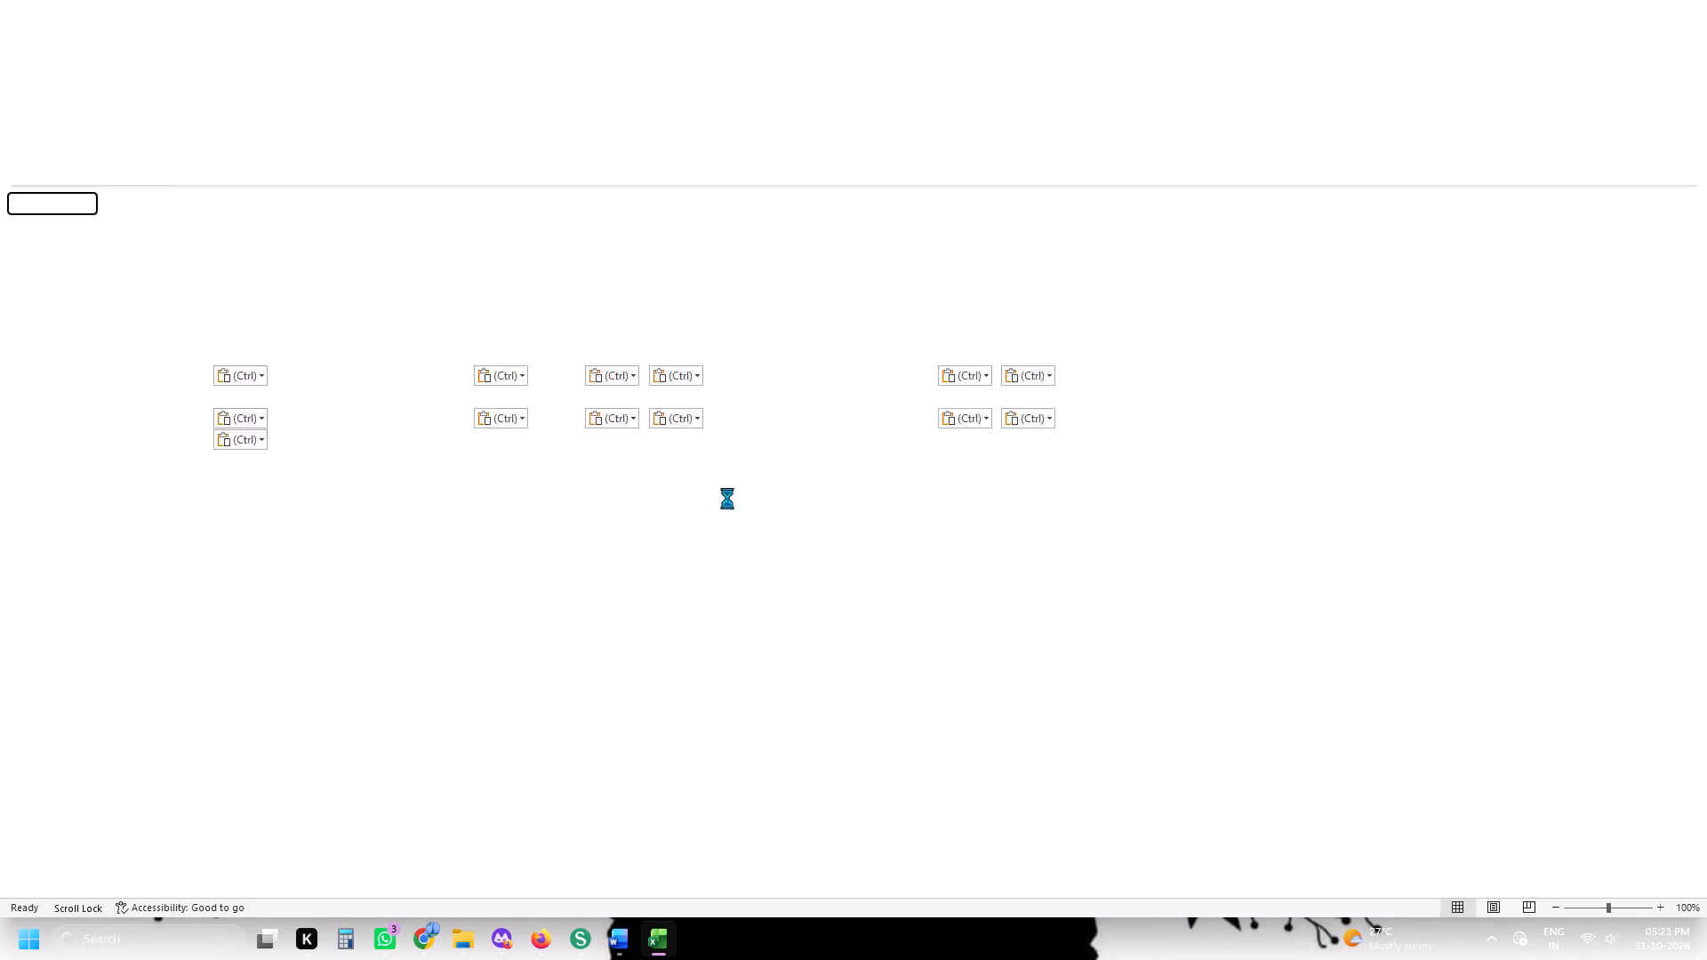
pyautogui.scroll(7, 201, 471)
pyautogui.scroll(3, 112, 308)
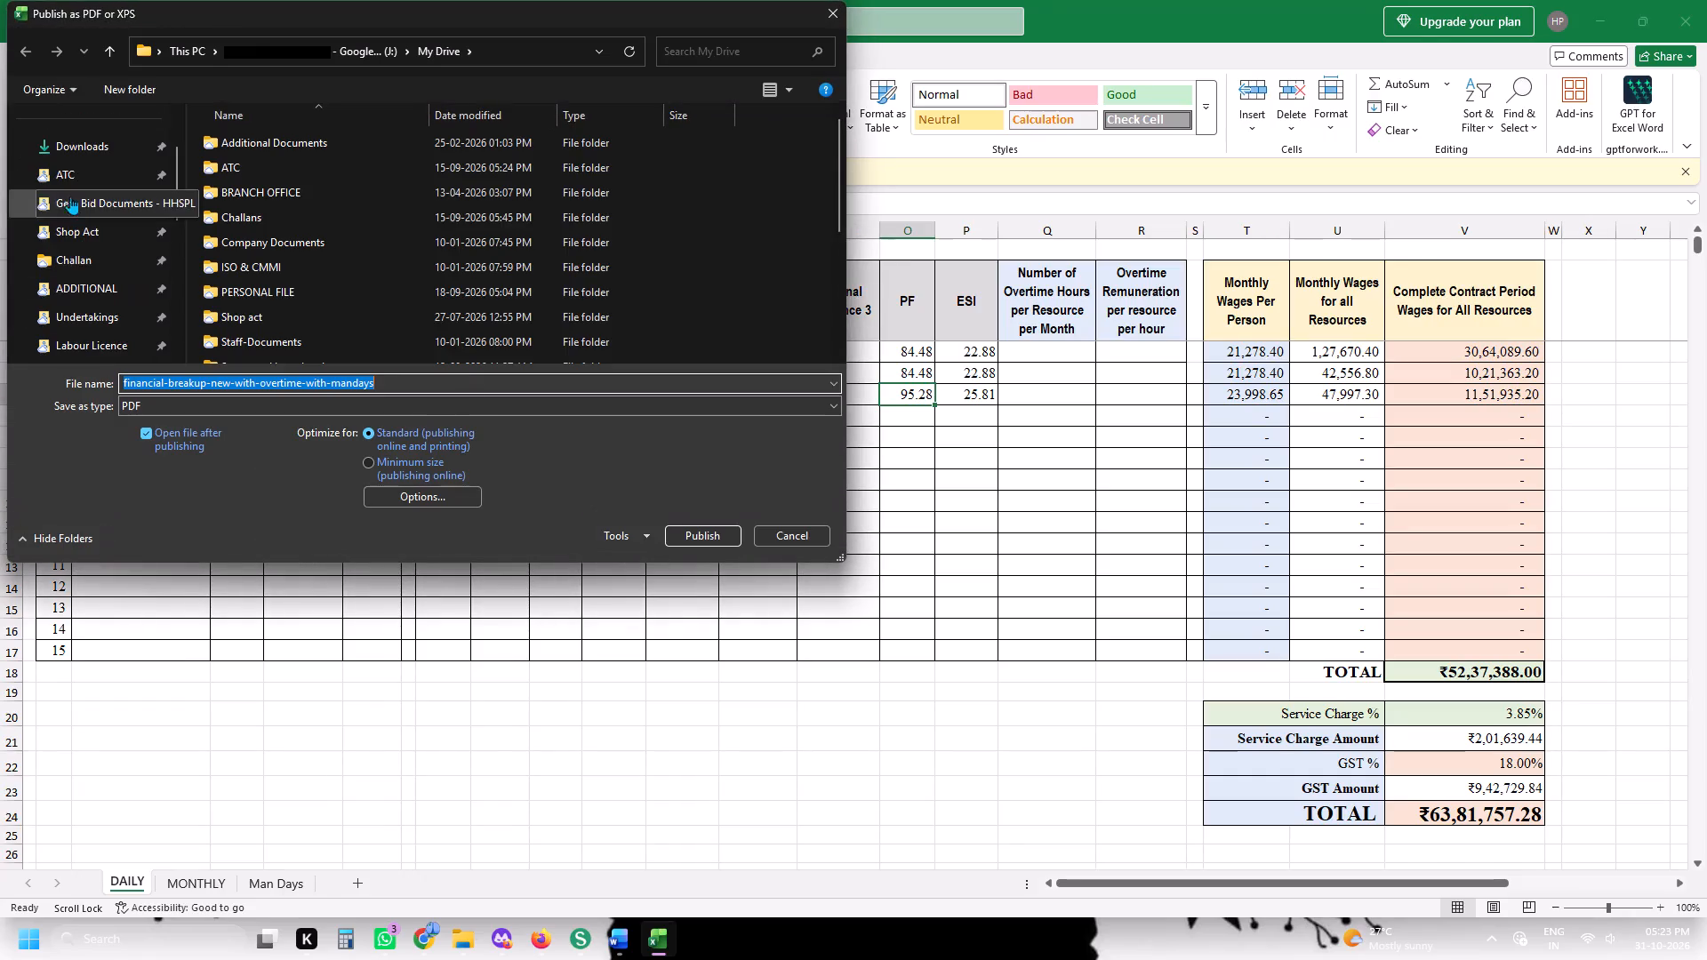
pyautogui.click(74, 149)
# Name the PDF 6381757 from the copied bid value, without the rupee sign and decimals, and publish it.
pyautogui.click(395, 389)
pyautogui.hotkey('ctrl', 'v')
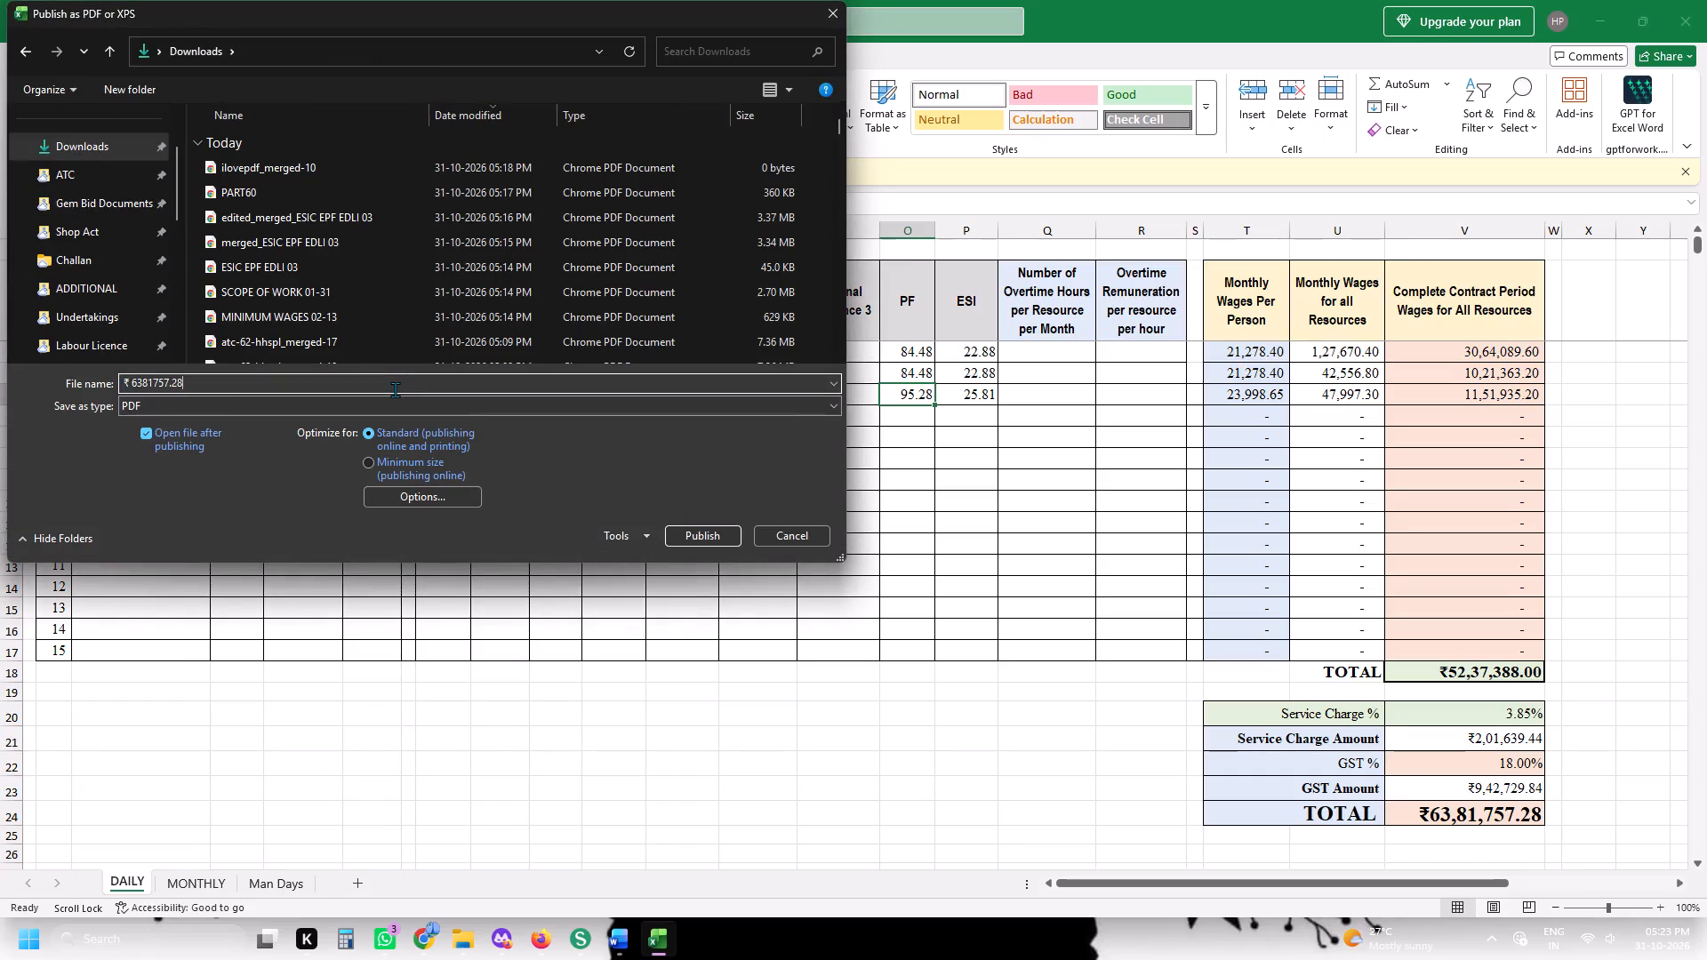
pyautogui.press('BackSpace')
pyautogui.press('BackSpace')
pyautogui.press('BackSpace')
pyautogui.press('Left')
pyautogui.press('Left')
pyautogui.press('Left')
pyautogui.press('Left')
pyautogui.press('Left')
pyautogui.press('Left')
pyautogui.press('Left')
pyautogui.press('Left')
pyautogui.press('Left')
pyautogui.press('Left')
pyautogui.press('Right')
pyautogui.press('Right')
pyautogui.press('BackSpace')
pyautogui.press('BackSpace')
pyautogui.press('BackSpace')
pyautogui.press('BackSpace')
pyautogui.click(684, 524)
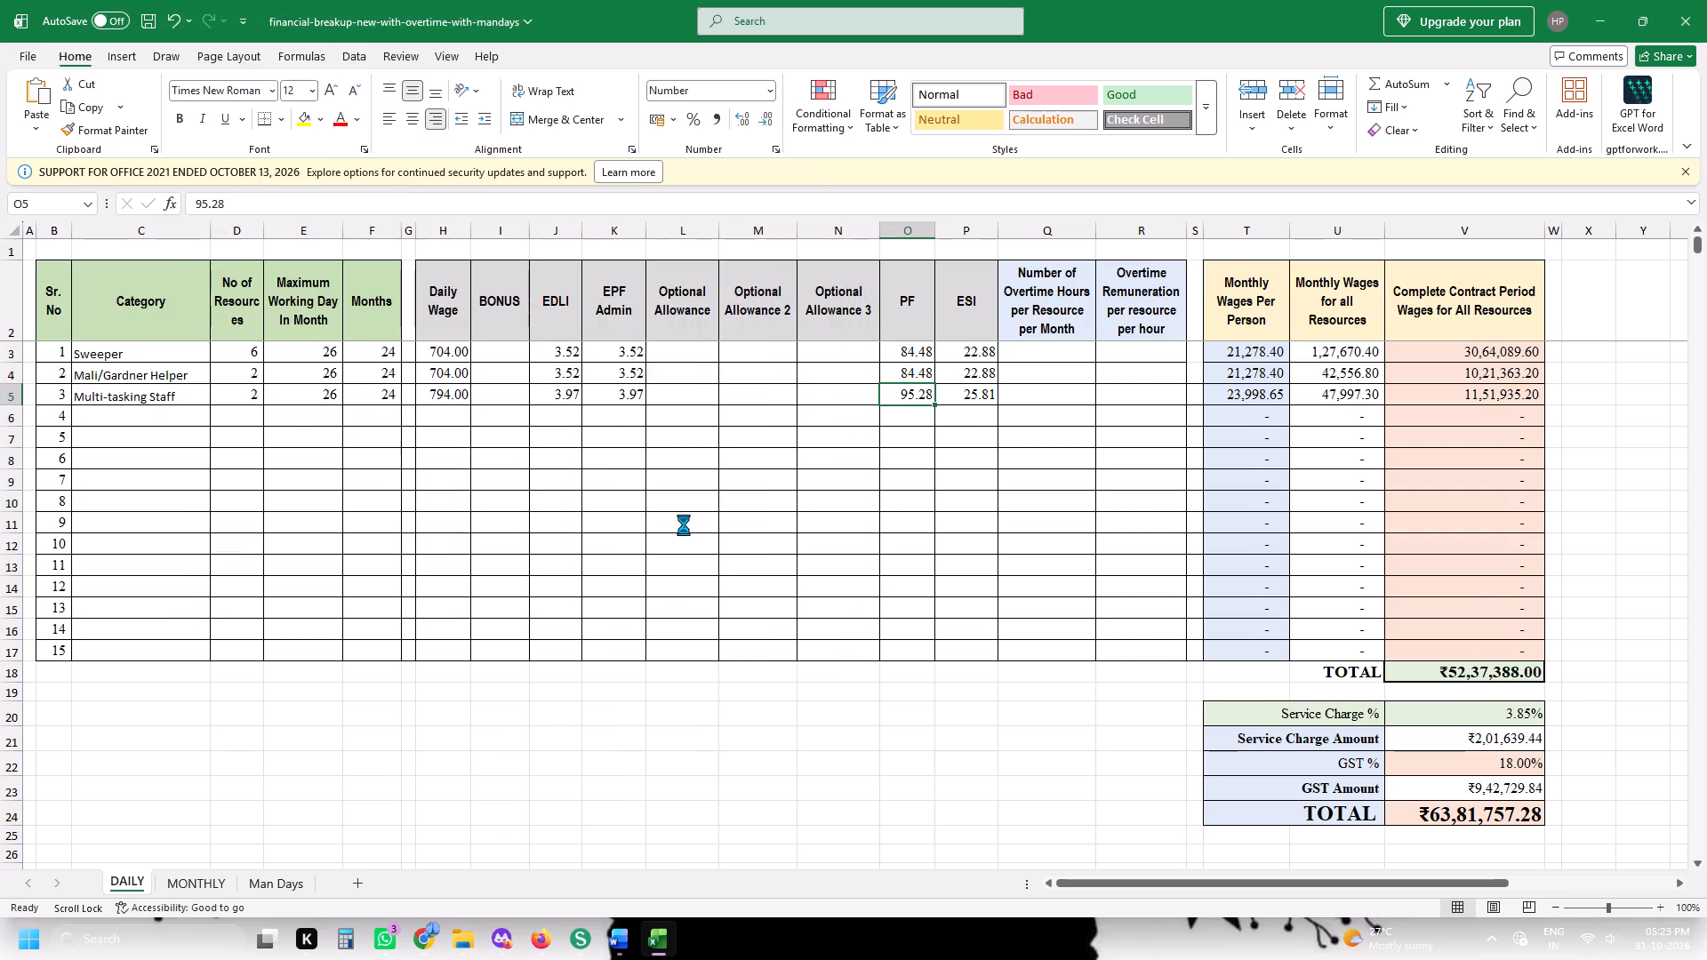
# On the GeM Upload Documents page, upload the published PDF from Downloads as the Financial Document indicating price break up.
pyautogui.hotkey('alt', 'Tab')
pyautogui.click(544, 0)
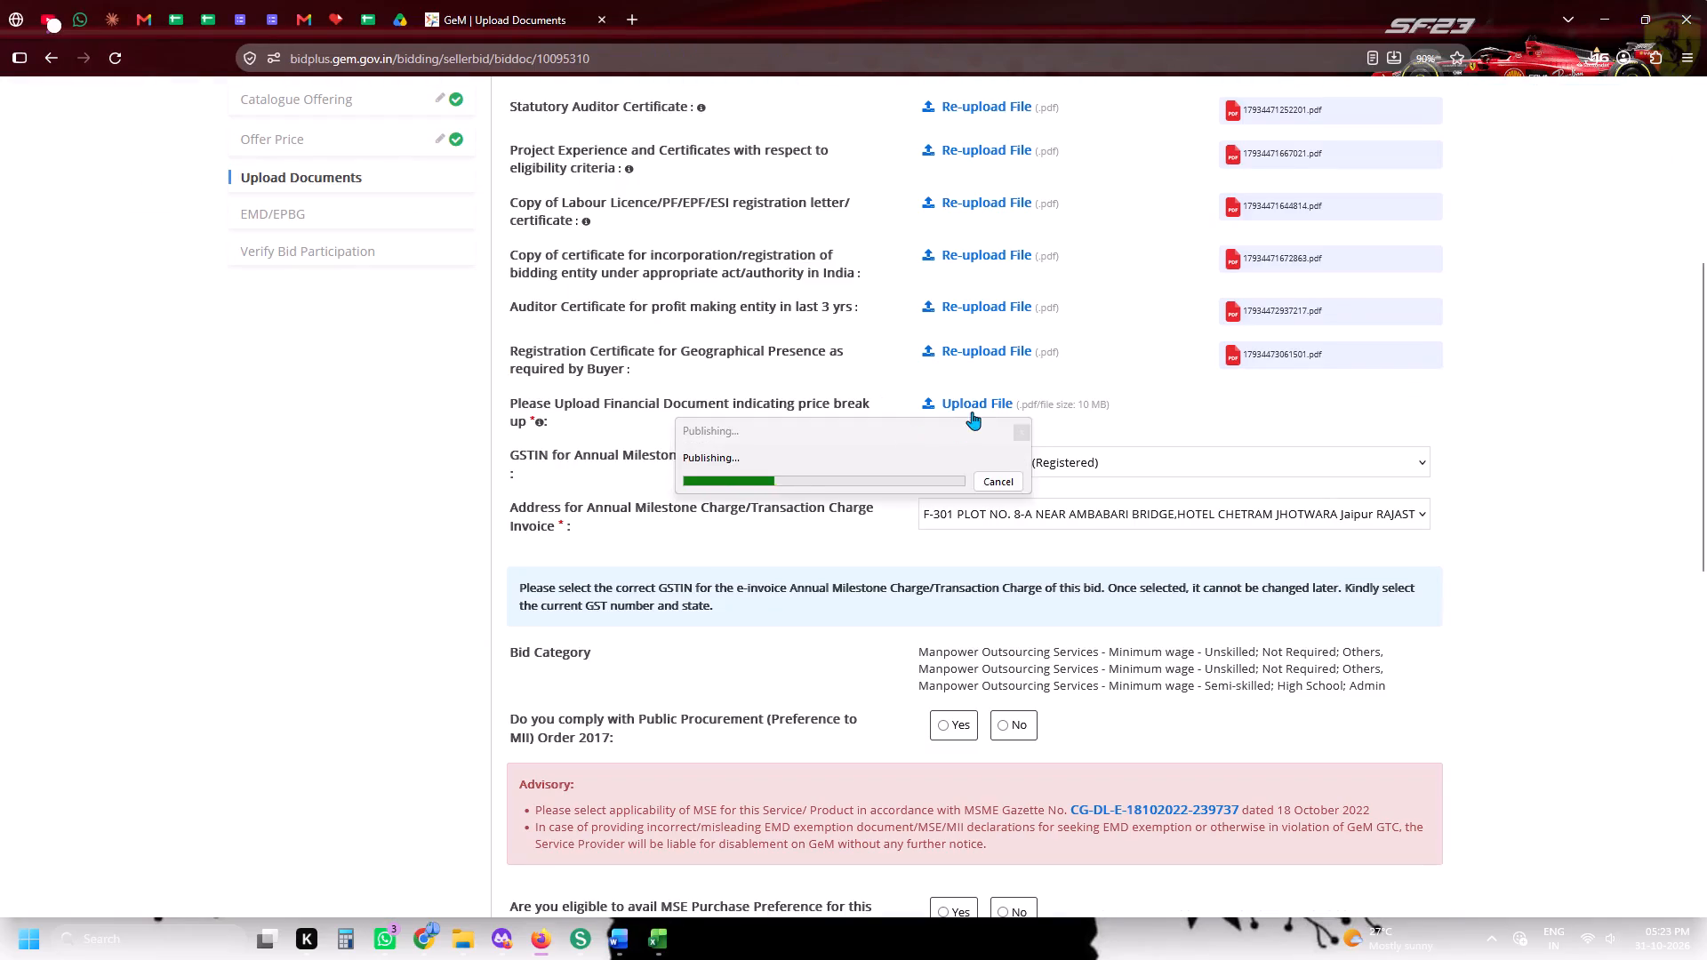
pyautogui.click(977, 401)
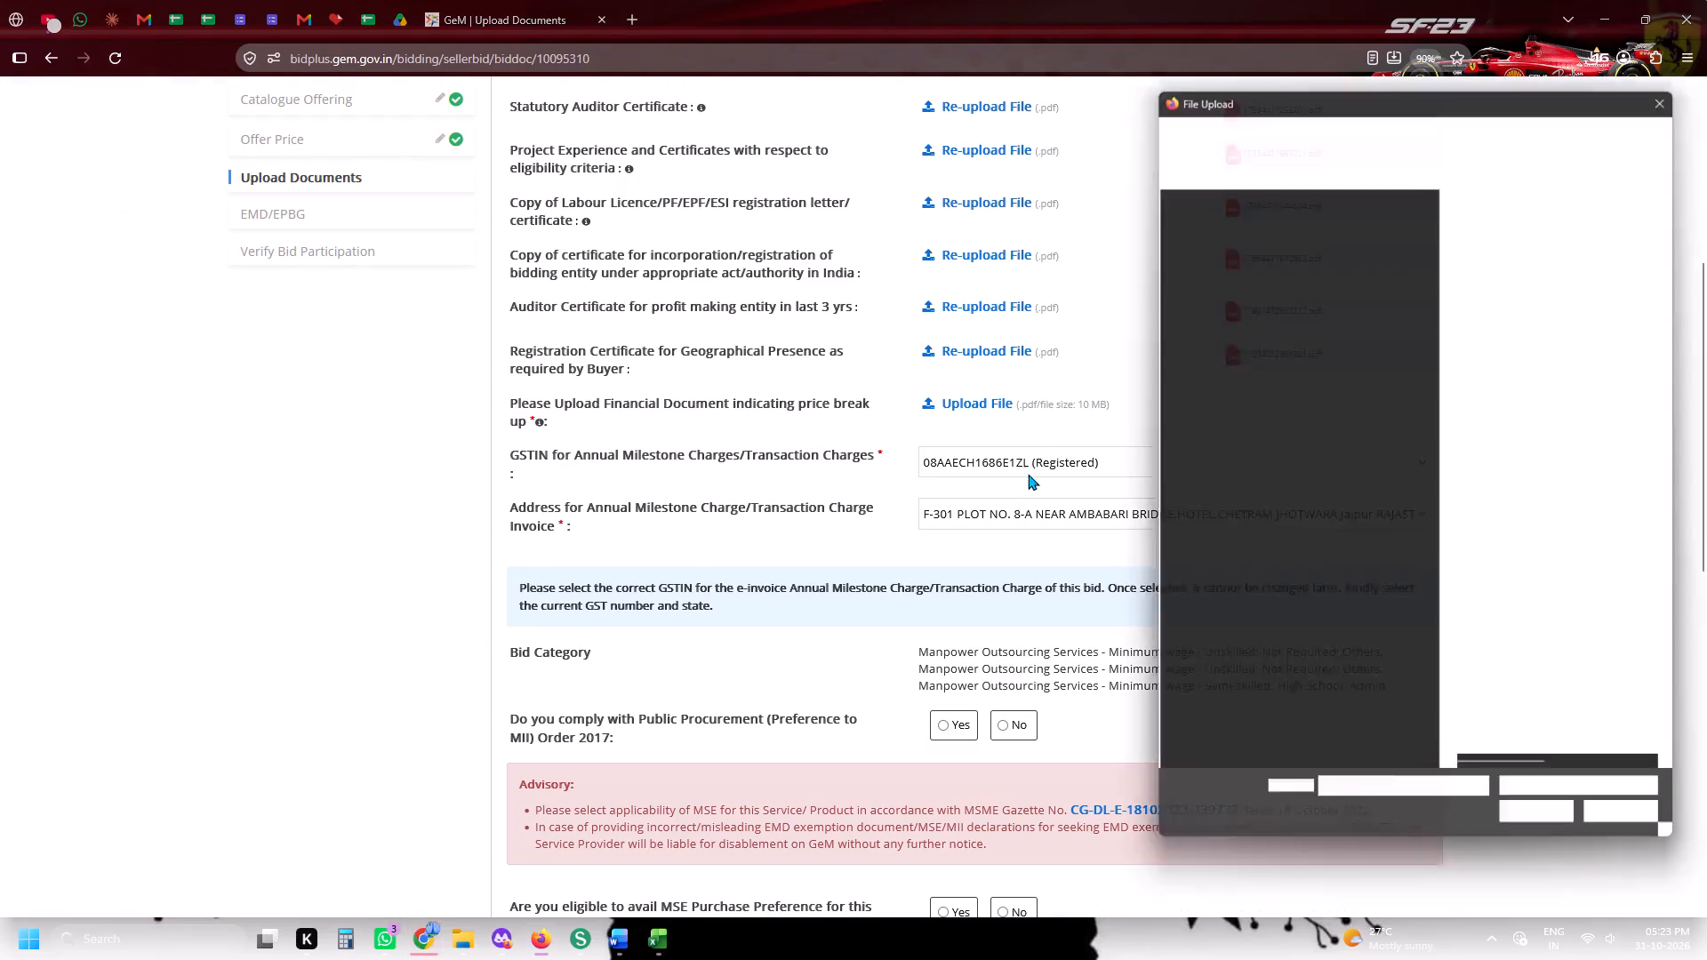
pyautogui.scroll(8, 1334, 502)
pyautogui.click(1254, 287)
pyautogui.click(1252, 300)
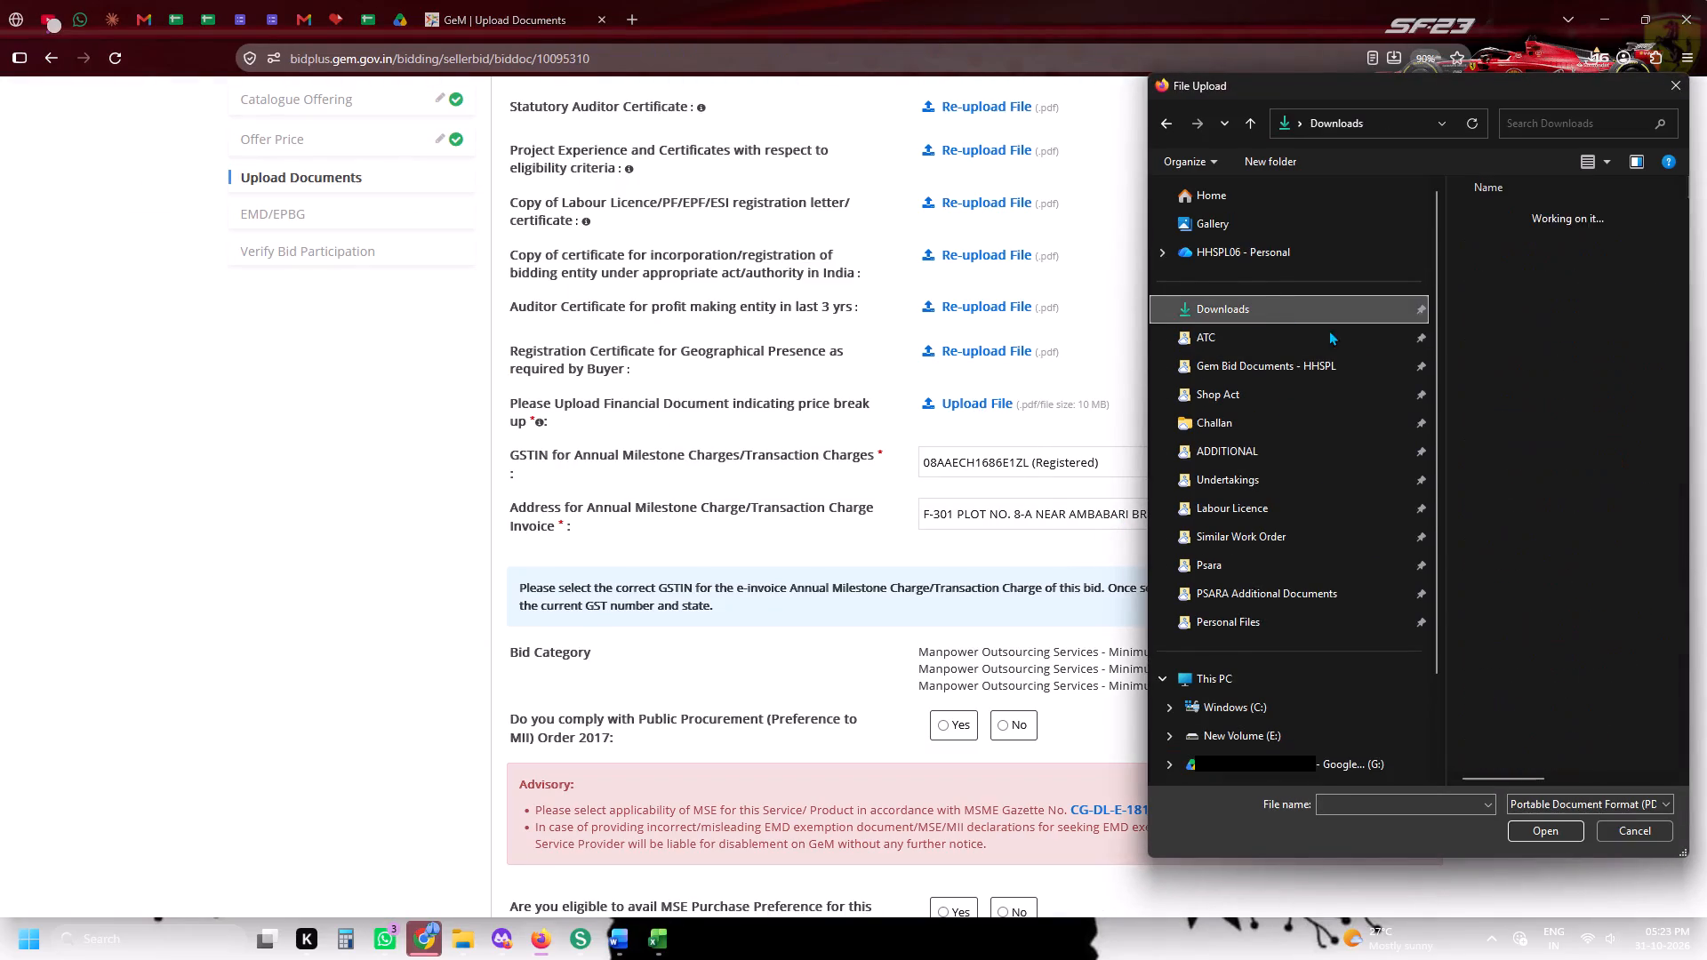
pyautogui.doubleClick(1492, 242)
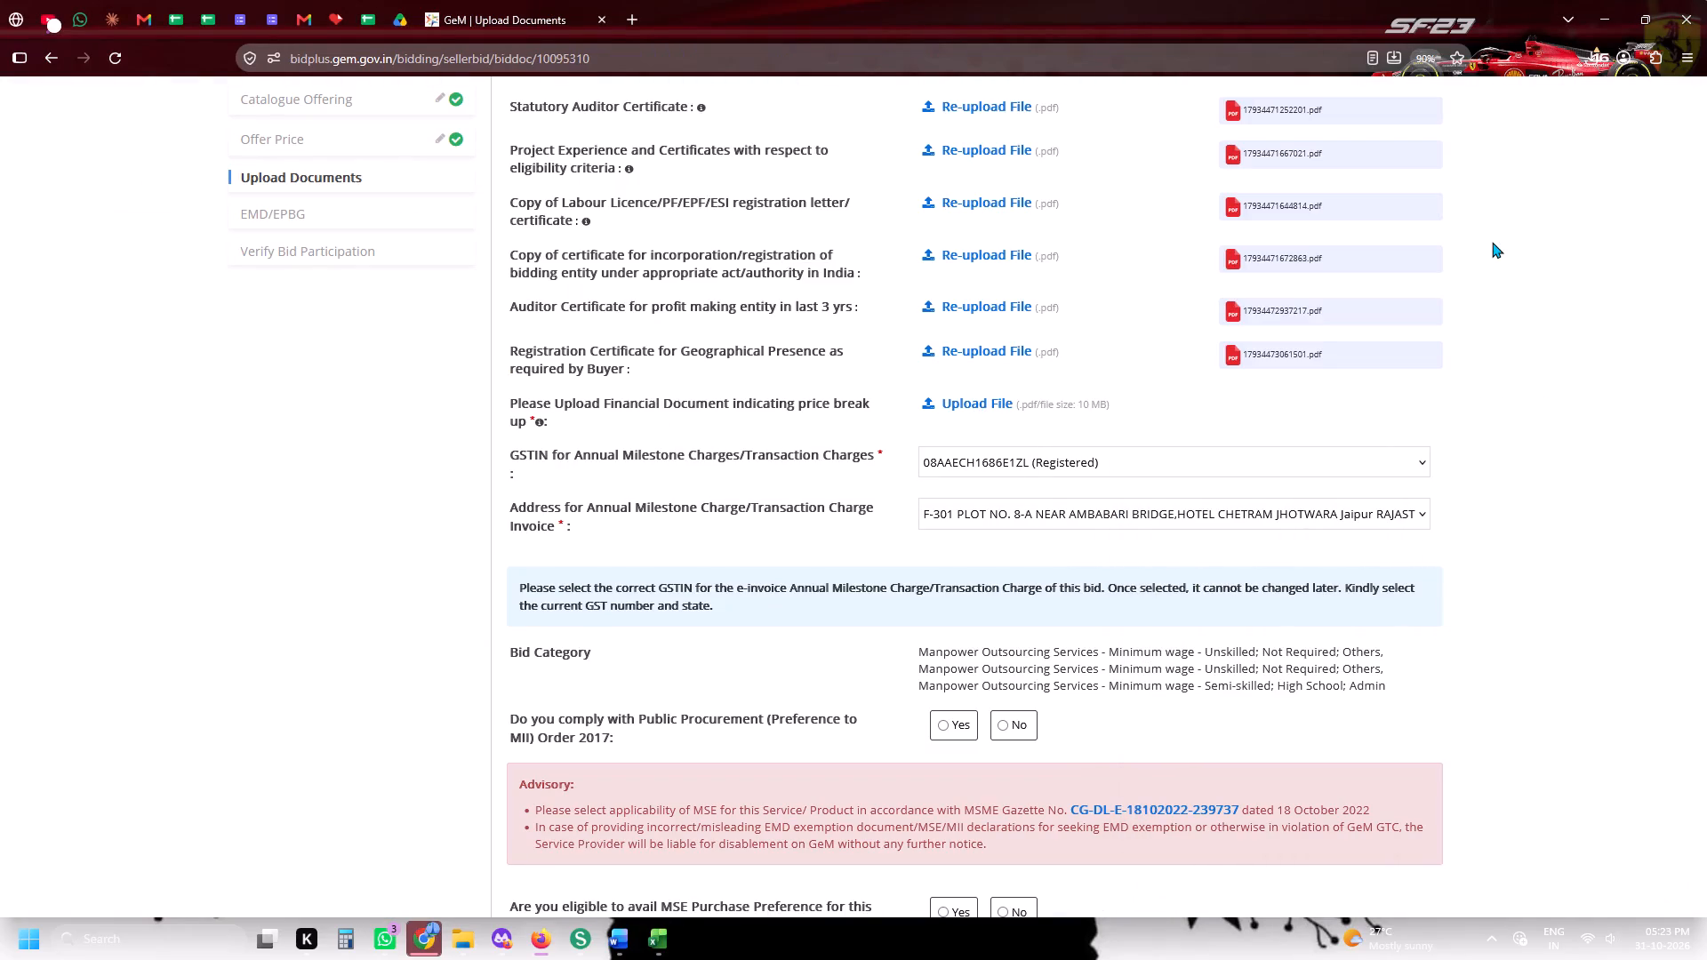
pyautogui.scroll(3, 1286, 608)
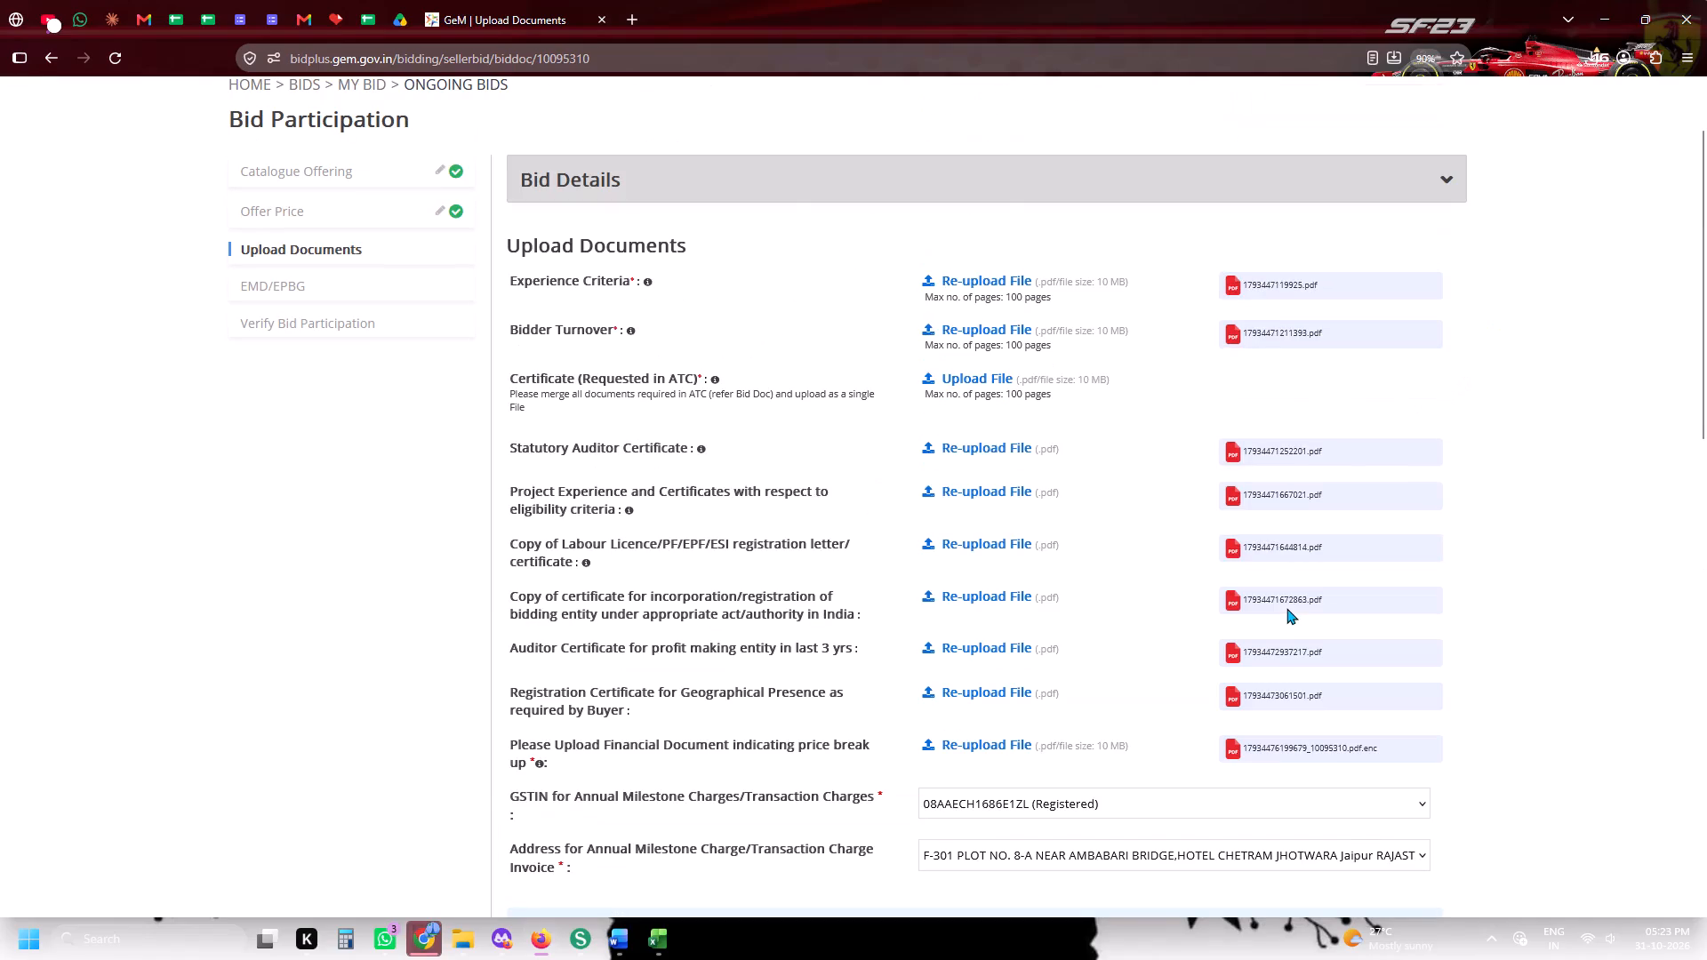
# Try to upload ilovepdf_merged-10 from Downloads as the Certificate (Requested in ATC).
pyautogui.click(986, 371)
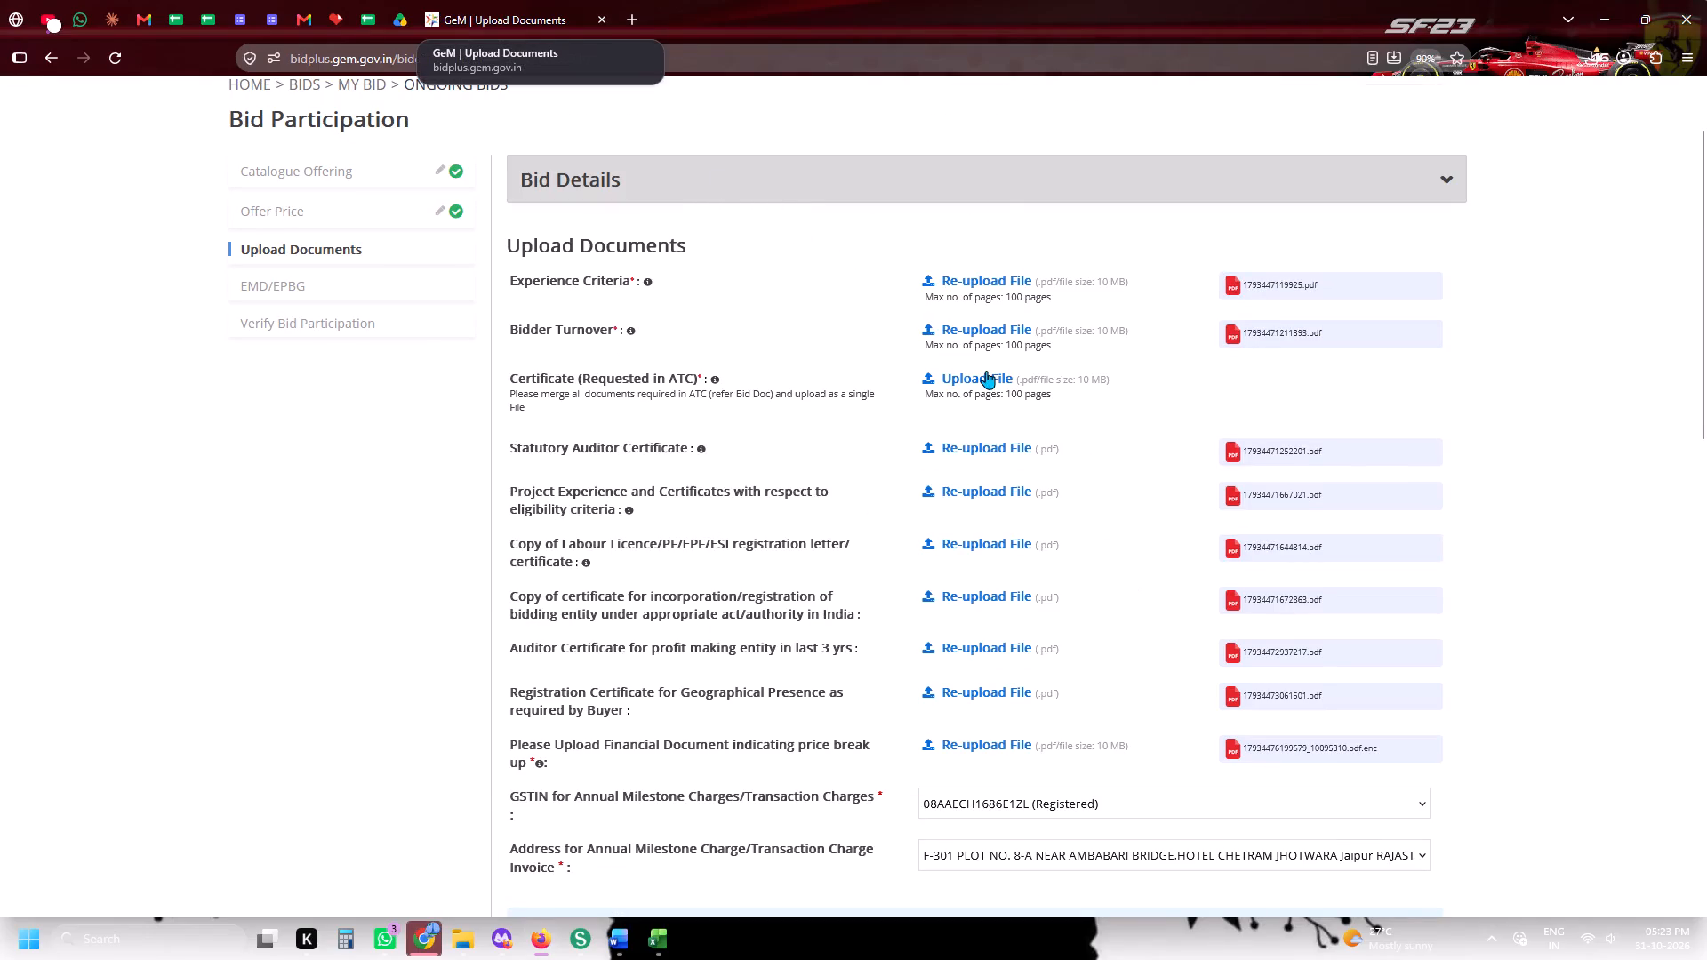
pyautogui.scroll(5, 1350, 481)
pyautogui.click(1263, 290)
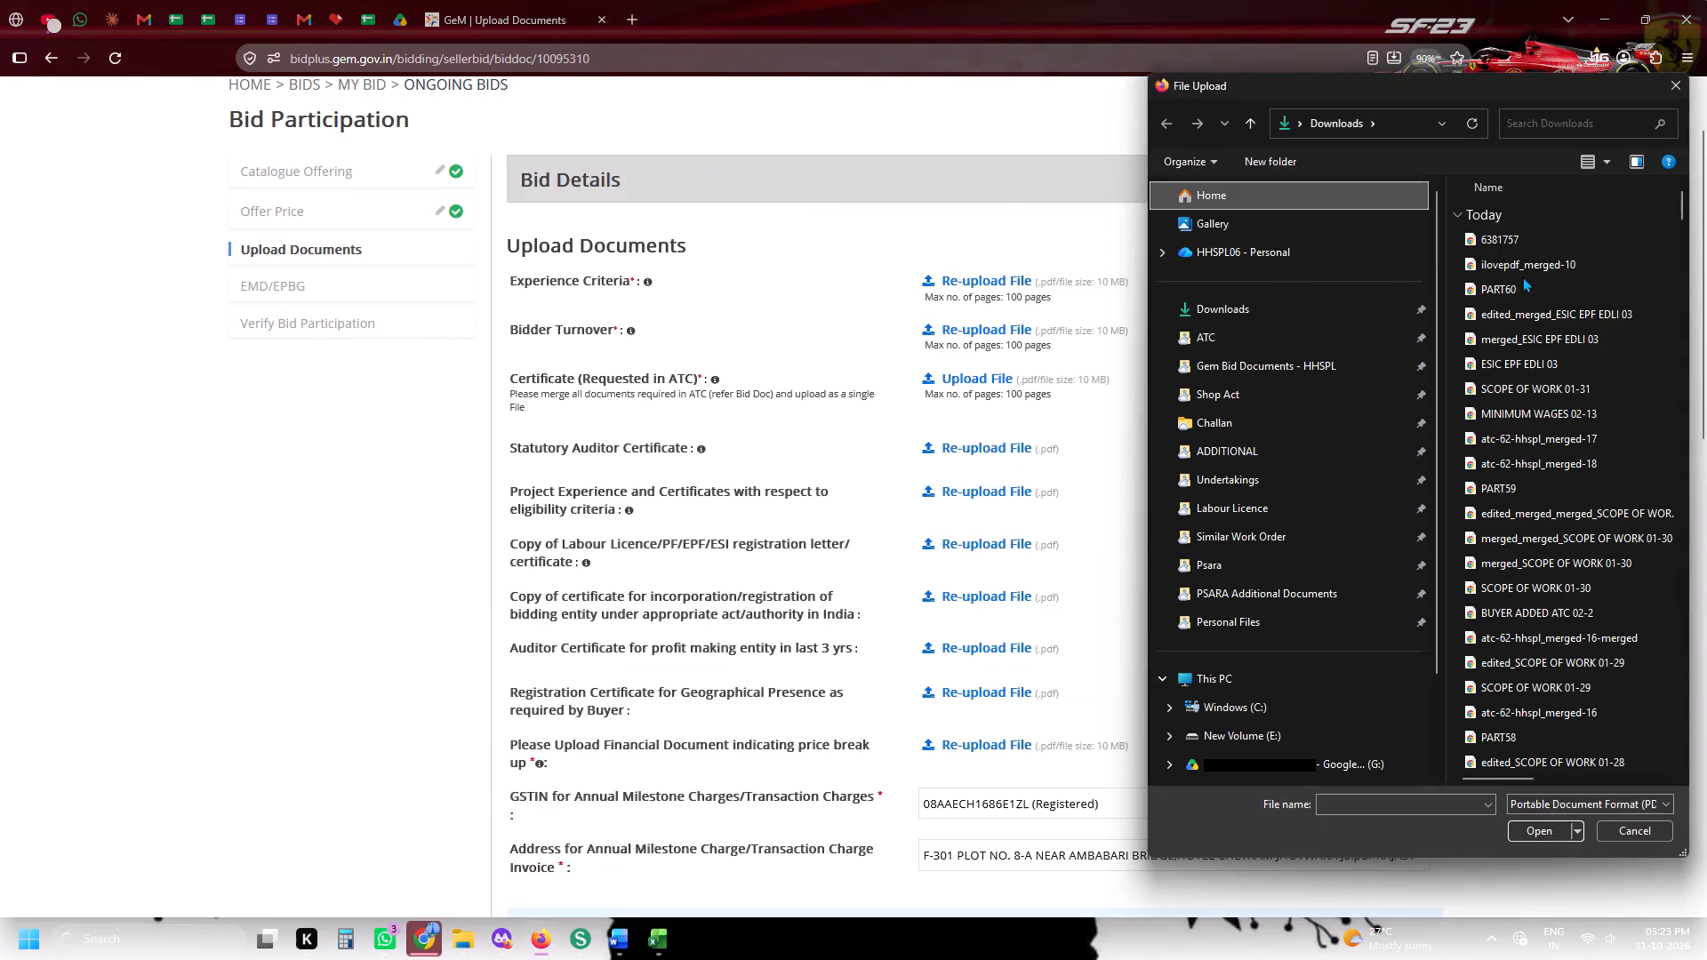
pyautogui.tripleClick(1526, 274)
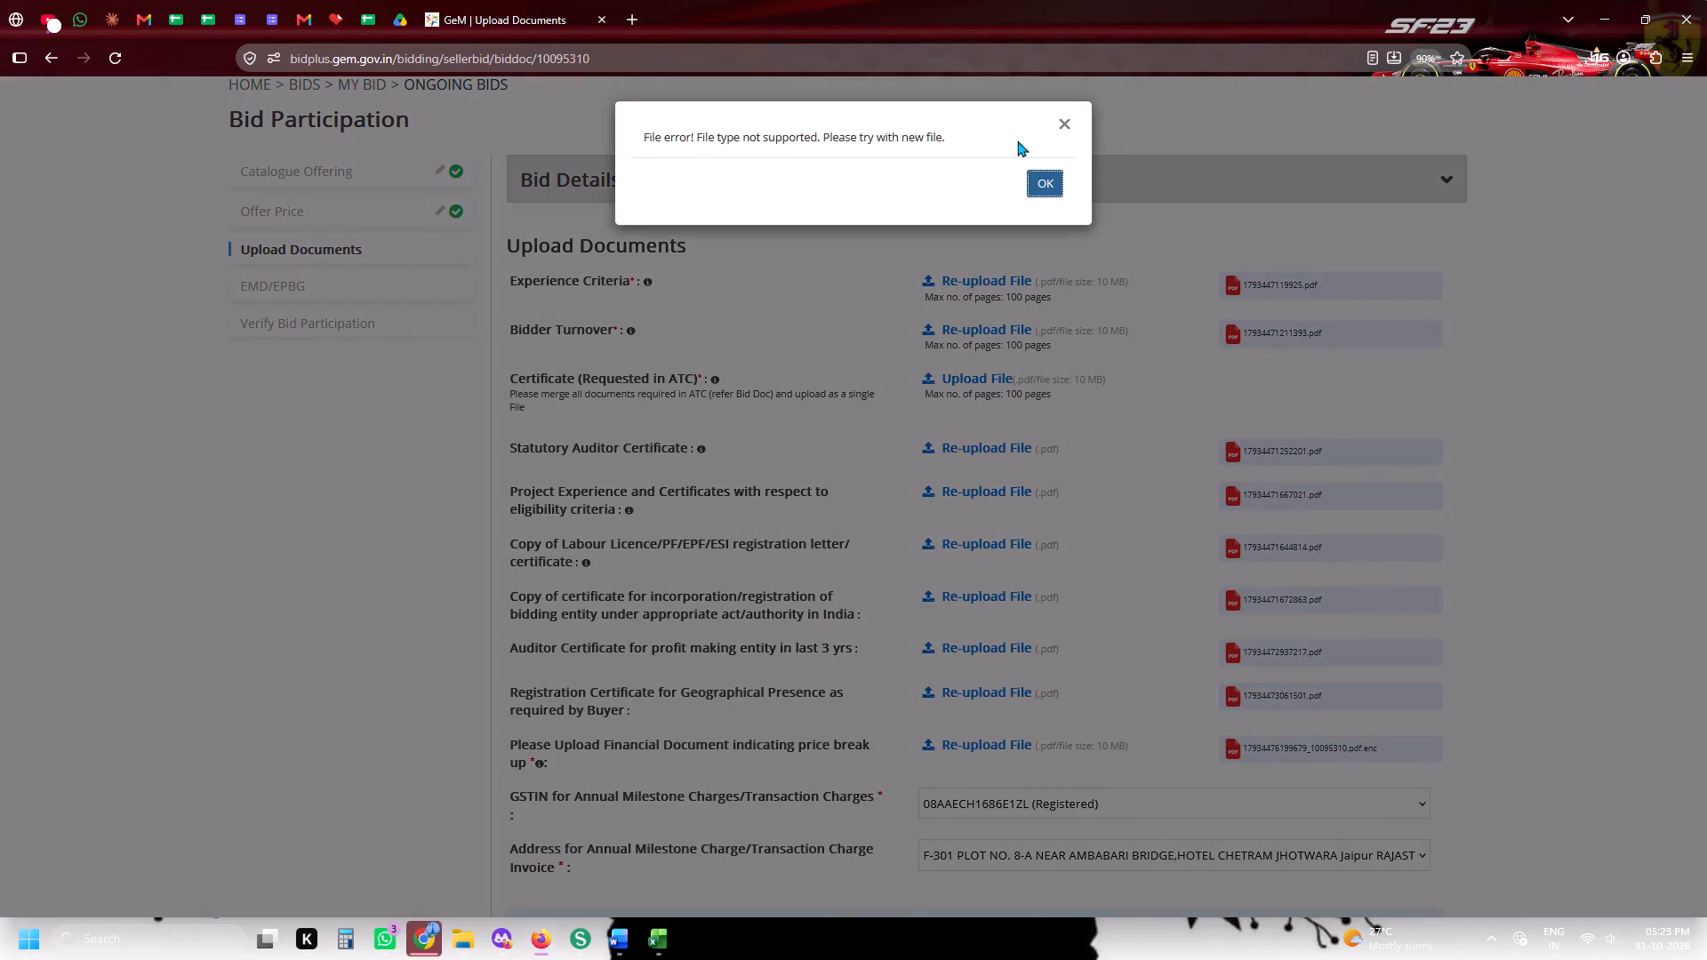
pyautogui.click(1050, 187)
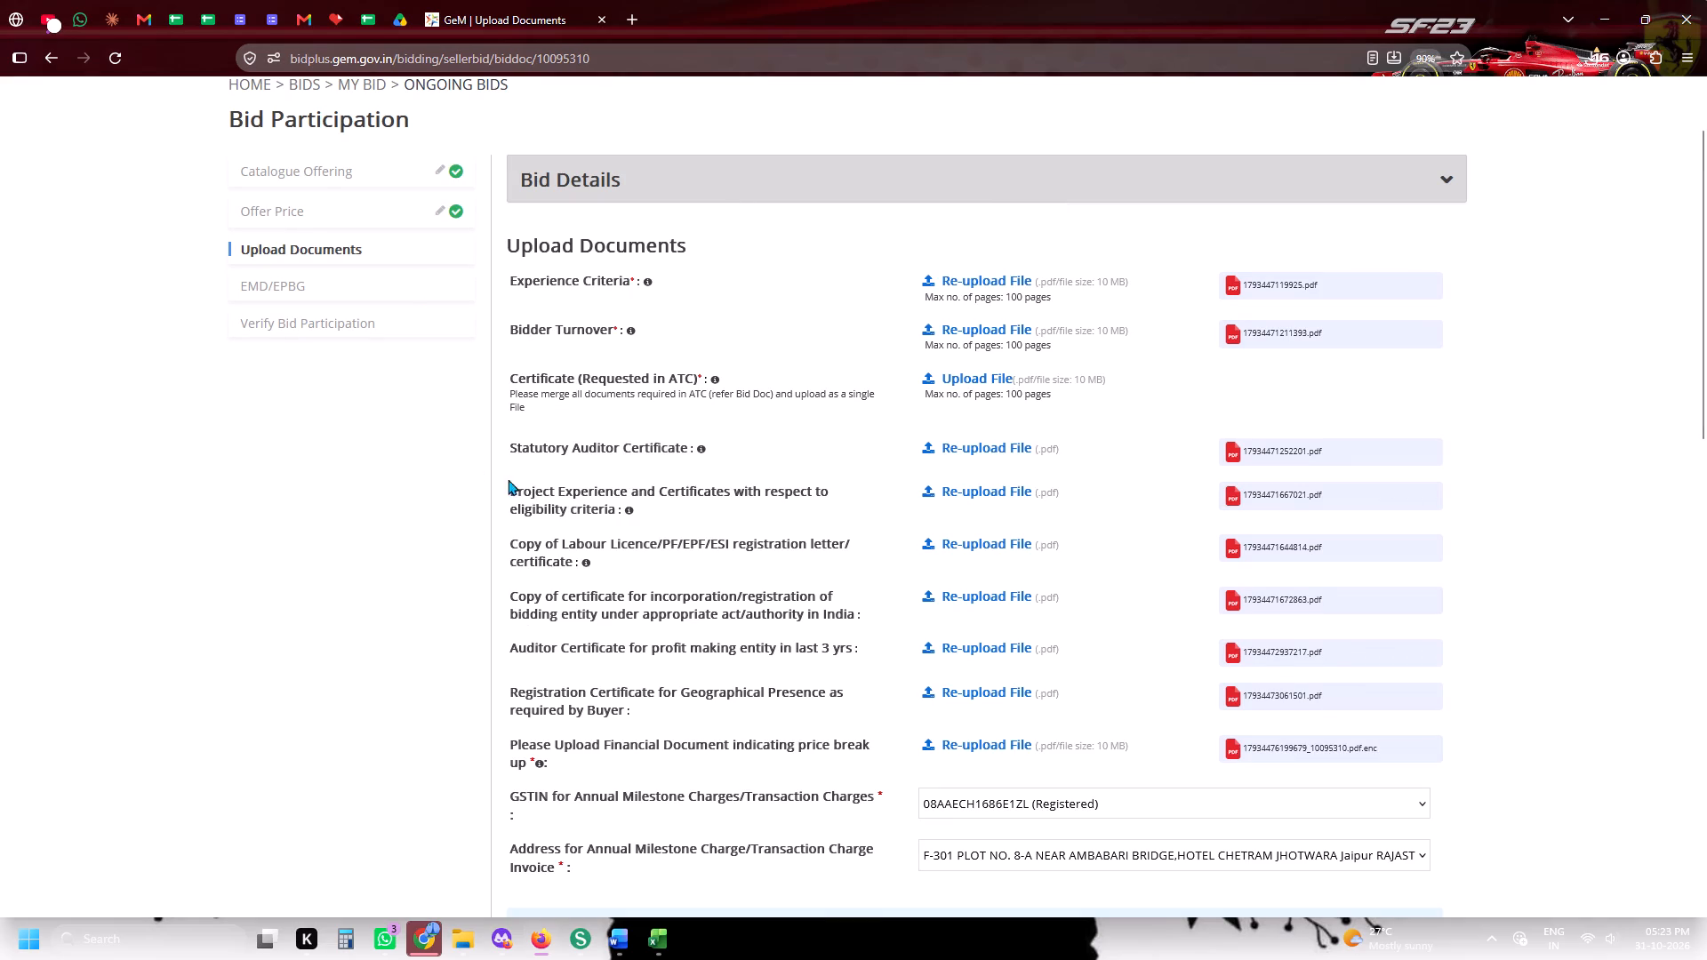
# Switch to iLovePDF and download the merged ATC PDF again.
pyautogui.click(343, 13)
pyautogui.click(846, 235)
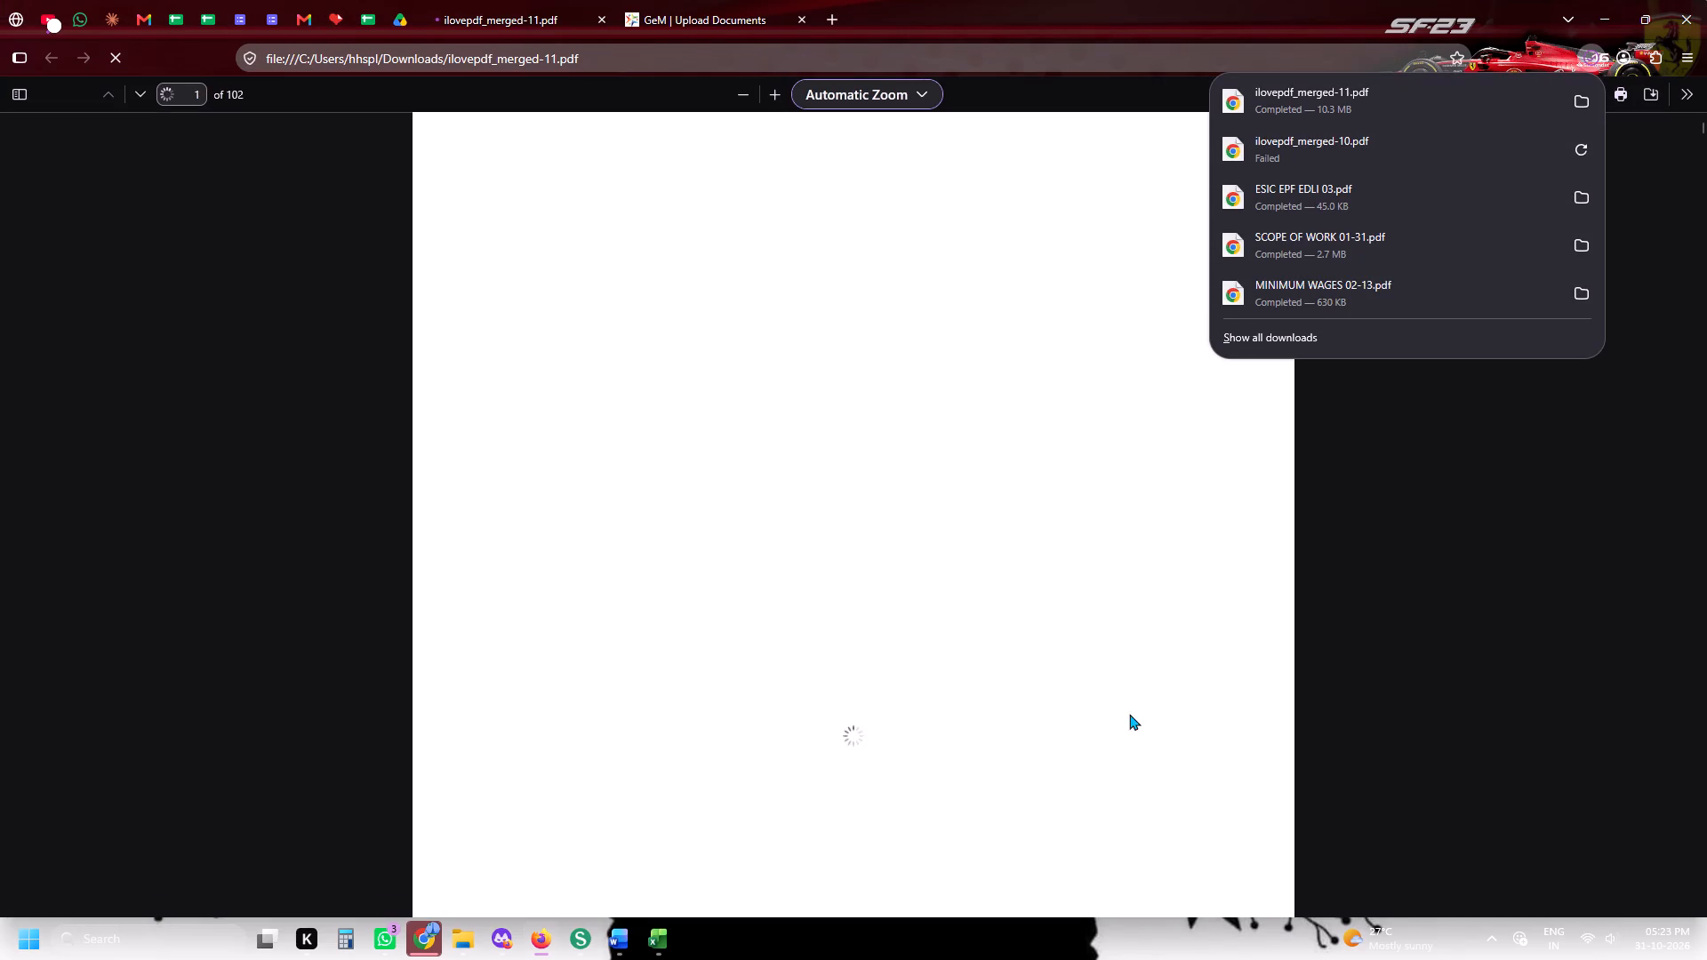
# Compress ilovepdf_merged-11.pdf from Downloads in iLovePDF with the recommended compression level.
pyautogui.click(328, 0)
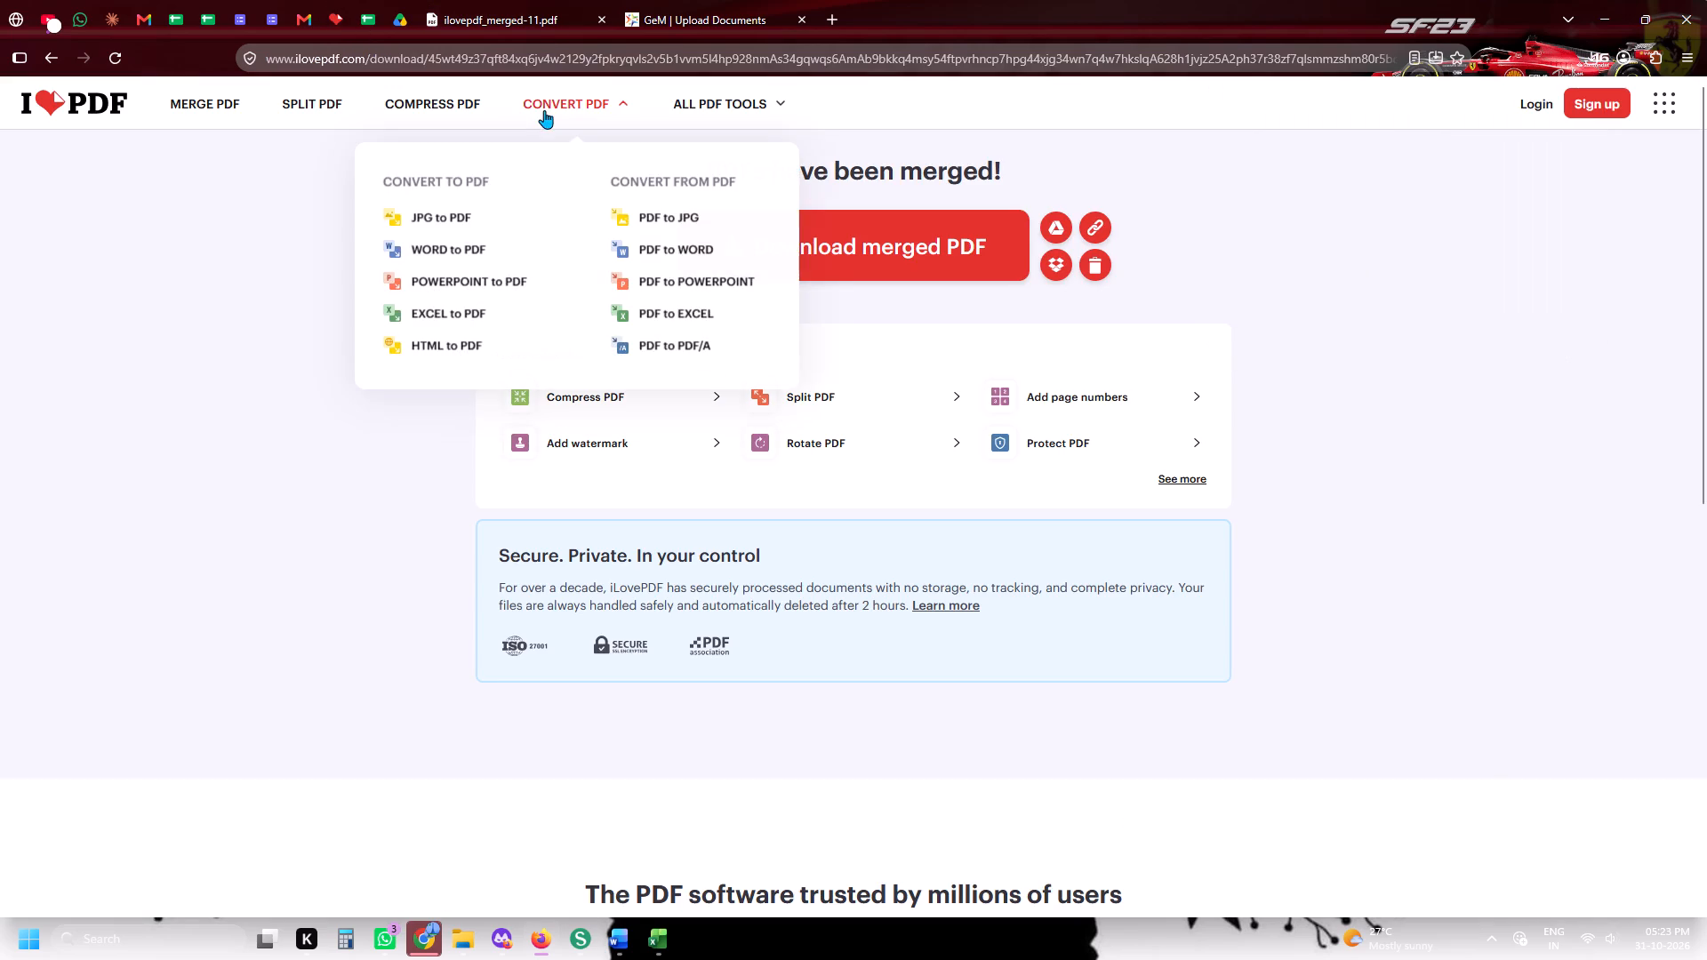
pyautogui.click(544, 110)
pyautogui.click(457, 89)
pyautogui.click(461, 91)
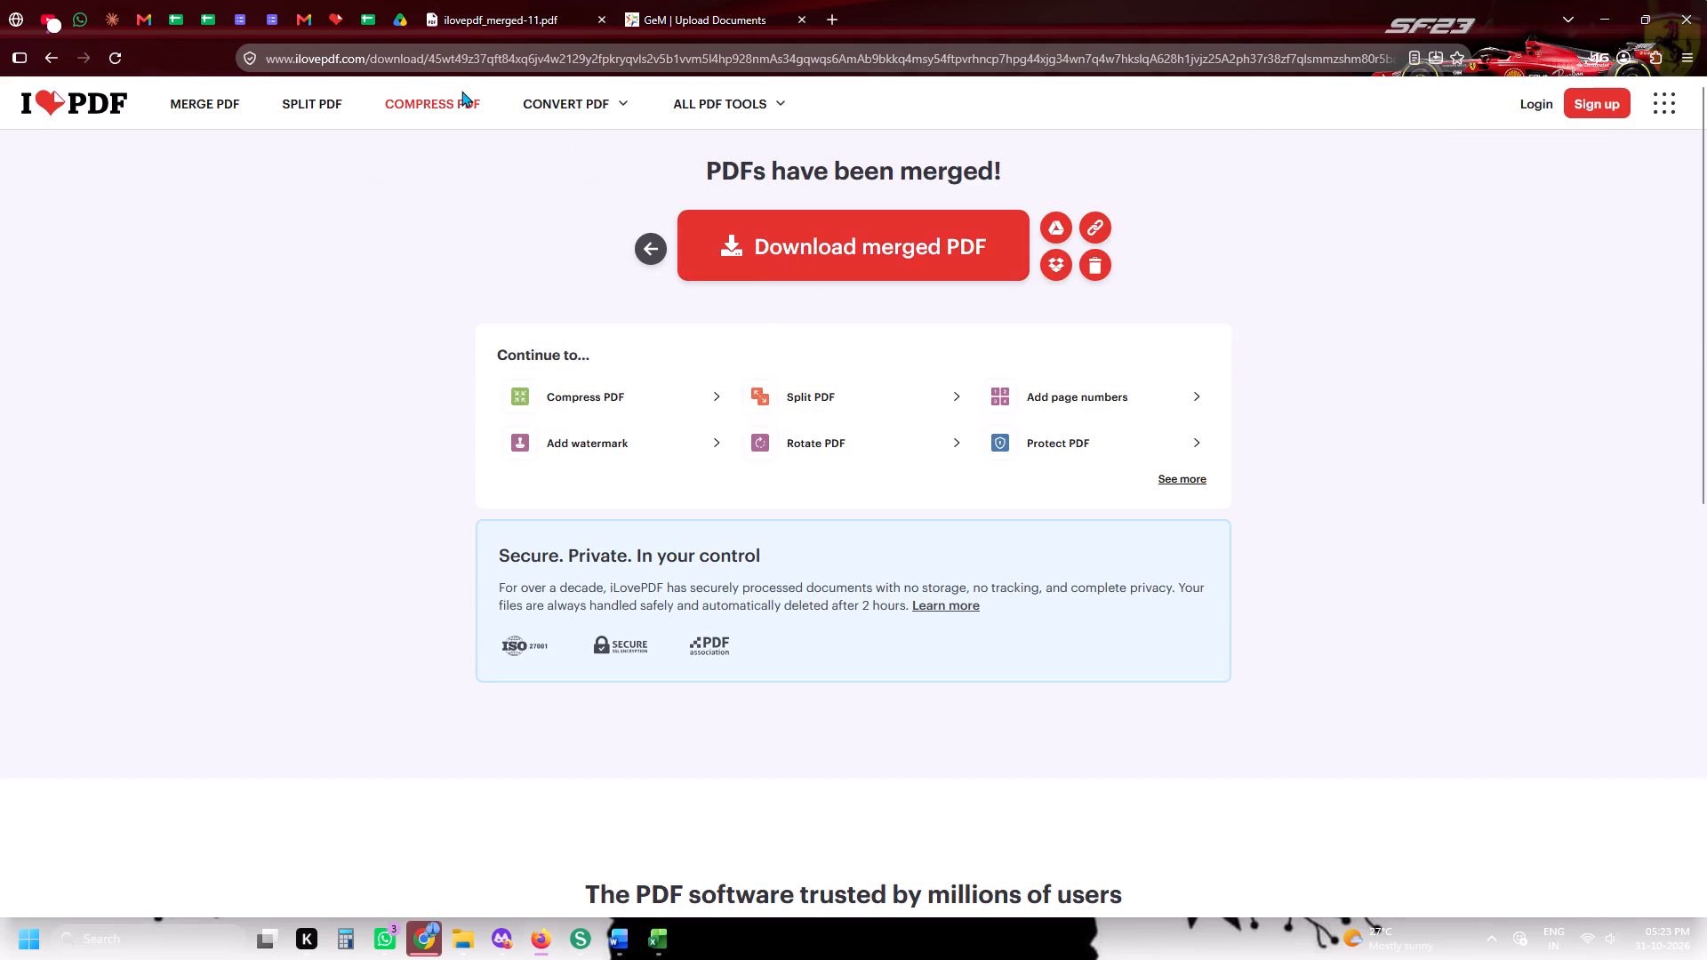
pyautogui.click(468, 103)
pyautogui.click(765, 310)
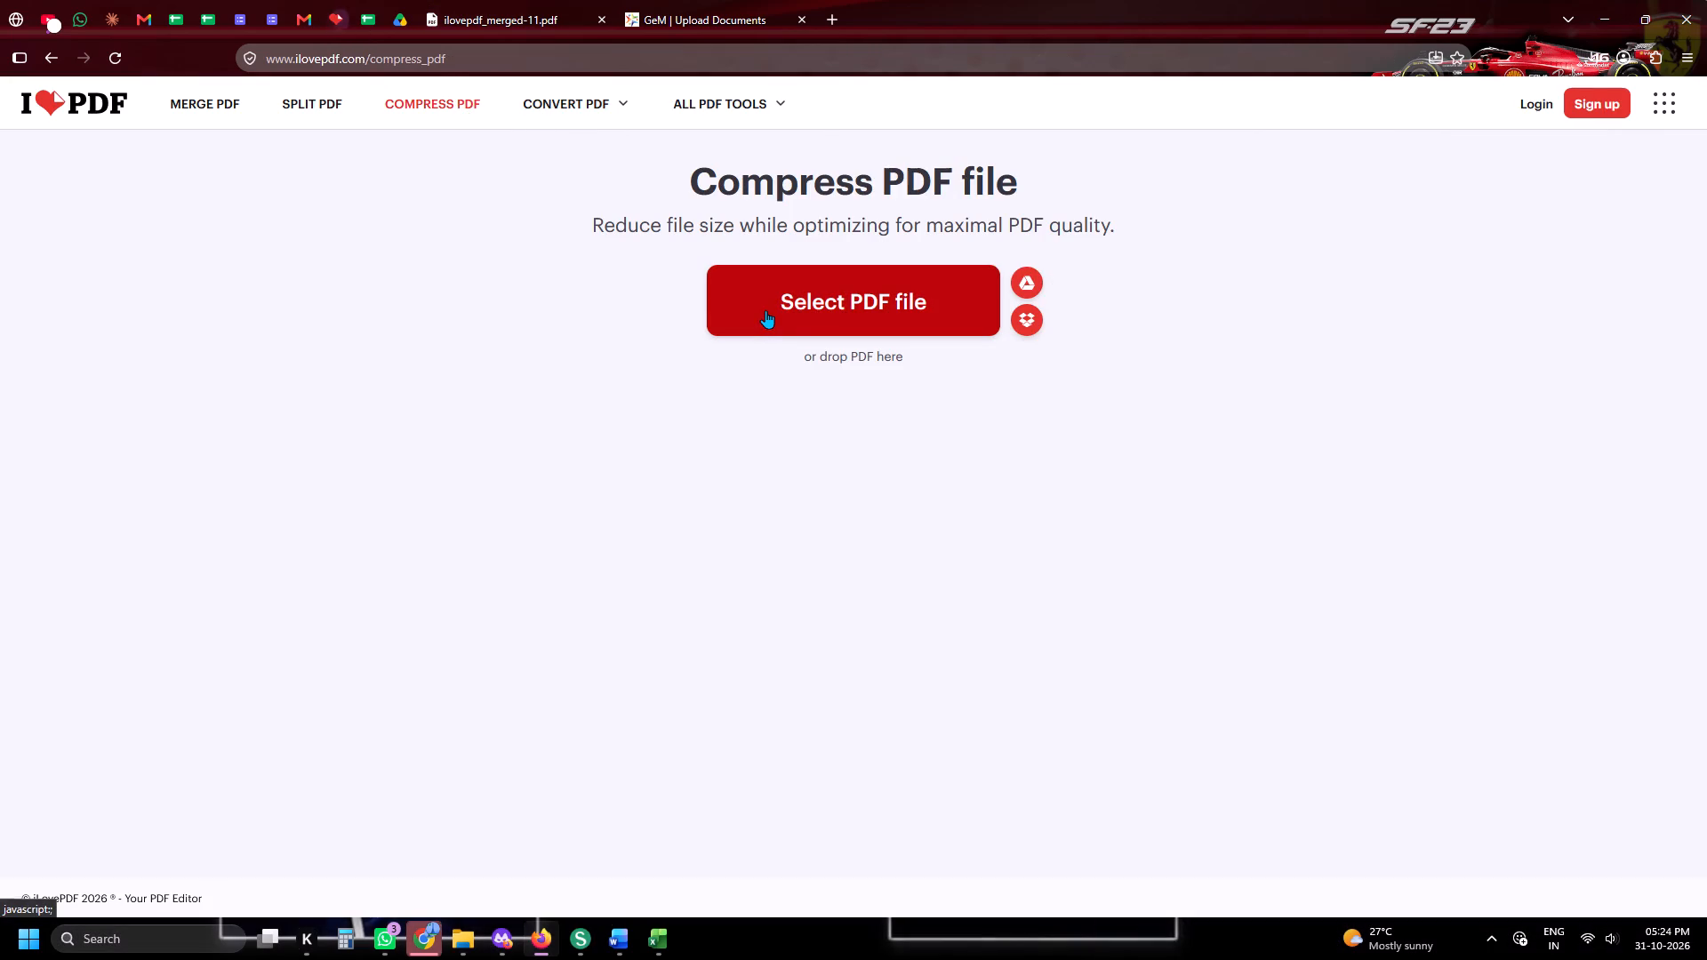
pyautogui.scroll(5, 1270, 588)
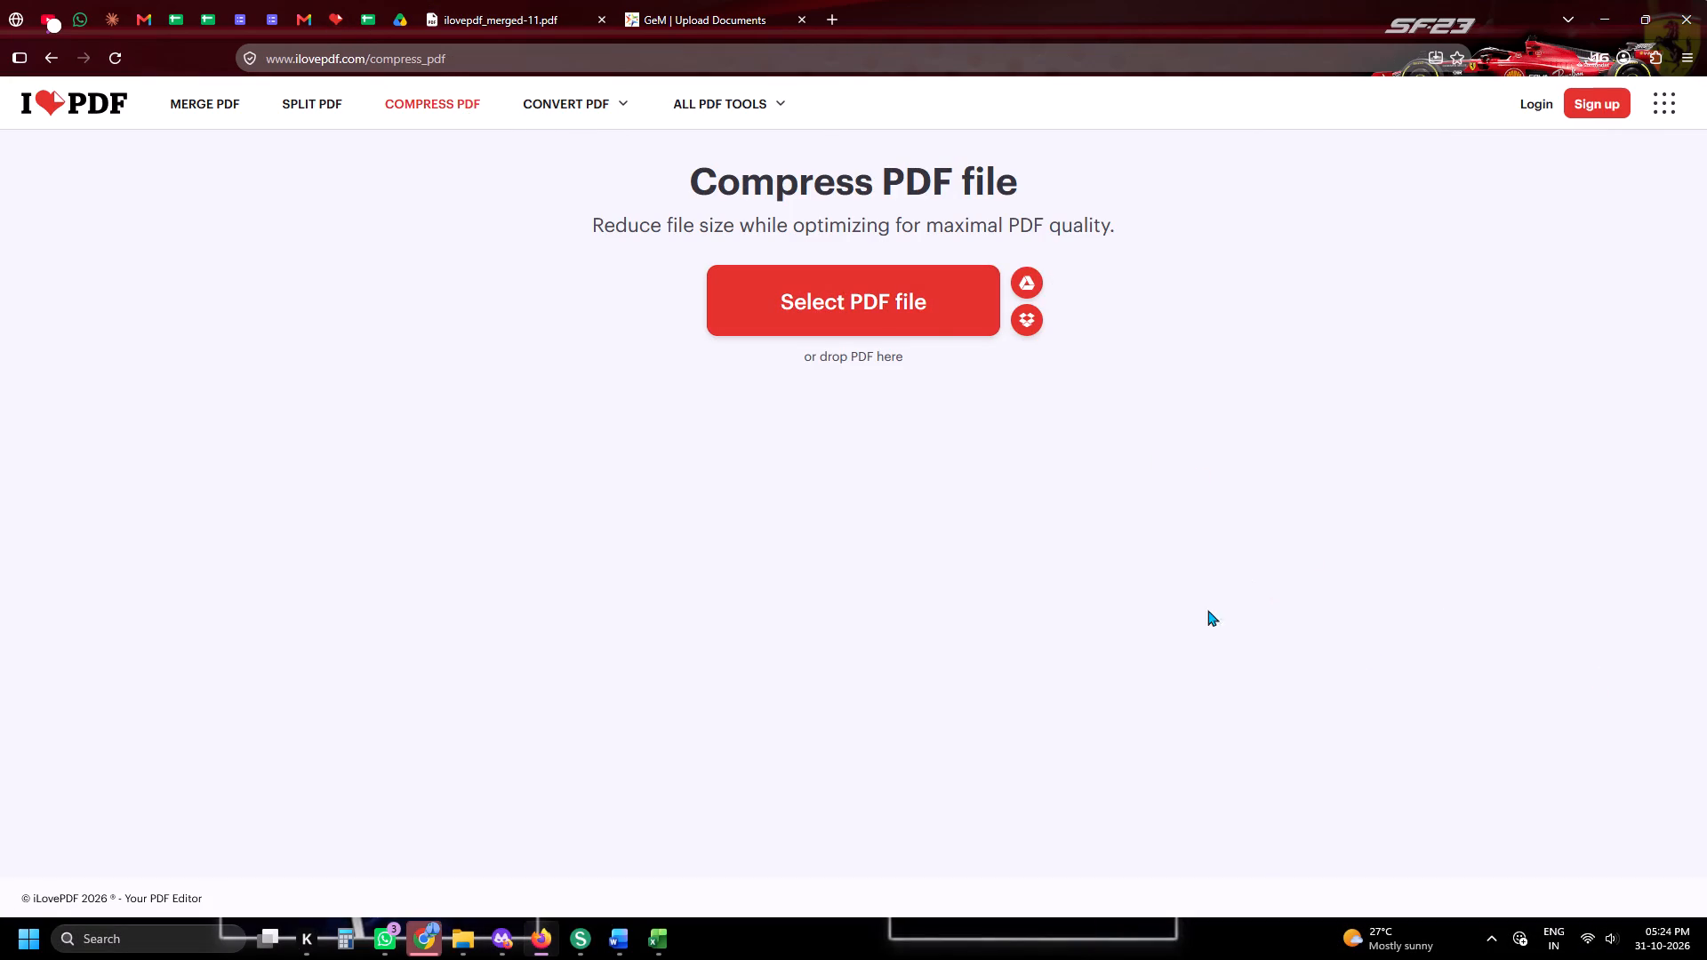
pyautogui.click(936, 329)
pyautogui.scroll(7, 1352, 425)
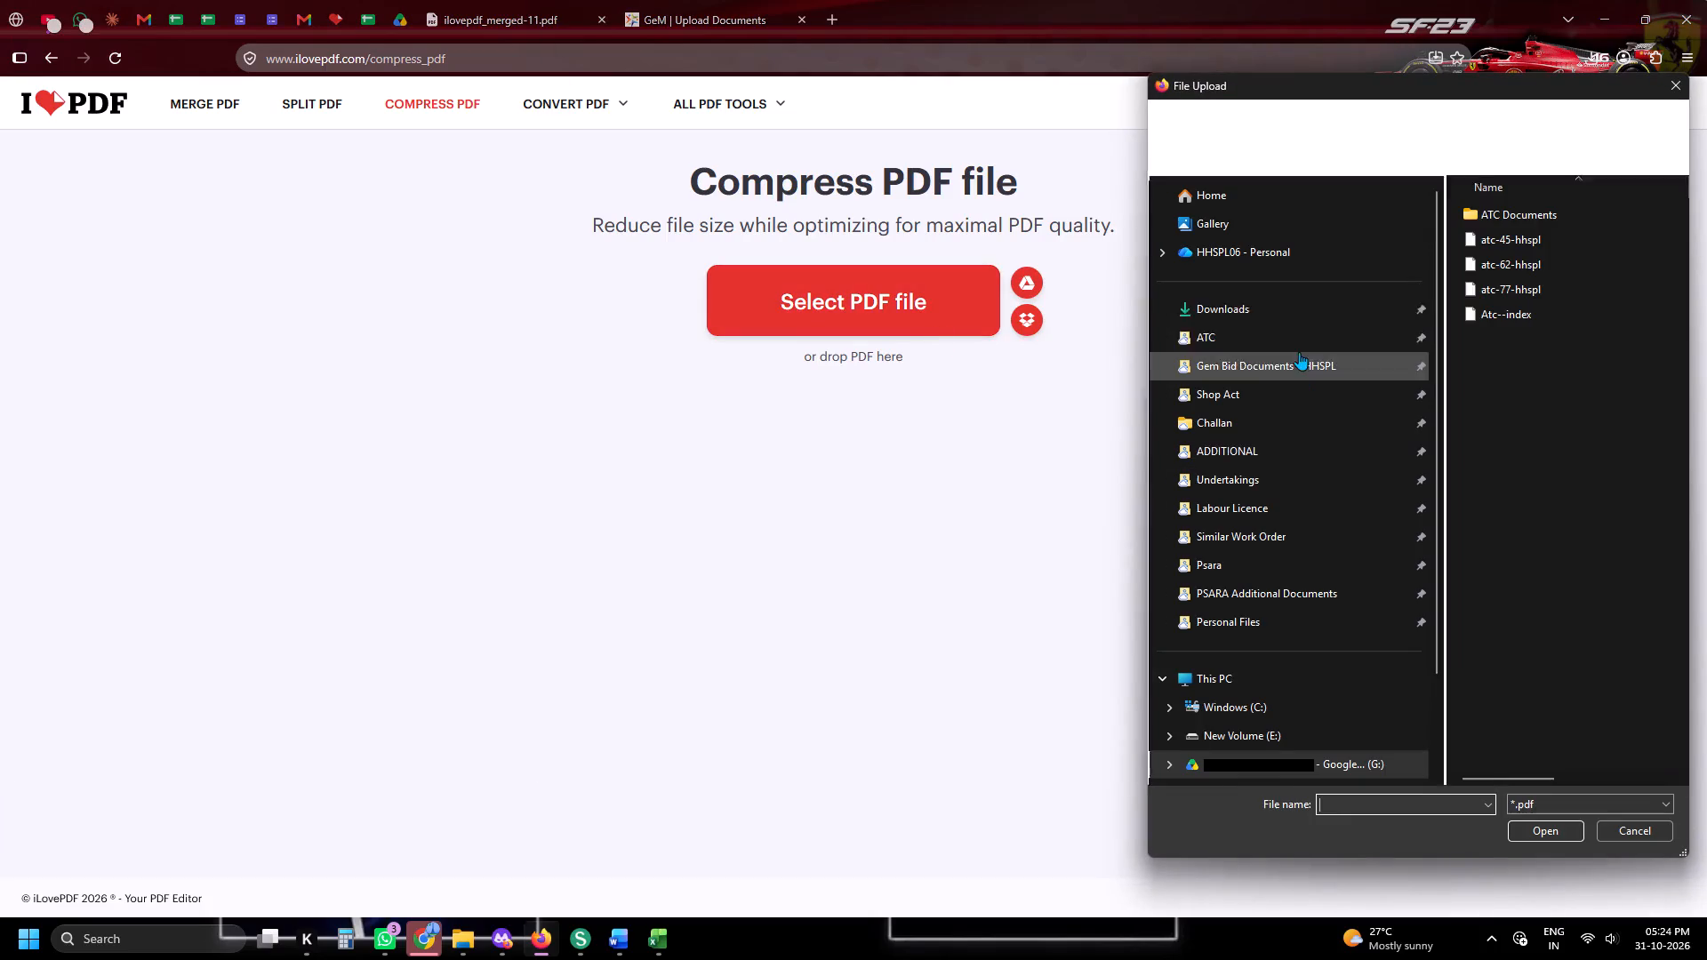
pyautogui.click(1283, 315)
pyautogui.doubleClick(1483, 243)
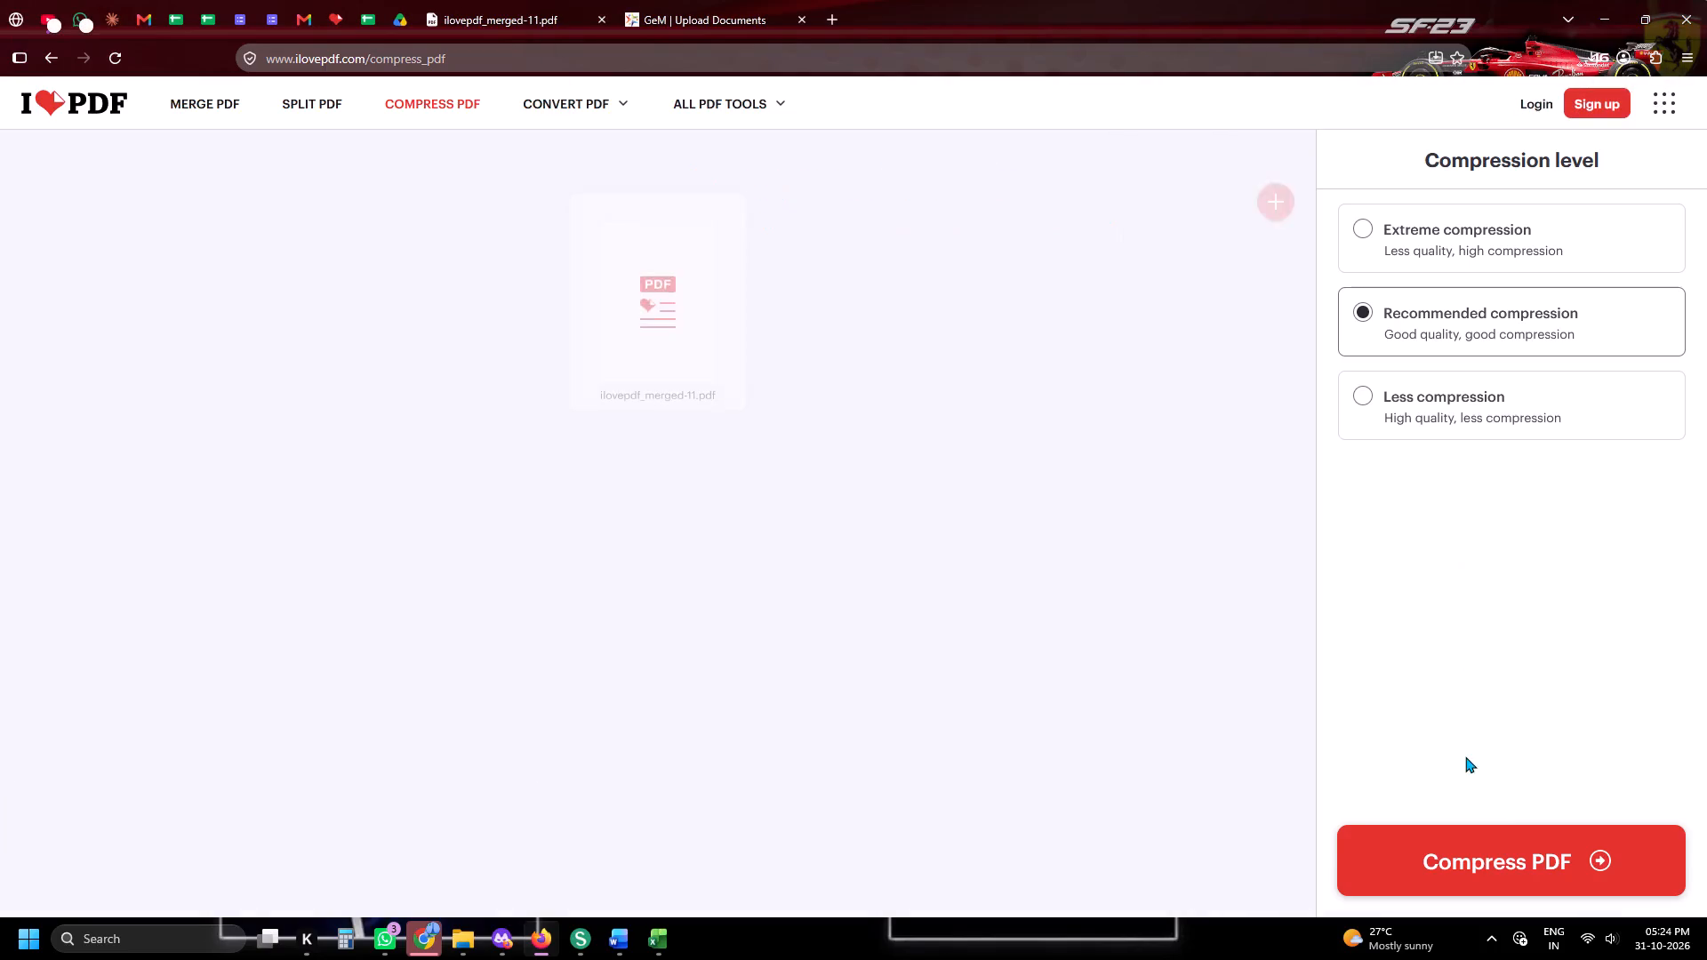
pyautogui.click(1471, 842)
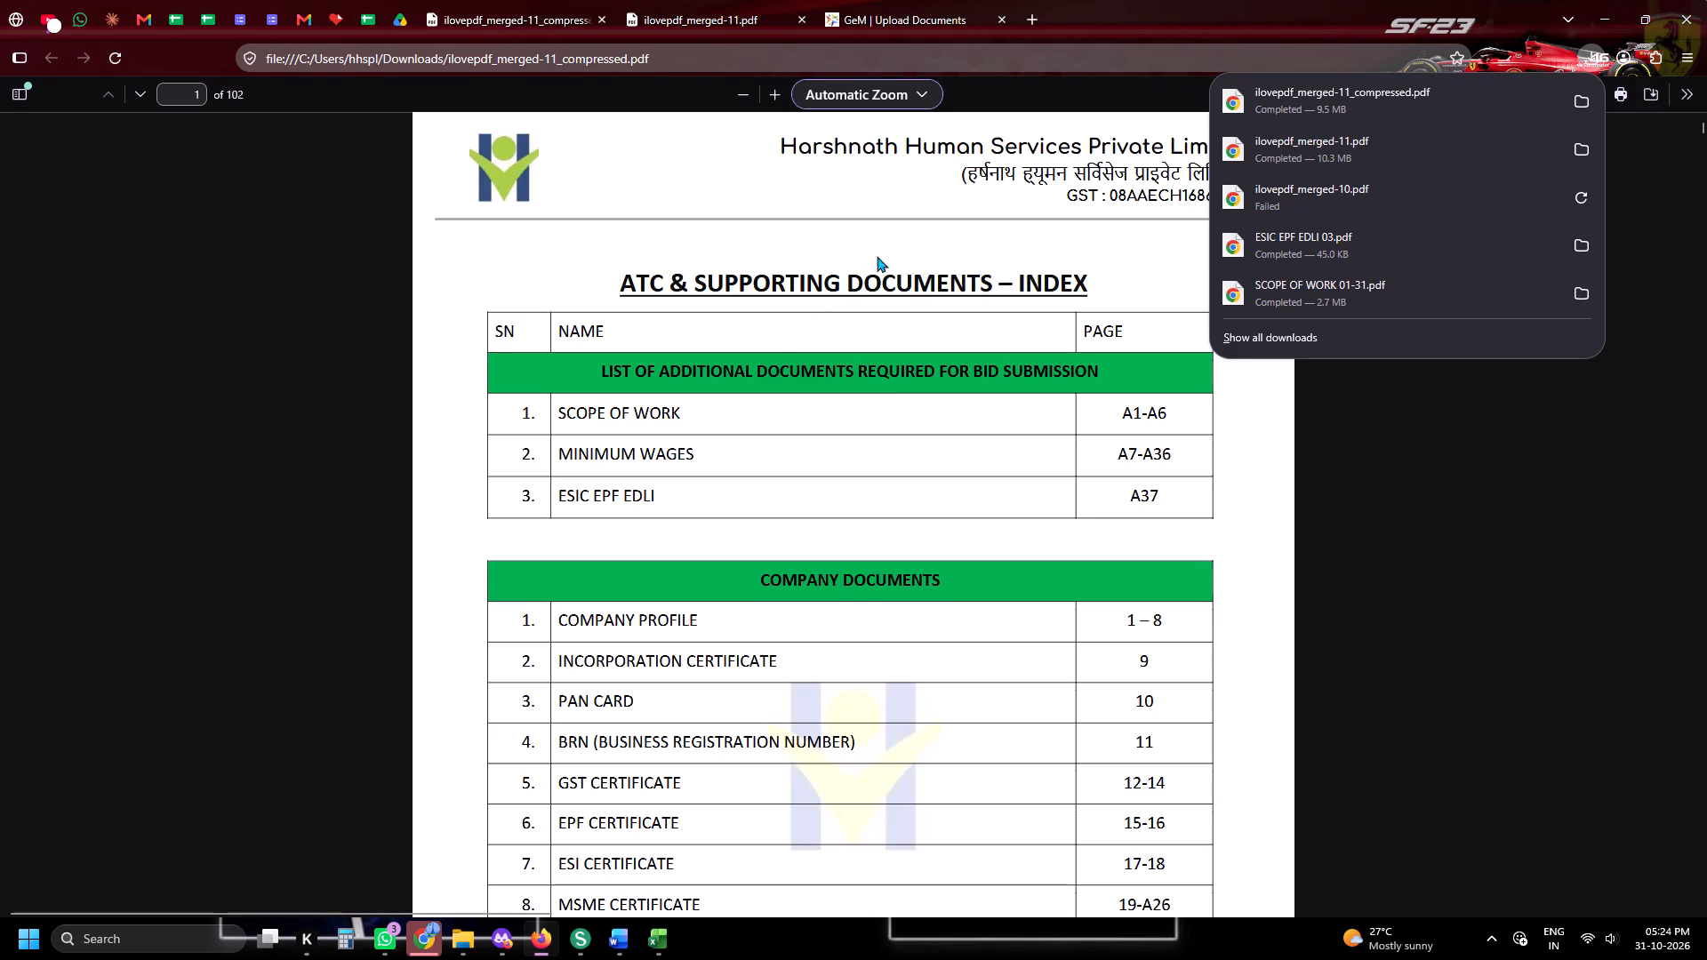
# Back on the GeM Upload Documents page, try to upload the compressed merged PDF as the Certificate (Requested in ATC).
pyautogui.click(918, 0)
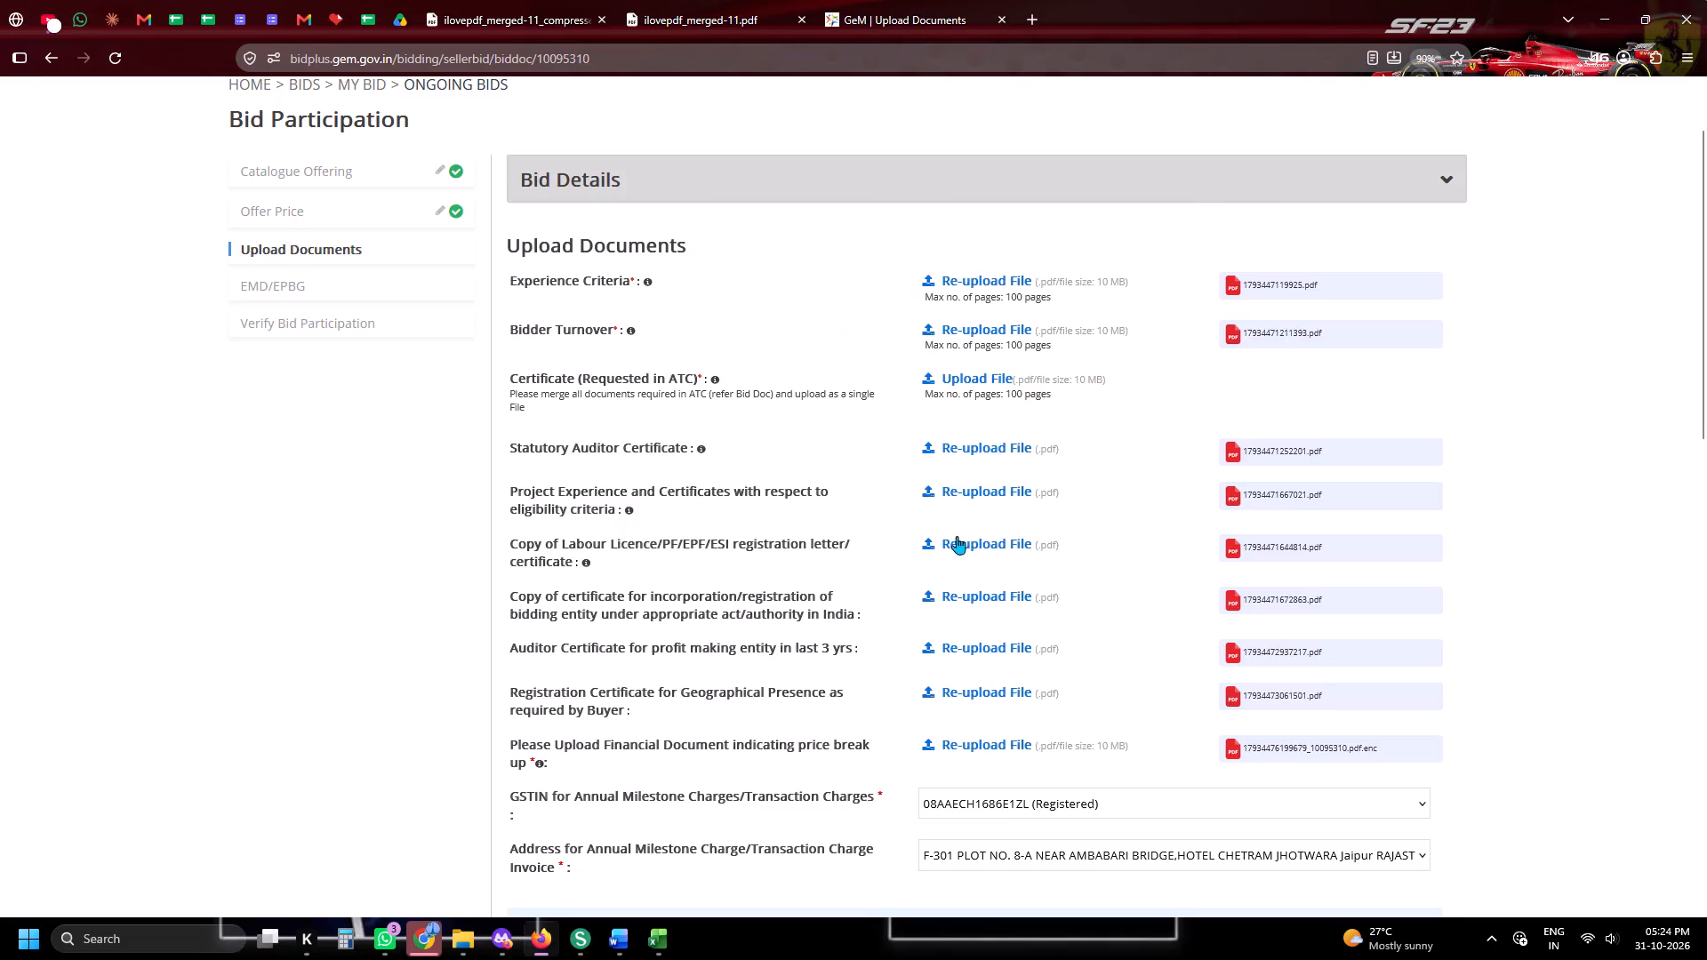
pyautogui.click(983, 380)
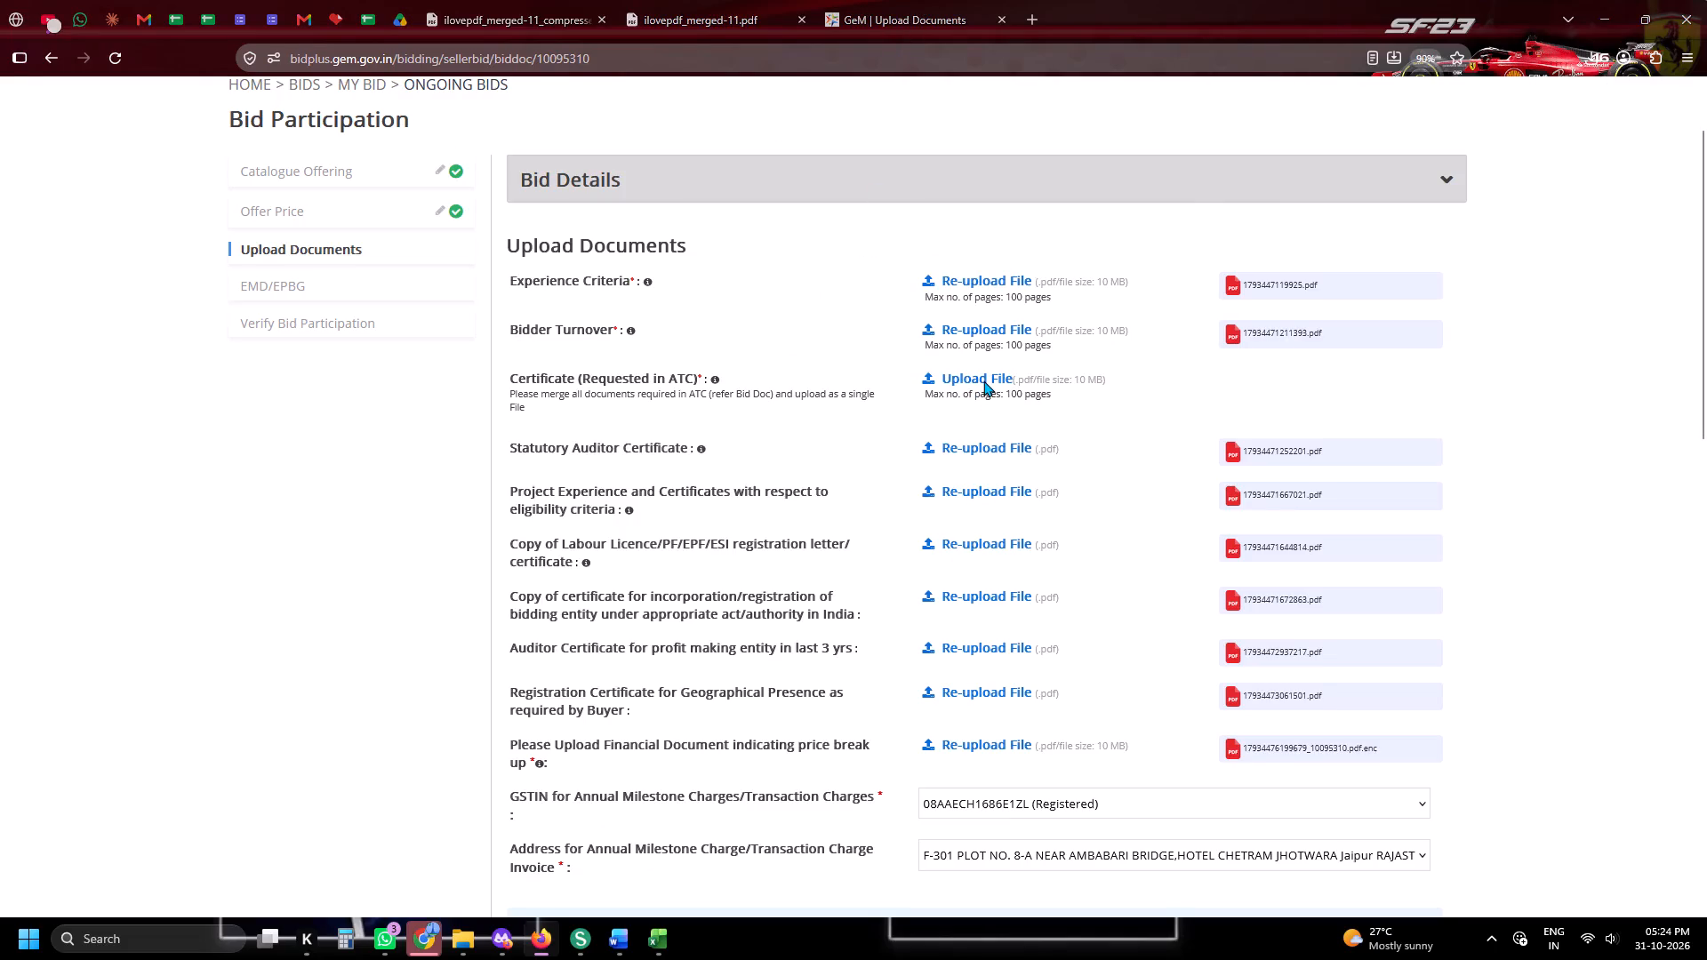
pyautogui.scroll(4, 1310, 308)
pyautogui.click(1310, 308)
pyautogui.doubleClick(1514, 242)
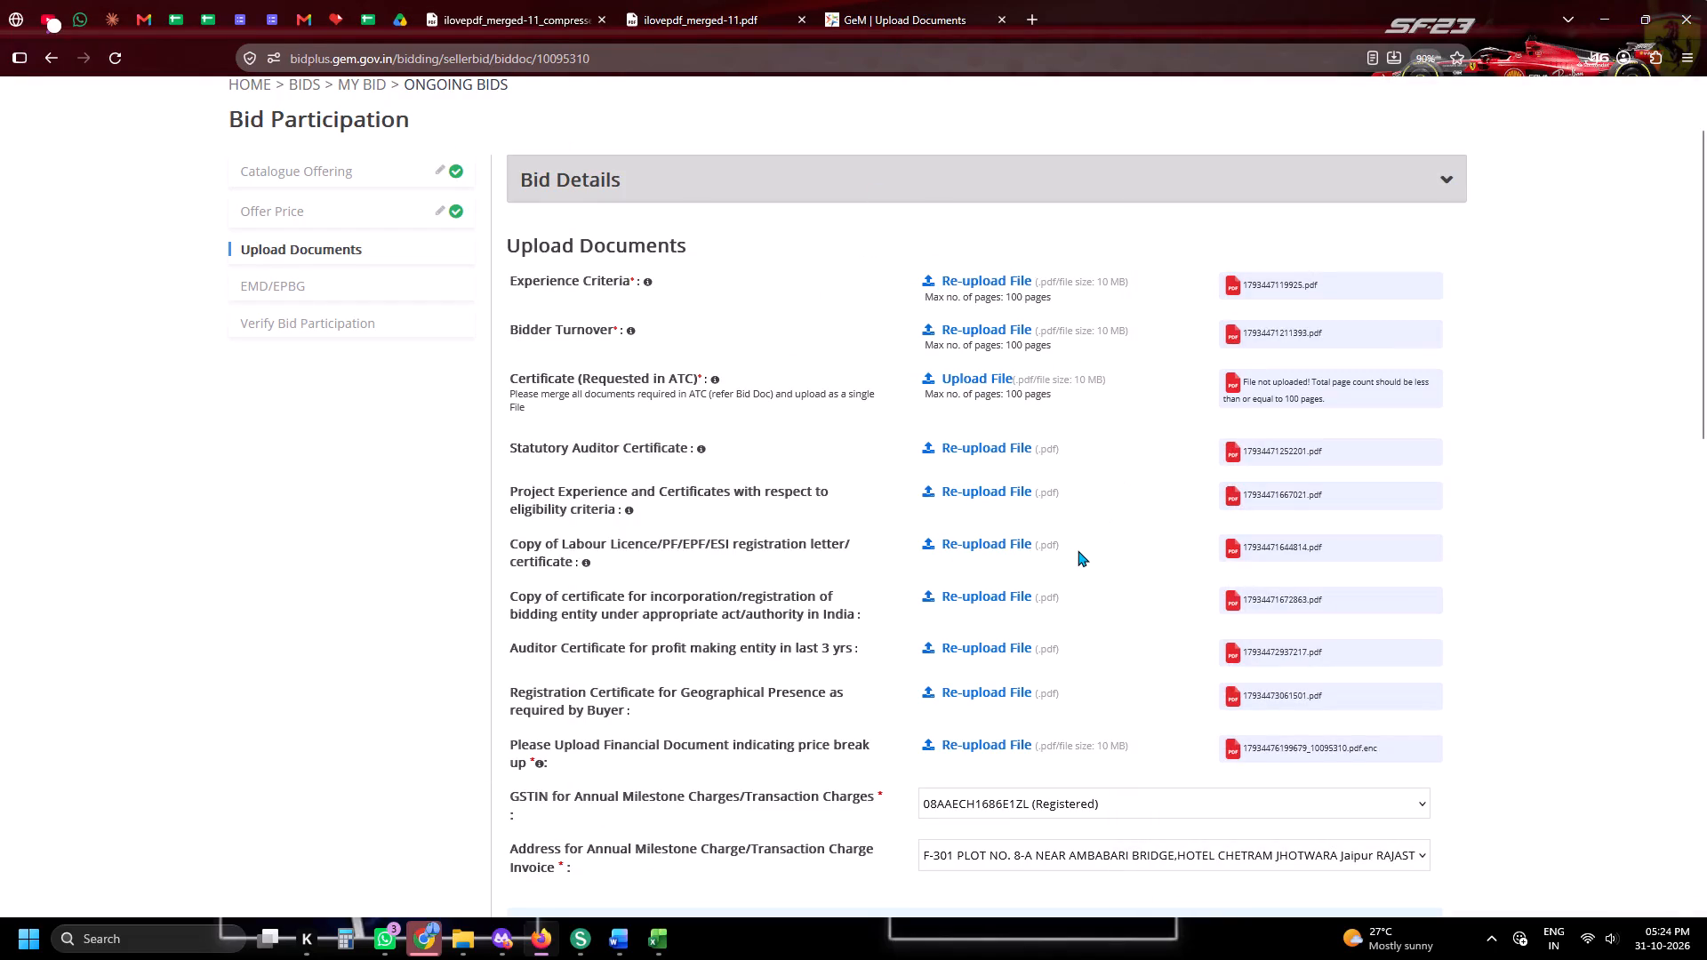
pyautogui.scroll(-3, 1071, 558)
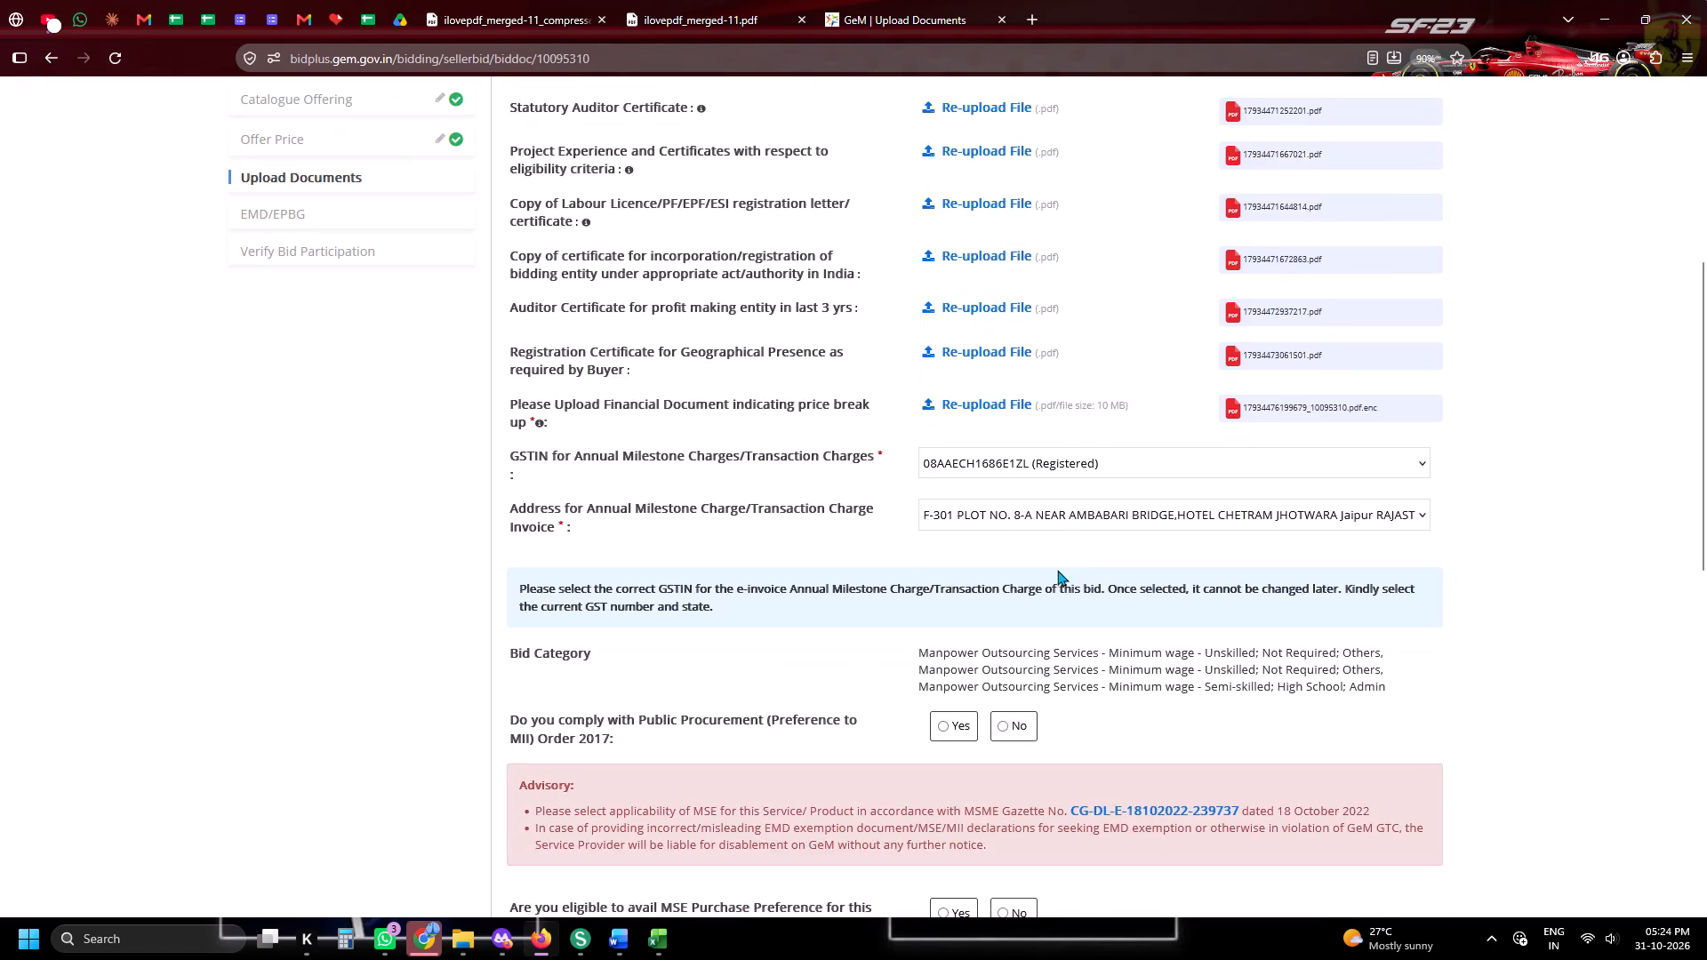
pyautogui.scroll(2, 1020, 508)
# Check the compressed ATC PDF and open iLovePDF's Remove pages tool.
pyautogui.click(477, 0)
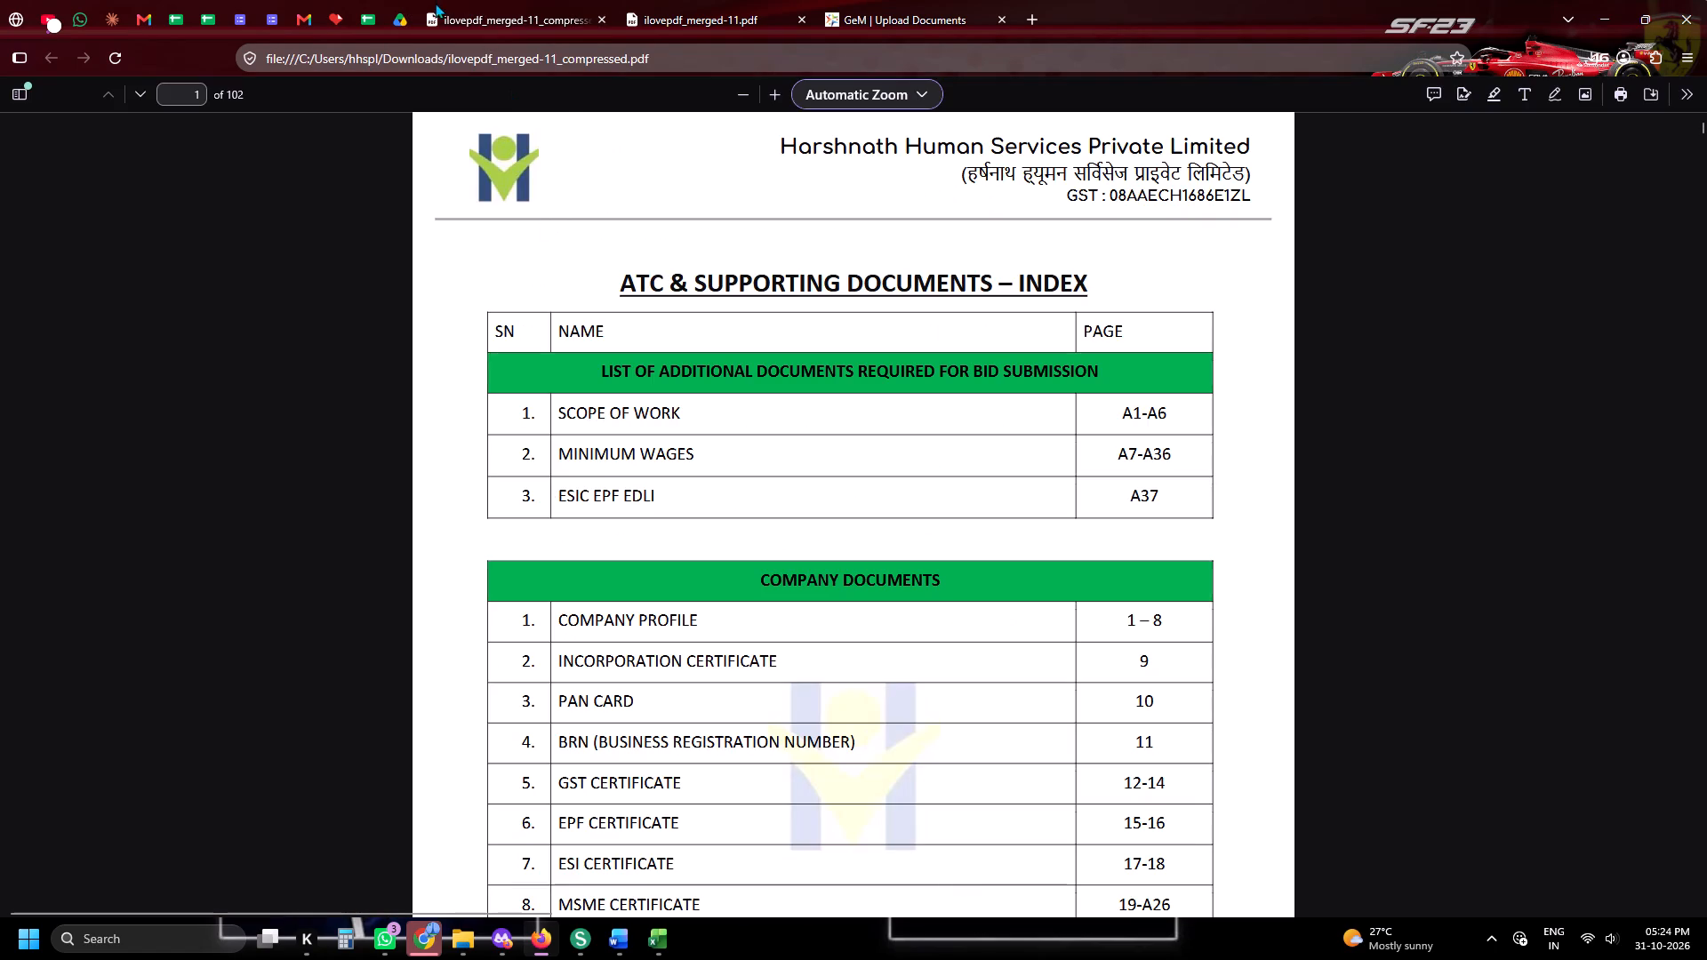
pyautogui.click(327, 19)
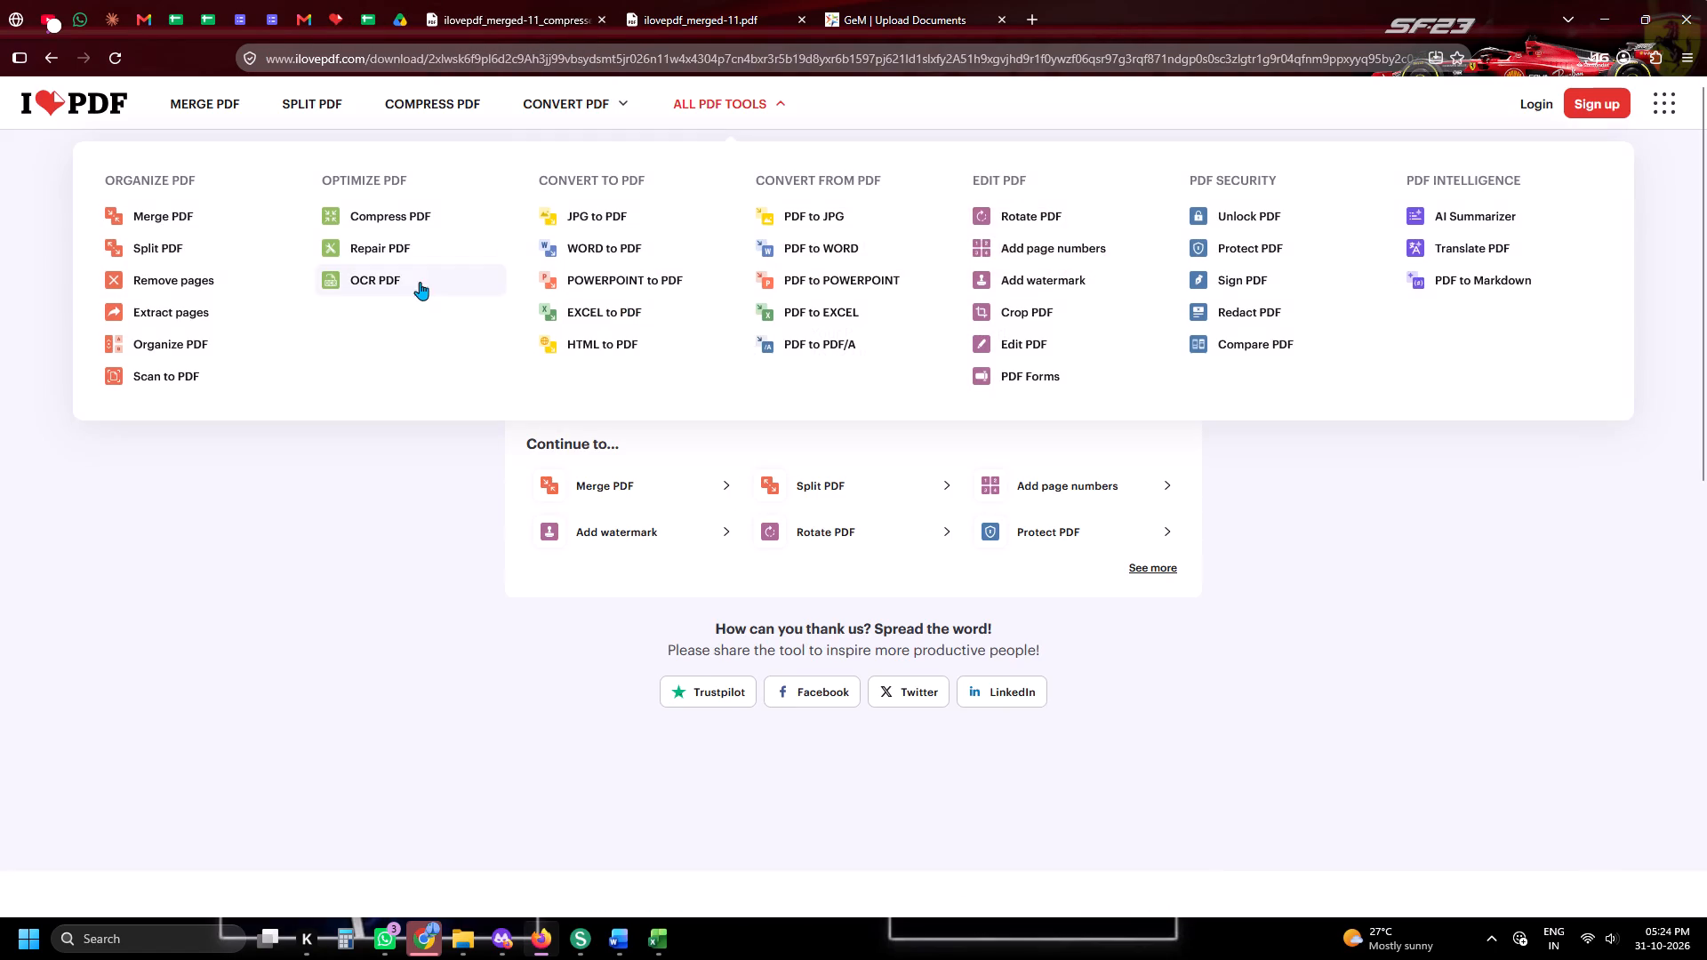
pyautogui.click(185, 279)
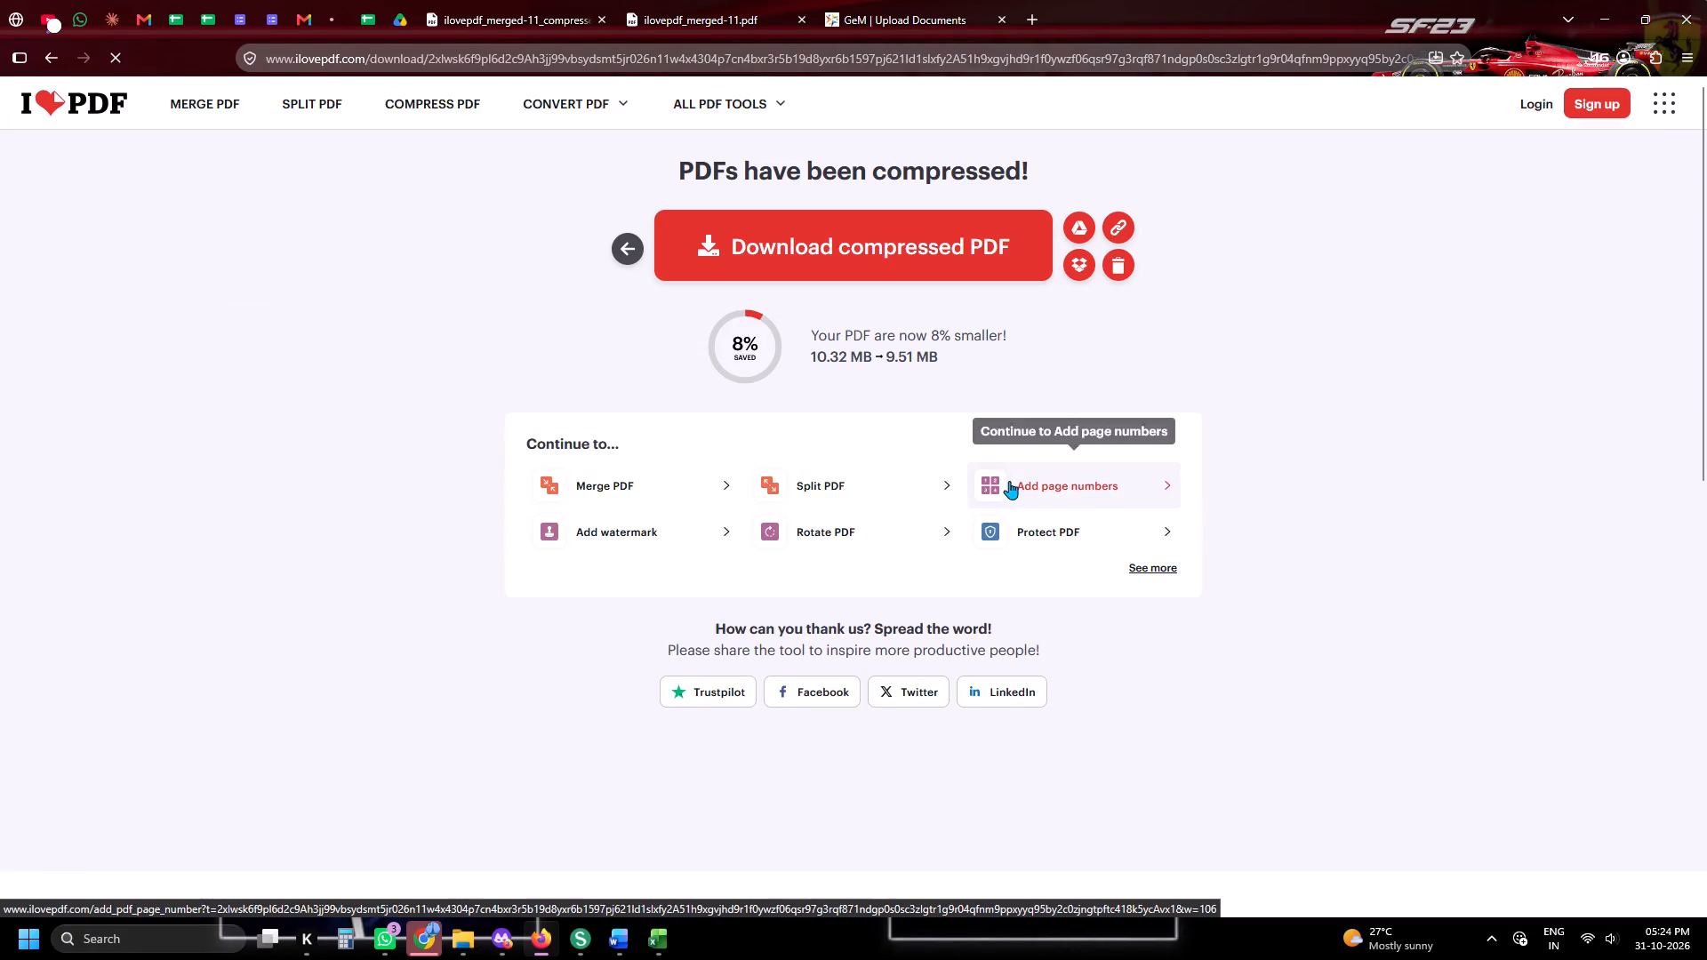
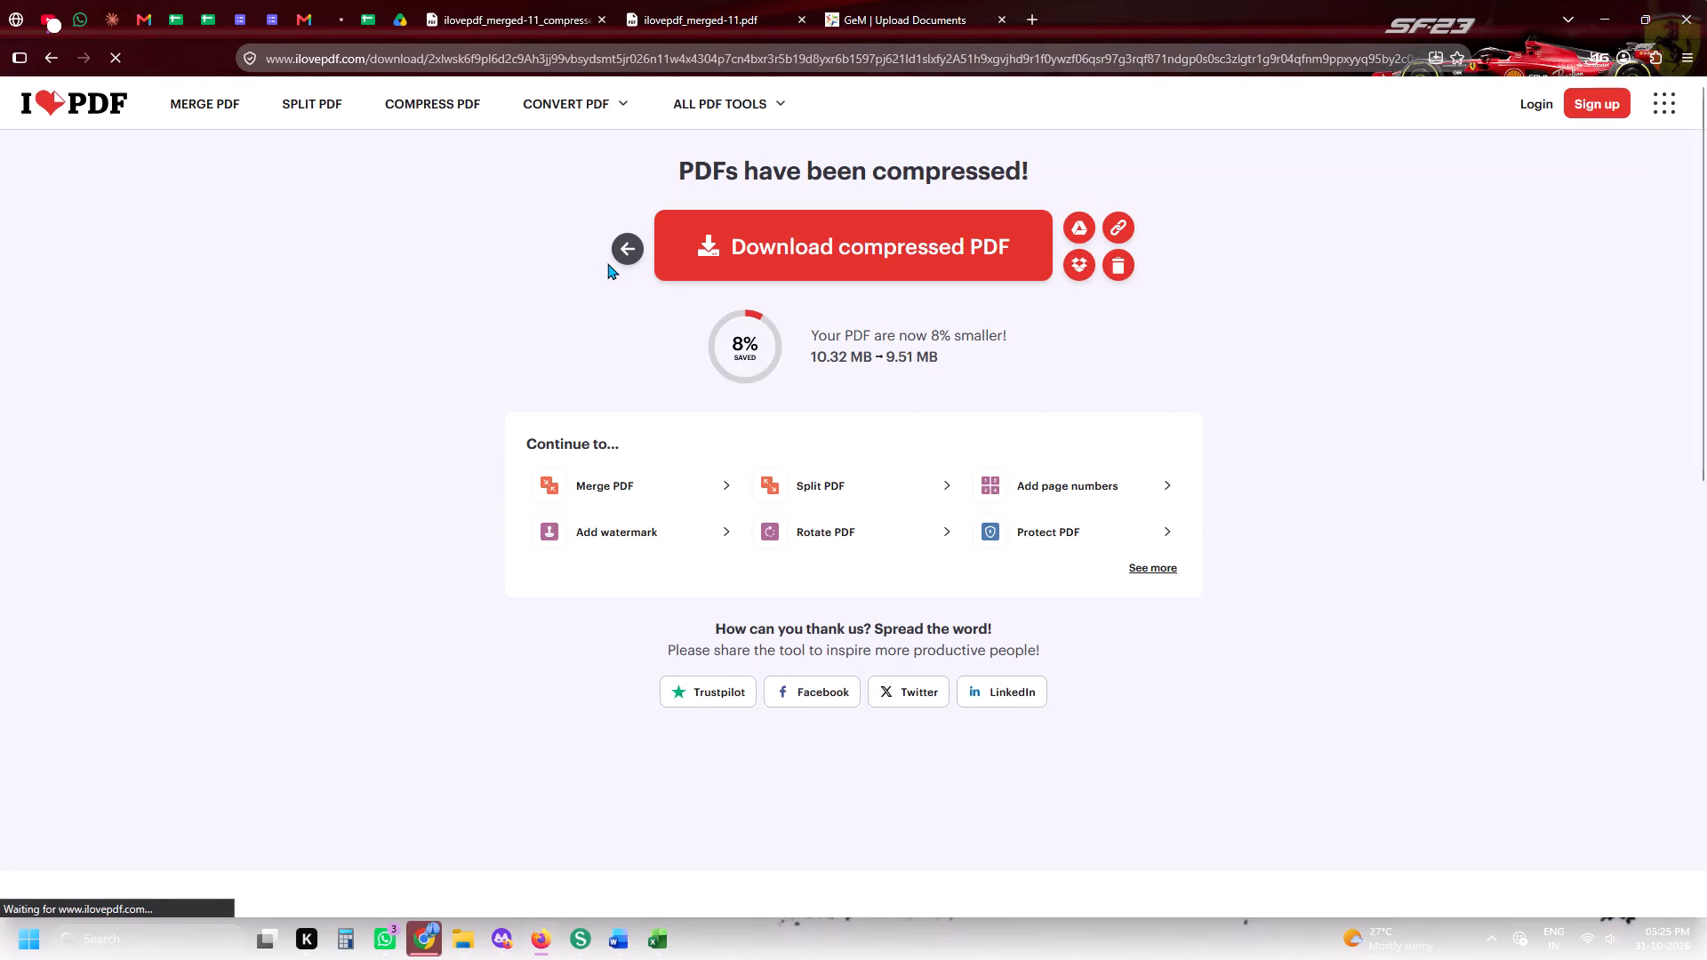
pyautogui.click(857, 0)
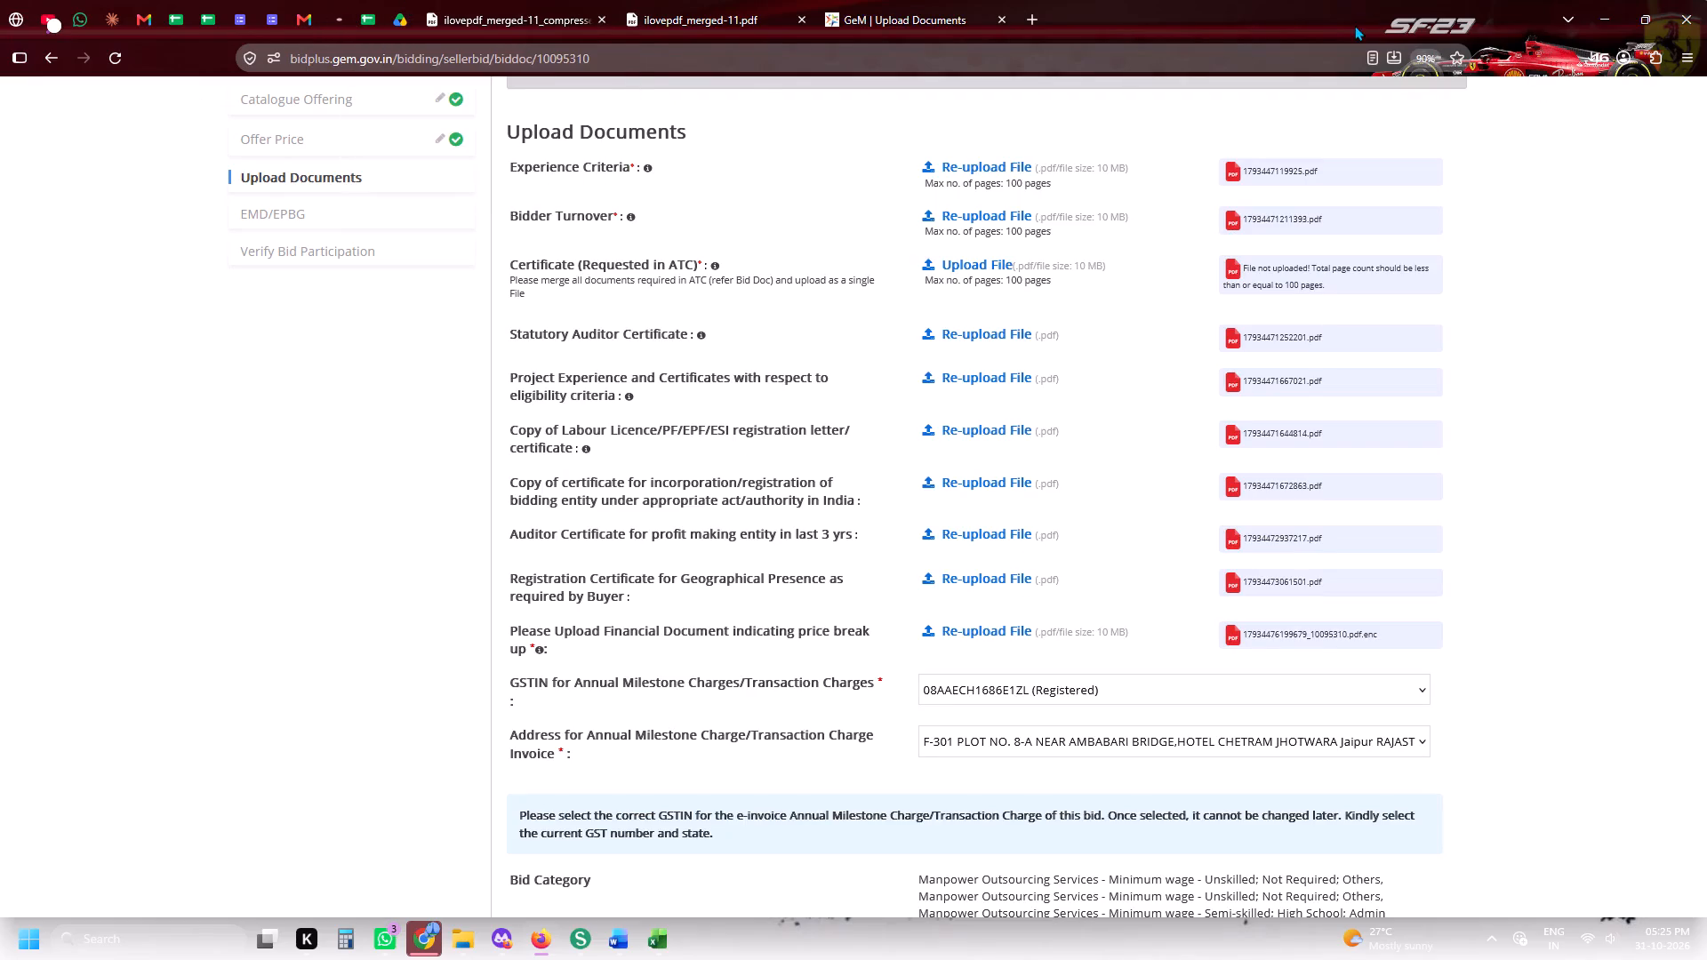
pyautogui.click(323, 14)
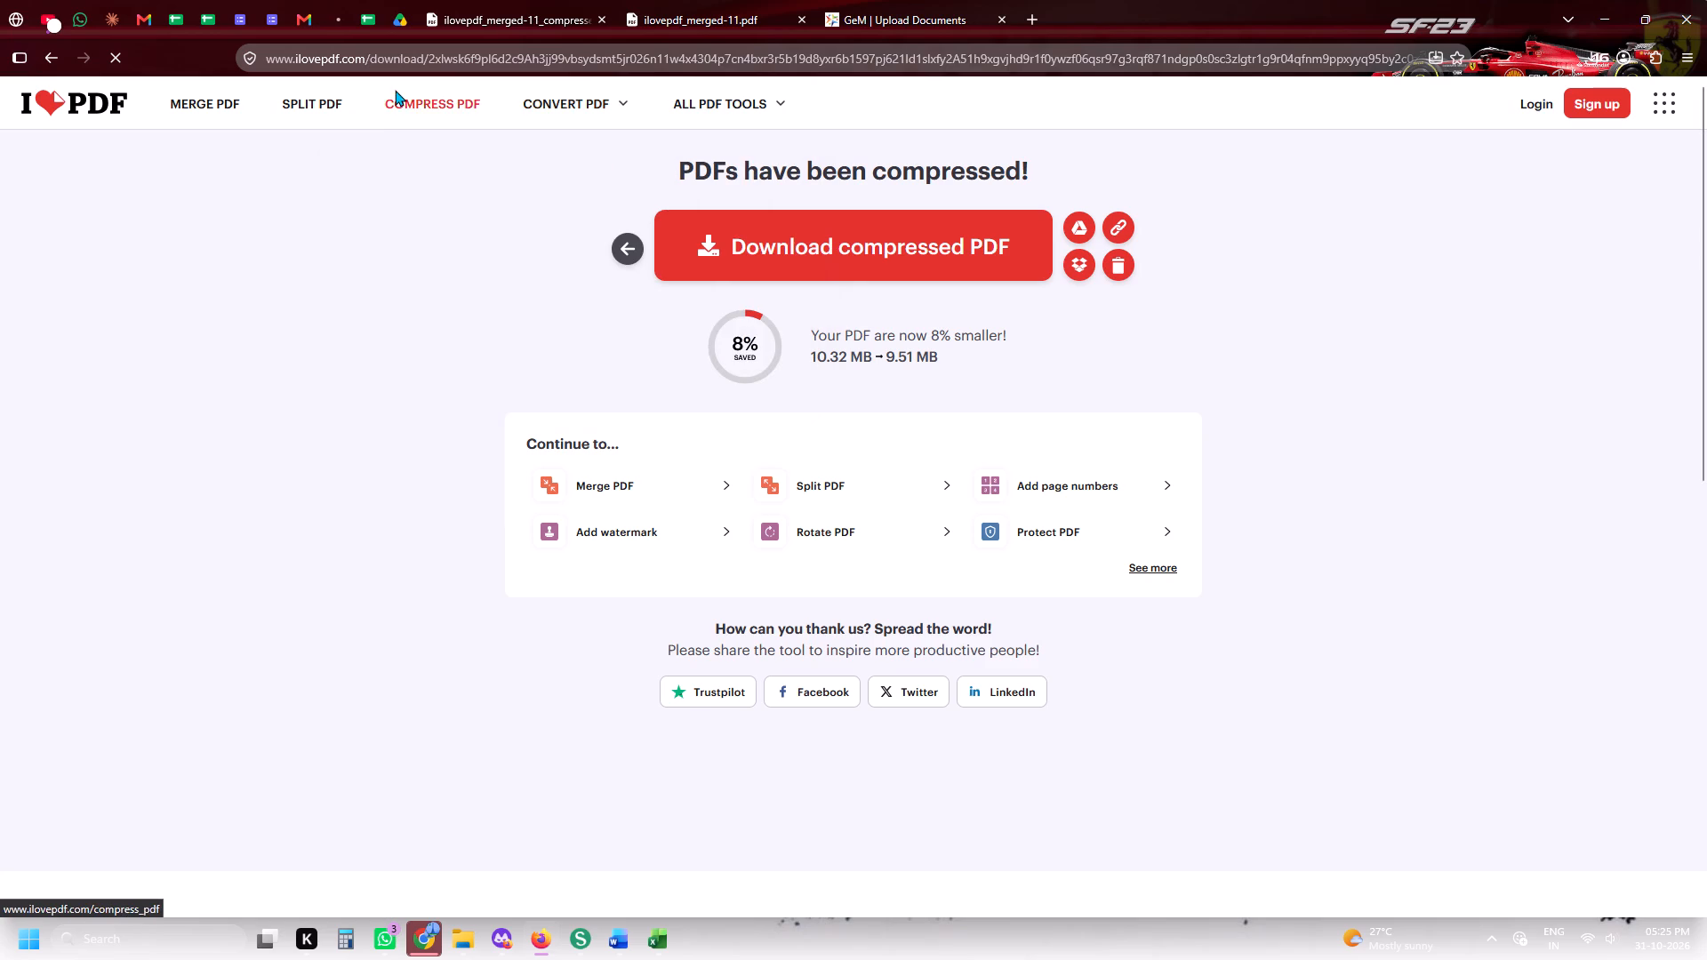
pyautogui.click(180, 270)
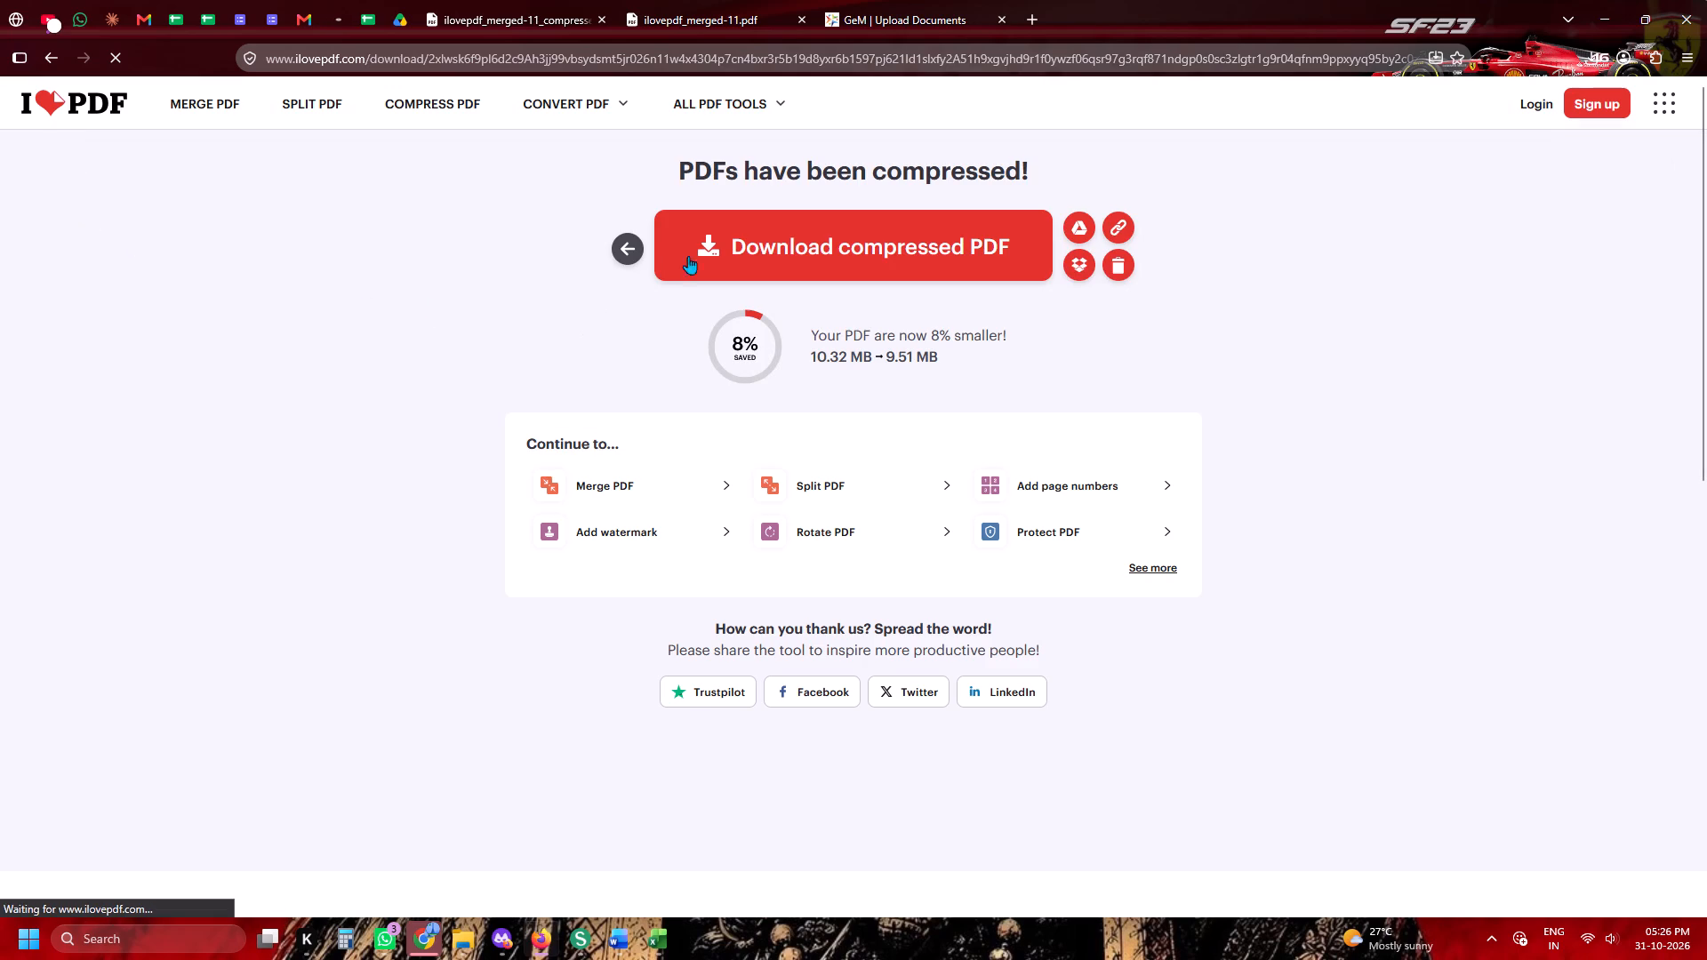
# Open Smallpdf's Merge PDF tool in a new browser tab and load ilovepdf_merged-11_compressed from Downloads.
pyautogui.click(1046, 12)
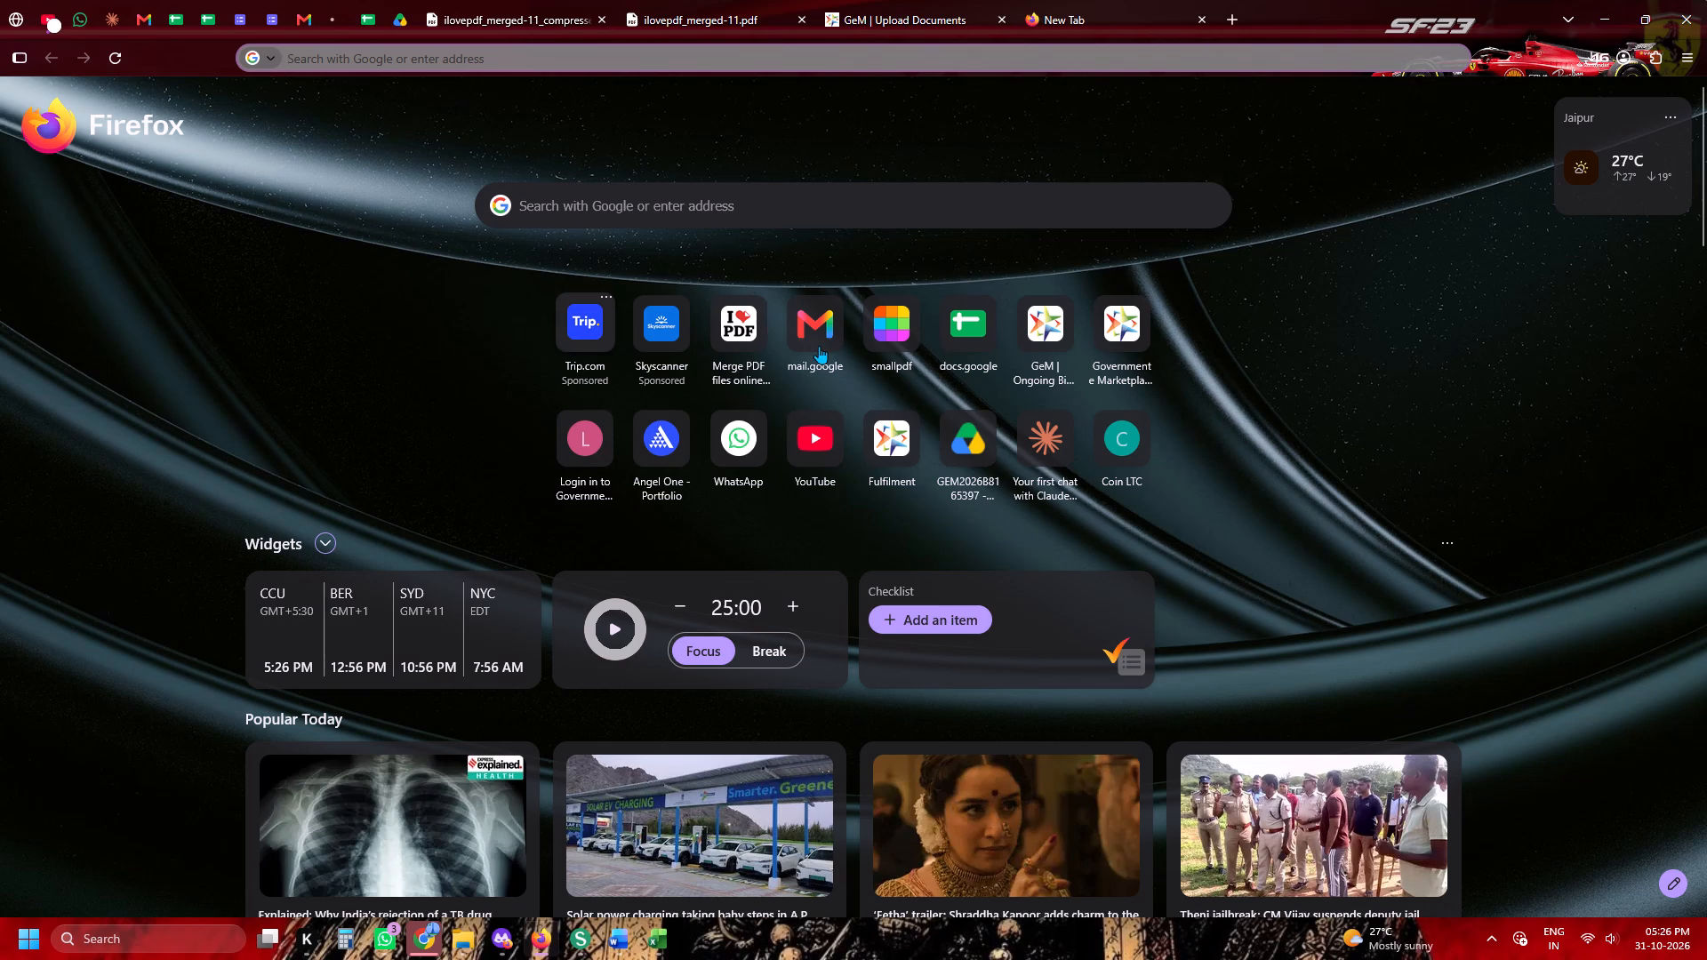
pyautogui.click(905, 324)
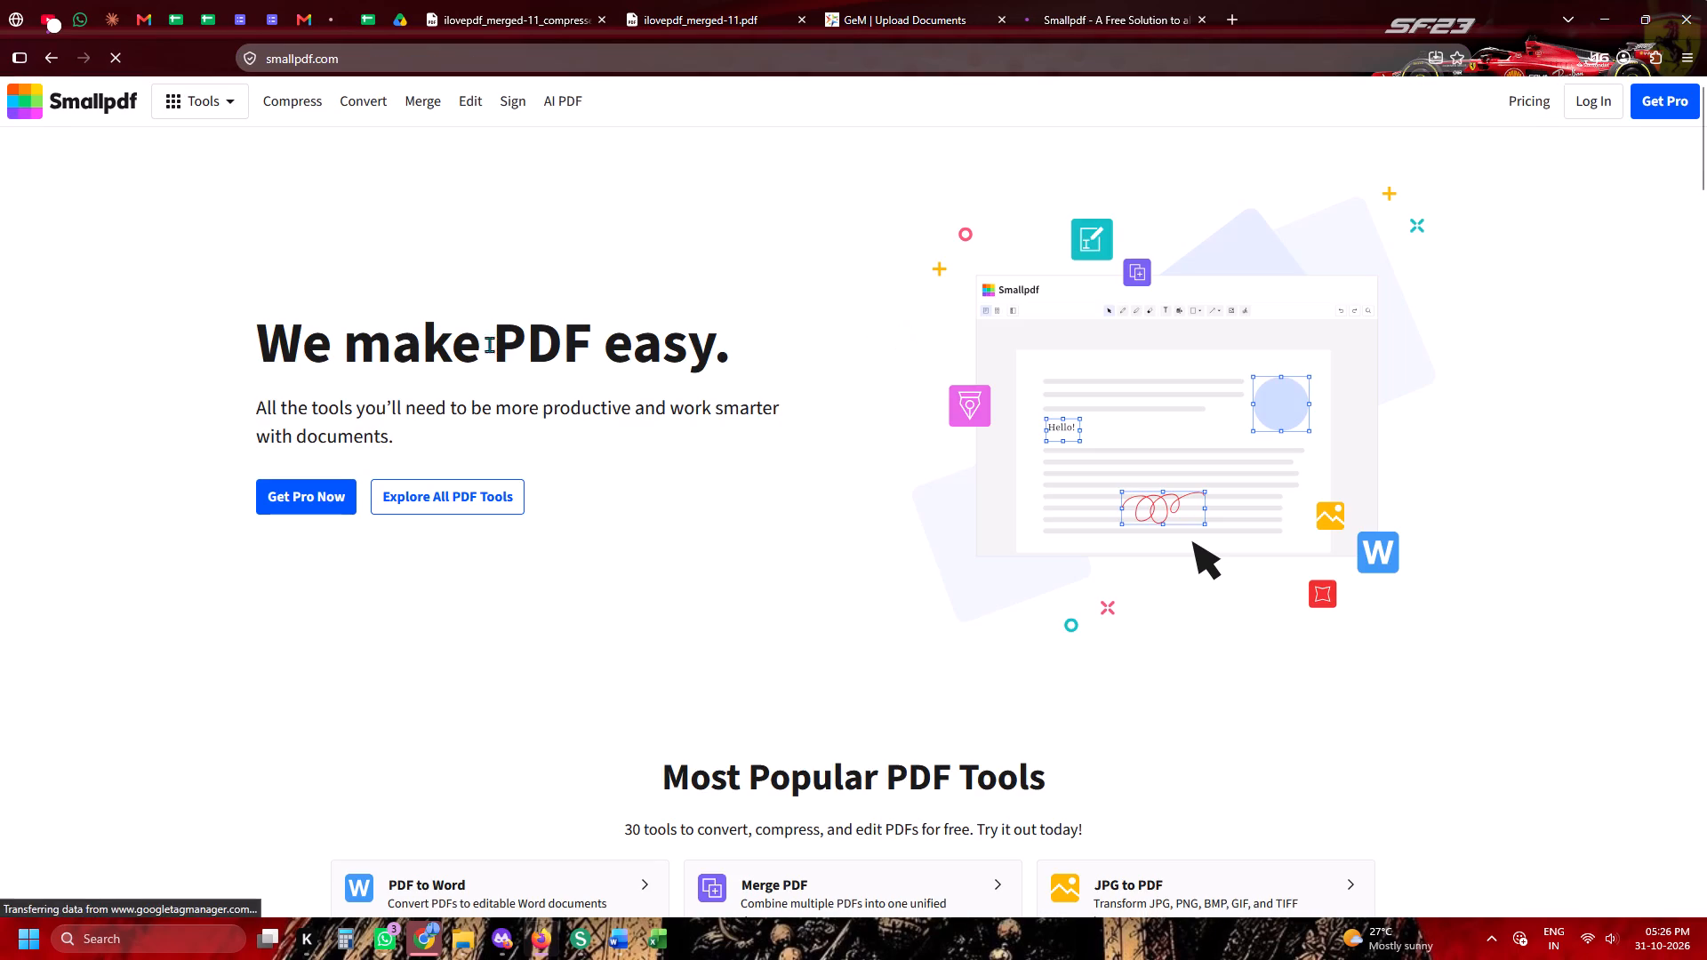
pyautogui.click(421, 109)
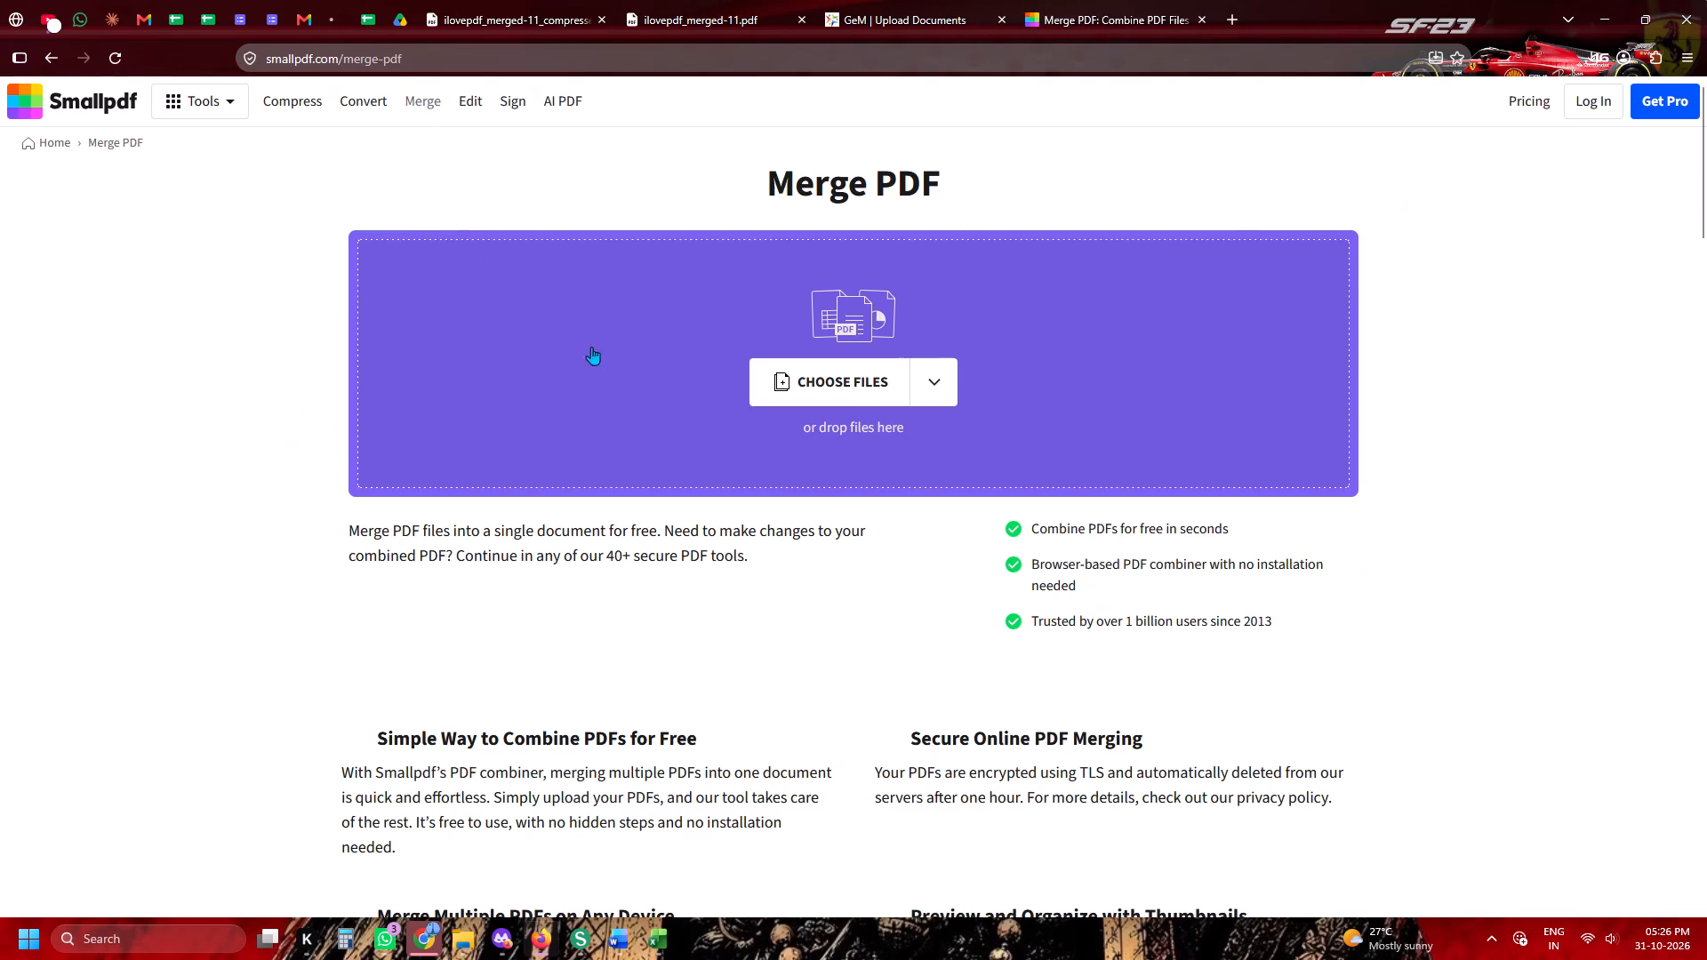
pyautogui.click(846, 391)
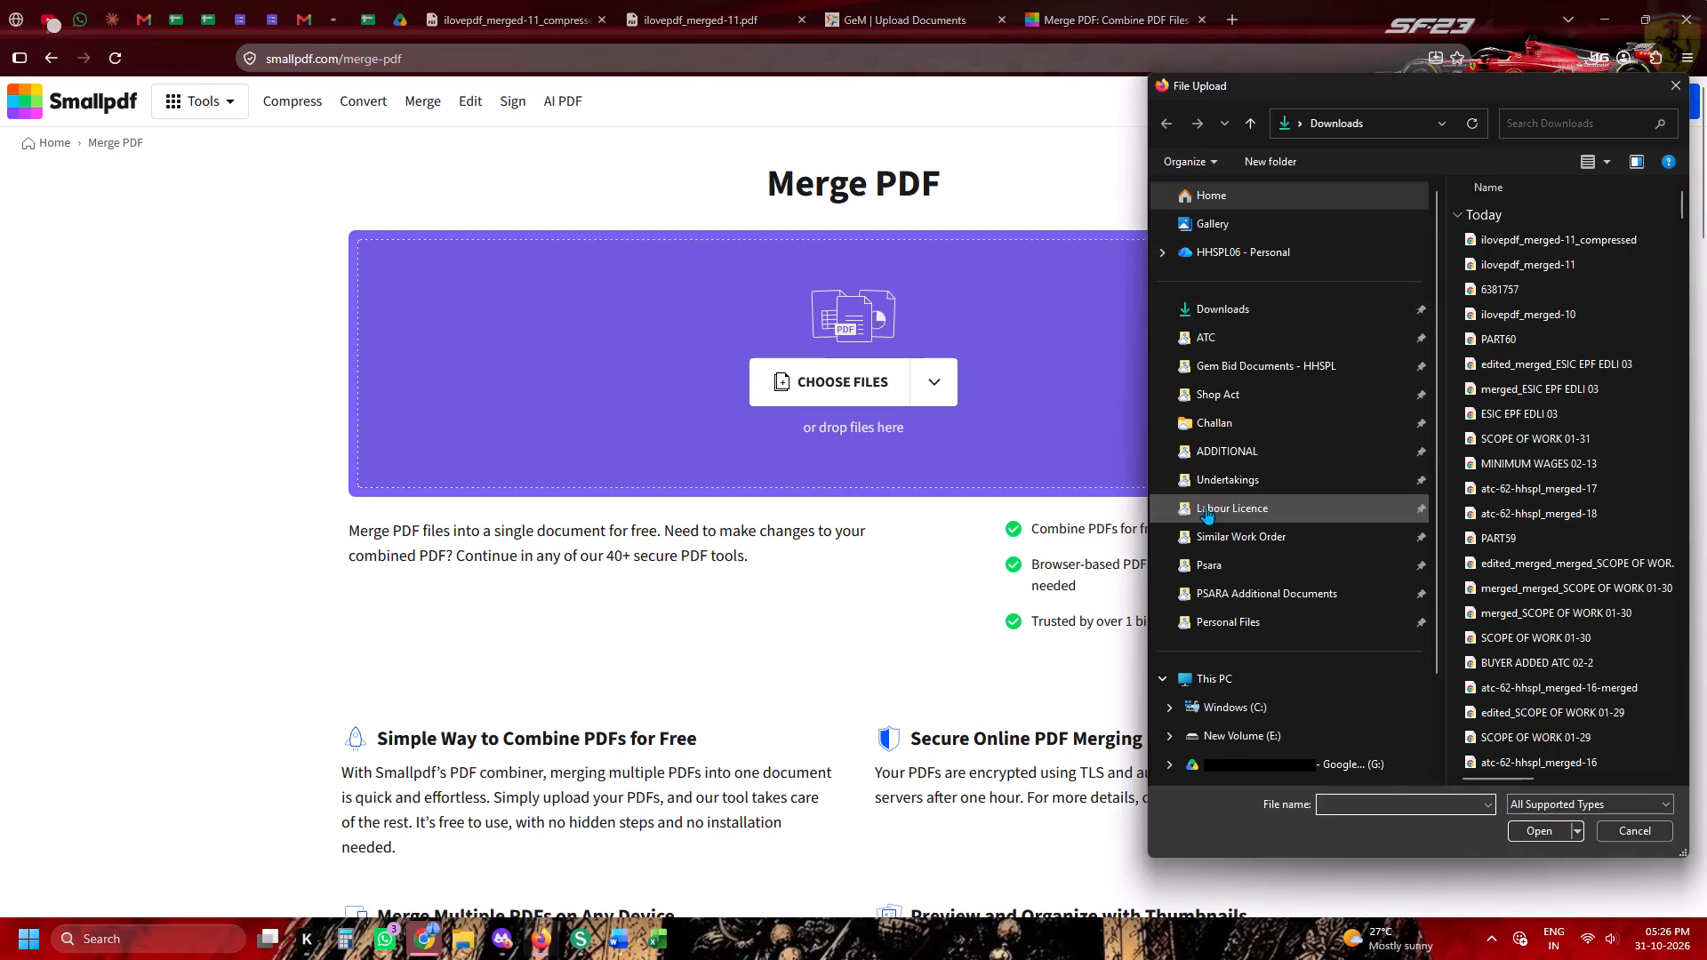
pyautogui.doubleClick(1514, 236)
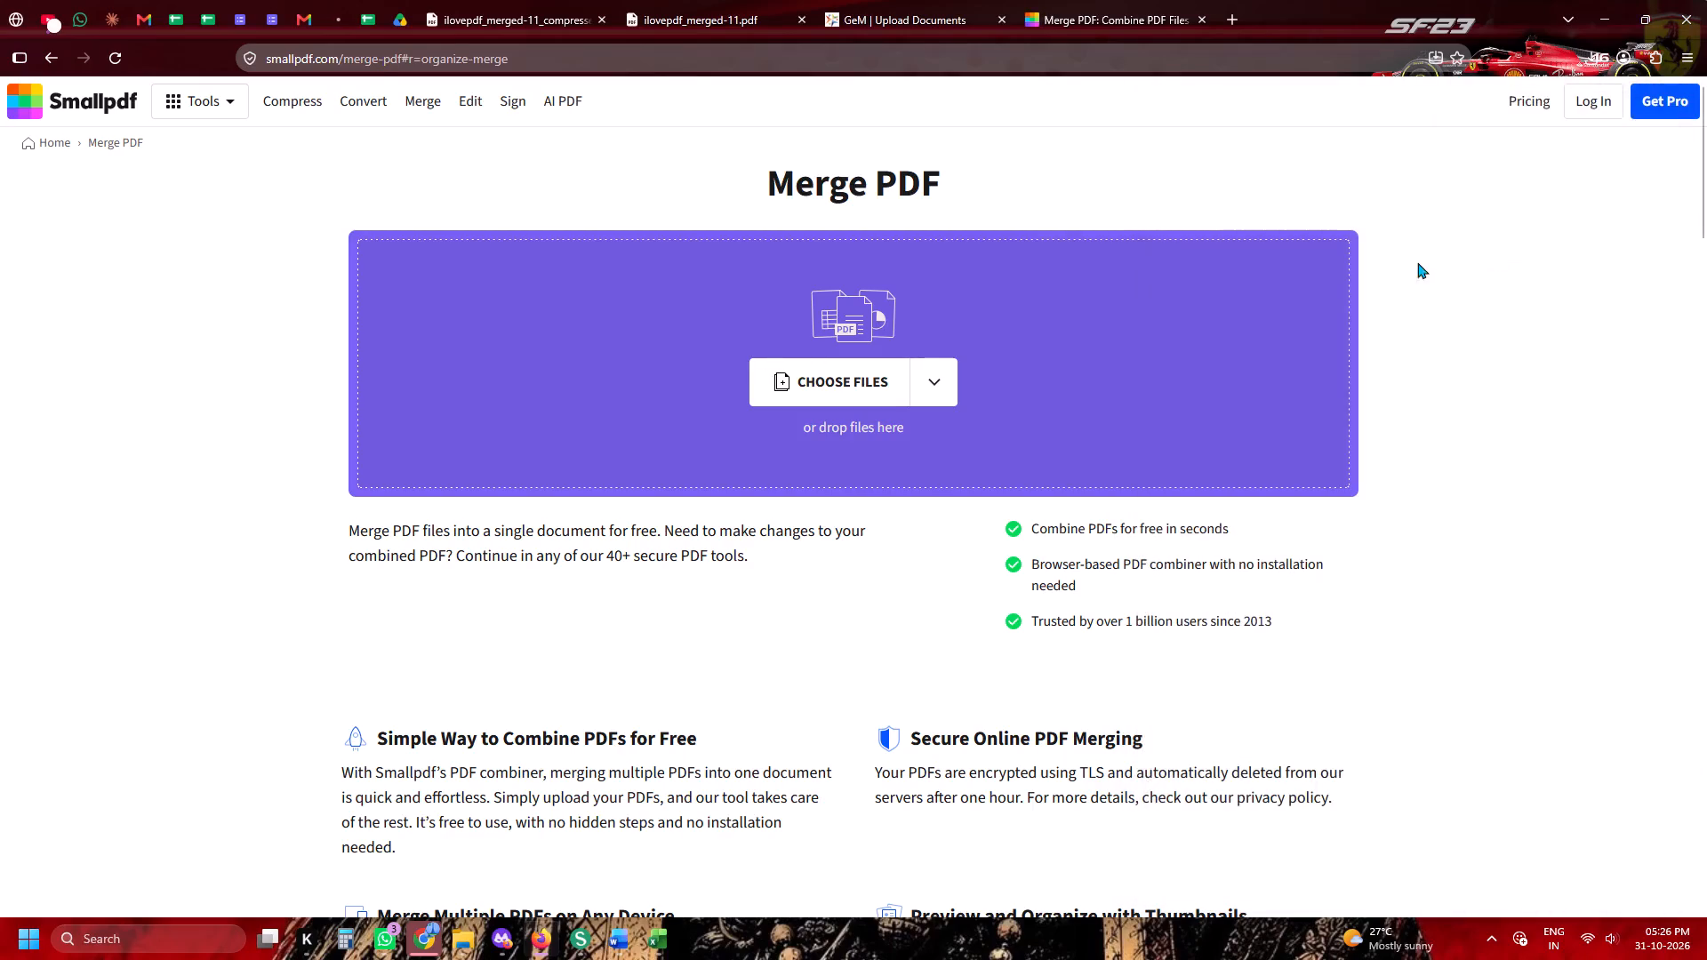
# Examine the individual pages of the loaded ATC PDF, previewing page 26, for pages that can be removed.
pyautogui.click(175, 134)
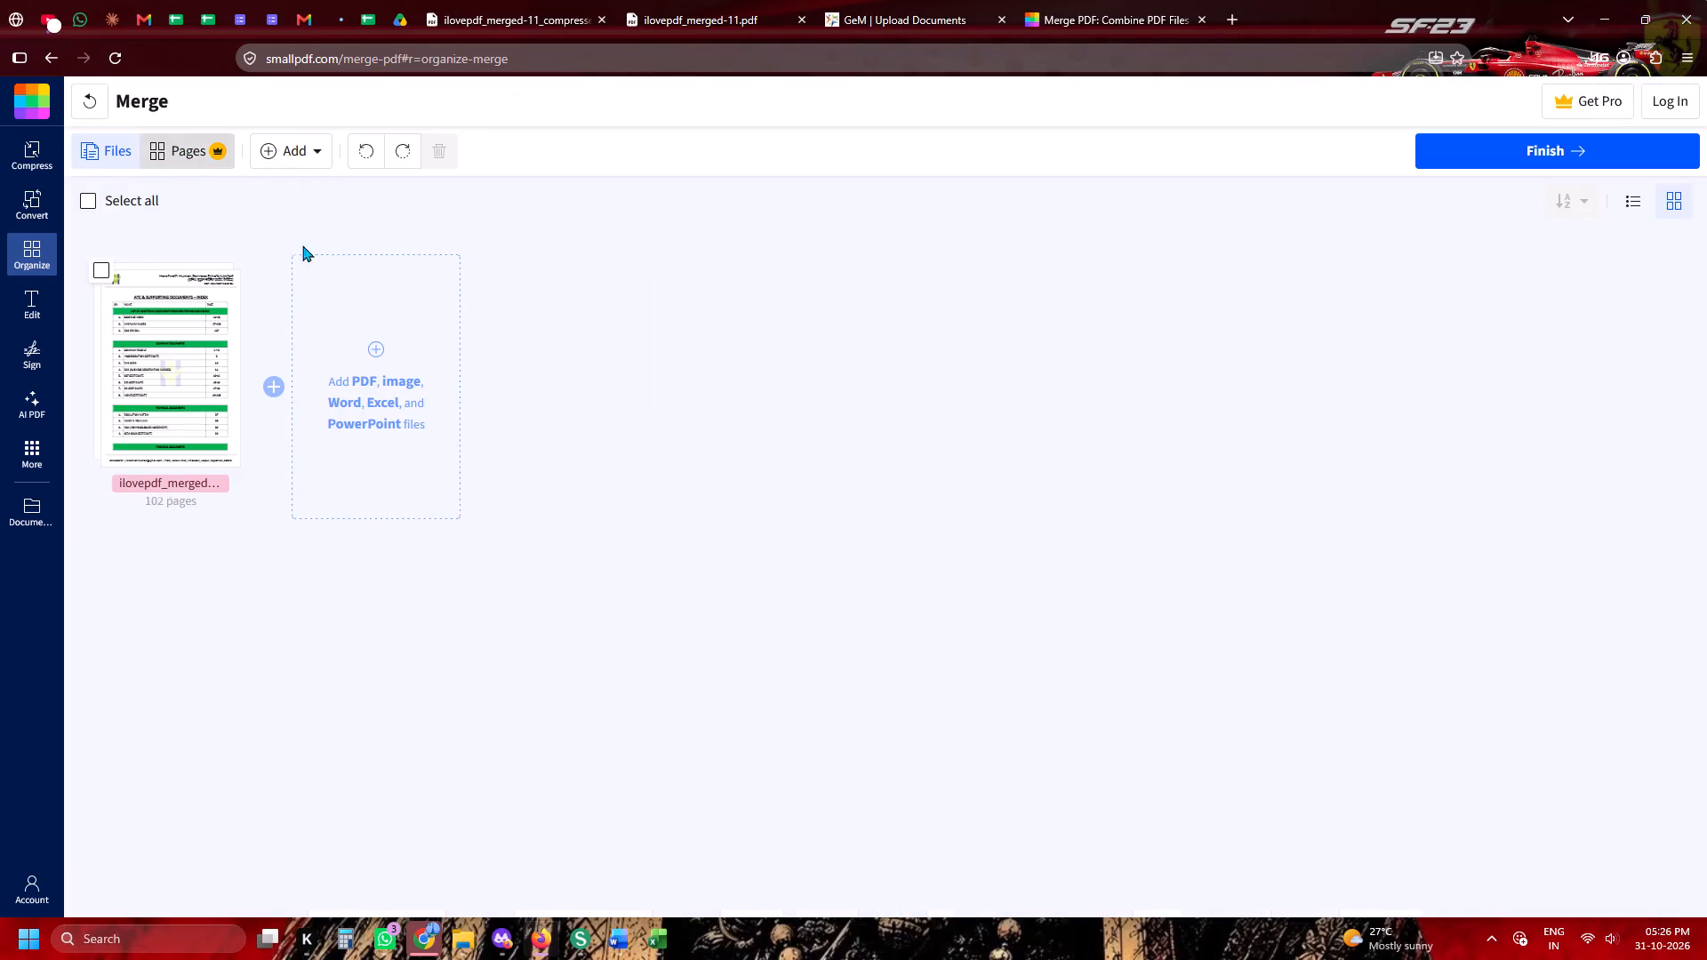
pyautogui.scroll(-2, 751, 525)
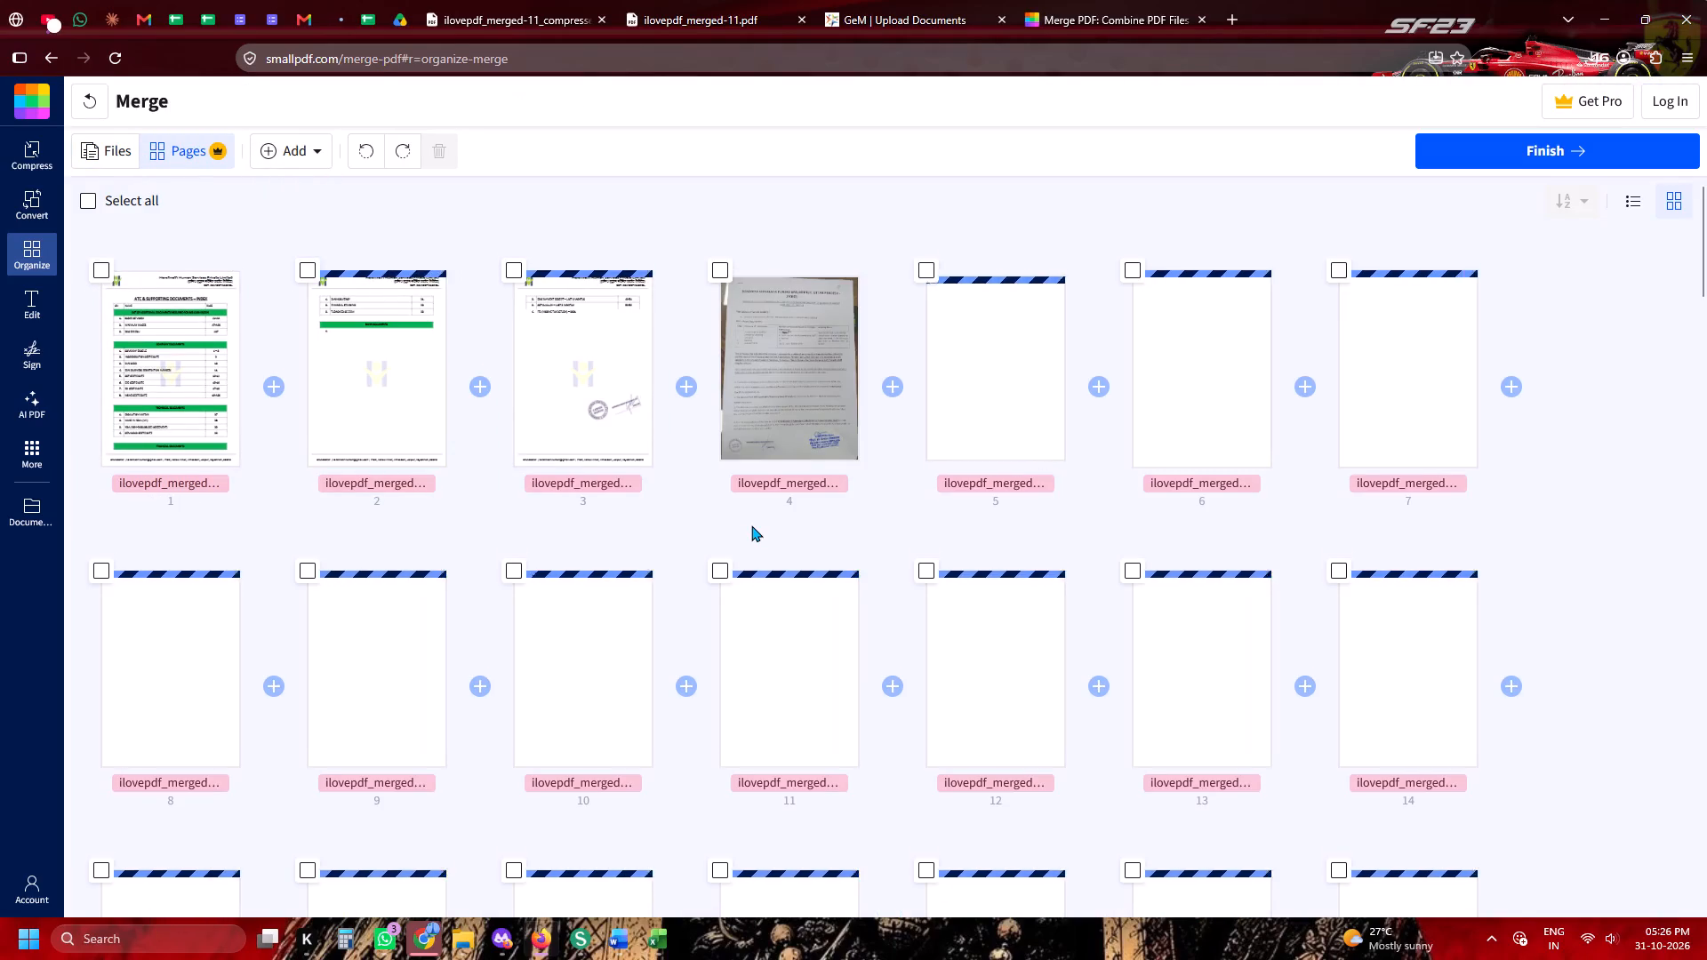
pyautogui.scroll(-3, 751, 525)
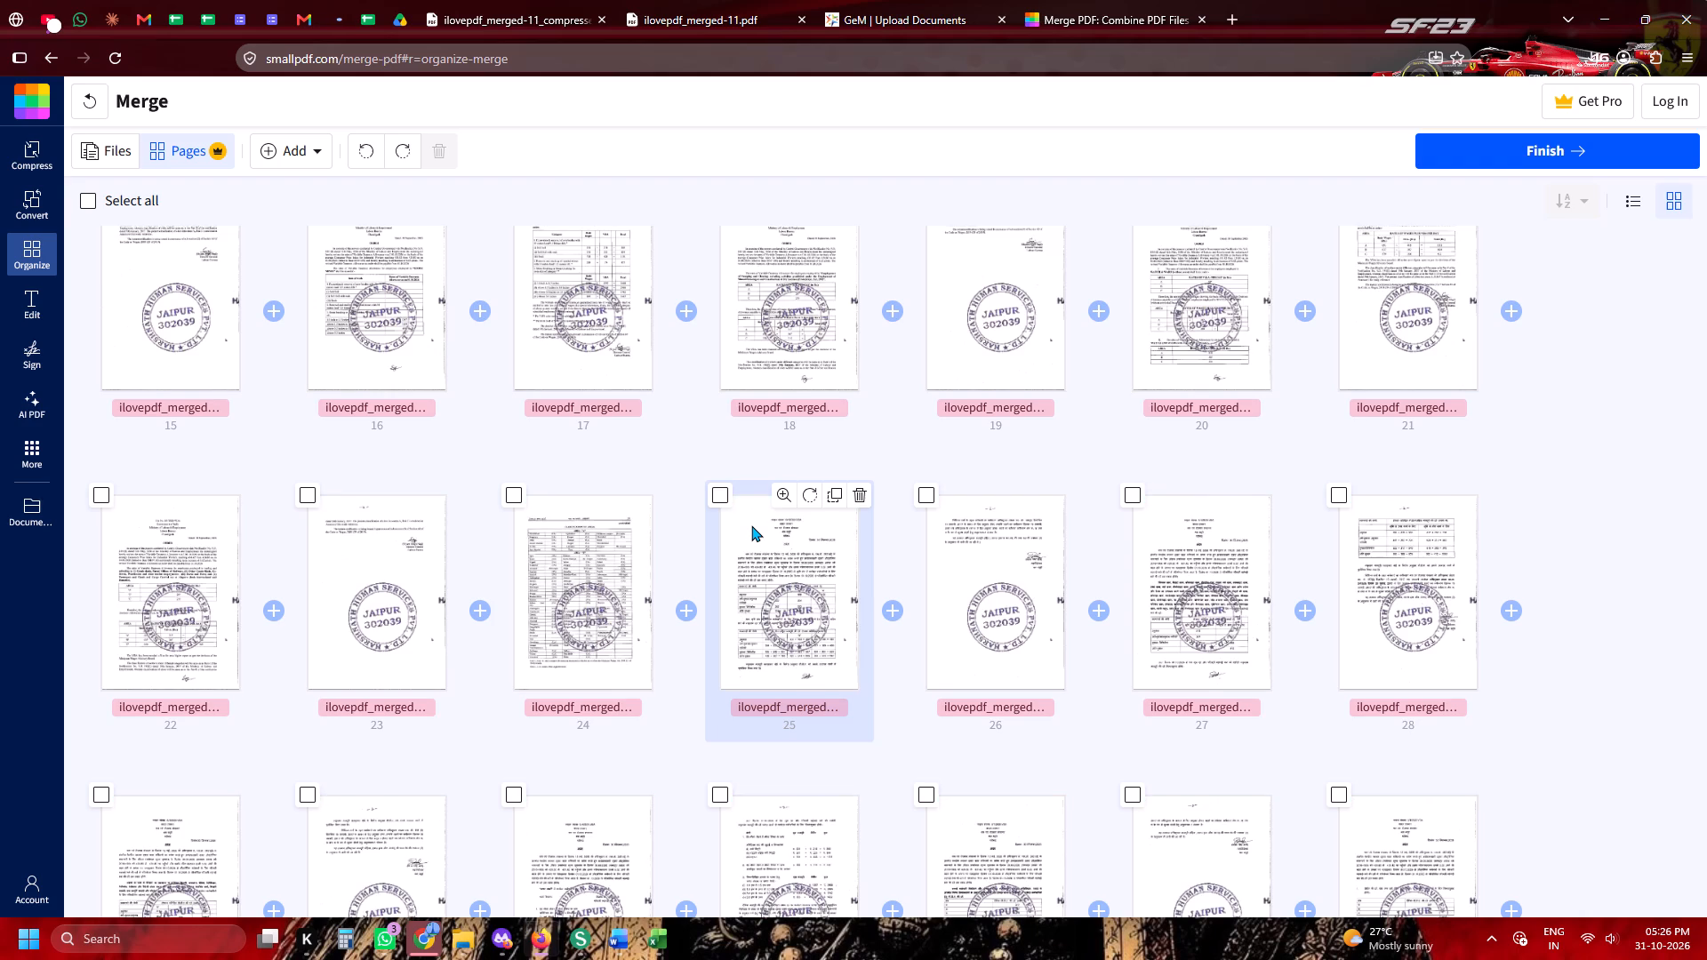
pyautogui.scroll(-1, 751, 525)
pyautogui.click(990, 354)
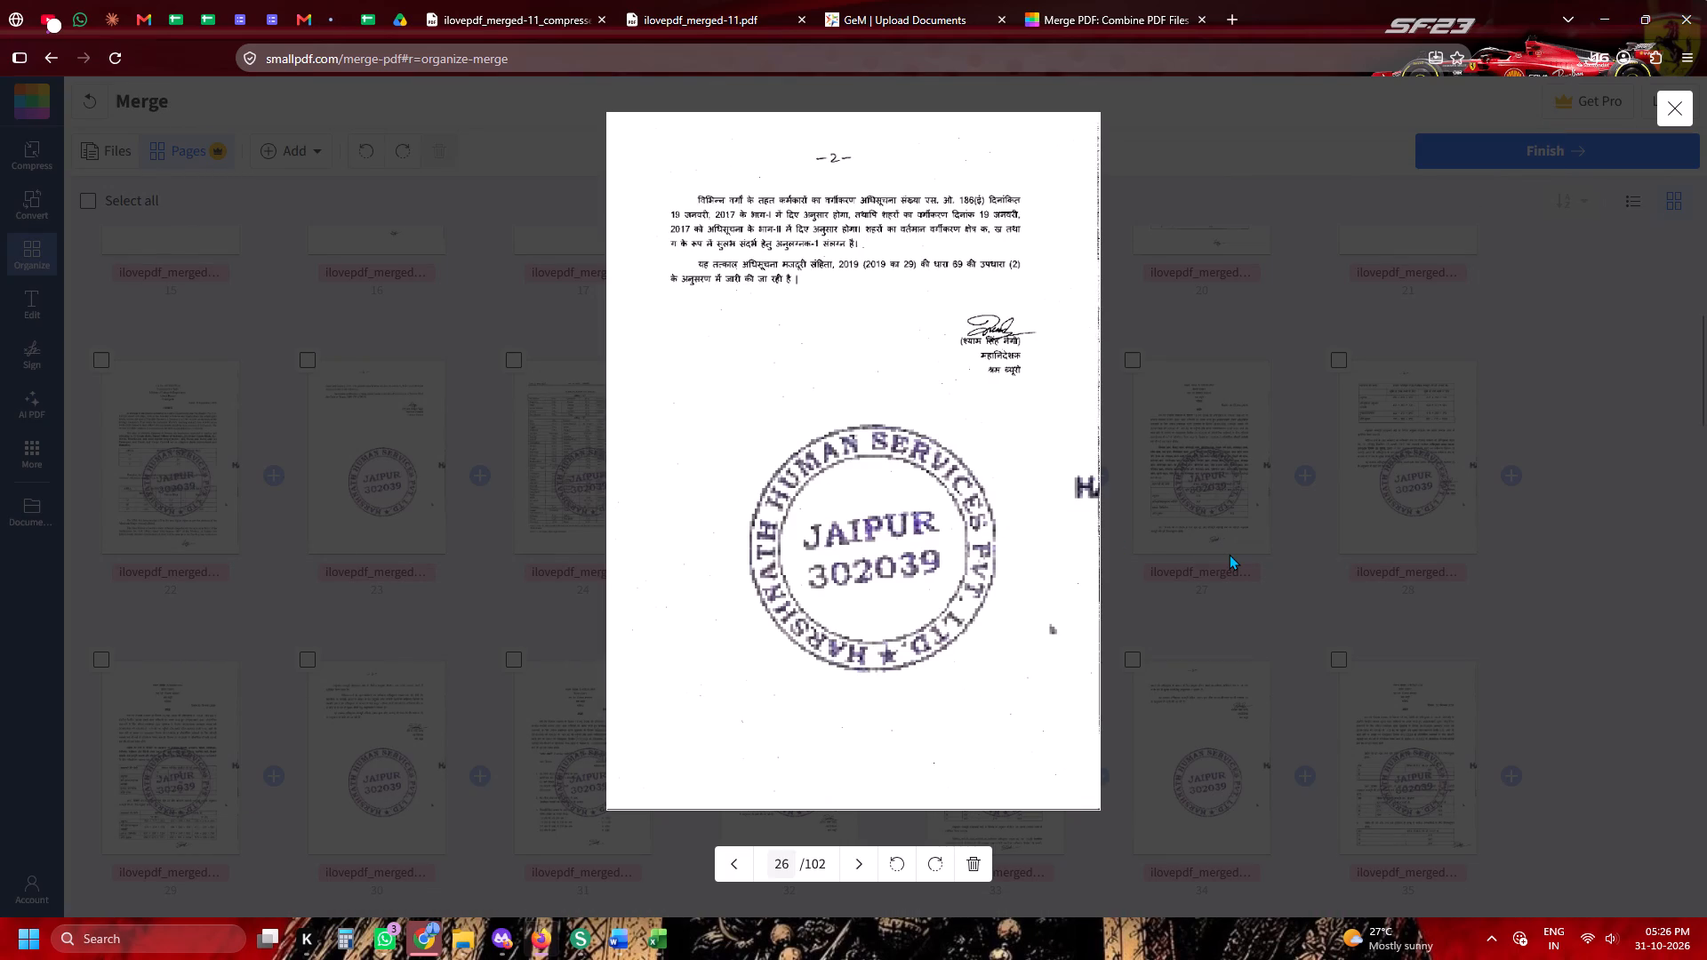
pyautogui.click(1229, 554)
pyautogui.scroll(-5, 1116, 628)
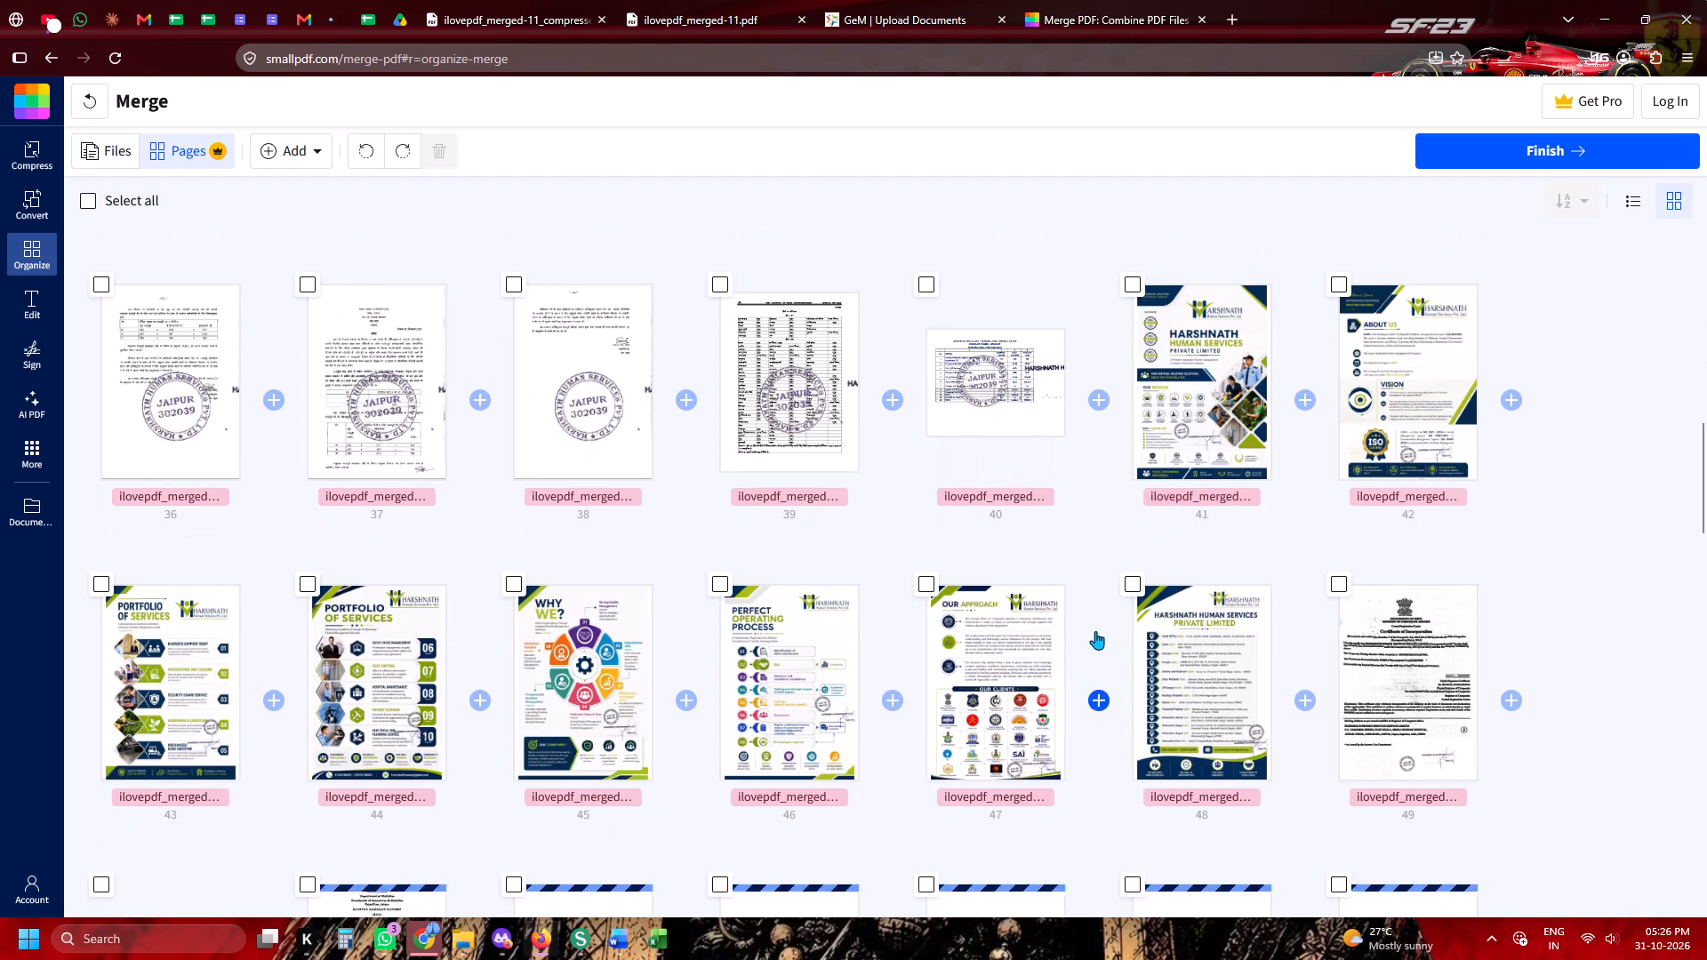
pyautogui.scroll(-4, 975, 616)
pyautogui.scroll(4, 896, 608)
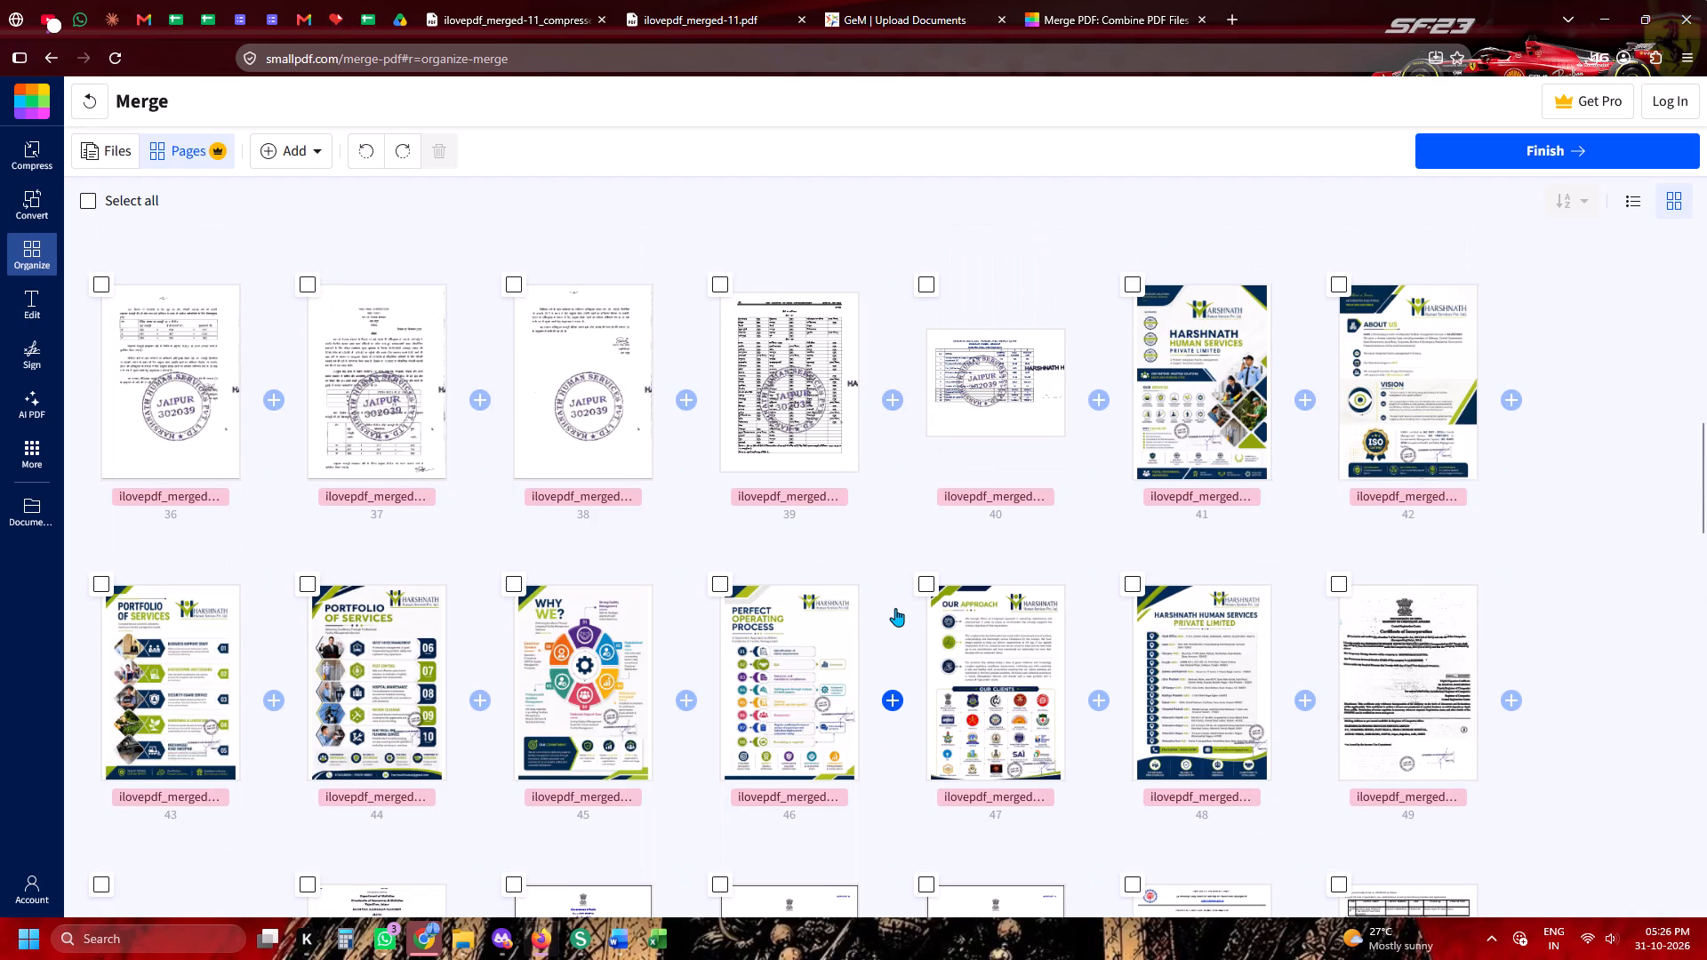
pyautogui.scroll(9, 895, 608)
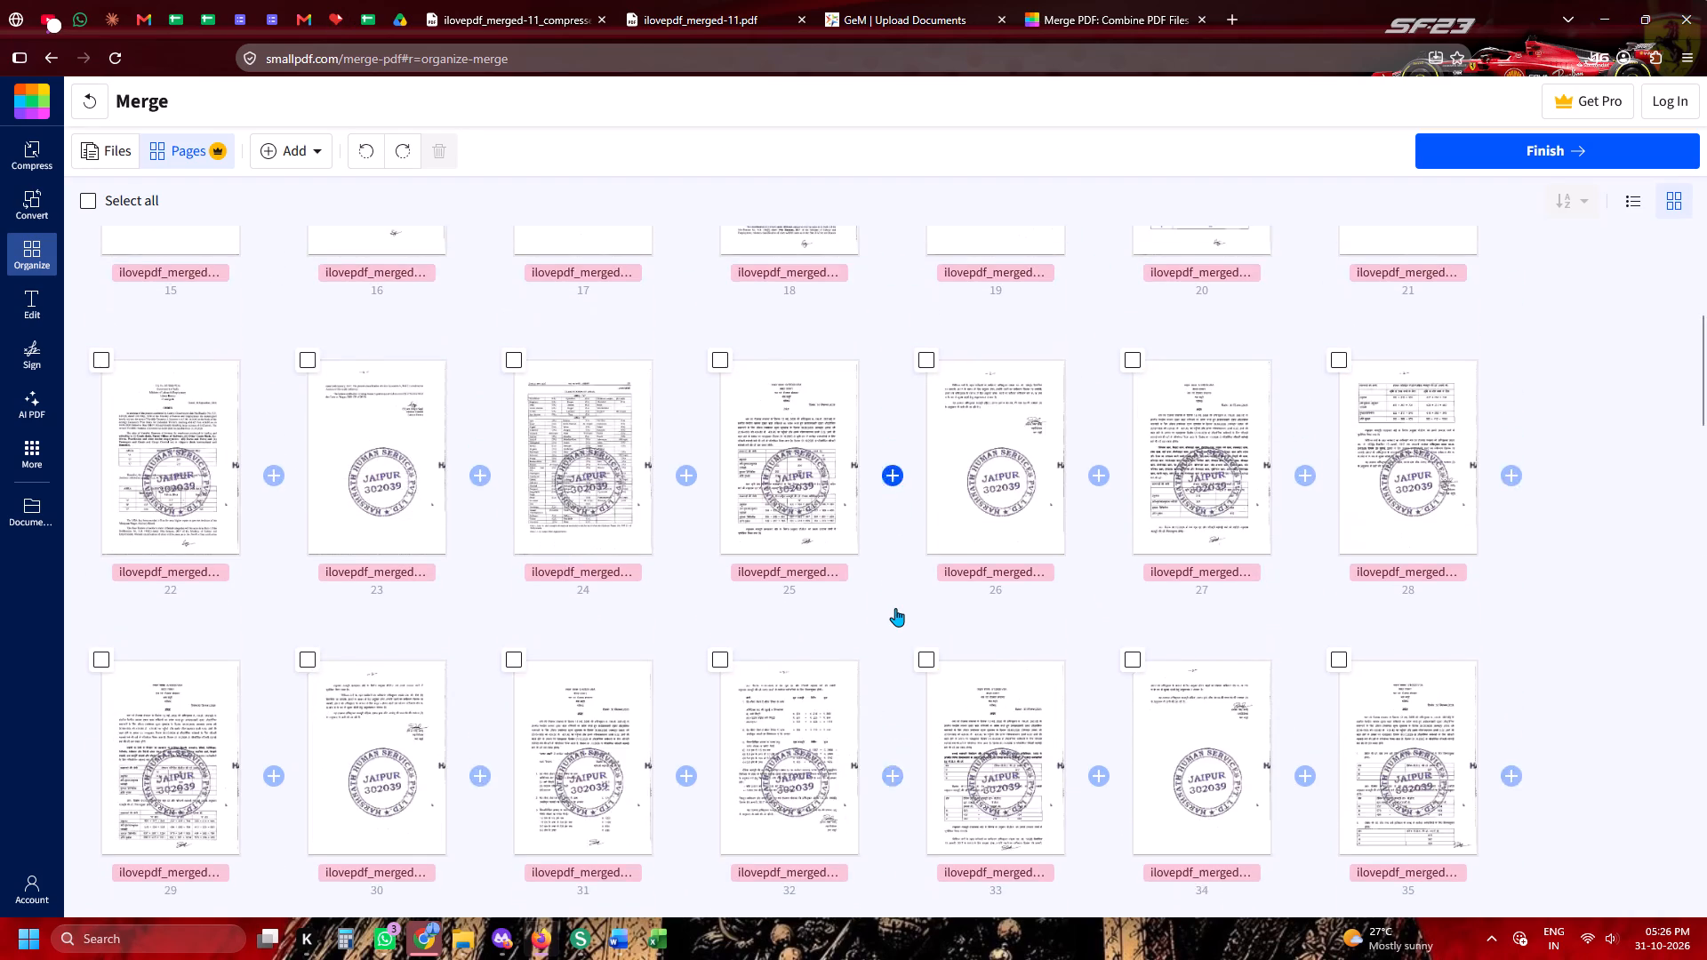
pyautogui.scroll(2, 895, 608)
pyautogui.scroll(-2, 895, 608)
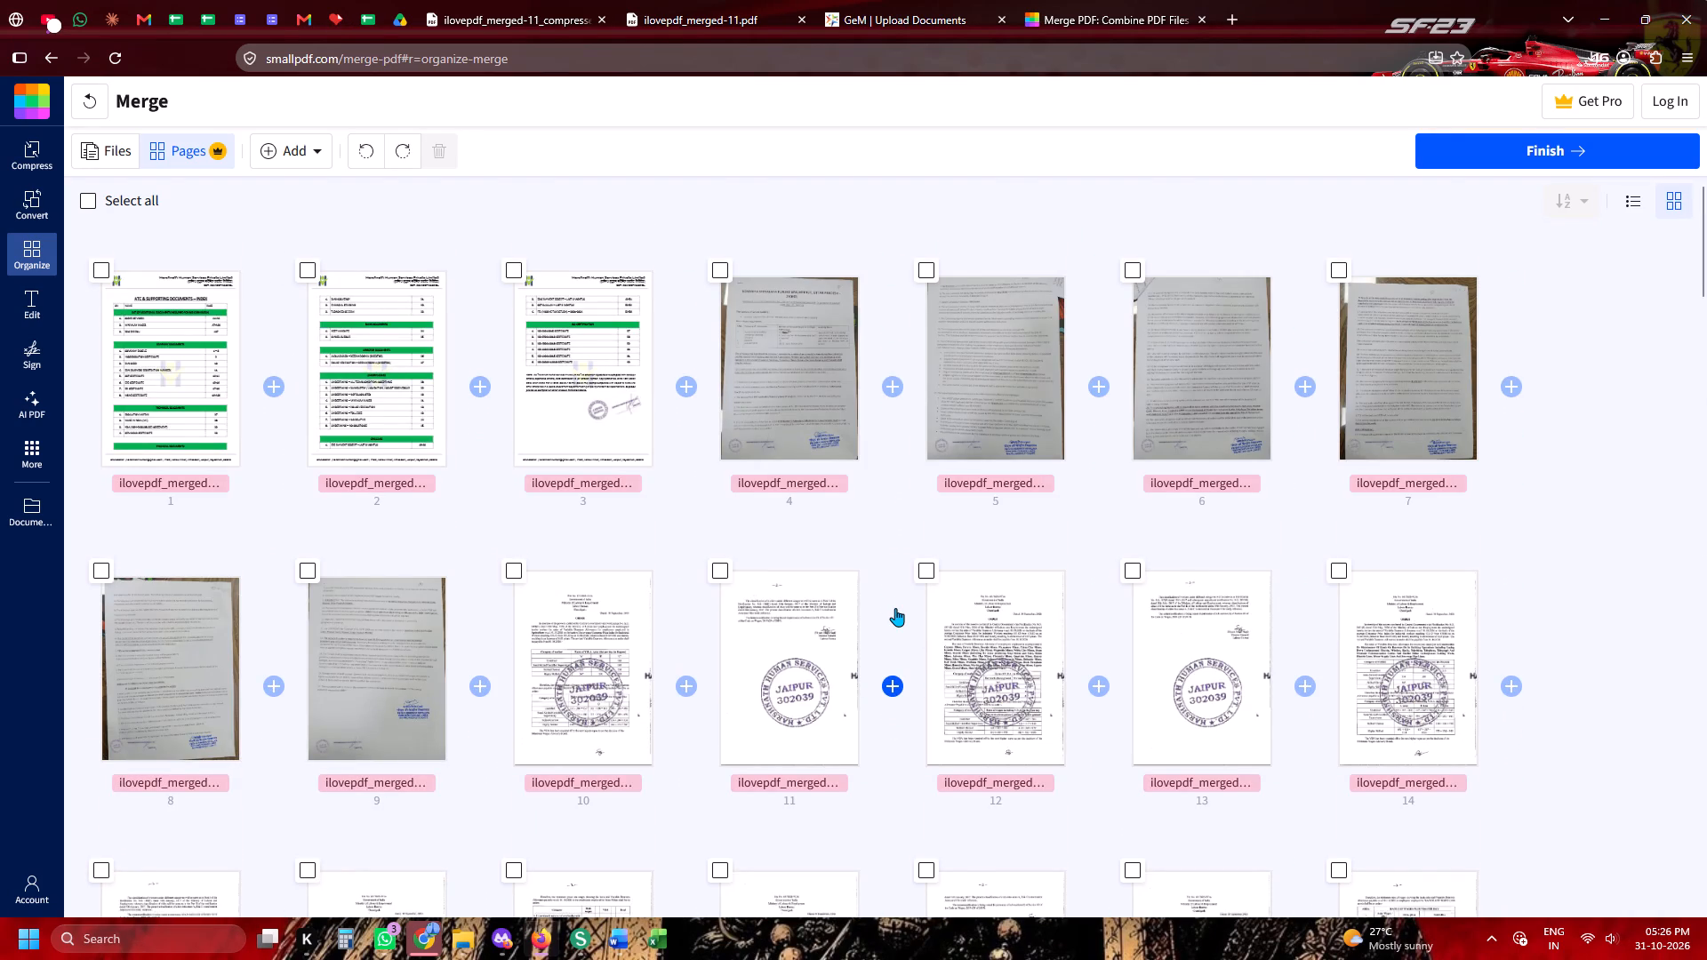
pyautogui.scroll(-10, 895, 608)
pyautogui.scroll(1, 895, 608)
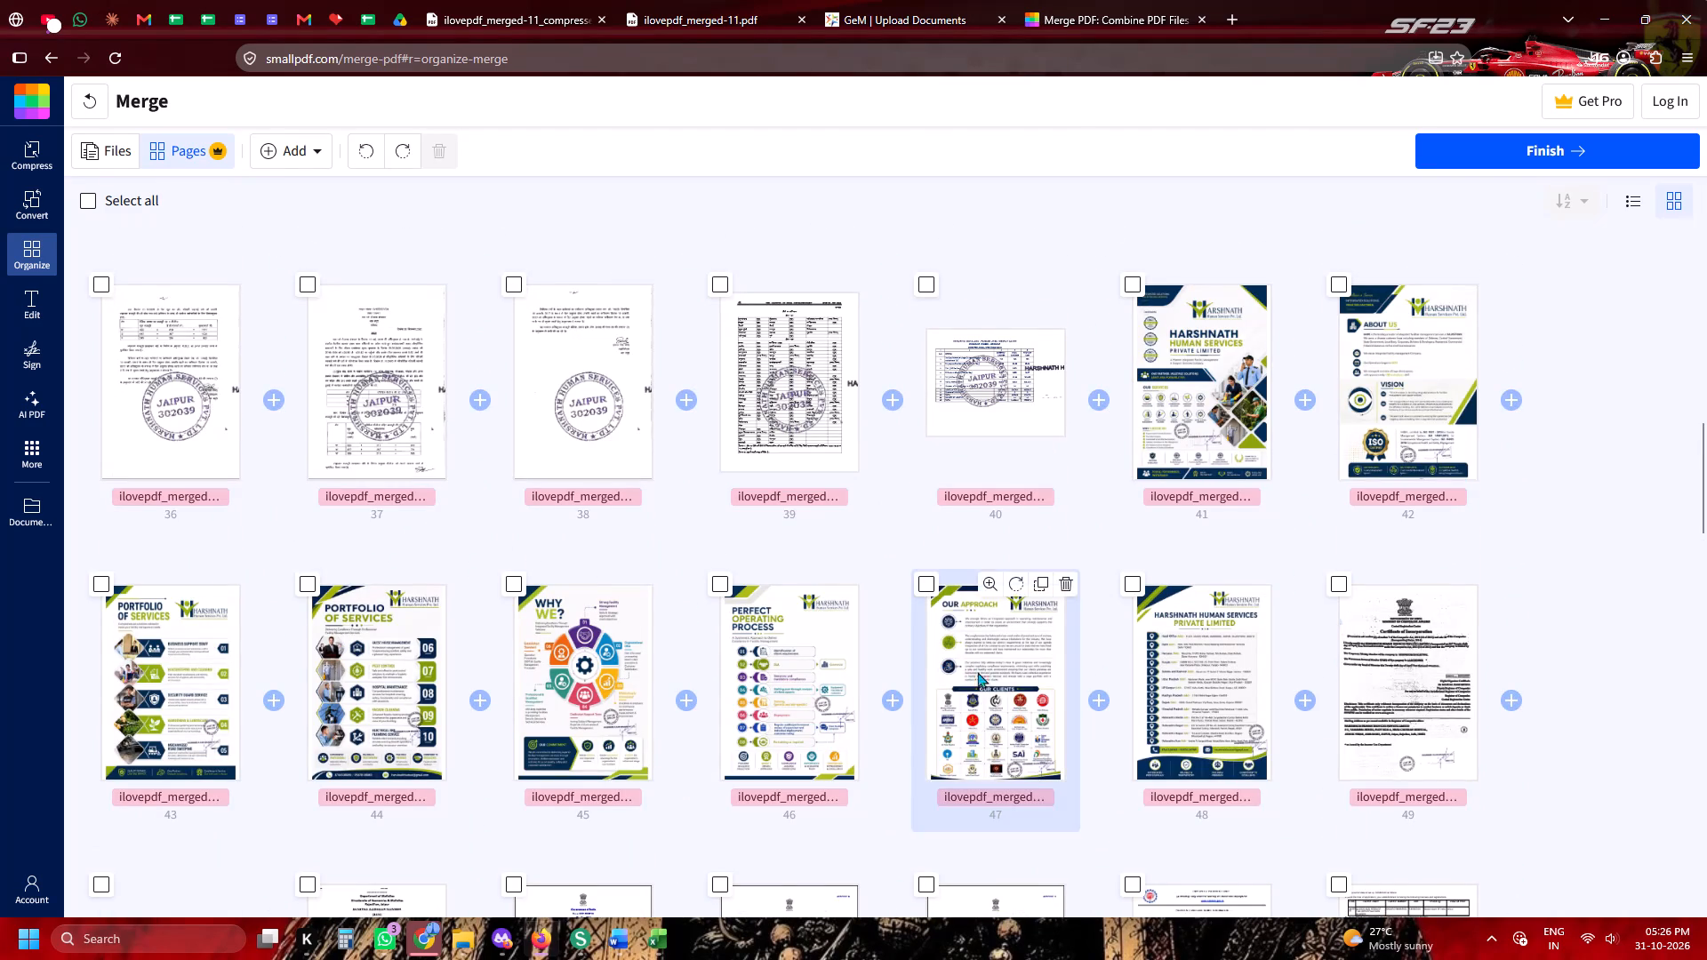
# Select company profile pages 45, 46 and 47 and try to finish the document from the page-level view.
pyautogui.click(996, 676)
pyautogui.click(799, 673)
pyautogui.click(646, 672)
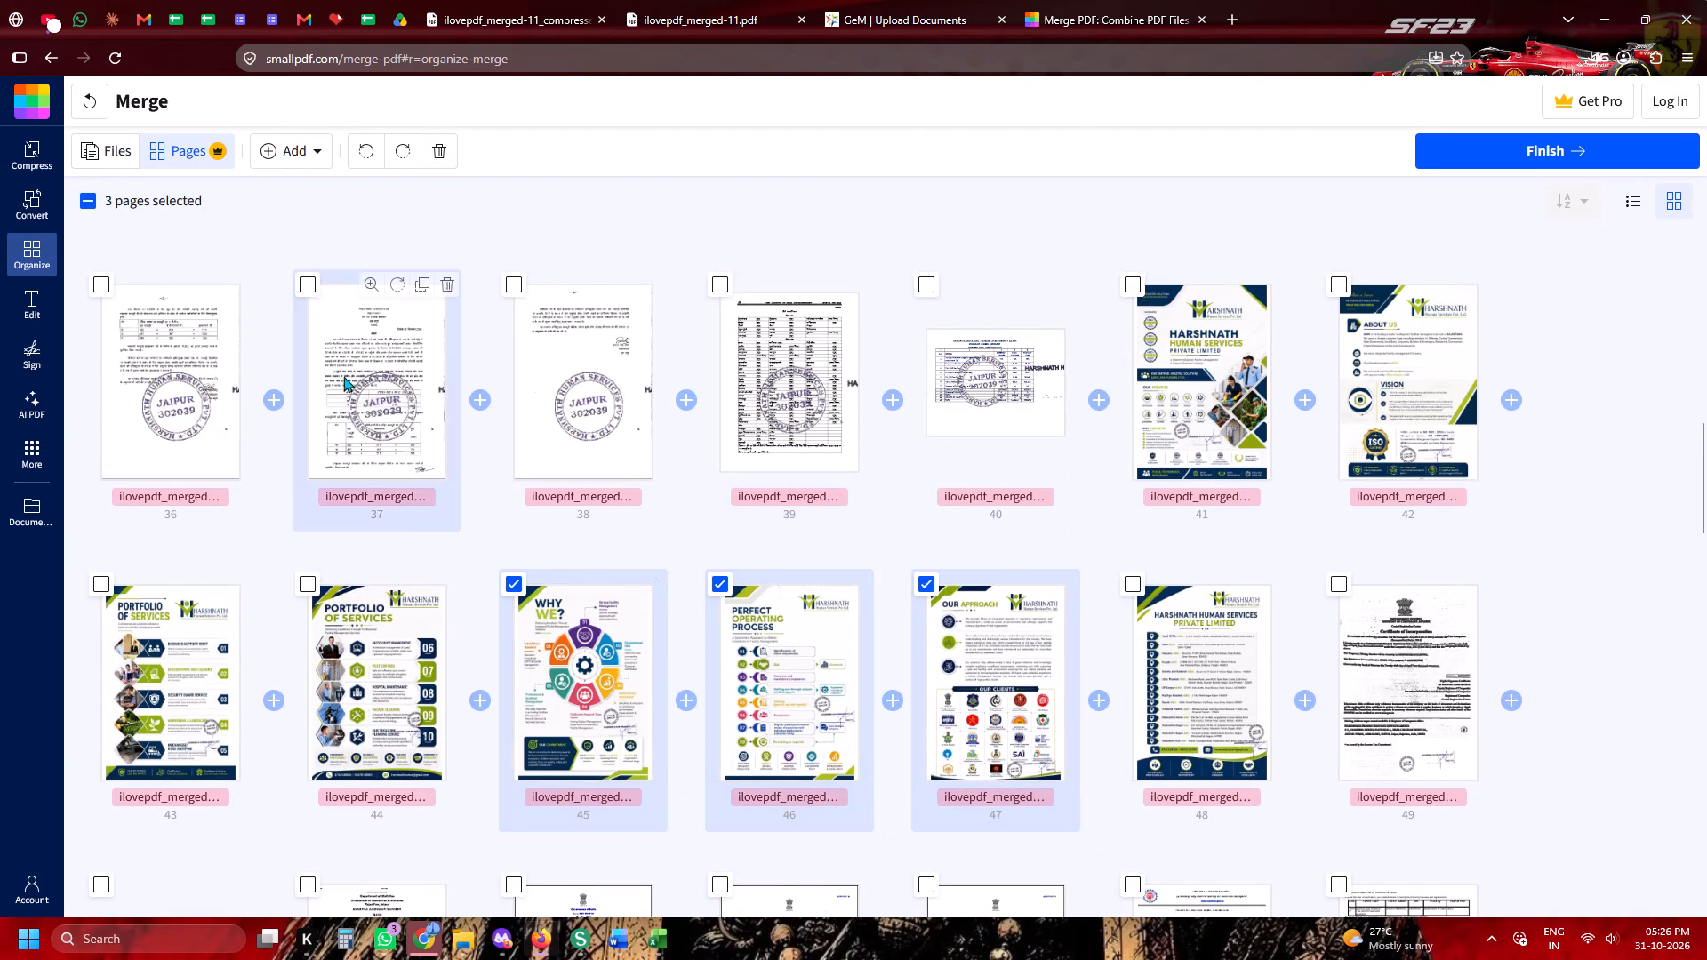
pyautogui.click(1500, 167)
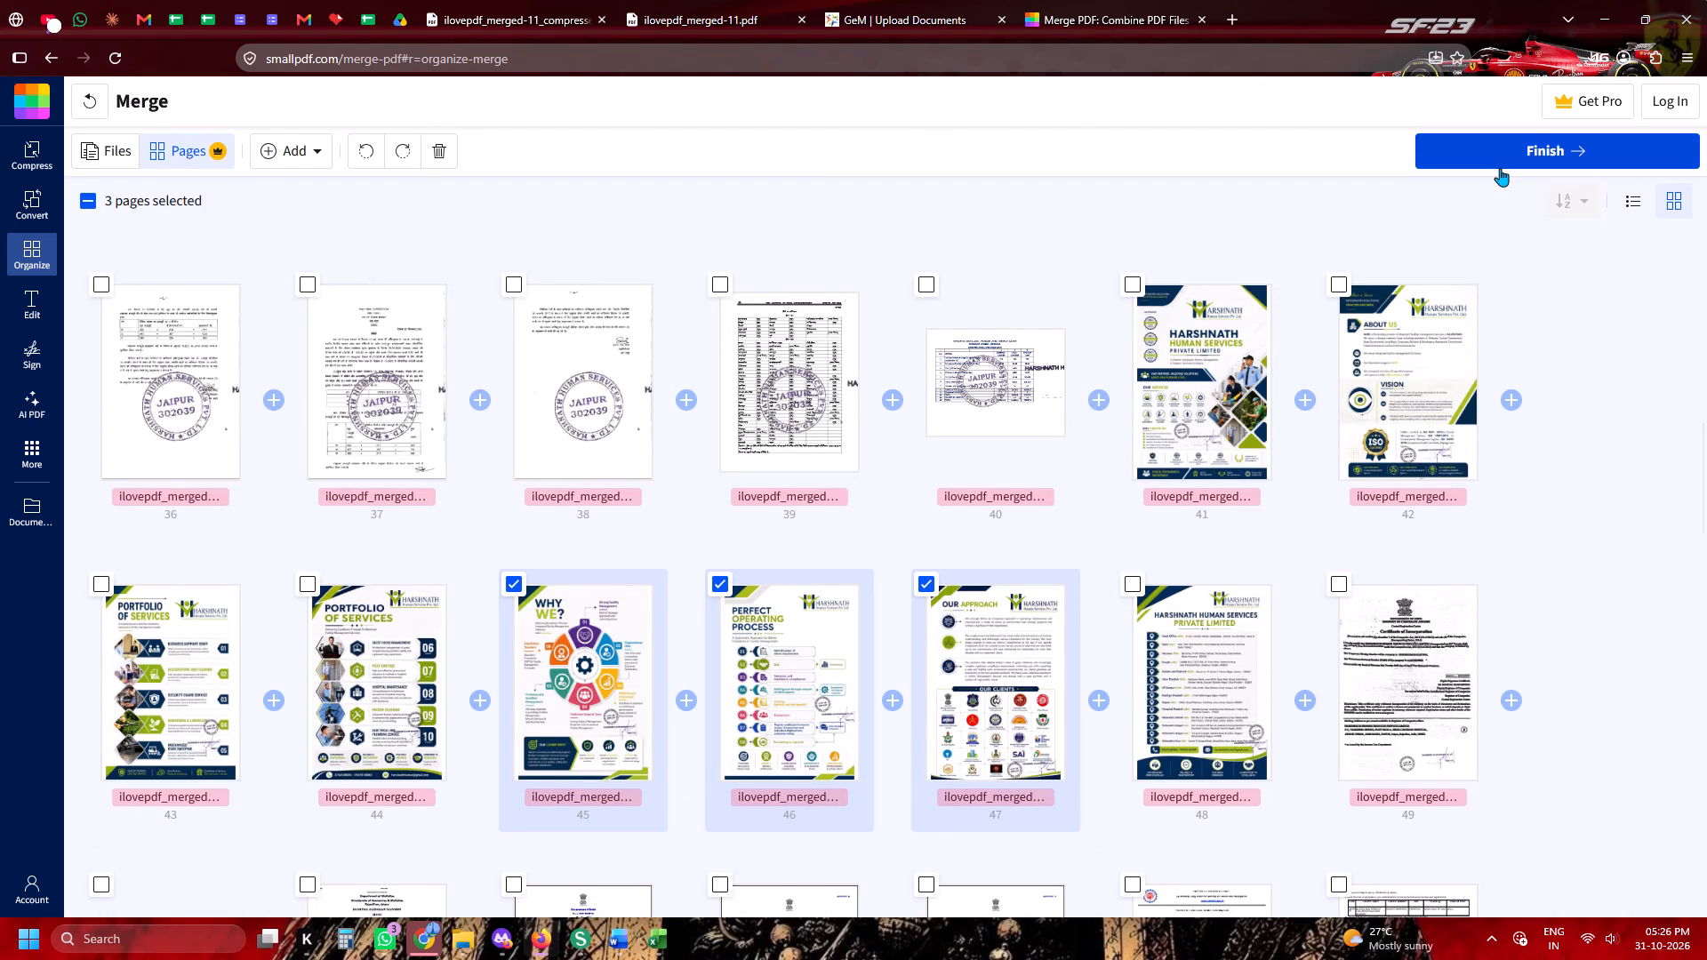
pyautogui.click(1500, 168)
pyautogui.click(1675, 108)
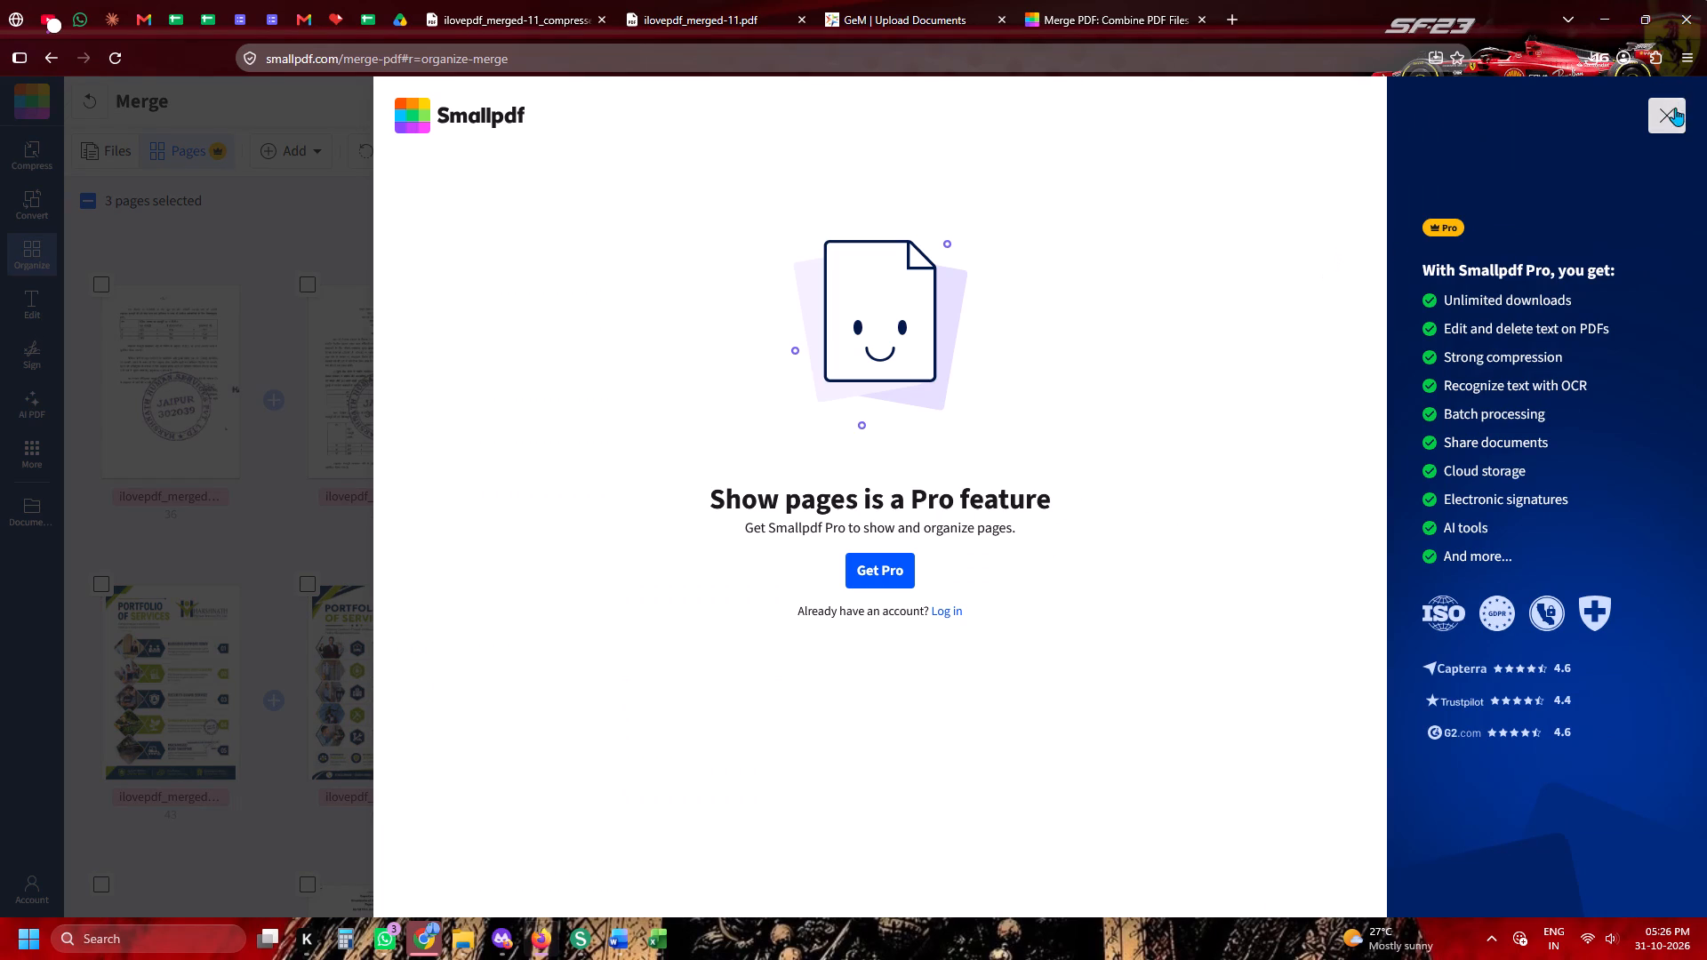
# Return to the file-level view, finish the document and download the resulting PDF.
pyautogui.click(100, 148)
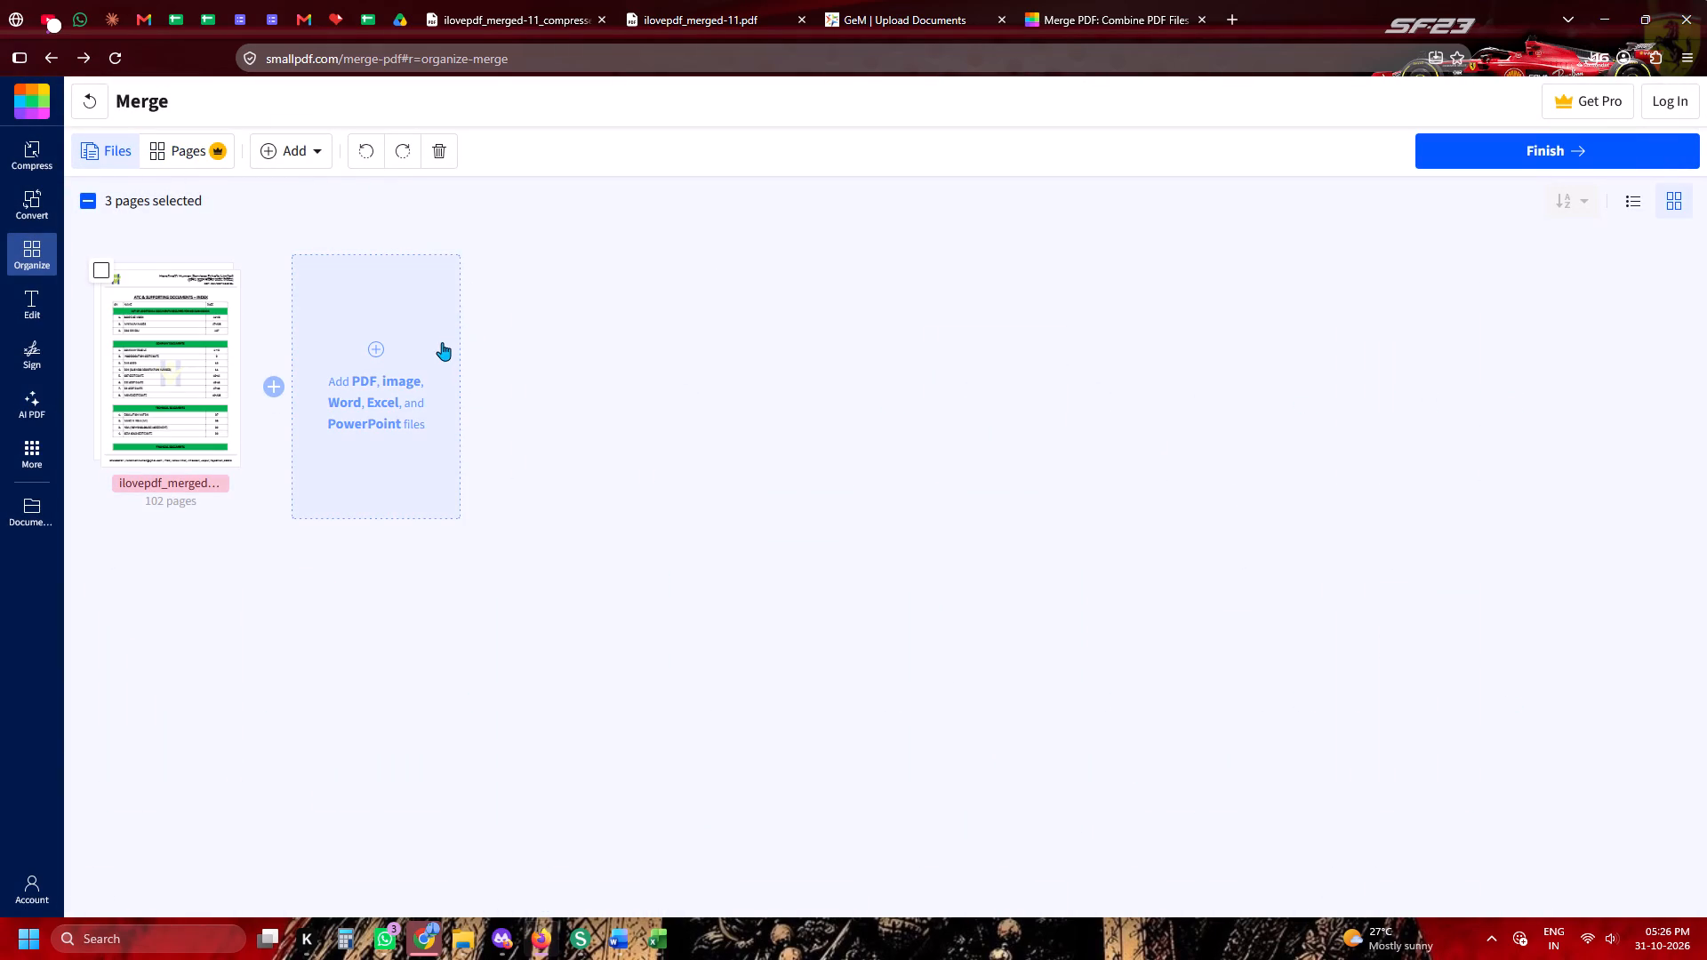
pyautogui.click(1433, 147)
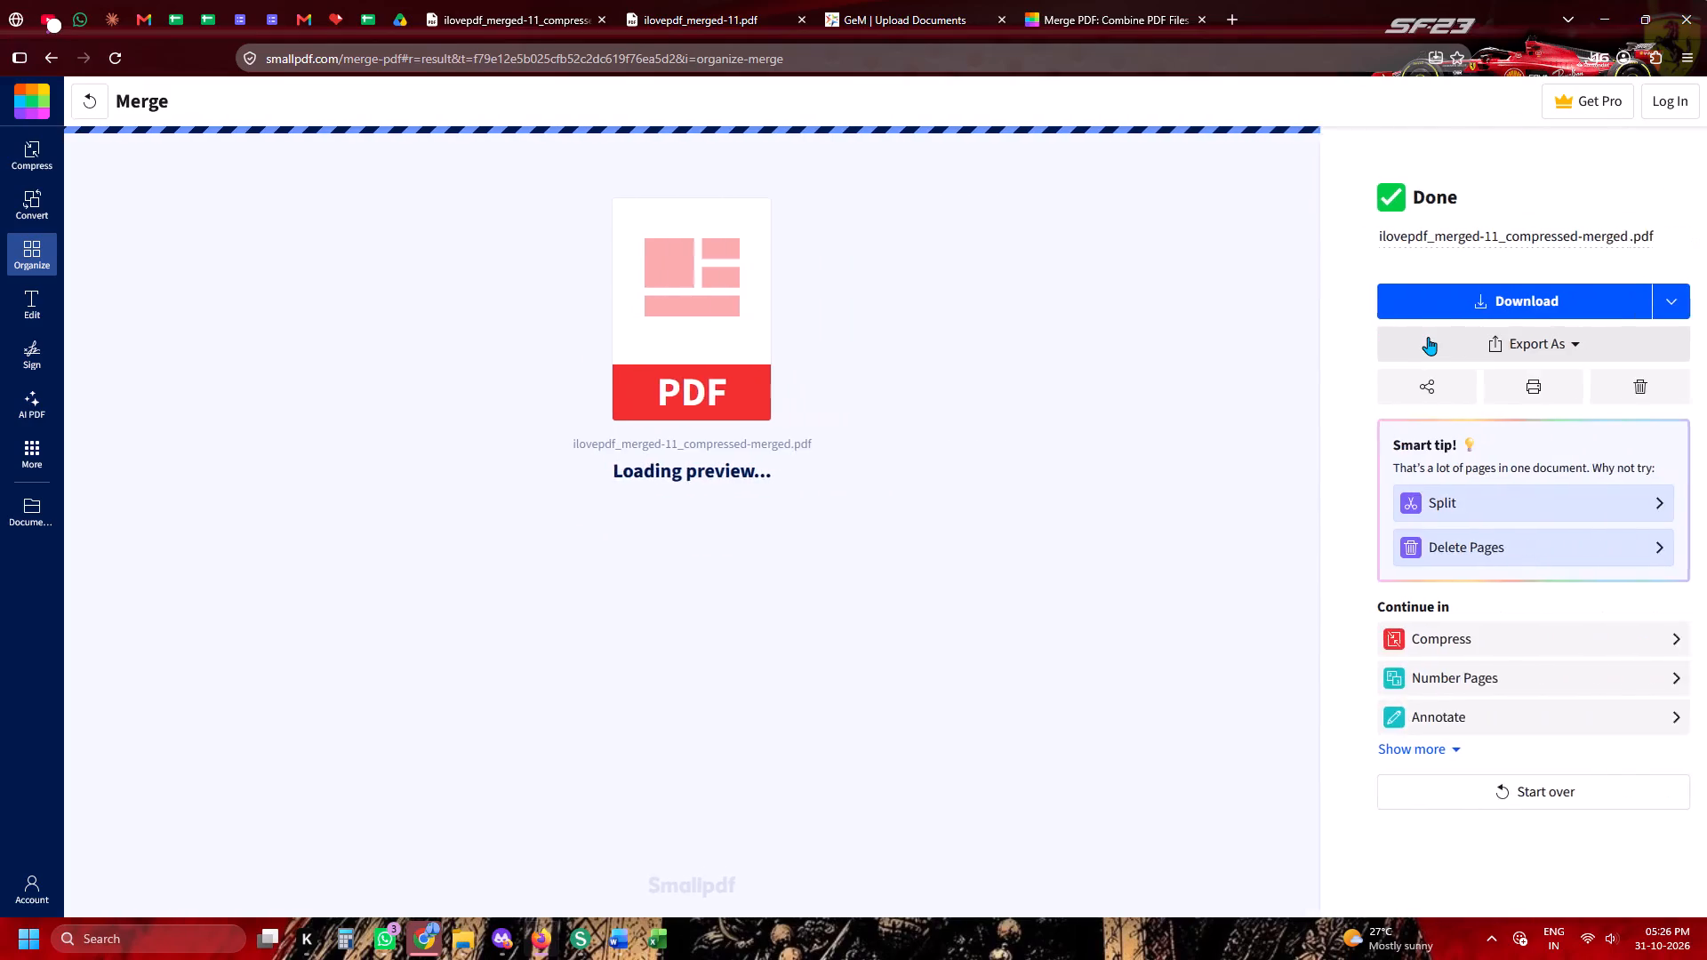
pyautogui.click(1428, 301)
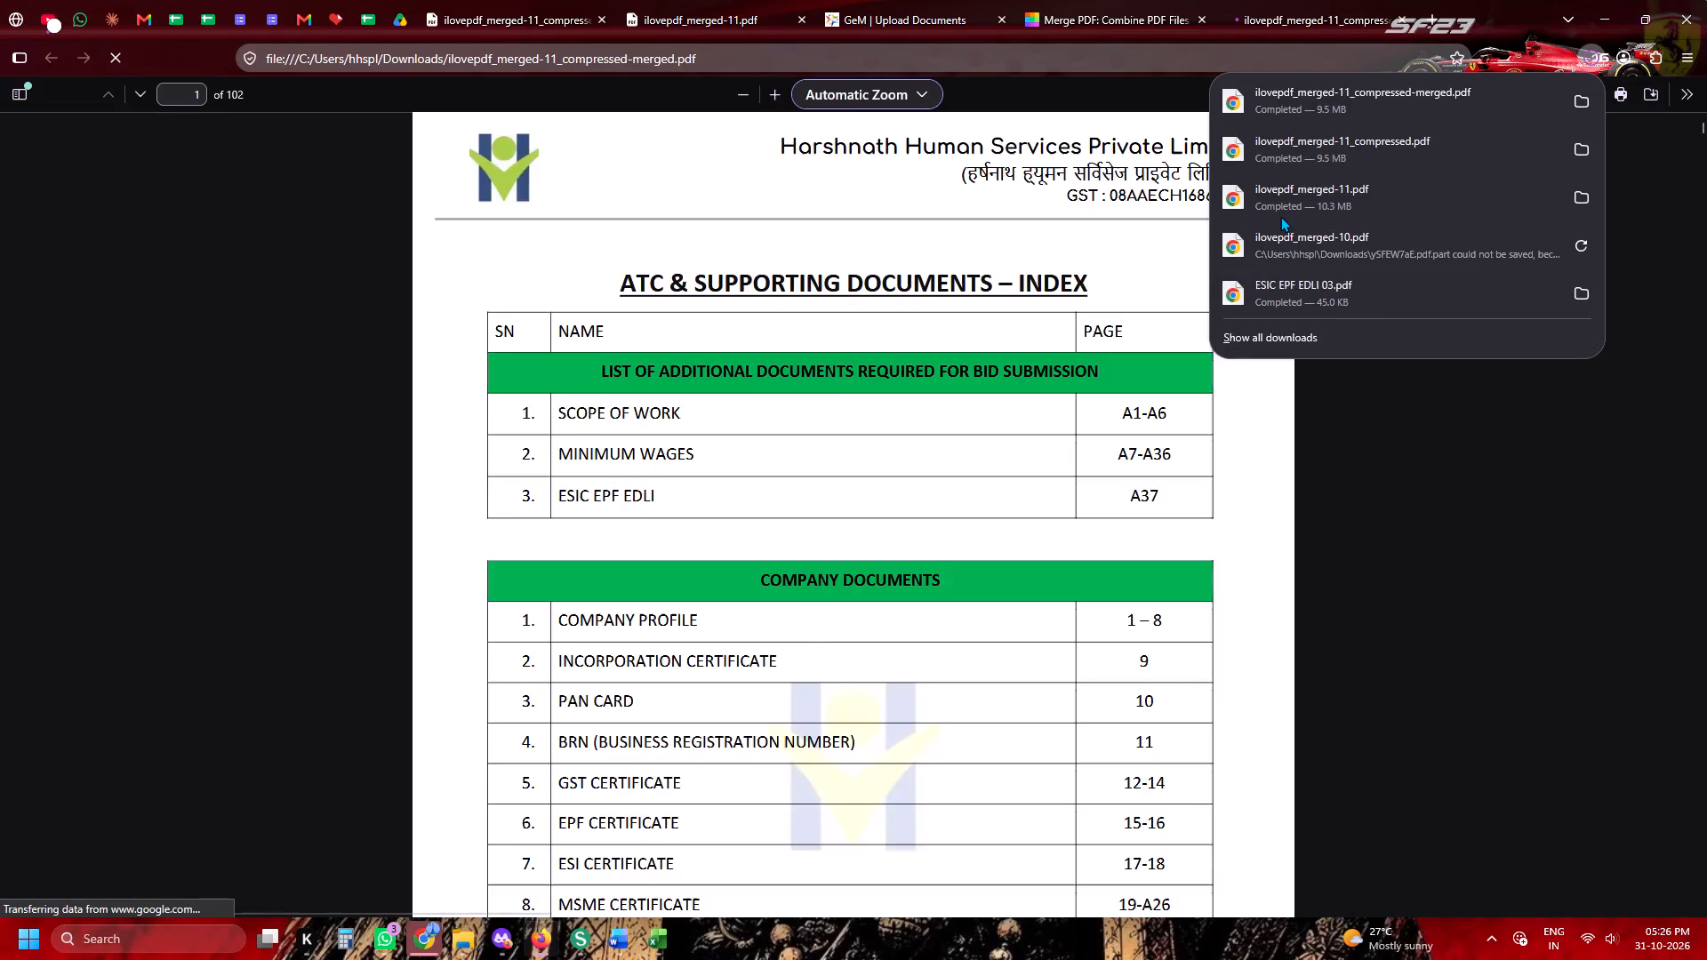
# Back in Smallpdf, start the merge over and load the compressed ATC PDF from Downloads again.
pyautogui.click(1038, 0)
pyautogui.click(160, 236)
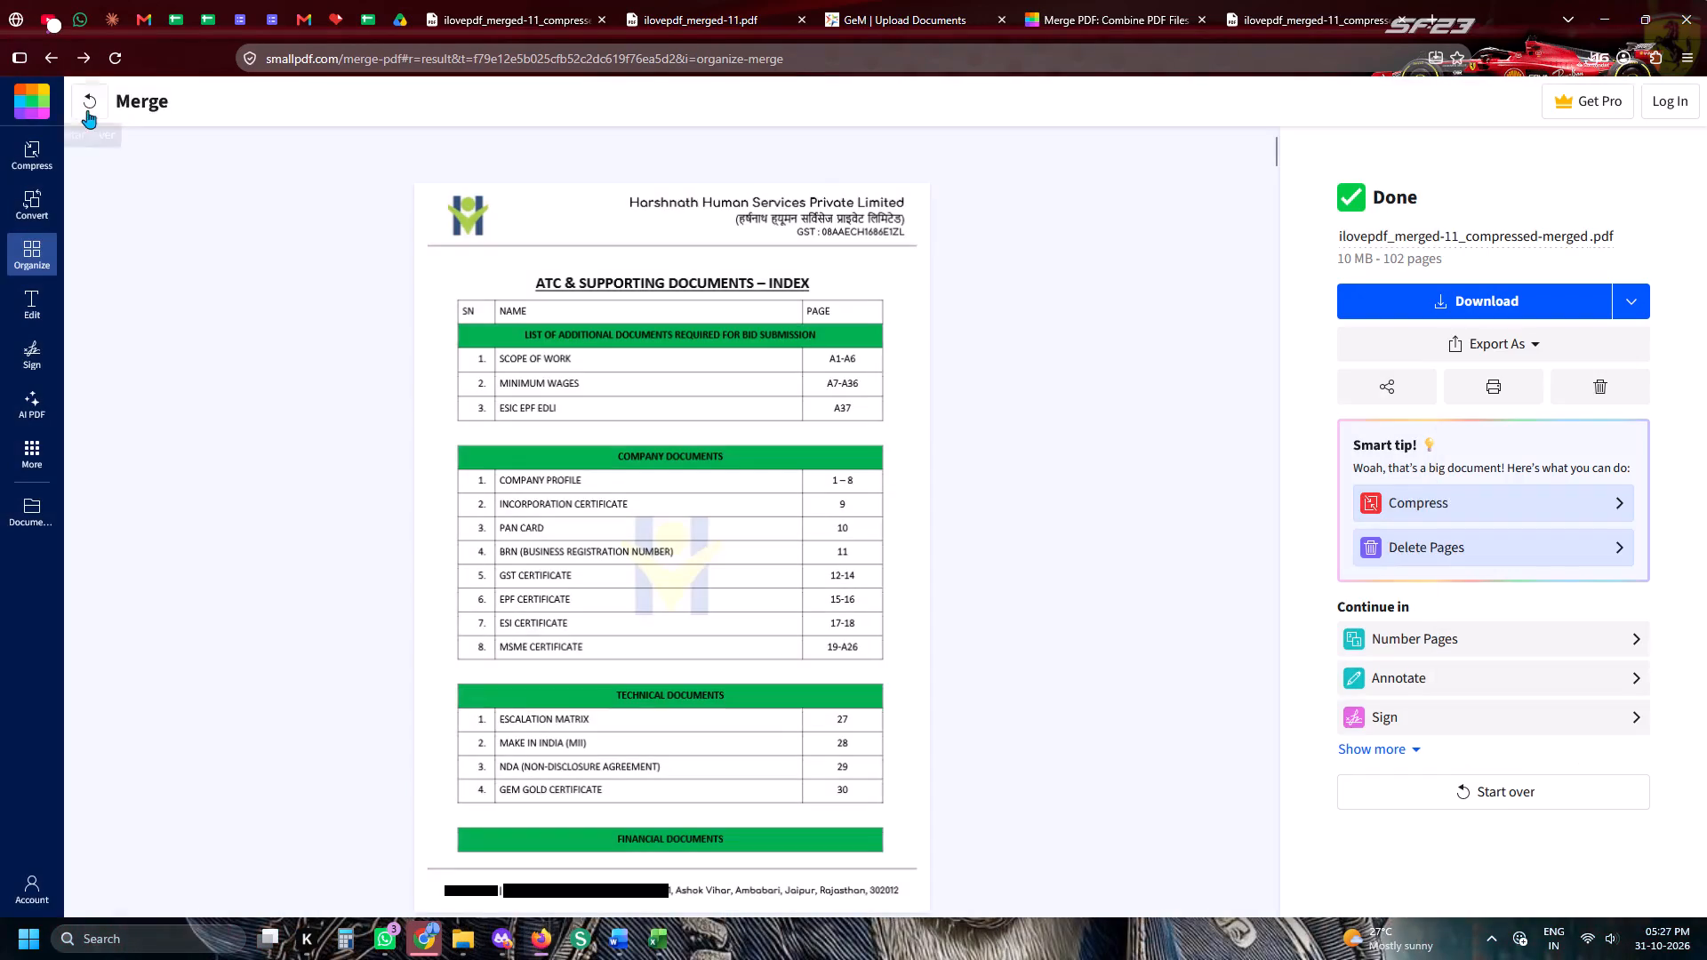
pyautogui.click(90, 108)
pyautogui.click(852, 510)
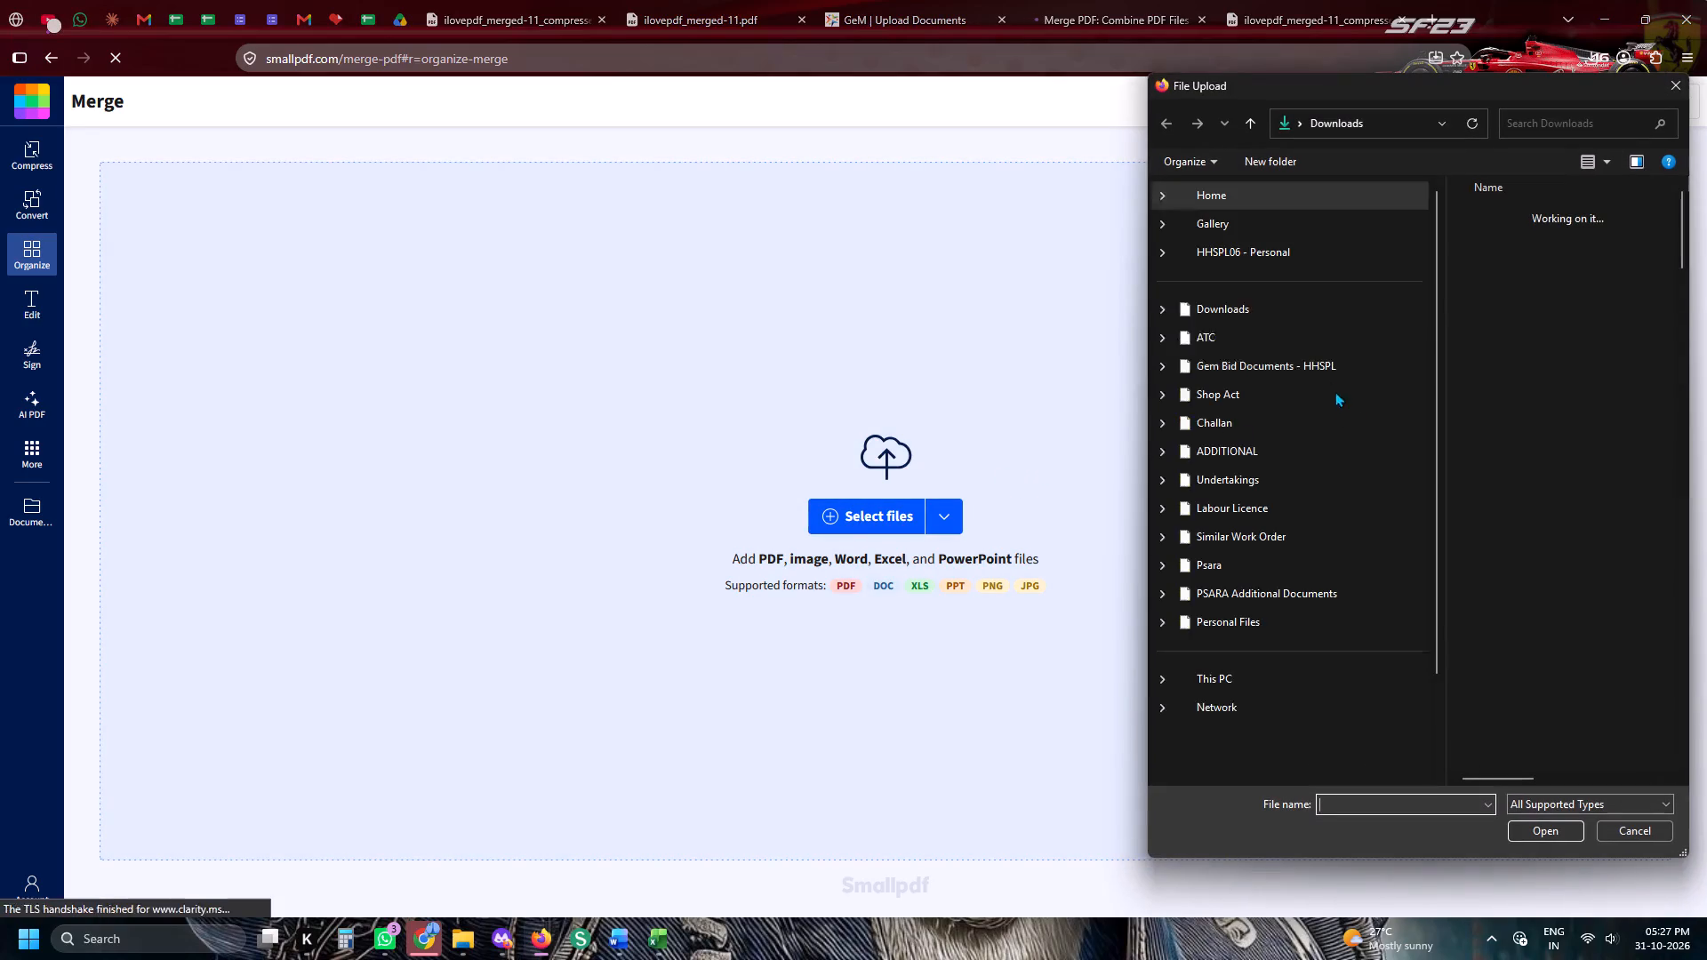
pyautogui.doubleClick(1506, 260)
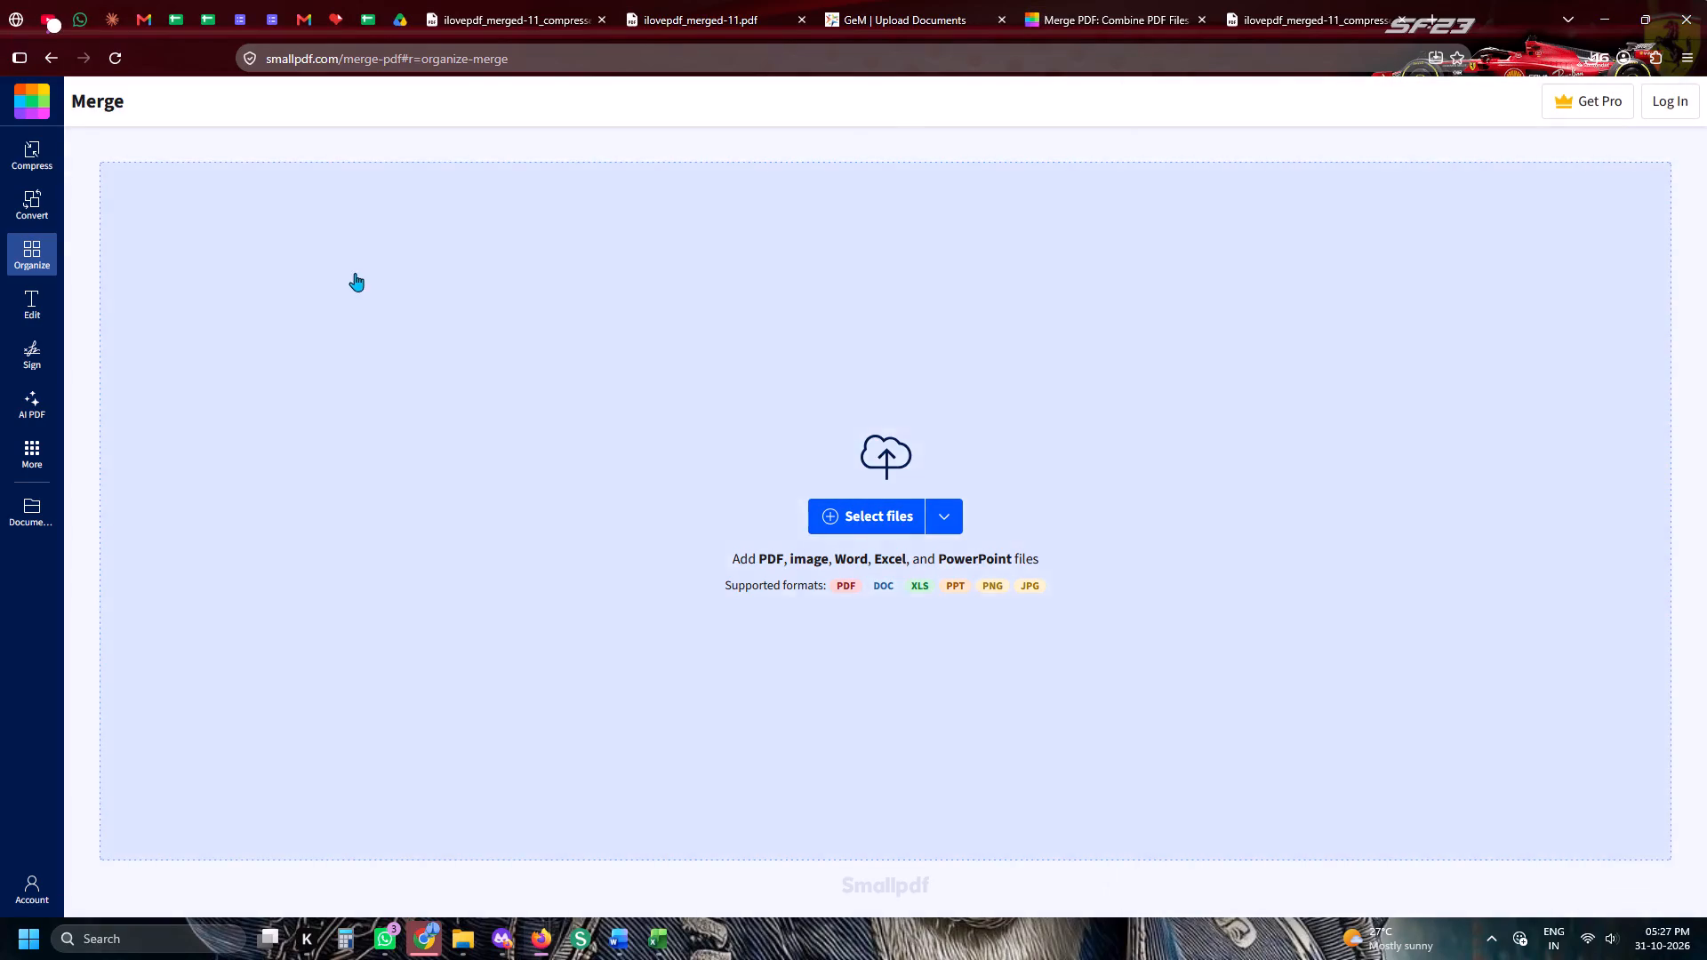
# Delete company profile pages 46 and 47 from the ATC PDF in the page-level view.
pyautogui.click(176, 154)
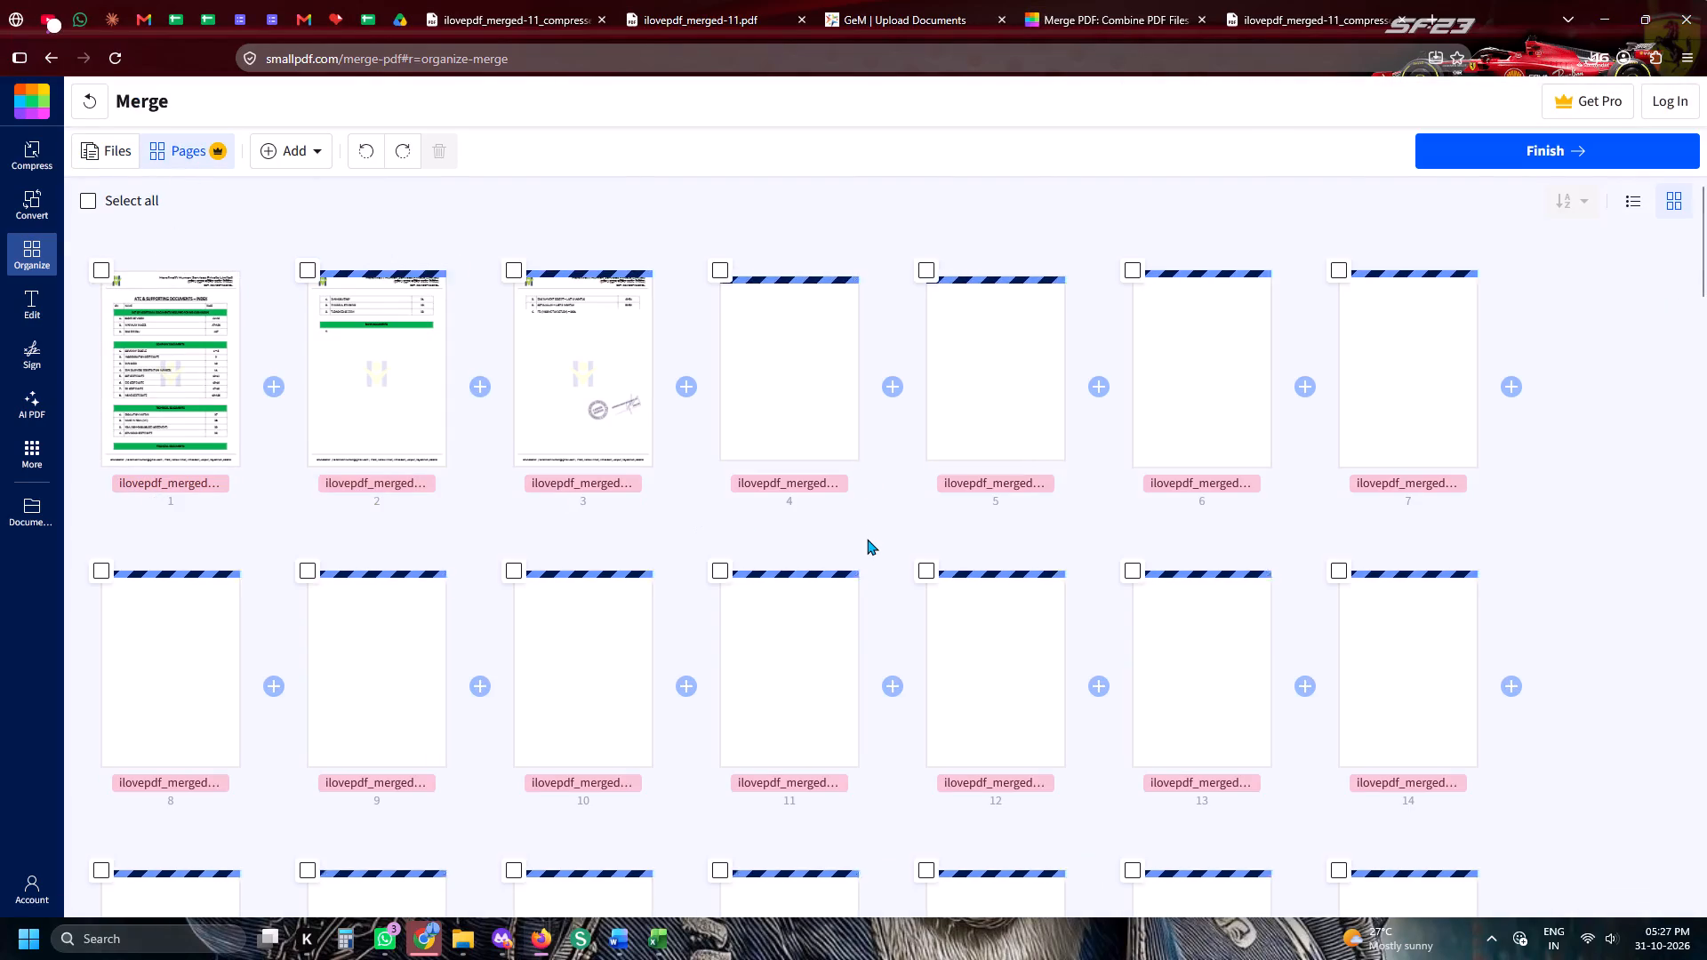
pyautogui.scroll(-5, 878, 589)
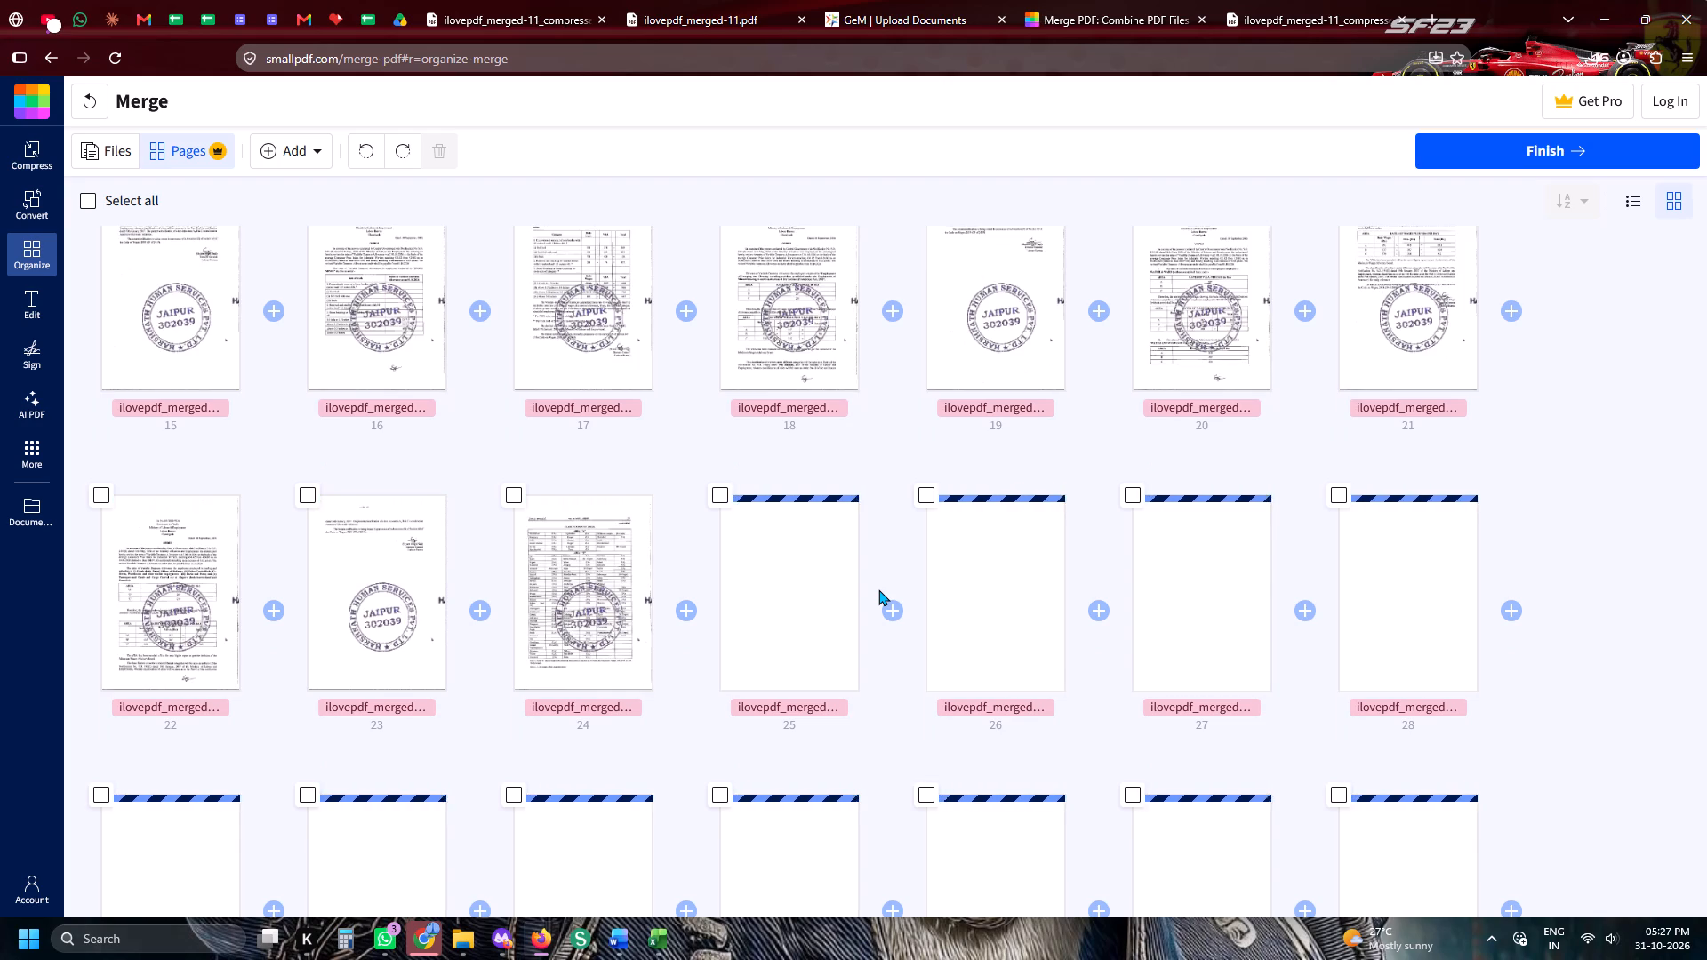
pyautogui.scroll(-7, 878, 589)
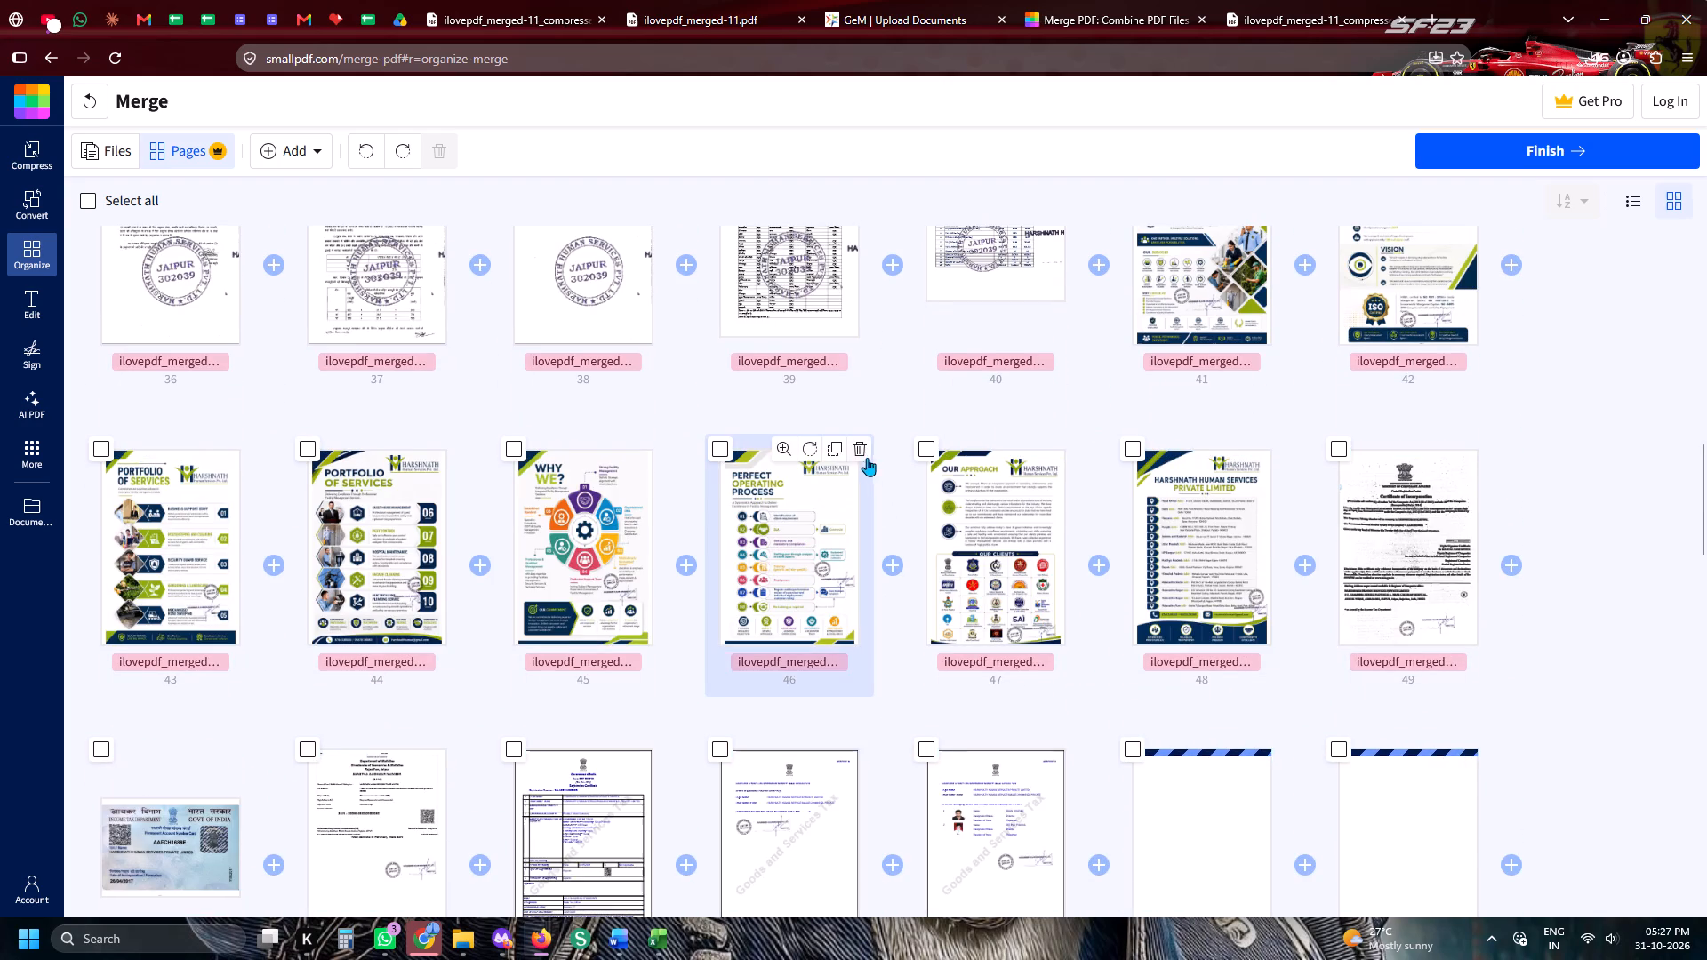
pyautogui.click(863, 452)
pyautogui.click(861, 450)
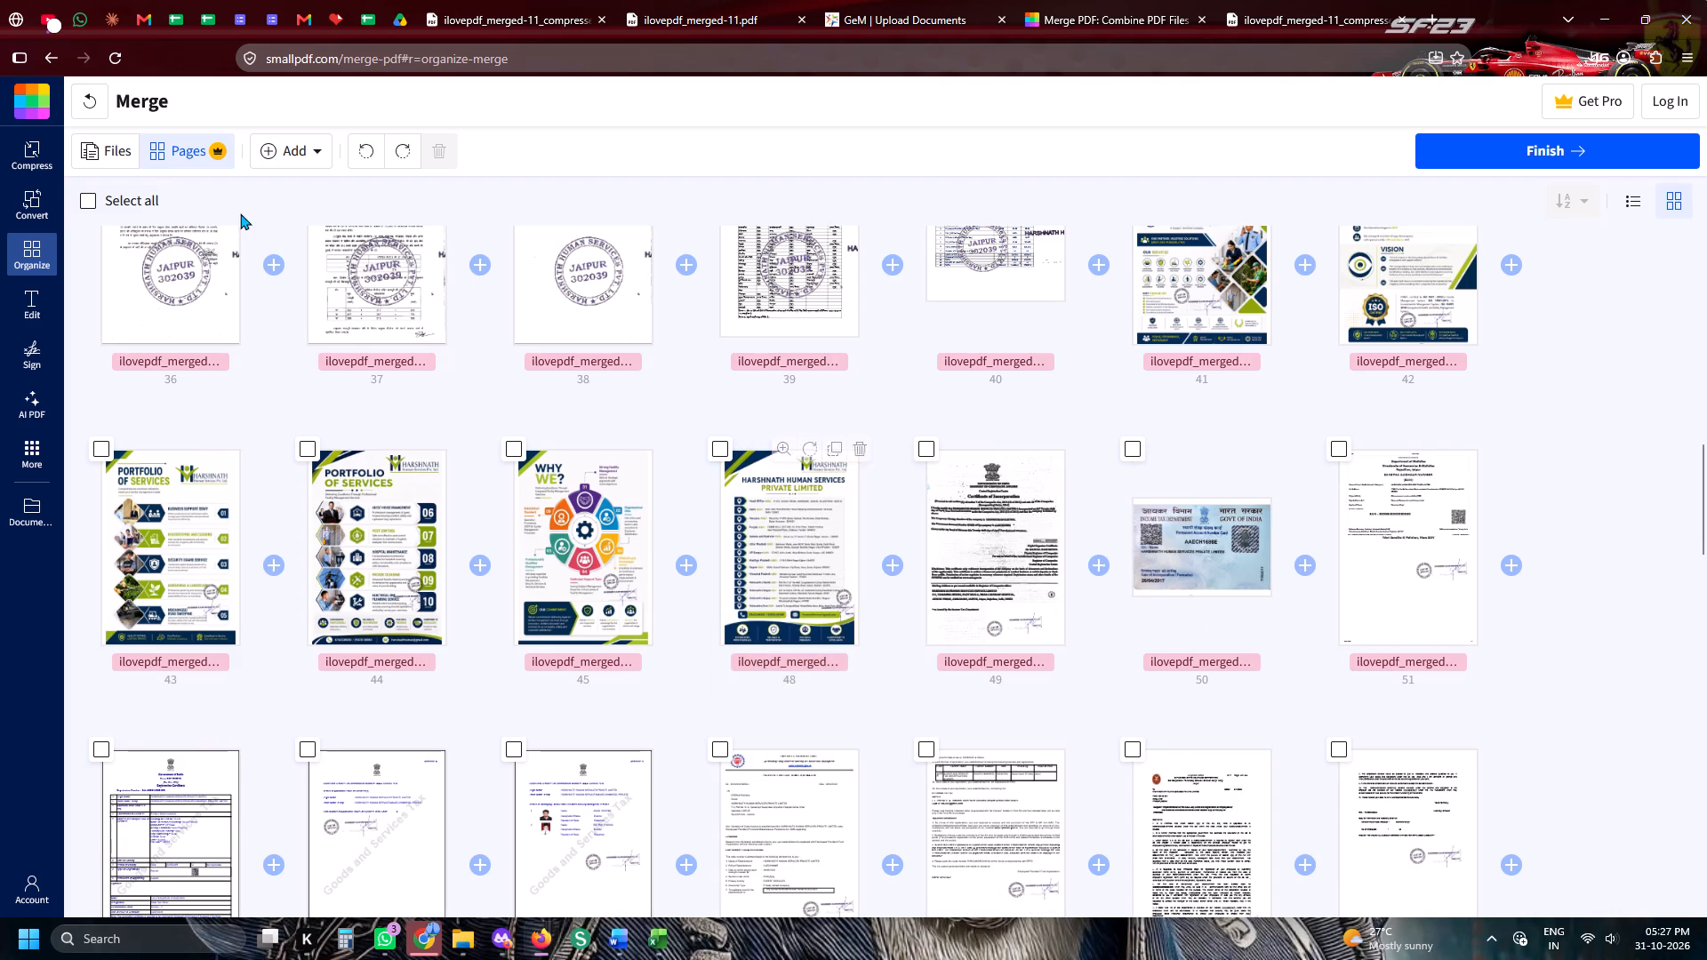
# Return to the file-level view and finish the shortened ATC document.
pyautogui.click(105, 148)
pyautogui.click(1425, 161)
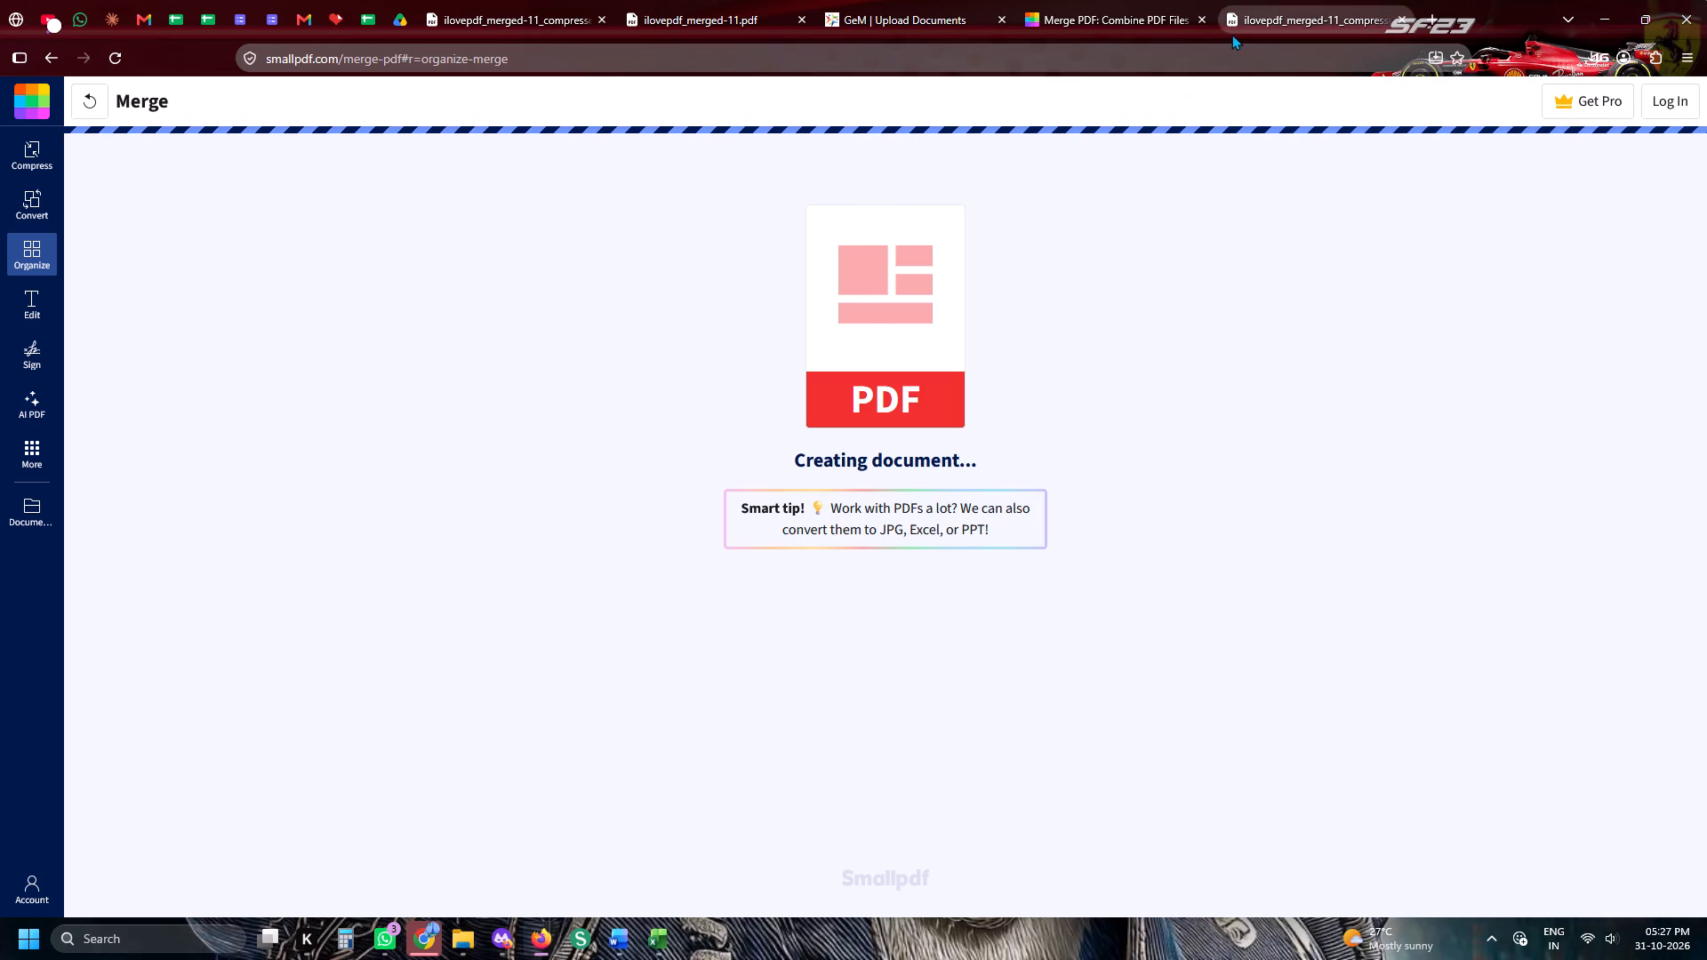
# On the GeM Upload Documents page, answer Yes for MII Order 2017 compliance and Yes for MSE Purchase Preference eligibility.
pyautogui.click(910, 0)
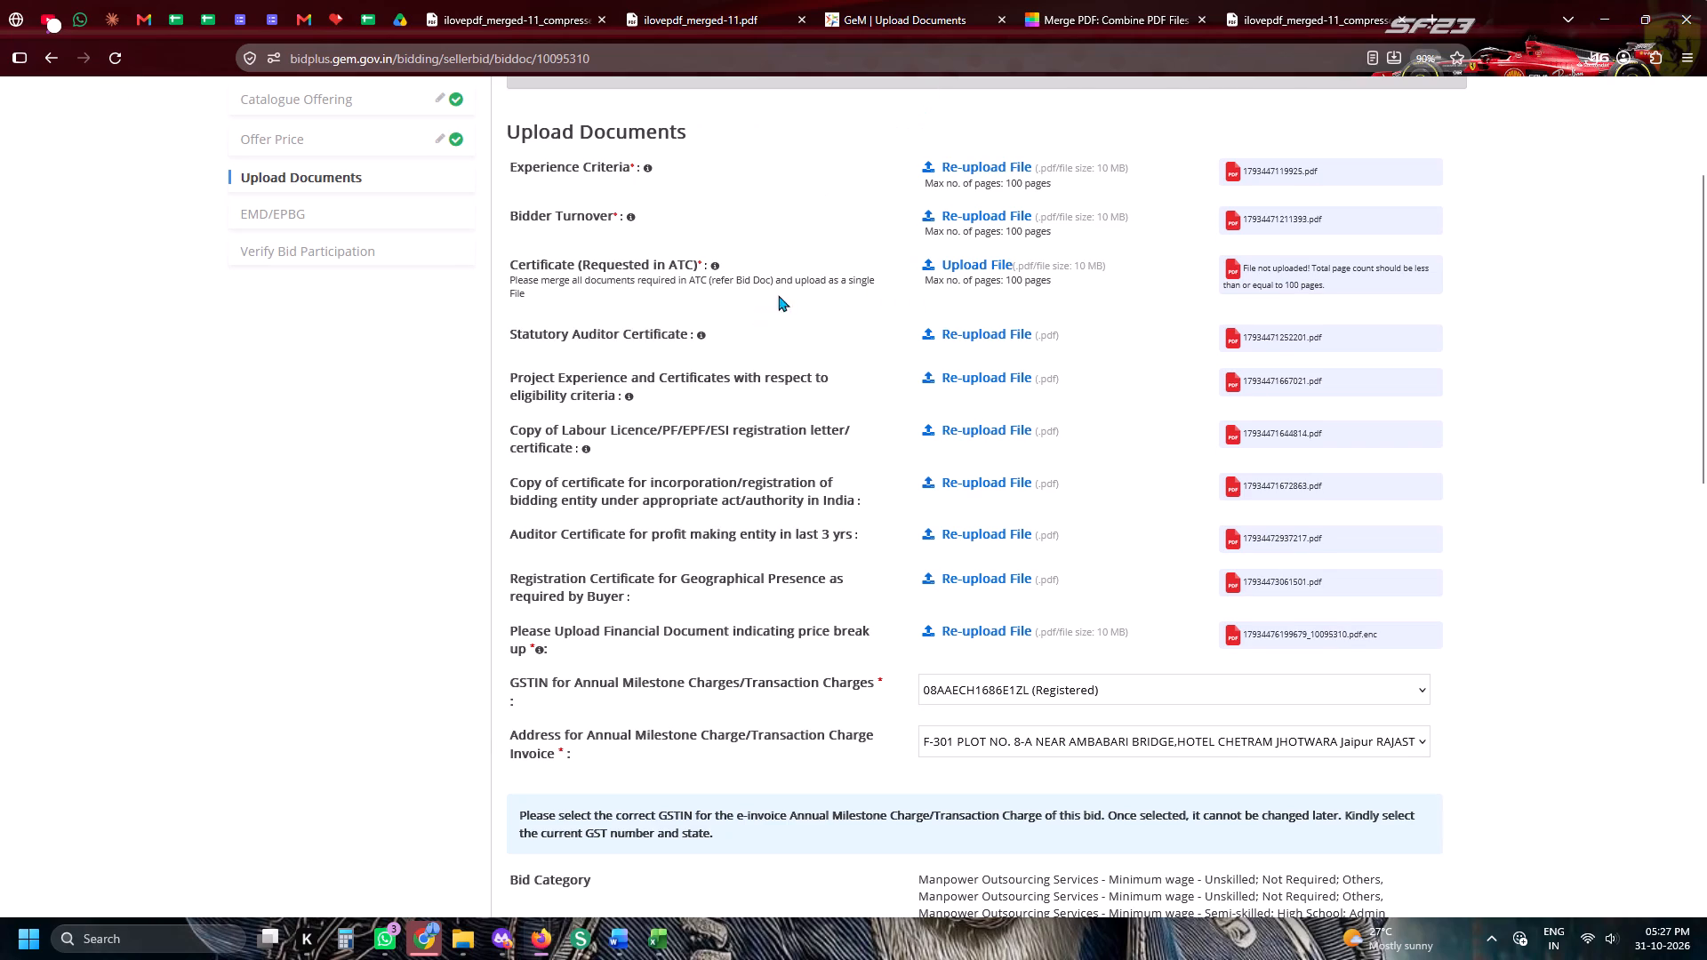
pyautogui.scroll(-4, 782, 296)
pyautogui.click(936, 493)
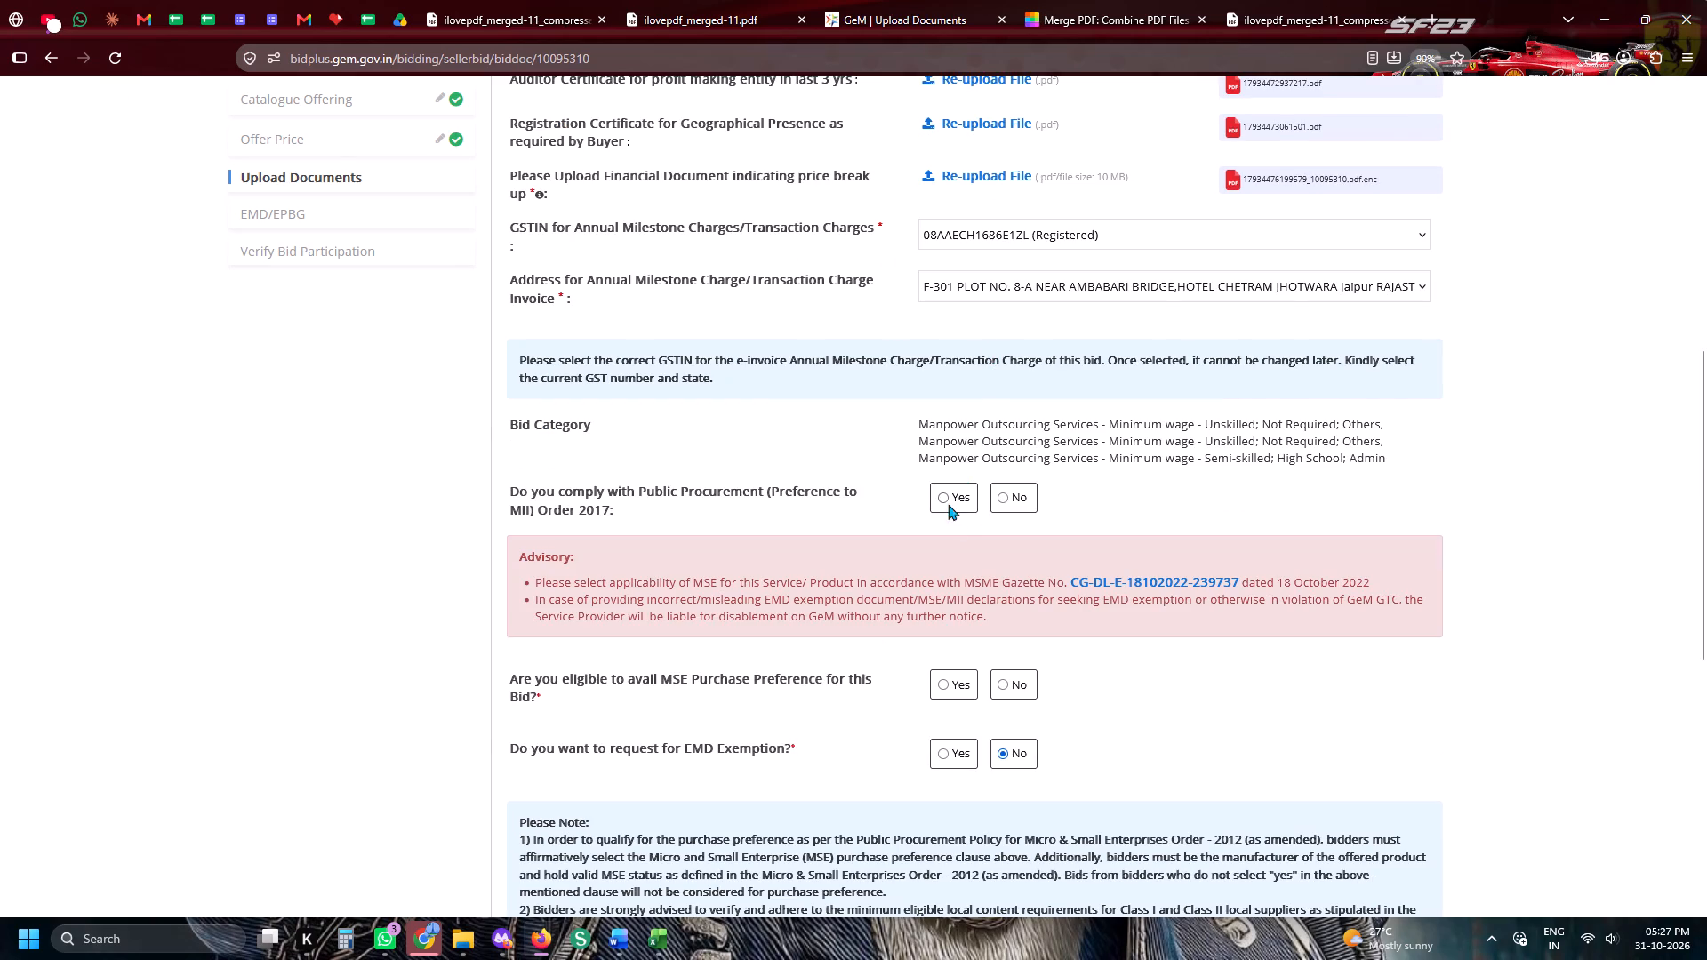
pyautogui.click(938, 488)
pyautogui.click(938, 502)
pyautogui.scroll(-4, 1127, 510)
pyautogui.click(942, 236)
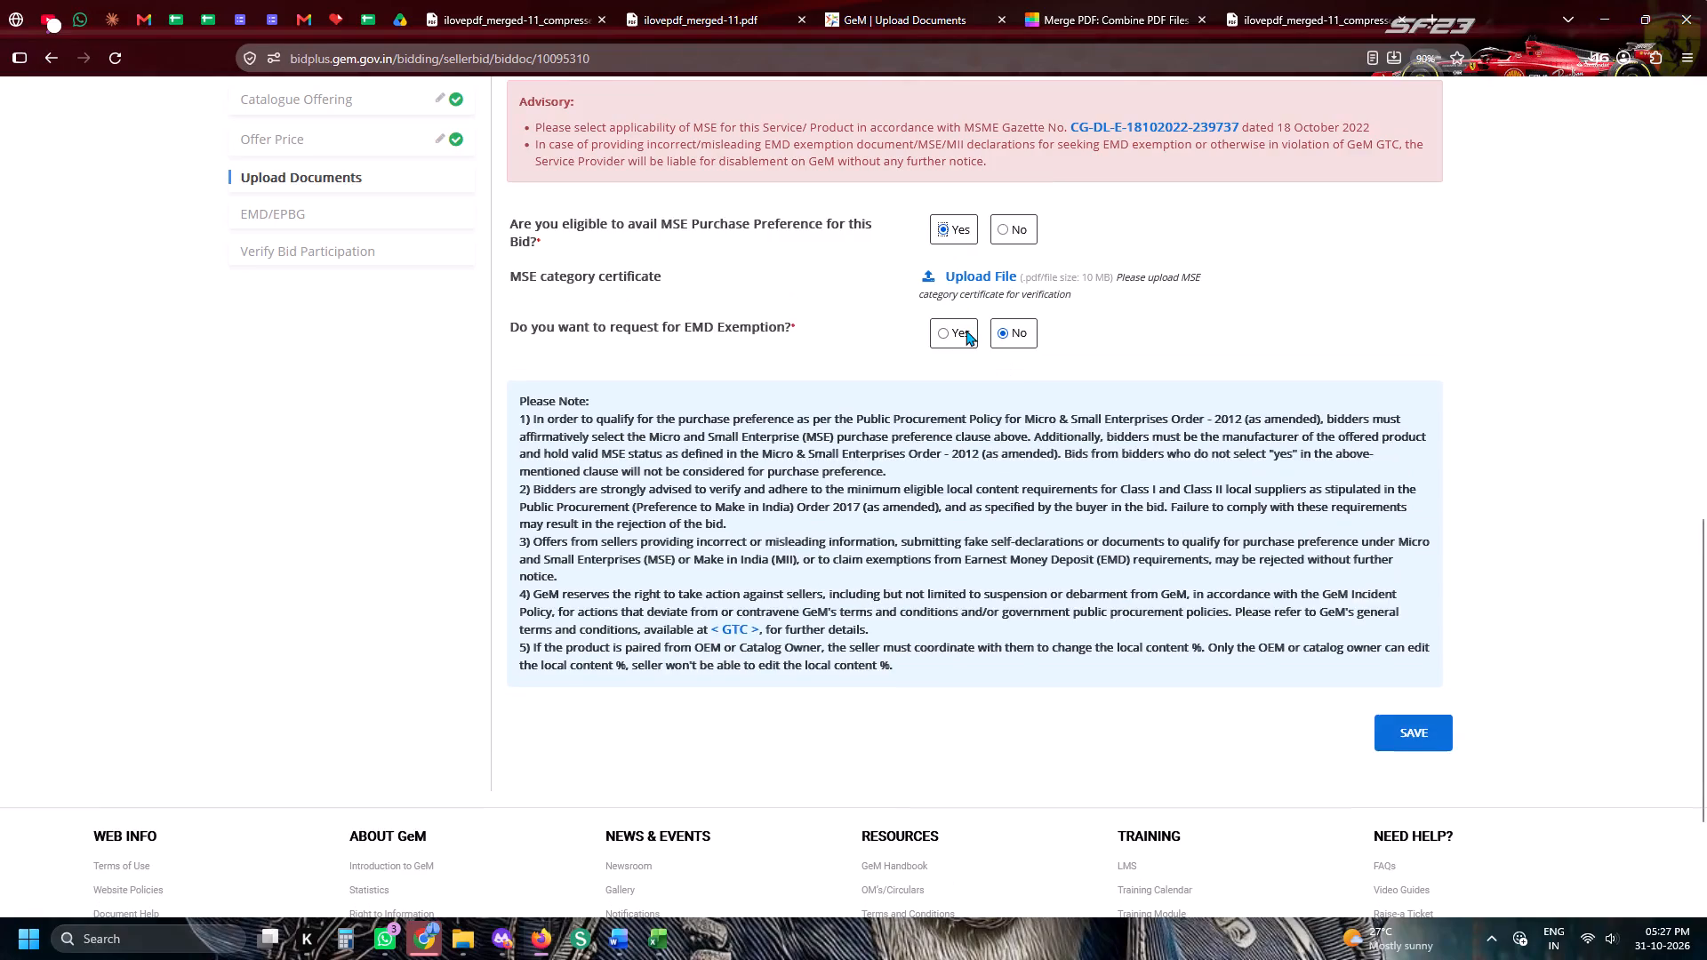
# Answer Yes to requesting EMD exemption and upload msme-certificate-hhspl from the Gem Bid Documents - HHSPL folder as the MSE category certificate.
pyautogui.click(966, 330)
pyautogui.click(974, 269)
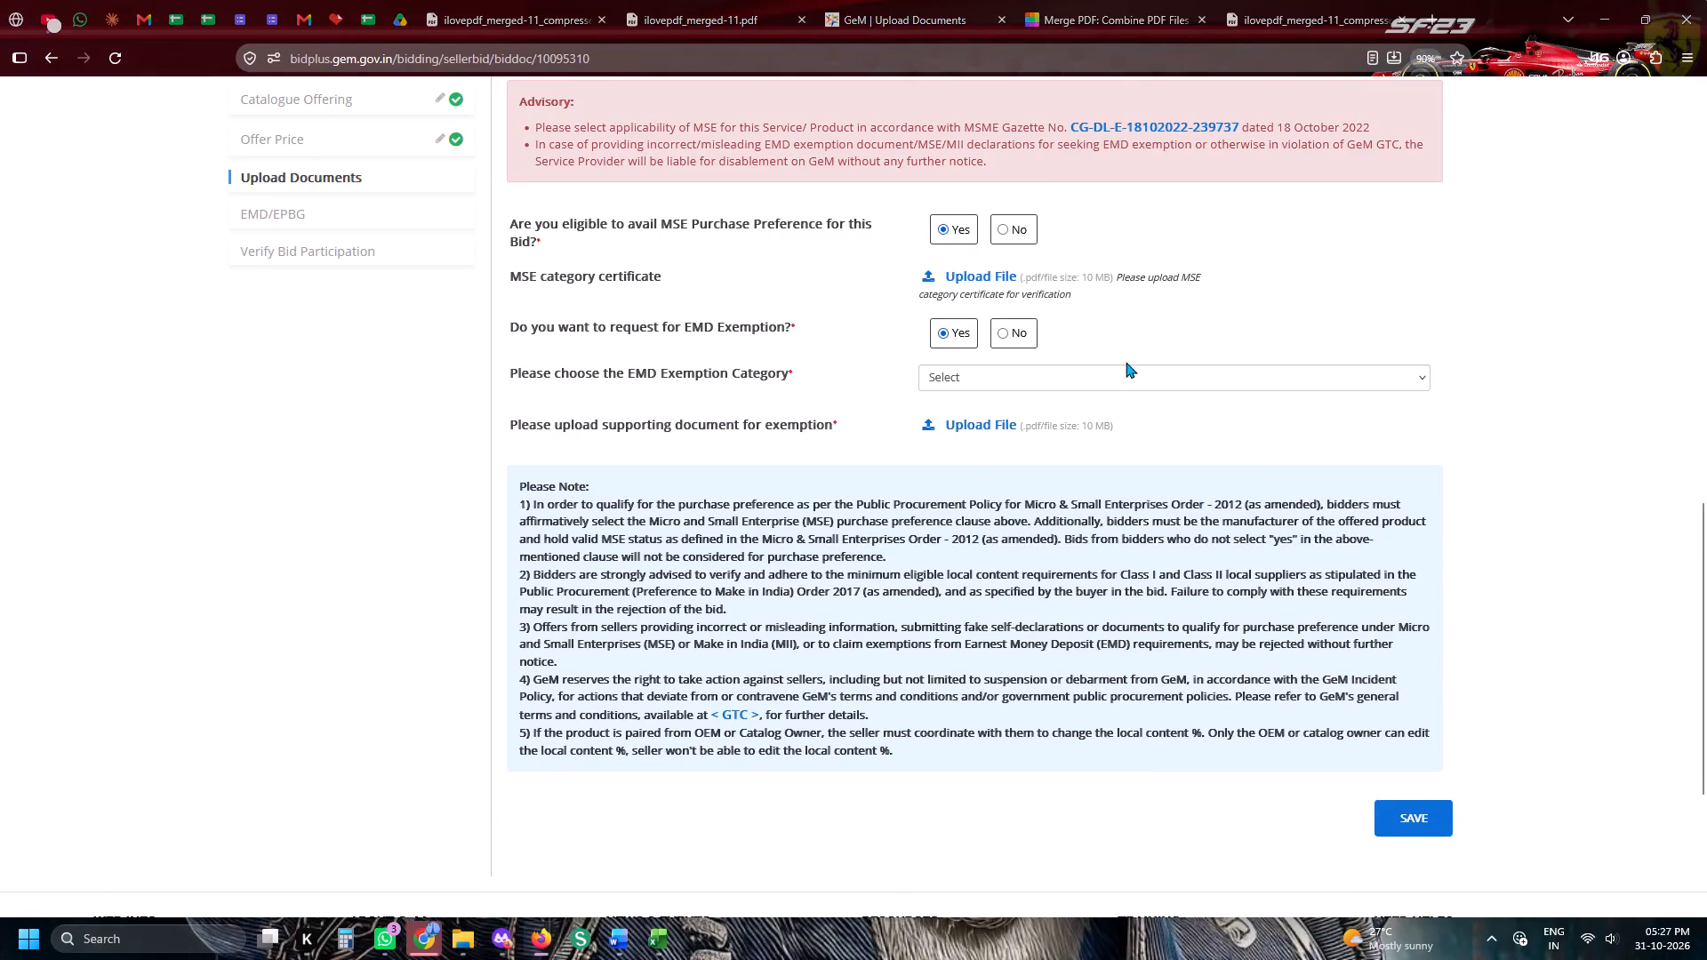
pyautogui.scroll(6, 1159, 452)
pyautogui.click(1261, 345)
pyautogui.click(1271, 350)
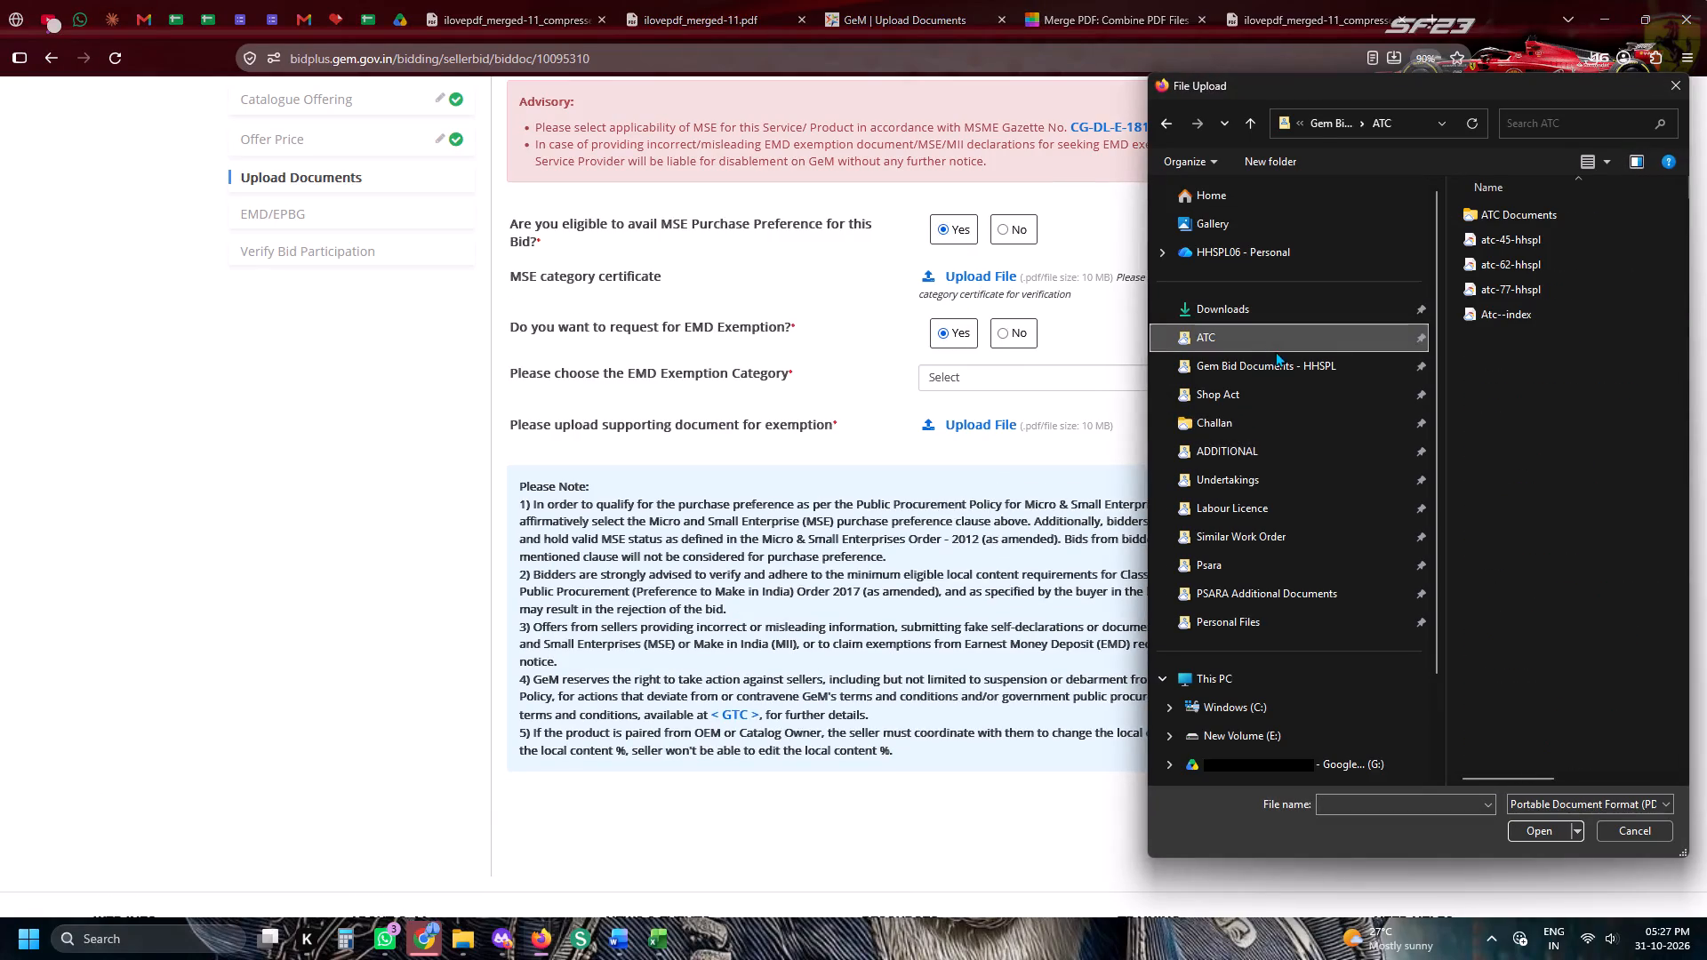
pyautogui.click(1278, 353)
pyautogui.scroll(-4, 1529, 538)
pyautogui.doubleClick(1518, 634)
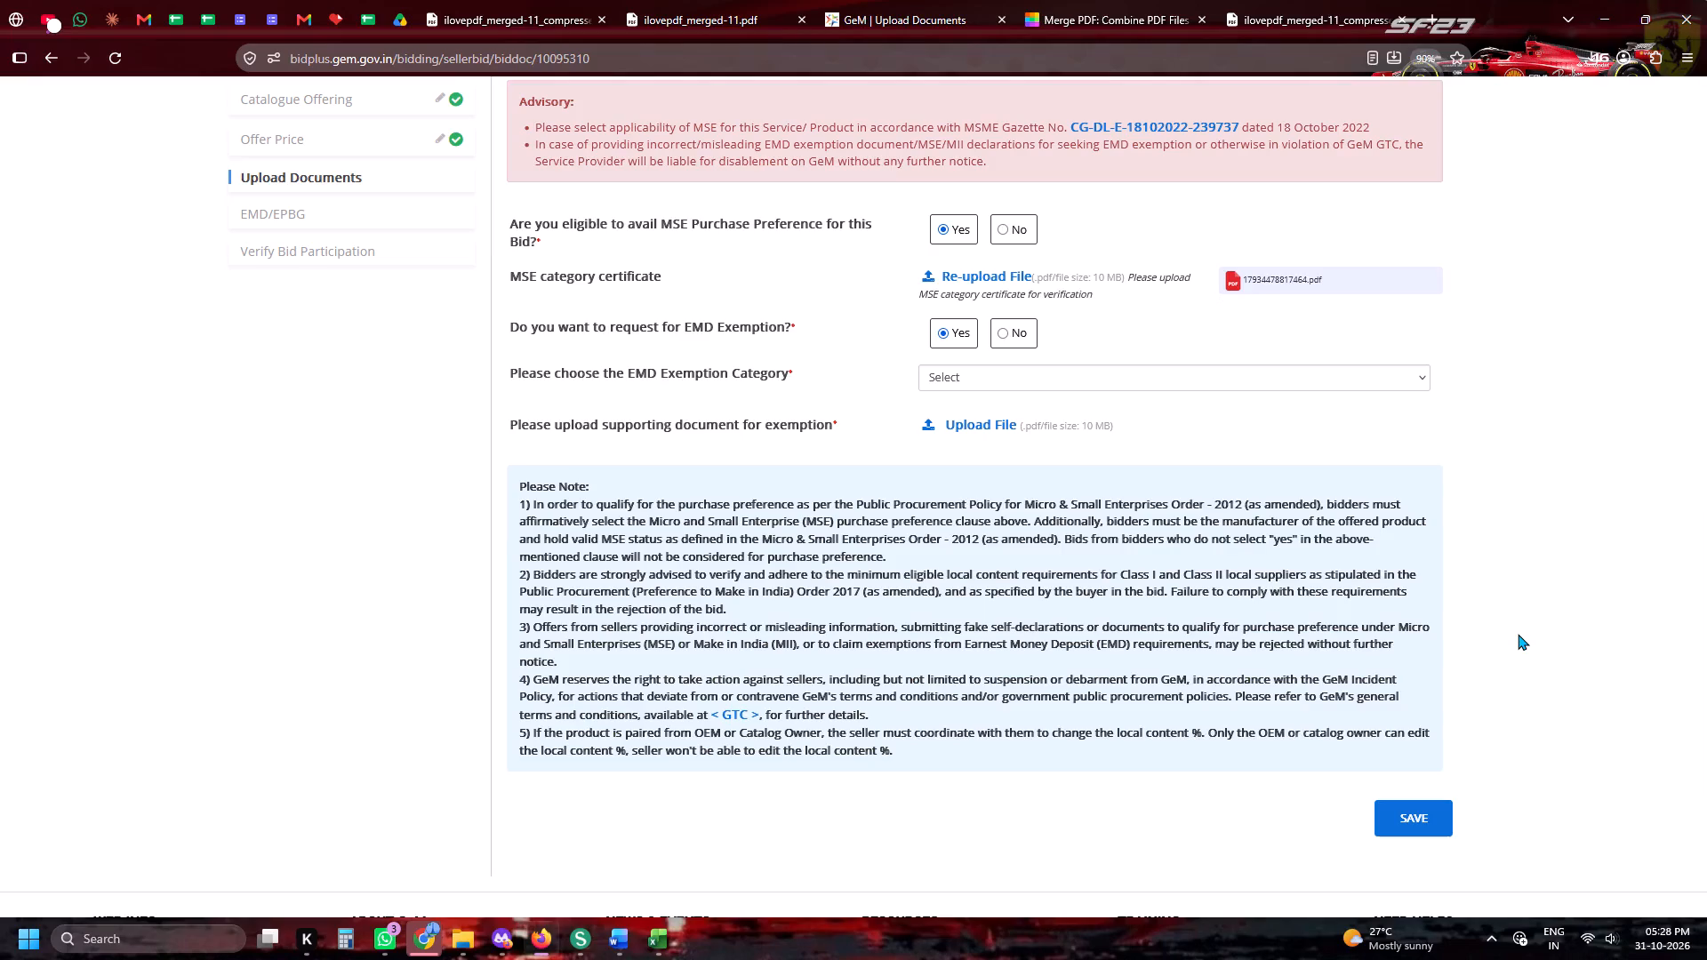
# Choose Start-up as the EMD exemption category and upload the startup PDF from the bid documents folder as its supporting document.
pyautogui.click(982, 381)
pyautogui.click(980, 418)
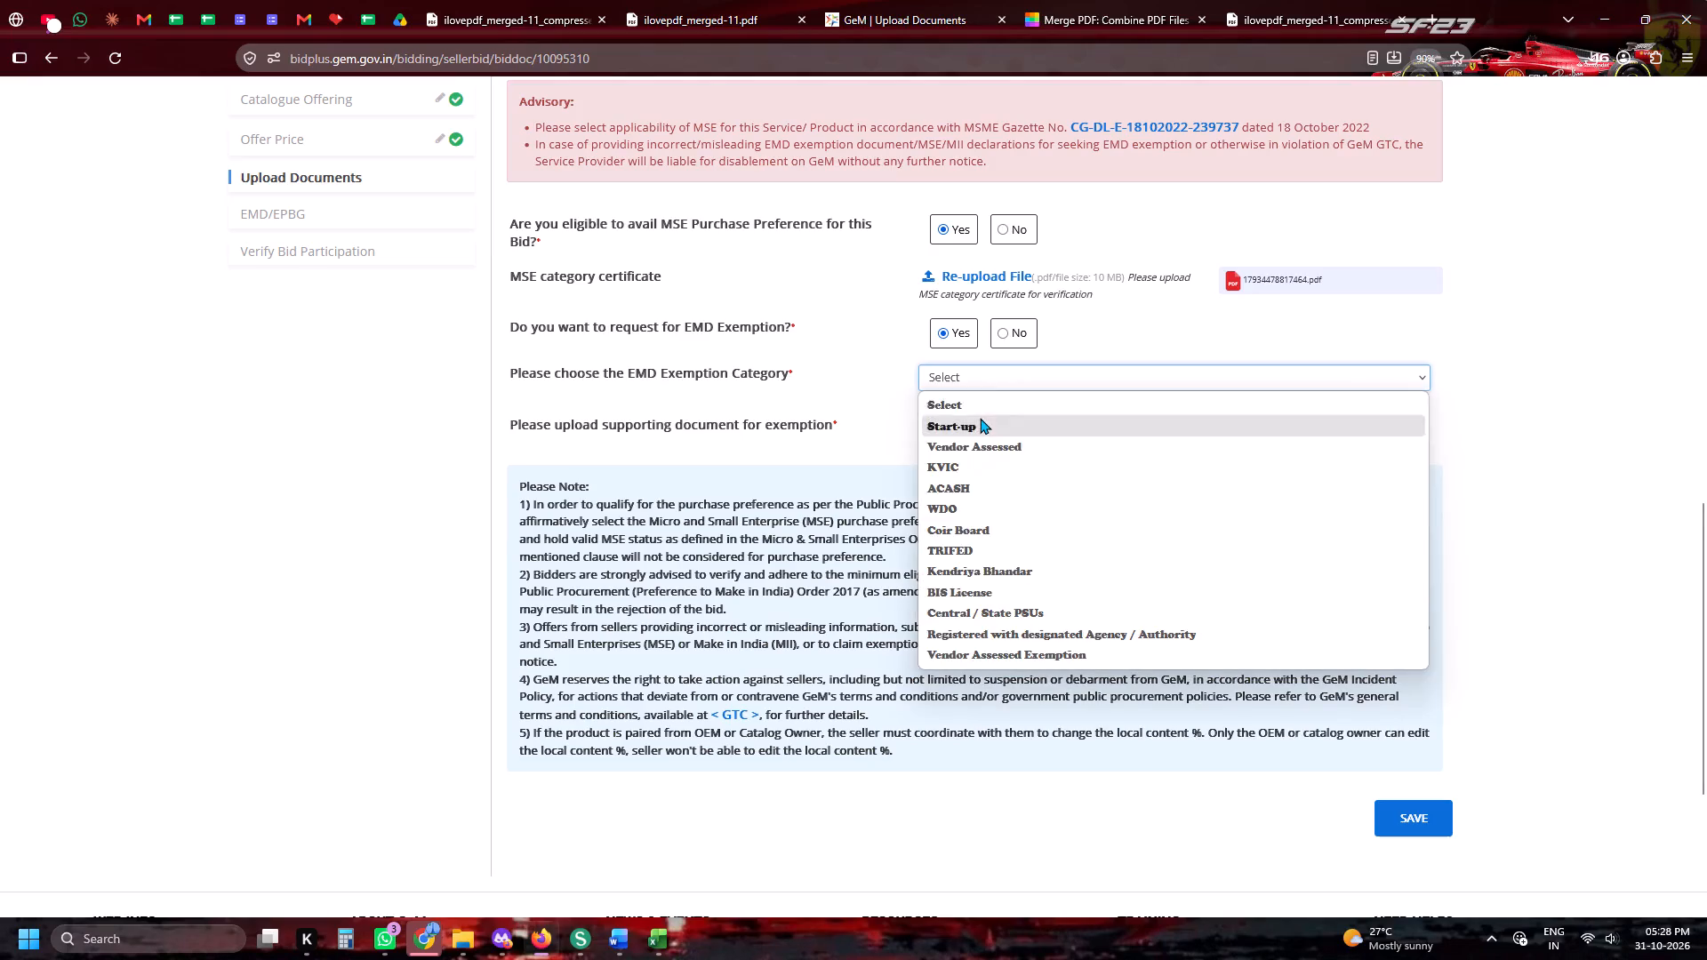
pyautogui.click(960, 446)
pyautogui.scroll(-7, 1539, 617)
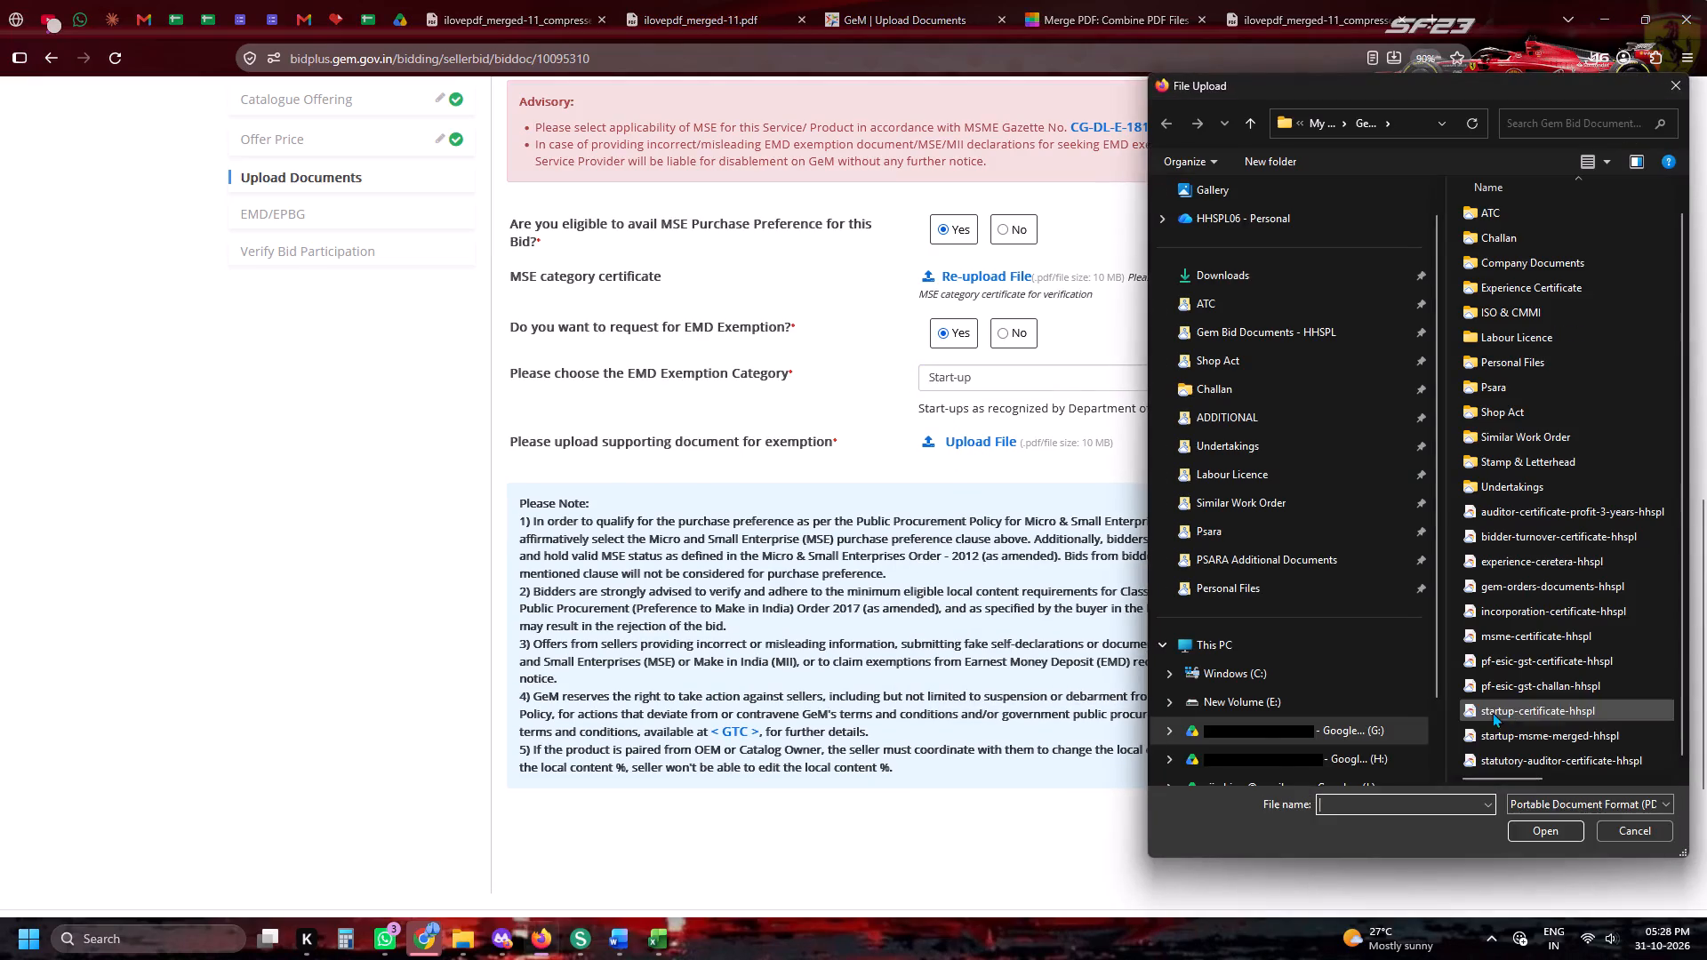
pyautogui.doubleClick(1498, 729)
# Switch back to Smallpdf to check the progress of the shortened ATC document.
pyautogui.scroll(9, 1274, 526)
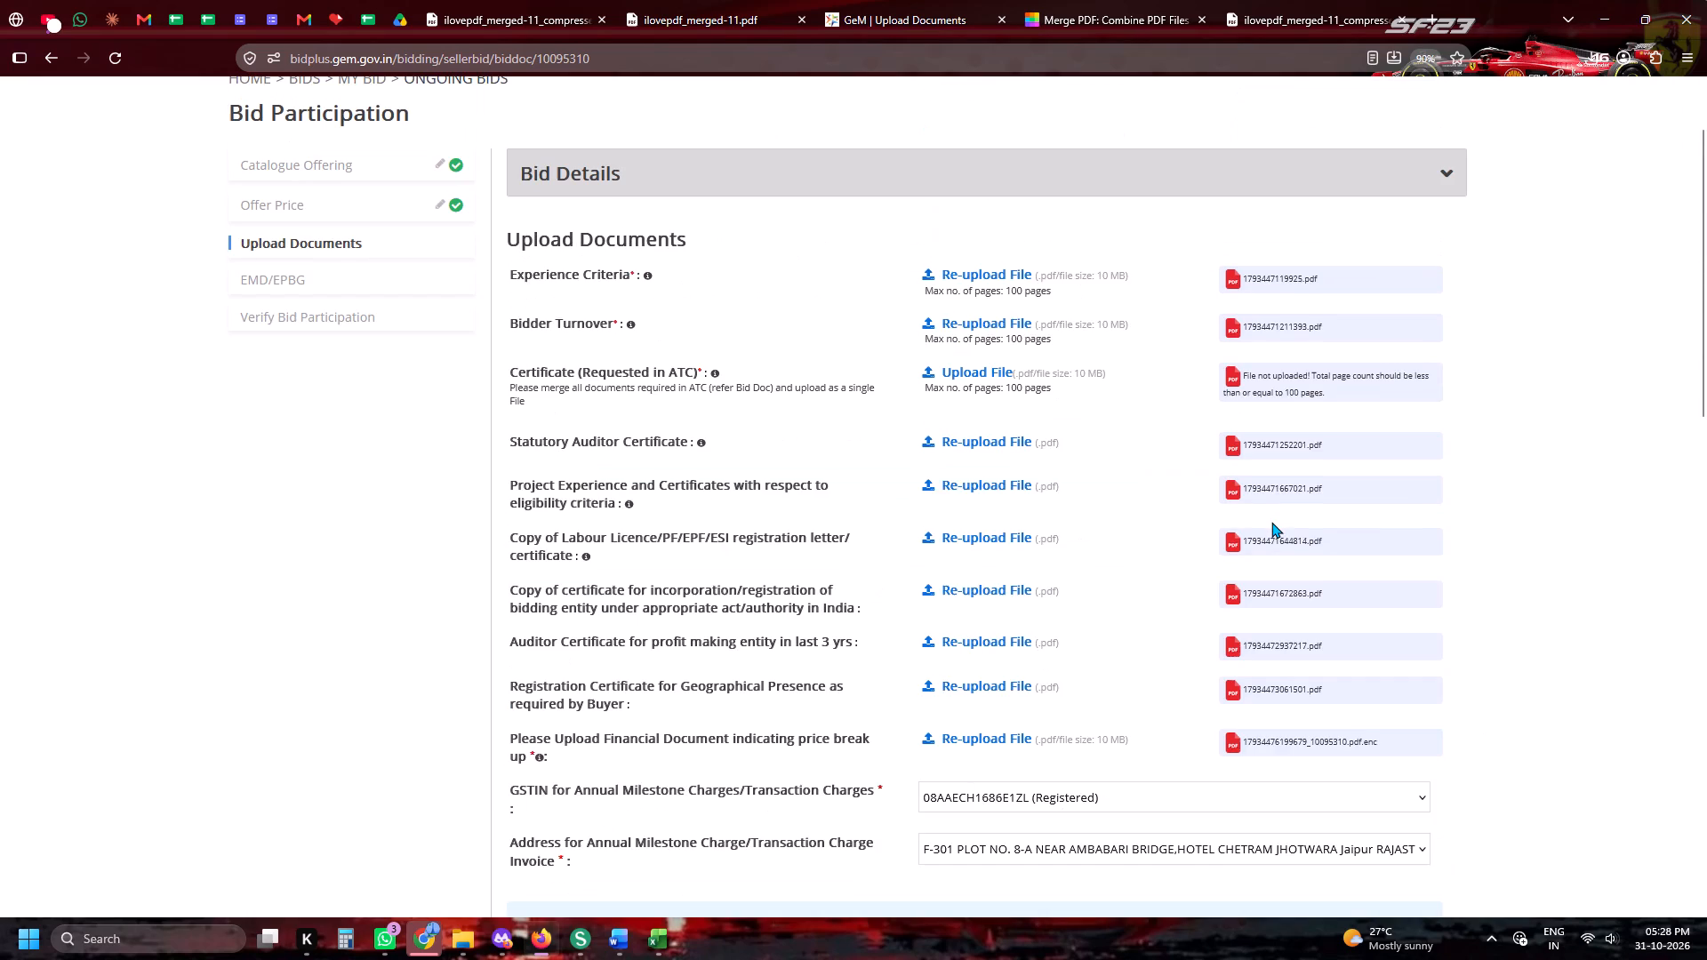
pyautogui.click(557, 0)
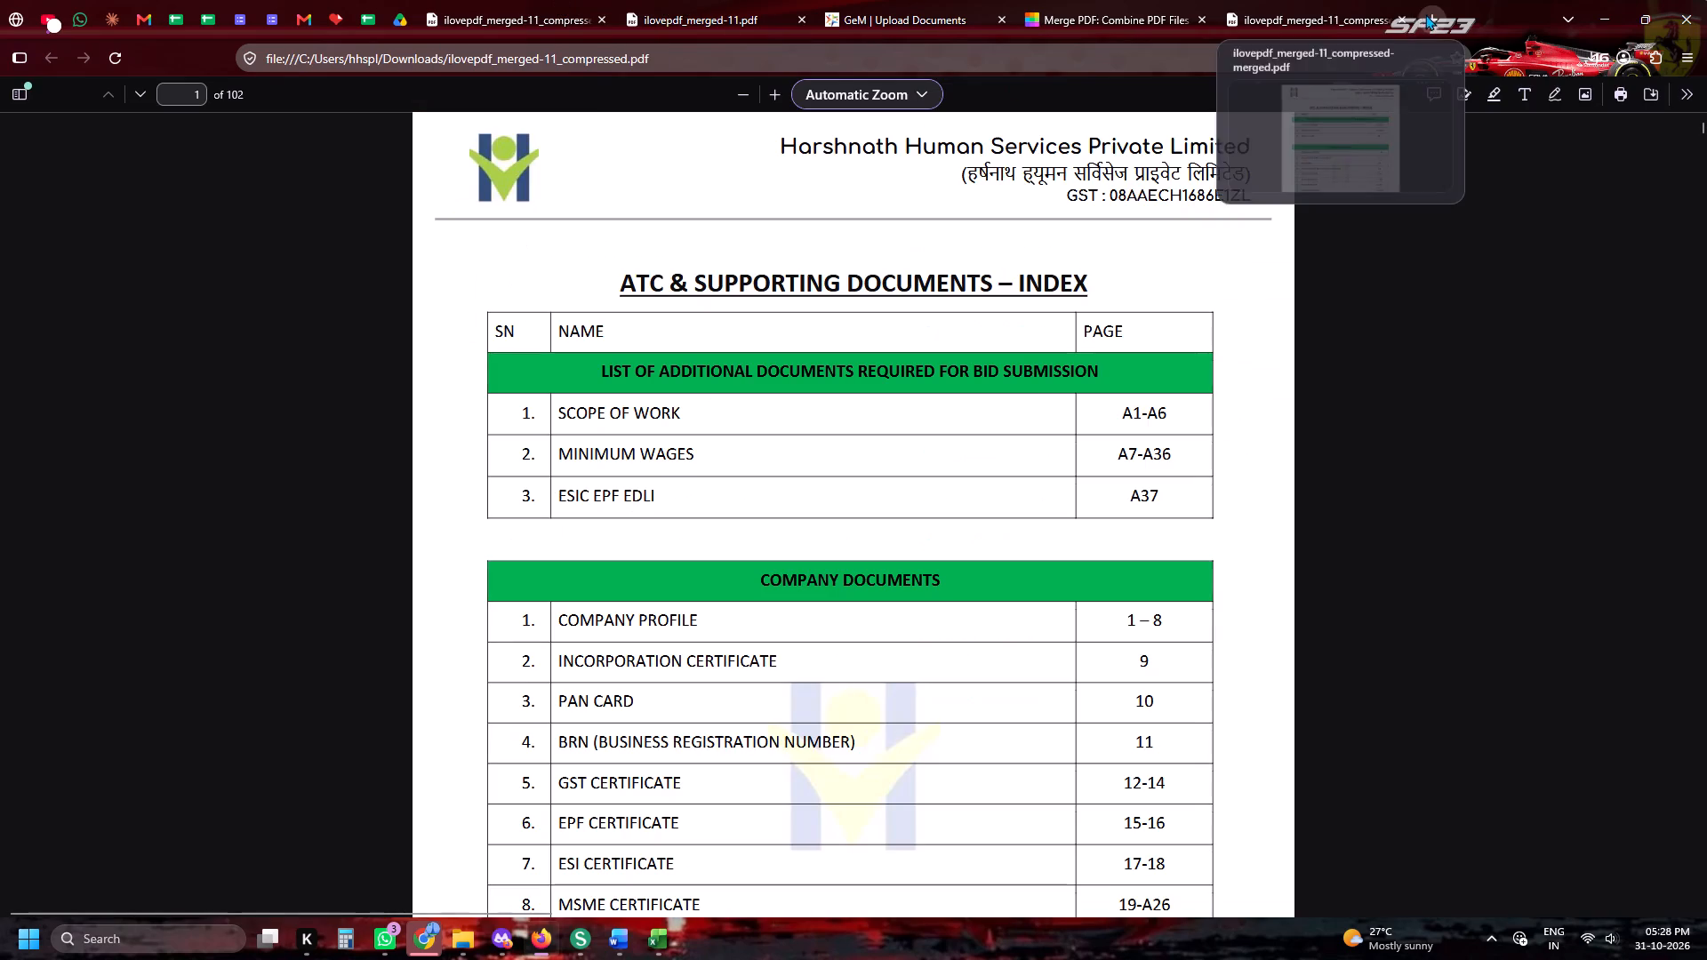
pyautogui.click(1157, 17)
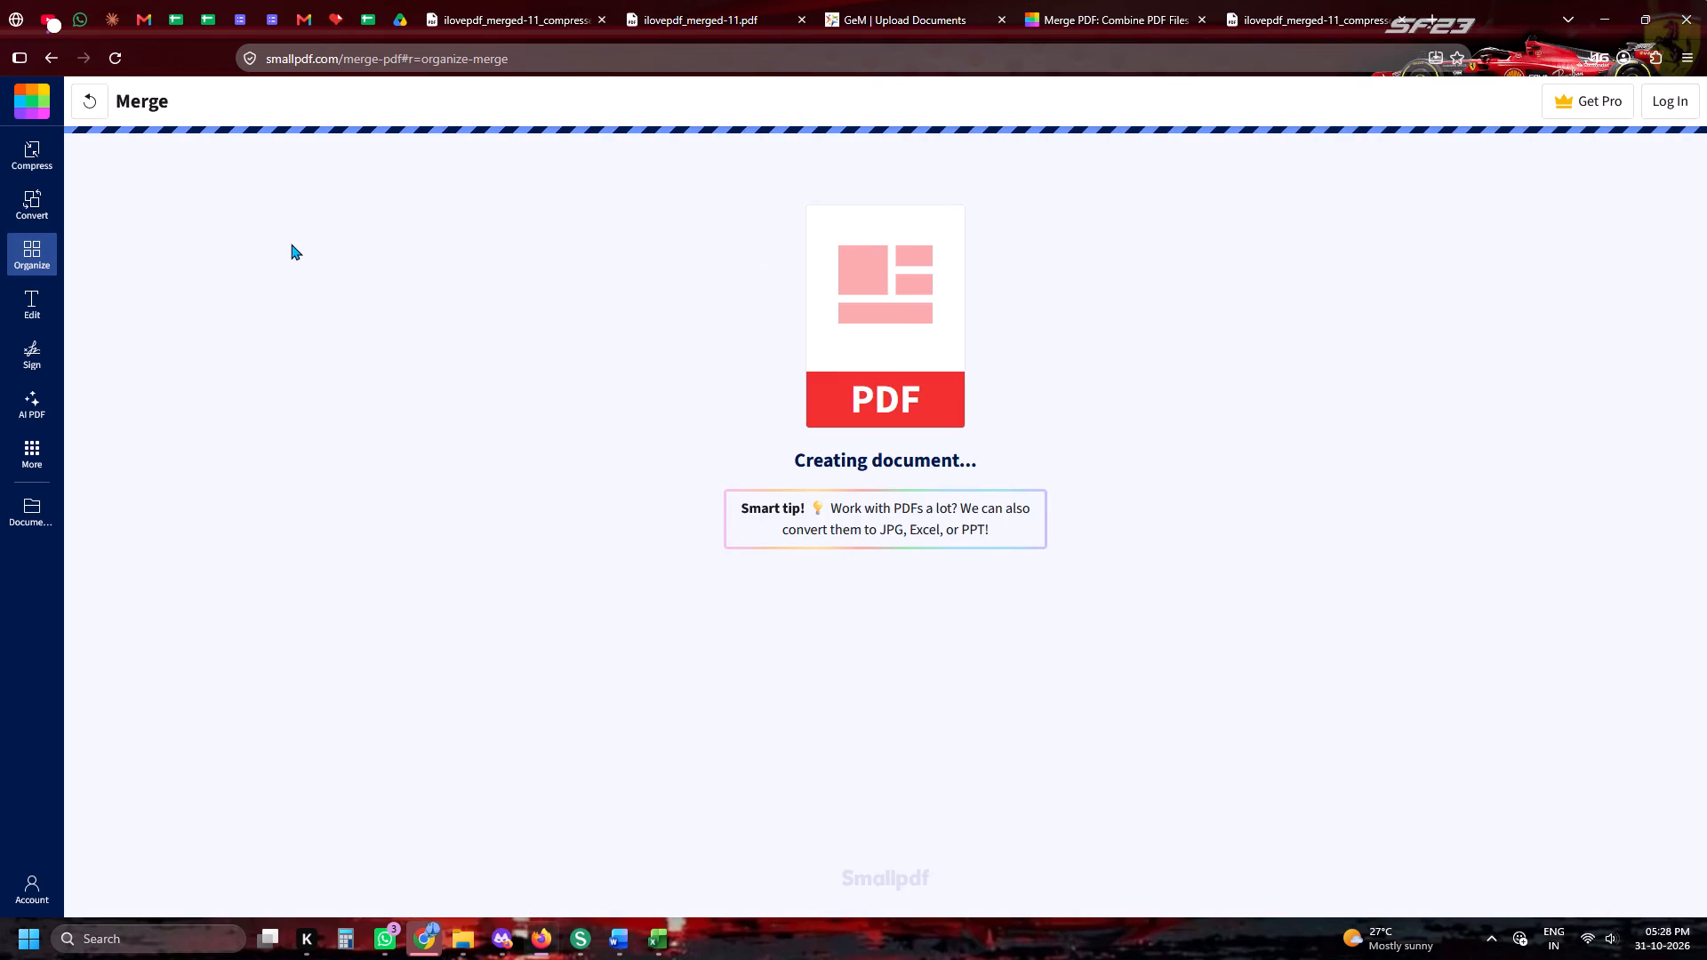
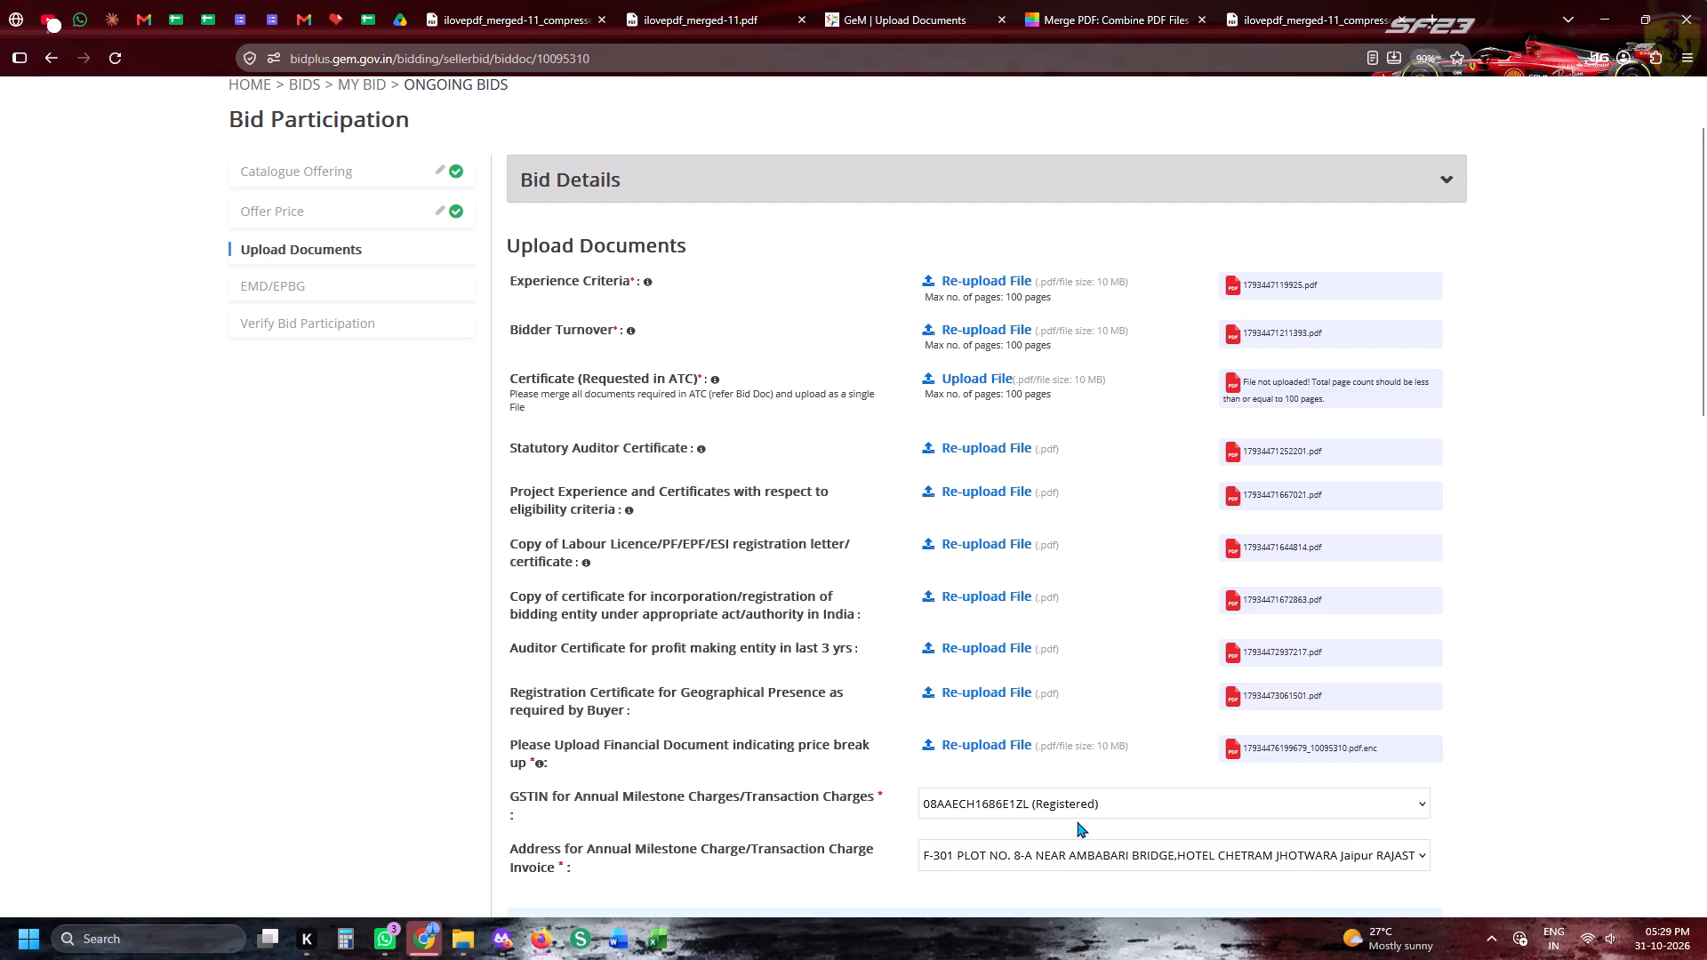
# Check the merged ATC PDF's page count, and the progress of the Smallpdf merge.
pyautogui.click(962, 20)
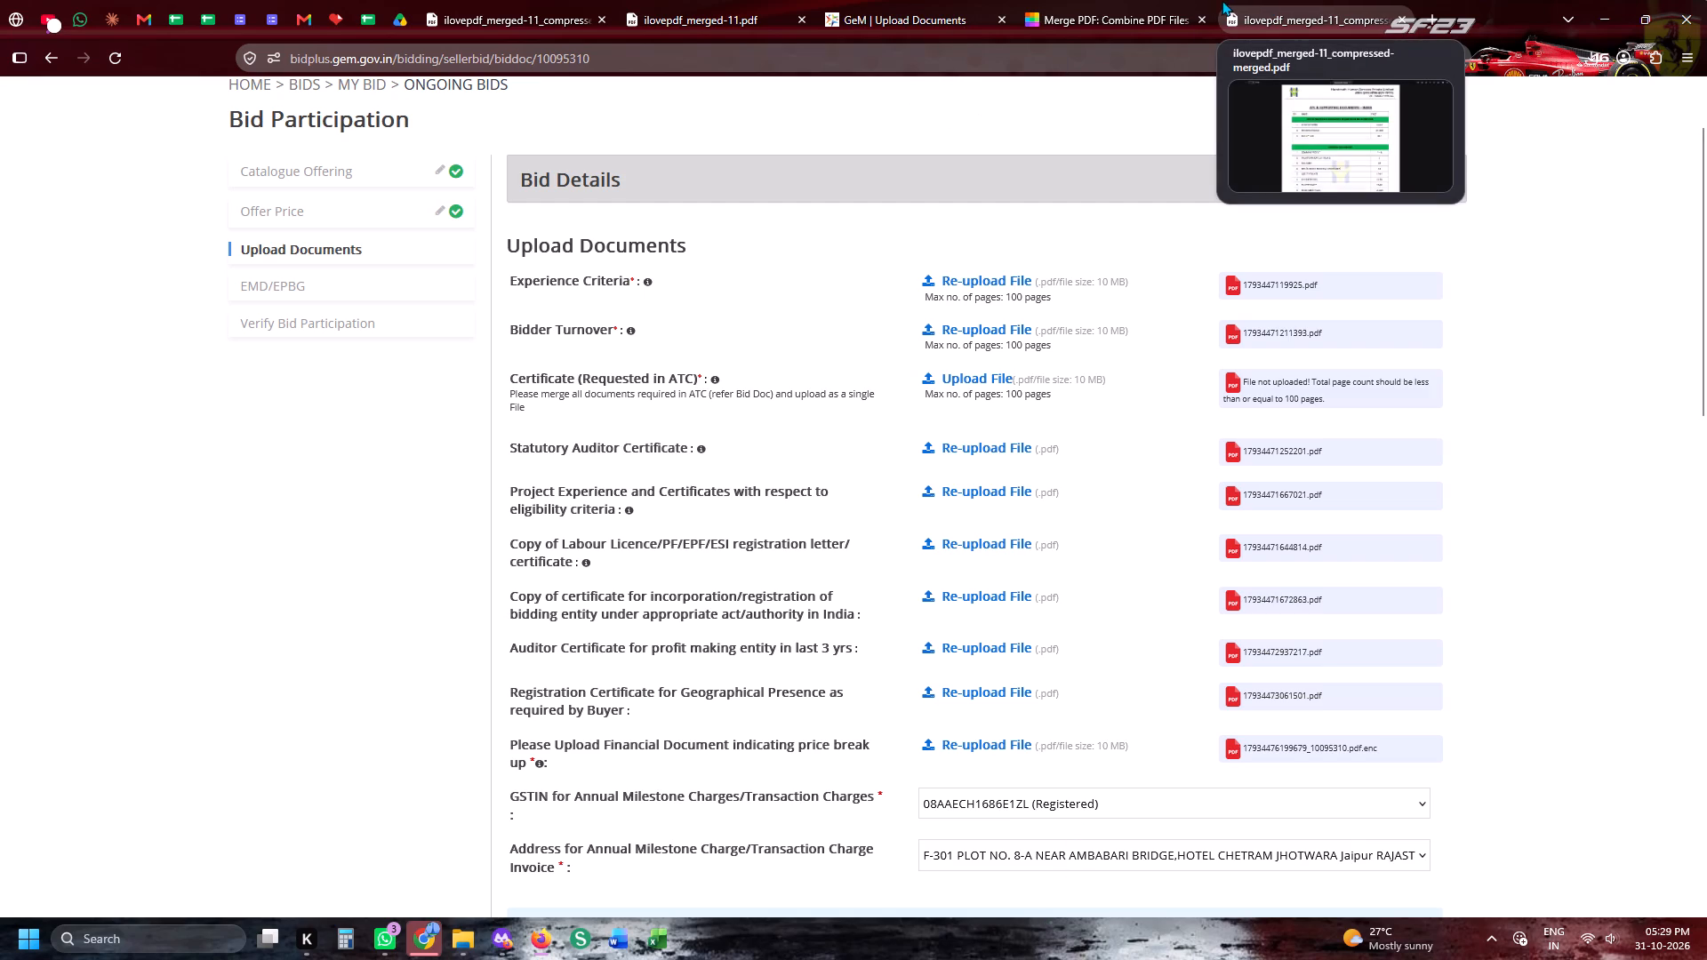
pyautogui.click(1289, 11)
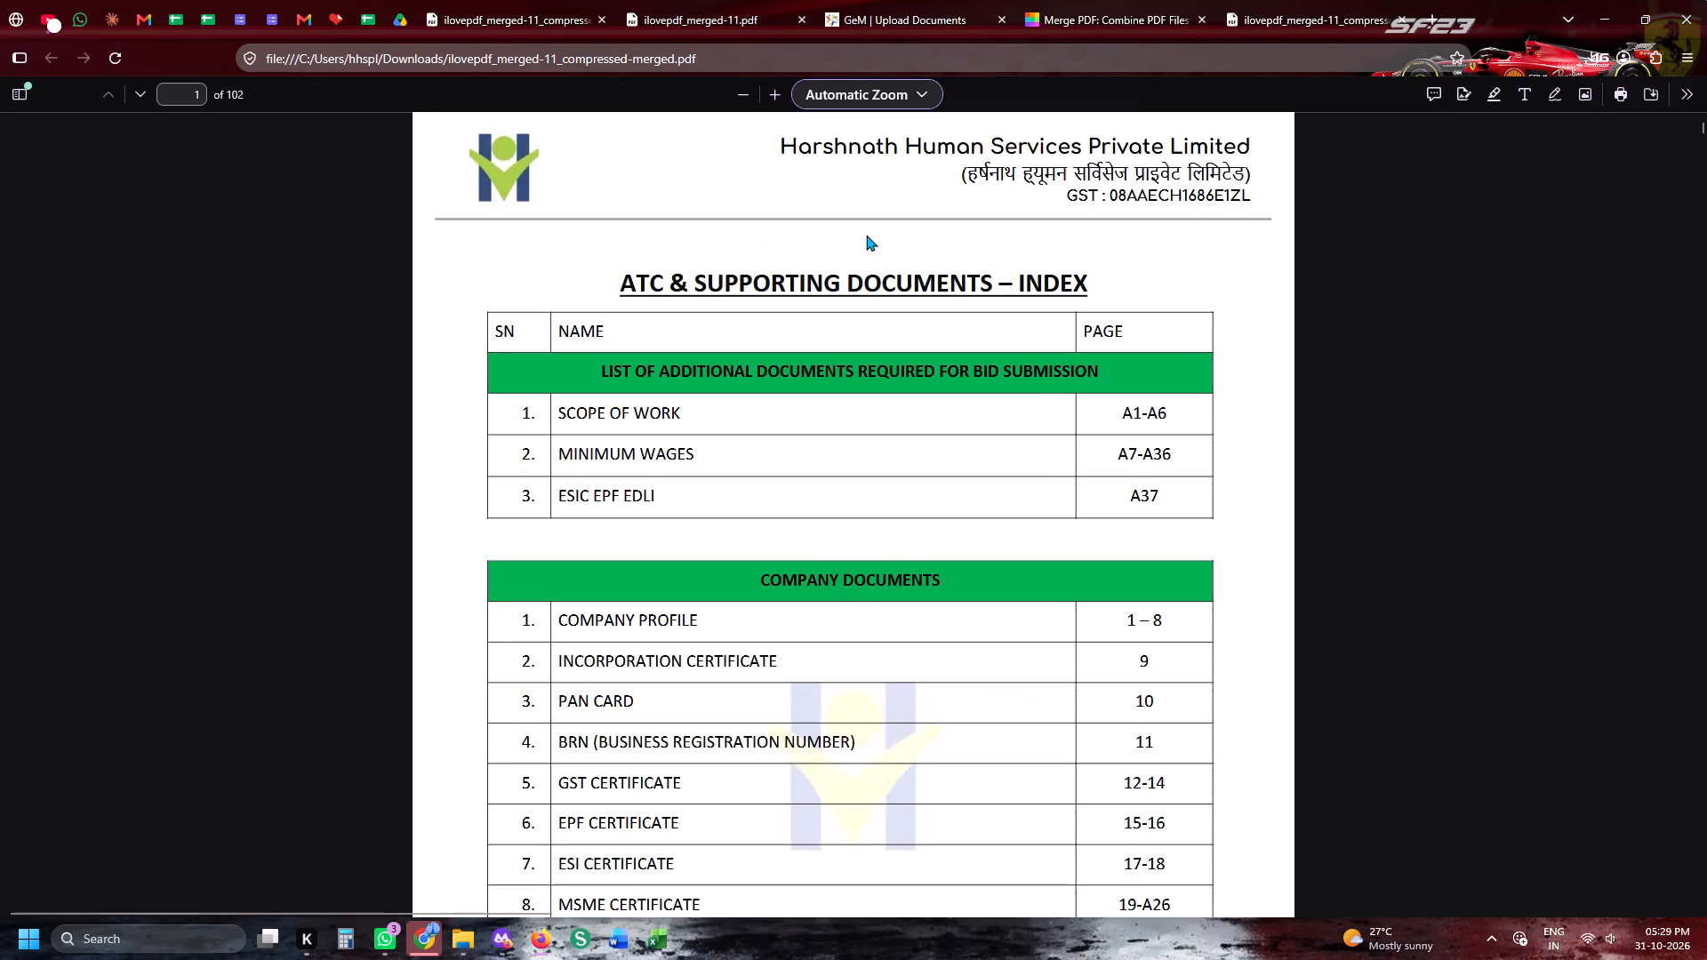
pyautogui.click(1102, 16)
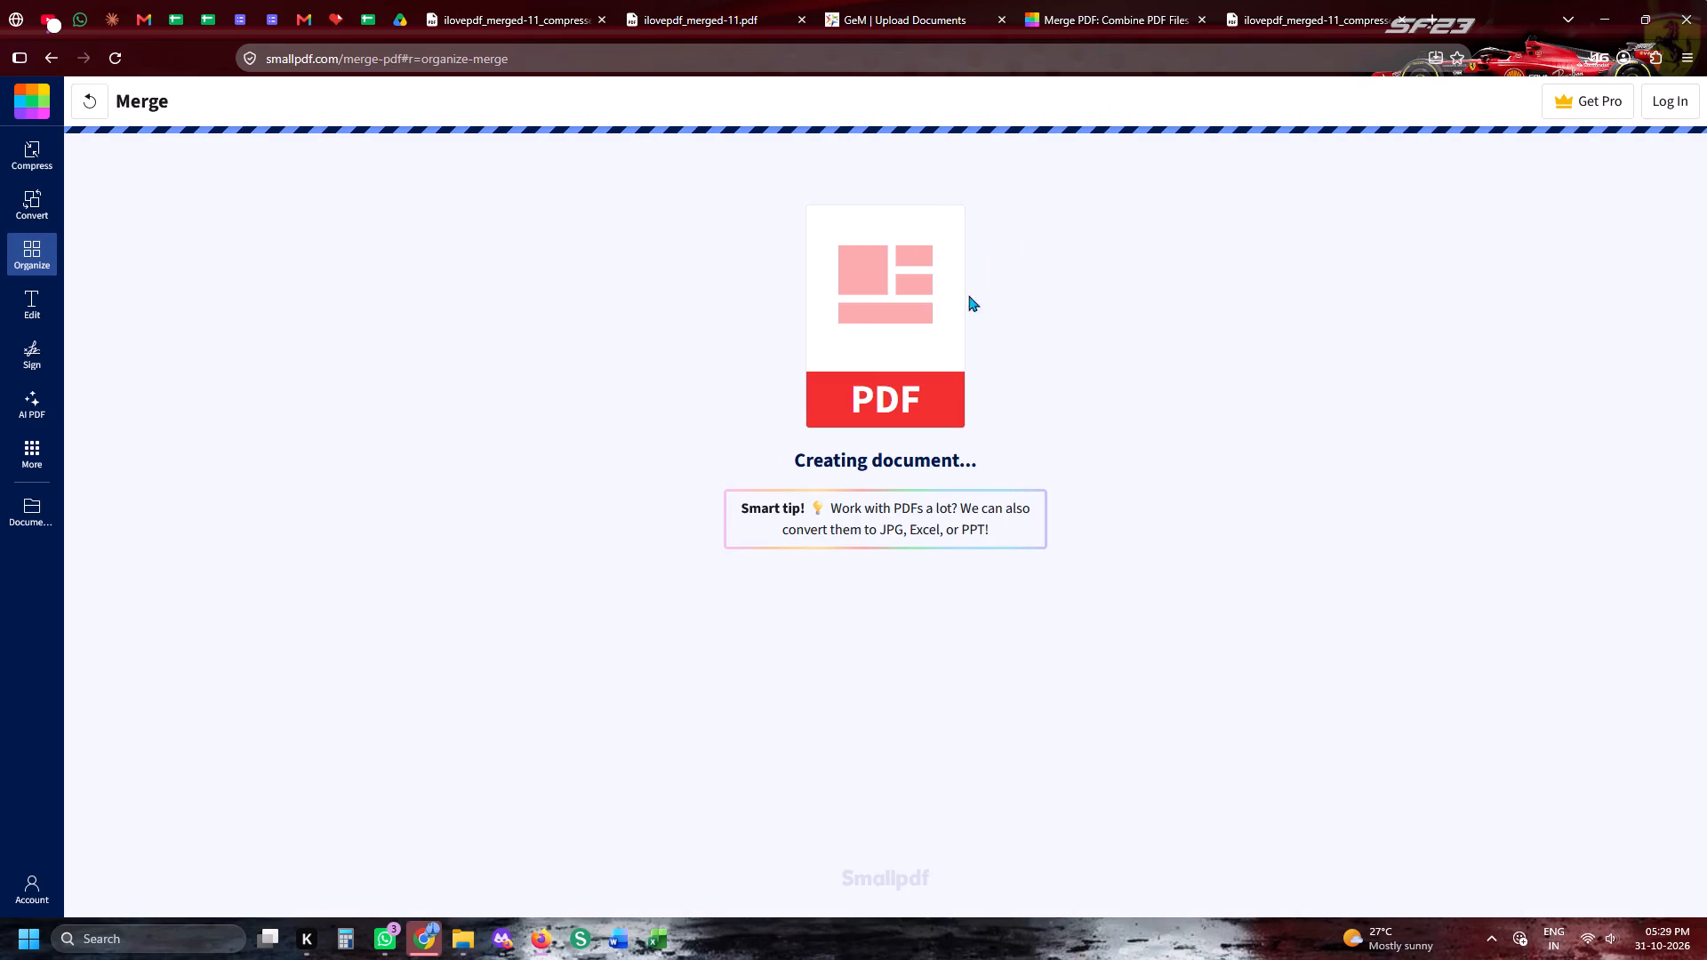
# Load the ilovepdf_merged-11_compressed PDF from Downloads into iLovePDF's Remove pages tool.
pyautogui.click(346, 28)
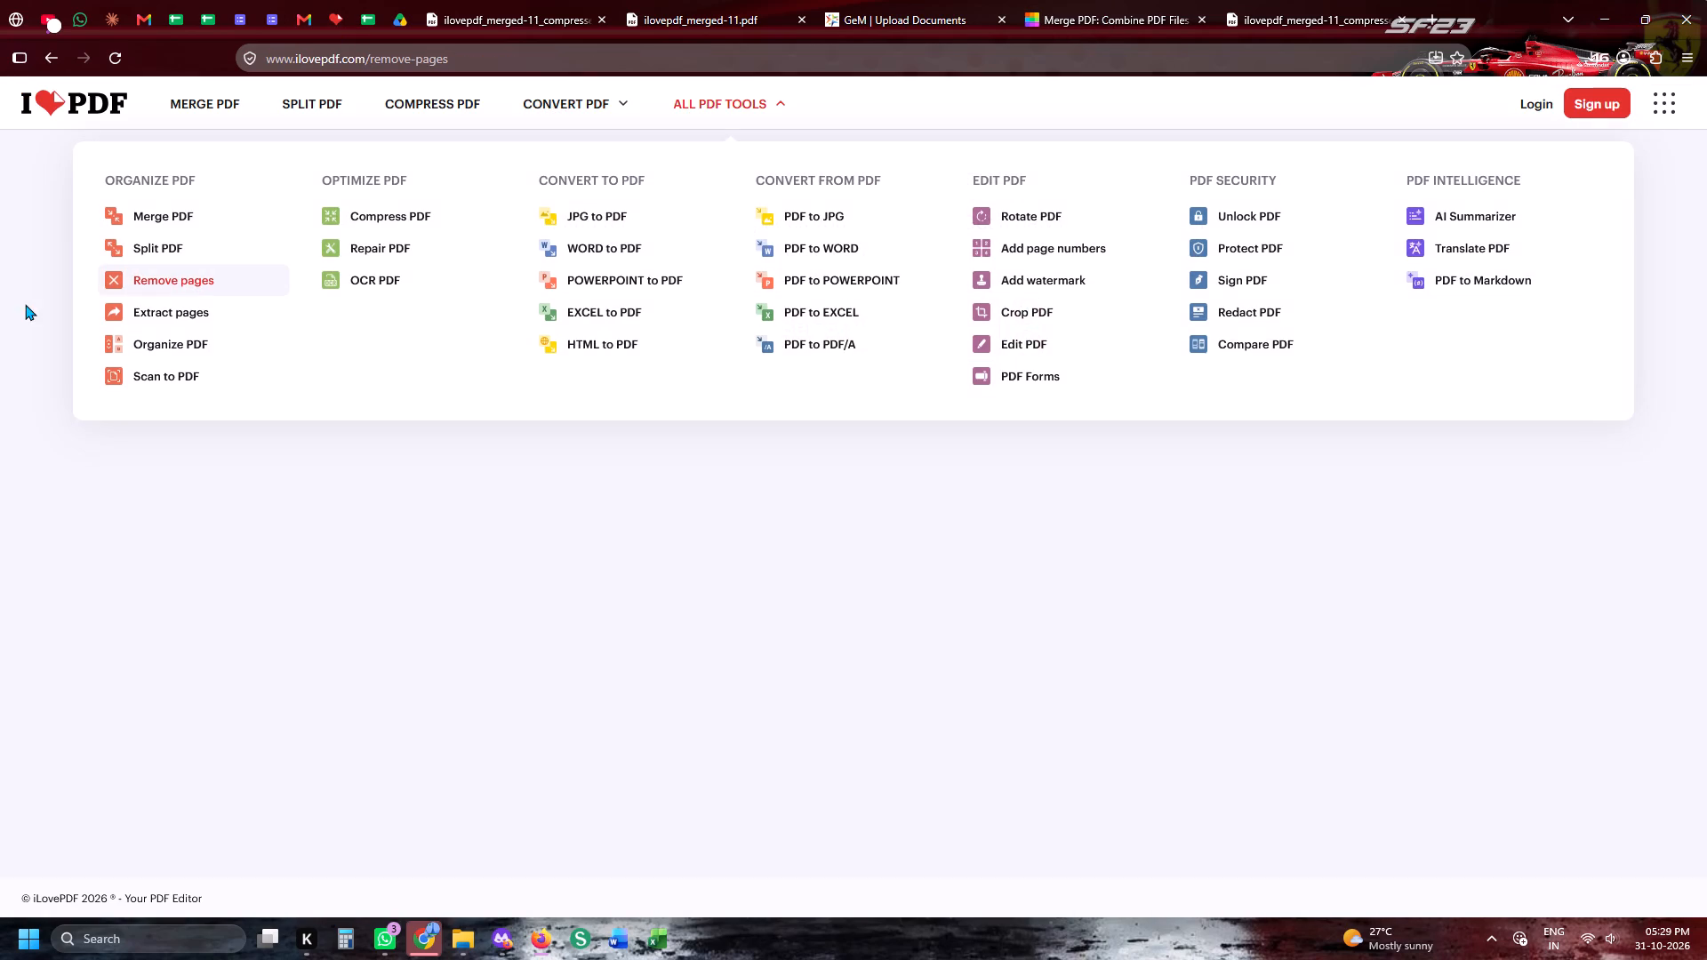
pyautogui.click(180, 287)
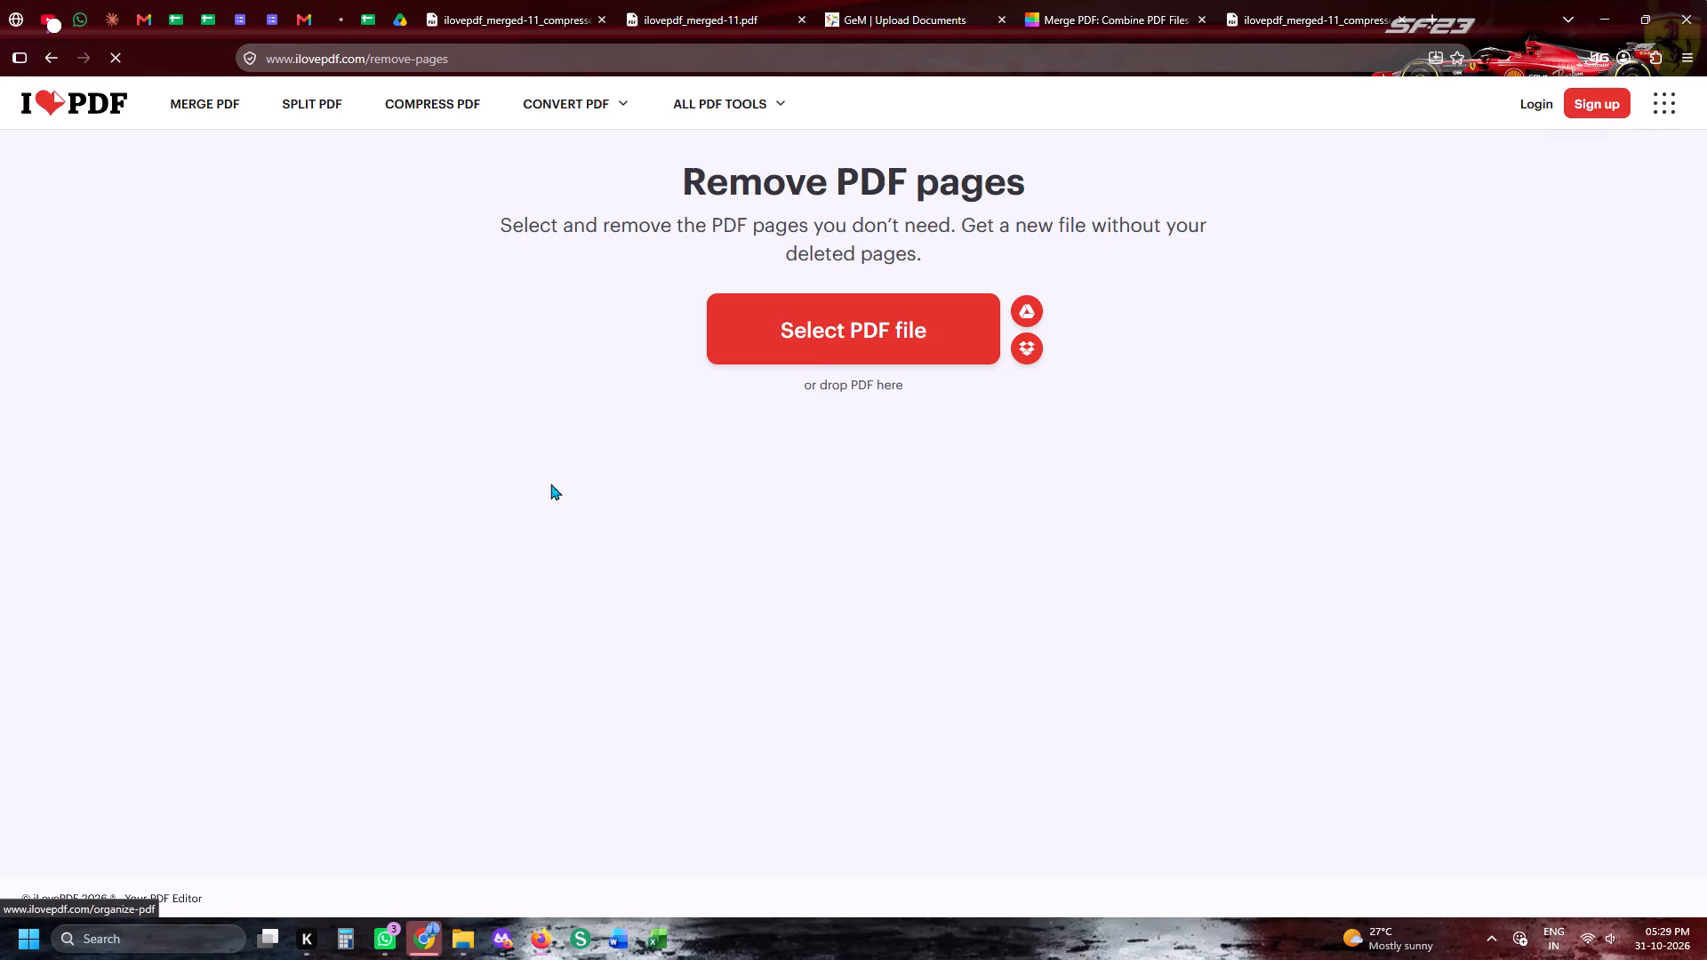
pyautogui.click(834, 359)
pyautogui.click(910, 316)
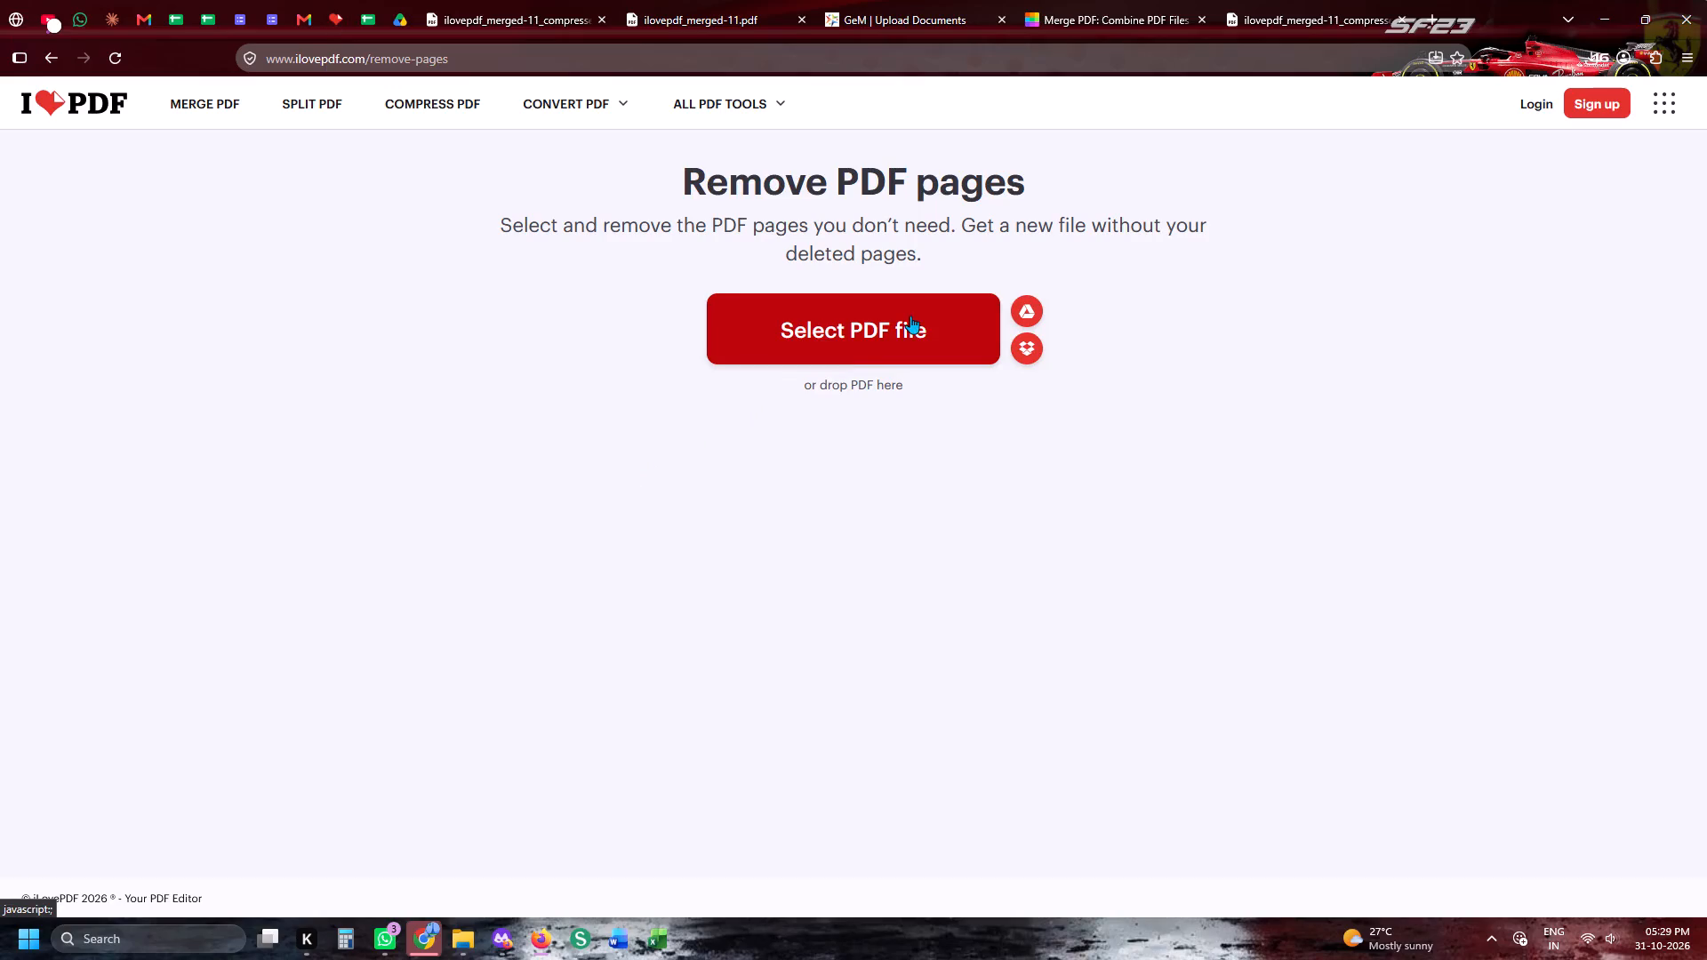
pyautogui.scroll(6, 1366, 402)
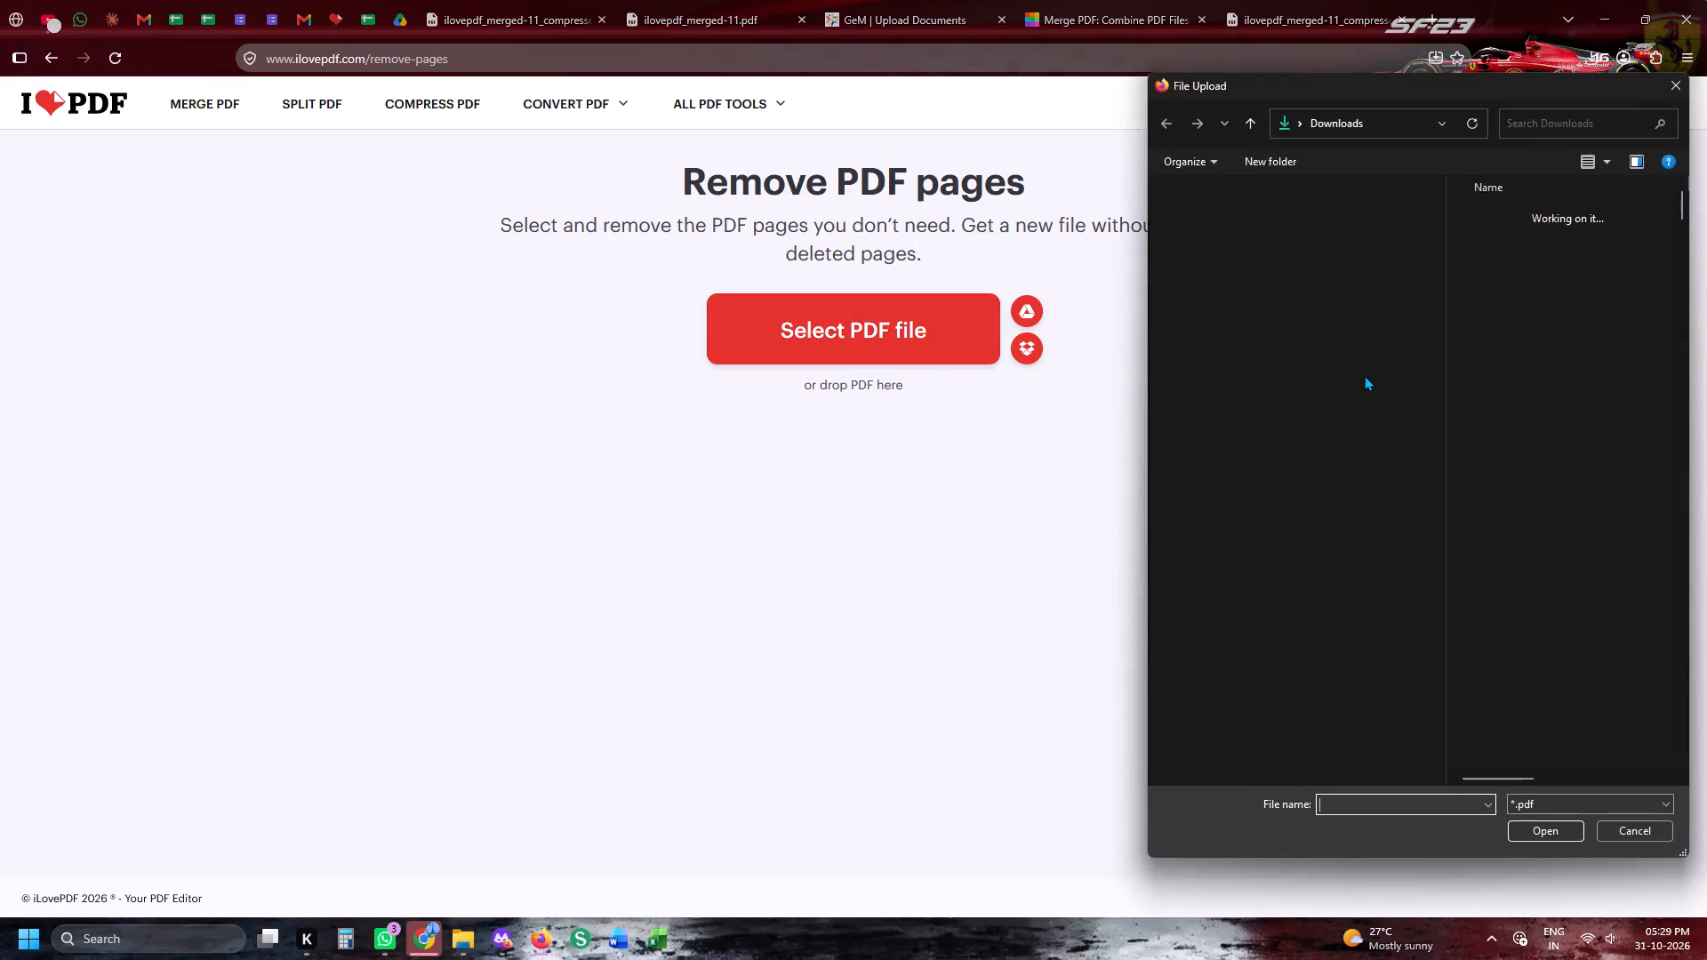
pyautogui.doubleClick(1497, 268)
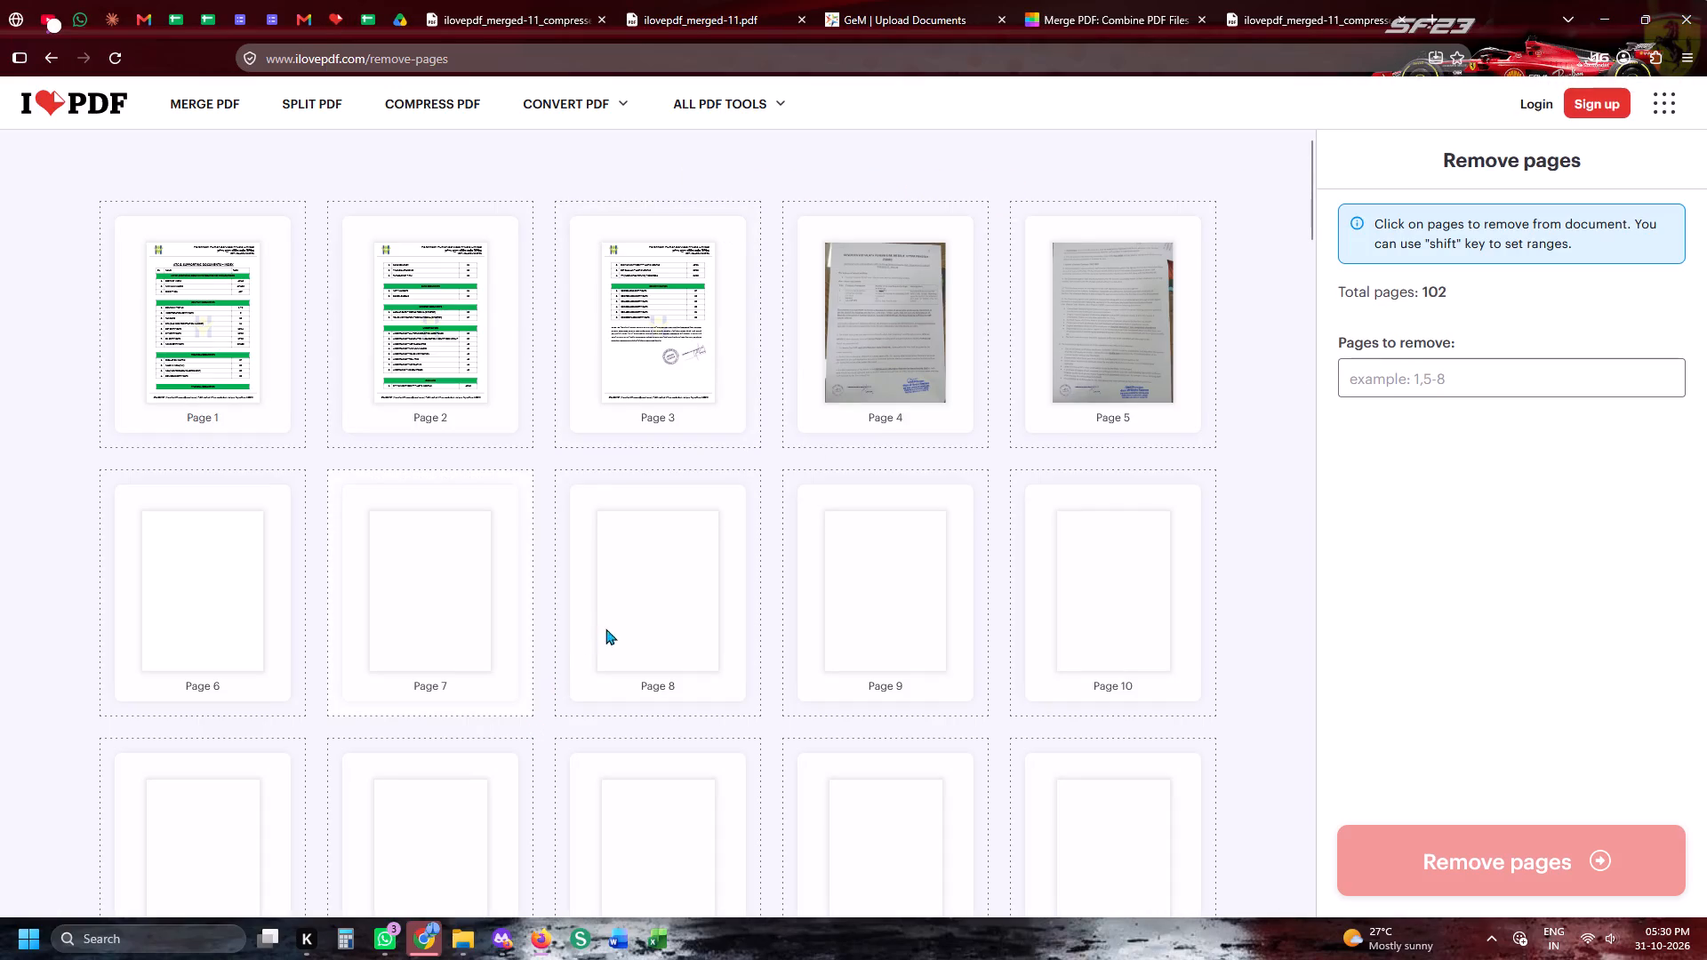
# Mark pages 47 and 48, the last two company profile pages, and remove them from the PDF.
pyautogui.scroll(-5, 612, 567)
pyautogui.scroll(-3, 664, 758)
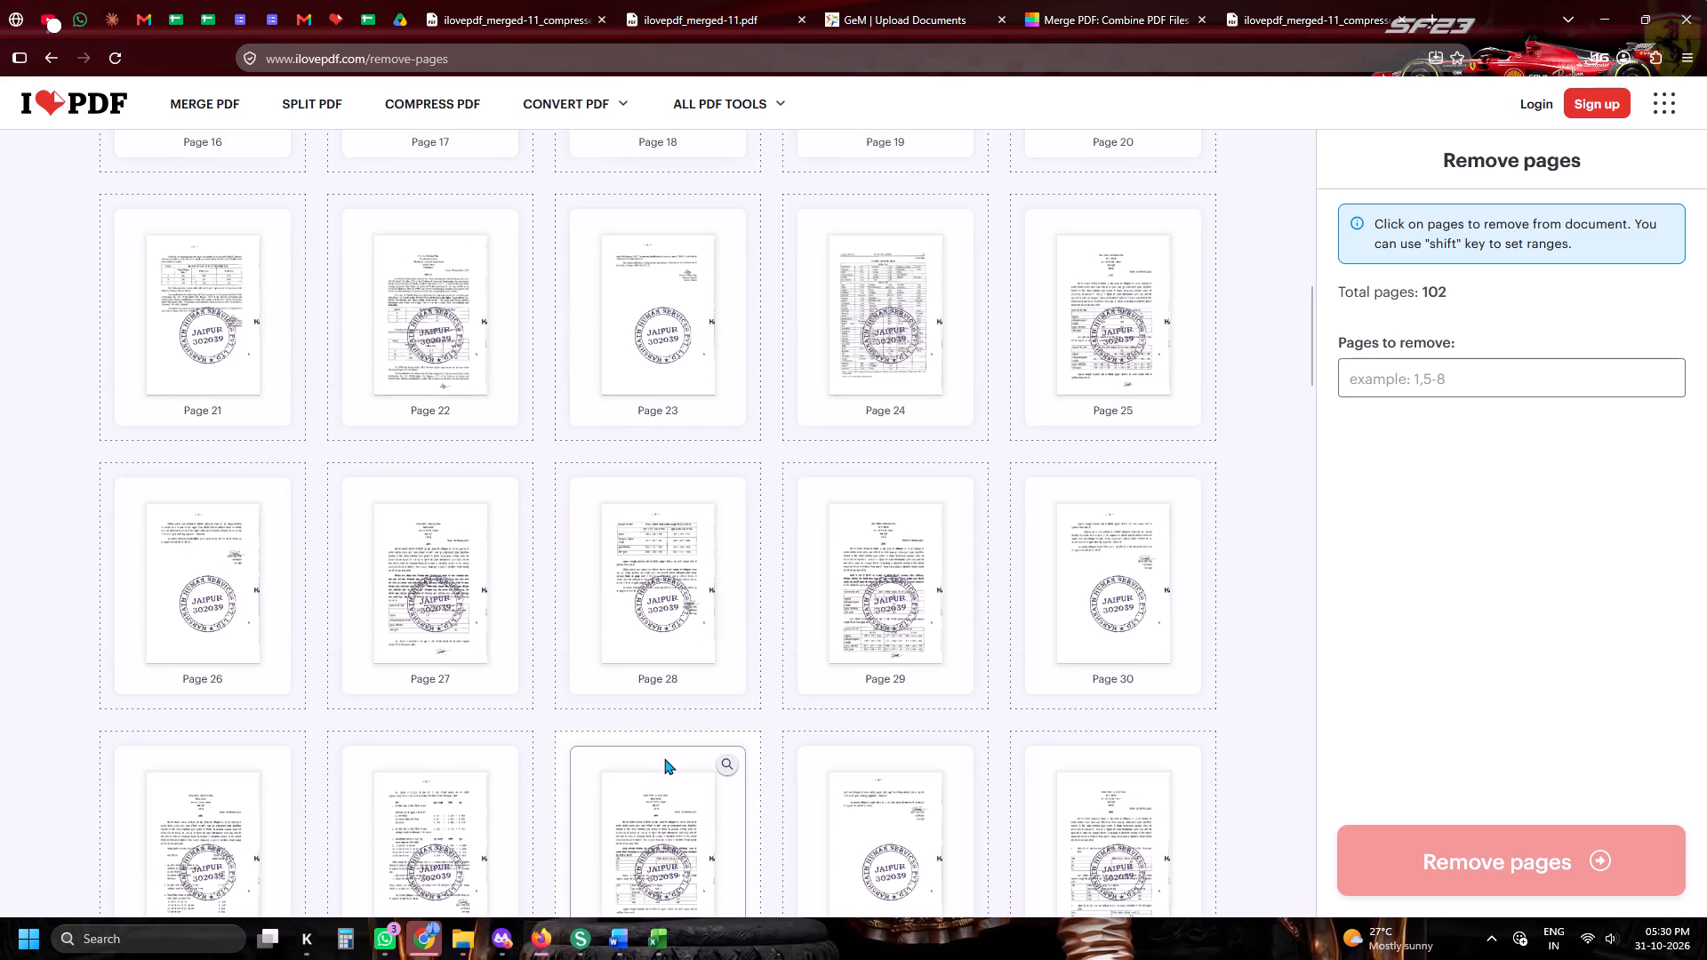
pyautogui.scroll(-5, 664, 758)
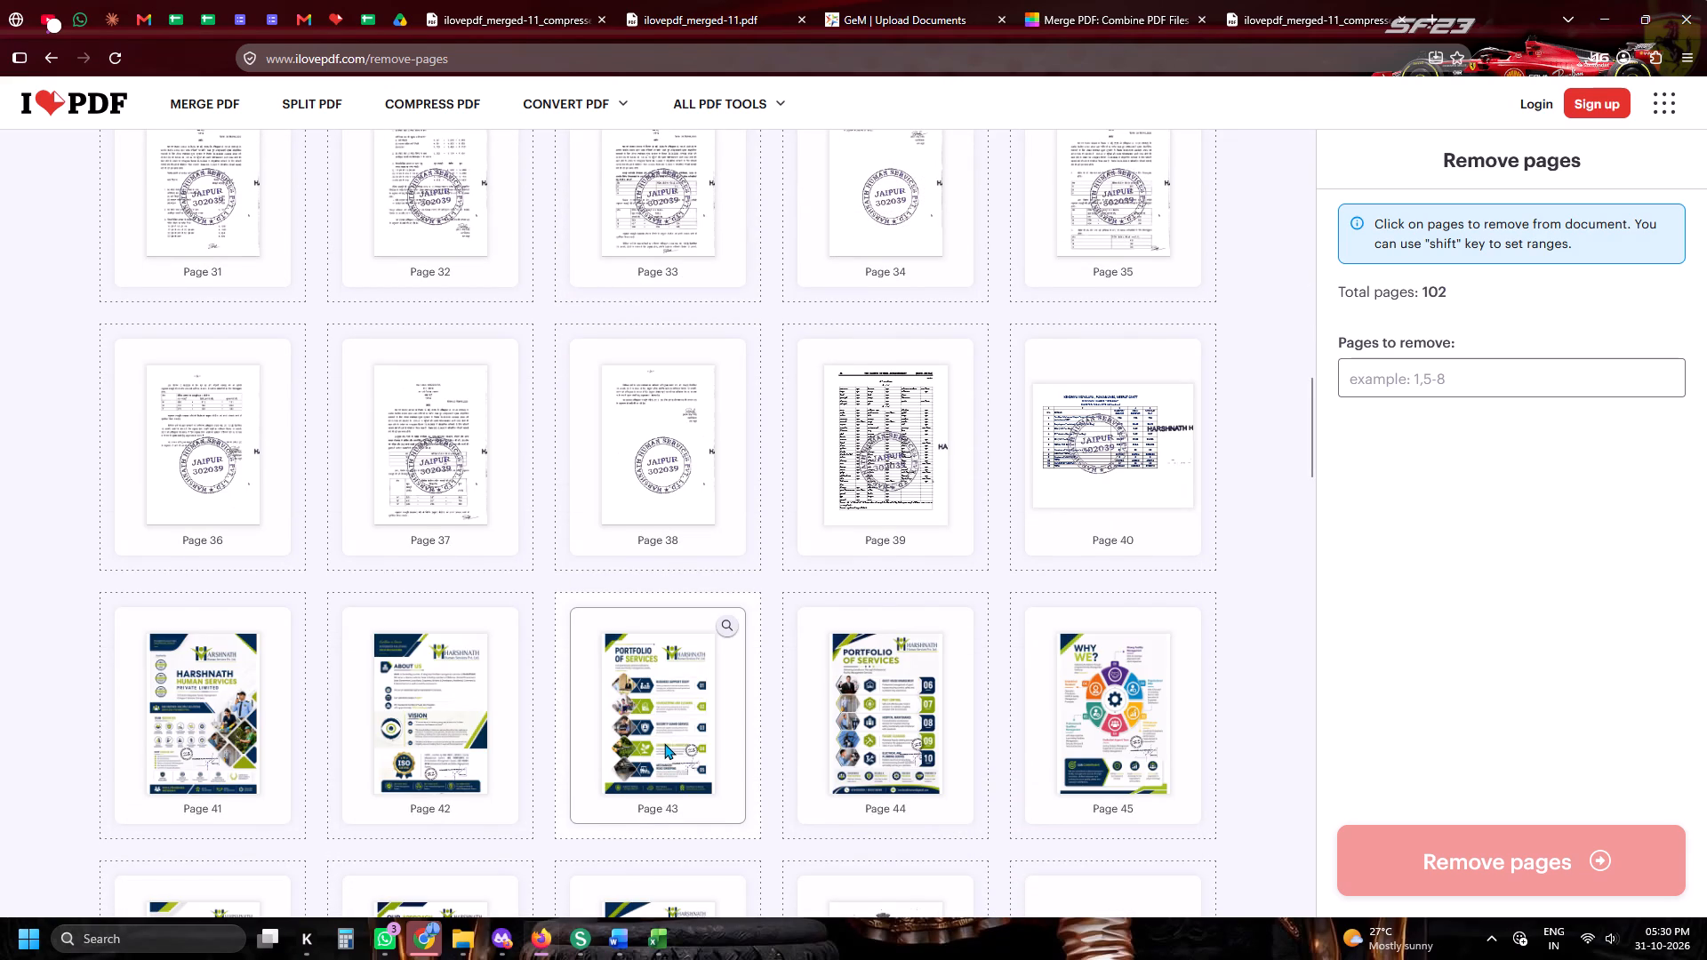
pyautogui.scroll(-4, 806, 758)
pyautogui.click(655, 456)
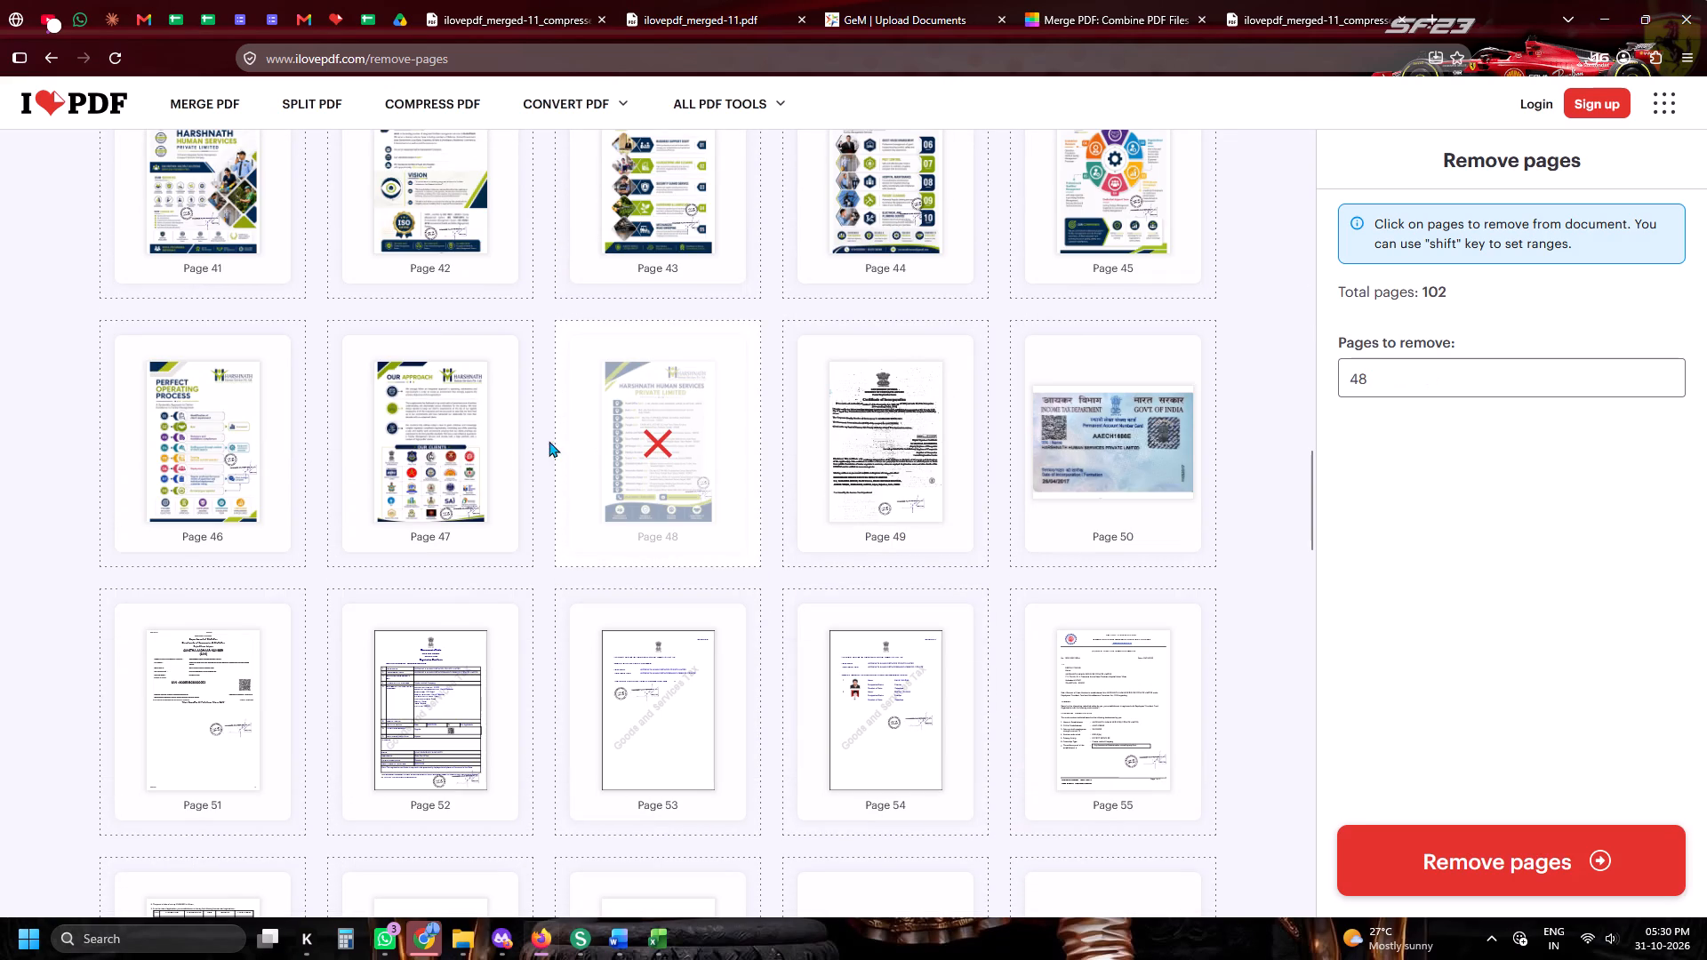
pyautogui.click(501, 435)
pyautogui.click(1388, 819)
pyautogui.click(1392, 844)
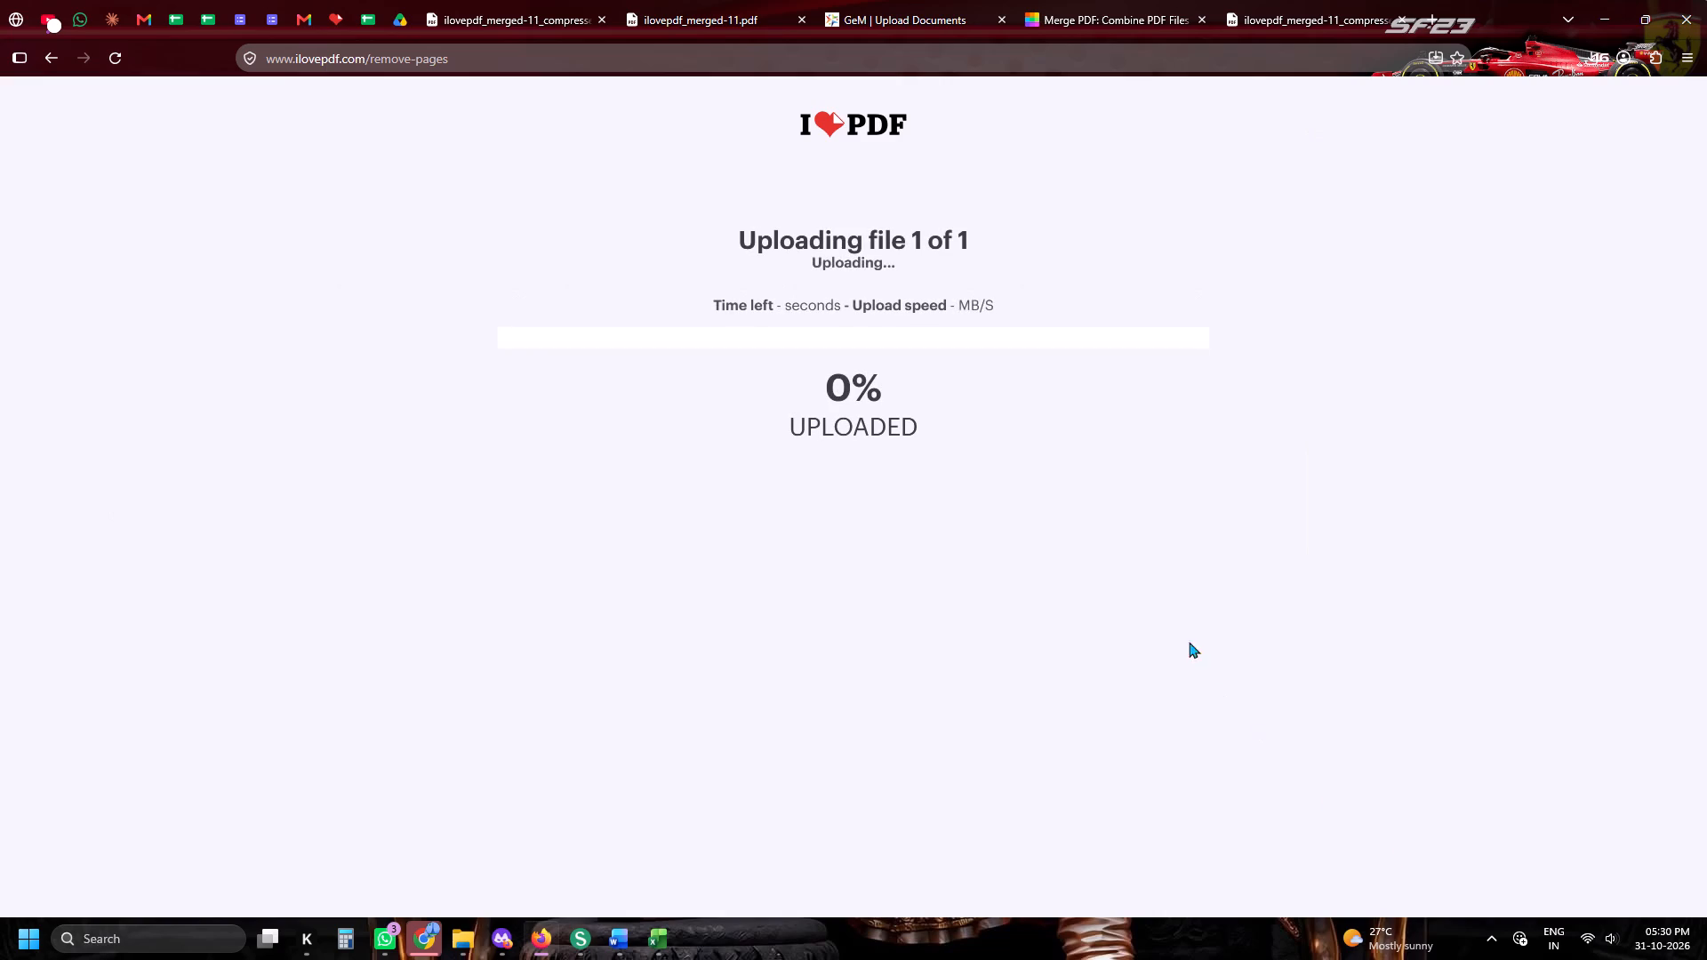
# Look over the declarations and EMD exemption entries on the GeM Upload Documents page.
pyautogui.click(902, 0)
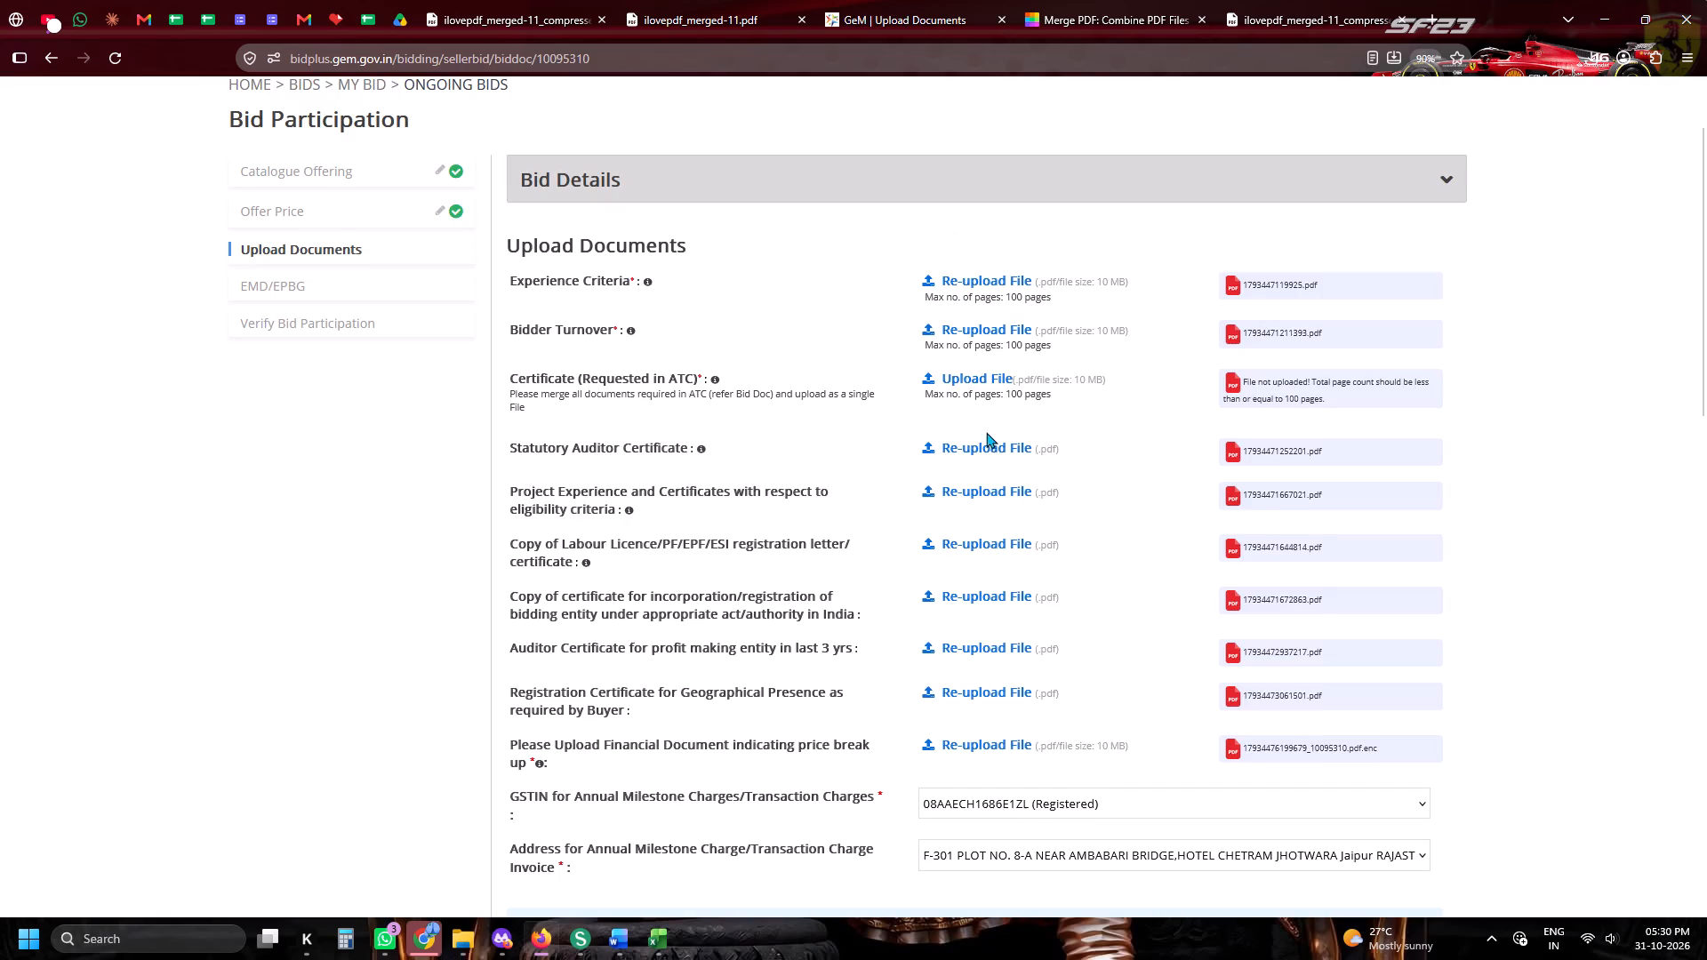
pyautogui.scroll(-8, 1061, 511)
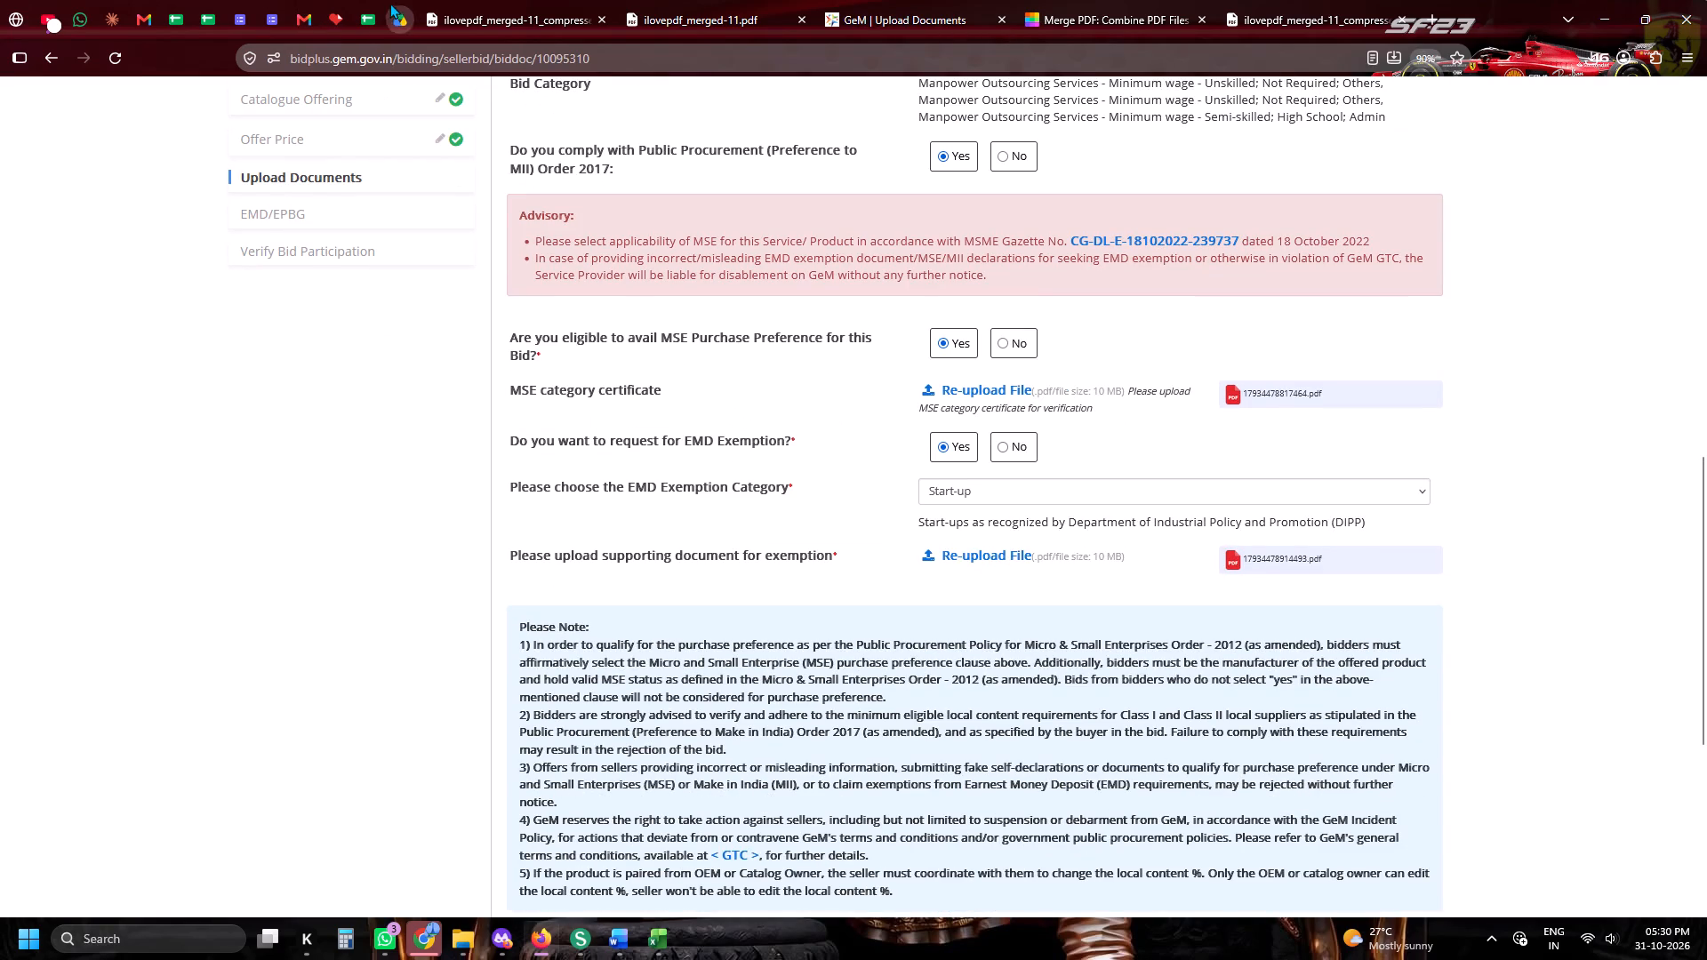
# Unpin the browser tab holding the GEM2026B8212855 Google Drive folder.
pyautogui.click(397, 11)
pyautogui.rightClick(397, 11)
pyautogui.click(429, 162)
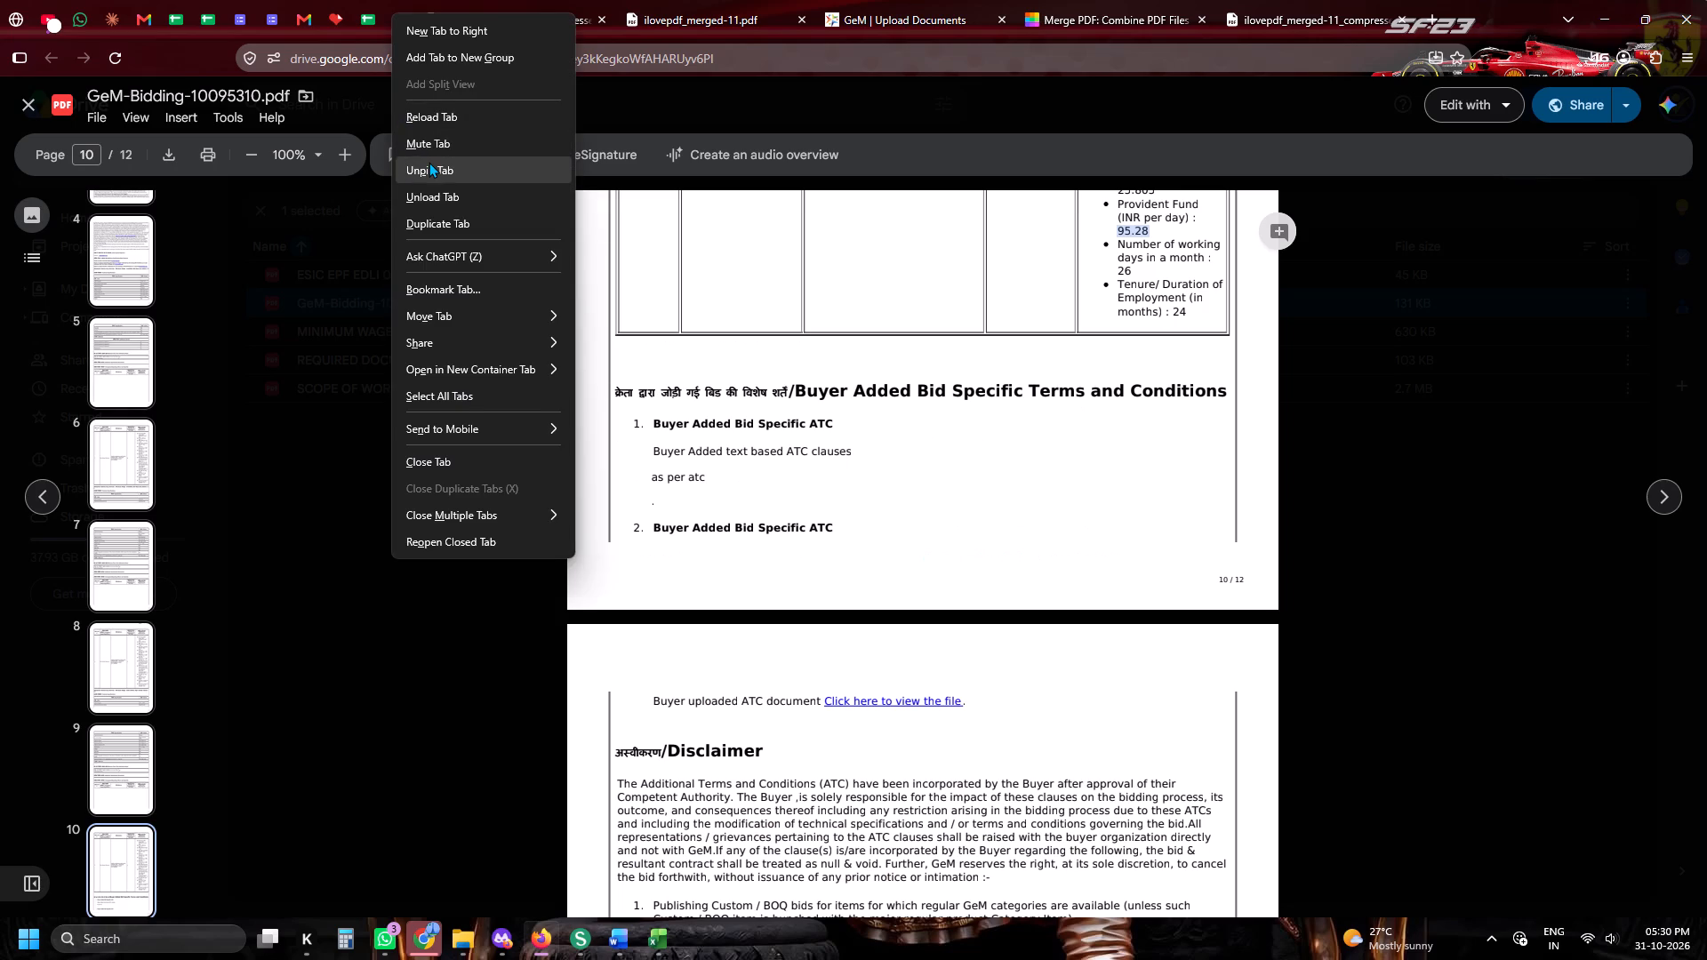
# Open the GEM2026B8209201 Drive folder from its row in the Daily Tender Sheet 2026.
pyautogui.click(360, 1)
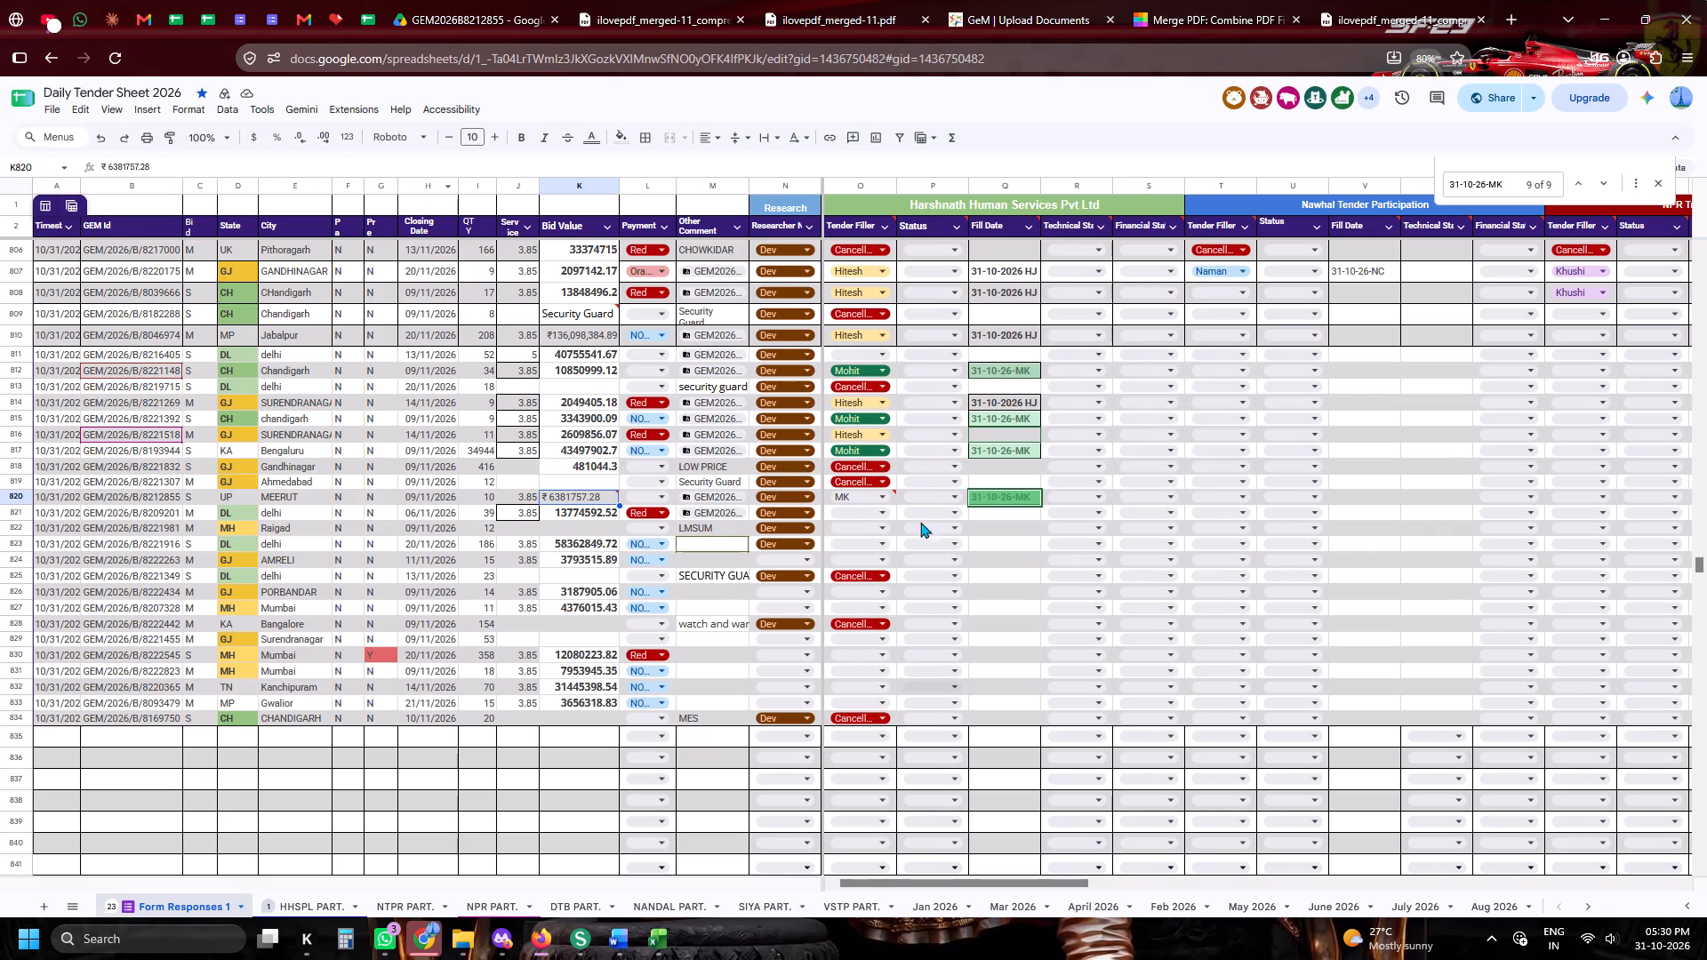
pyautogui.click(728, 513)
pyautogui.click(745, 537)
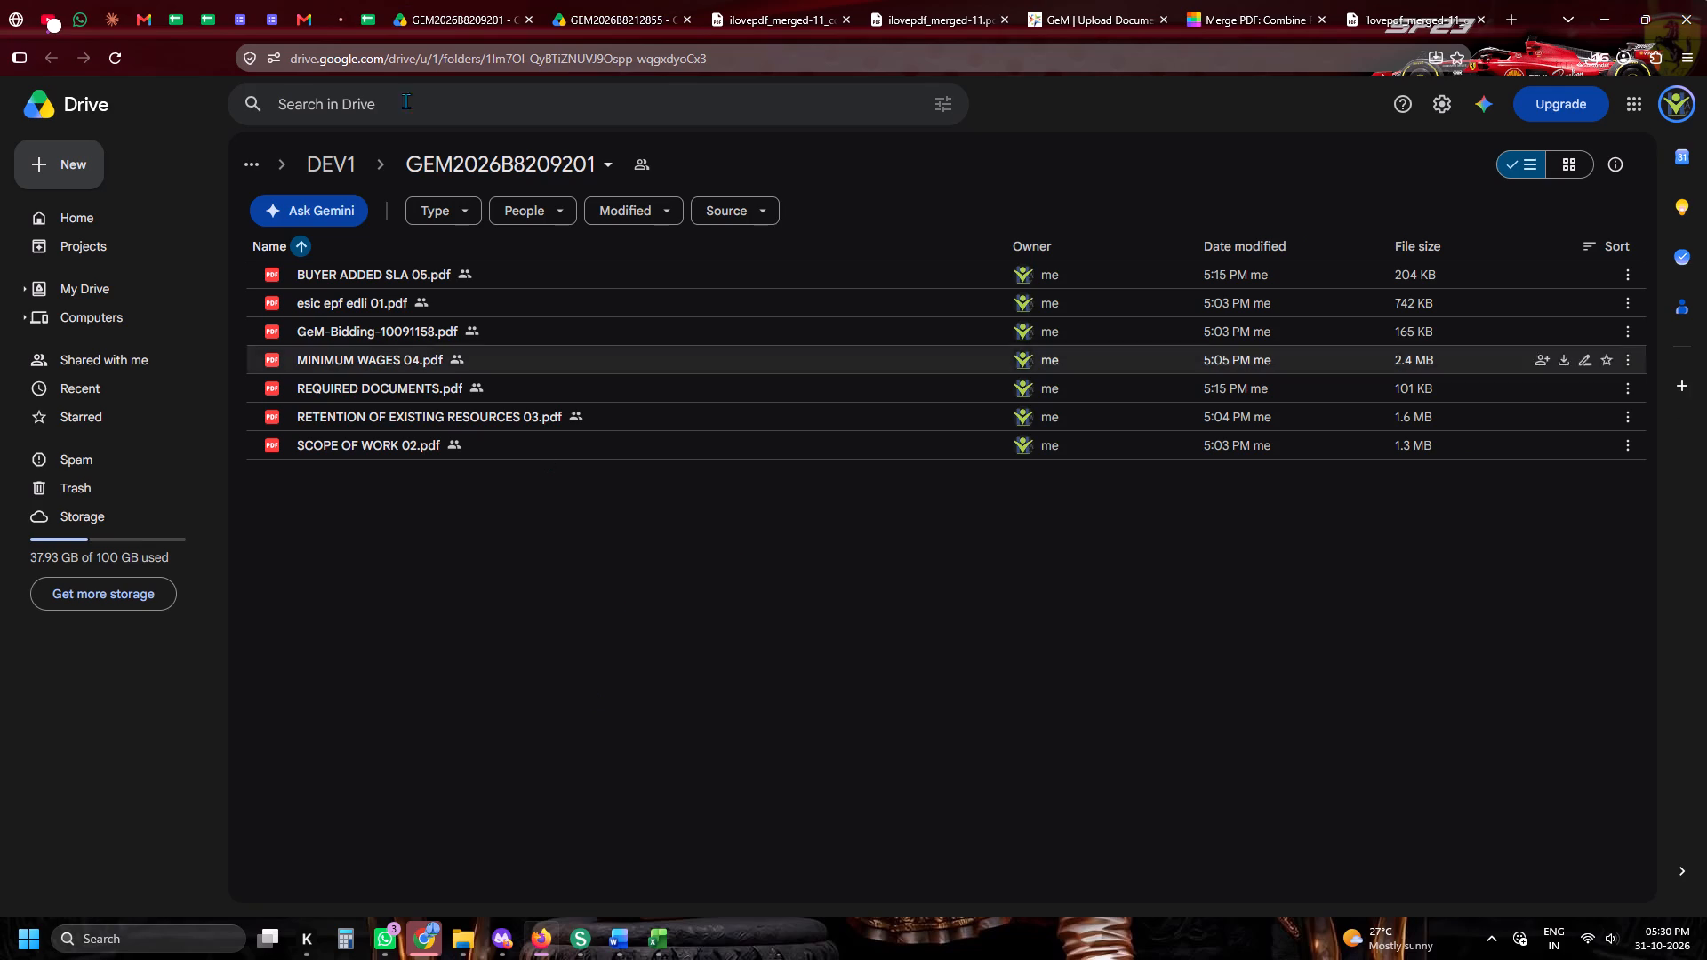
# Examine the document upload entries on the GeM Bid Participation page, from the EMD exemption back up to the Experience Criteria.
pyautogui.click(372, 0)
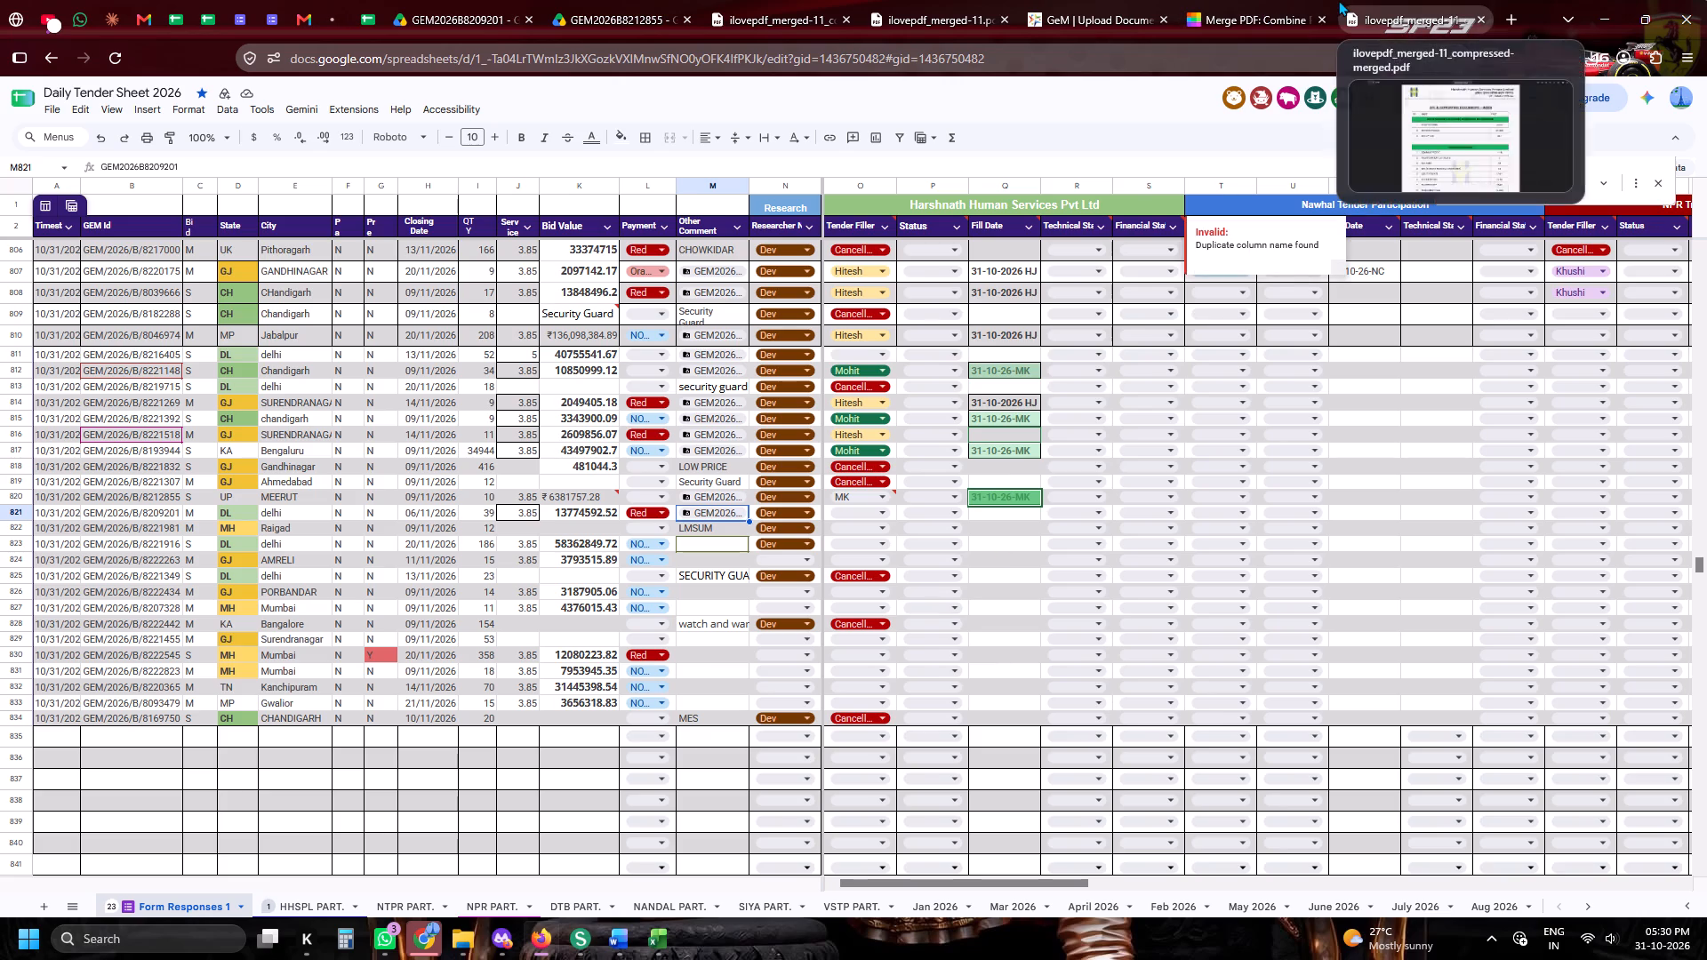
pyautogui.click(1374, 0)
pyautogui.click(1174, 0)
pyautogui.scroll(3, 1124, 407)
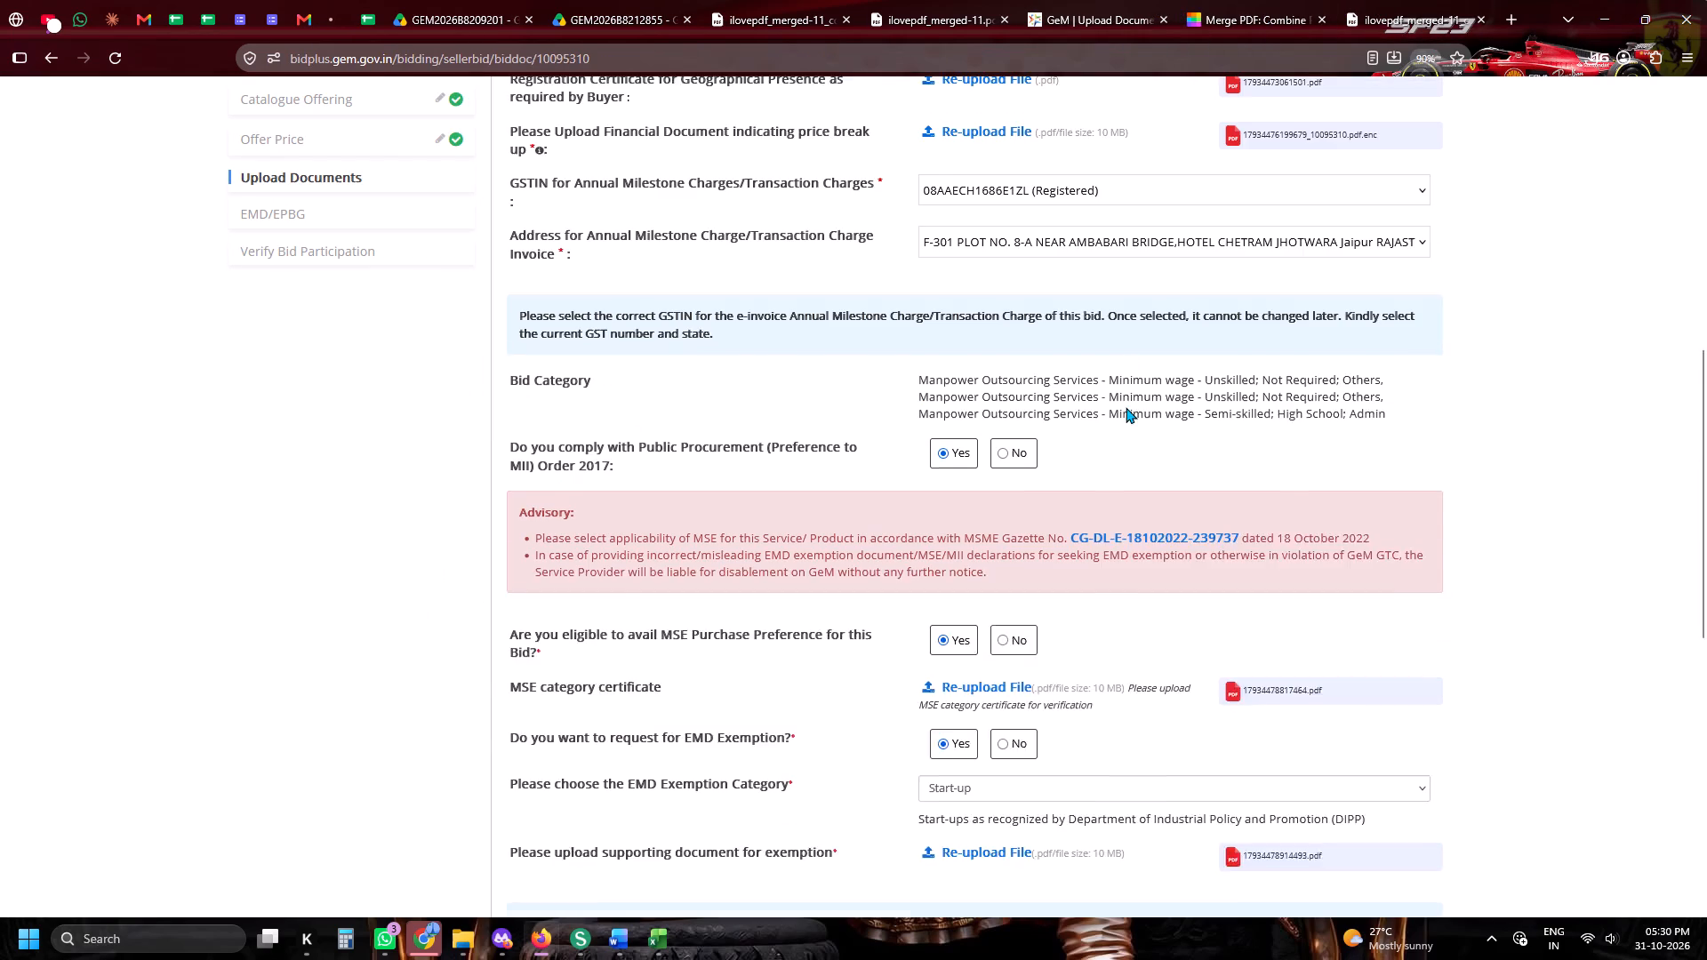
pyautogui.scroll(5, 1126, 407)
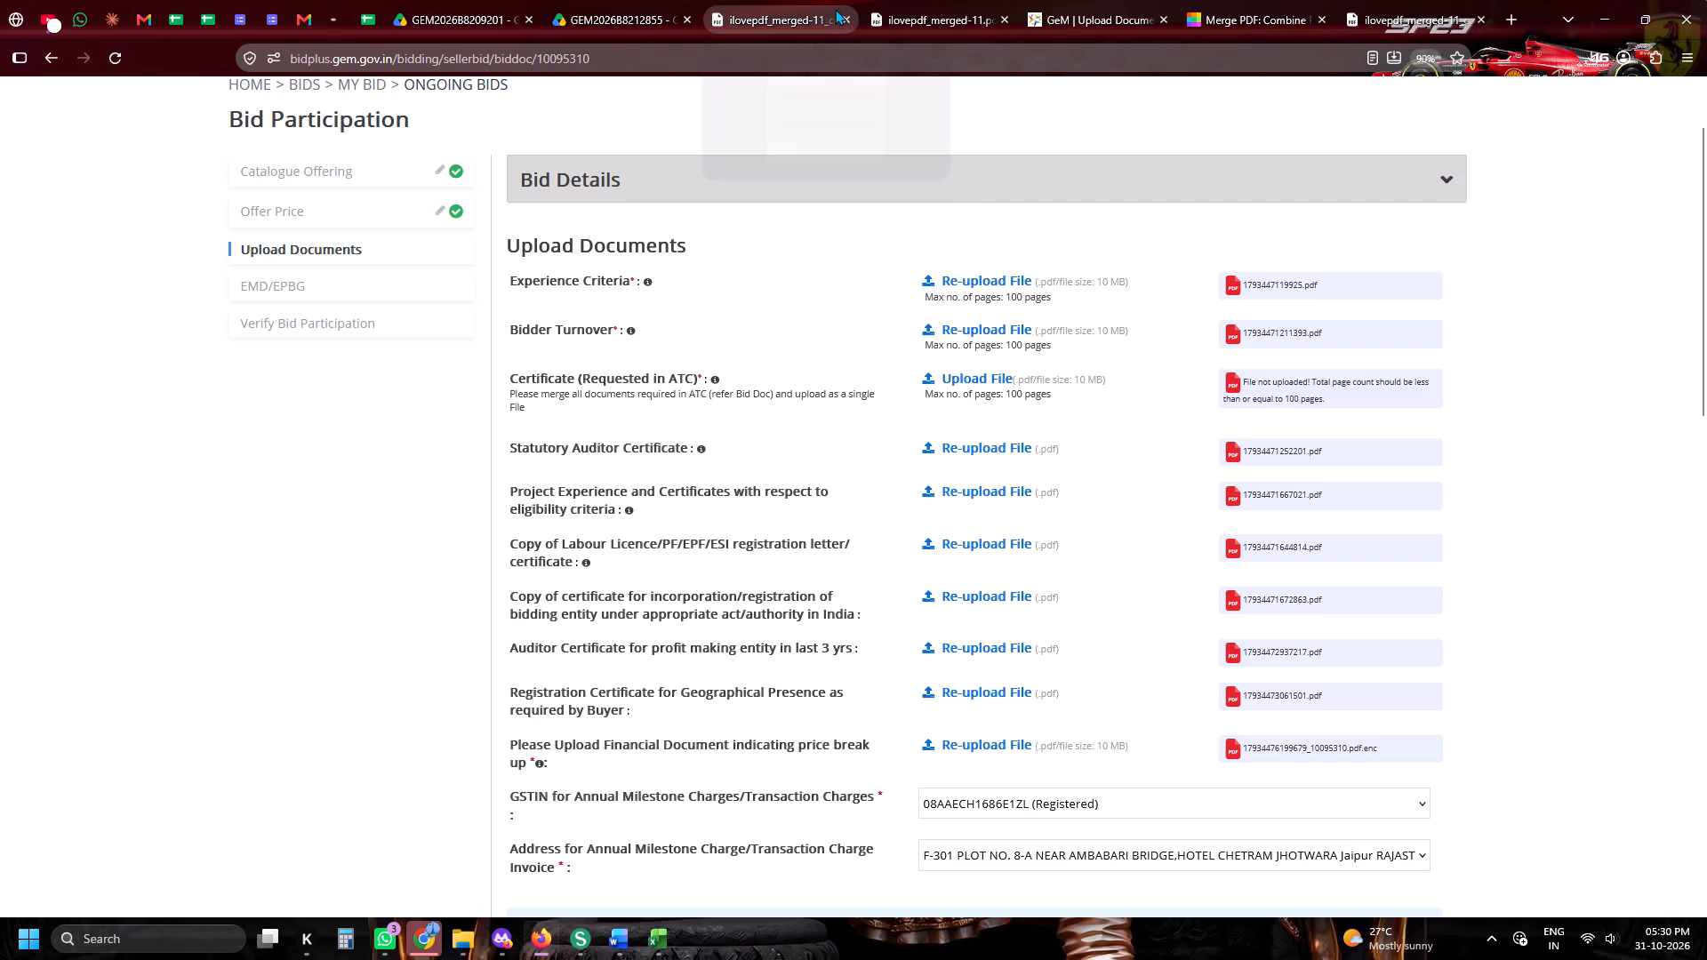
# Check the iLovePDF download of the PDF with removed pages, then return to the GEM2026B8209201 Drive folder.
pyautogui.click(328, 0)
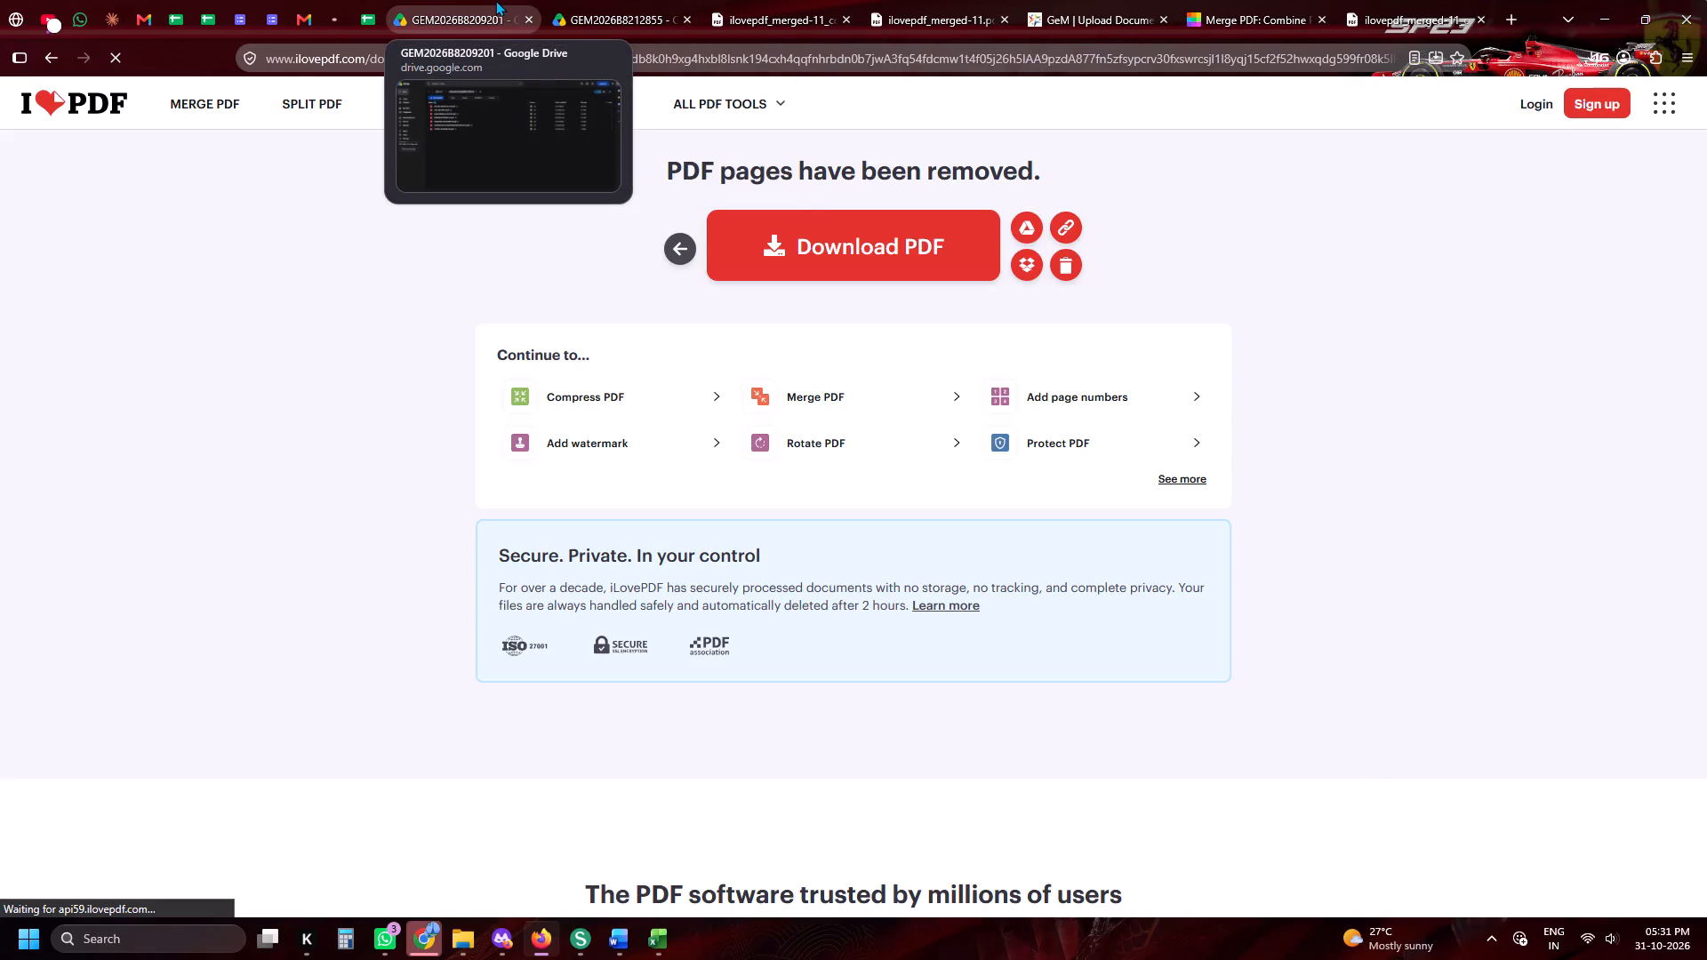
pyautogui.click(331, 0)
pyautogui.click(348, 3)
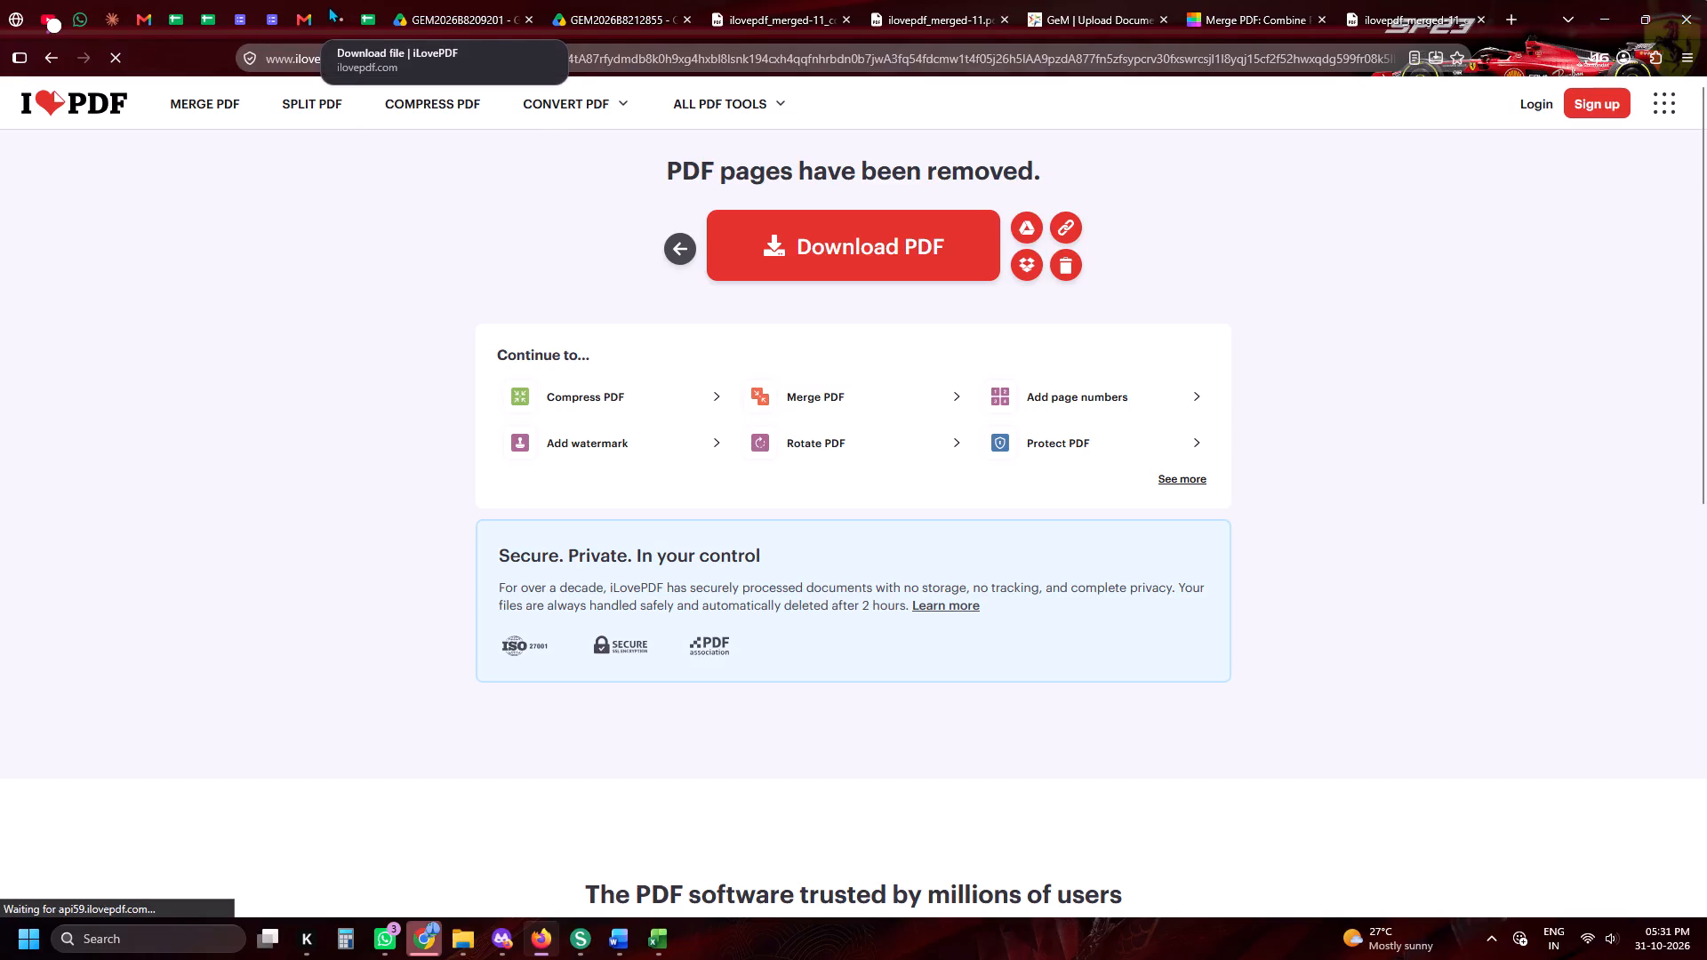
pyautogui.click(1174, 0)
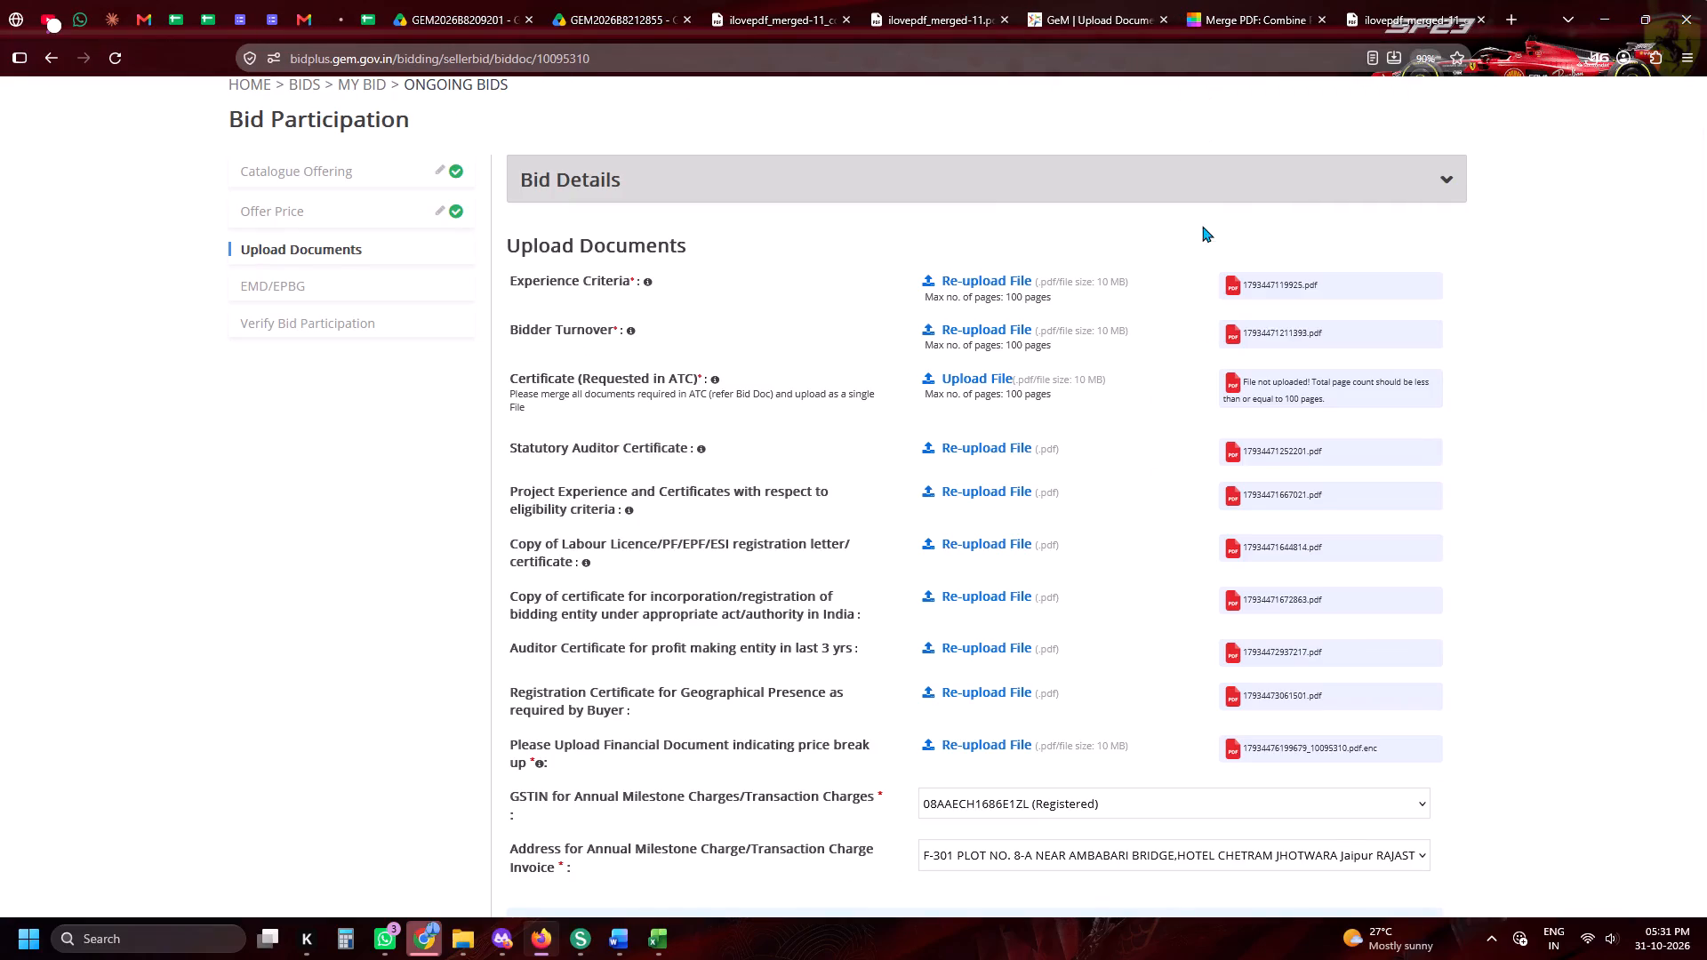
pyautogui.click(325, 7)
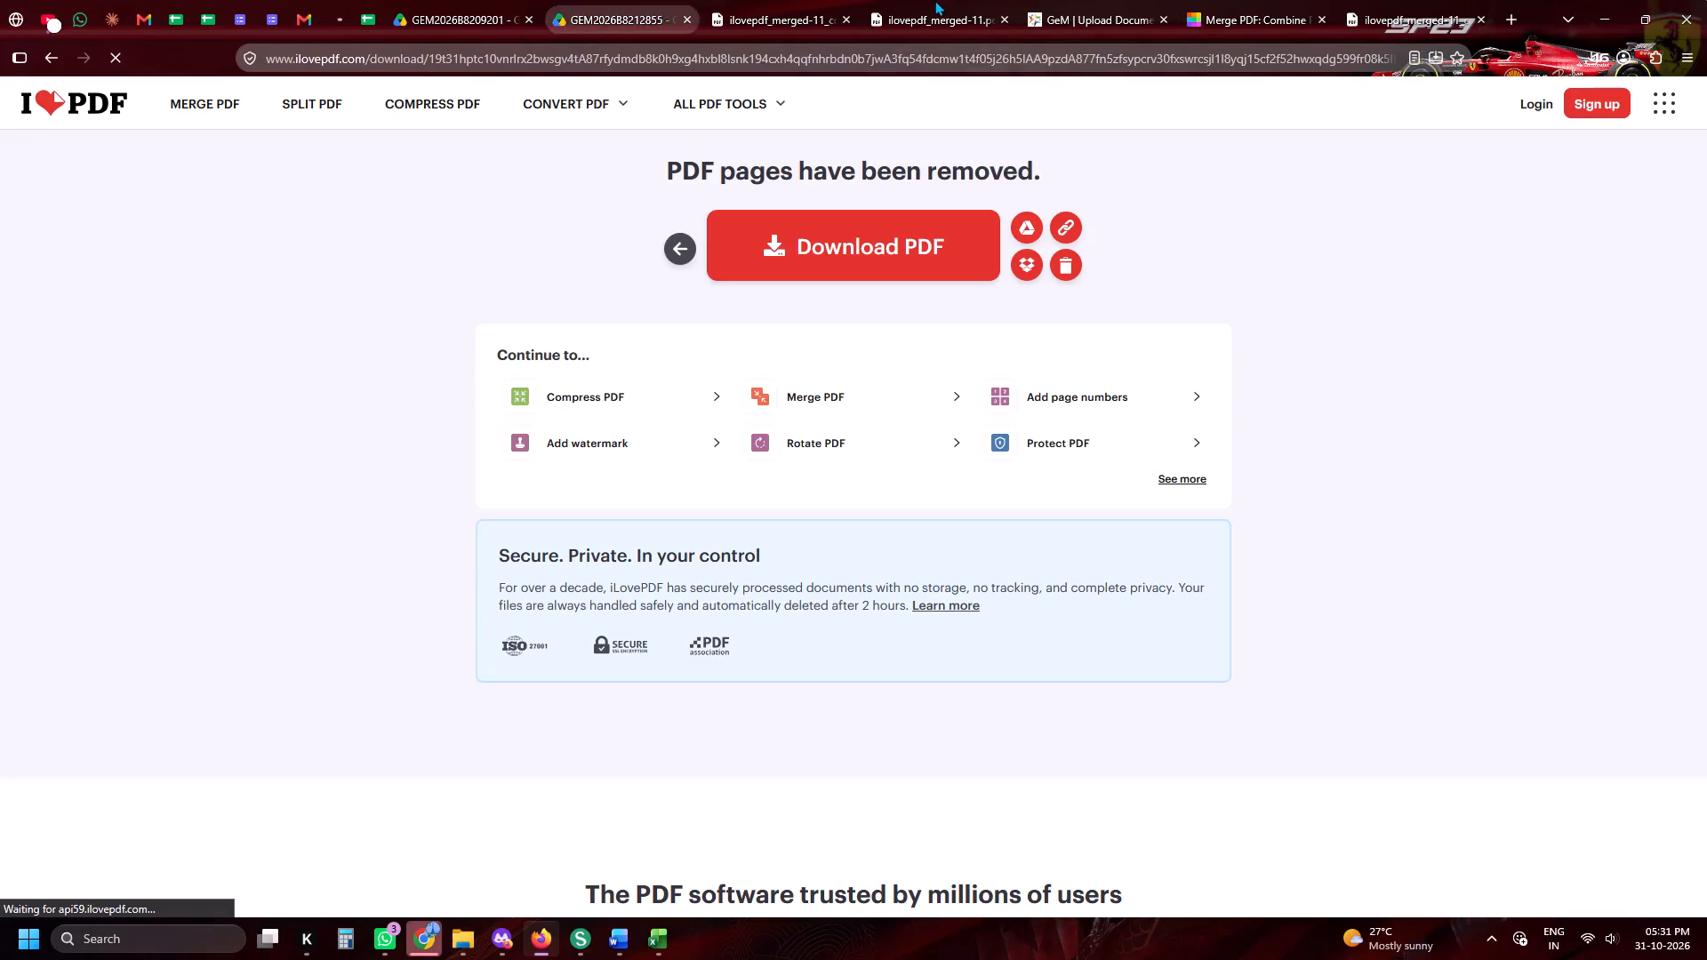
pyautogui.click(1294, 0)
pyautogui.click(452, 0)
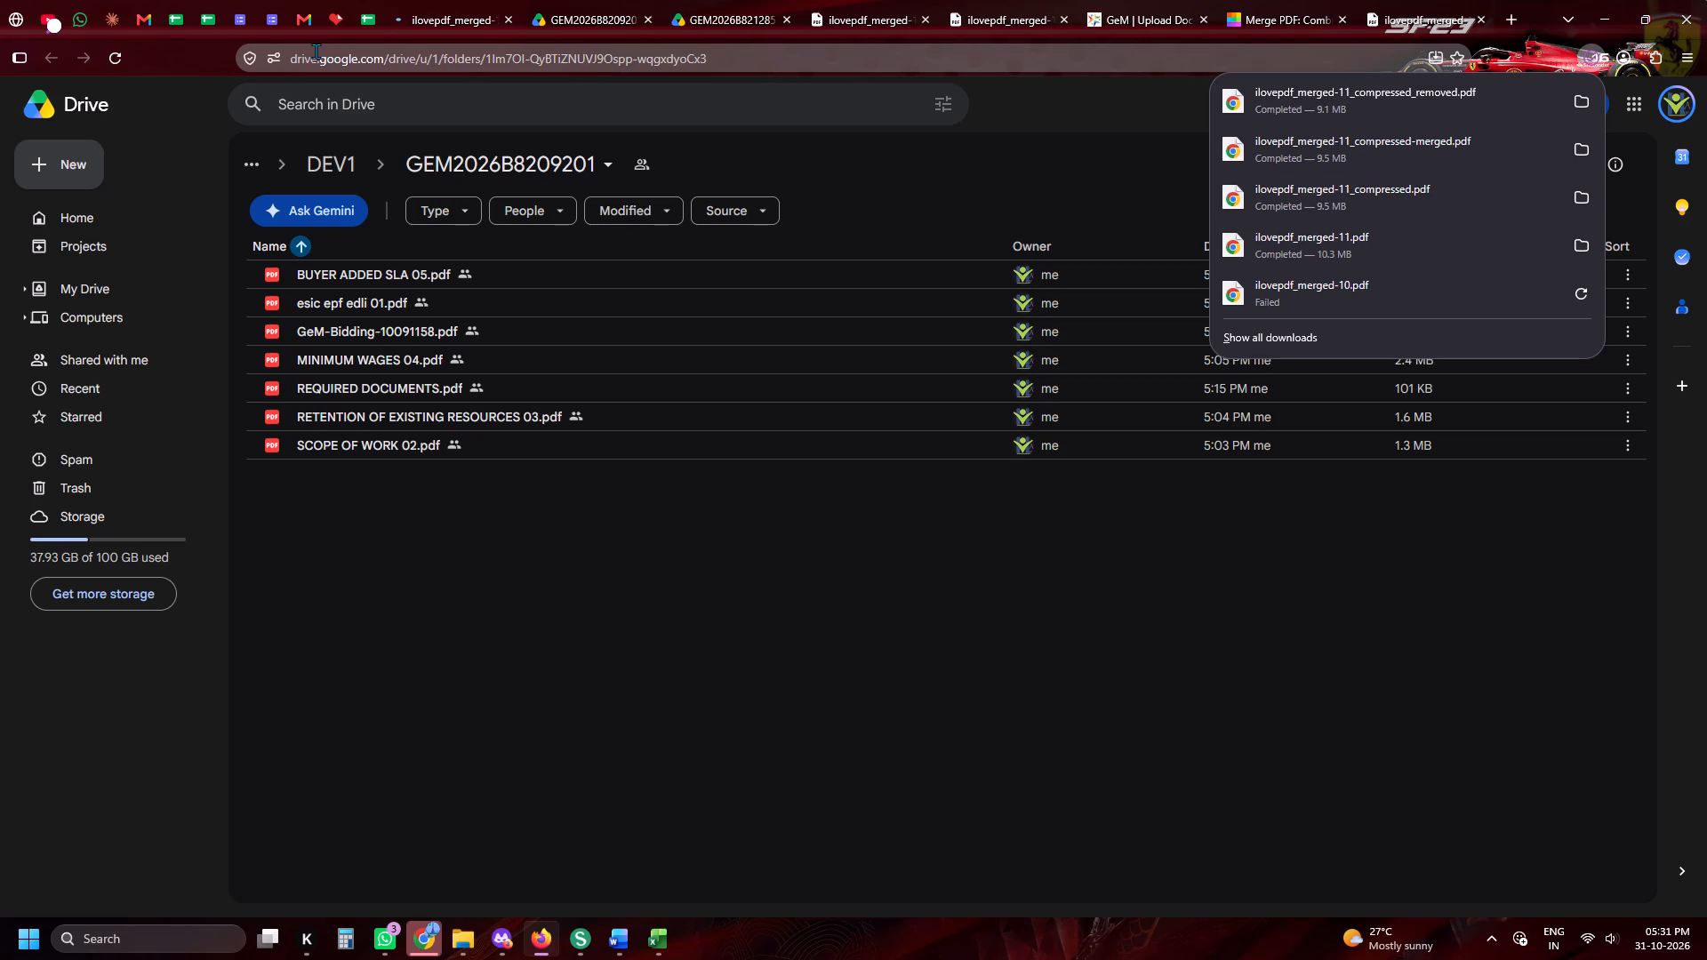
# Upload the trimmed ilovepdf_merged-11_compressed_removed PDF from Downloads as the Certificate (Requested in ATC) on the GeM page.
pyautogui.click(1075, 0)
pyautogui.click(1114, 0)
pyautogui.click(1022, 368)
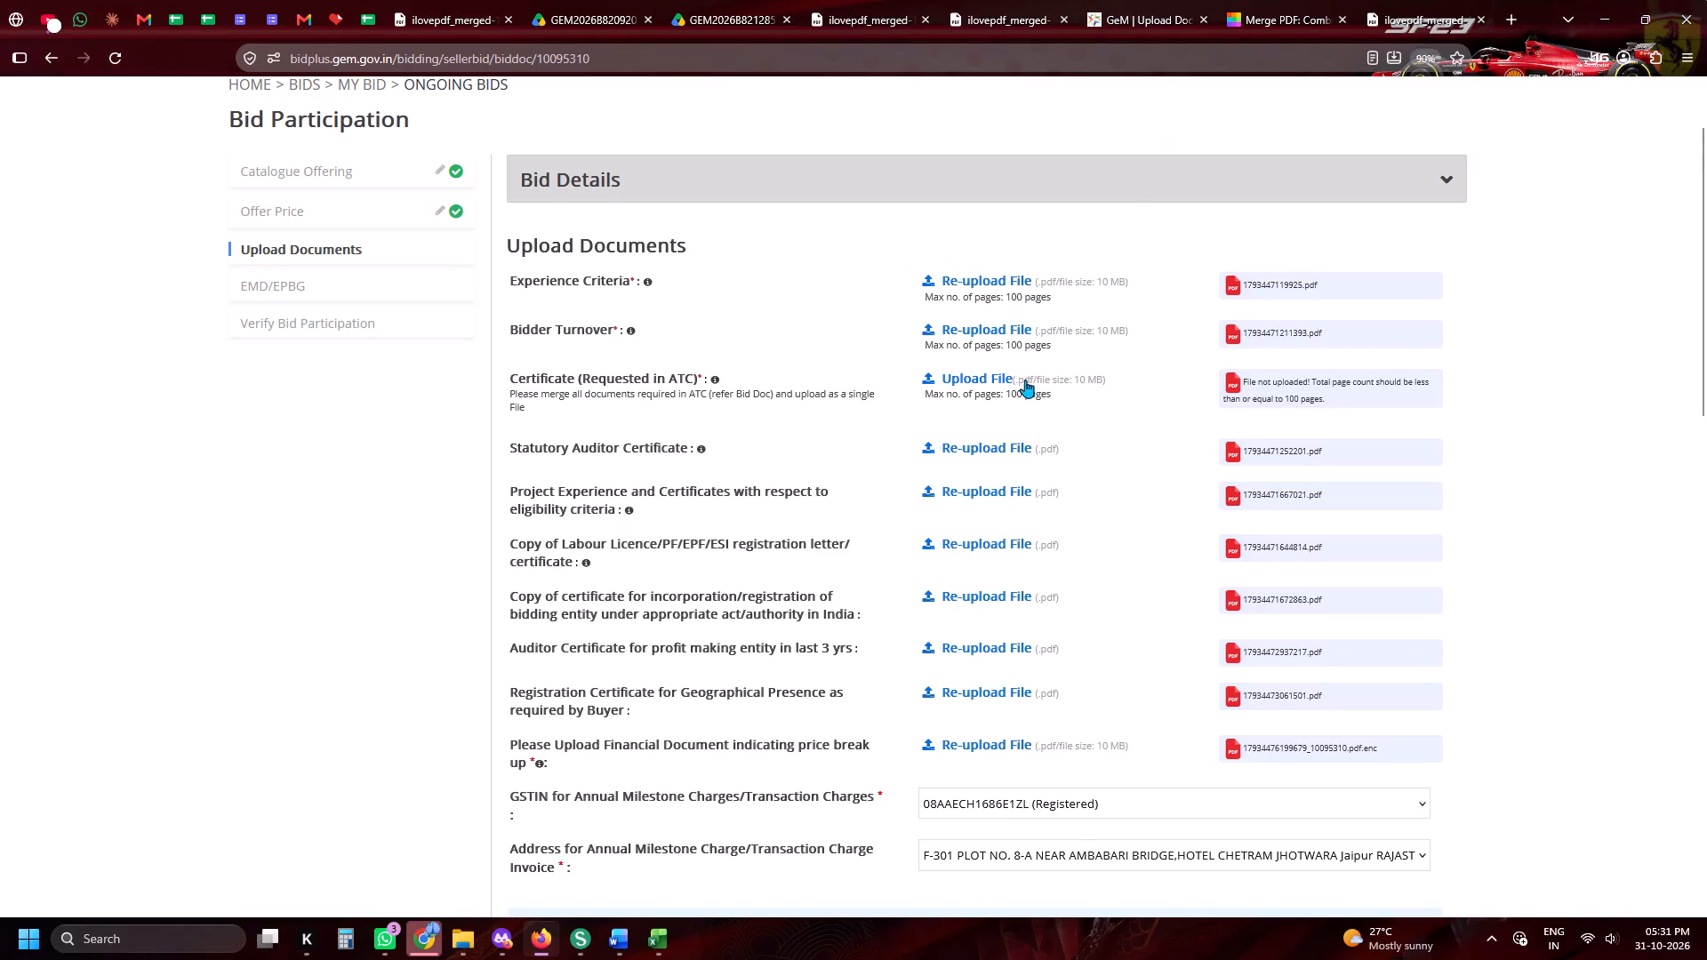
pyautogui.click(1025, 380)
pyautogui.scroll(8, 1214, 357)
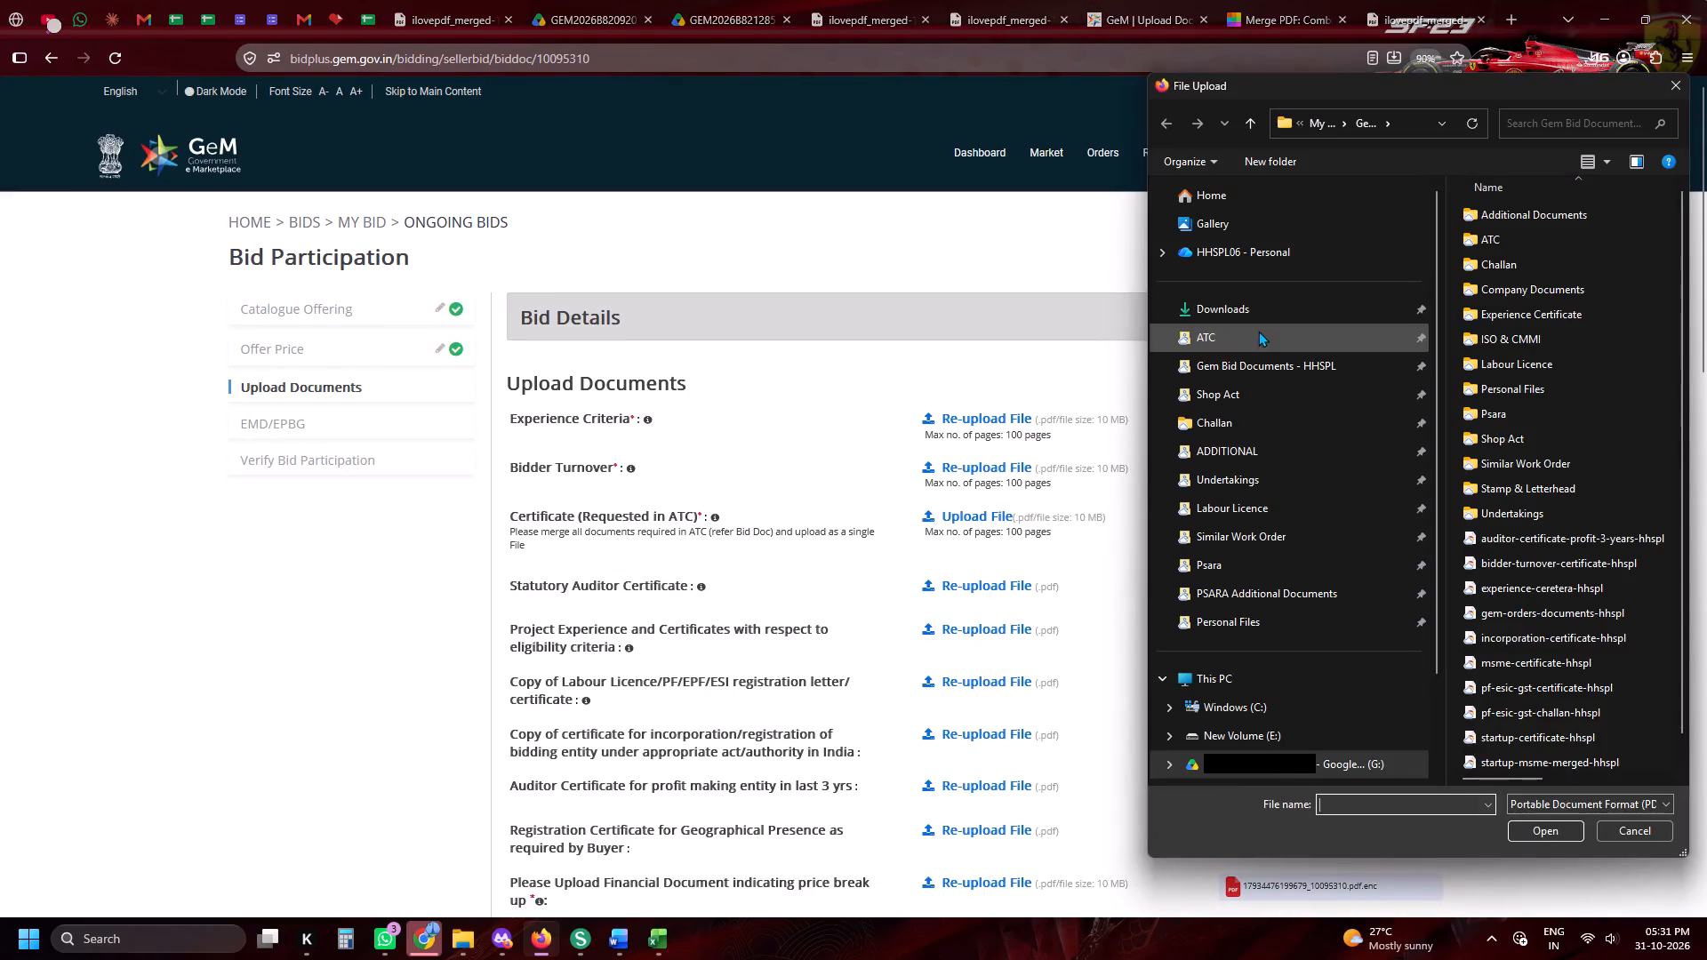
pyautogui.click(1269, 298)
pyautogui.doubleClick(1483, 236)
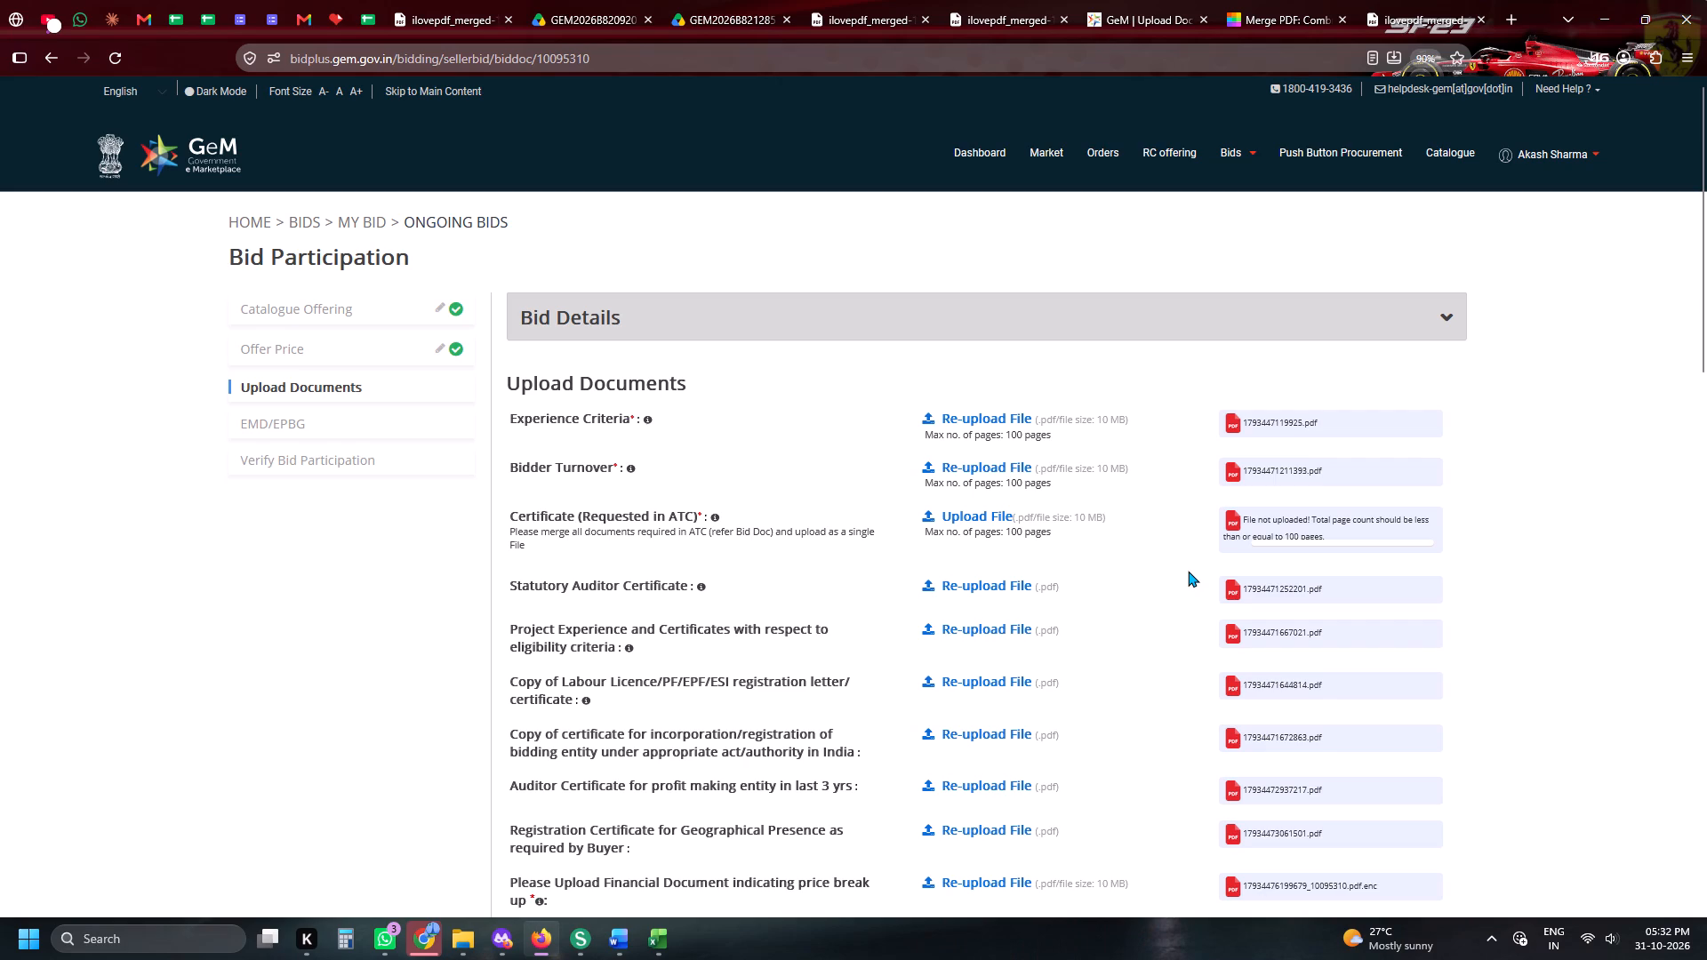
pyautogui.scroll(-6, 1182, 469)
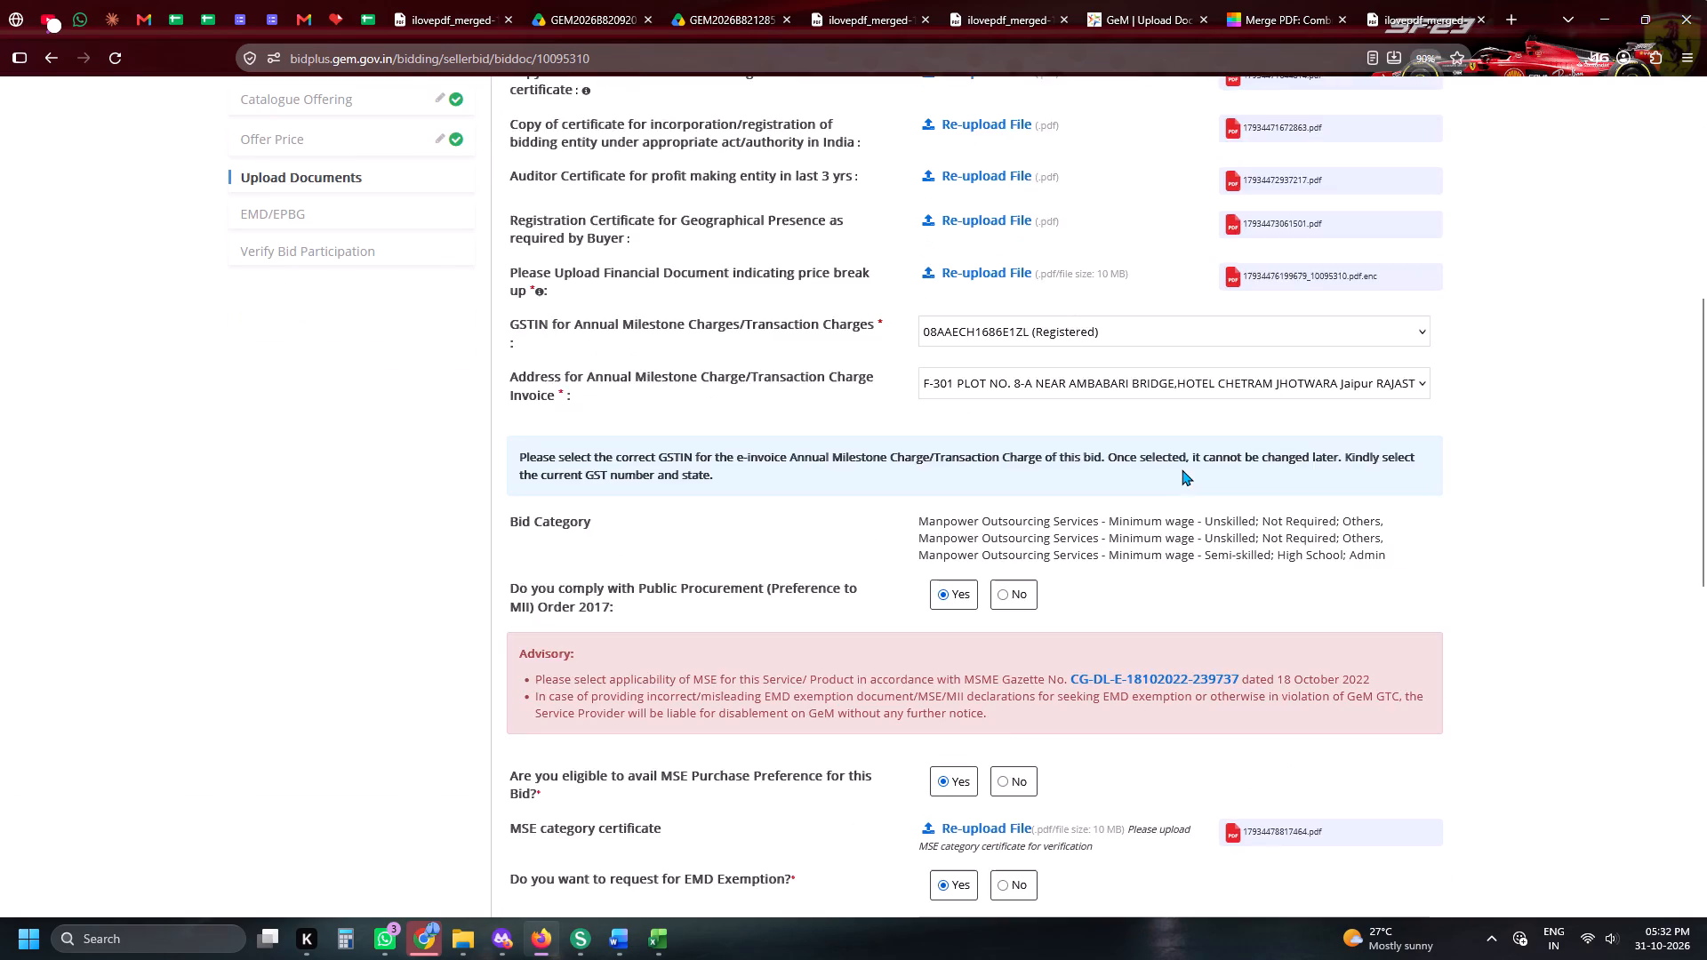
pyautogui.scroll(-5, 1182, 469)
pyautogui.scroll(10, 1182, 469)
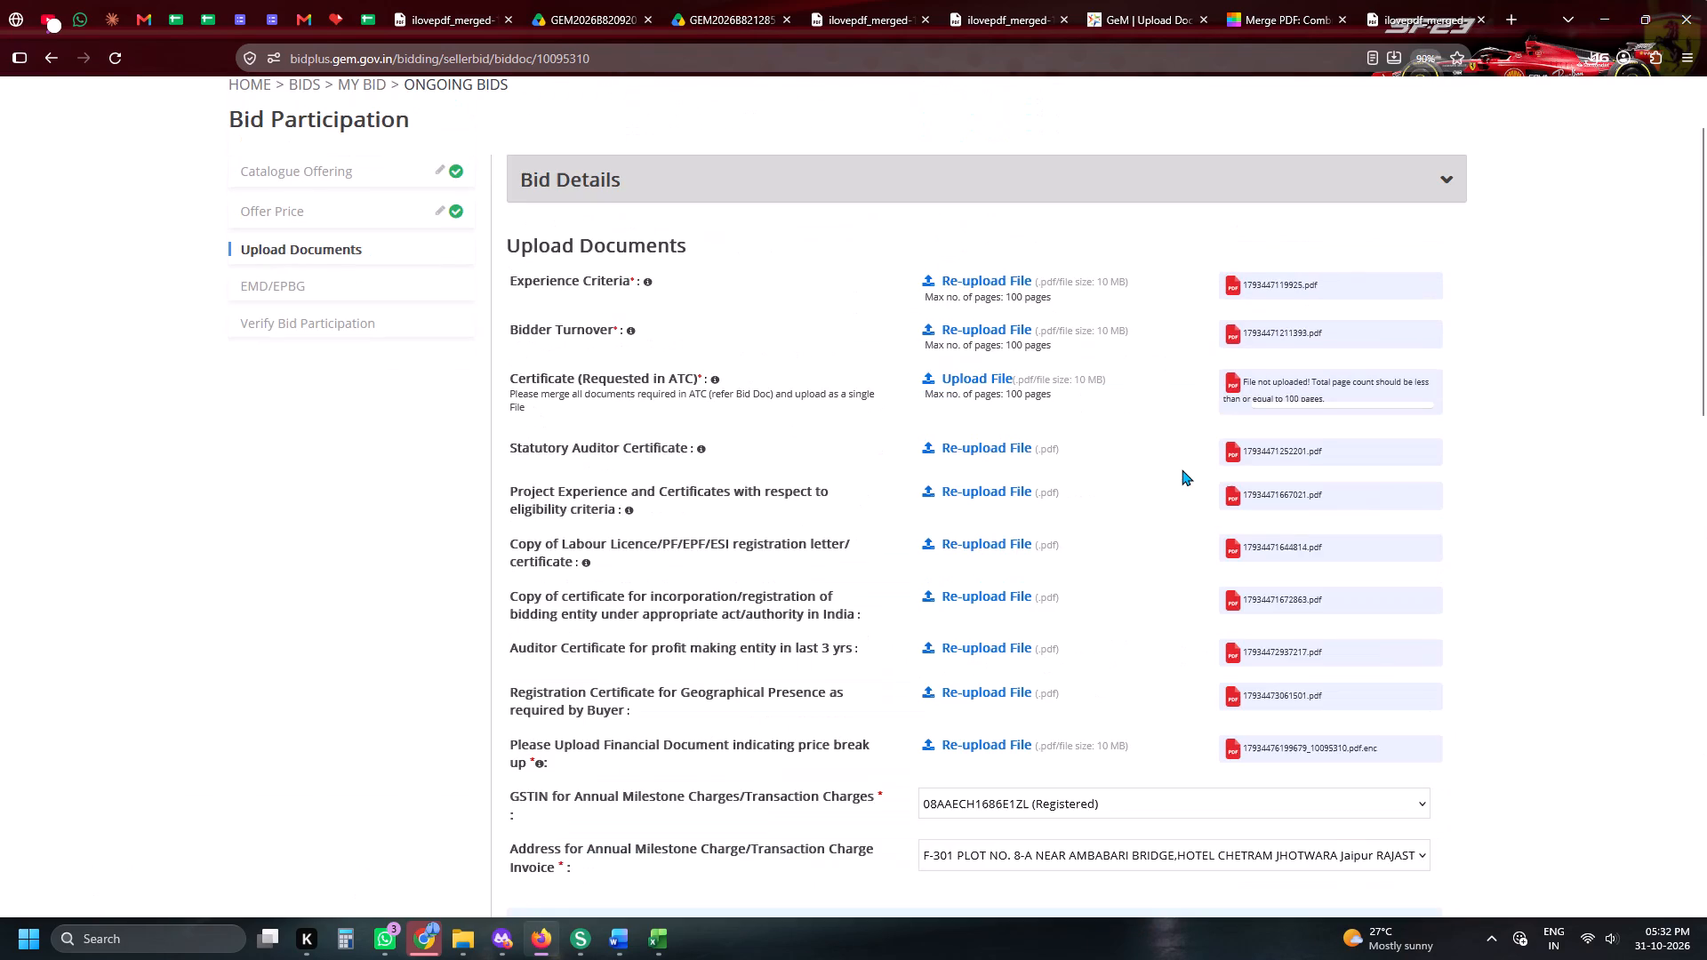
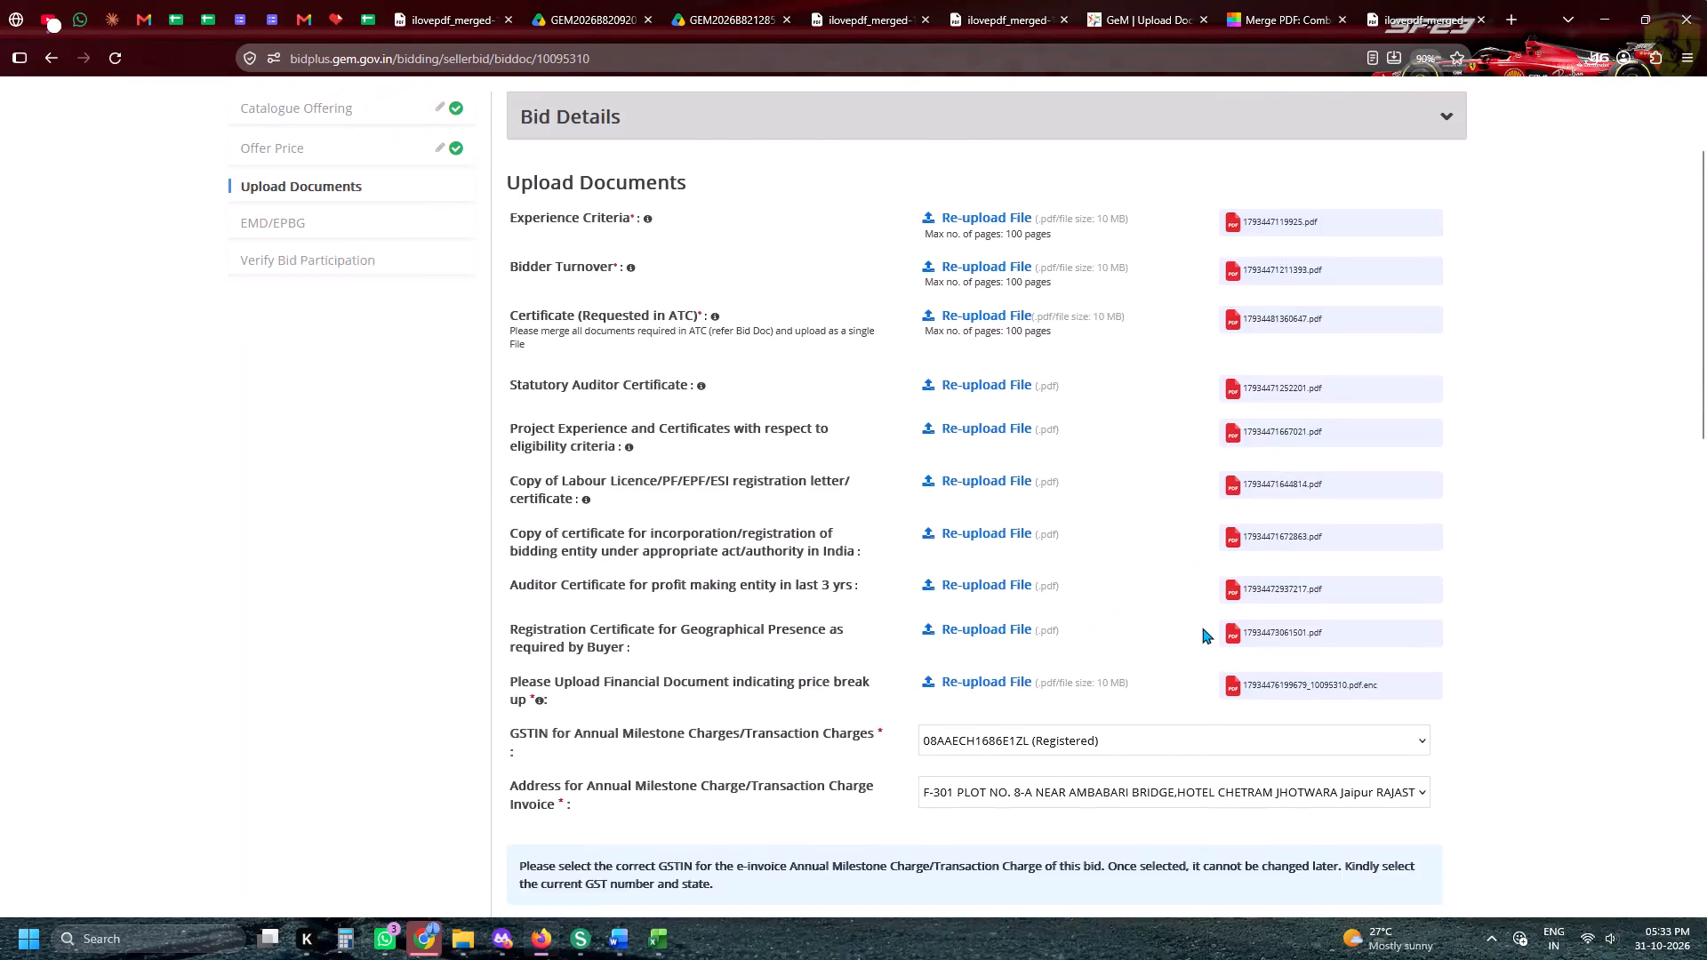
# Save the Upload Documents section and the EMD section with its exemption request to proceed to bid verification.
pyautogui.scroll(-9, 1227, 611)
pyautogui.click(1382, 519)
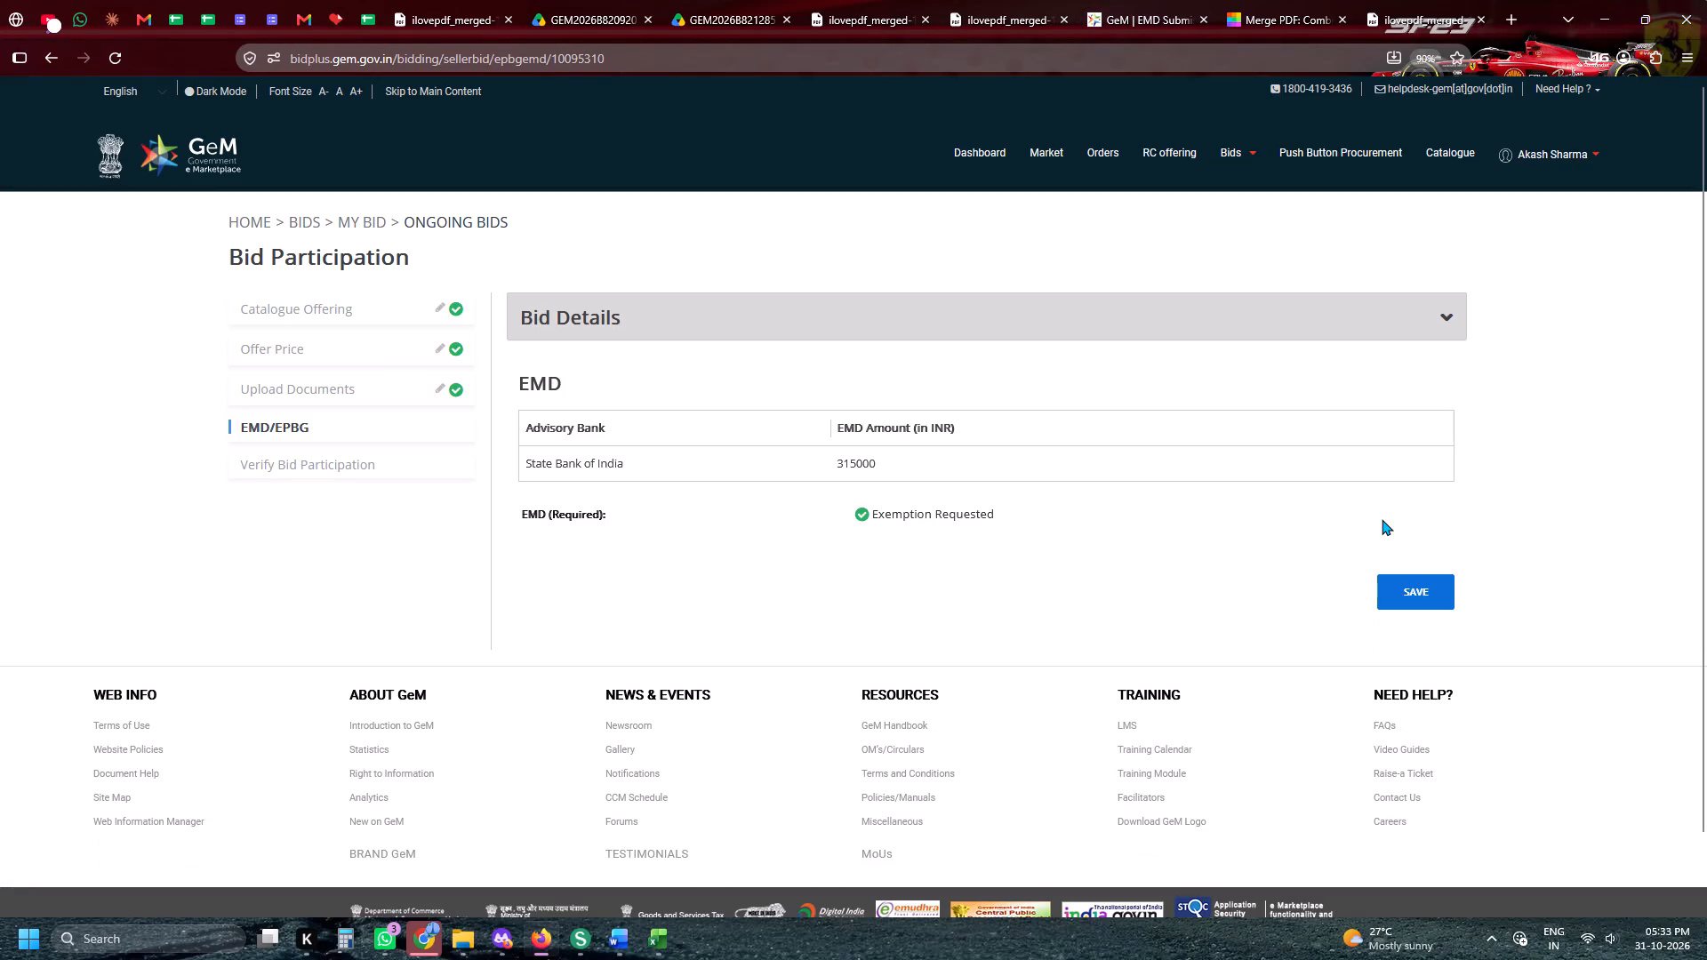
pyautogui.click(1430, 588)
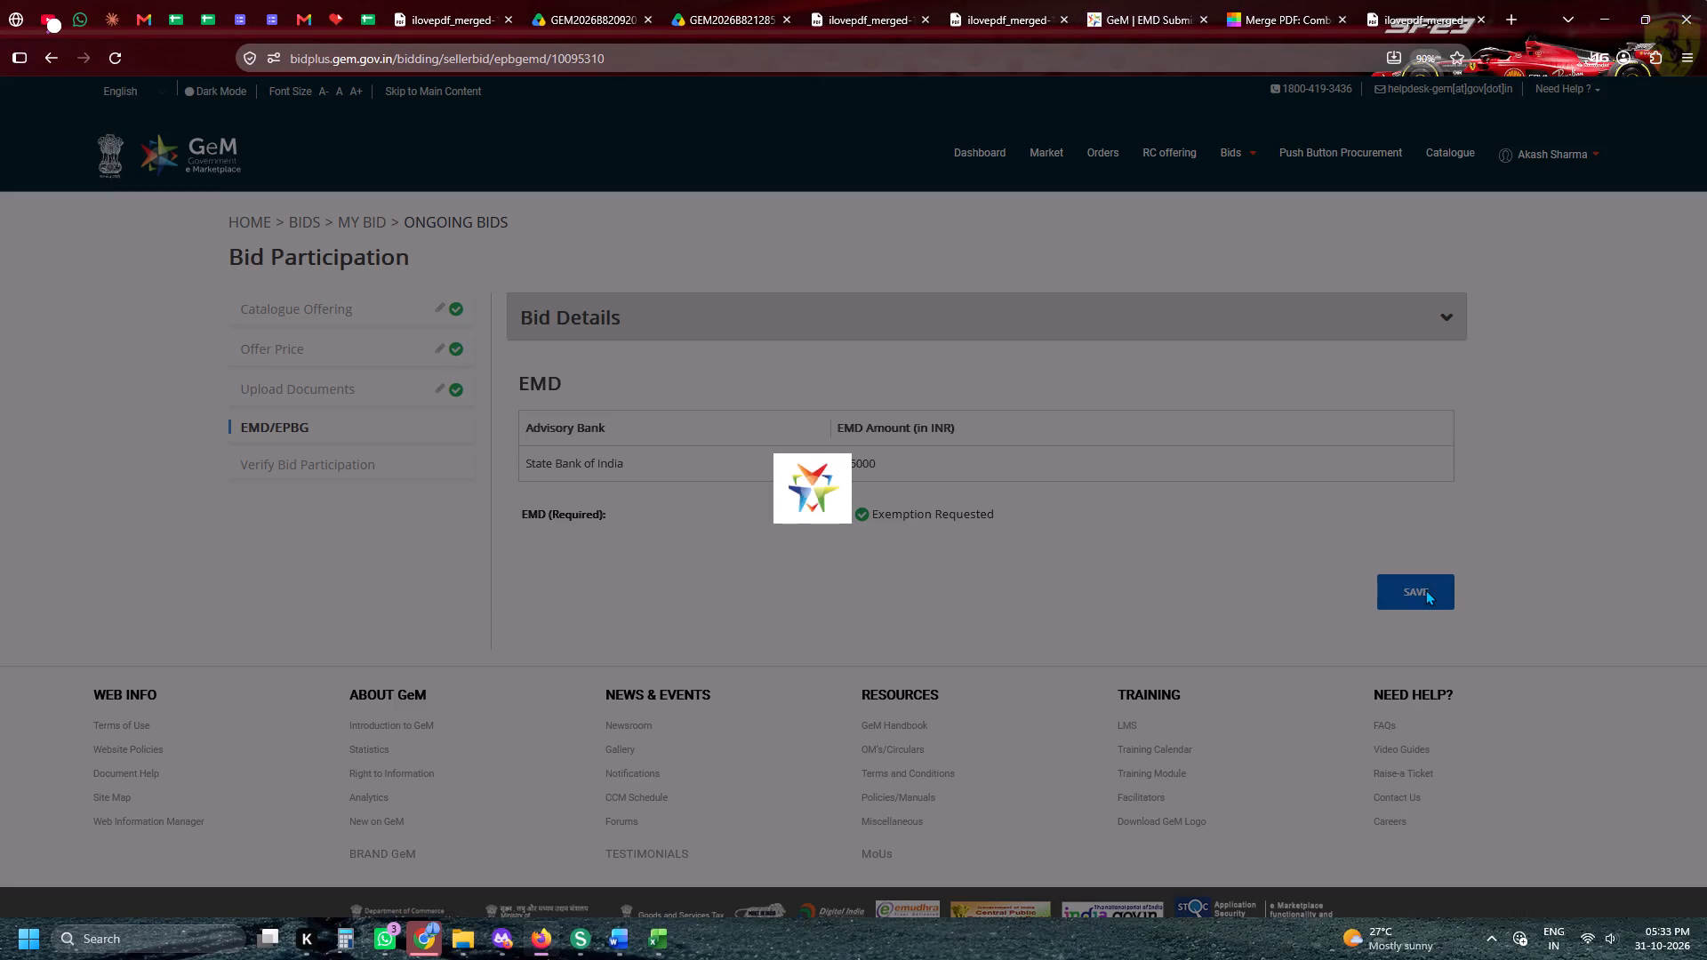
# Agree to the Terms & Conditions and bid clauses, and start verifying the bid participation with OTP.
pyautogui.scroll(-5, 636, 487)
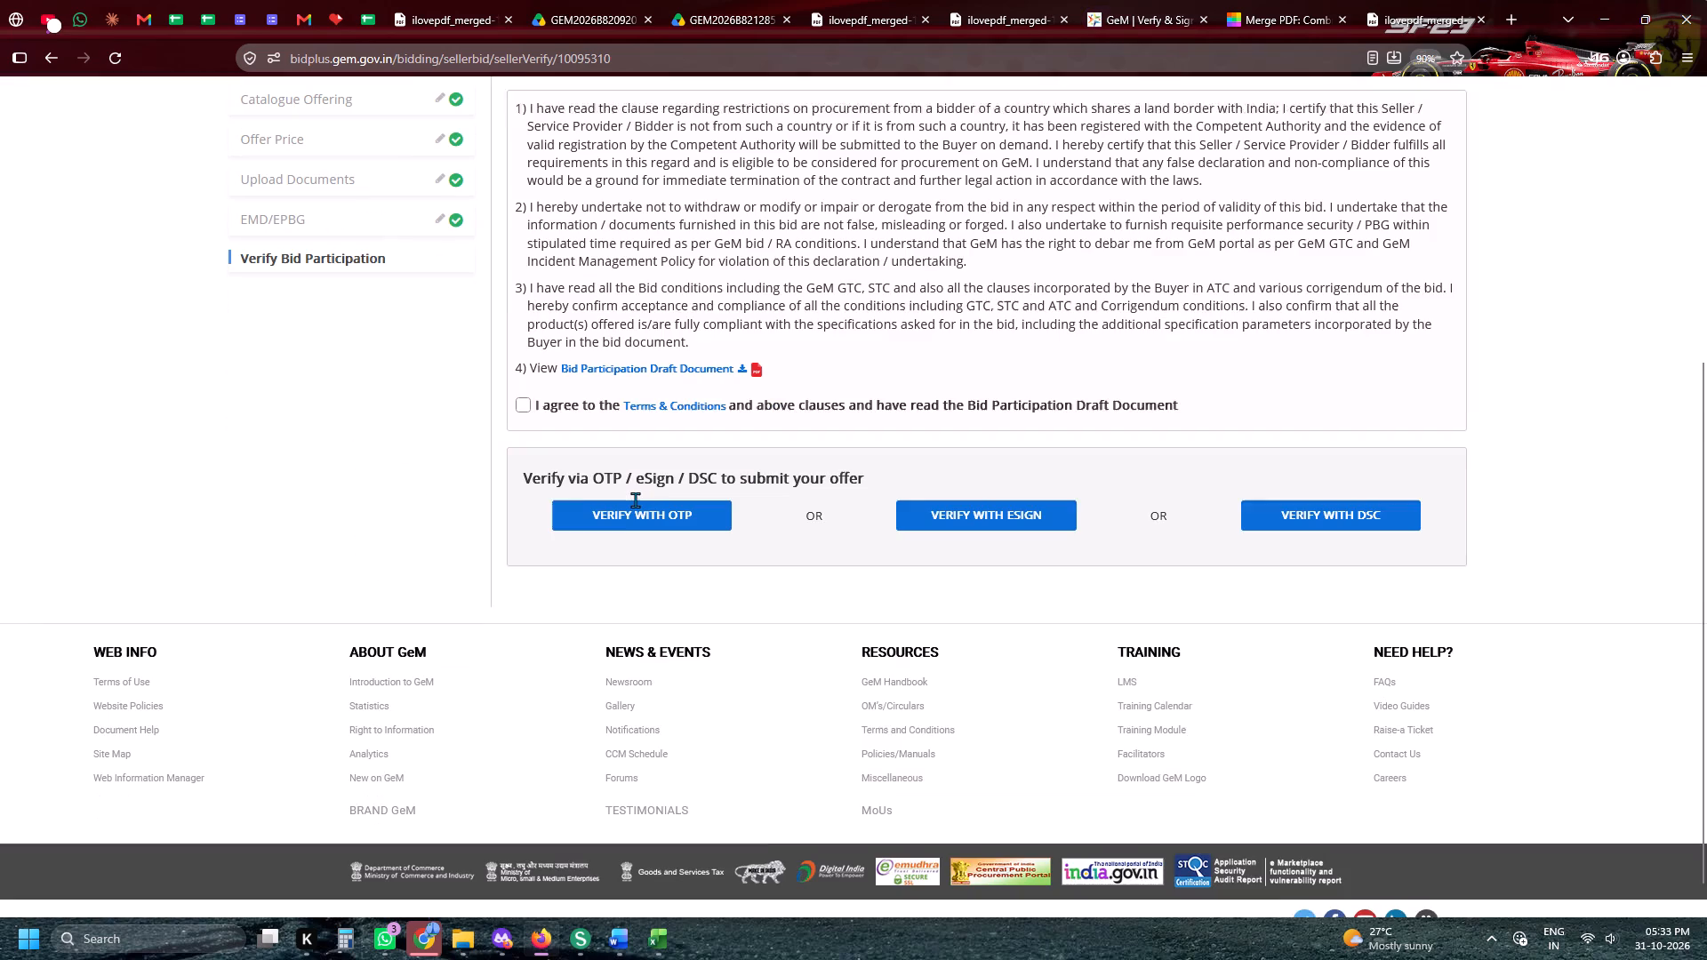
pyautogui.click(512, 365)
pyautogui.click(525, 371)
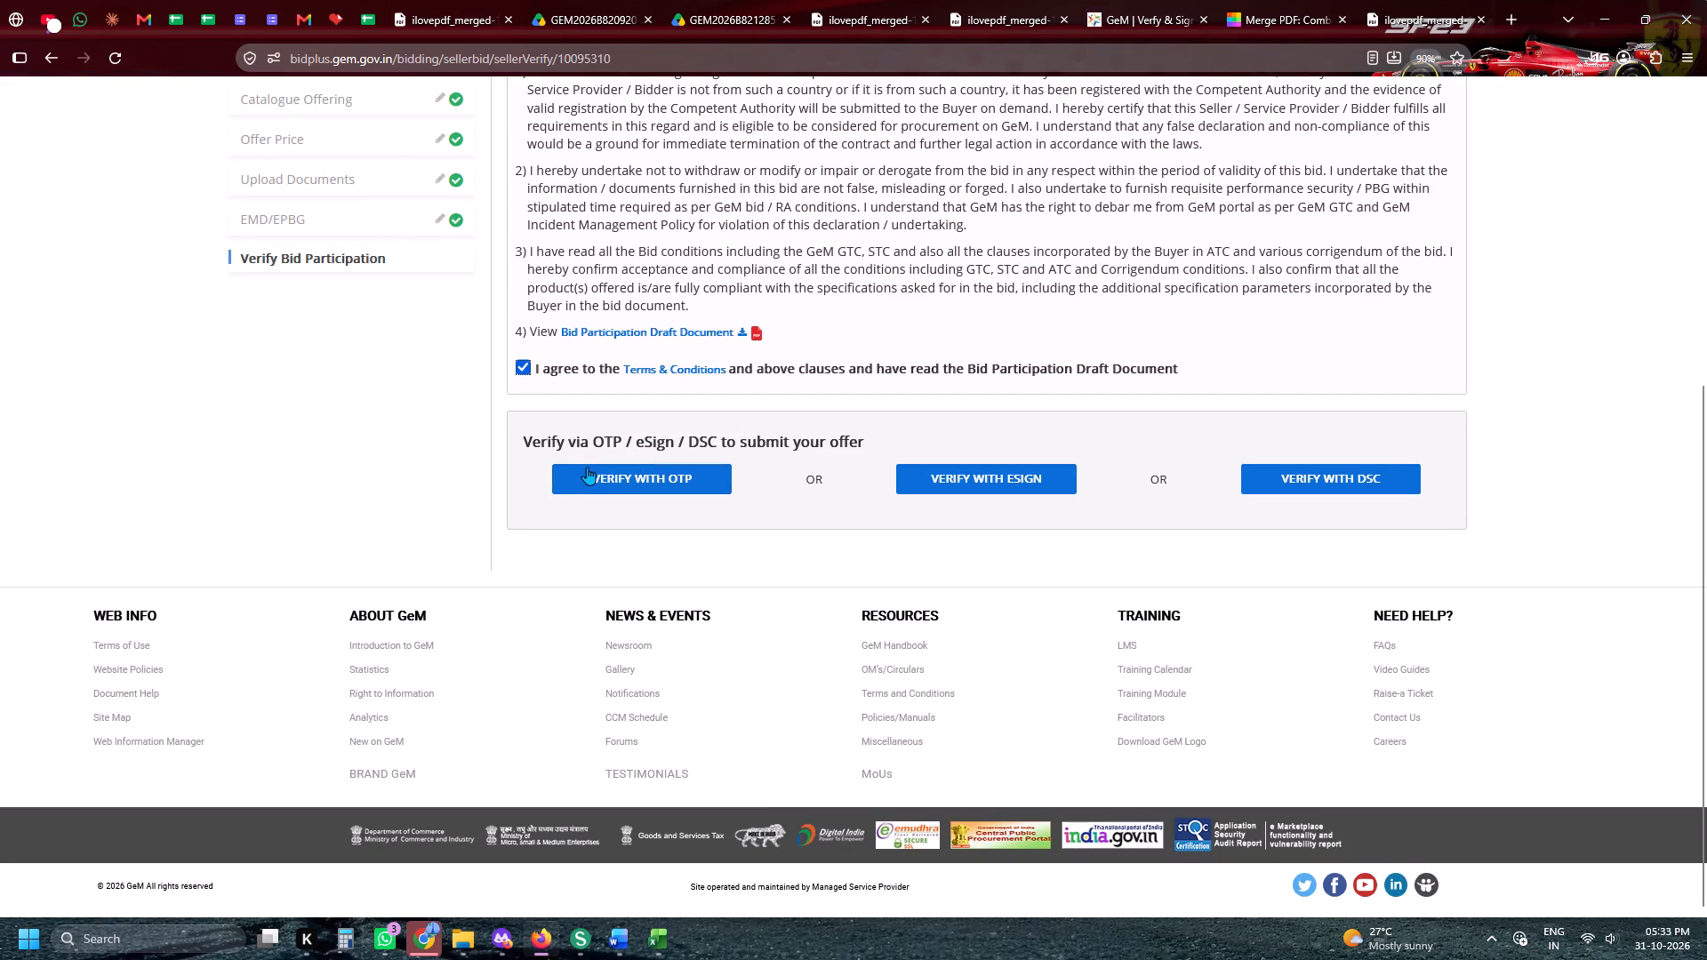
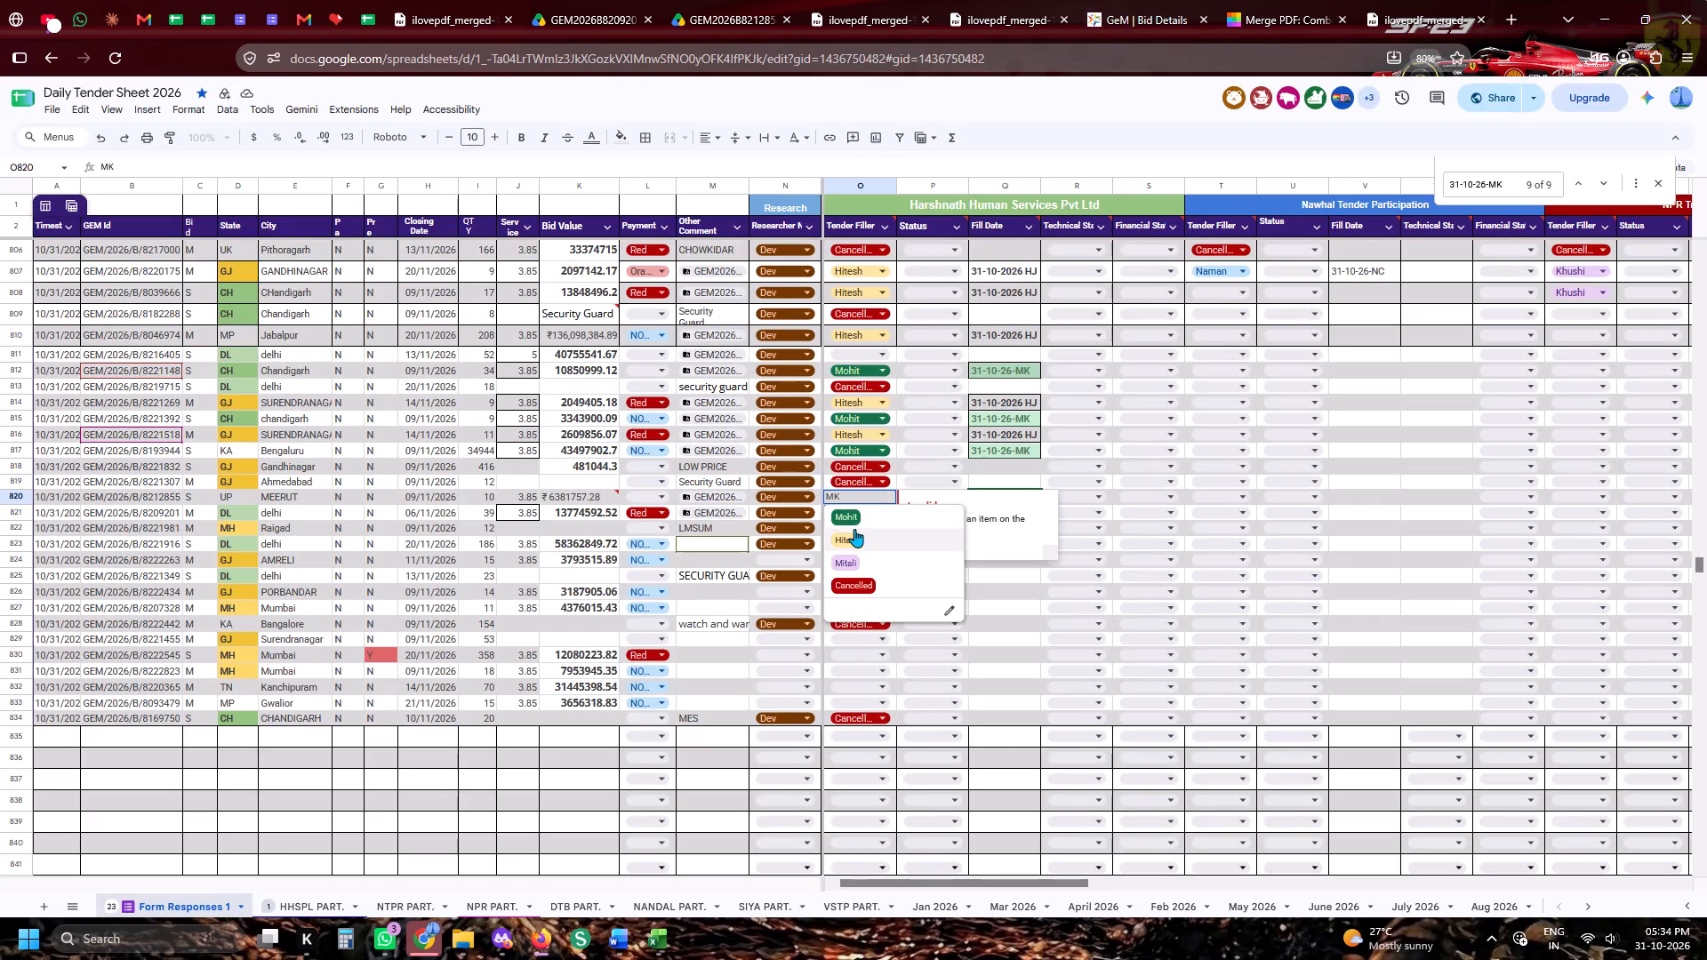
# Set the Harshnath Human Services tender filler for bid GEM/2026/B/8212855 to Mohit.
pyautogui.click(853, 513)
pyautogui.click(990, 596)
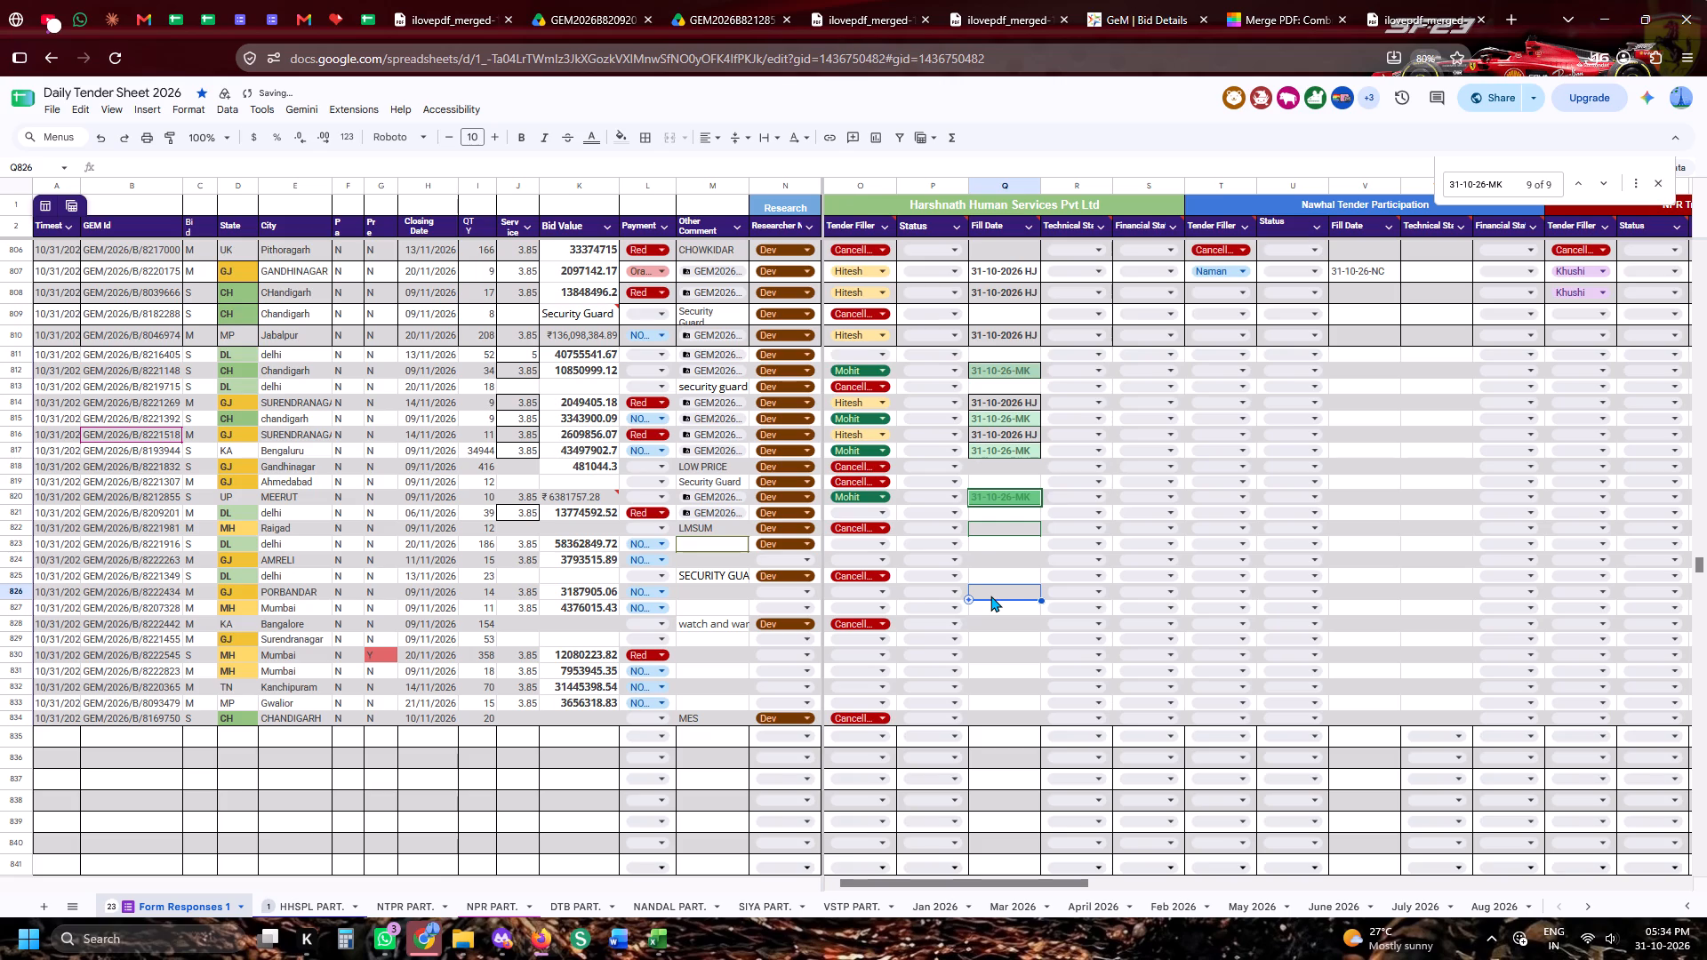
# Close the finished bid's leftover PDF, Drive and Merge PDF tabs, keeping the GeM bid page open.
pyautogui.click(1344, 24)
pyautogui.click(1344, 26)
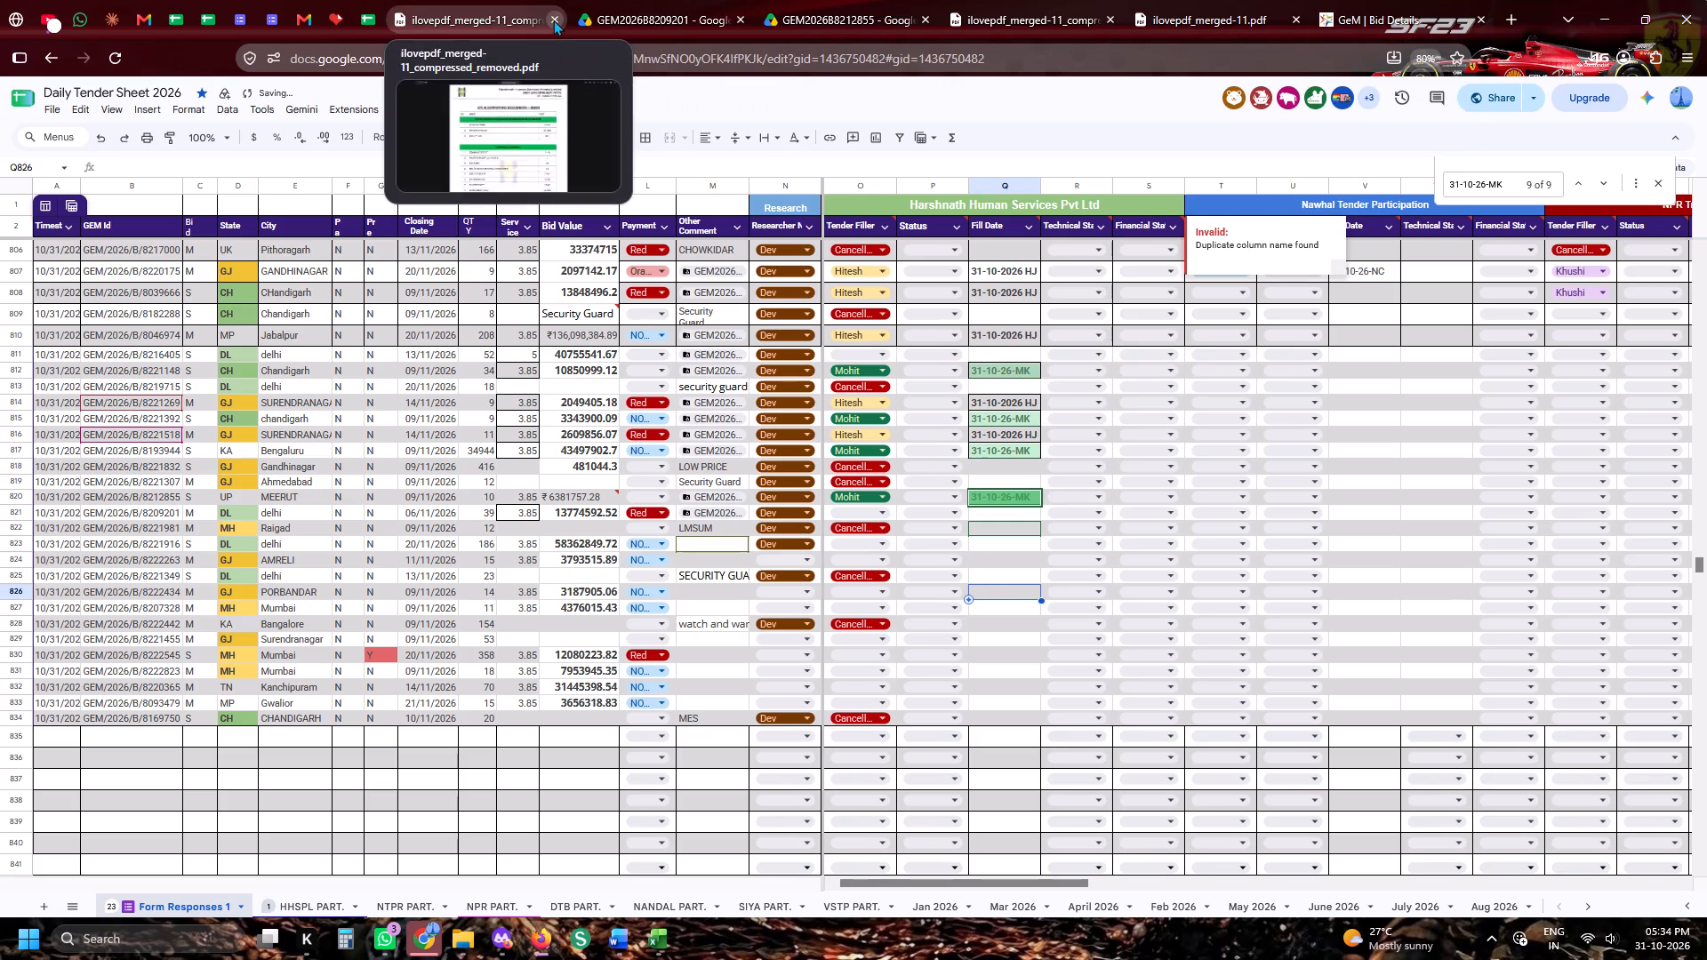
pyautogui.click(553, 20)
pyautogui.click(553, 20)
pyautogui.click(553, 20)
pyautogui.click(553, 20)
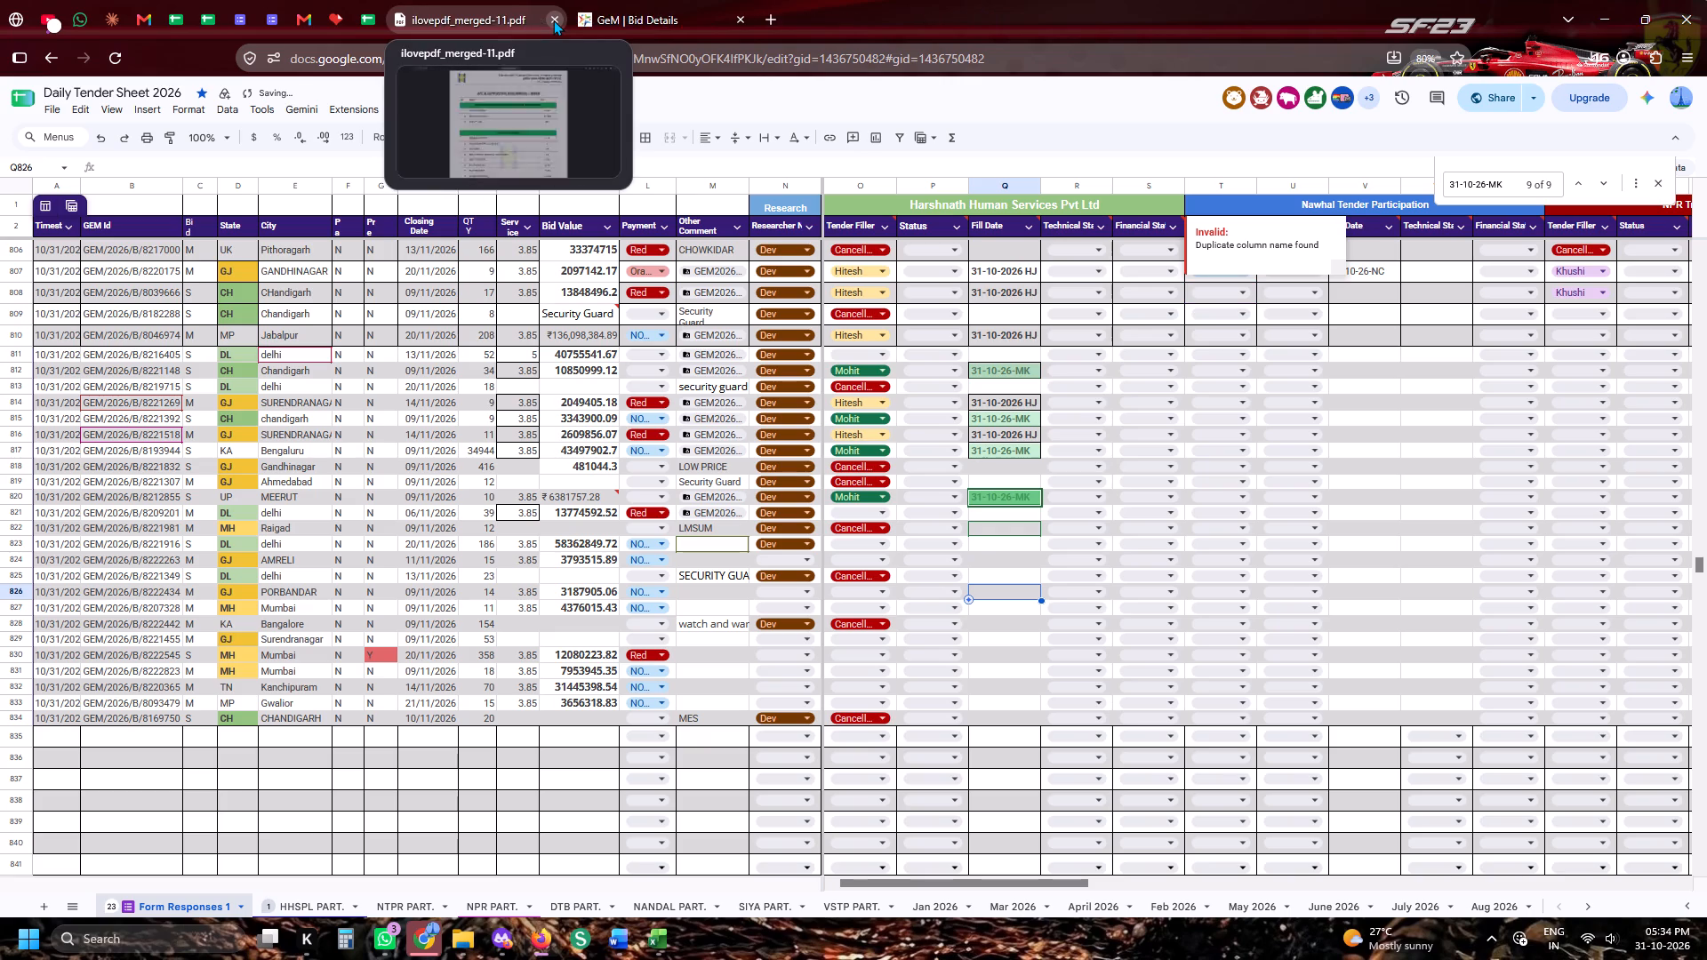
pyautogui.click(553, 20)
# Go to the GeM bid page and open the list of ongoing bids.
pyautogui.click(508, 0)
pyautogui.click(1230, 152)
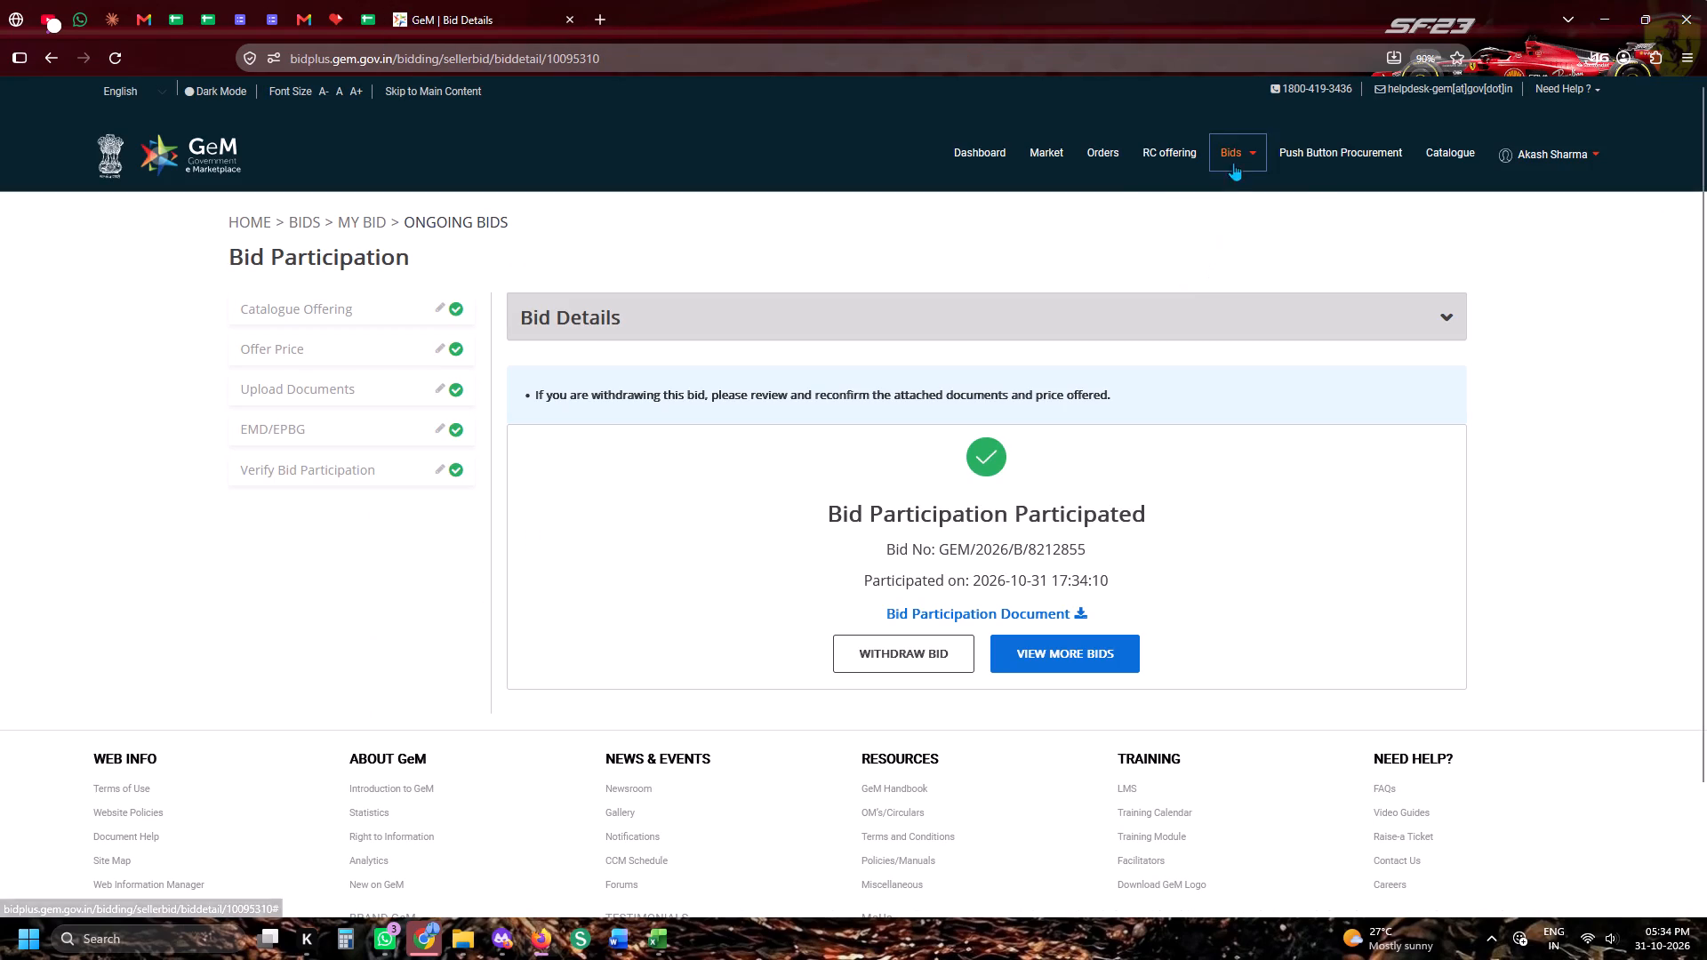
pyautogui.click(1242, 189)
# In the tender spreadsheet's HHSPL PART. sheet, copy bid number GEM/2026/B/8173274 from the 10/31/2026 row.
pyautogui.click(365, 0)
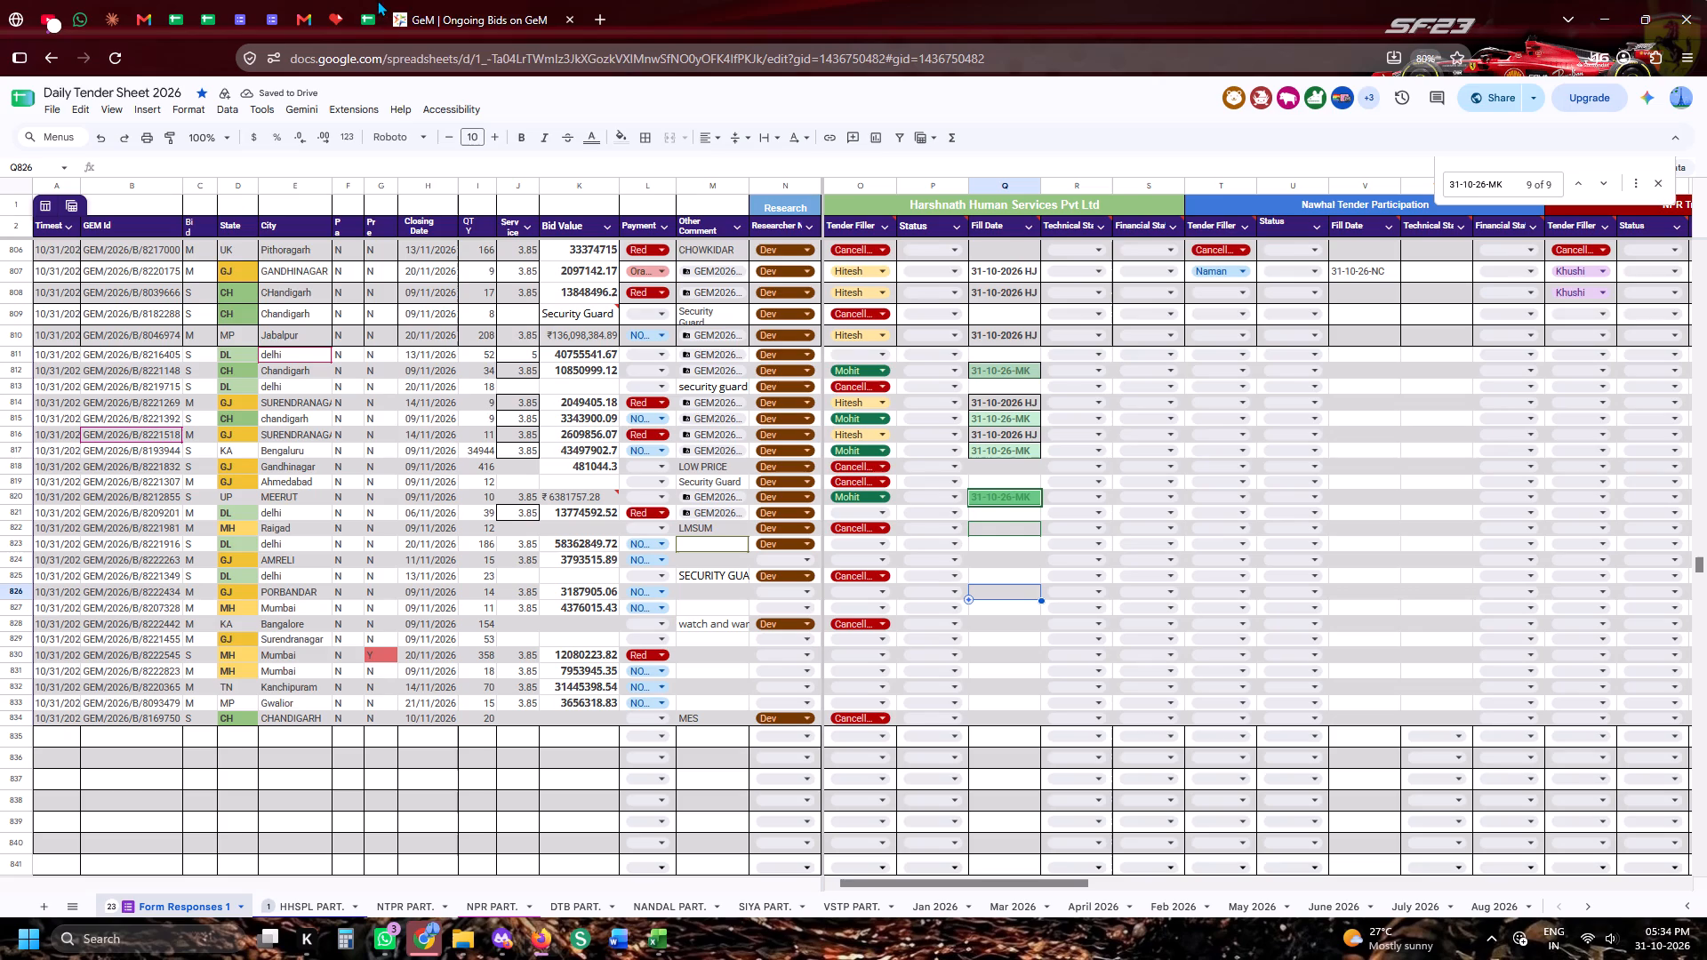
pyautogui.click(289, 898)
pyautogui.scroll(-5, 927, 680)
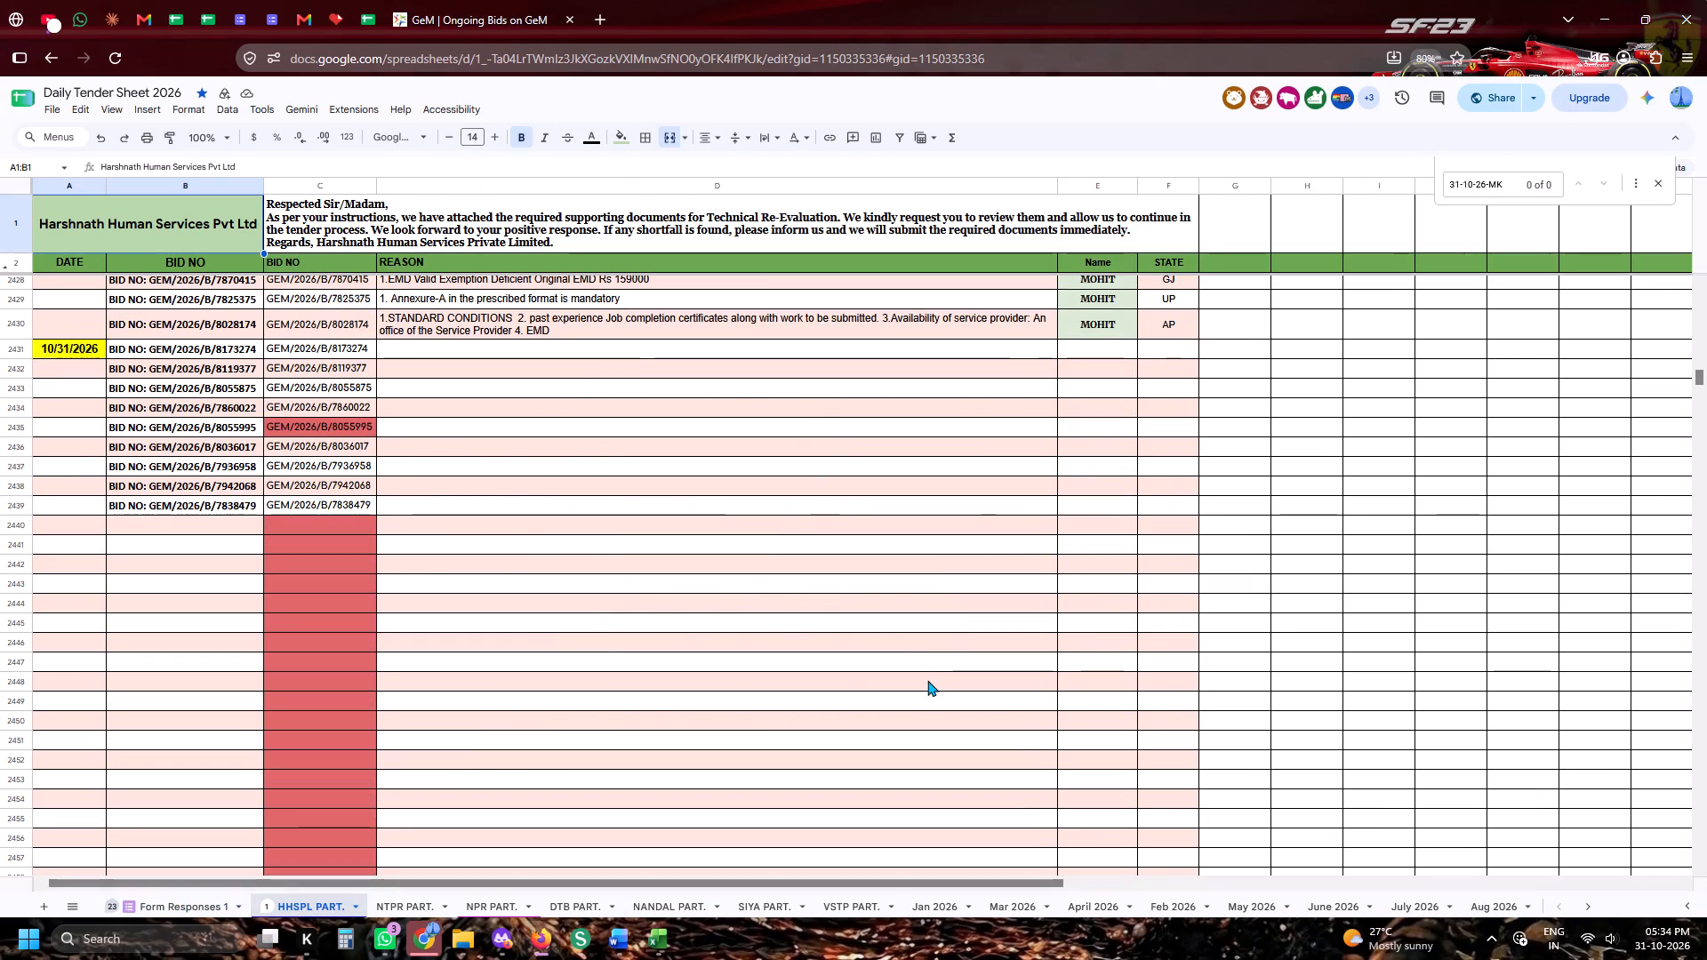
pyautogui.click(339, 348)
pyautogui.hotkey('ctrl', 'c')
pyautogui.hotkey('ctrl', 'c')
pyautogui.hotkey('ctrl', 'c')
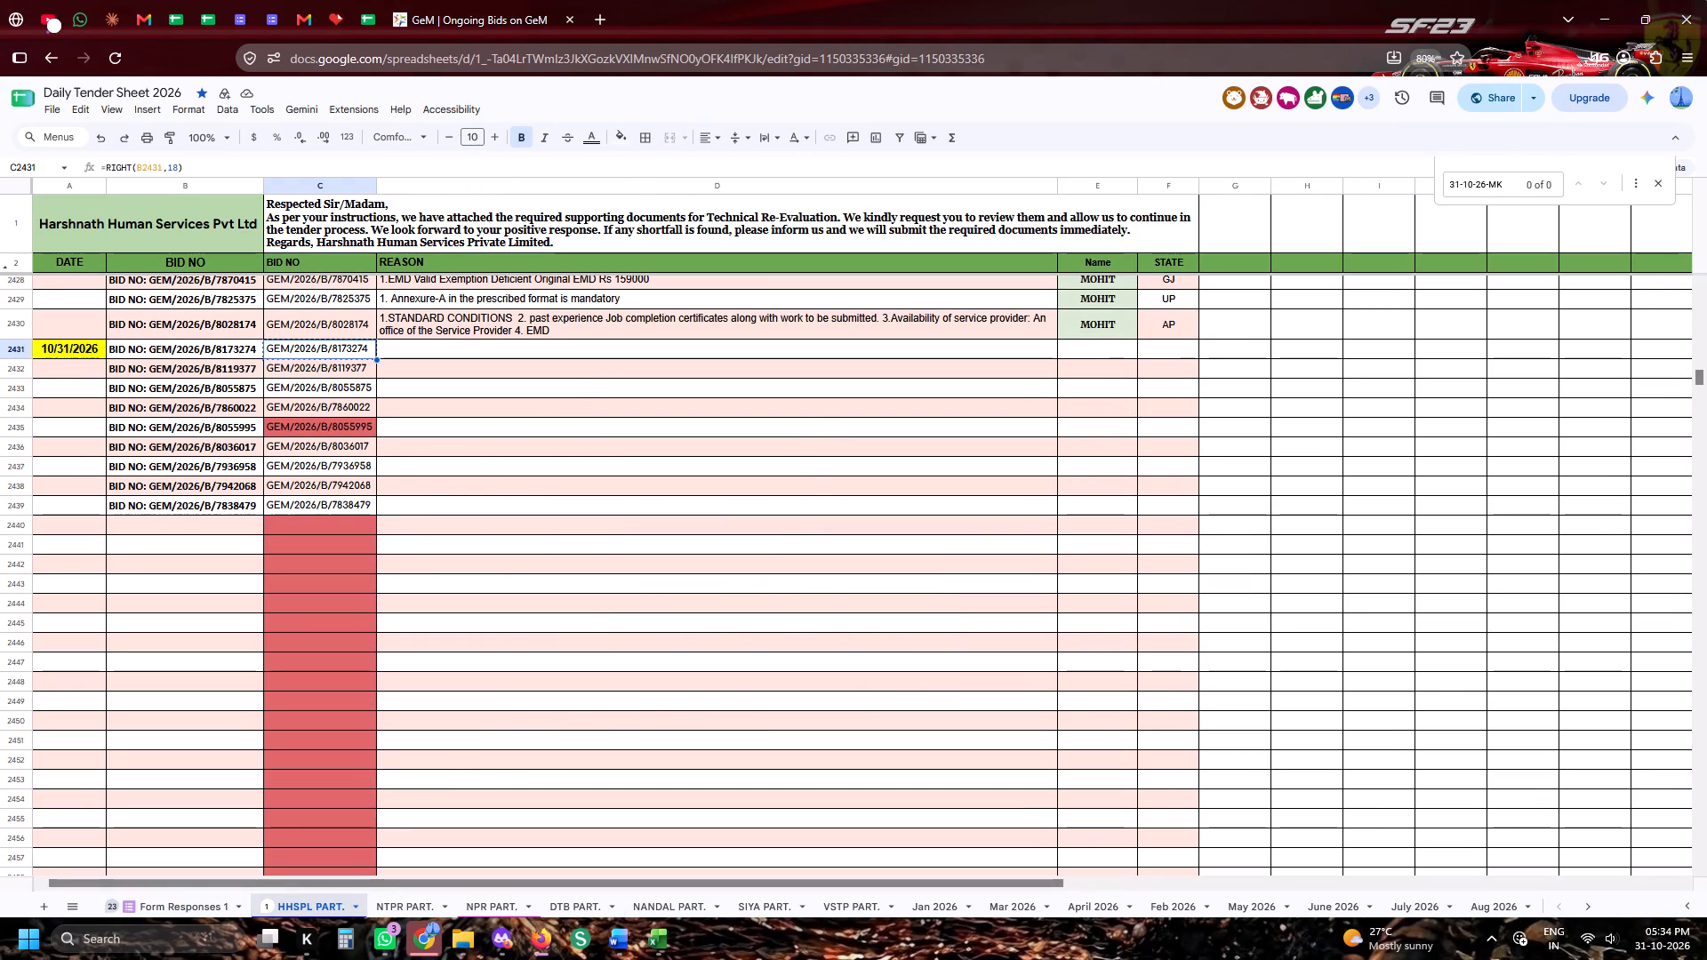
pyautogui.hotkey('ctrl', 'c')
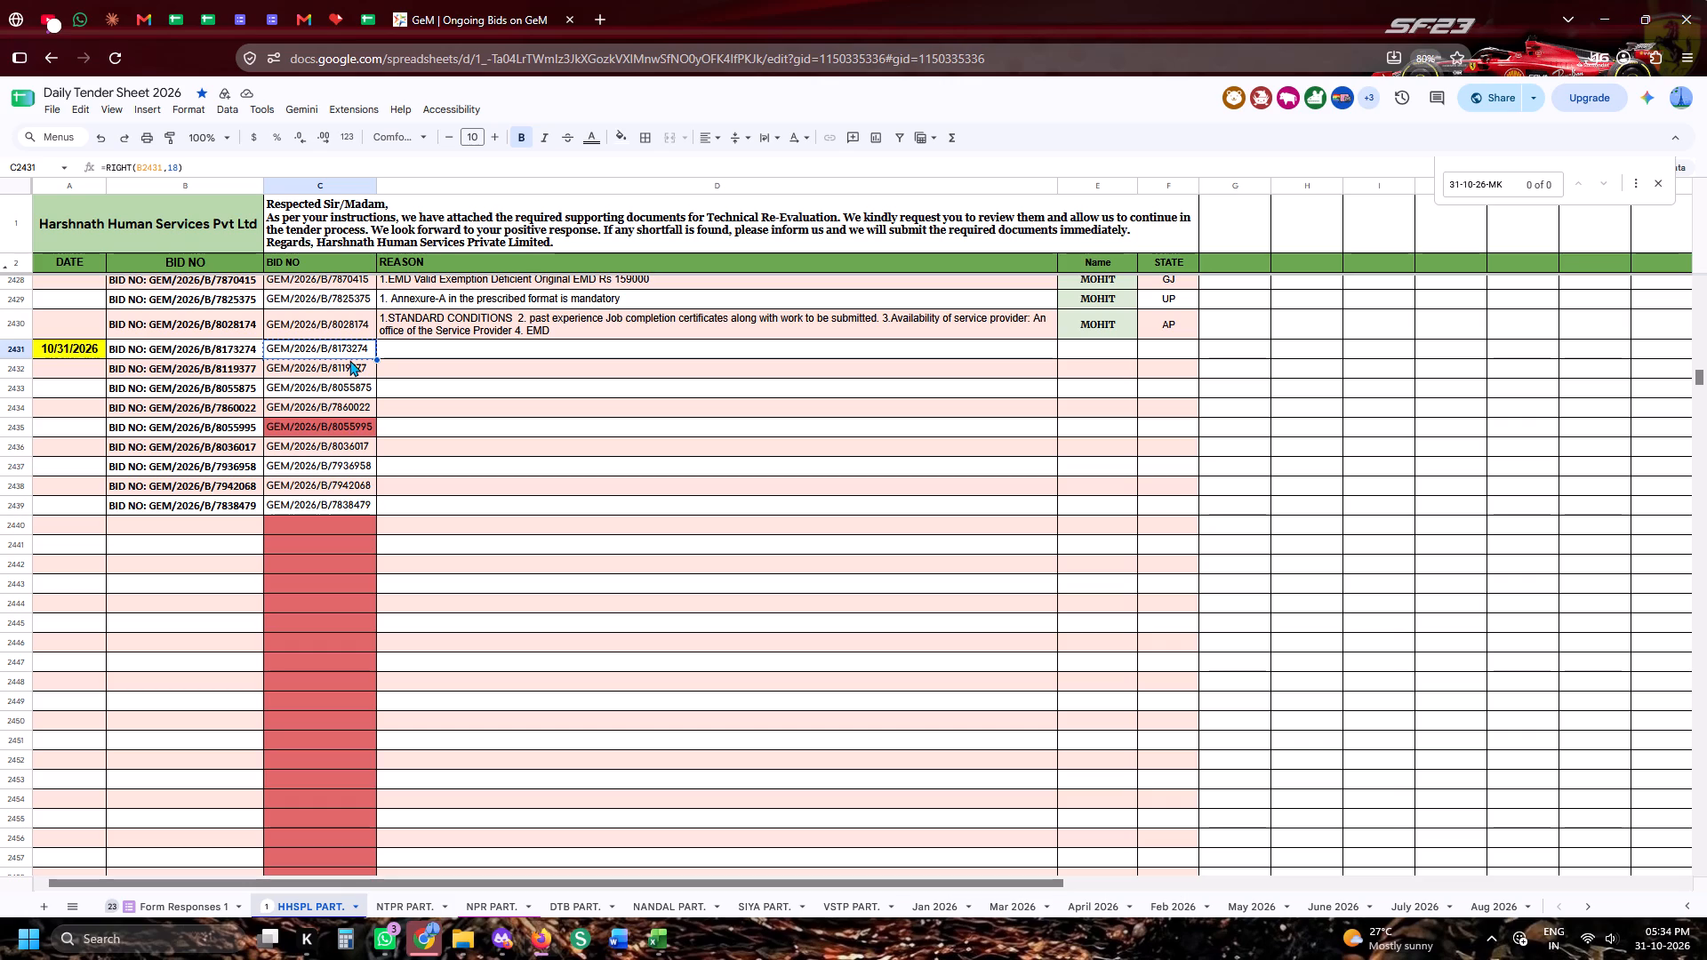
pyautogui.hotkey('ctrl', 'c')
pyautogui.hotkey('ctrl', 'c')
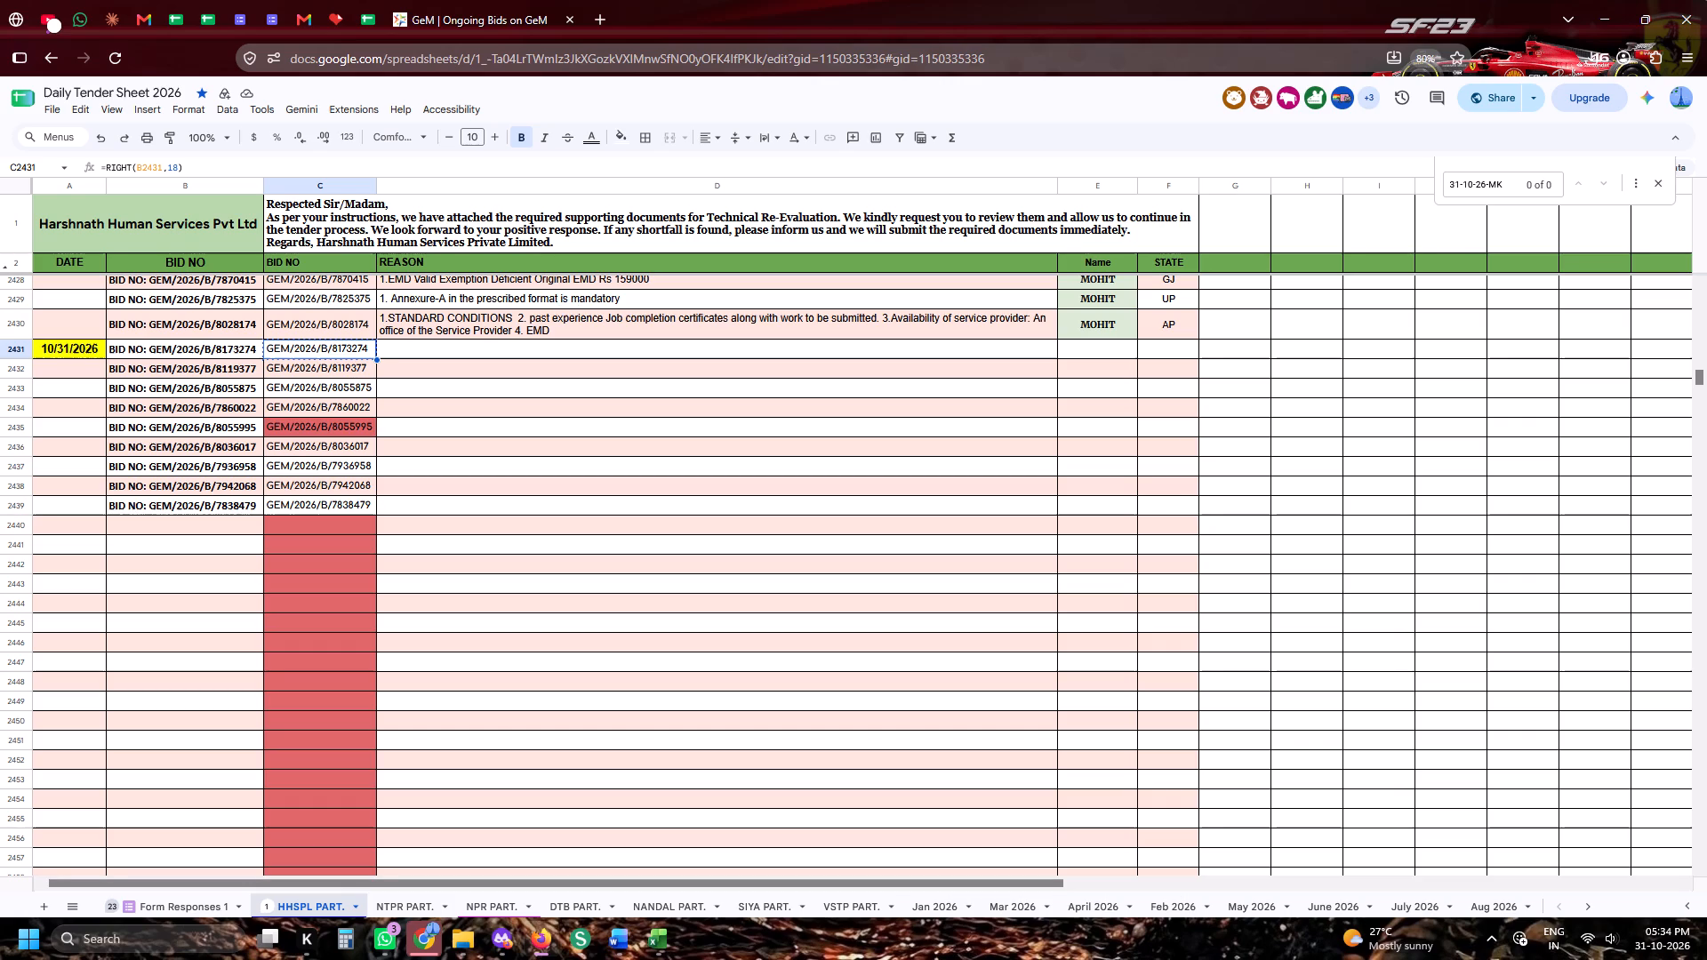
pyautogui.hotkey('ctrl', 'c')
pyautogui.hotkey('ctrl', 'c')
pyautogui.hotkey('ctrl', 'c')
# Search the GeM bid listing for GEM/2026/B/8173274 using Exact Bid Search.
pyautogui.click(517, 0)
pyautogui.click(1161, 217)
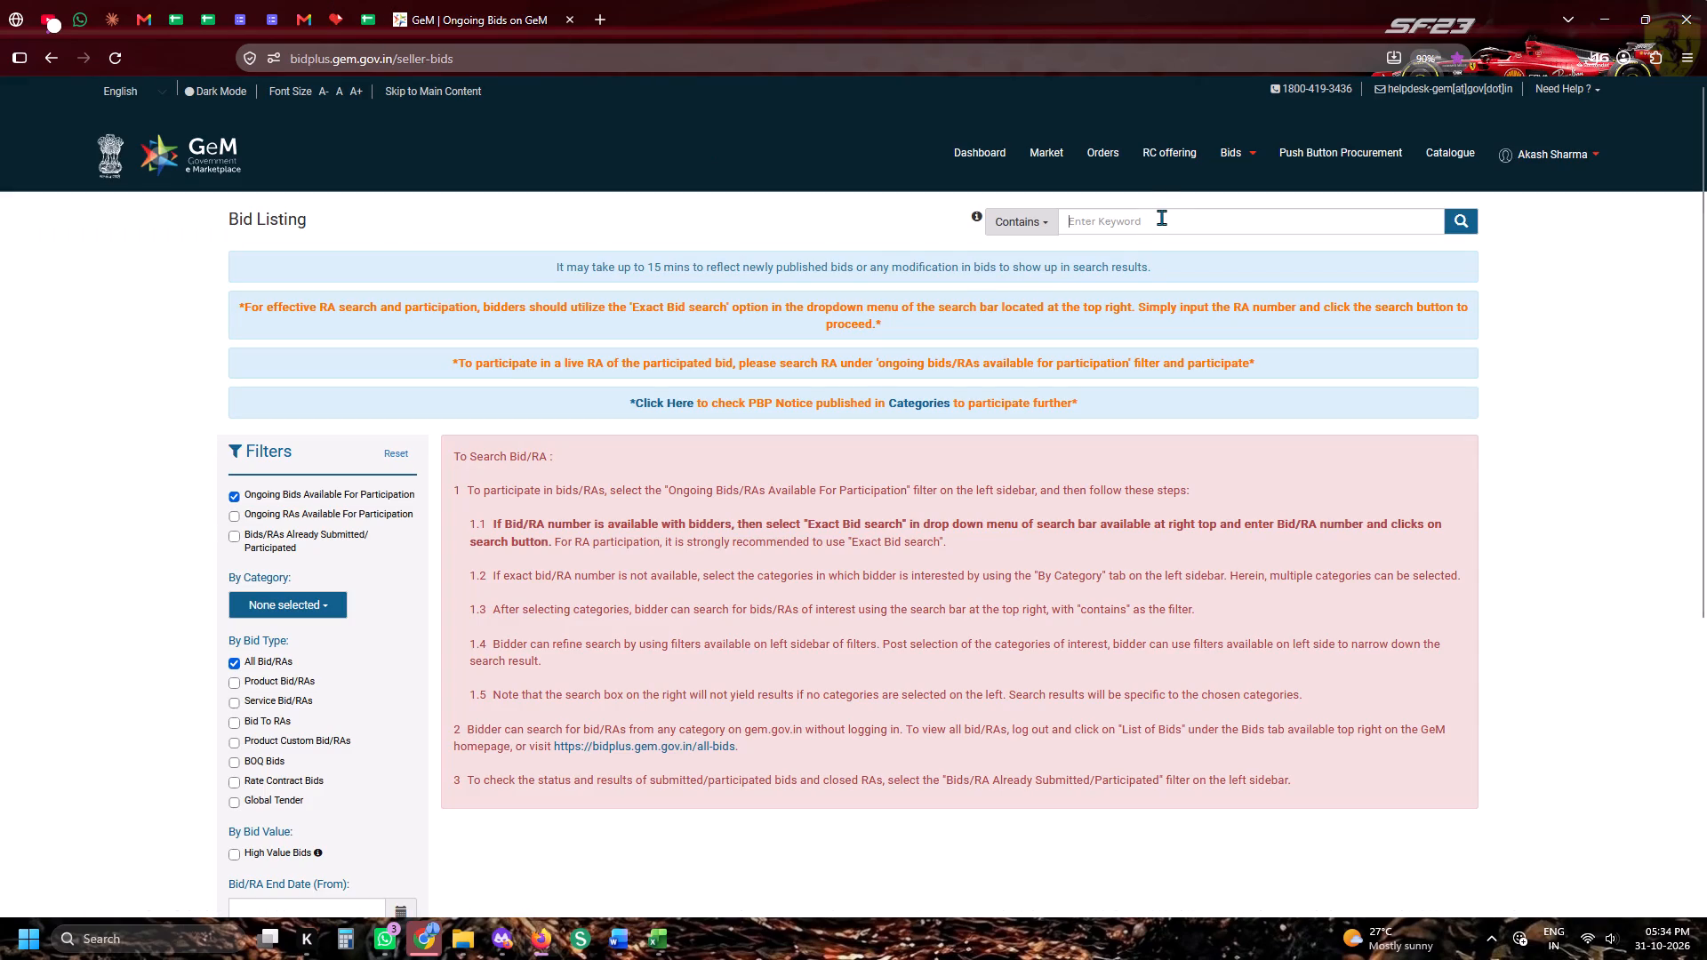
pyautogui.hotkey('ctrl', 'v')
pyautogui.click(1024, 218)
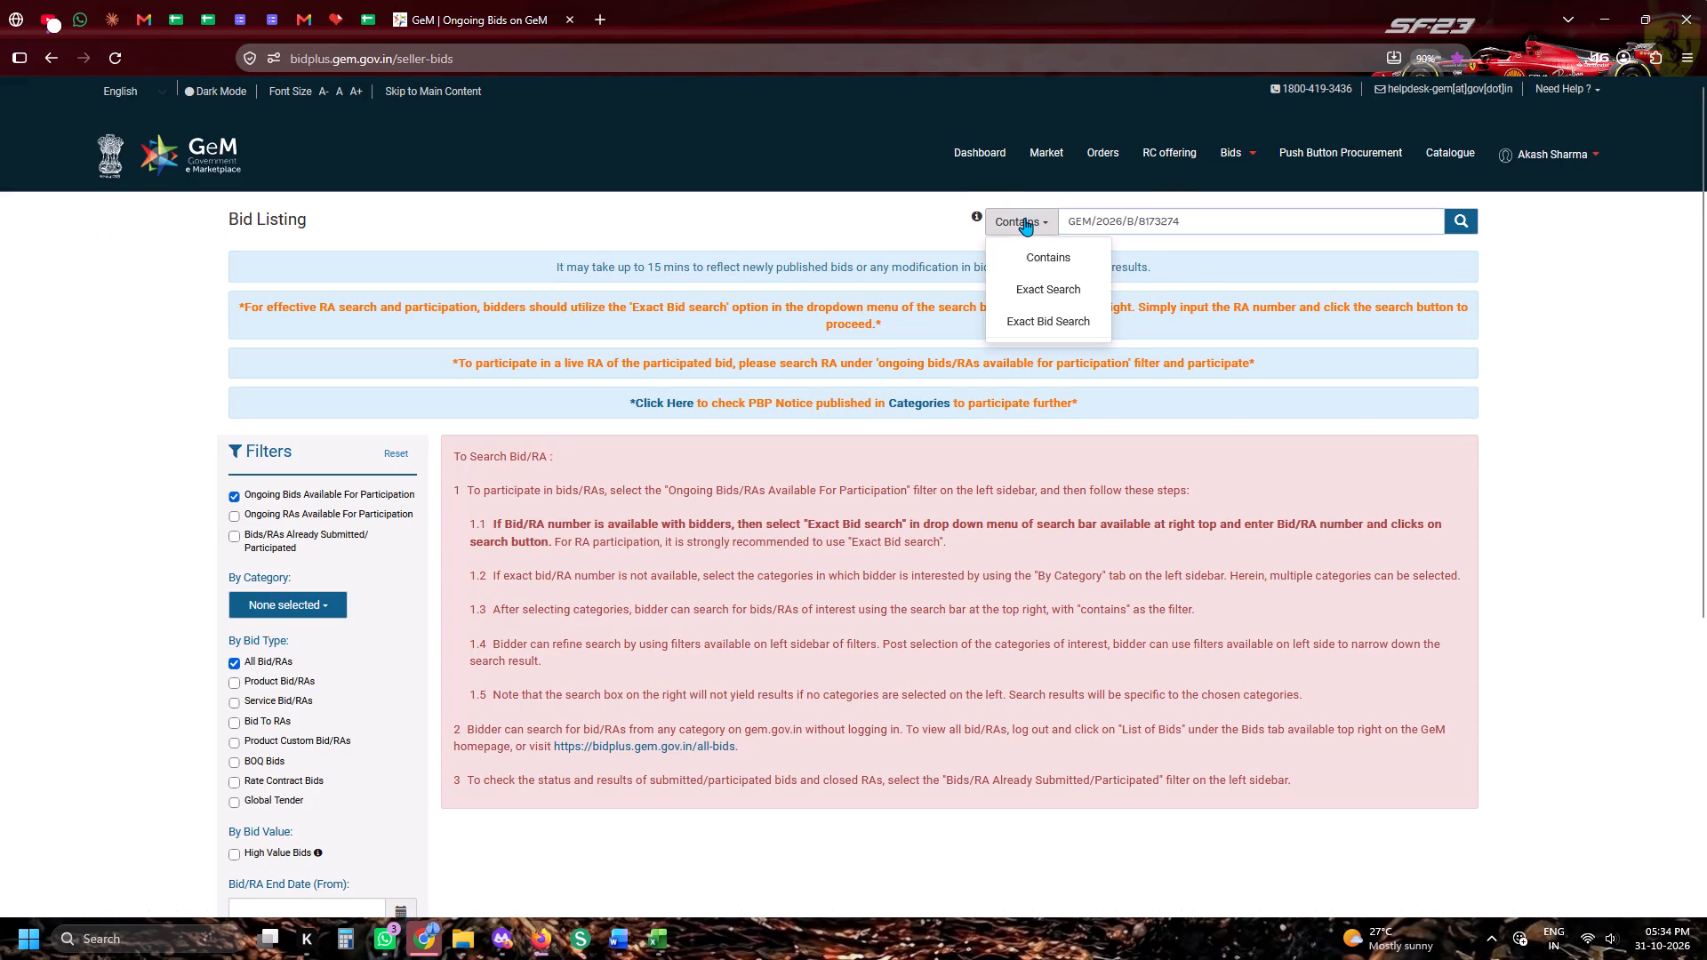
pyautogui.click(1035, 307)
pyautogui.click(1447, 228)
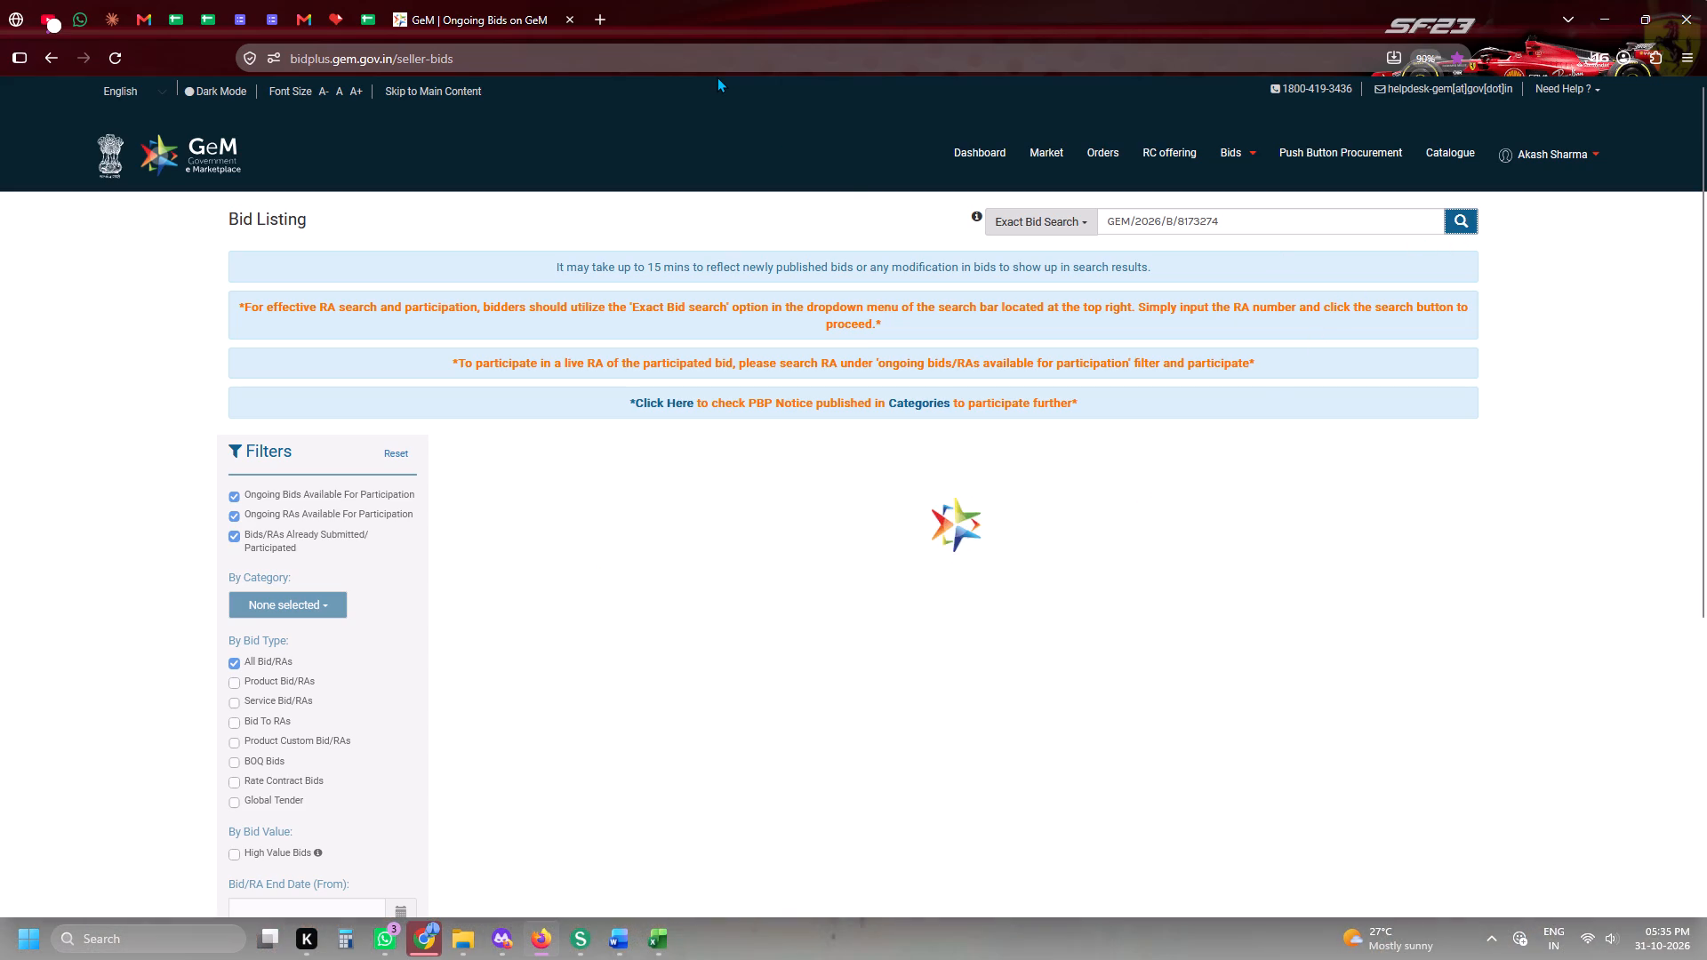
# Duplicate the GeM bid listing tab and run an Exact Bid Search for GEM/2026/B/8173274 in the copy.
pyautogui.rightClick(429, 0)
pyautogui.click(495, 225)
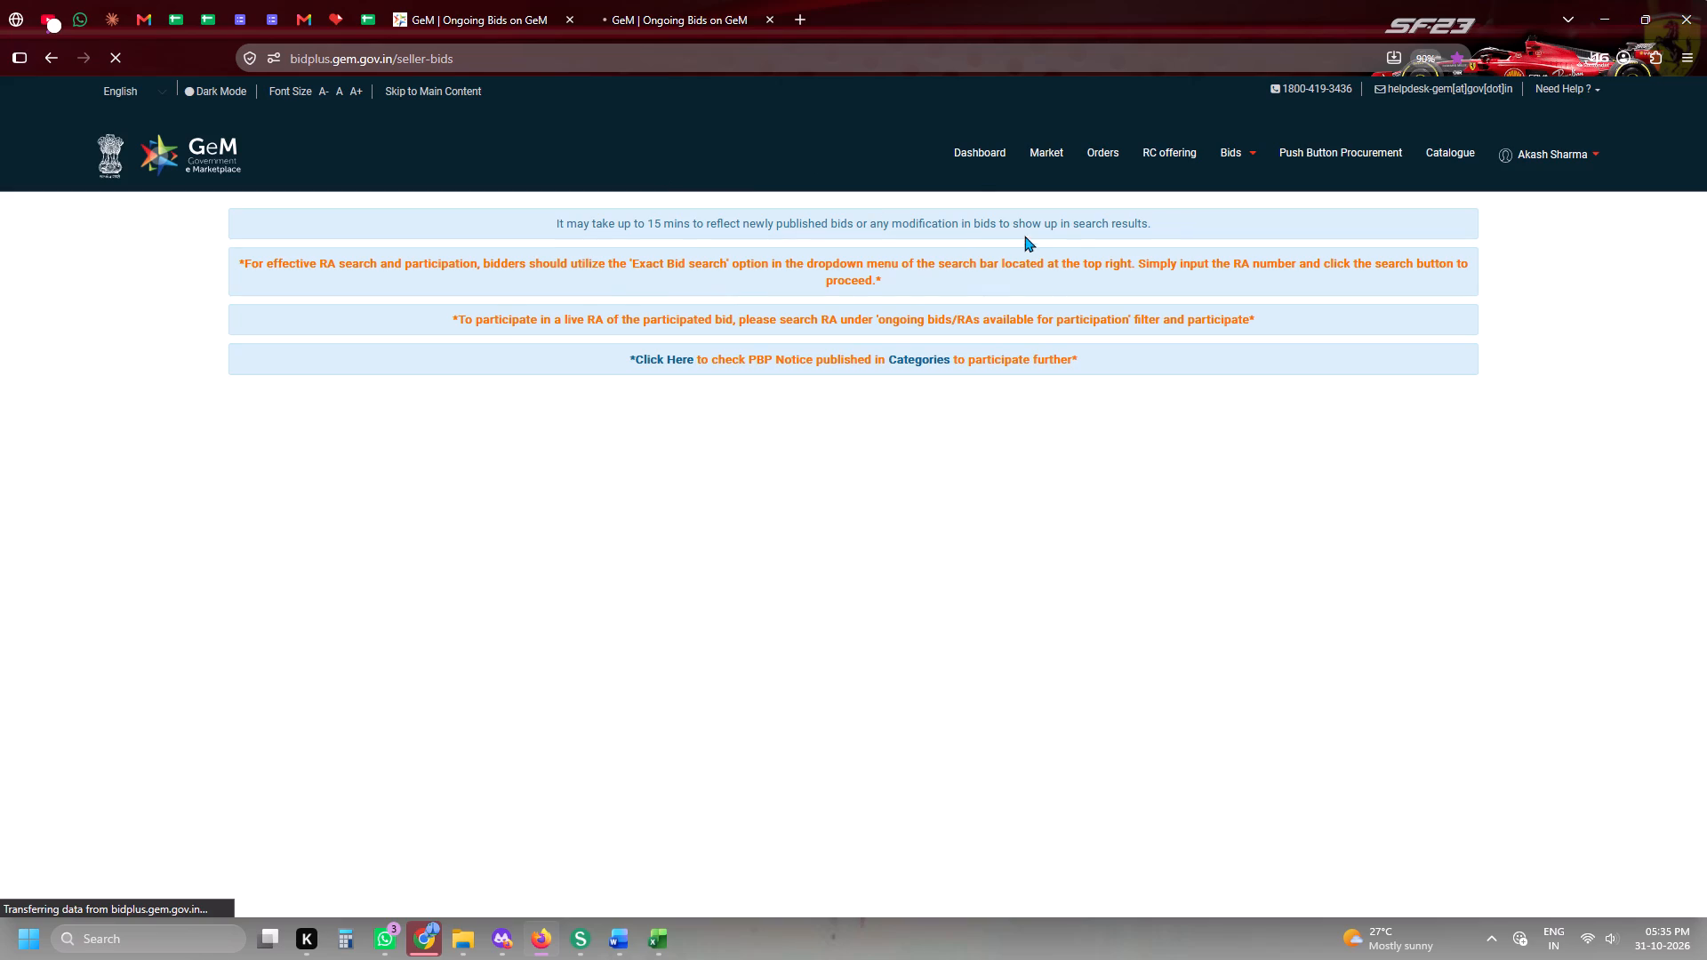
pyautogui.click(1120, 210)
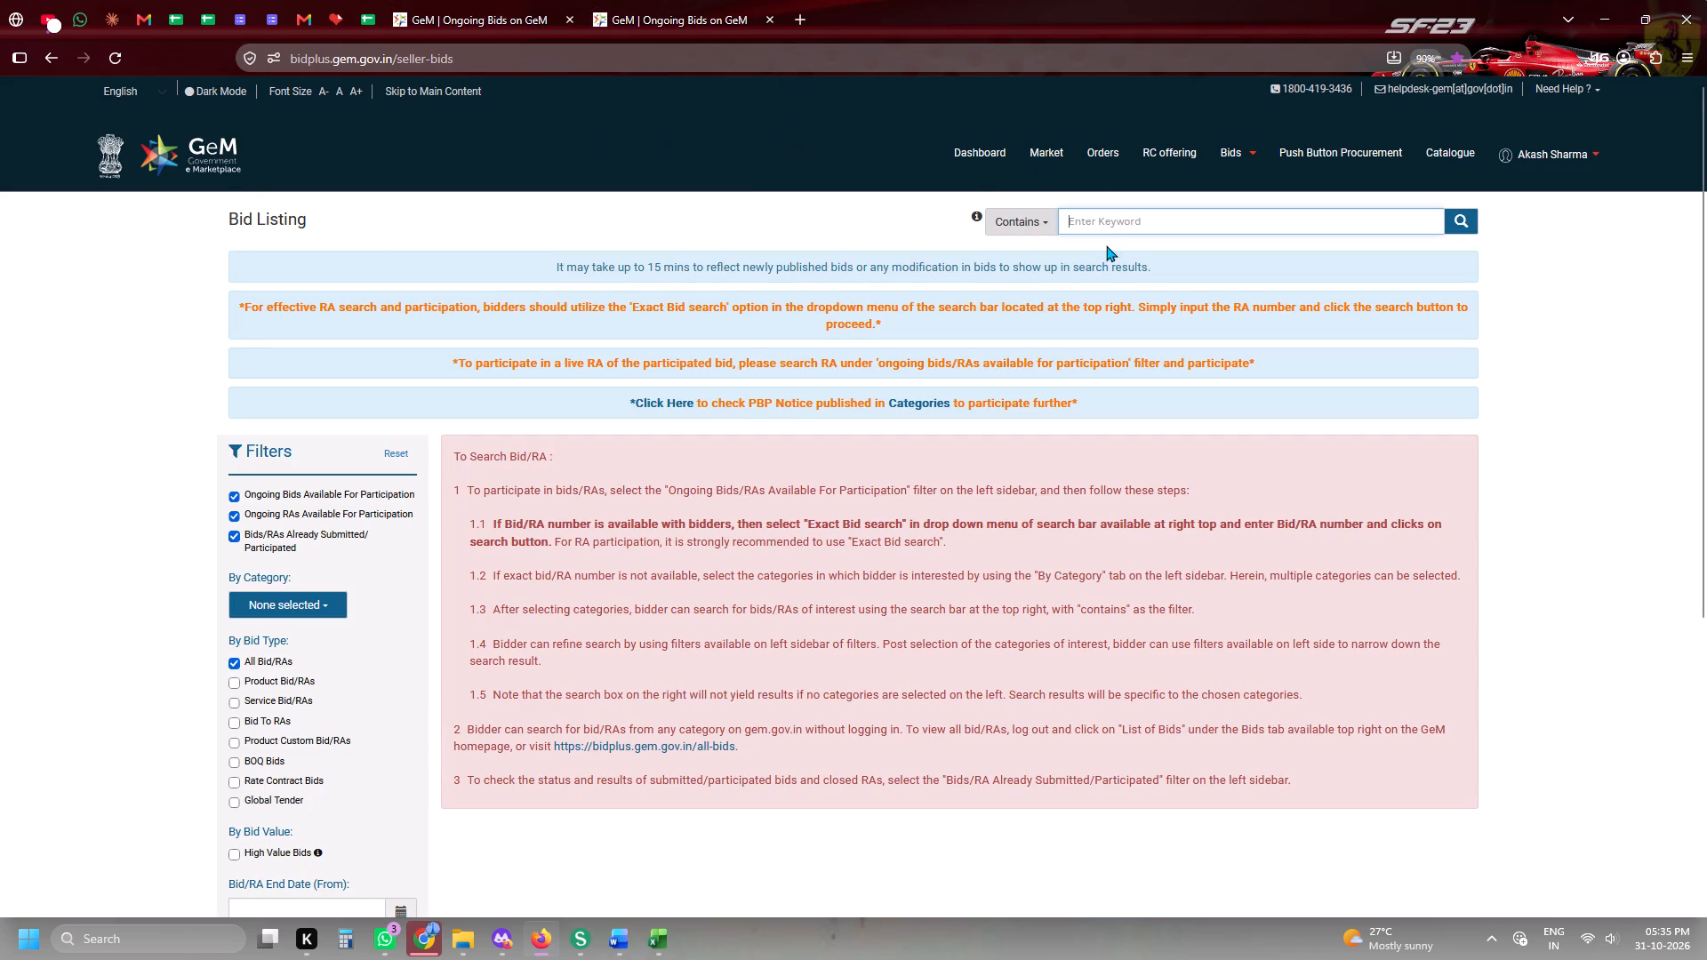
pyautogui.hotkey('ctrl', 'v')
pyautogui.click(1031, 217)
pyautogui.click(1038, 322)
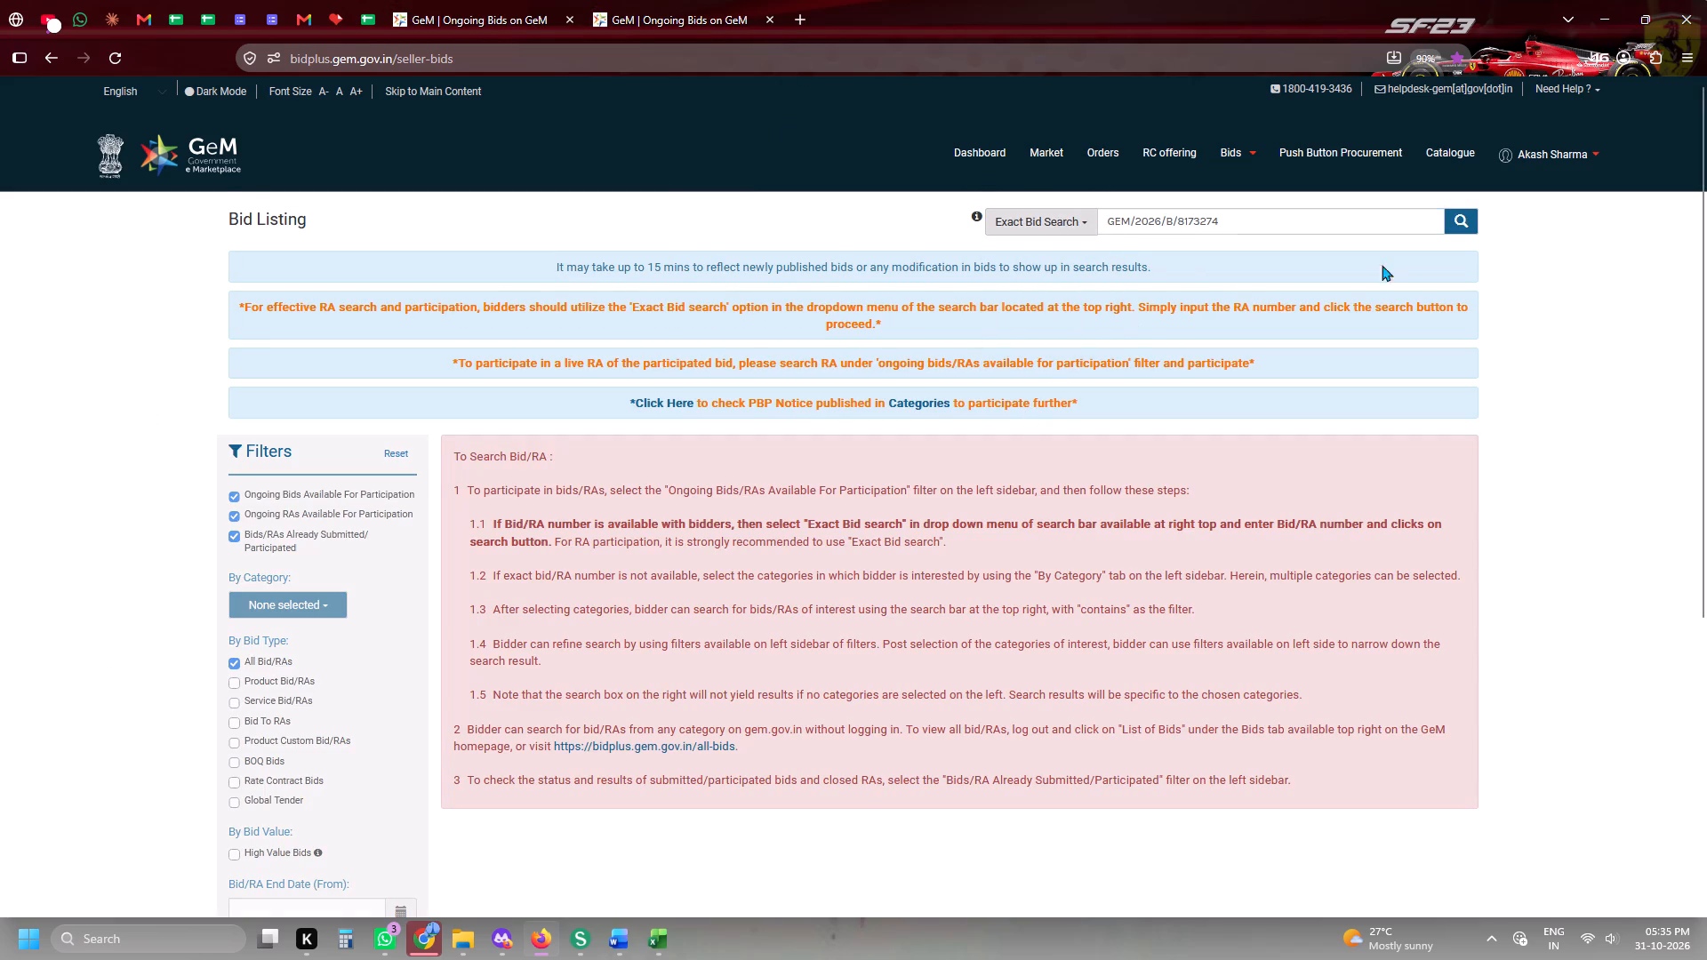
pyautogui.click(1463, 220)
# In the original bid listing, open the Representation/Challenge Rejection form for bid GEM/2026/B/8173274.
pyautogui.click(541, 0)
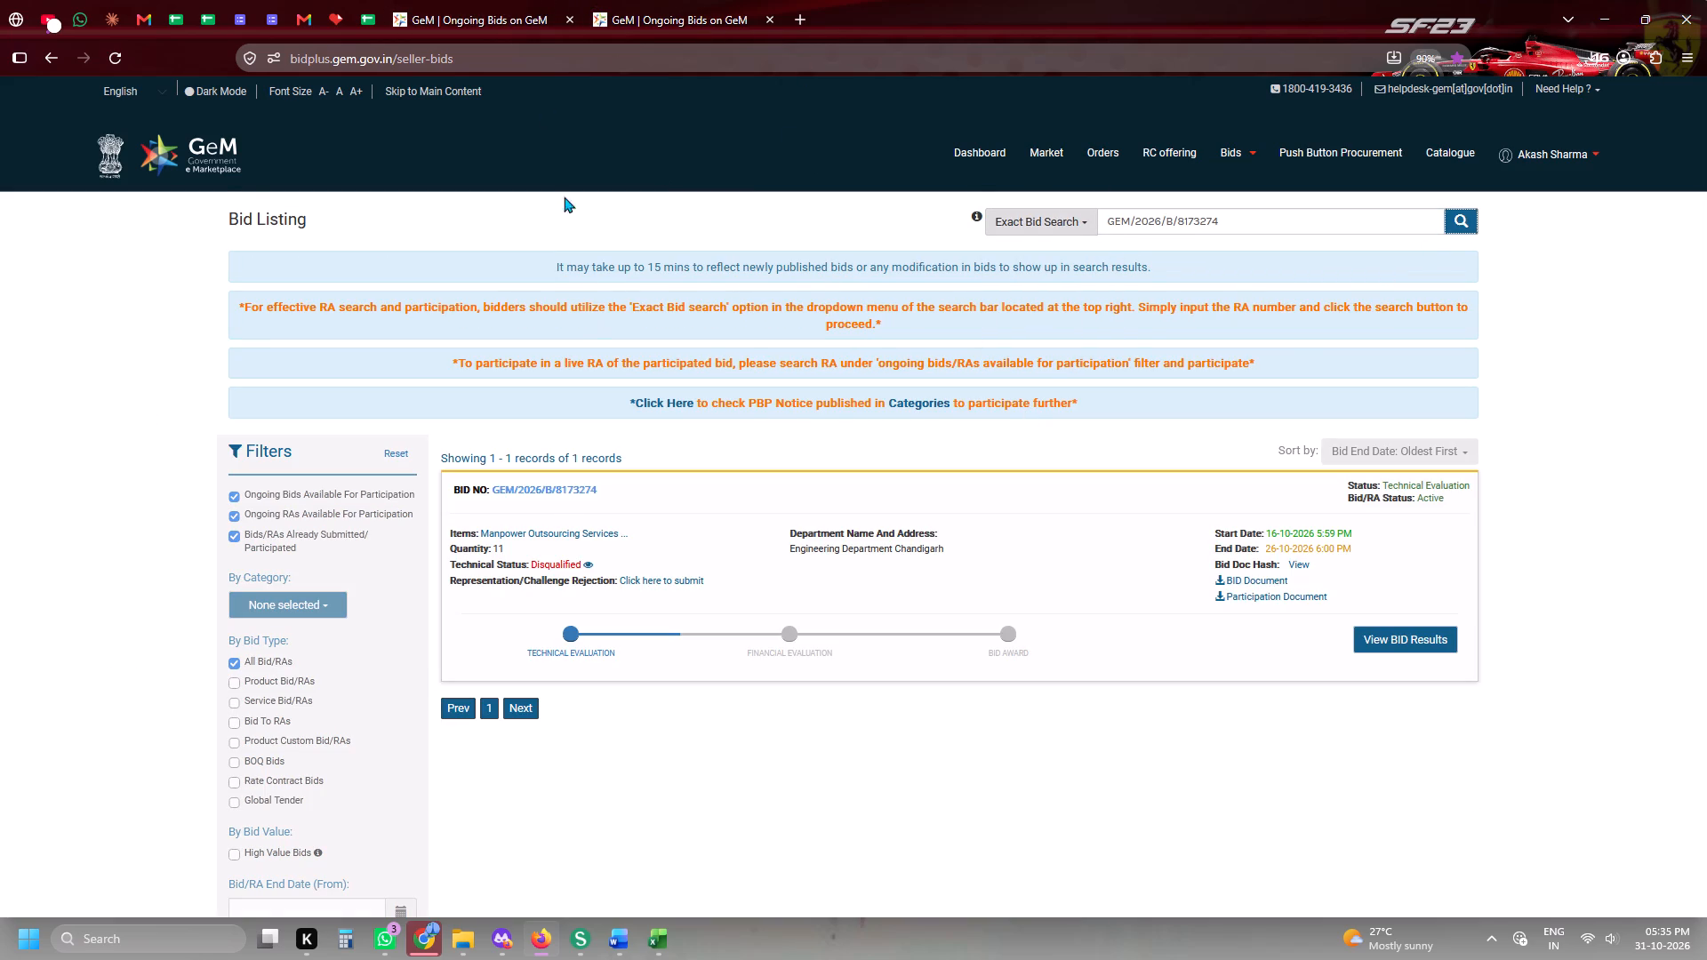
pyautogui.click(645, 572)
pyautogui.click(654, 582)
pyautogui.scroll(8, 611, 388)
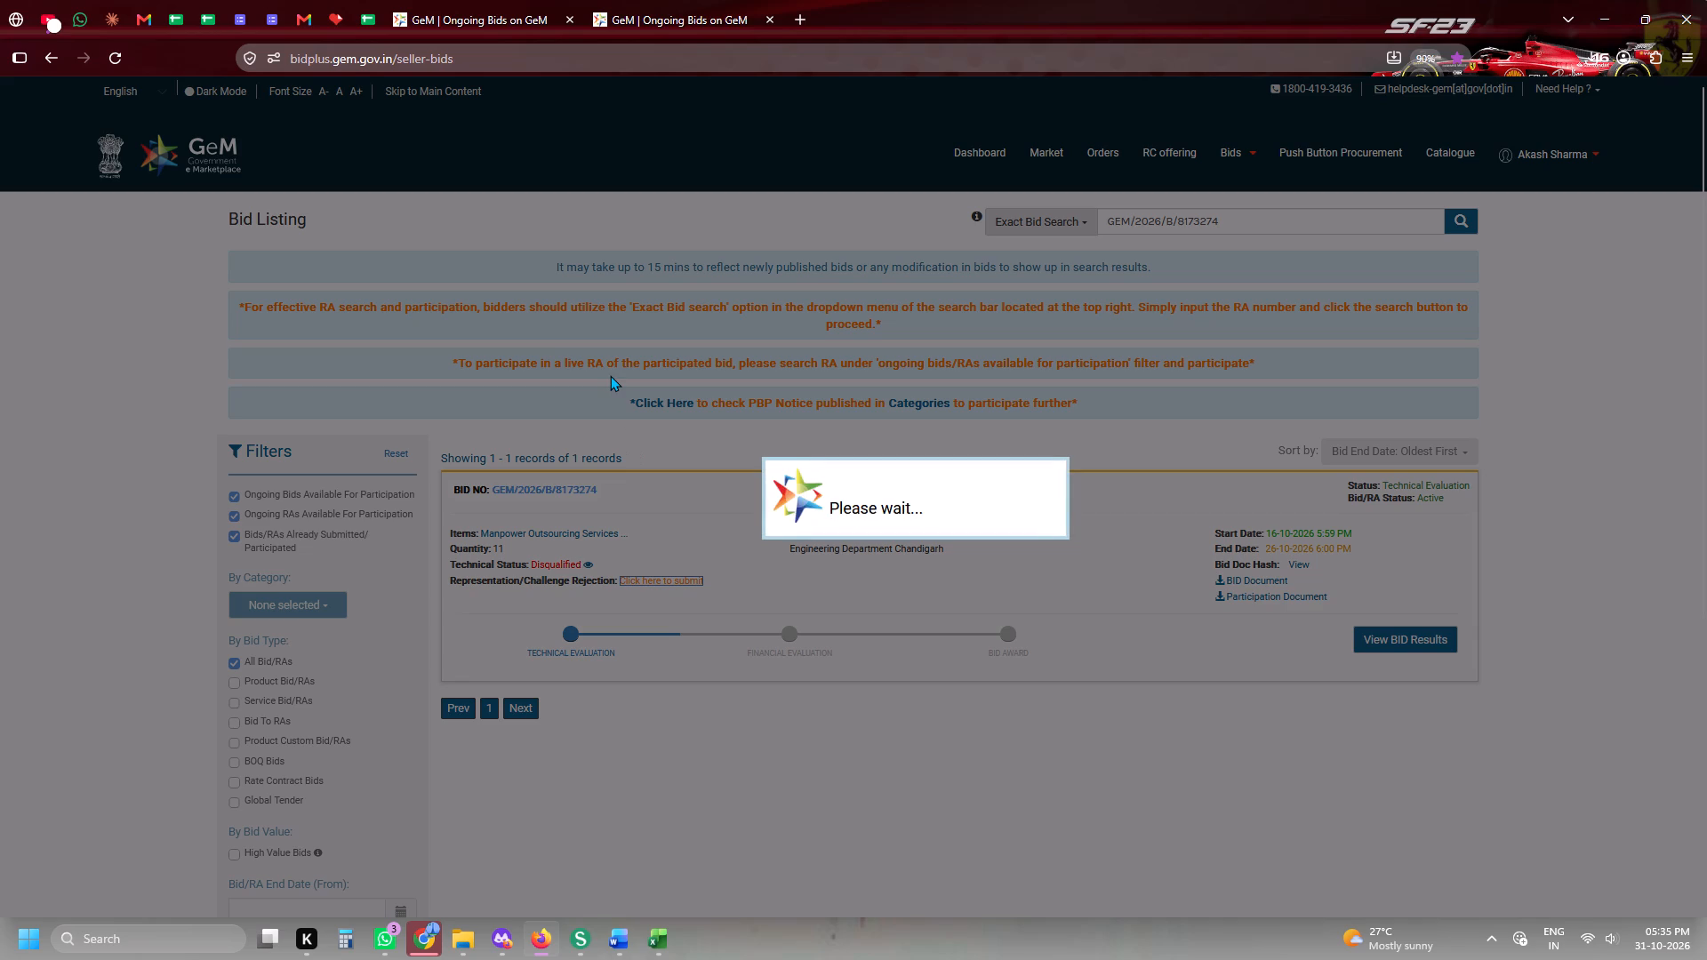
pyautogui.scroll(13, 610, 375)
# In the HHSPL PART. sheet, enter CH as the state for bid GEM/2026/B/8173274.
pyautogui.click(634, 0)
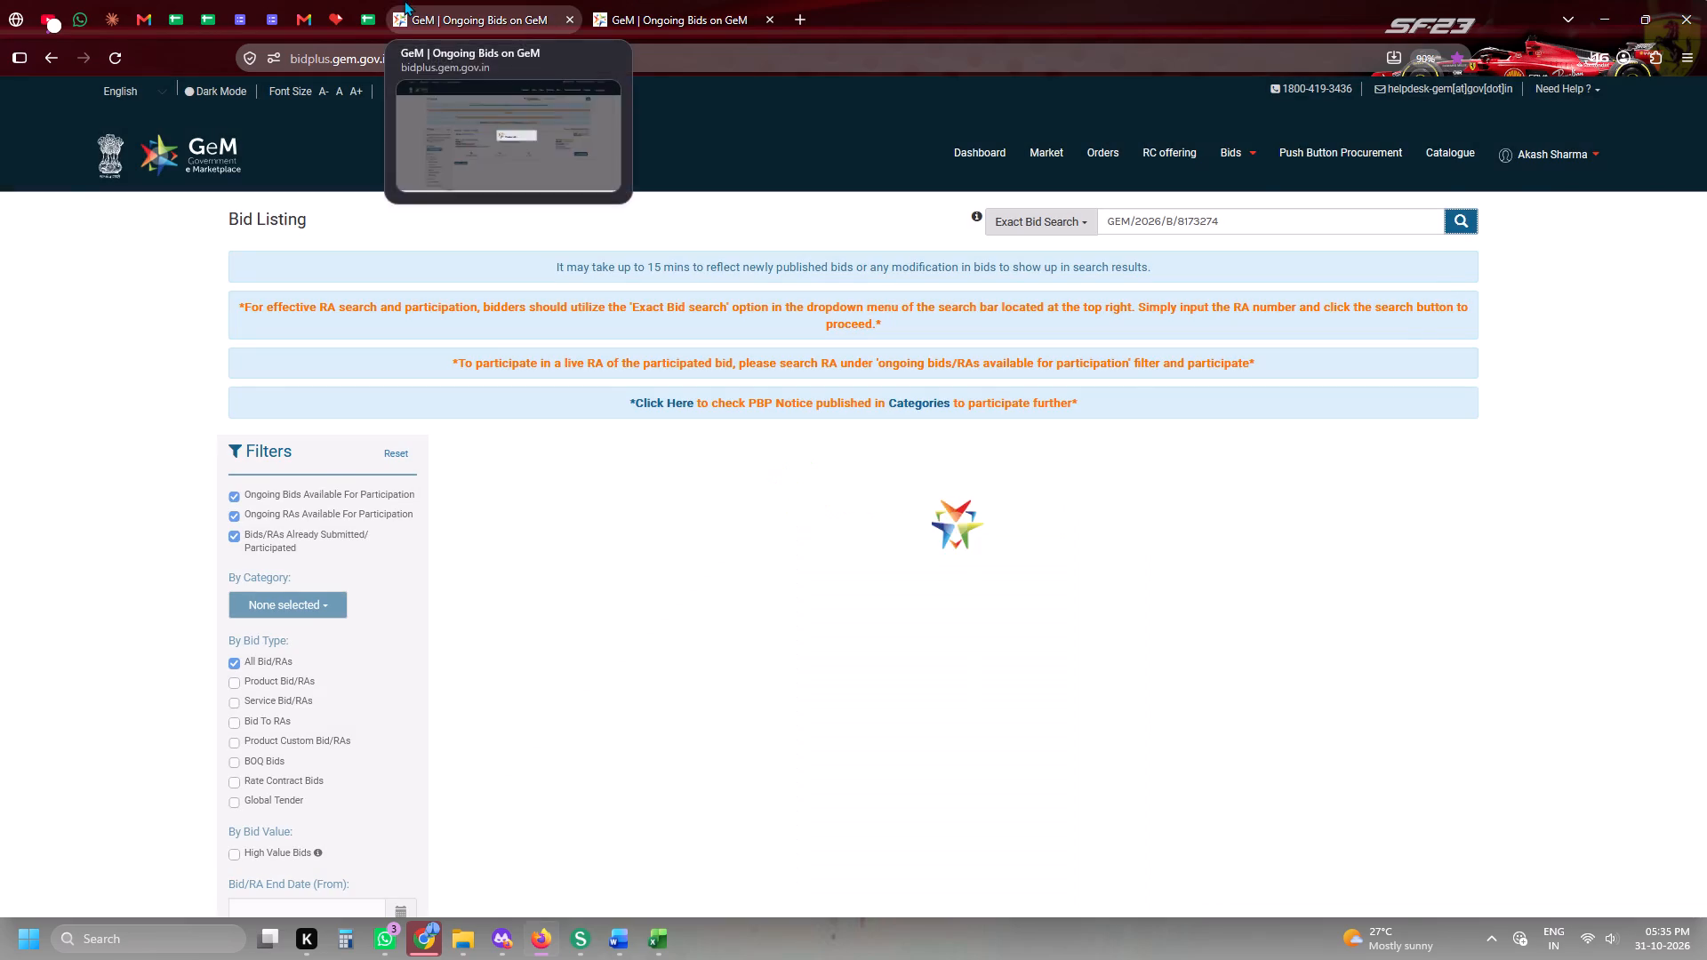
pyautogui.click(363, 0)
pyautogui.click(372, 372)
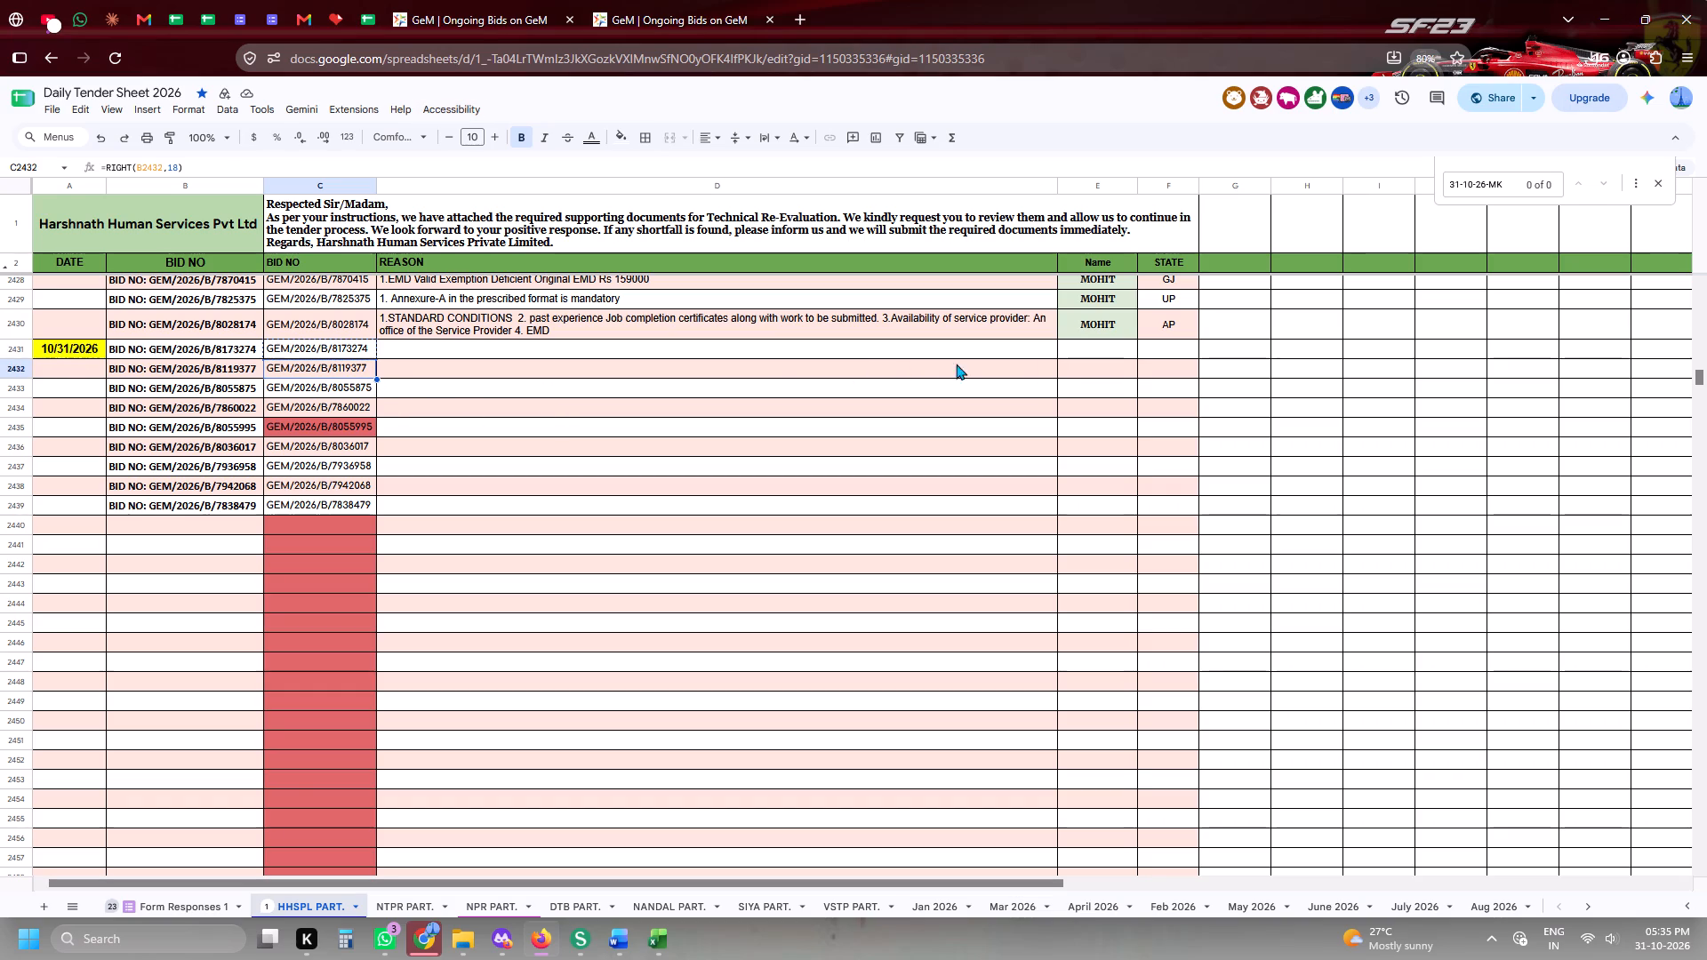
pyautogui.click(1157, 350)
pyautogui.press('c')
pyautogui.press('h')
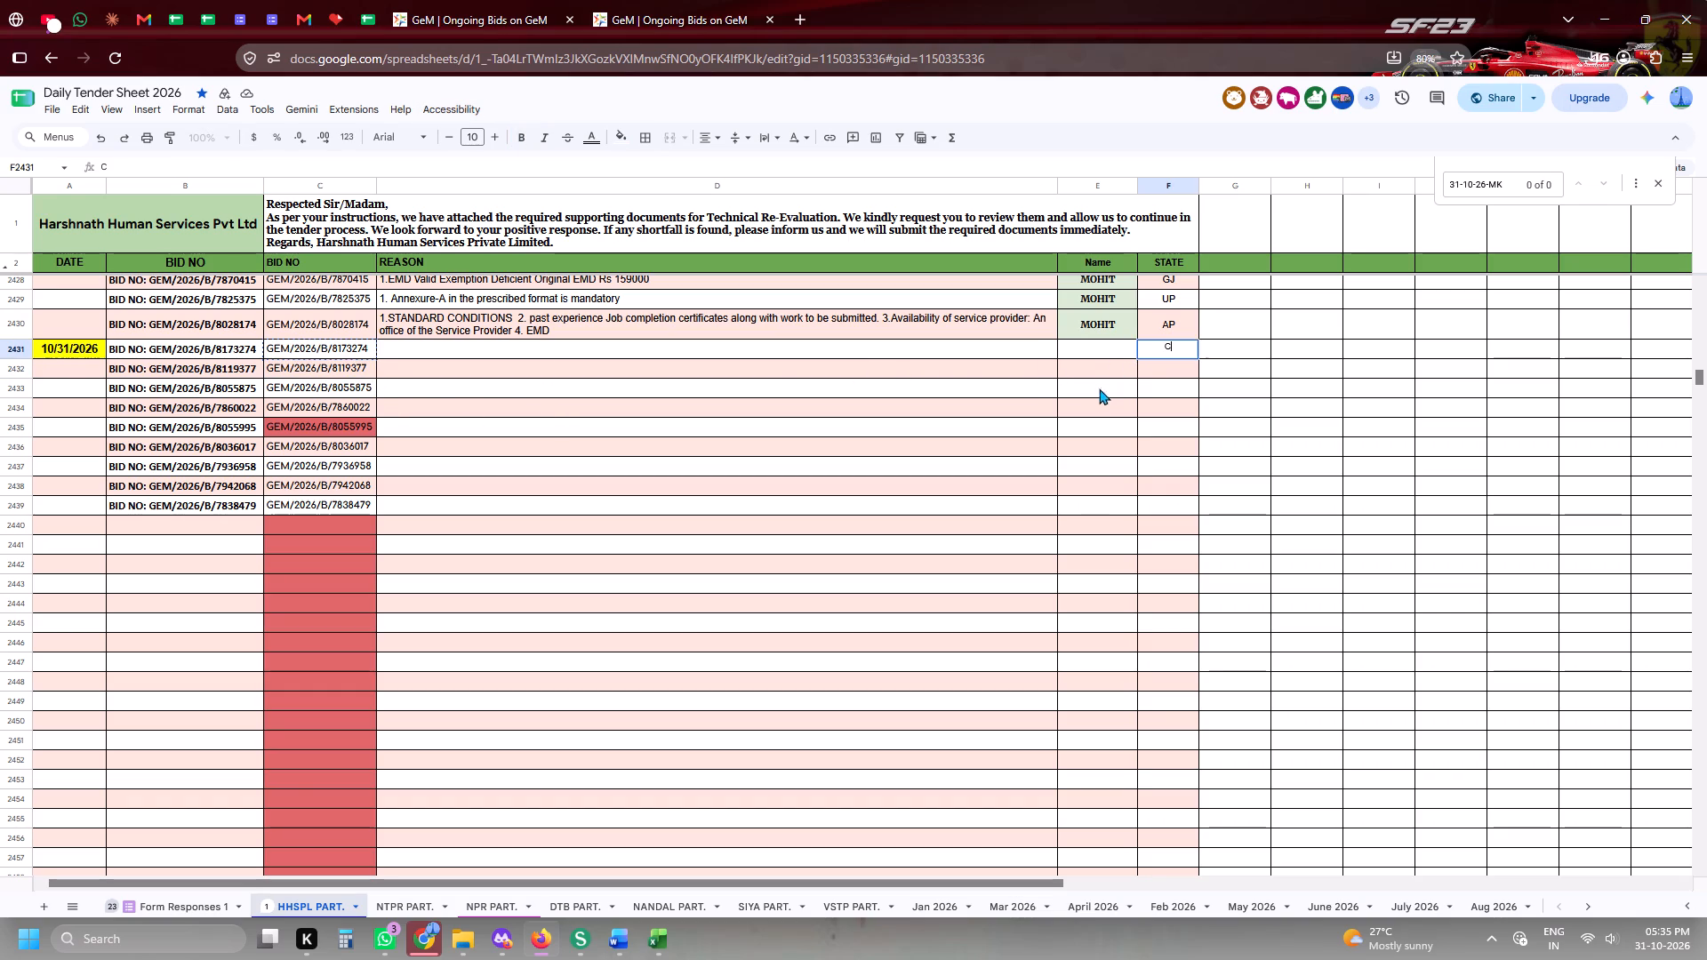
pyautogui.press('Tab')
# Copy bid number GEM/2026/B/8119377 from the sheet and search for it in the duplicated GeM bid listing.
pyautogui.click(345, 367)
pyautogui.hotkey('ctrl', 'c')
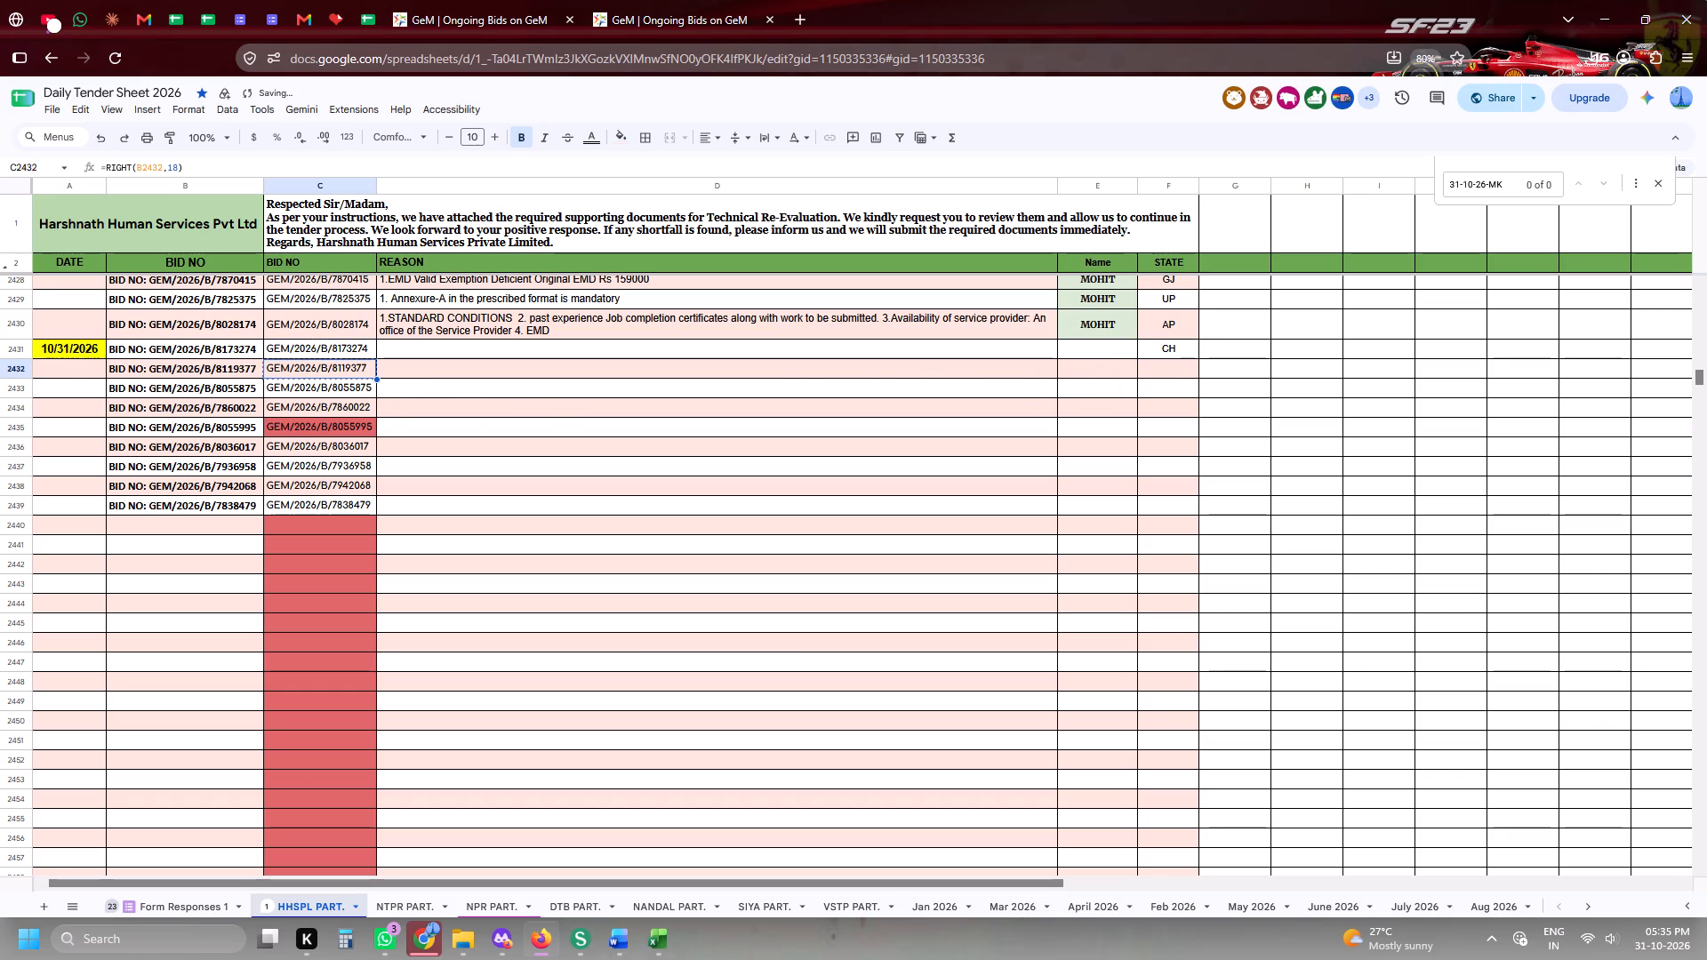
pyautogui.hotkey('ctrl', 'c')
pyautogui.hotkey('ctrl', 'c')
pyautogui.keyDown('ctrl'); pyautogui.click(651, 0); pyautogui.keyUp('ctrl')
pyautogui.click(724, 0)
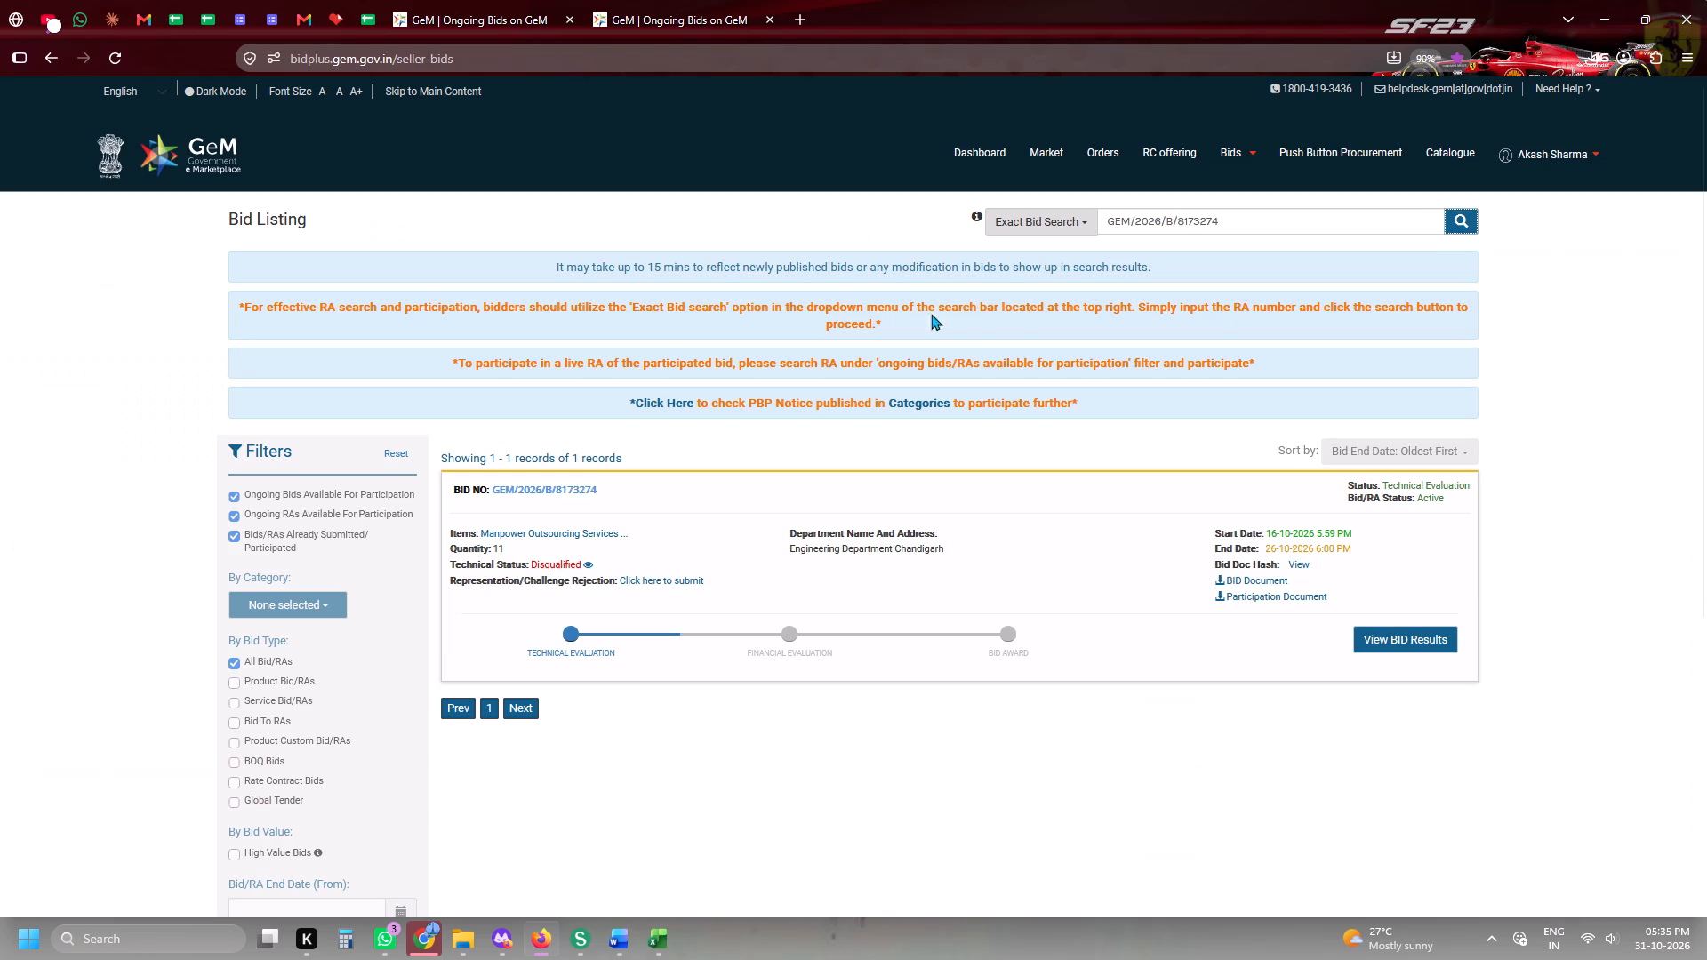
pyautogui.click(1254, 235)
pyautogui.click(1257, 180)
pyautogui.click(1257, 224)
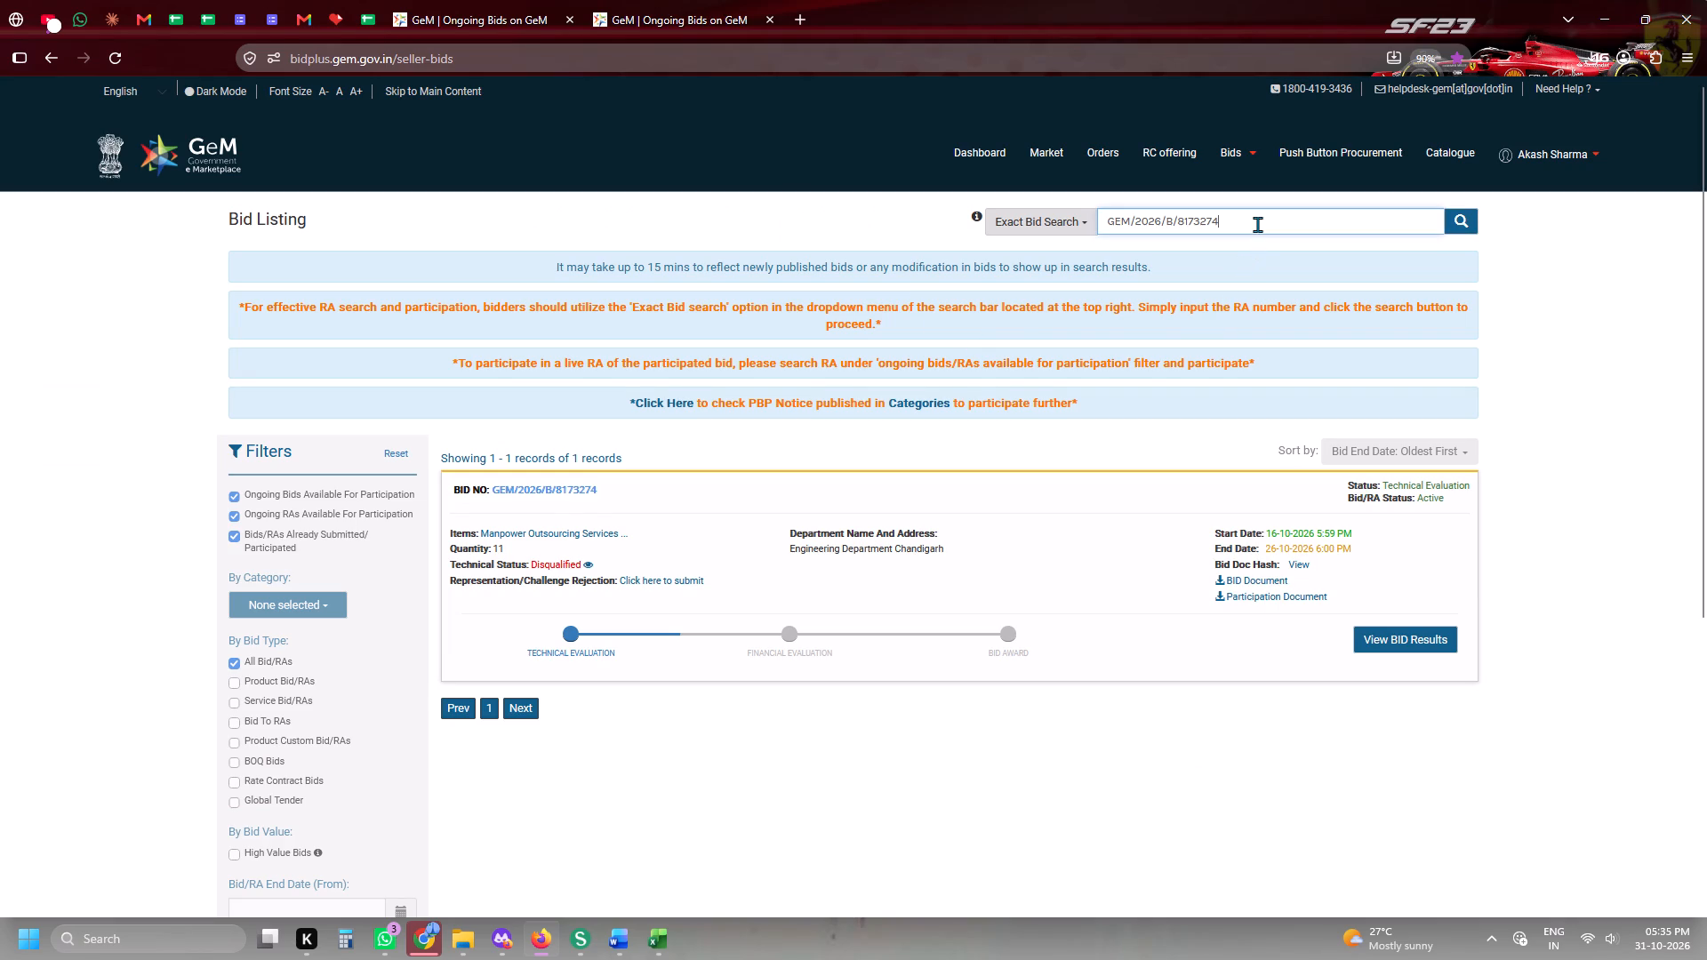
pyautogui.hotkey('ctrl', 'a')
pyautogui.hotkey('ctrl', 'v')
pyautogui.click(1462, 228)
# Expand the disqualification comment of bid GEM/2026/B/8173274 and copy its part about the completion certificate of similar work.
pyautogui.click(411, 0)
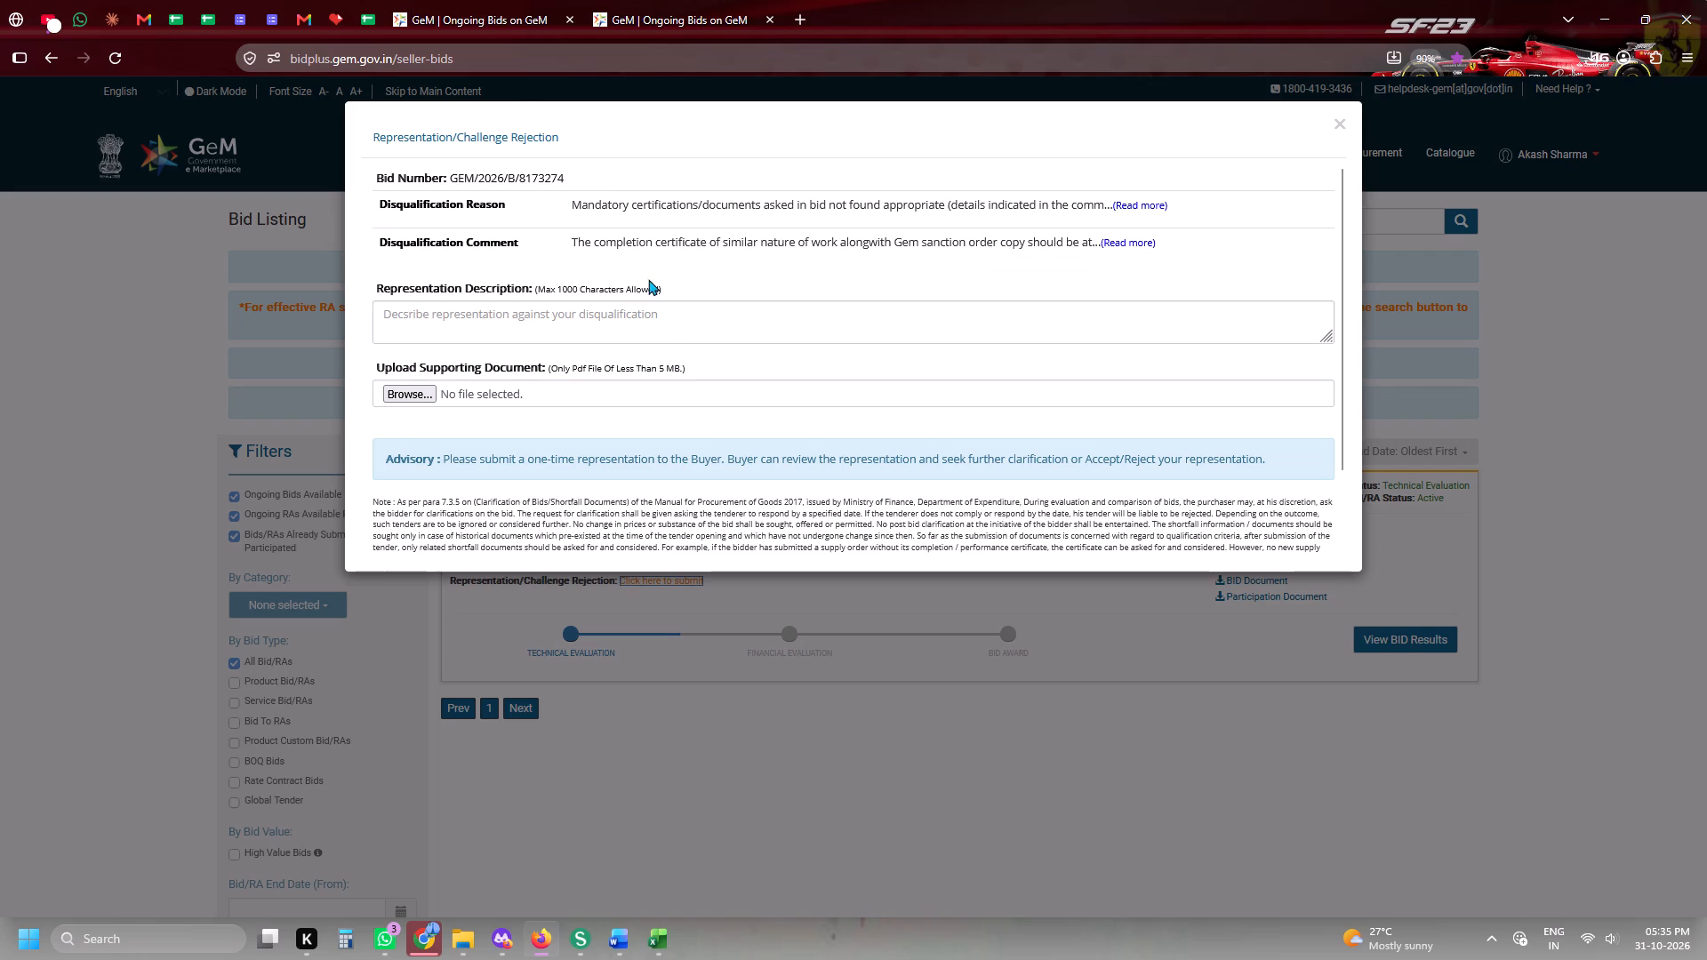
pyautogui.click(1137, 249)
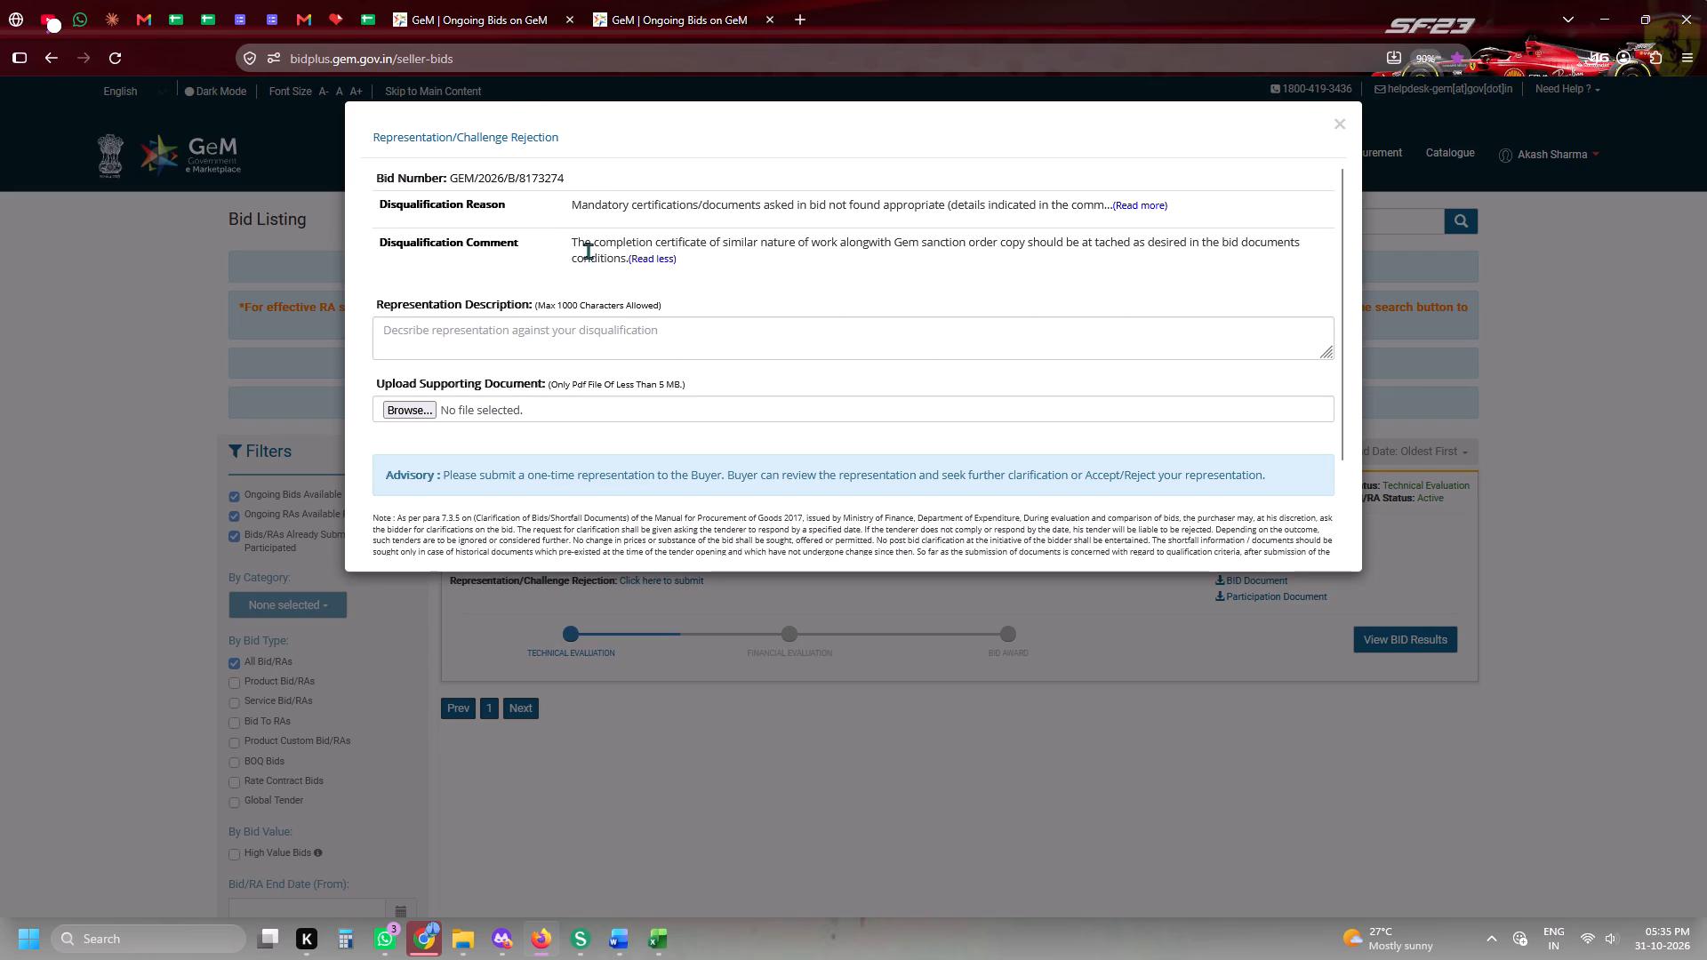
pyautogui.moveTo(598, 246); pyautogui.dragTo(845, 252)
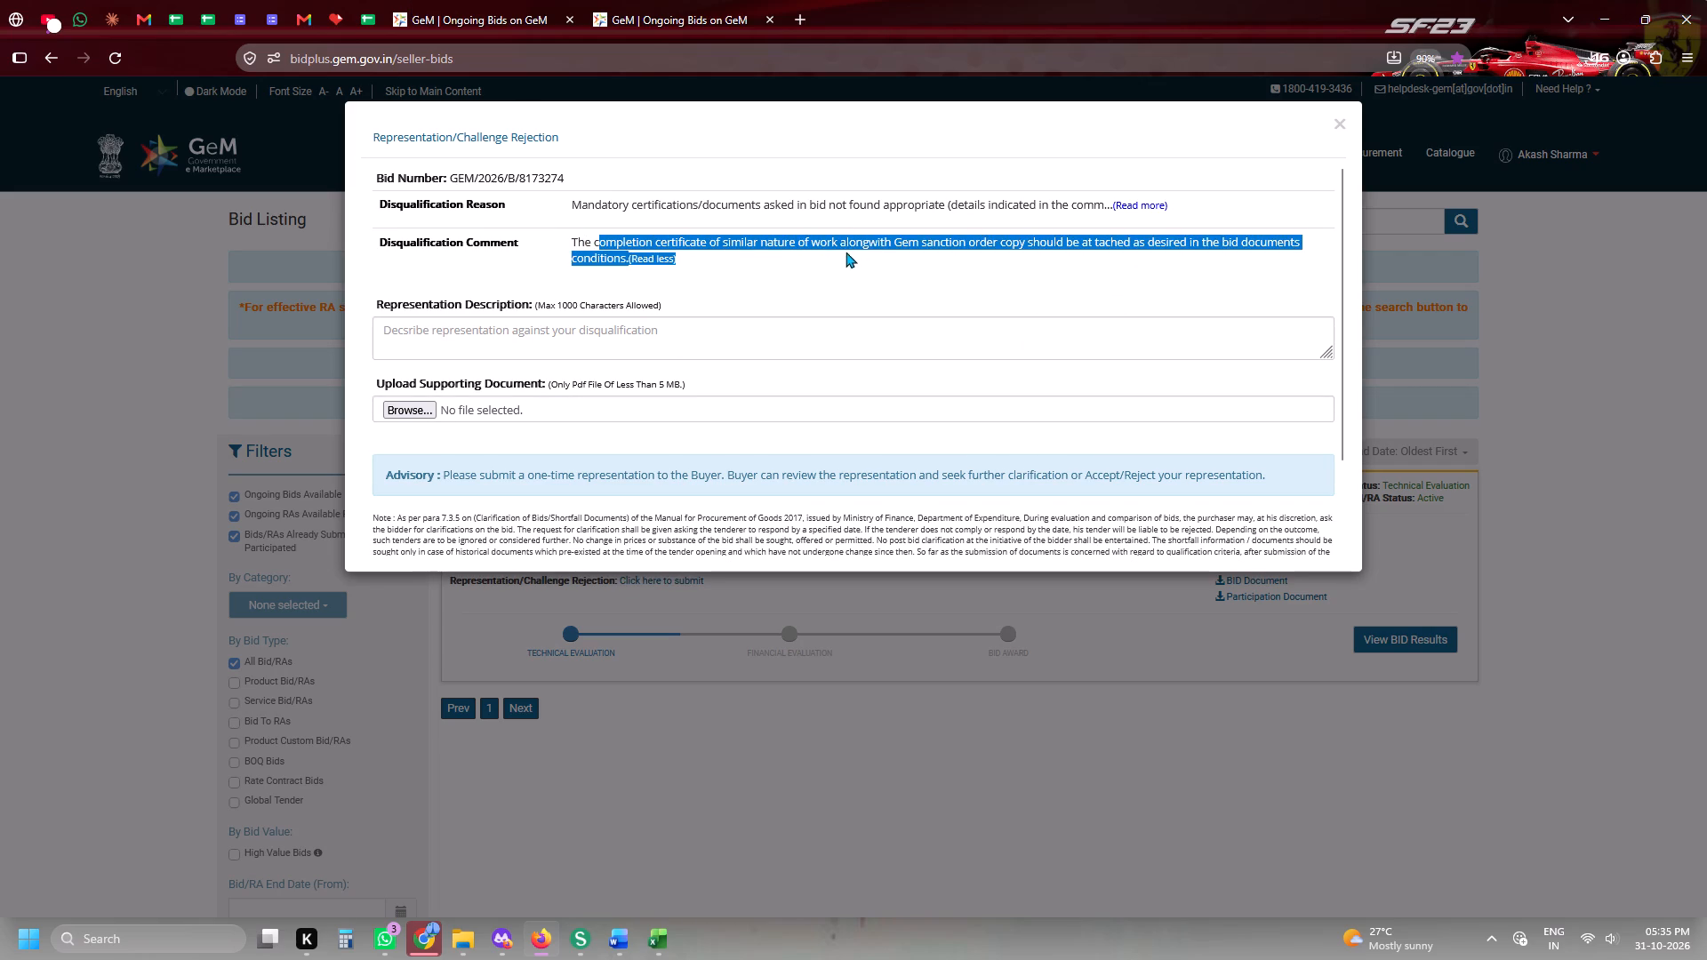
pyautogui.moveTo(845, 252); pyautogui.dragTo(921, 246)
pyautogui.hotkey('ctrl', 'c')
pyautogui.hotkey('ctrl', 'c')
pyautogui.hotkey('ctrl', 'c')
pyautogui.hotkey('ctrl', 'c')
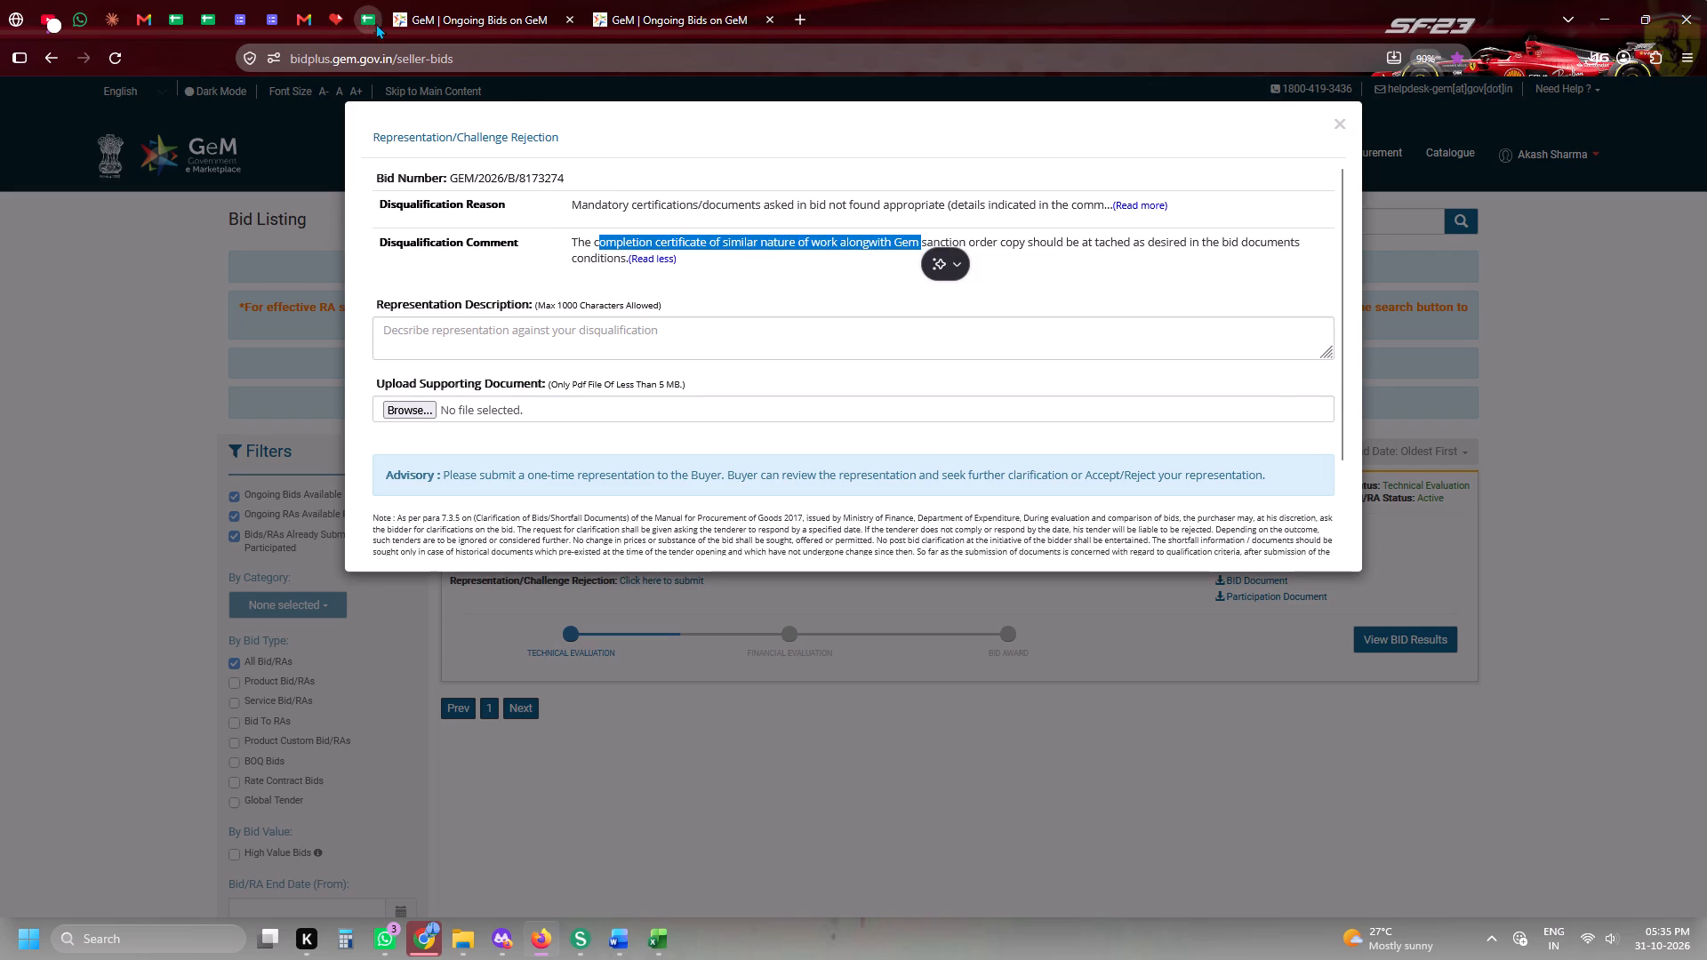
# Enter "1.completion certificate of similar nature of work alongwith Gem" as the reason for bid GEM/2026/B/8173274 in the sheet.
pyautogui.click(369, 16)
pyautogui.click(420, 362)
pyautogui.click(418, 347)
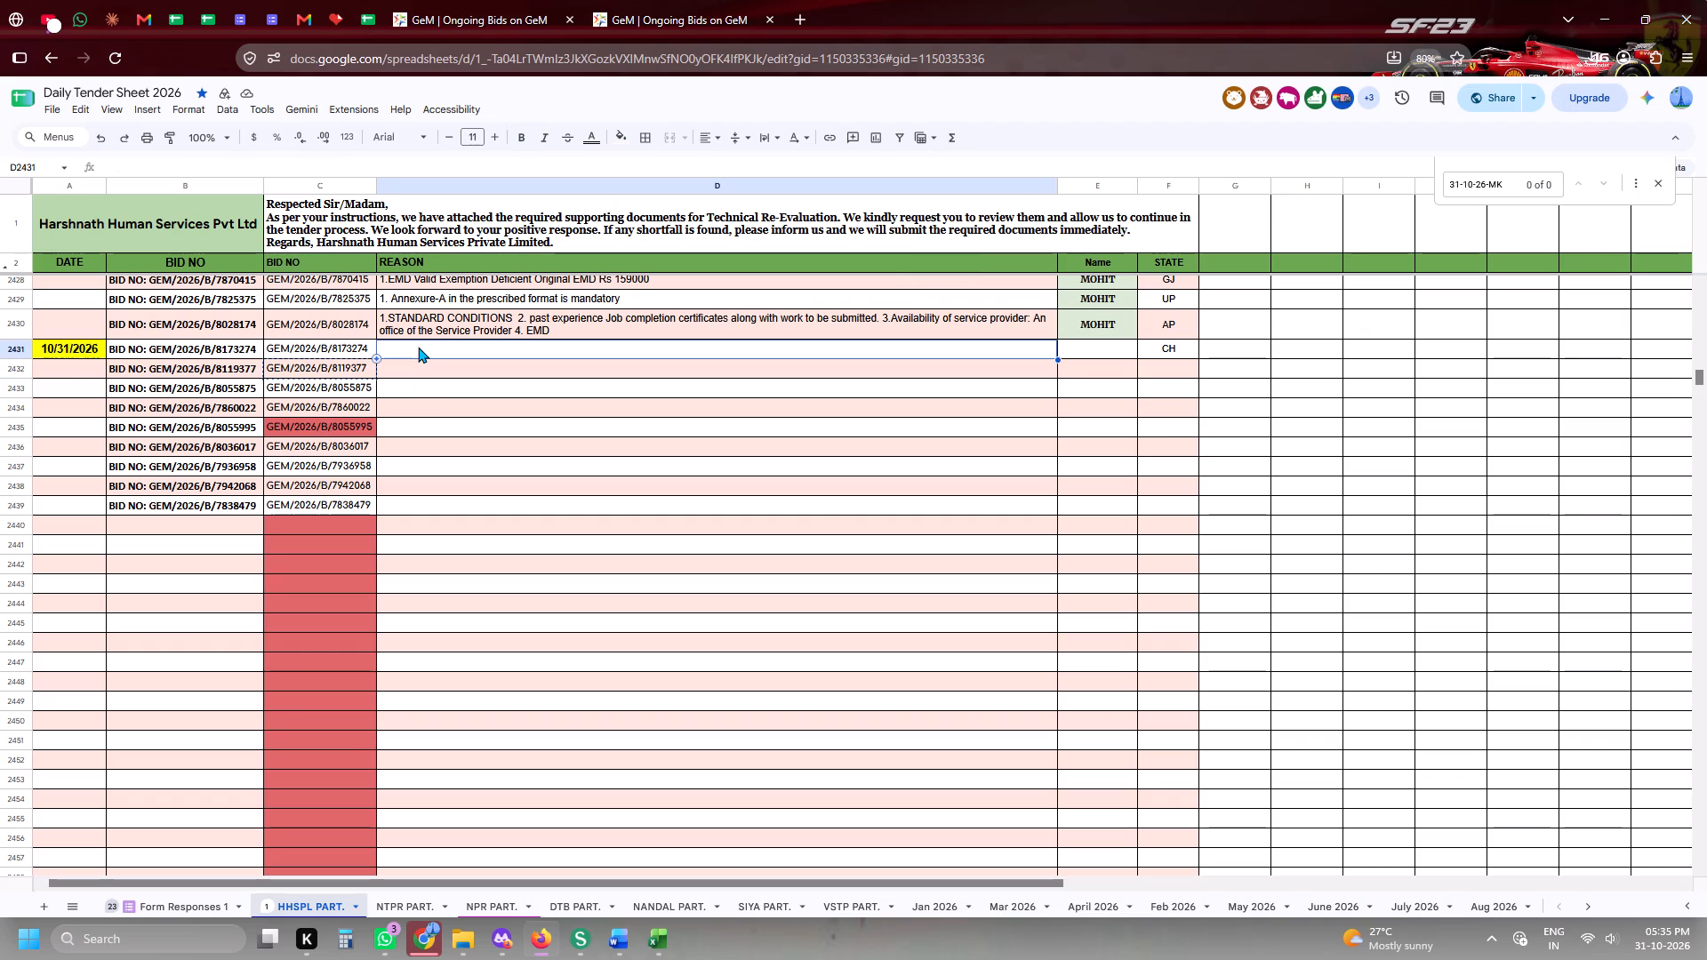
pyautogui.write('1.')
pyautogui.hotkey('ctrl', 'v')
pyautogui.press('Tab')
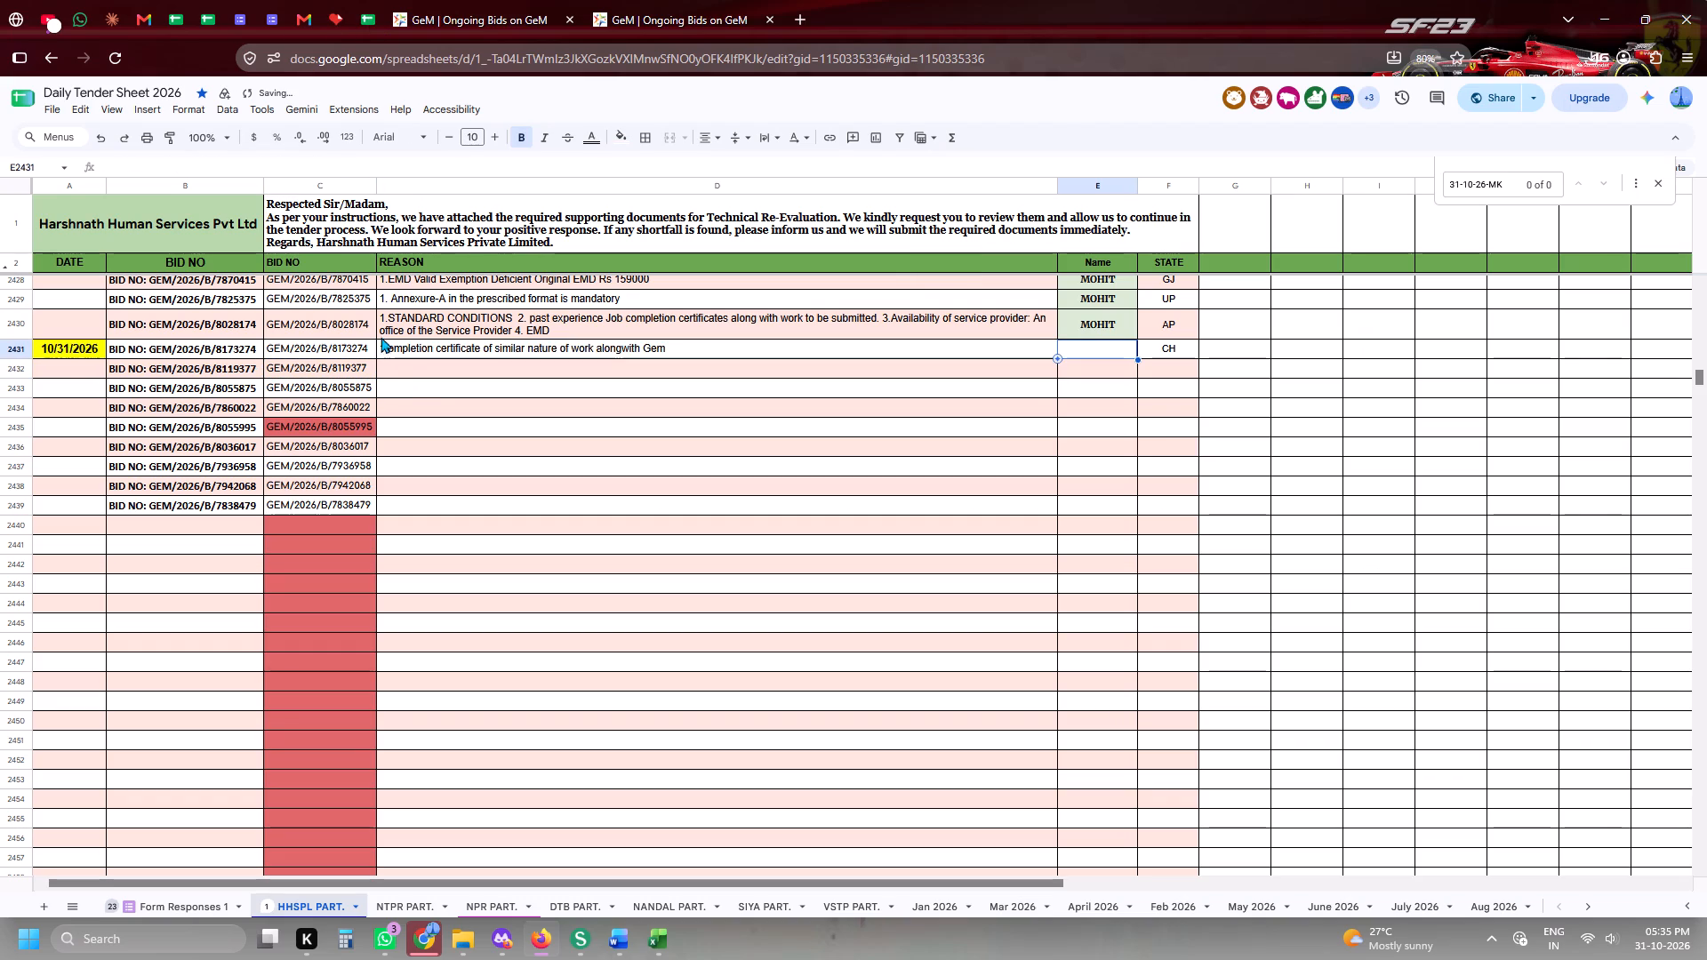
pyautogui.doubleClick(387, 344)
pyautogui.click(389, 353)
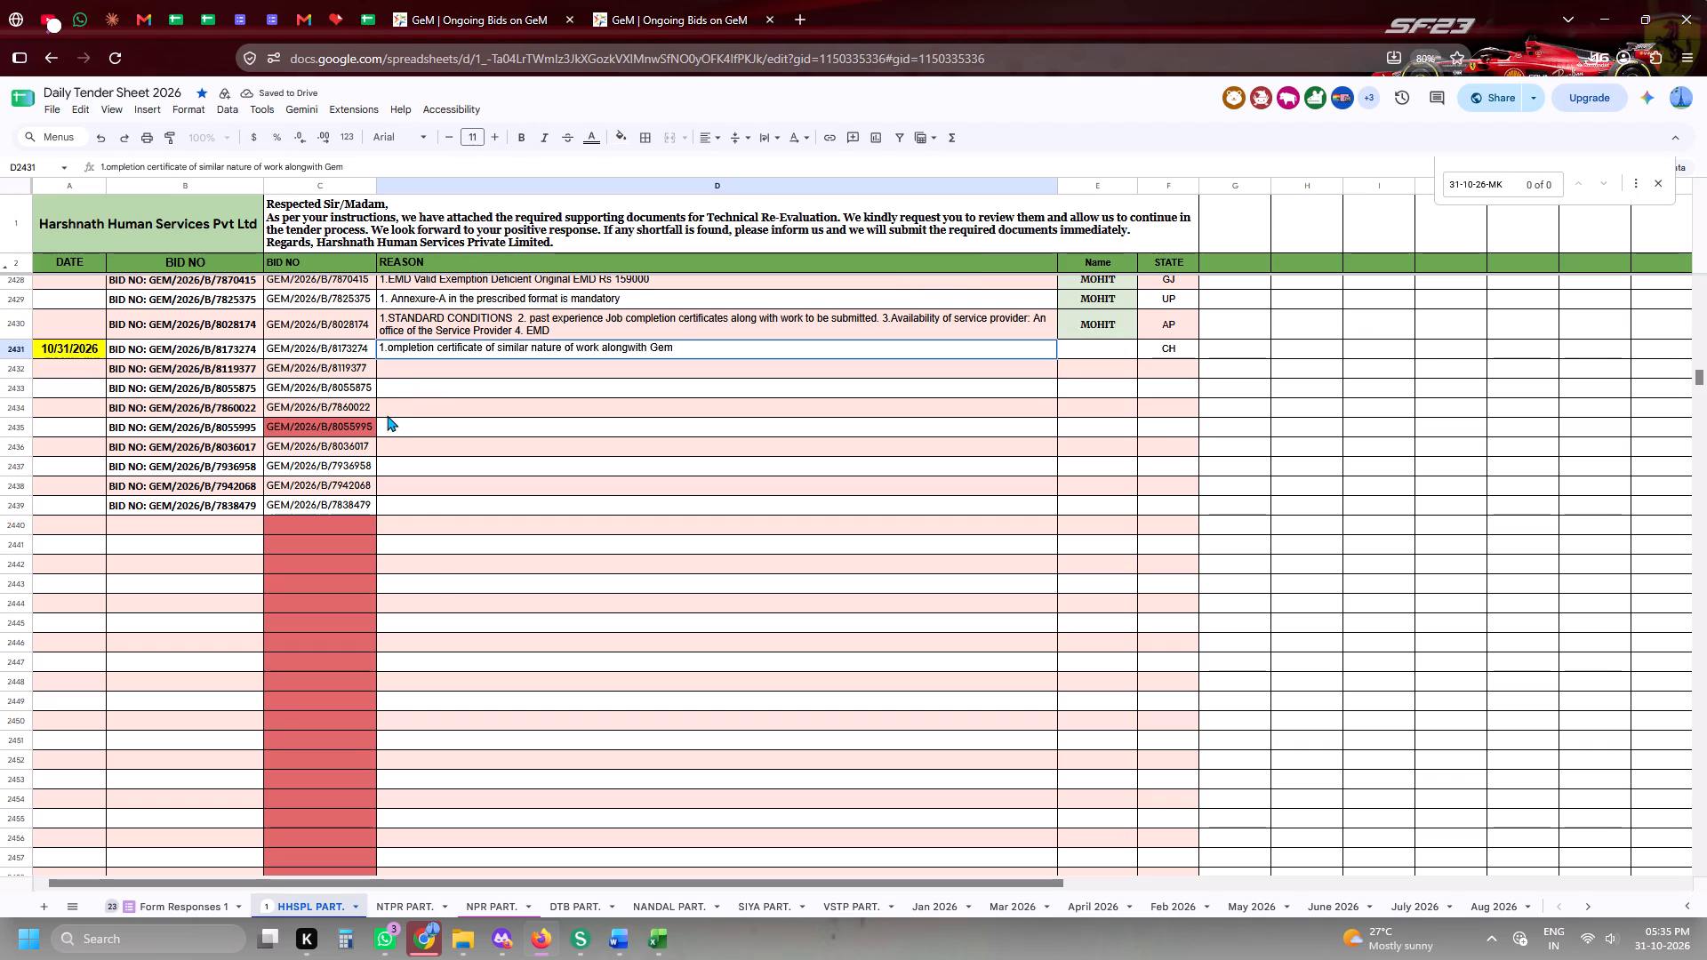
pyautogui.press('c')
pyautogui.click(437, 571)
# Close the representation form and open the bid document of GEM/2026/B/8173274.
pyautogui.click(589, 0)
pyautogui.click(537, 0)
pyautogui.click(607, 738)
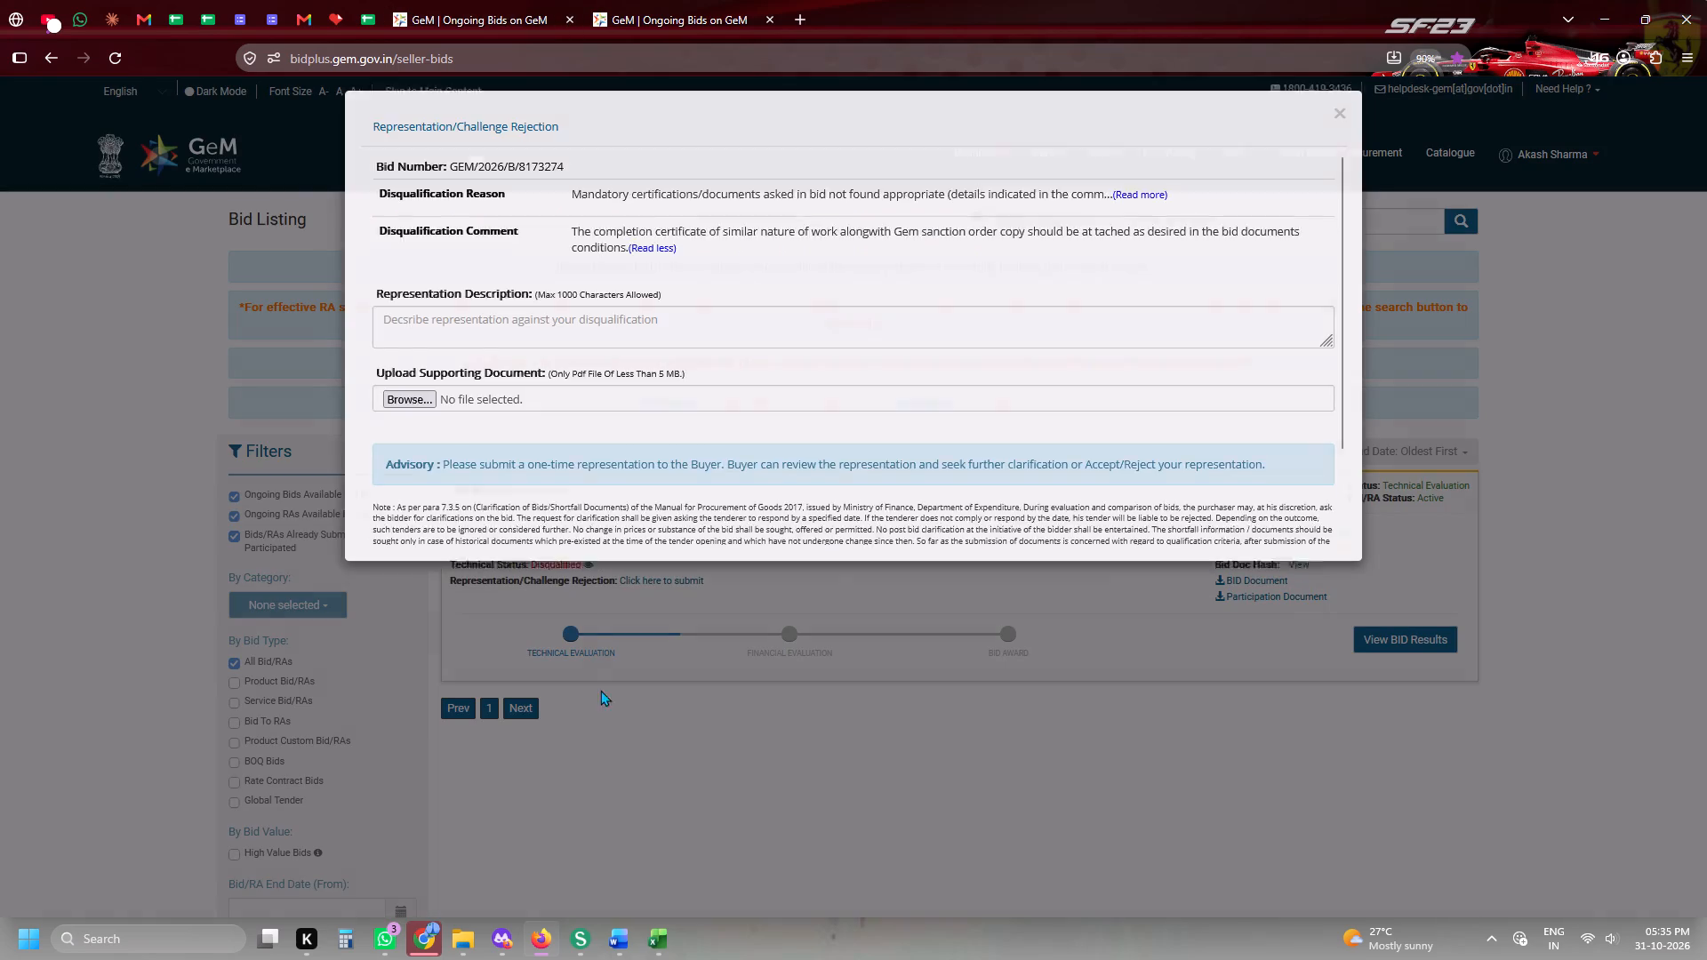
pyautogui.click(562, 491)
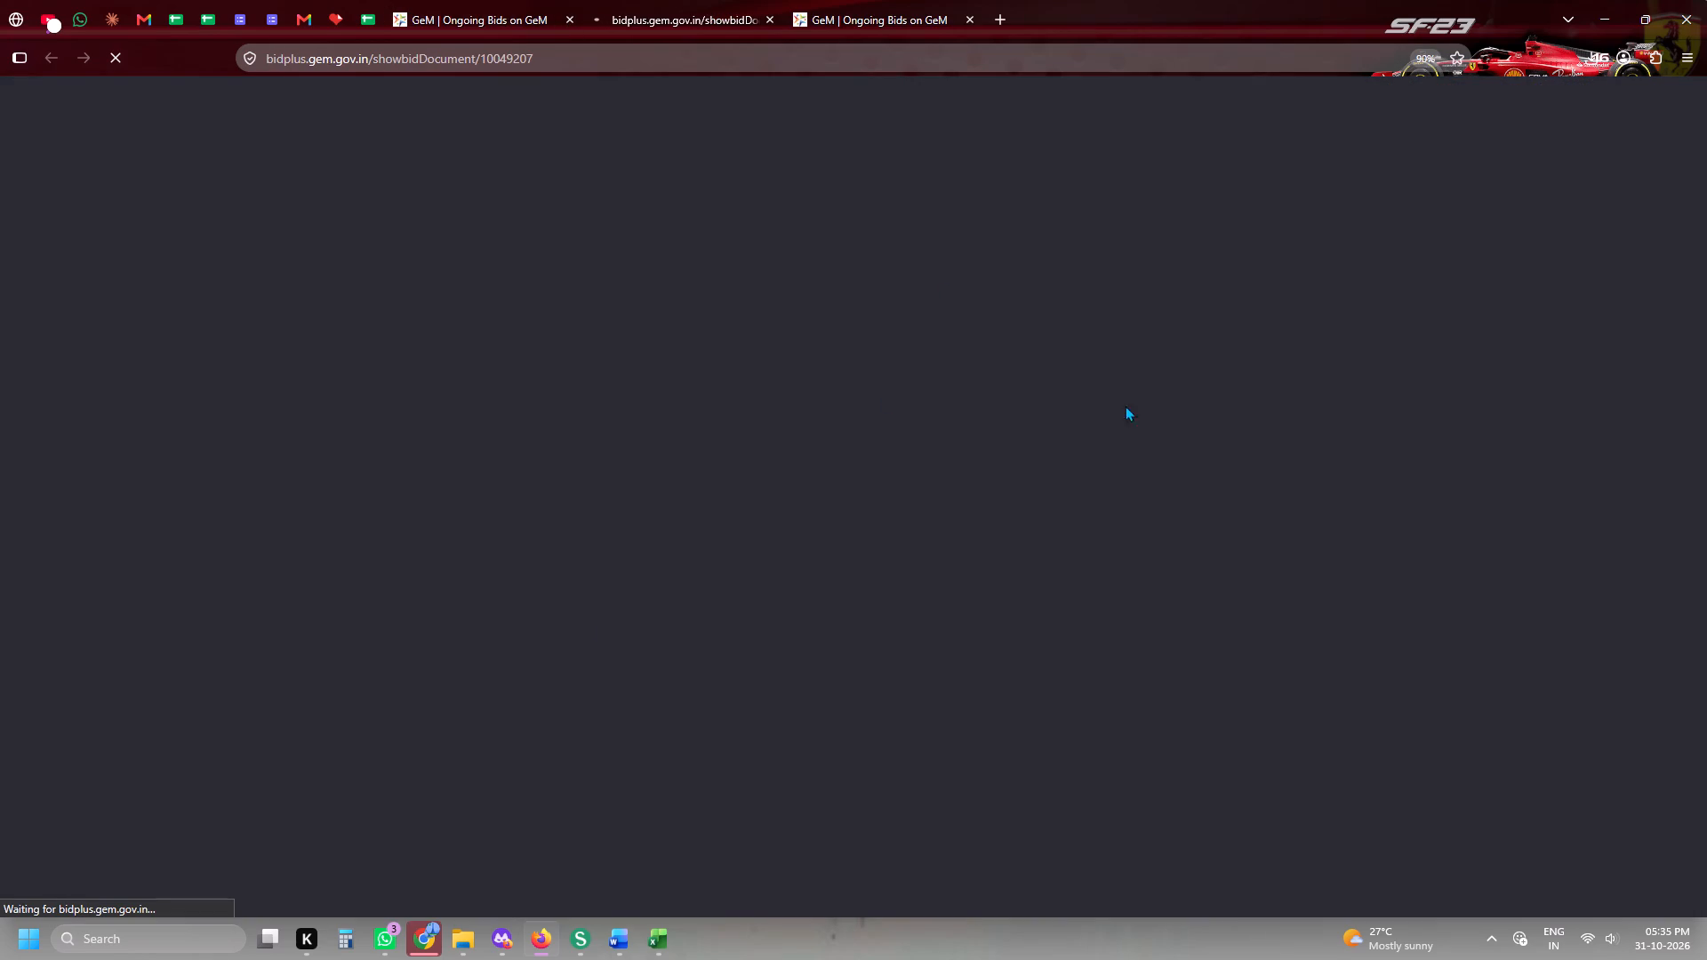
# Open the representation form for bid GEM/2026/B/8173274 and attach gem-orders-documents-hhspl from the Gem Bid Documents - HHSPL folder.
pyautogui.click(507, 0)
pyautogui.click(653, 595)
pyautogui.click(656, 588)
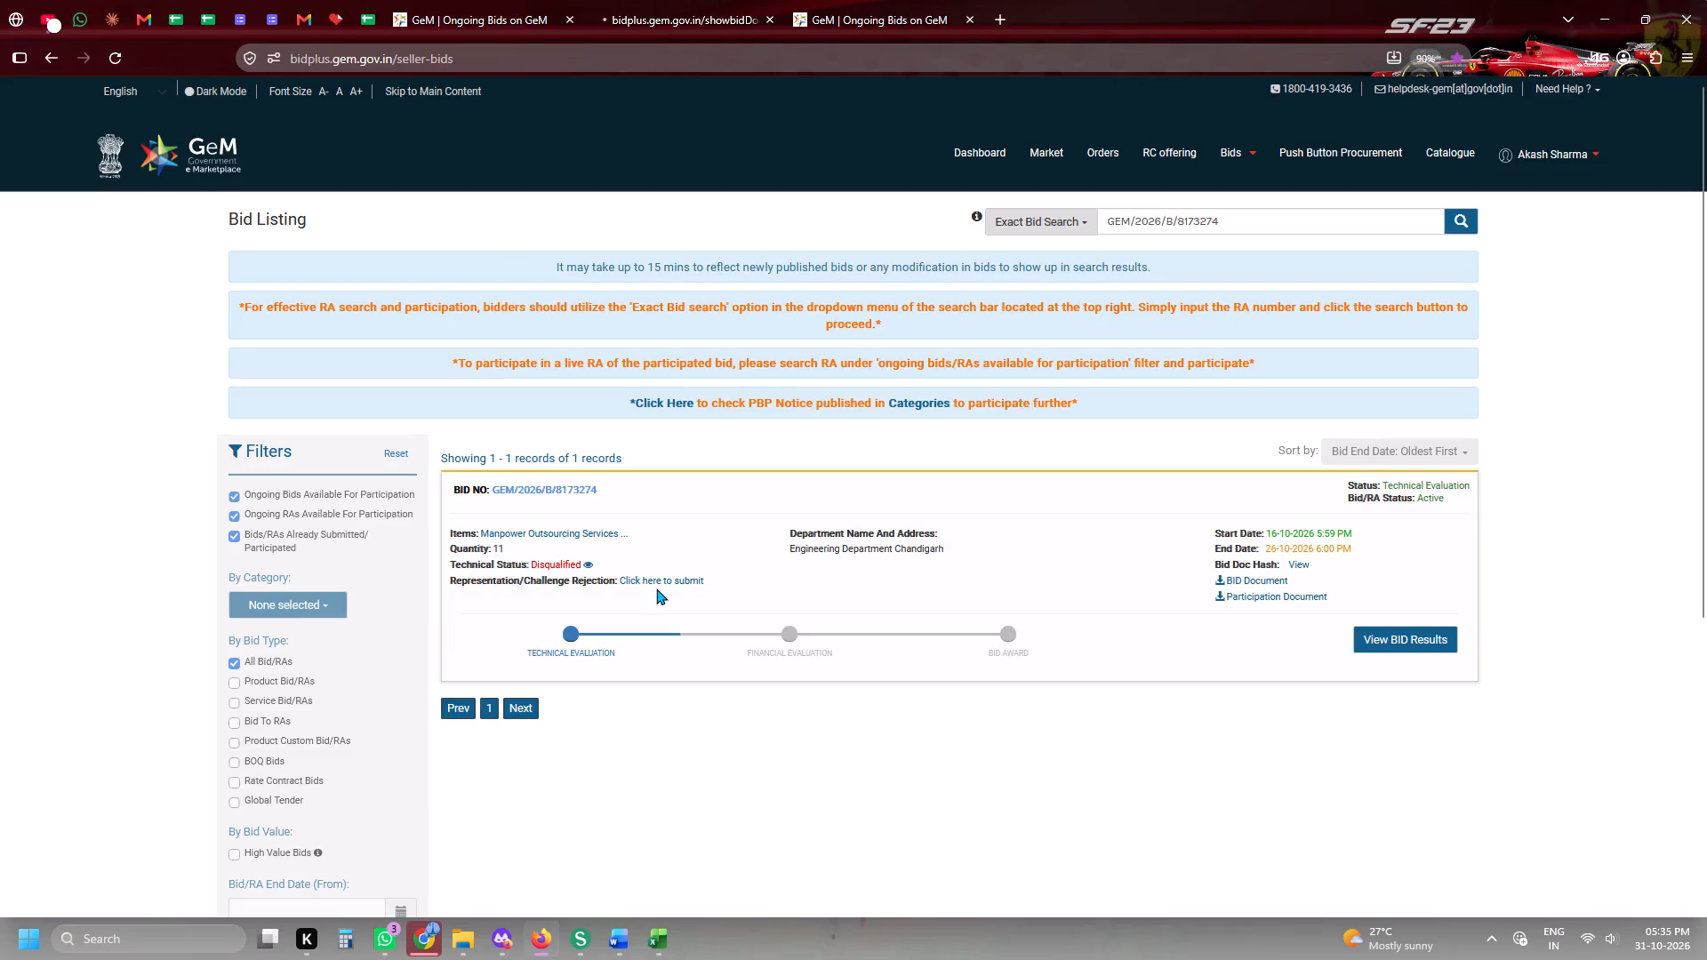
pyautogui.click(658, 580)
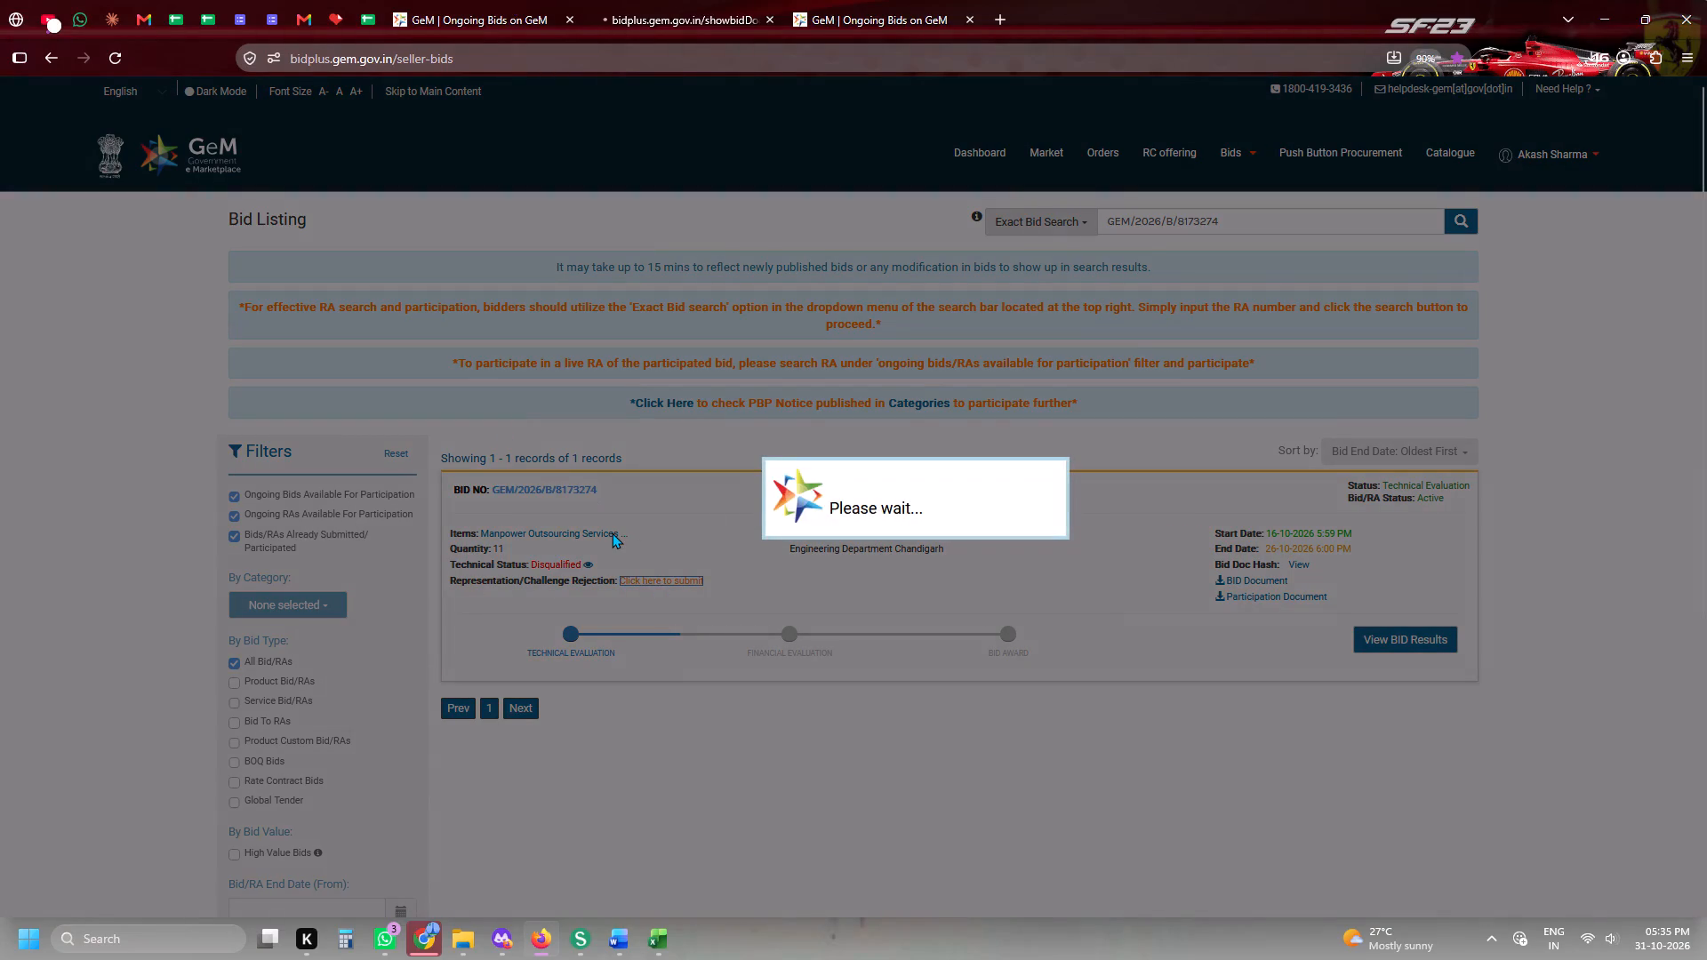
pyautogui.click(410, 383)
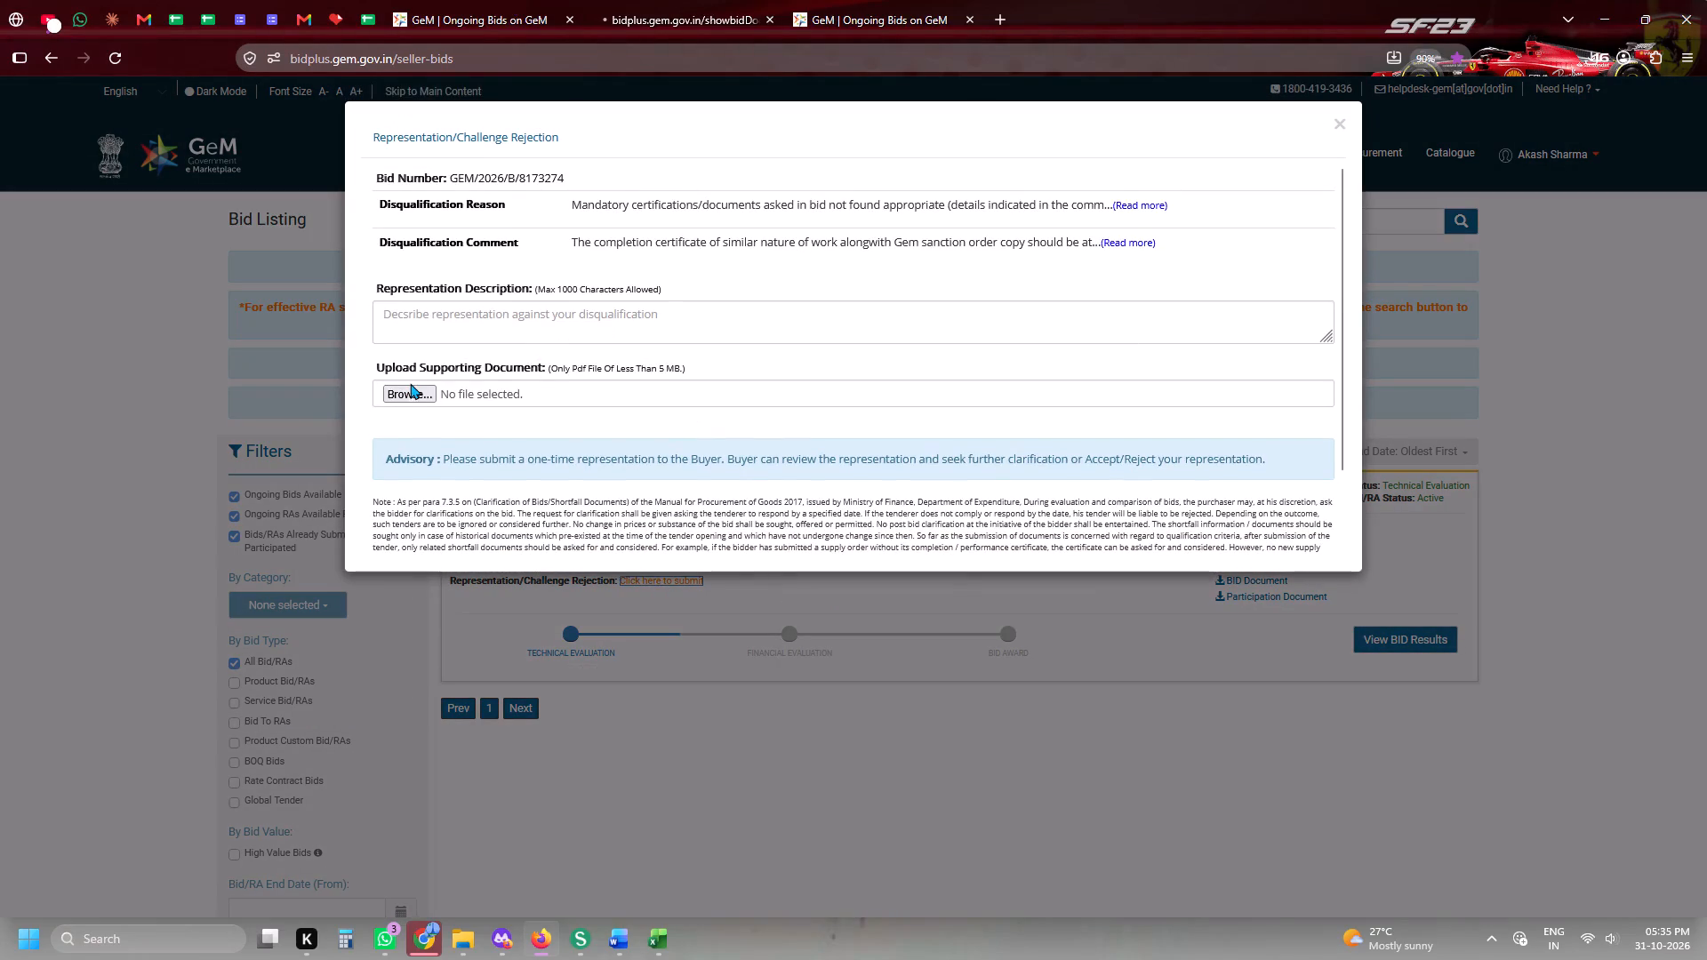
pyautogui.scroll(5, 1112, 430)
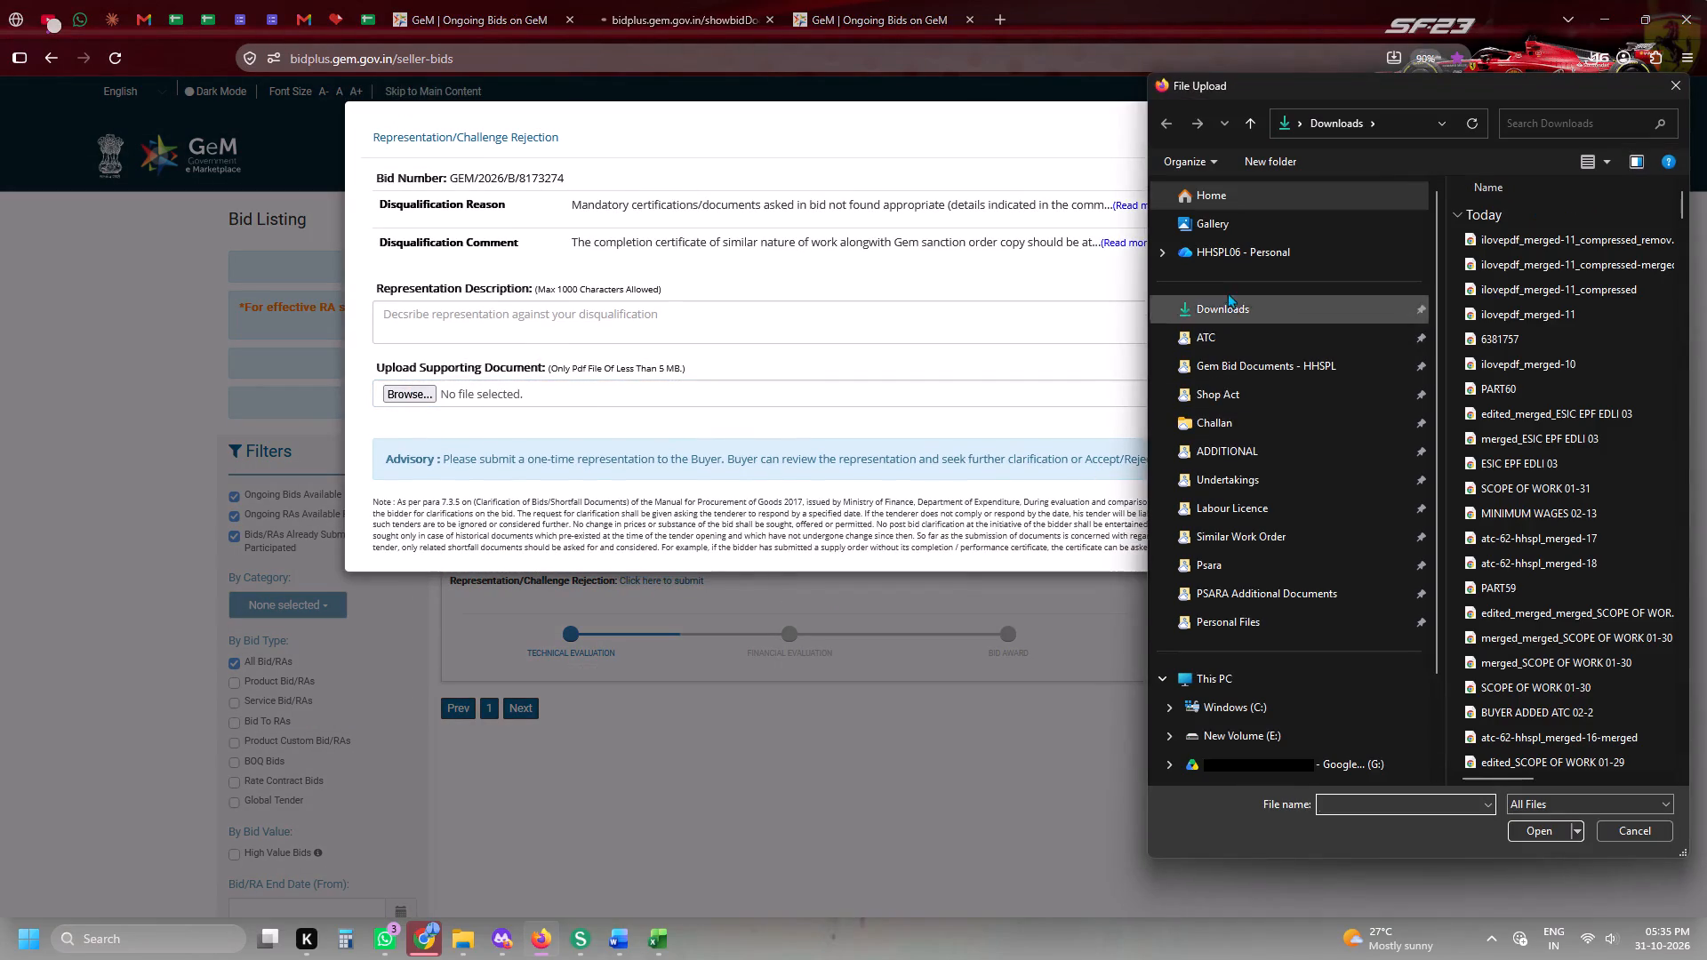
pyautogui.click(1284, 362)
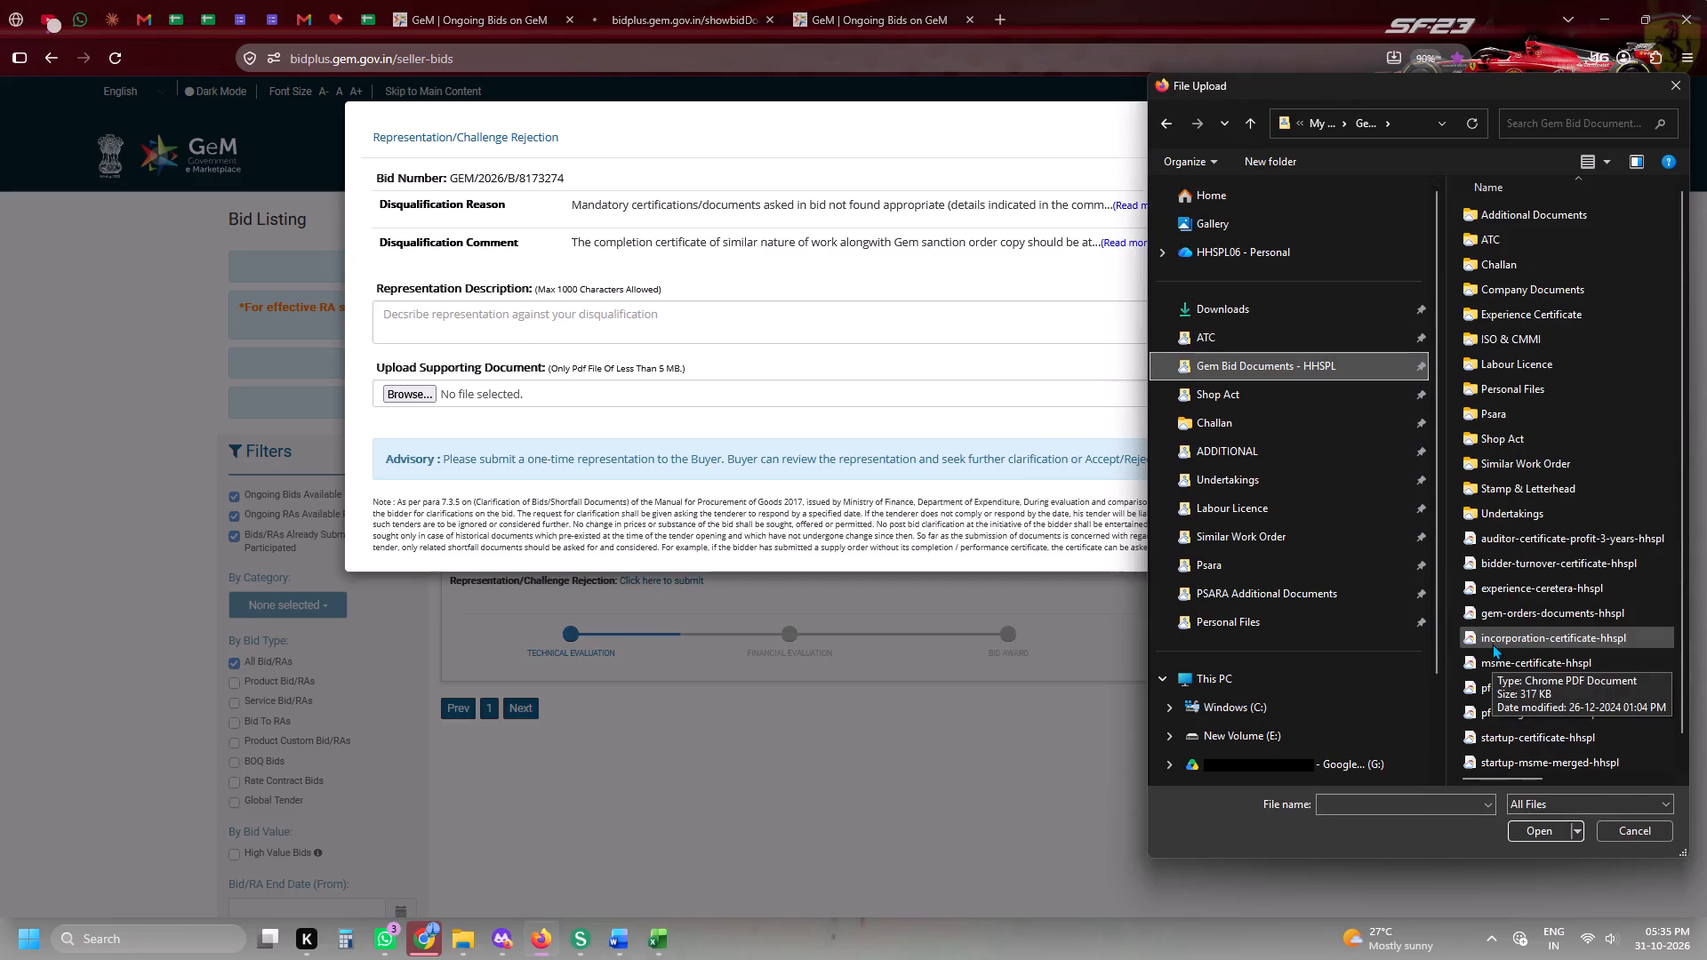
pyautogui.doubleClick(1505, 603)
# Fill the representation description for GEM/2026/B/8173274 with the saved "Respected Sir/Madam" re-evaluation message from clipboard history and submit the representation.
pyautogui.click(533, 293)
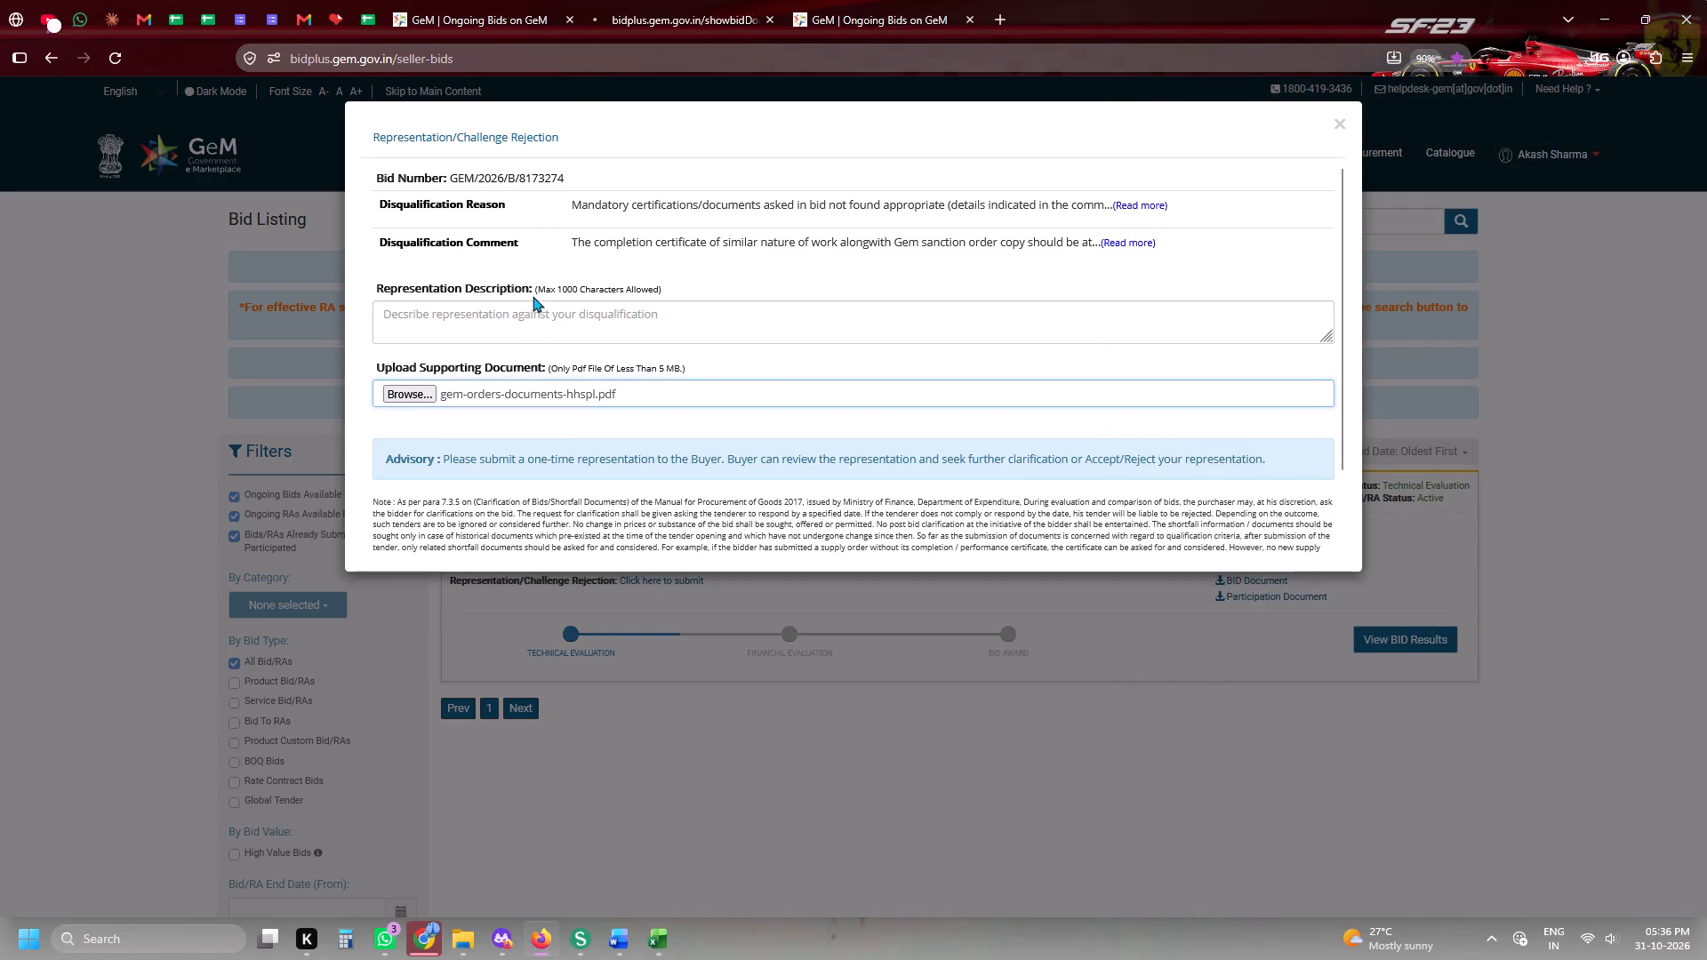
pyautogui.click(533, 342)
pyautogui.press('super+v')
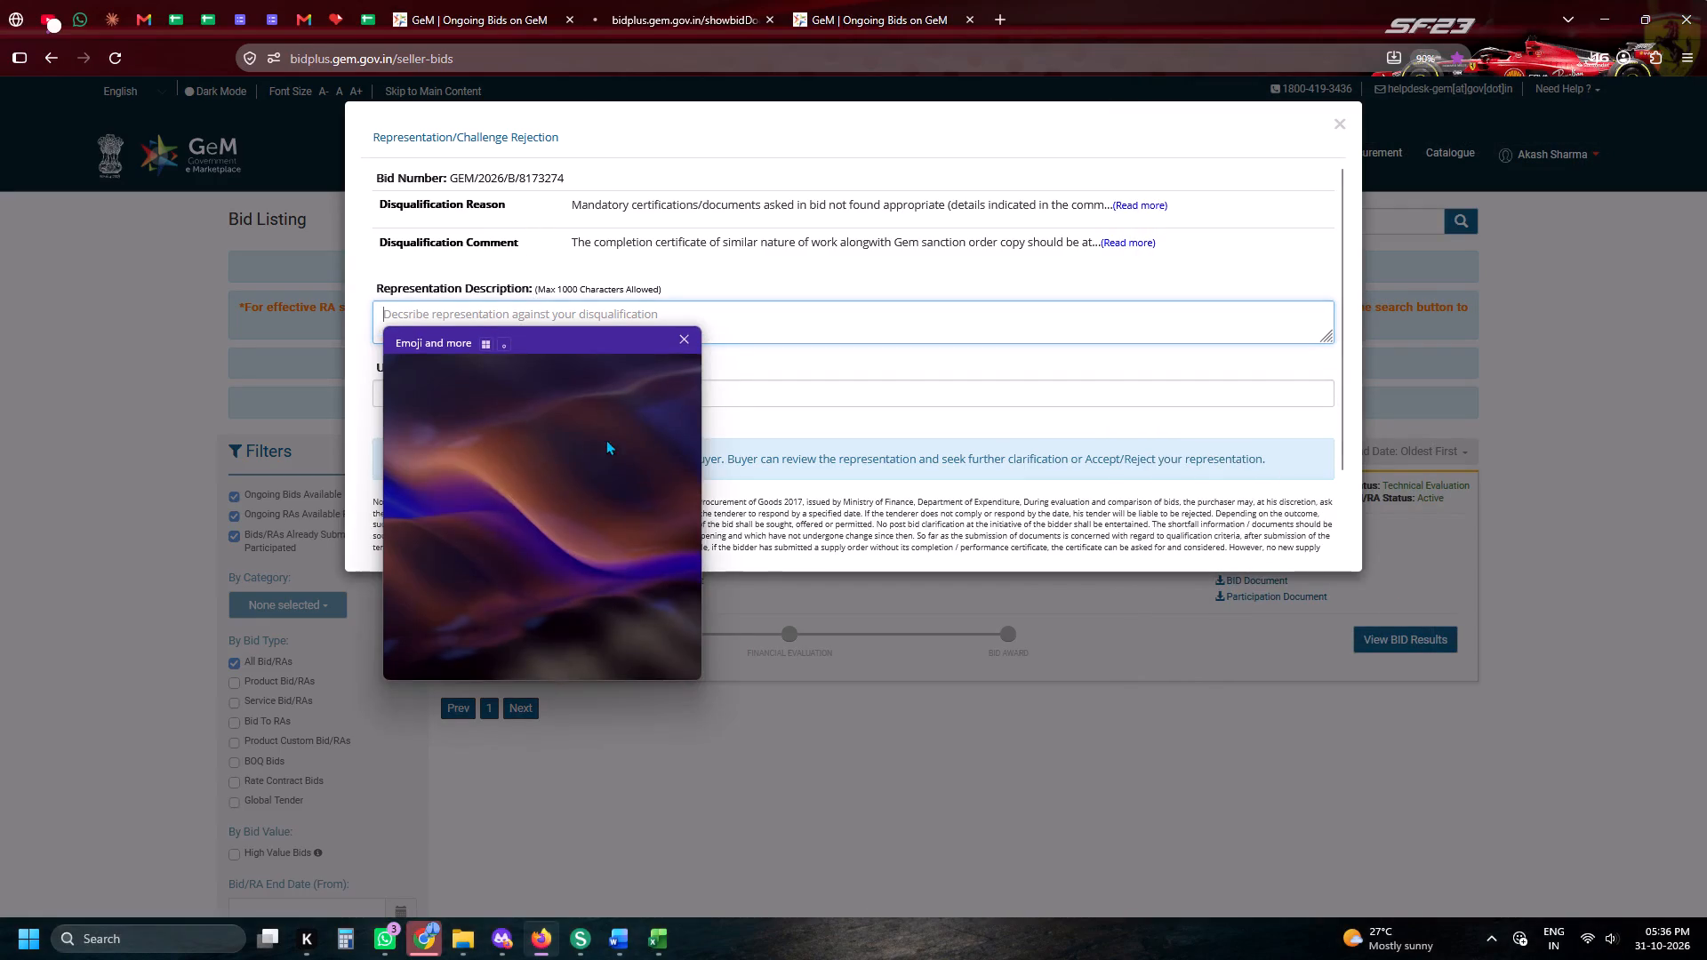
pyautogui.click(653, 428)
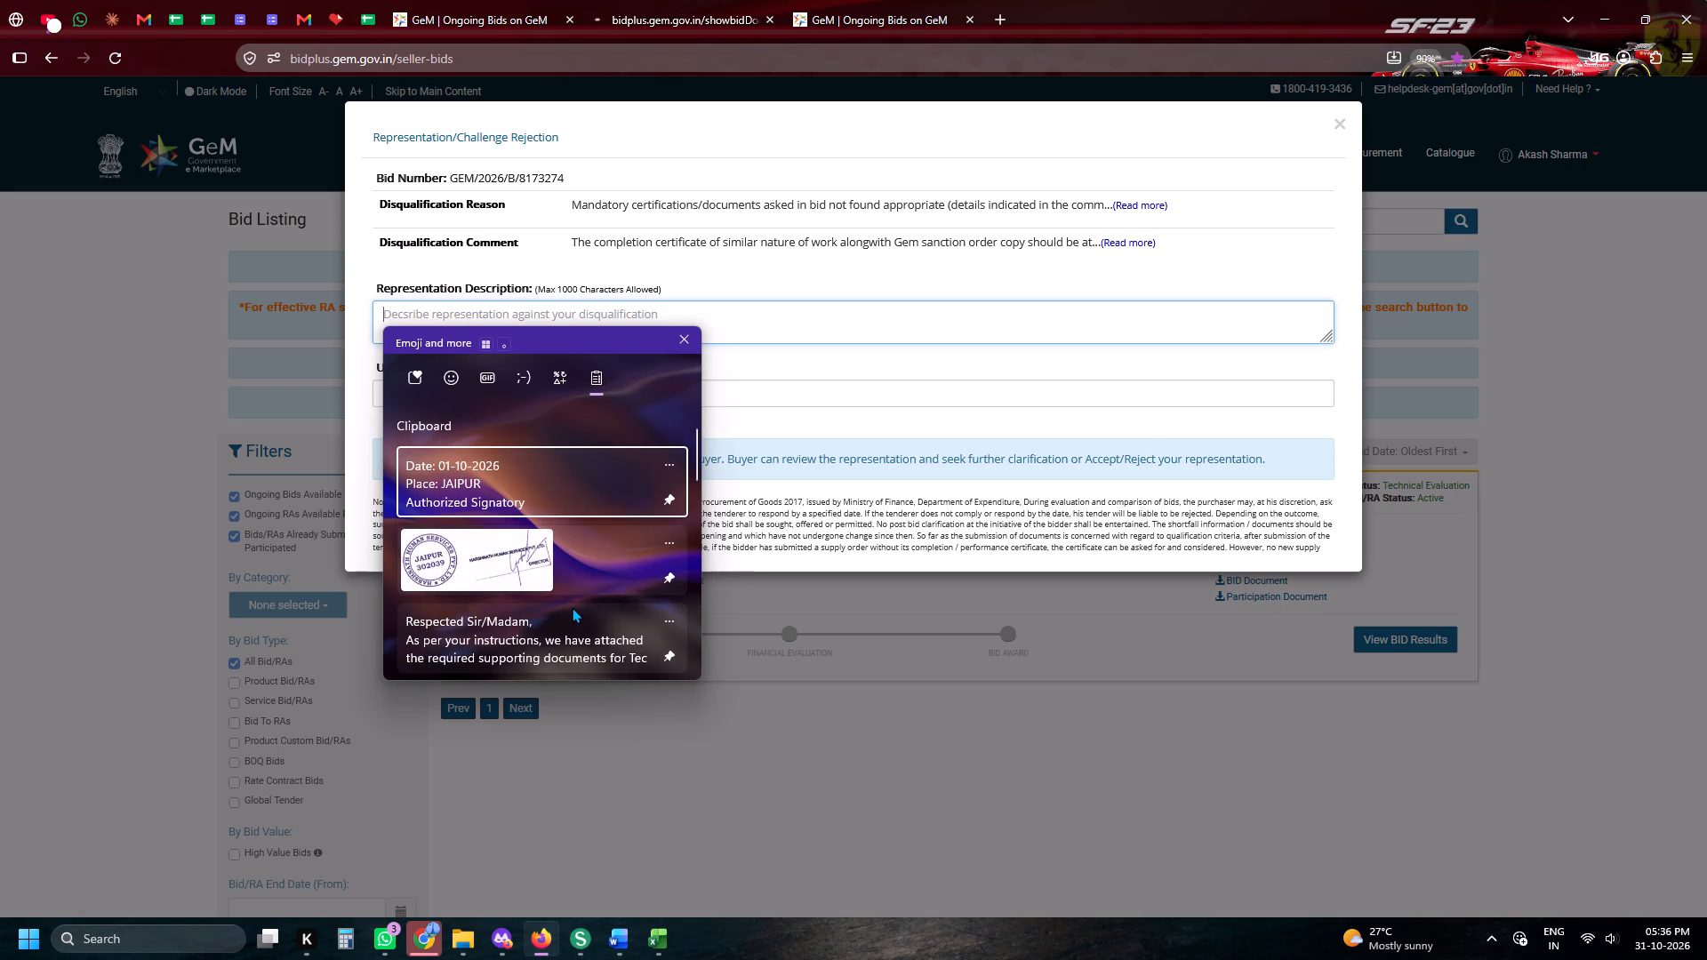
pyautogui.click(572, 608)
pyautogui.hotkey('ctrl', 'v')
pyautogui.scroll(-5, 510, 449)
pyautogui.click(445, 520)
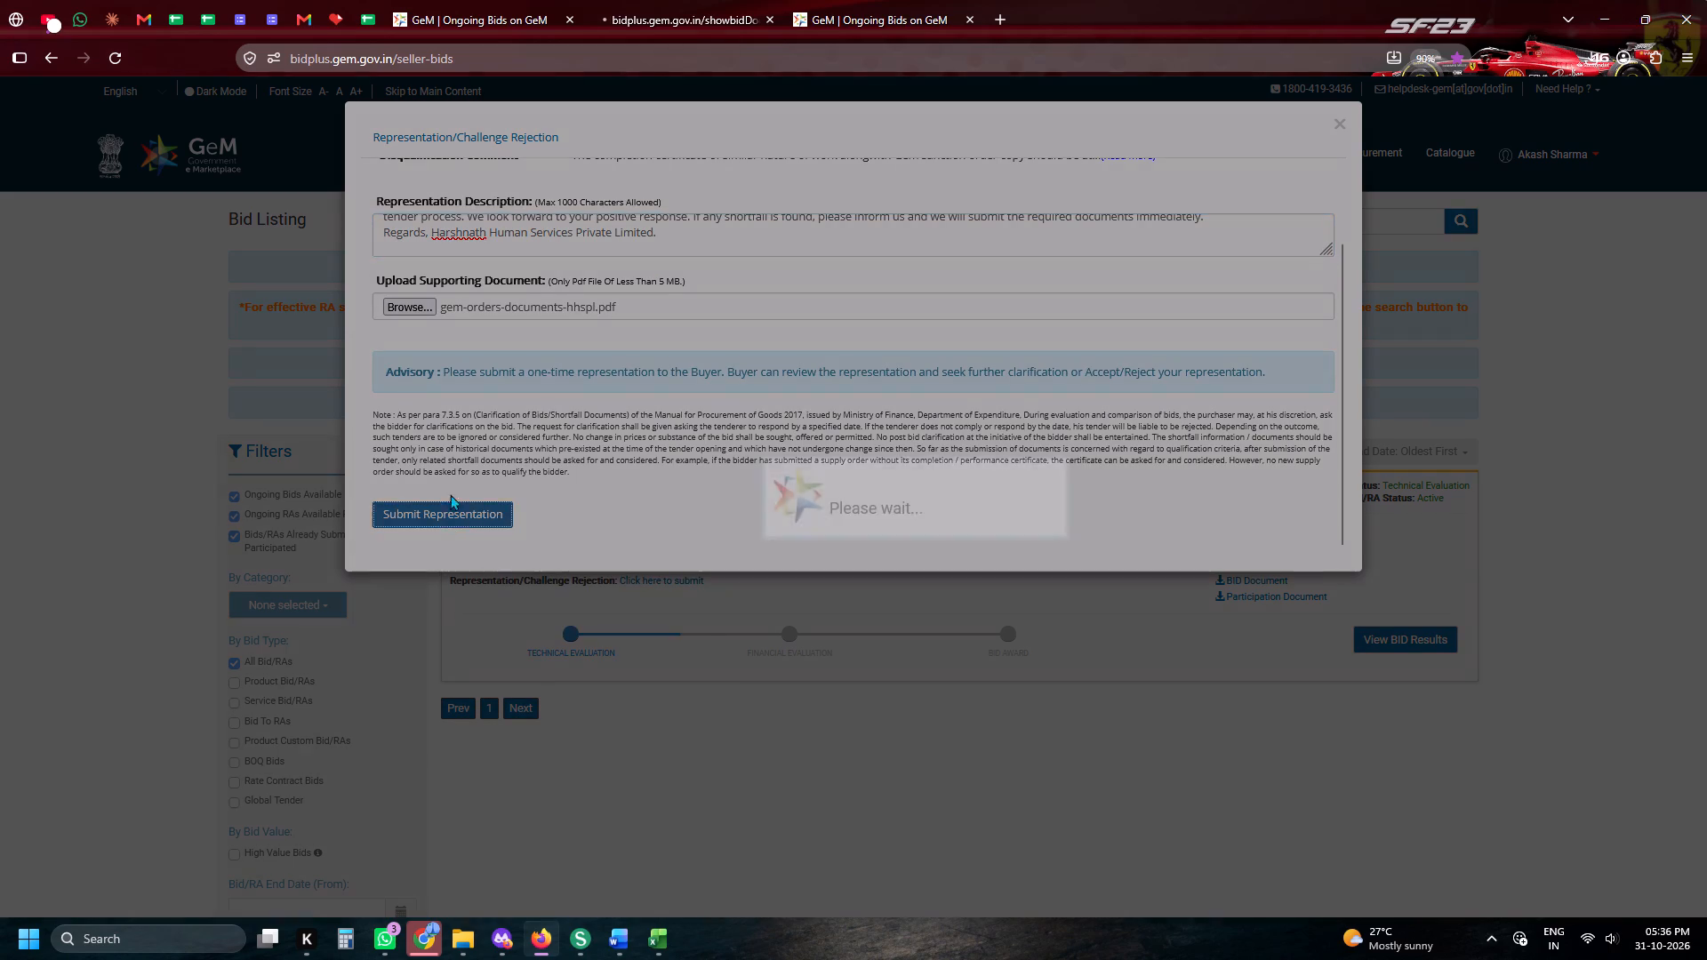
# Open the representation form for bid GEM/2026/B/8119377 and copy "out of Gujarat." from its disqualification comment.
pyautogui.click(746, 0)
pyautogui.click(836, 0)
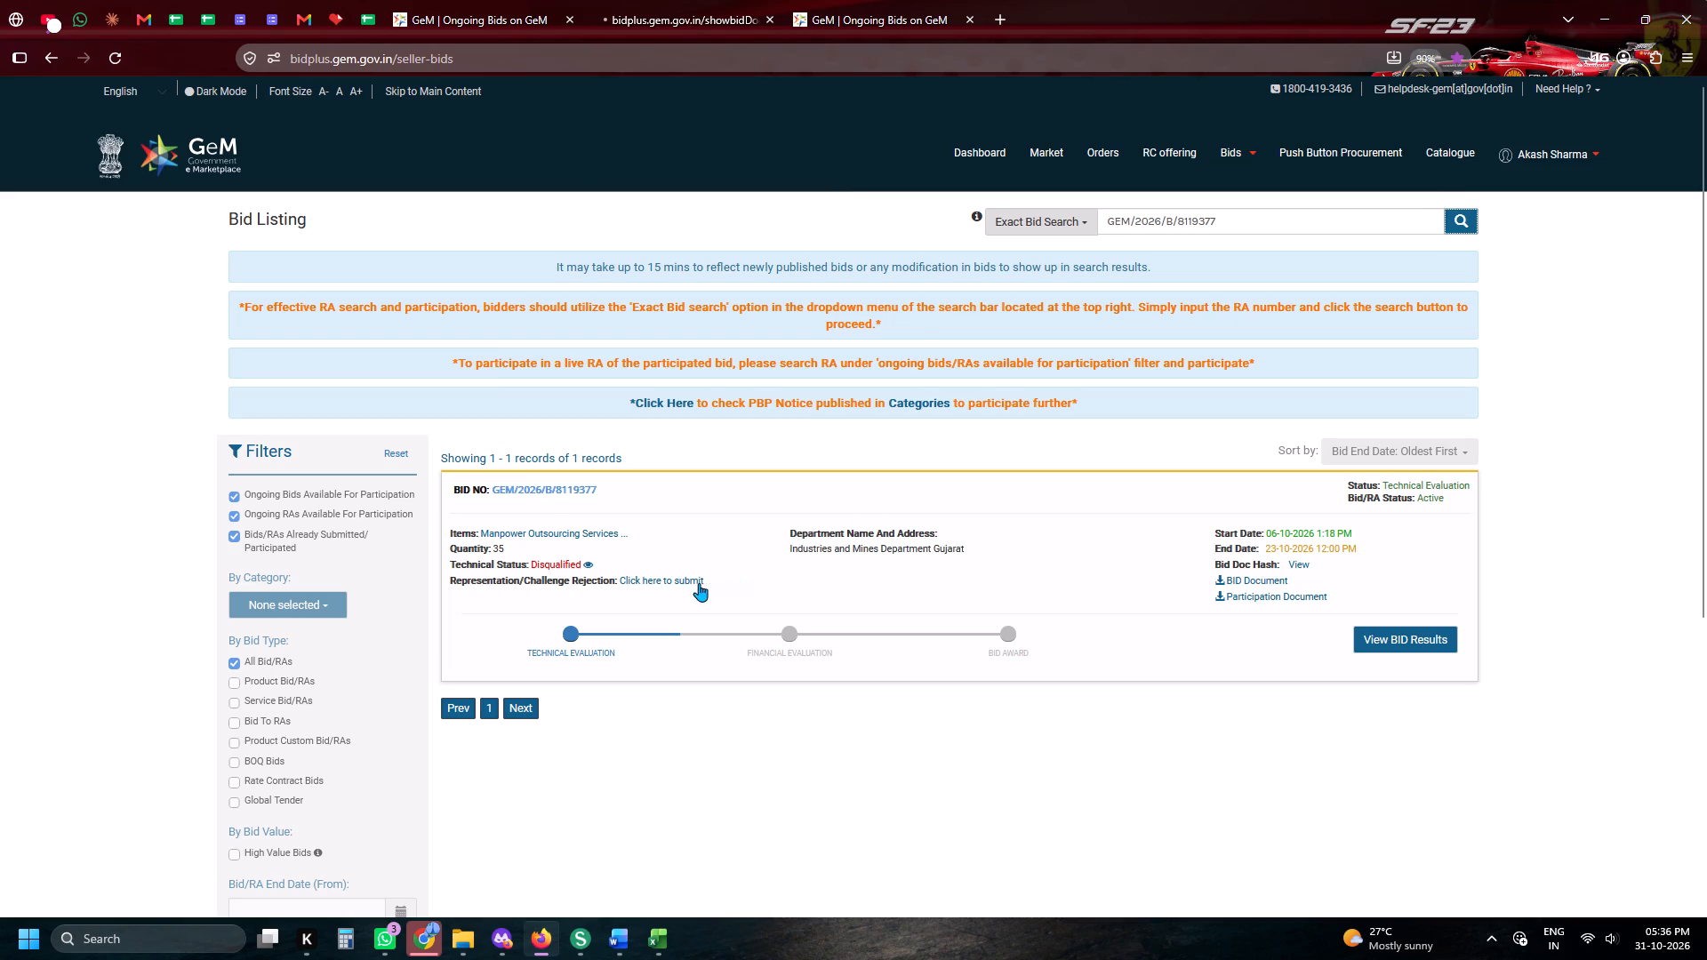
pyautogui.click(685, 582)
pyautogui.scroll(3, 692, 383)
pyautogui.moveTo(553, 240); pyautogui.dragTo(604, 236)
pyautogui.click(681, 0)
pyautogui.click(797, 3)
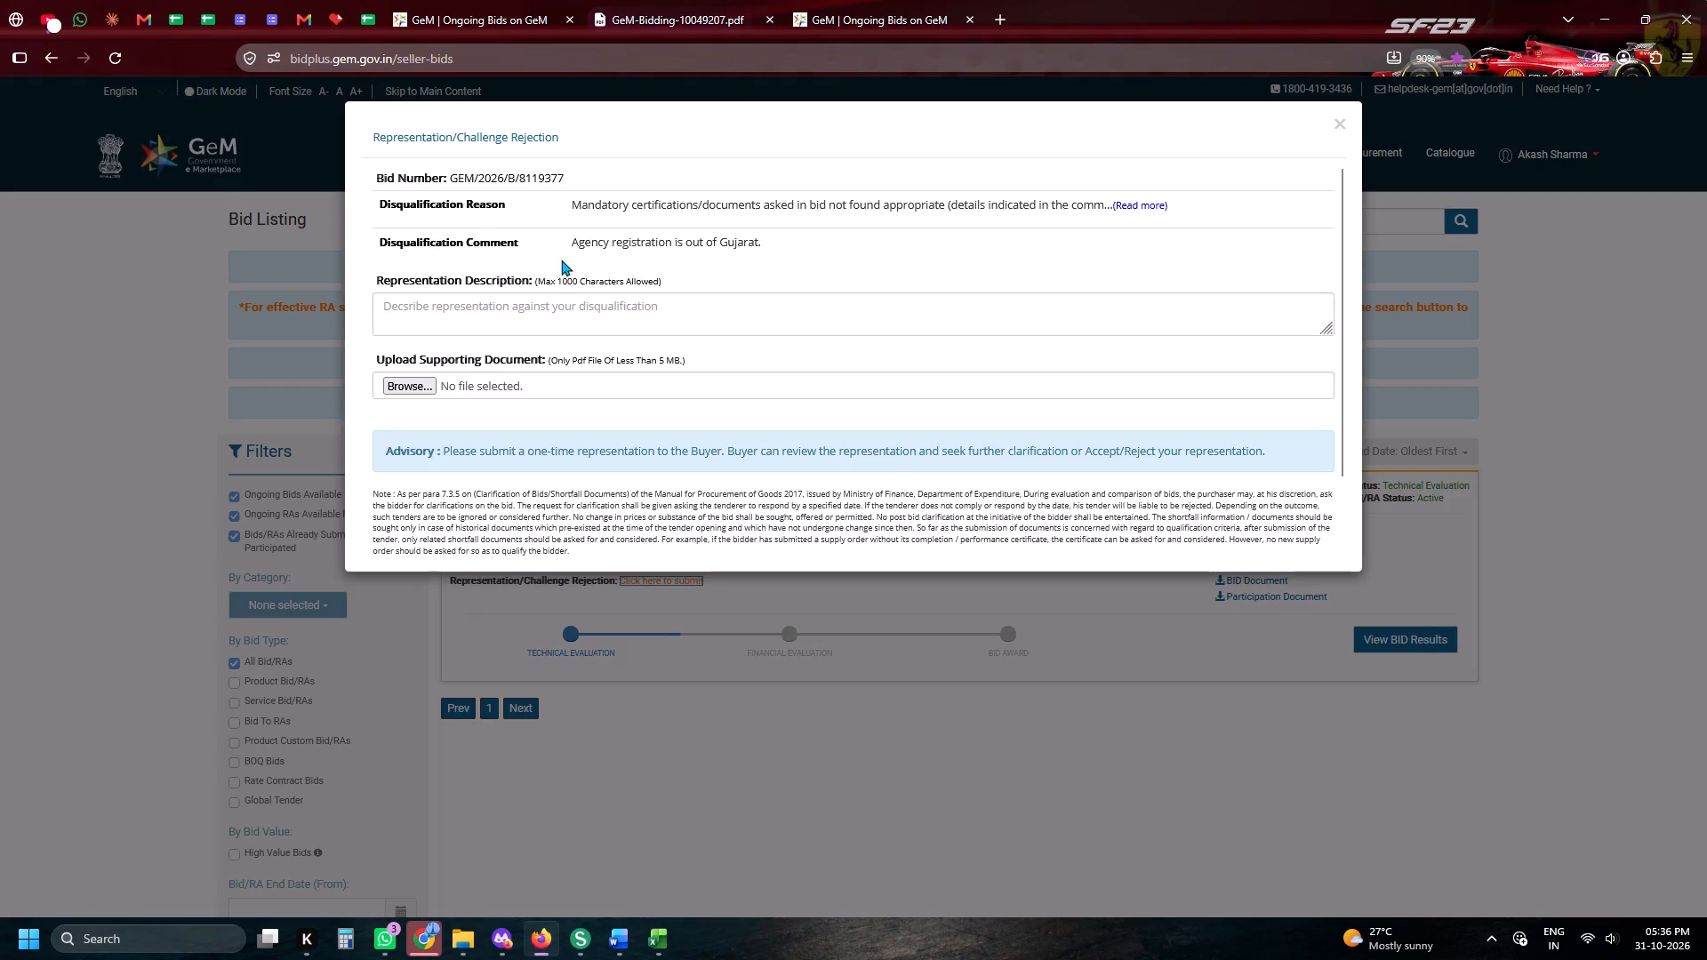
pyautogui.moveTo(688, 241); pyautogui.dragTo(772, 244)
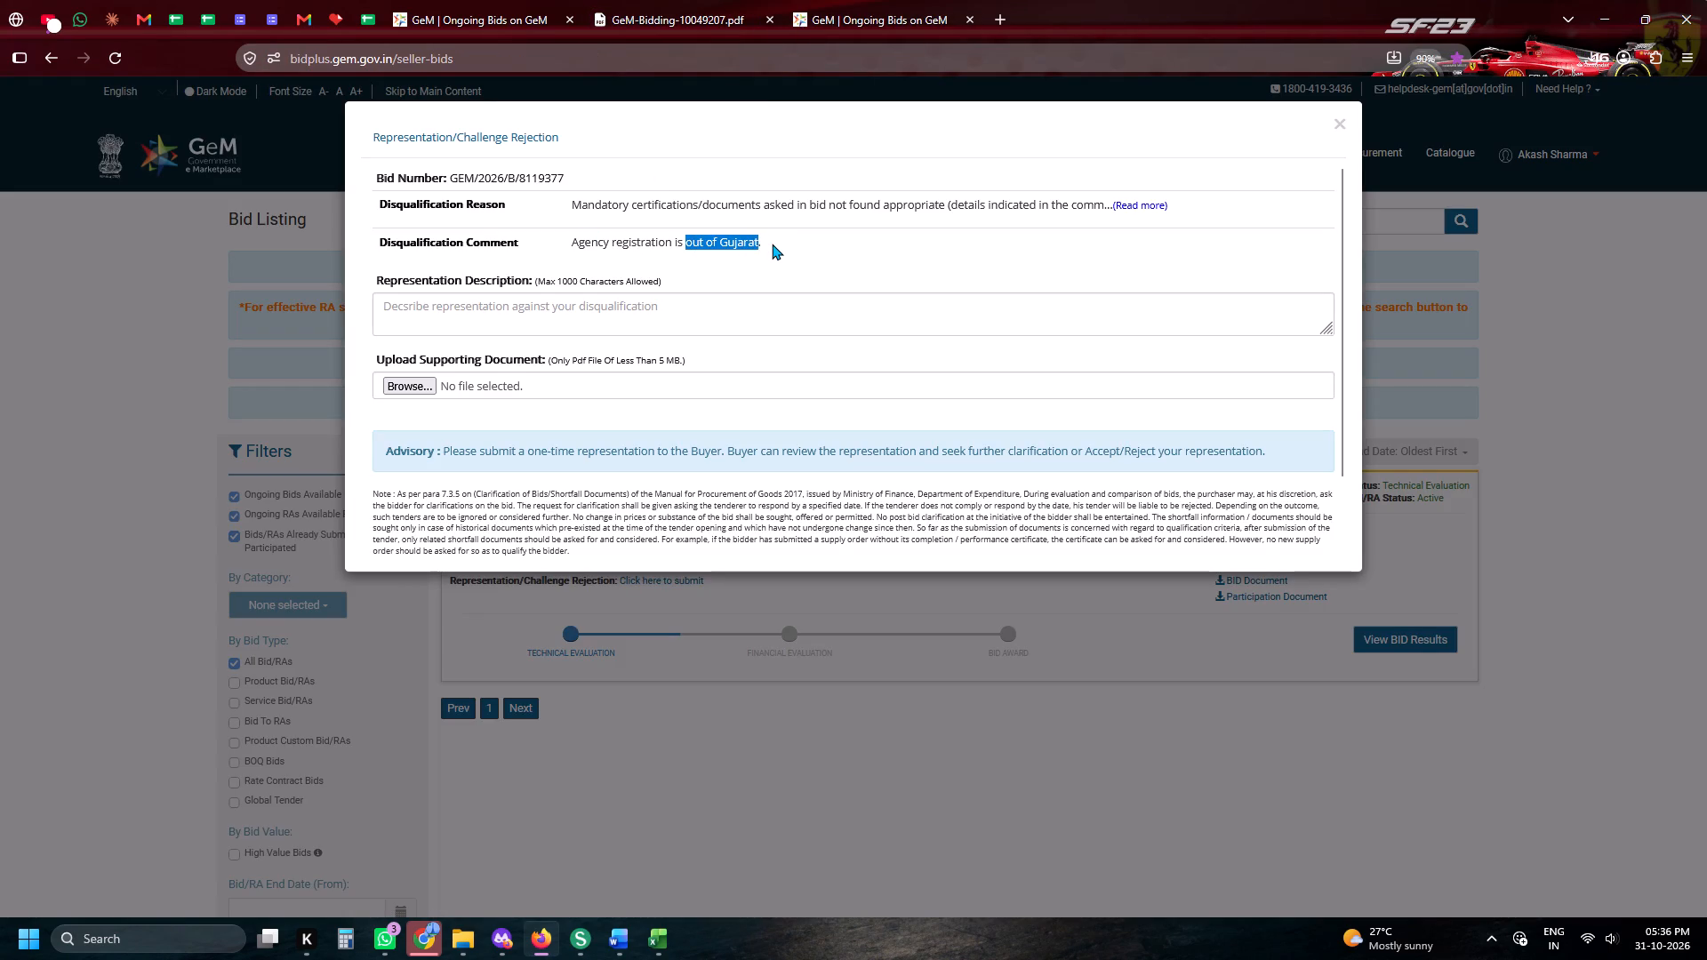
pyautogui.hotkey('ctrl', 'c')
pyautogui.hotkey('ctrl', 'c')
pyautogui.hotkey('ctrl', 'c')
# Log bid GEM/2026/B/8119377 in the tender sheet with the reason "1.out of Gujarat." and the state GJ.
pyautogui.click(361, 0)
pyautogui.click(488, 372)
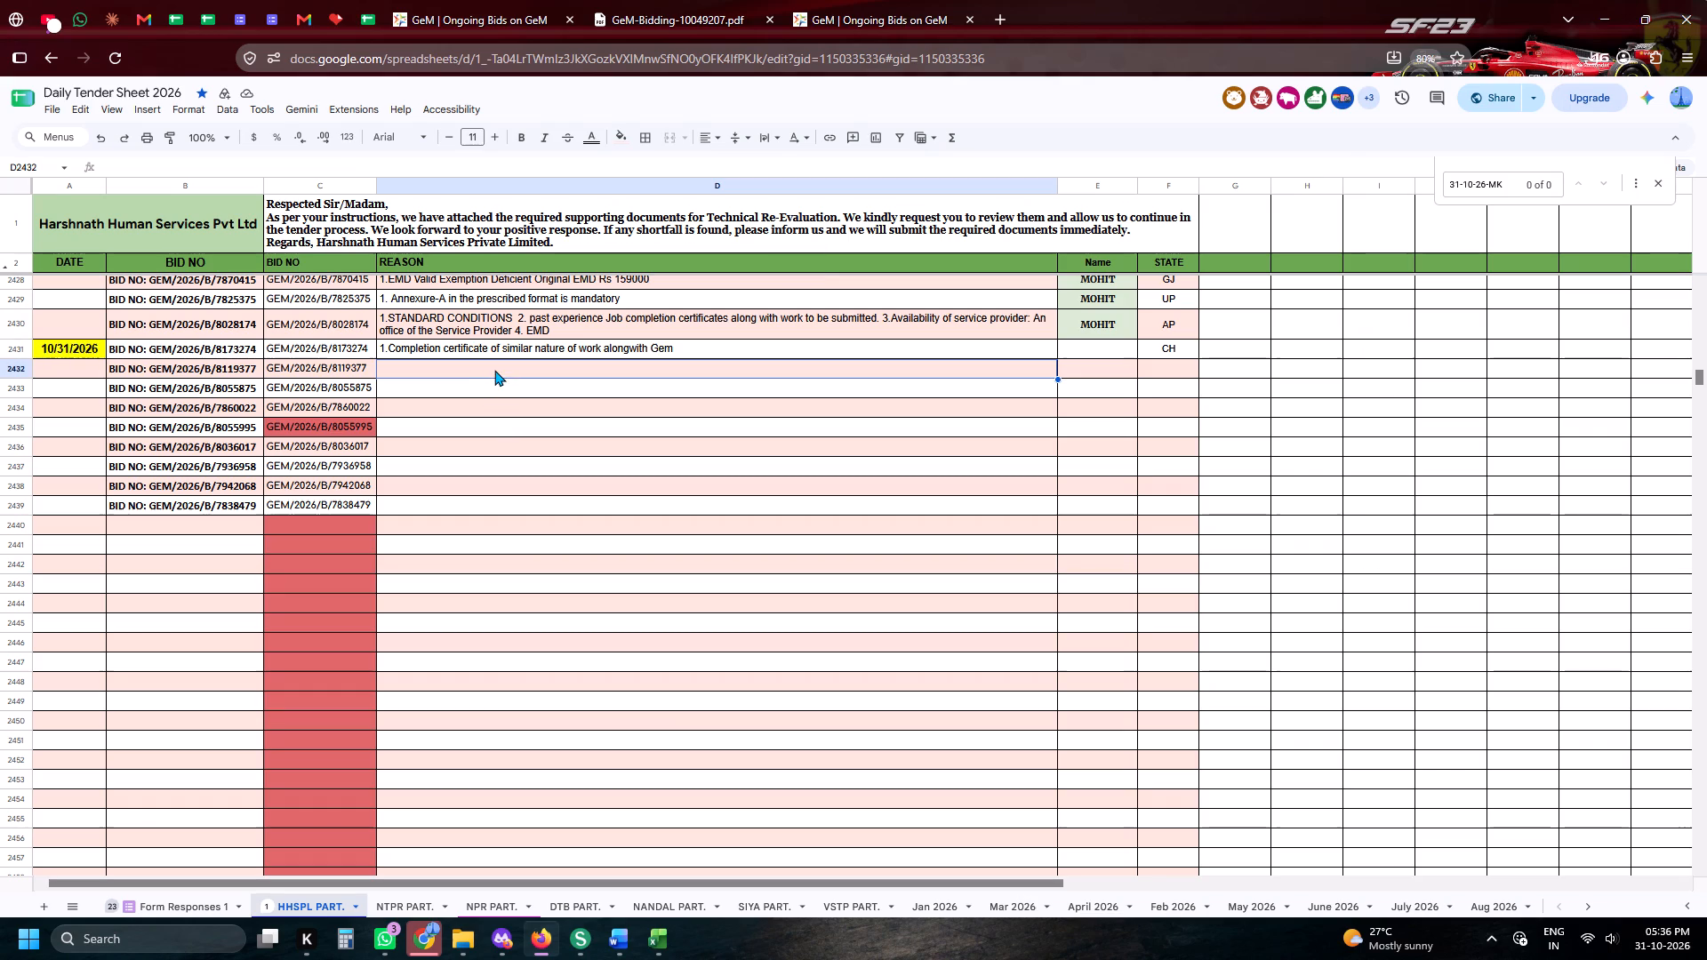
pyautogui.write('1.')
pyautogui.hotkey('ctrl', 'v')
pyautogui.press('Tab')
pyautogui.press('Tab')
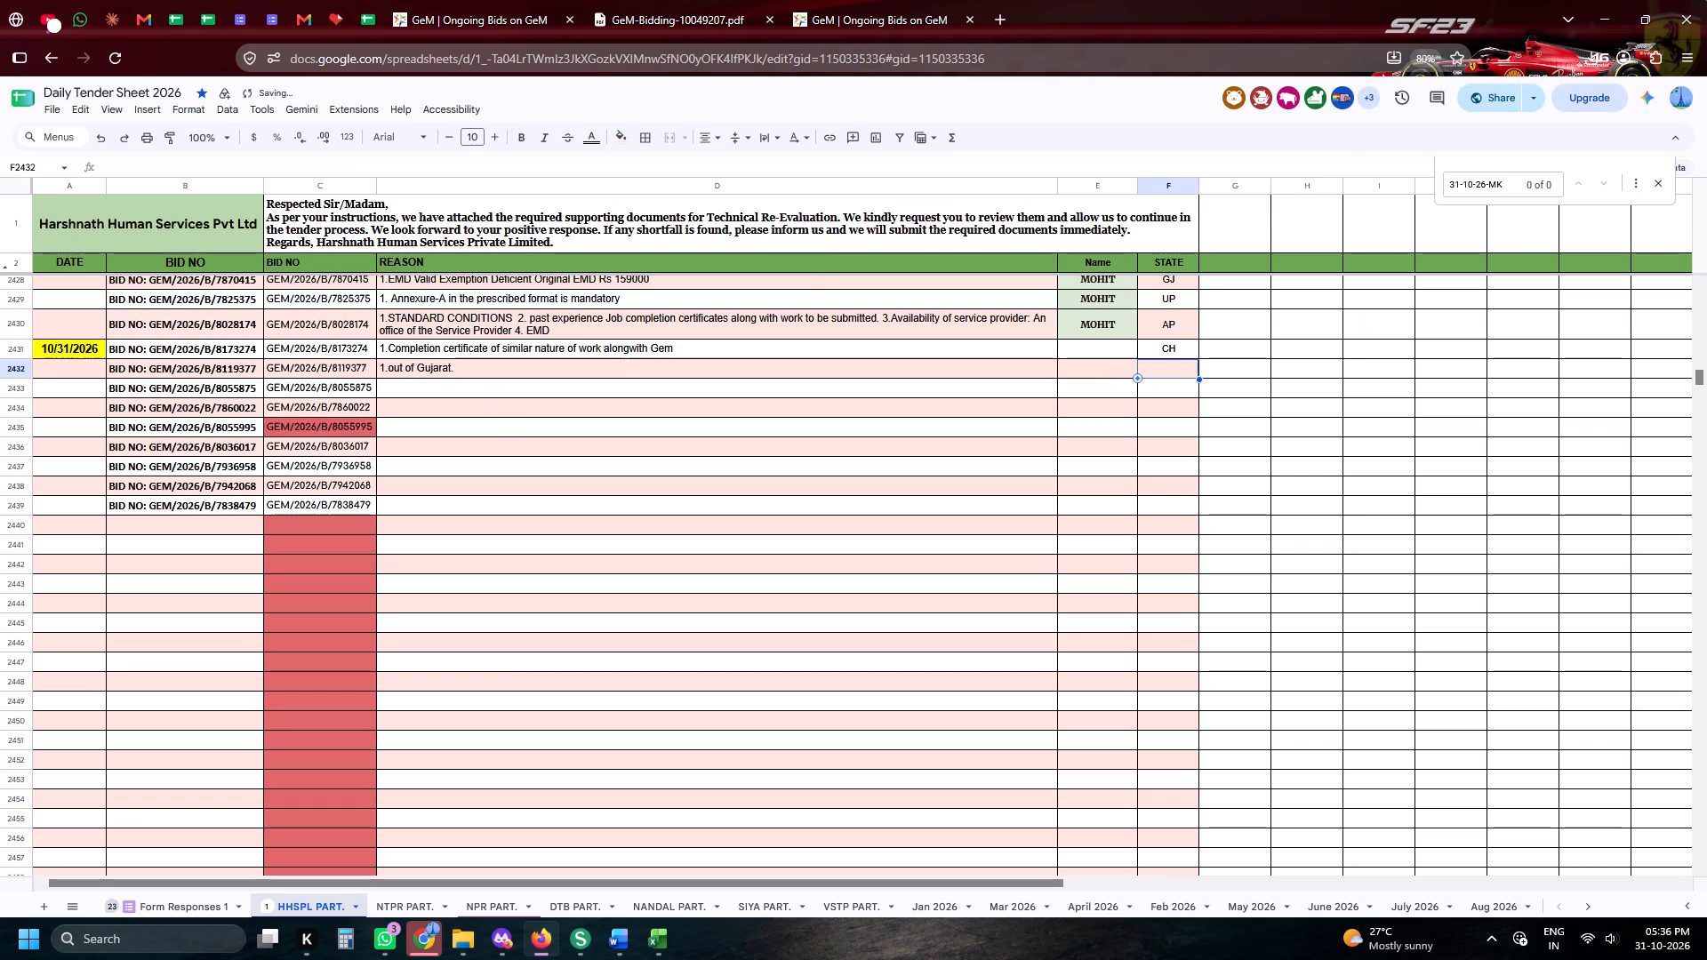
pyautogui.write('GJ')
pyautogui.click(467, 474)
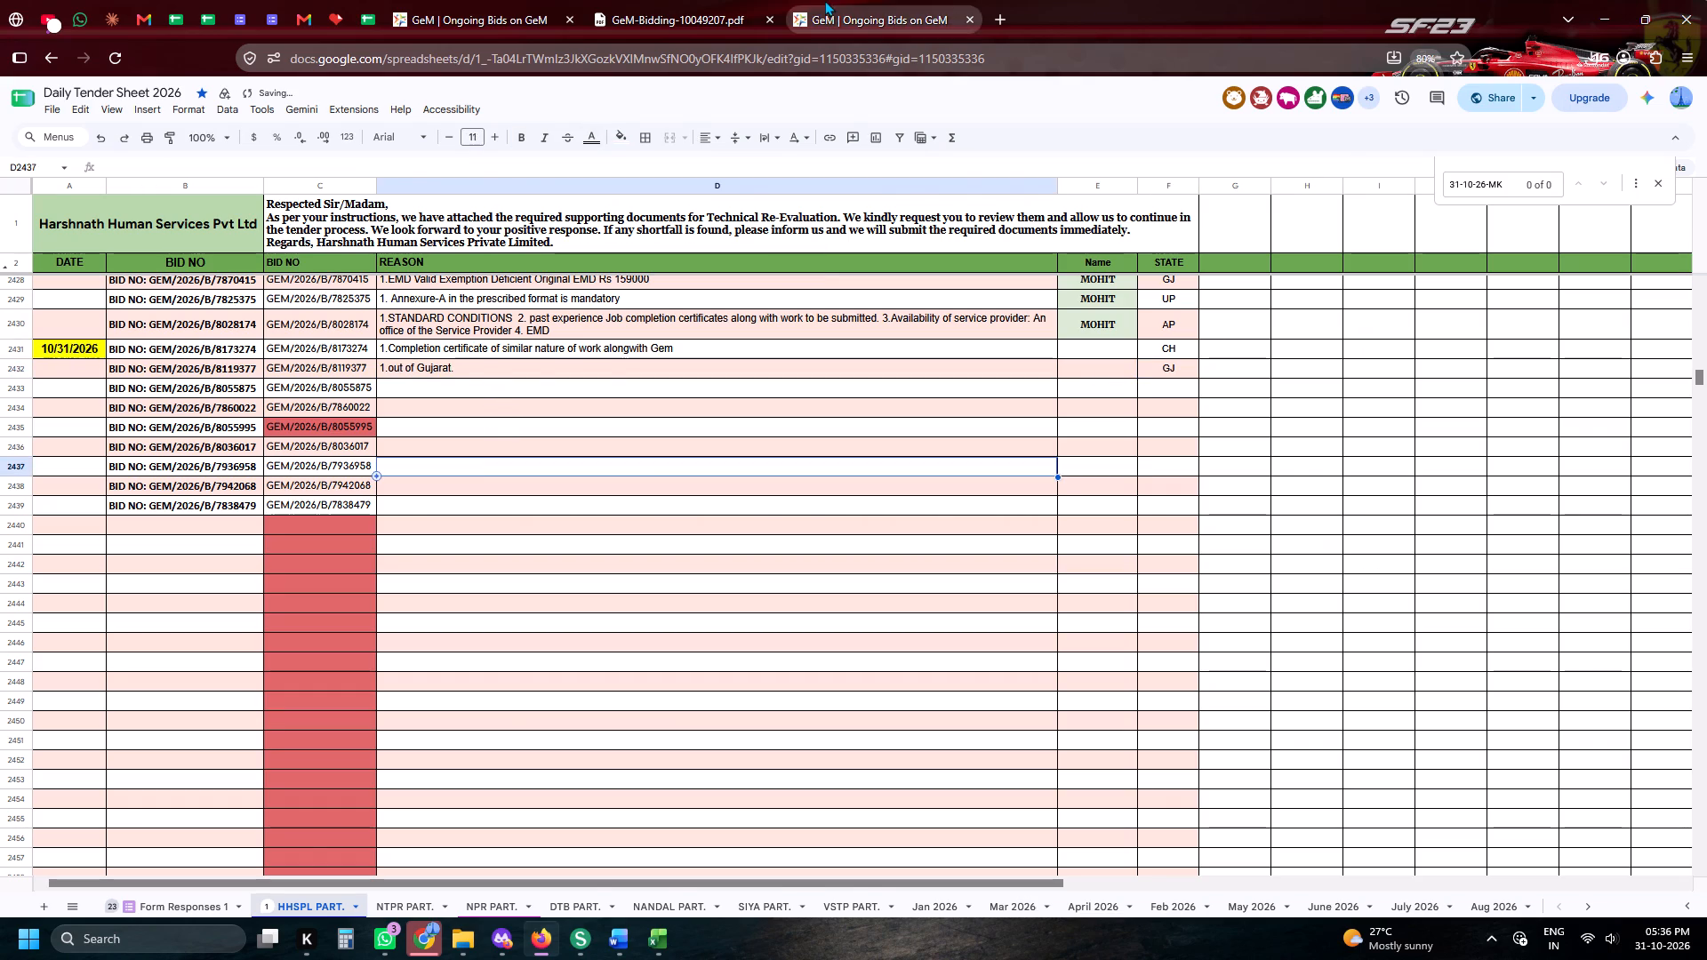
# Attach gj-surat-rent-agreement-hhspl from the Shop Act folder as supporting document for bid GEM/2026/B/8119377.
pyautogui.click(826, 0)
pyautogui.click(421, 389)
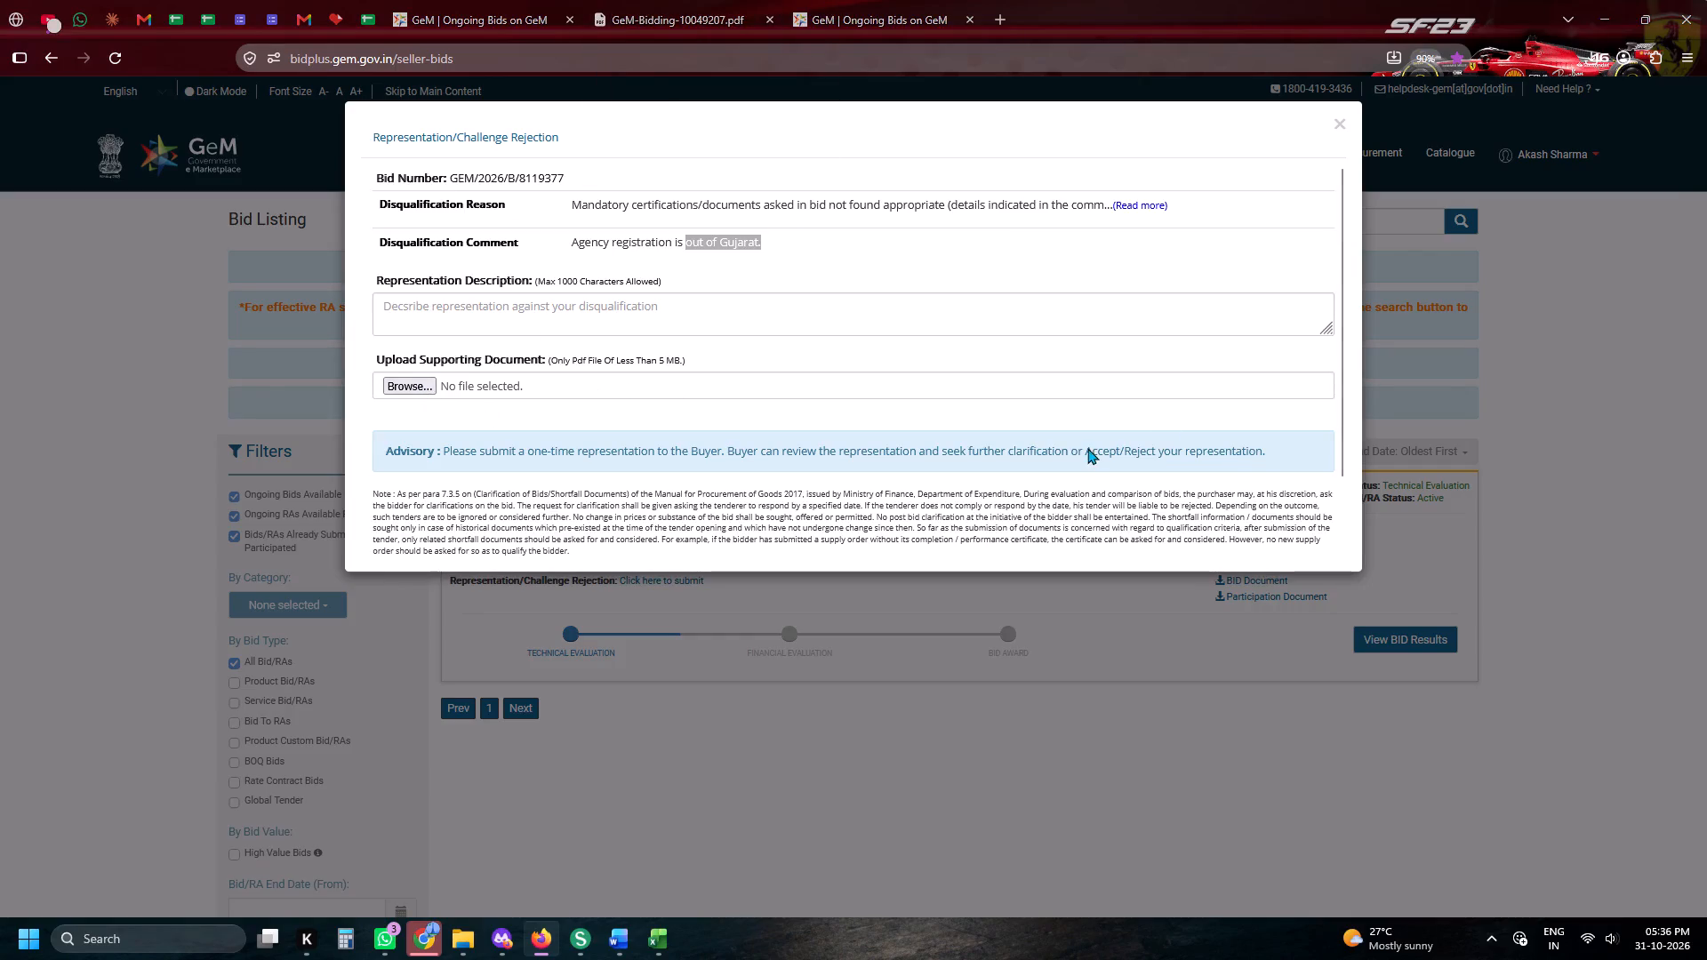
pyautogui.scroll(5, 1253, 395)
pyautogui.click(1258, 396)
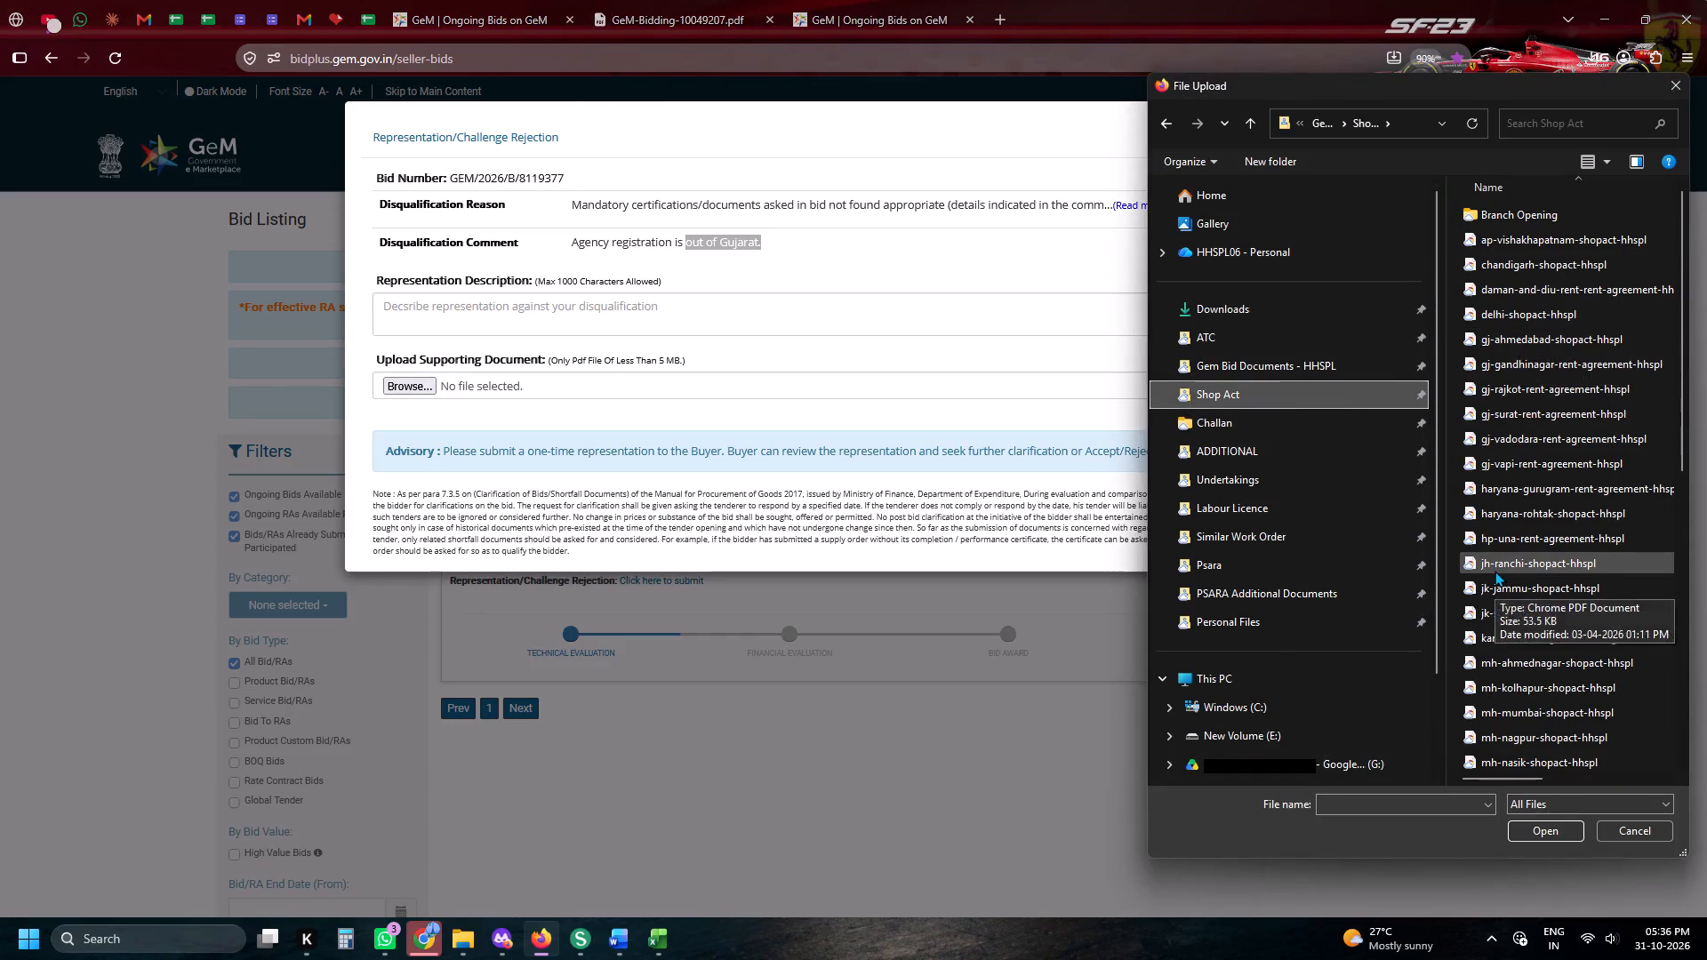
pyautogui.tripleClick(1525, 406)
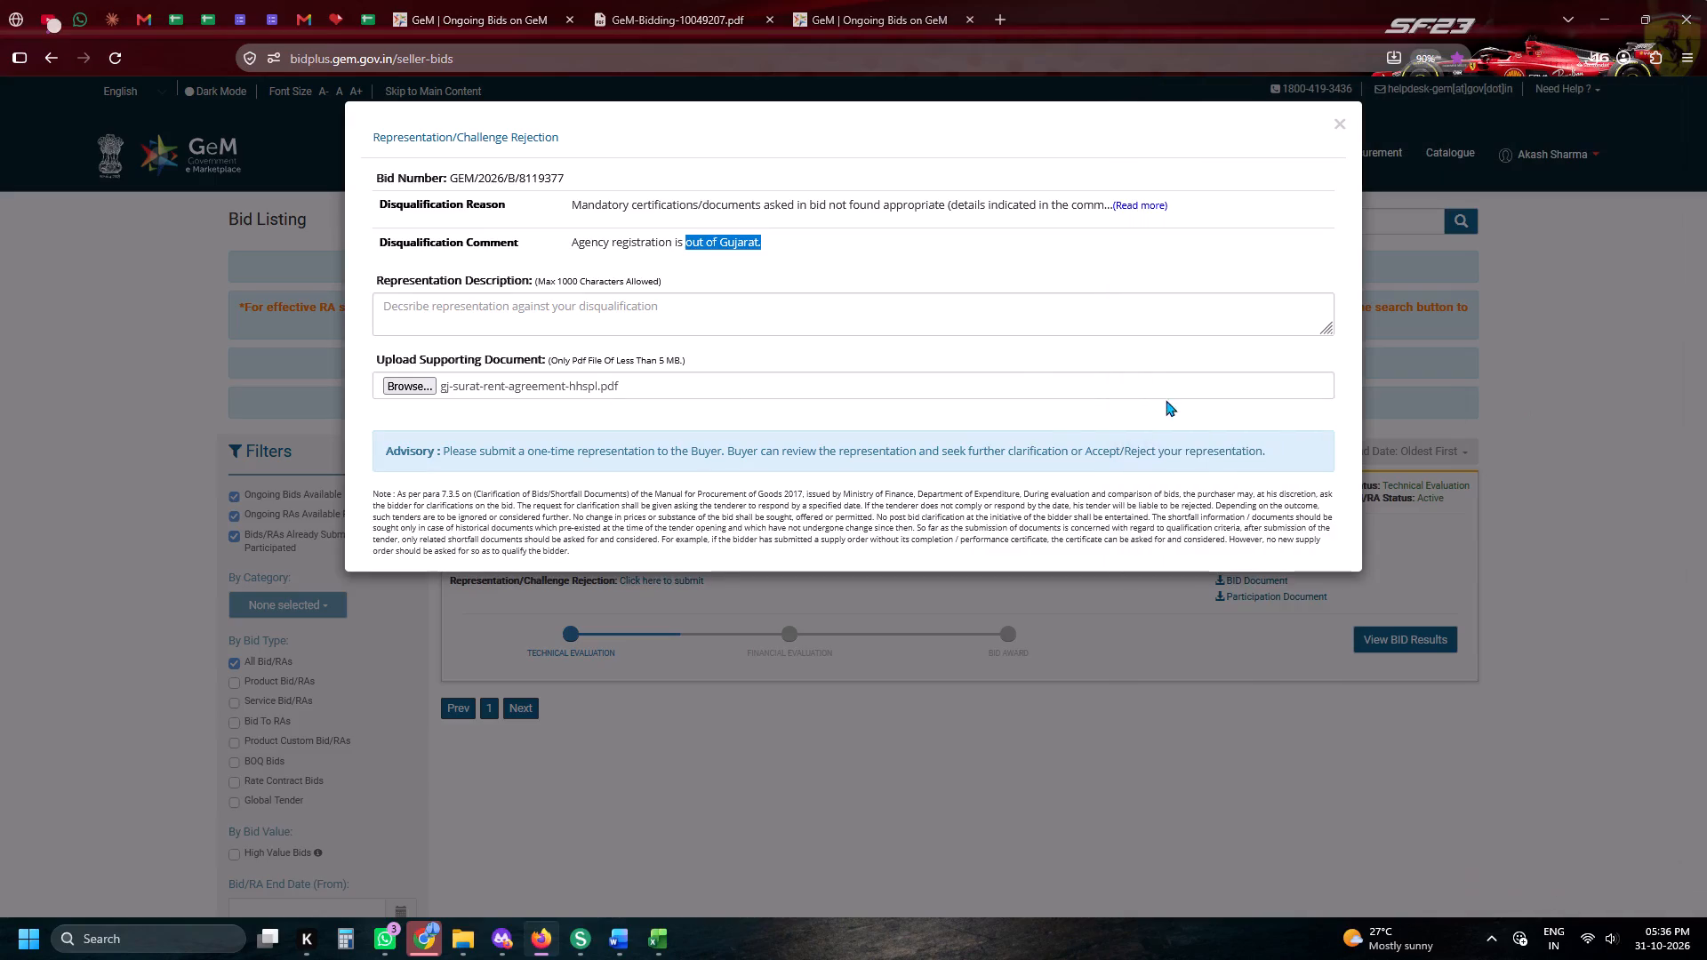
# Fill the representation description for GEM/2026/B/8119377 with the saved "Respected Sir/Madam" re-evaluation message and submit the representation.
pyautogui.click(583, 331)
pyautogui.press('super+v')
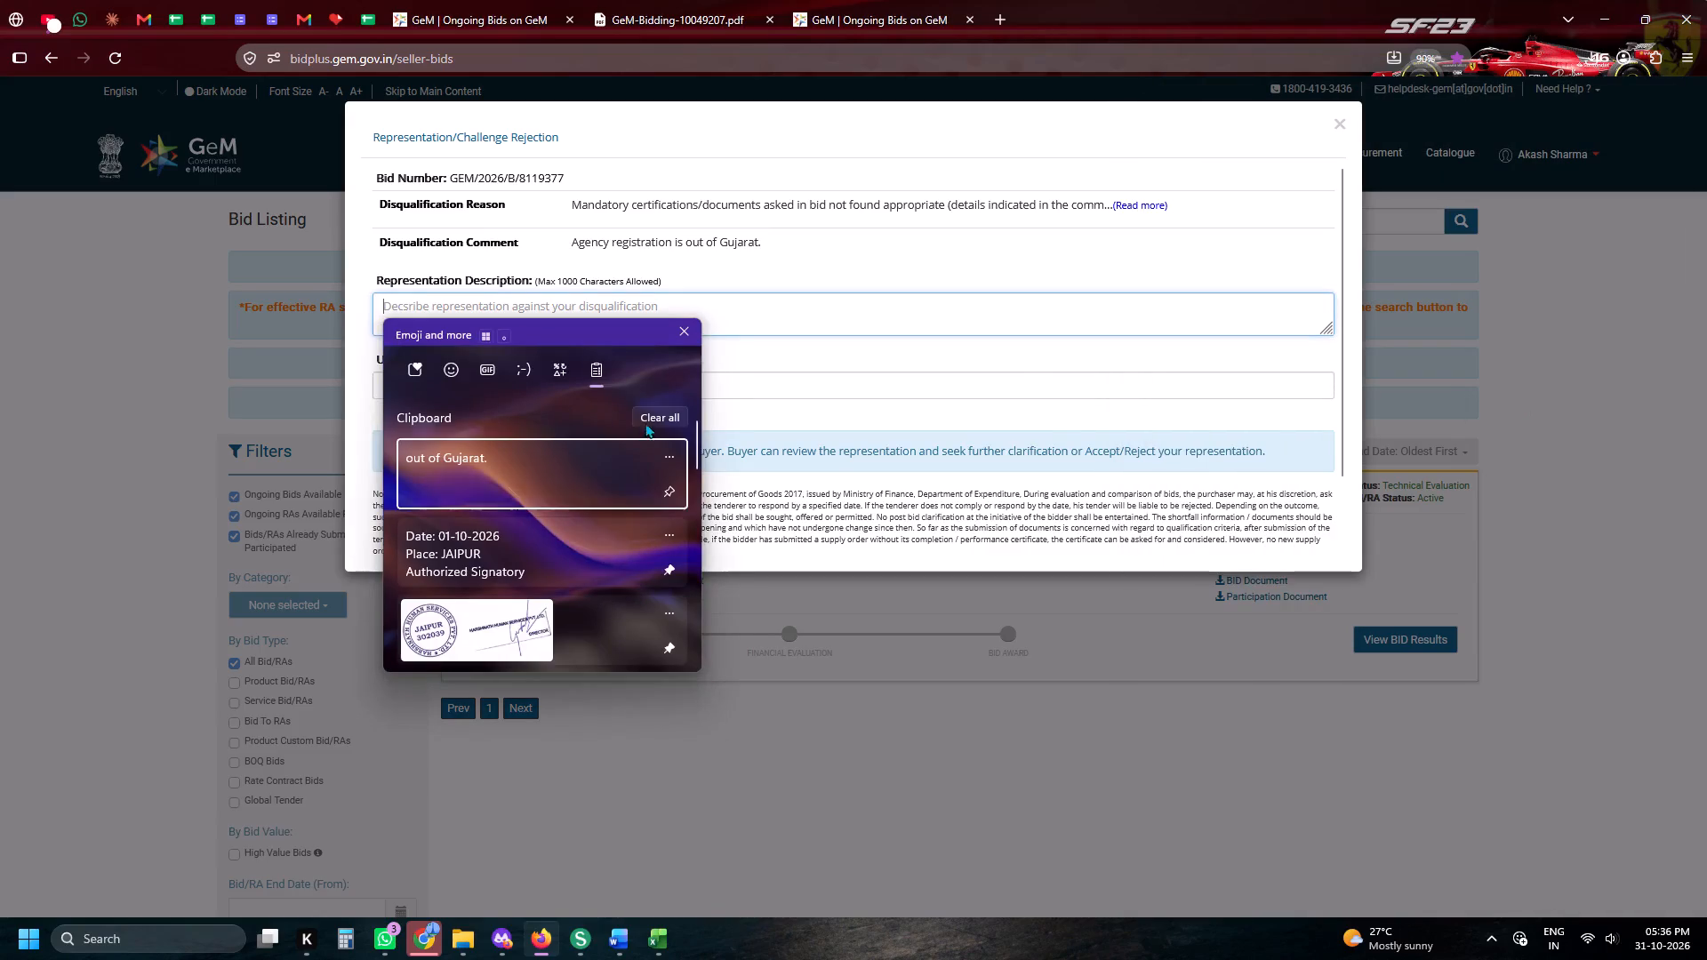
pyautogui.click(651, 418)
pyautogui.click(497, 639)
pyautogui.hotkey('ctrl', 'v')
pyautogui.scroll(-5, 519, 442)
pyautogui.click(466, 508)
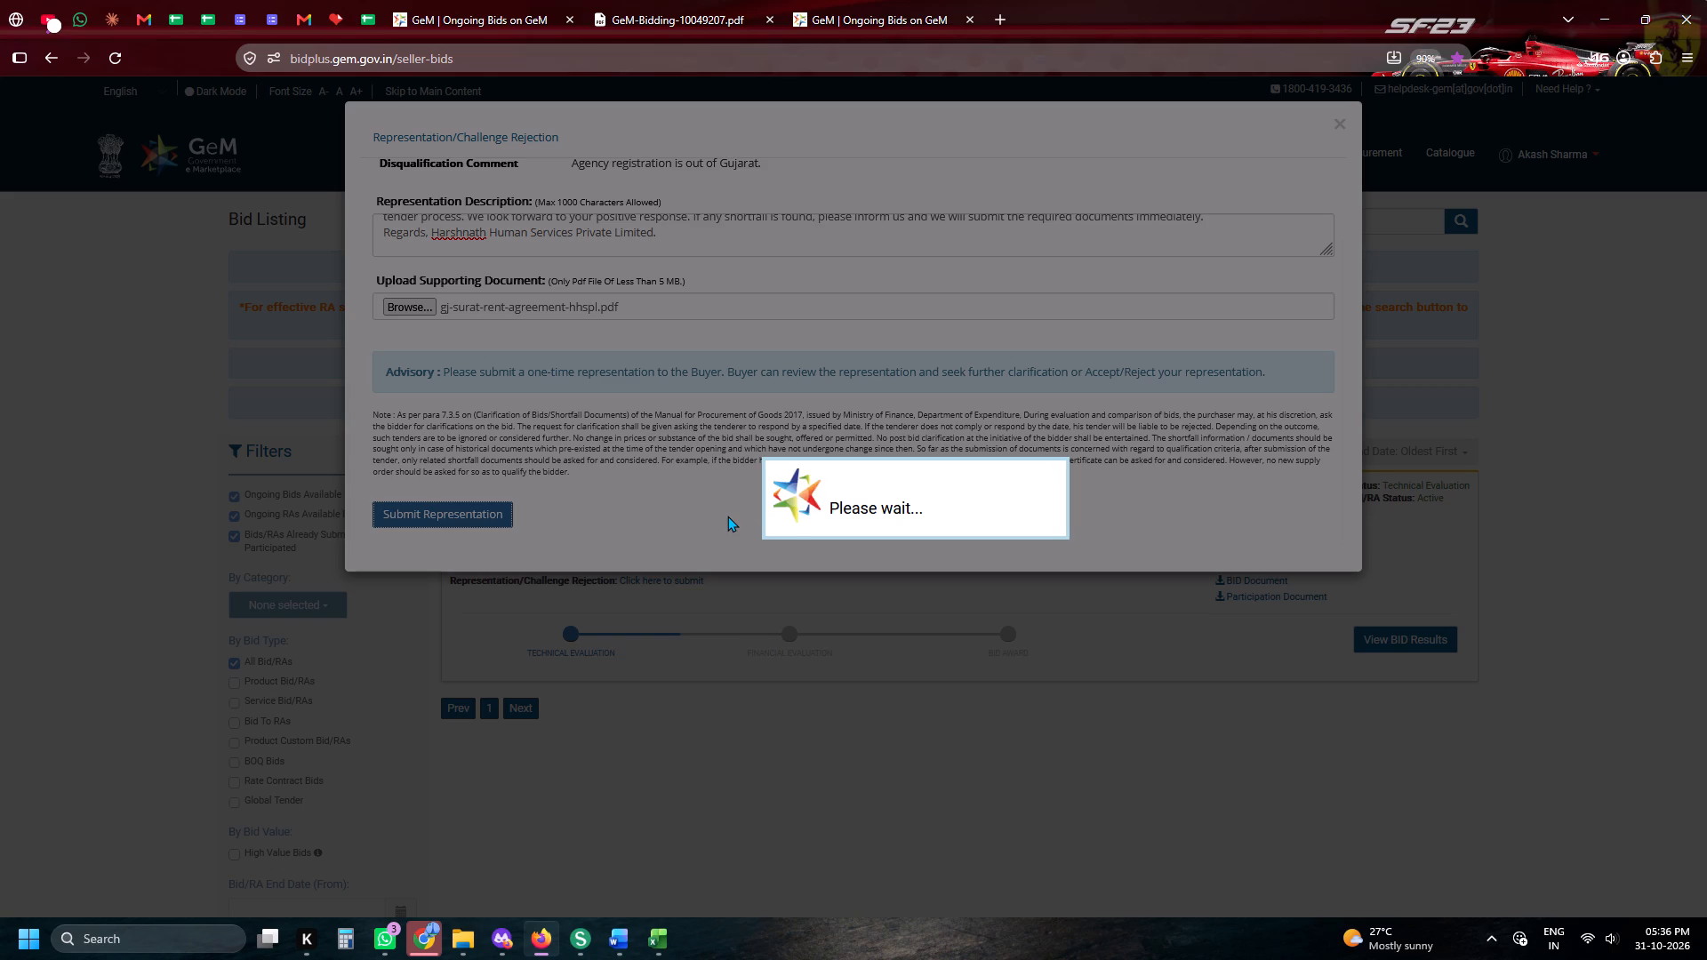
# Copy bid number GEM/2026/B/8055875 from the tender sheet.
pyautogui.click(375, 0)
pyautogui.click(355, 395)
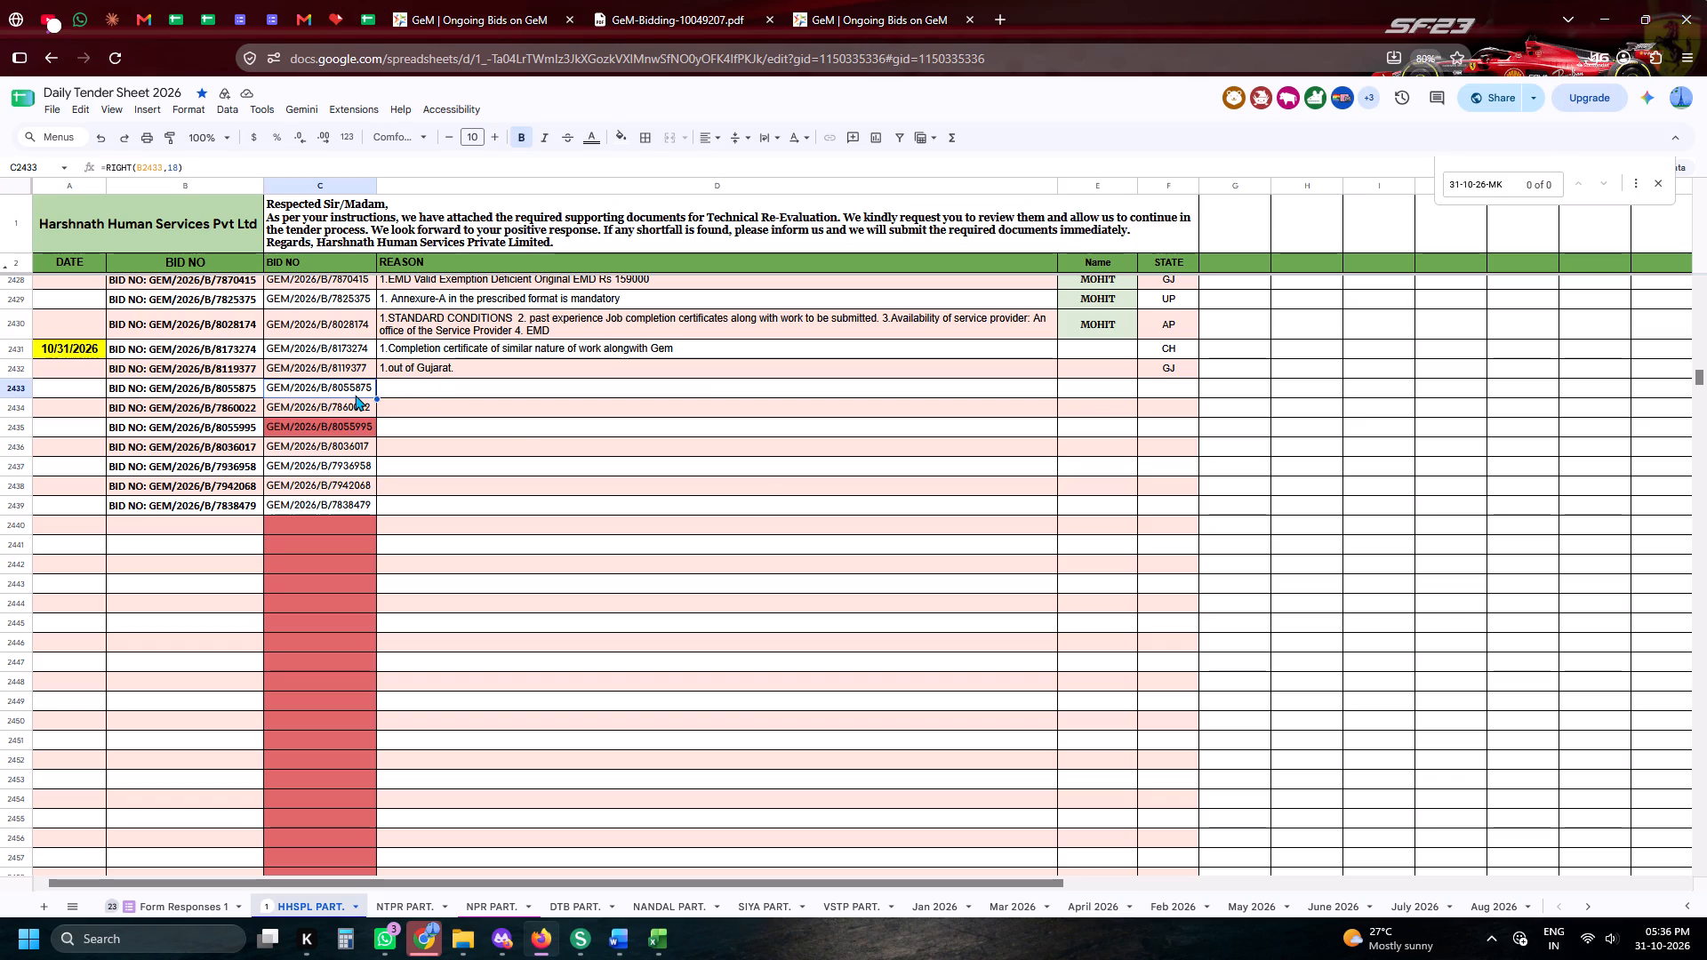
pyautogui.hotkey('ctrl', 'c')
pyautogui.hotkey('ctrl', 'c')
pyautogui.hotkey('ctrl', 'c')
# Acknowledge the submission notice for bid GEM/2026/B/8173274 and close its bid document.
pyautogui.click(493, 0)
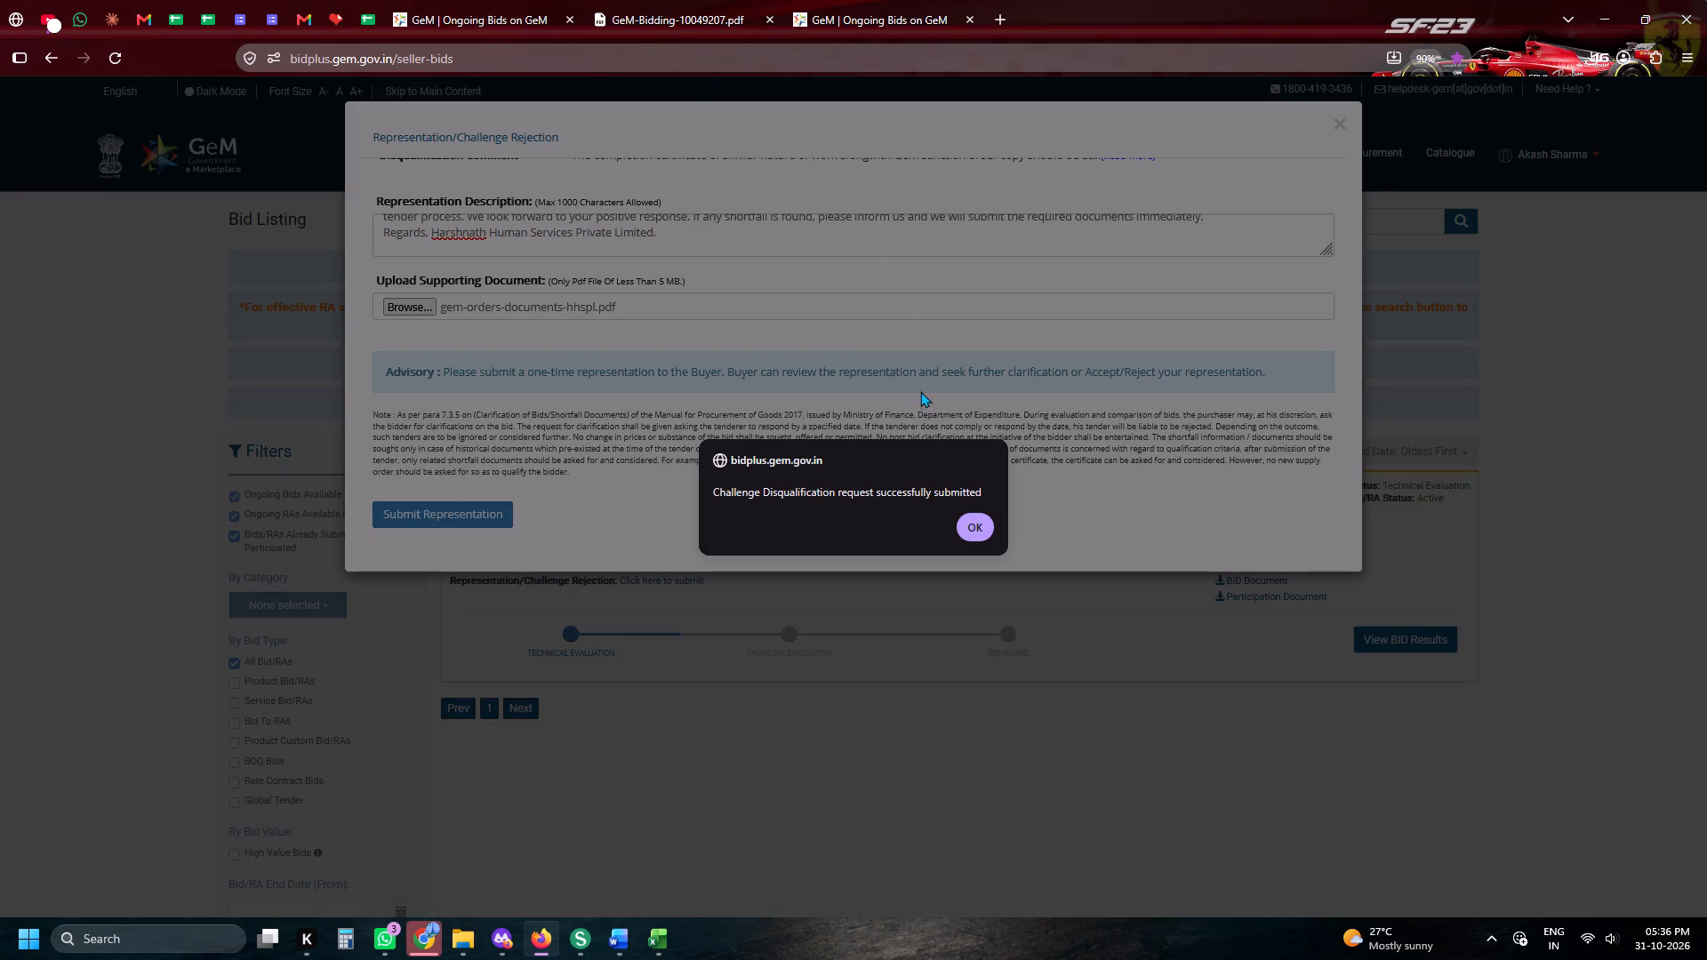
pyautogui.click(967, 529)
pyautogui.click(878, 0)
pyautogui.click(527, 0)
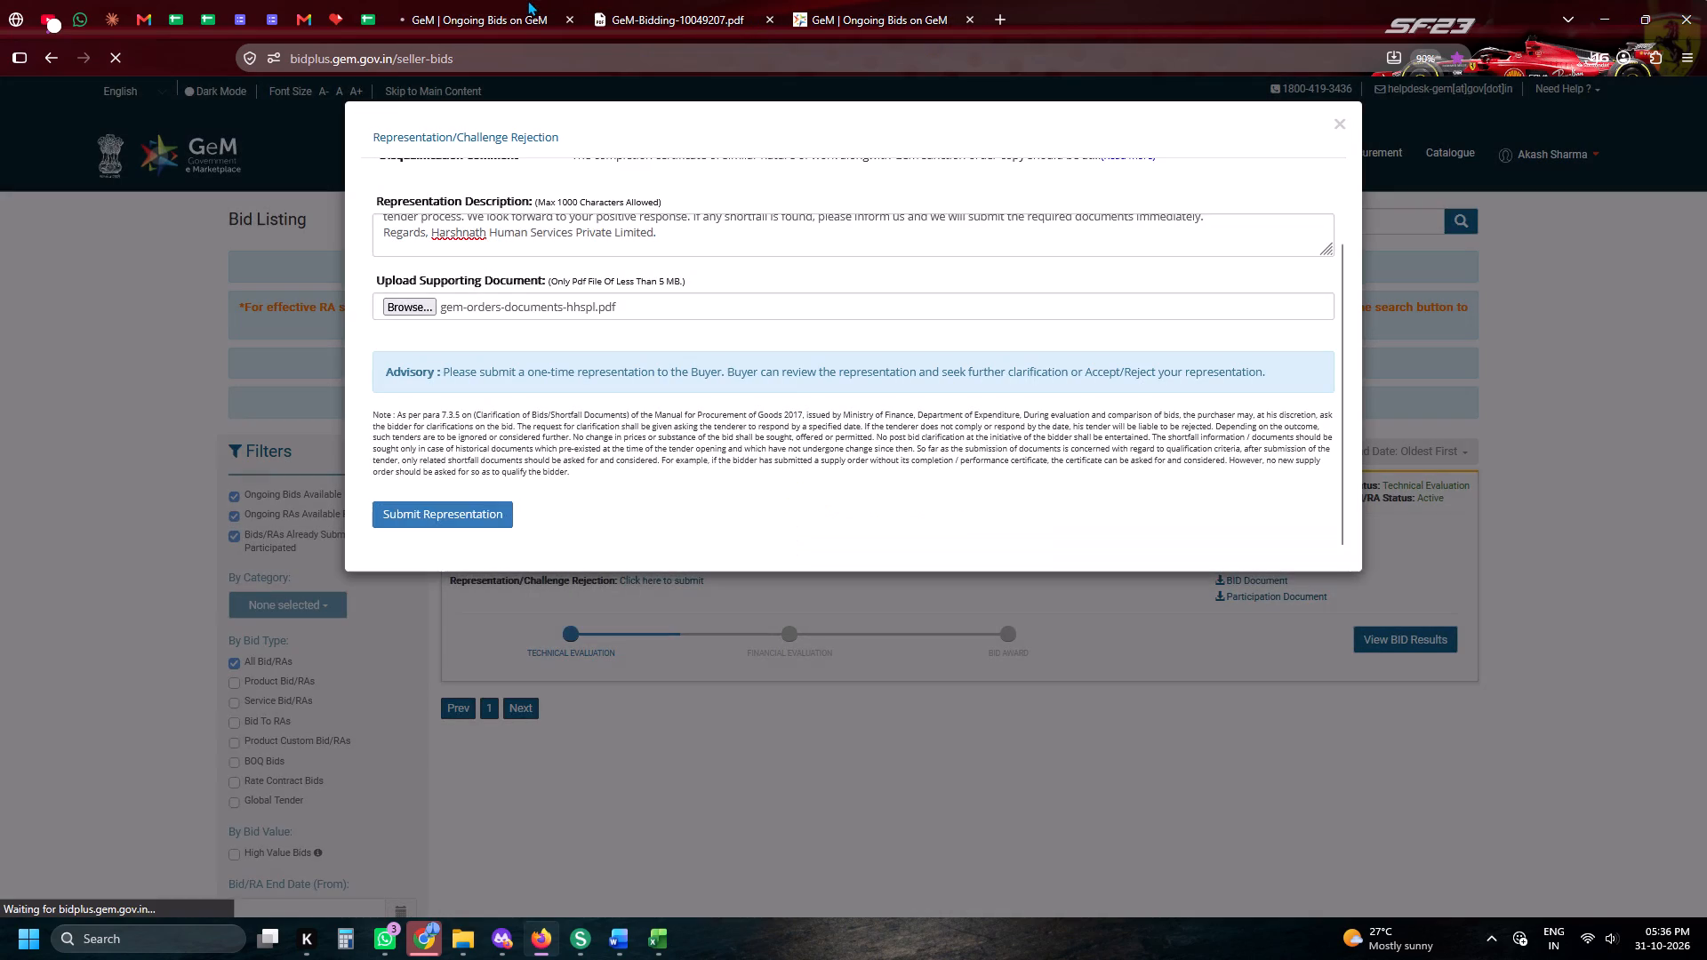
pyautogui.scroll(3, 844, 301)
pyautogui.click(713, 0)
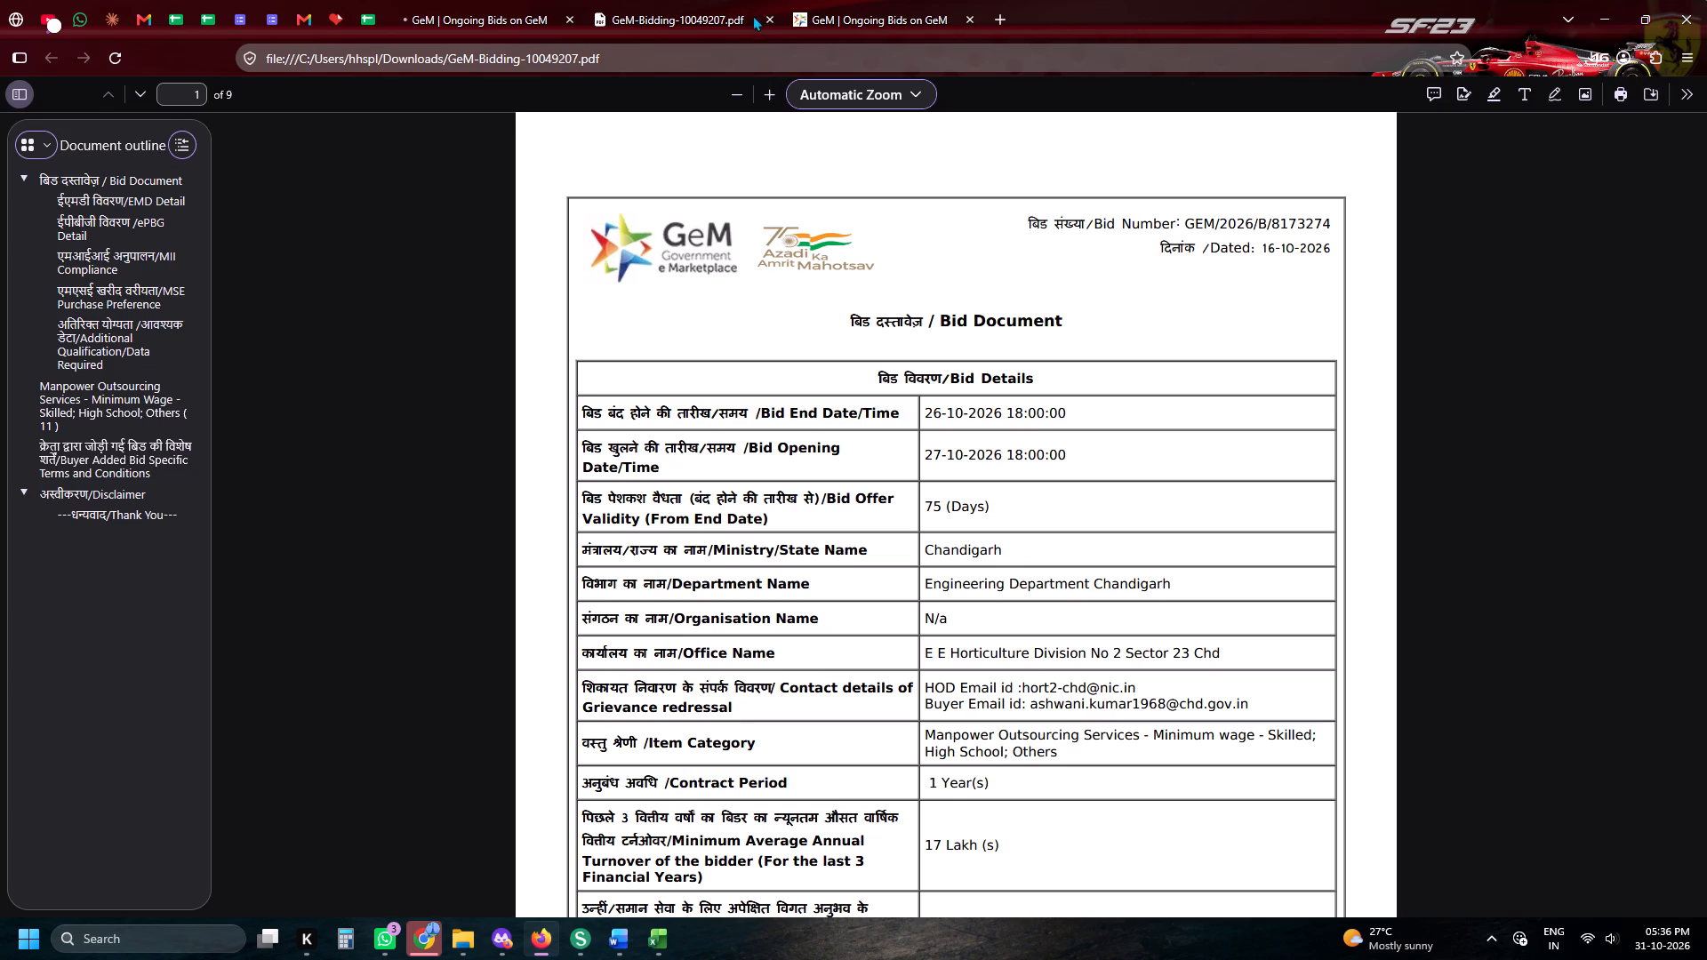
pyautogui.click(766, 23)
# Duplicate the GeM bid listing page twice to have two additional listings.
pyautogui.click(392, 0)
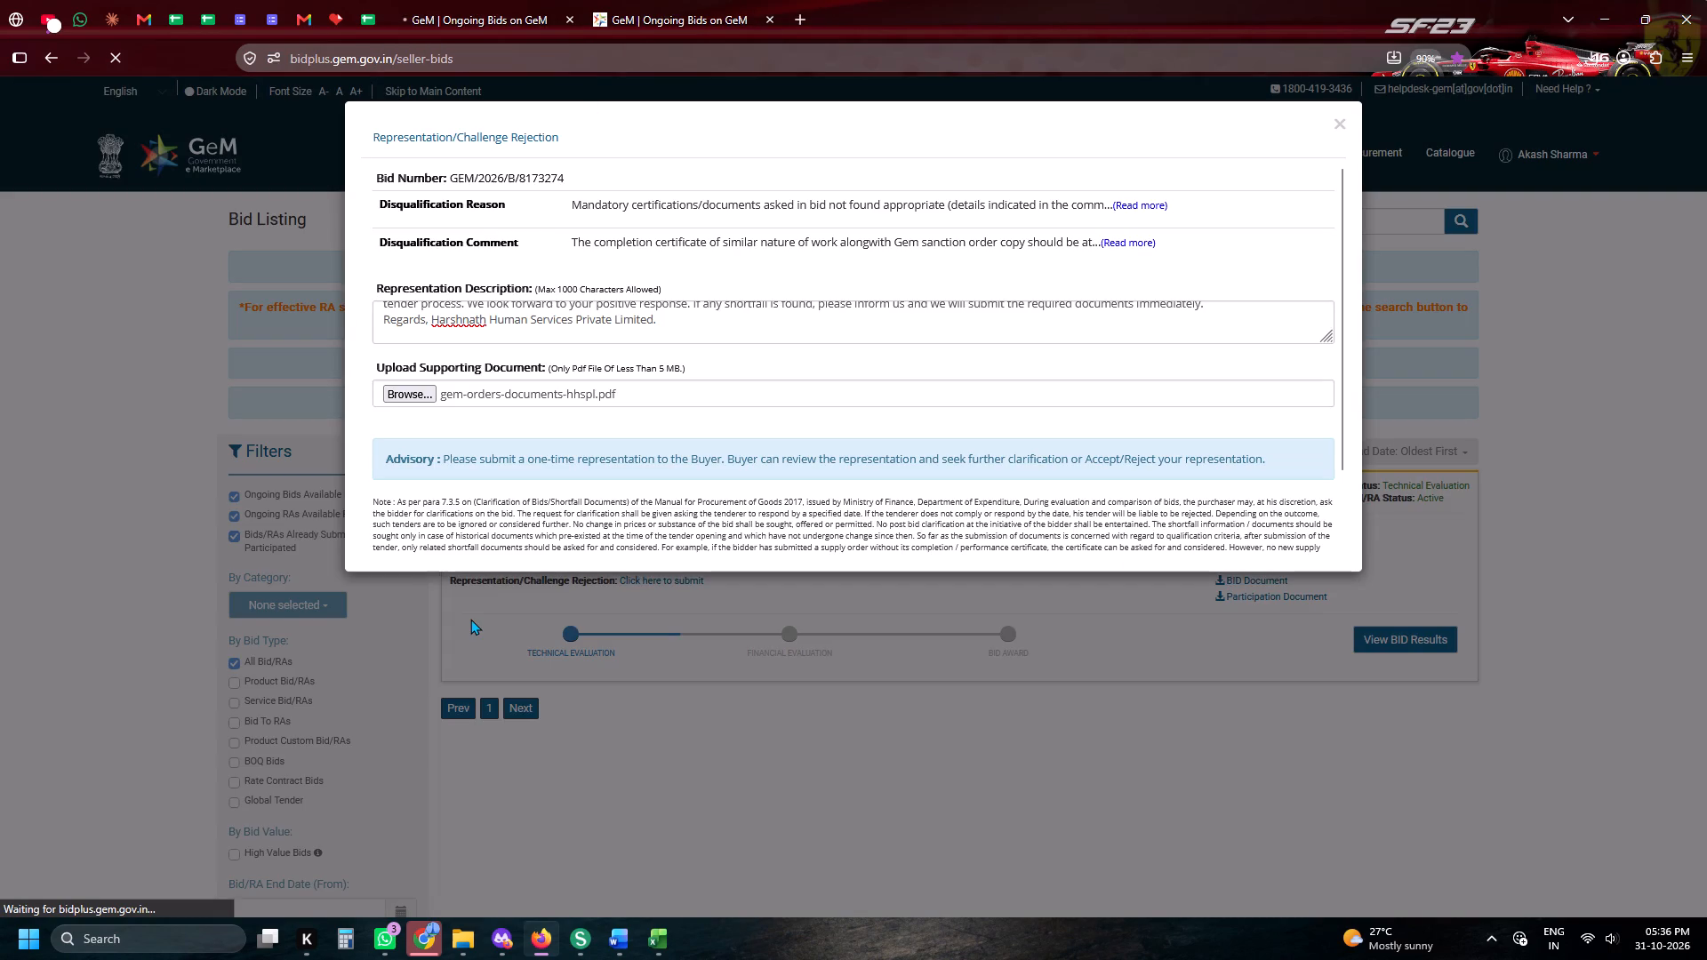
pyautogui.rightClick(738, 3)
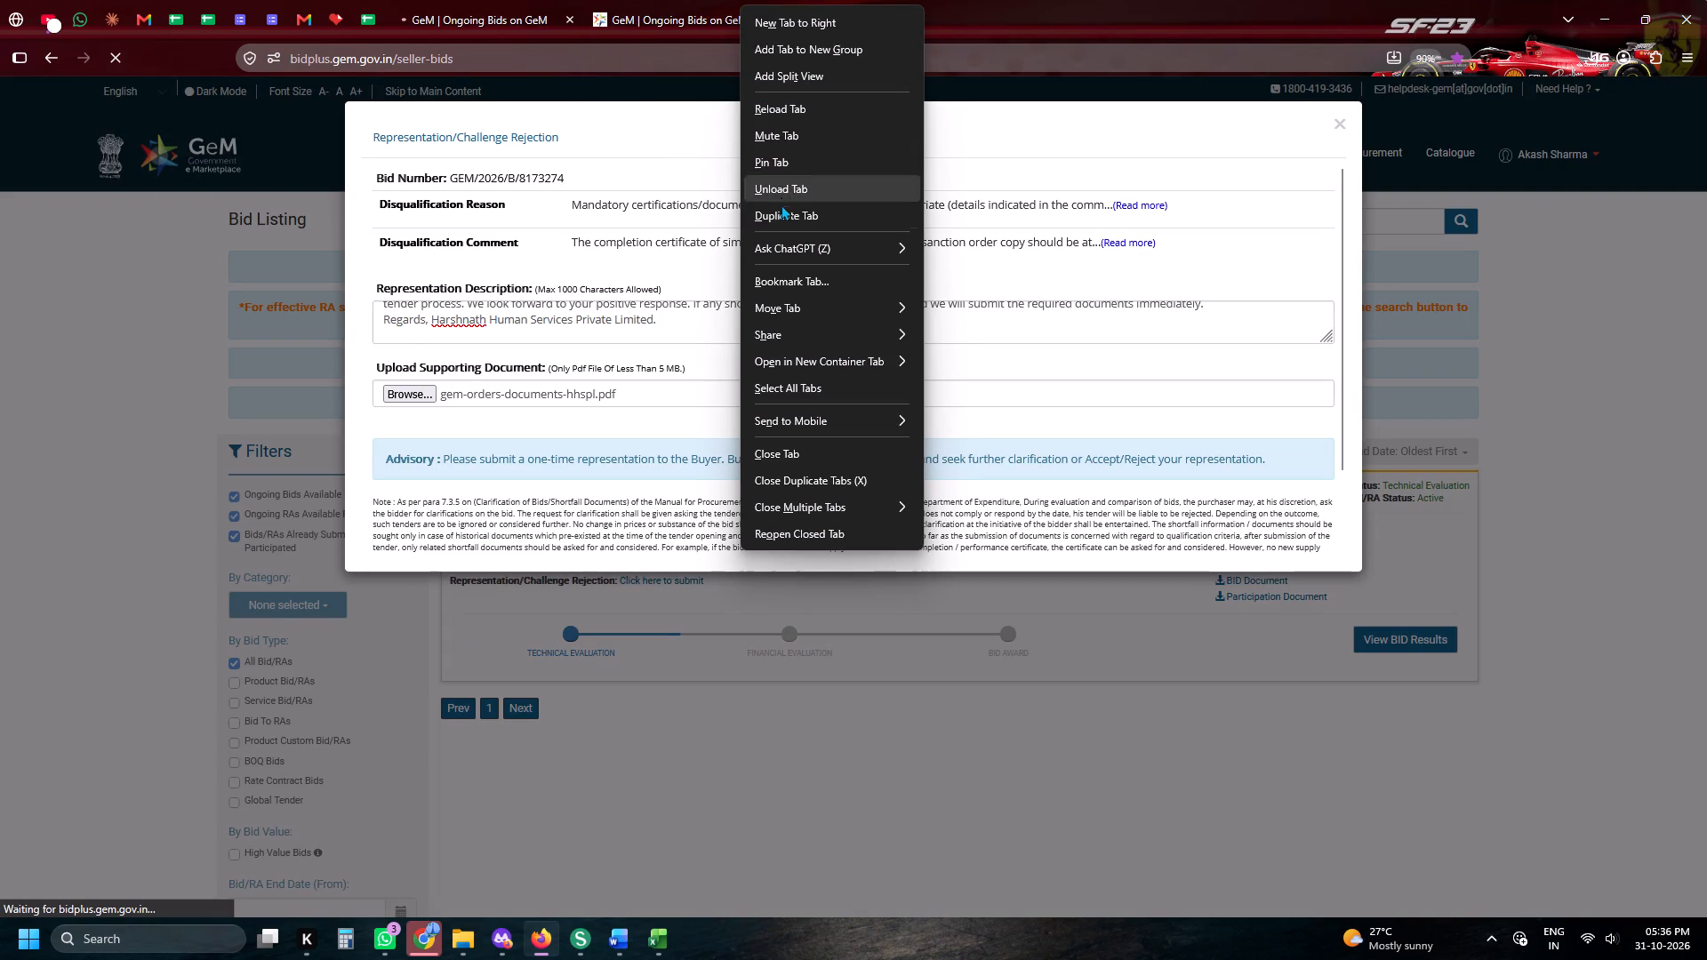
pyautogui.click(779, 213)
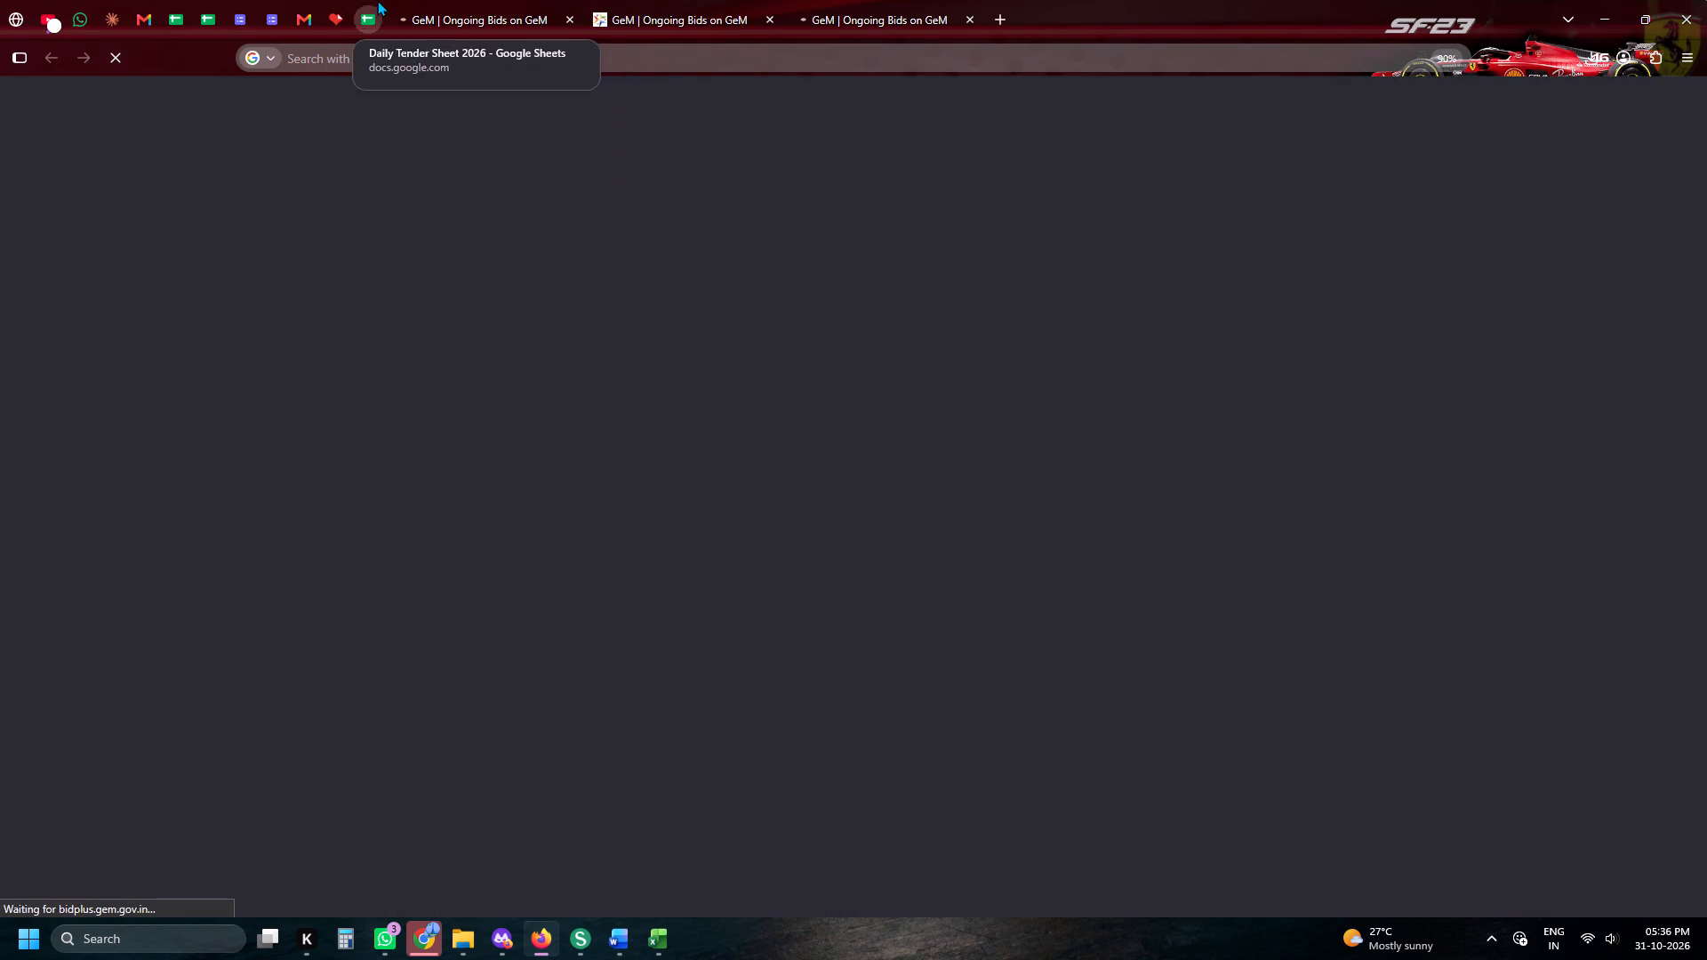
pyautogui.rightClick(907, 4)
pyautogui.click(987, 220)
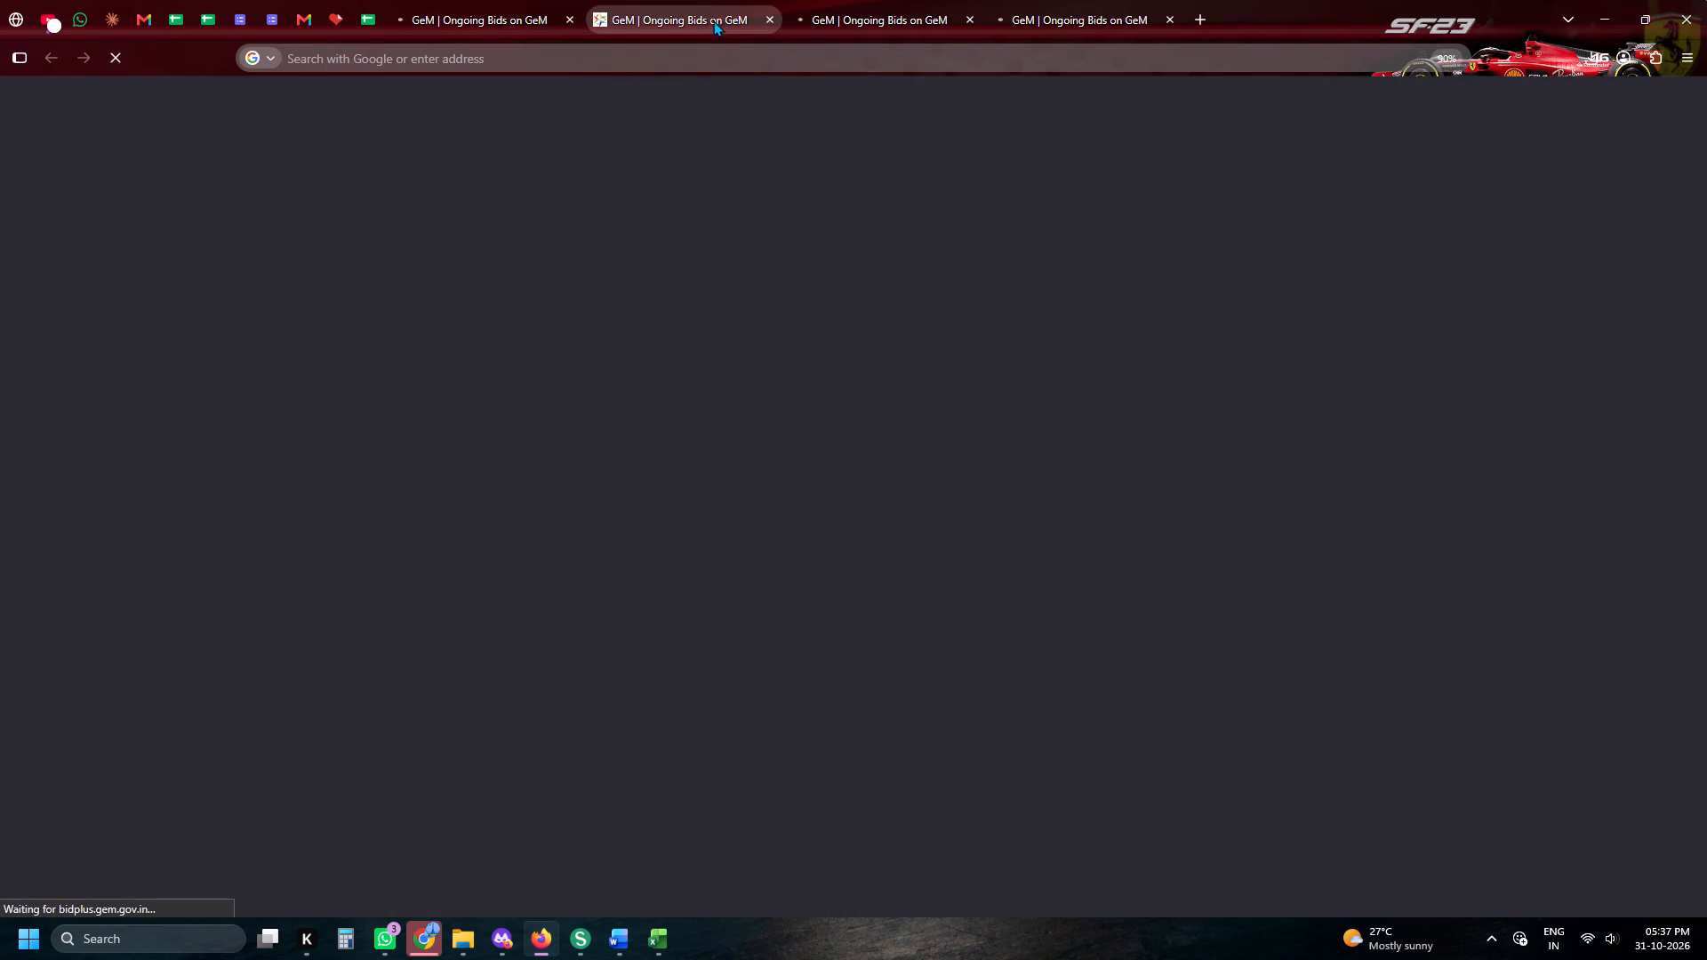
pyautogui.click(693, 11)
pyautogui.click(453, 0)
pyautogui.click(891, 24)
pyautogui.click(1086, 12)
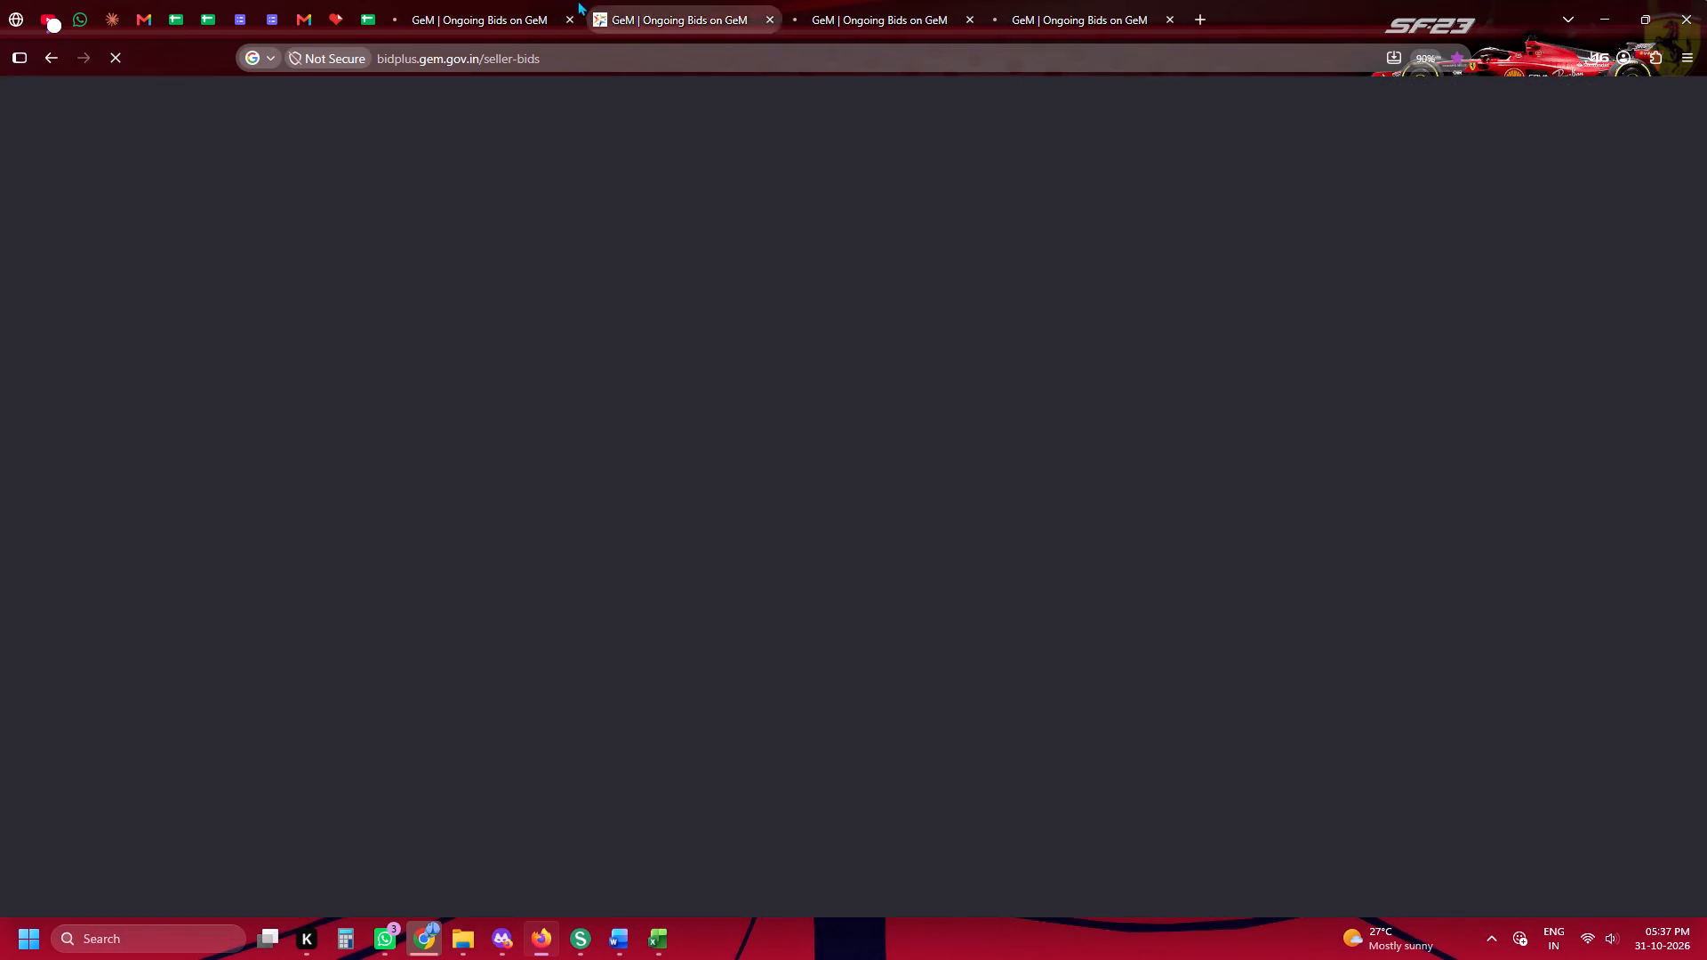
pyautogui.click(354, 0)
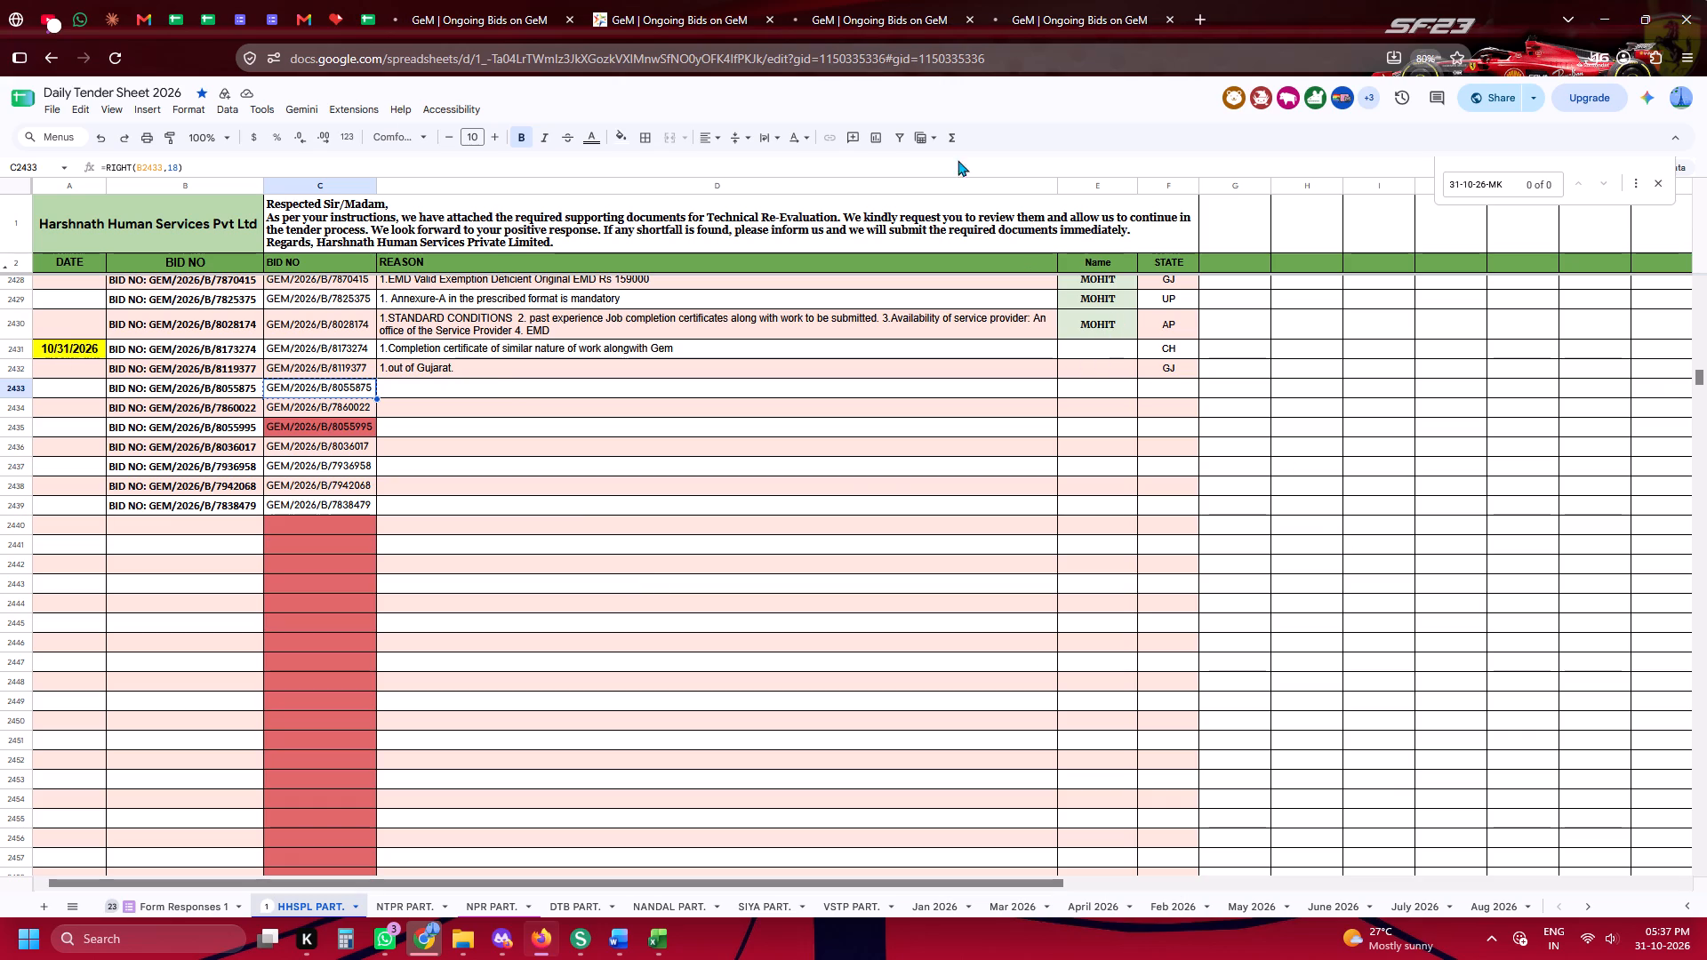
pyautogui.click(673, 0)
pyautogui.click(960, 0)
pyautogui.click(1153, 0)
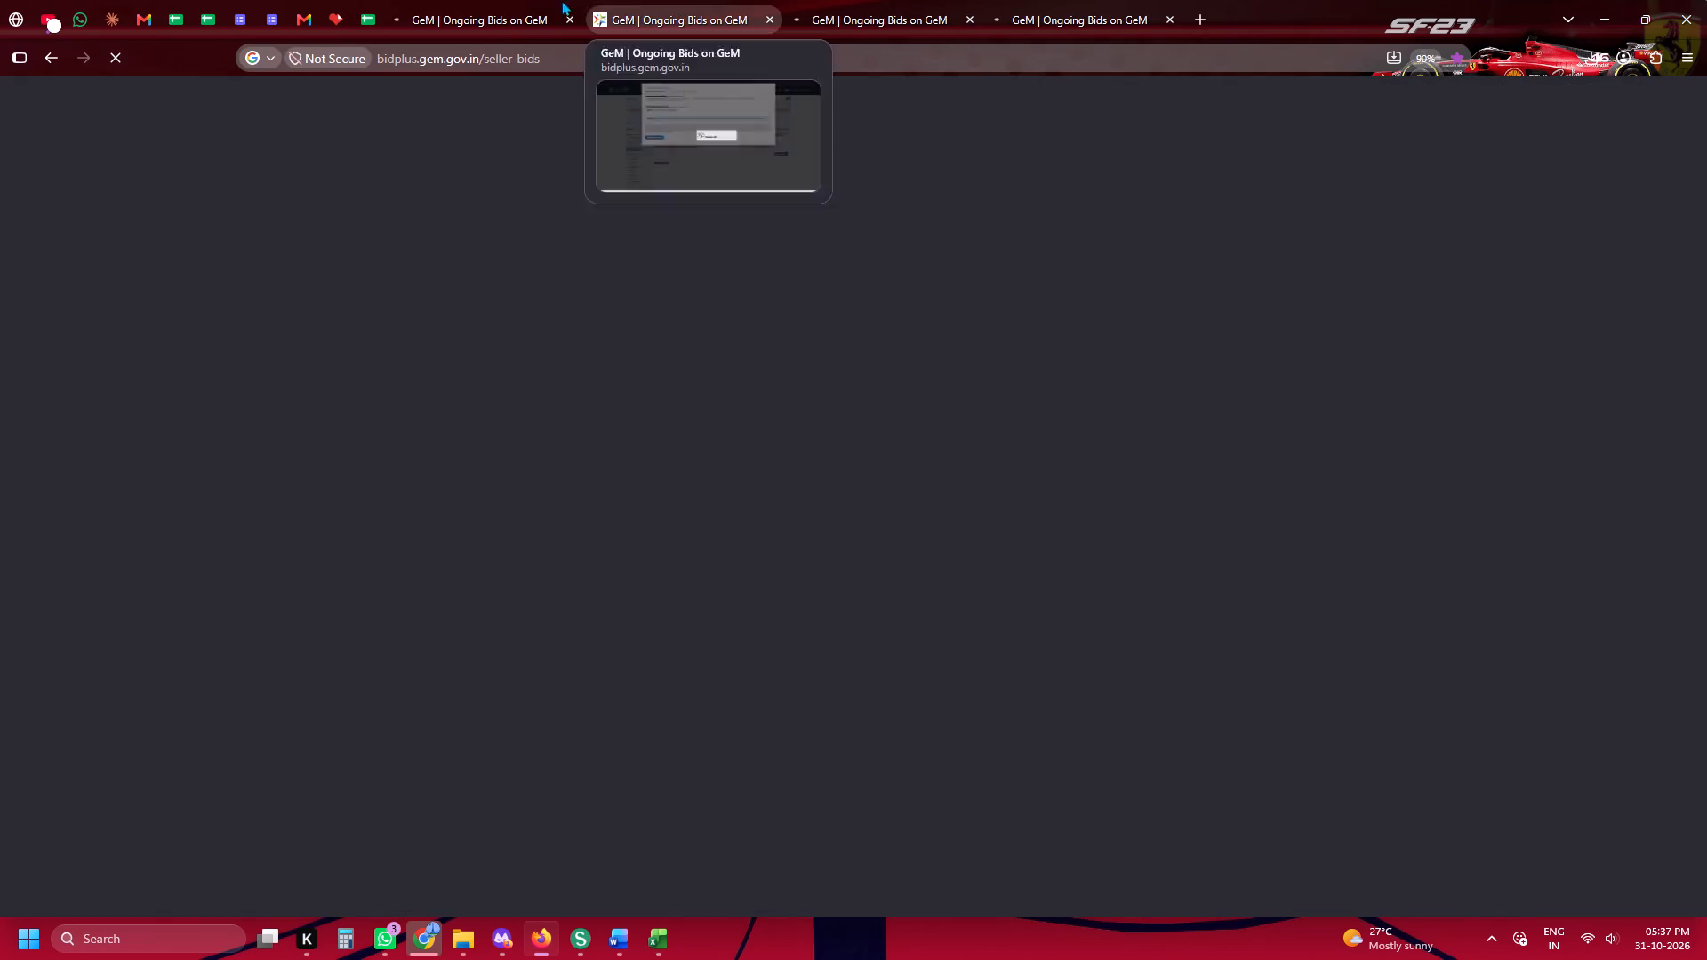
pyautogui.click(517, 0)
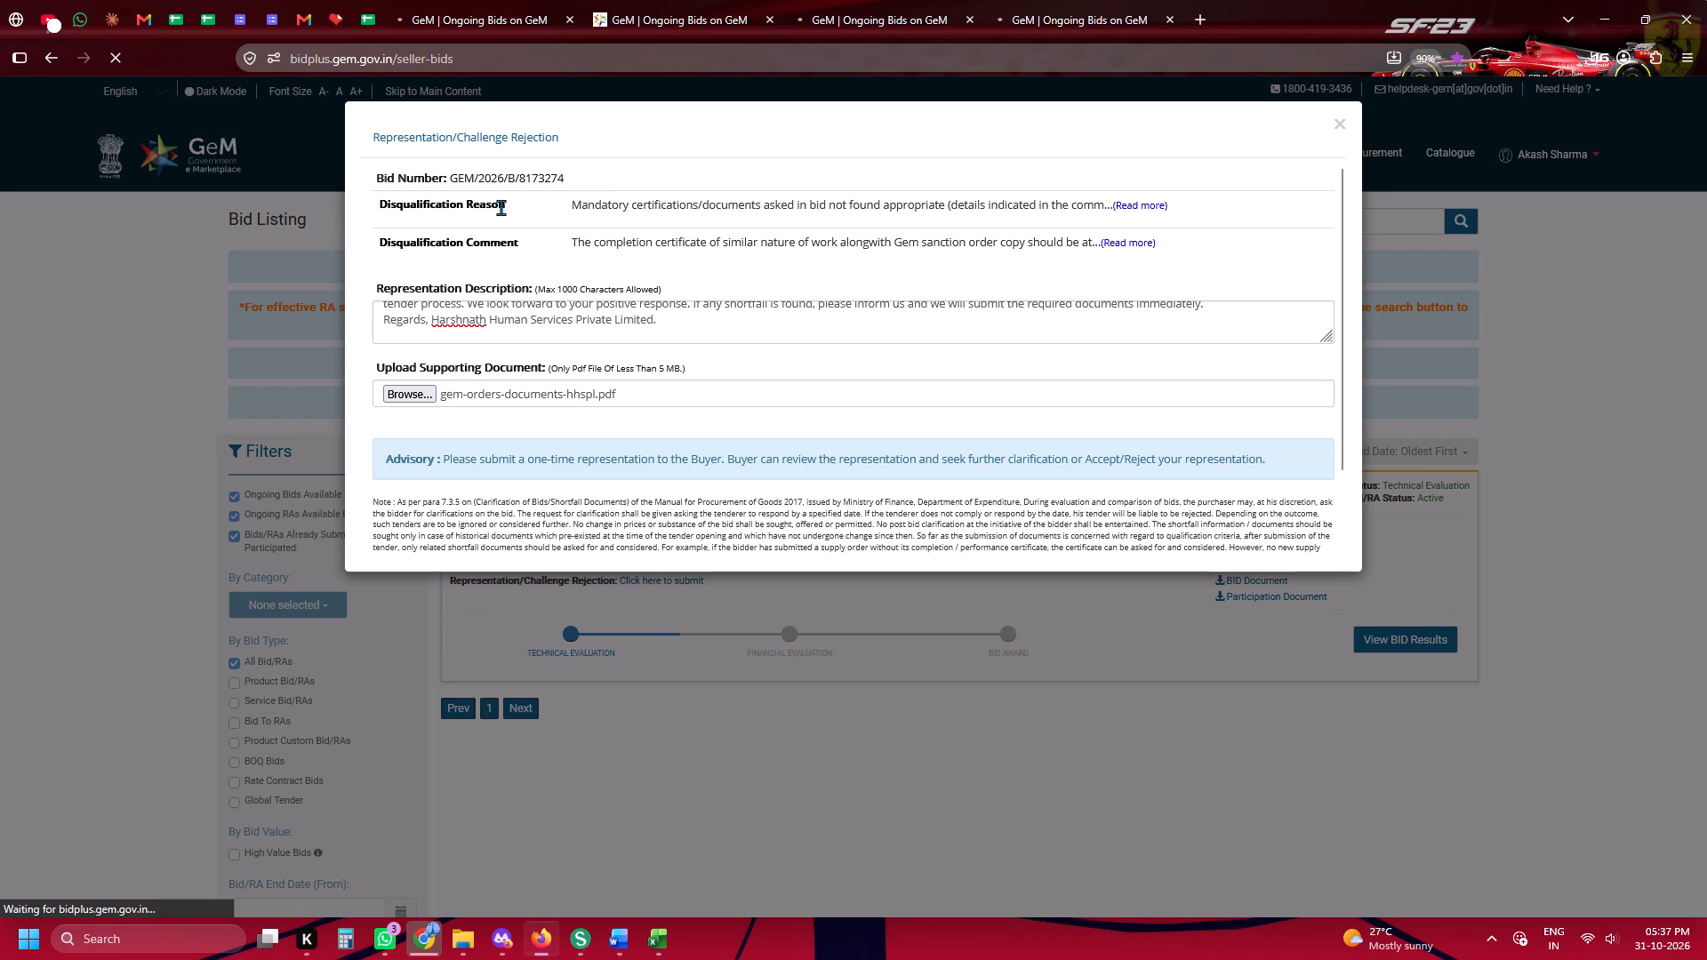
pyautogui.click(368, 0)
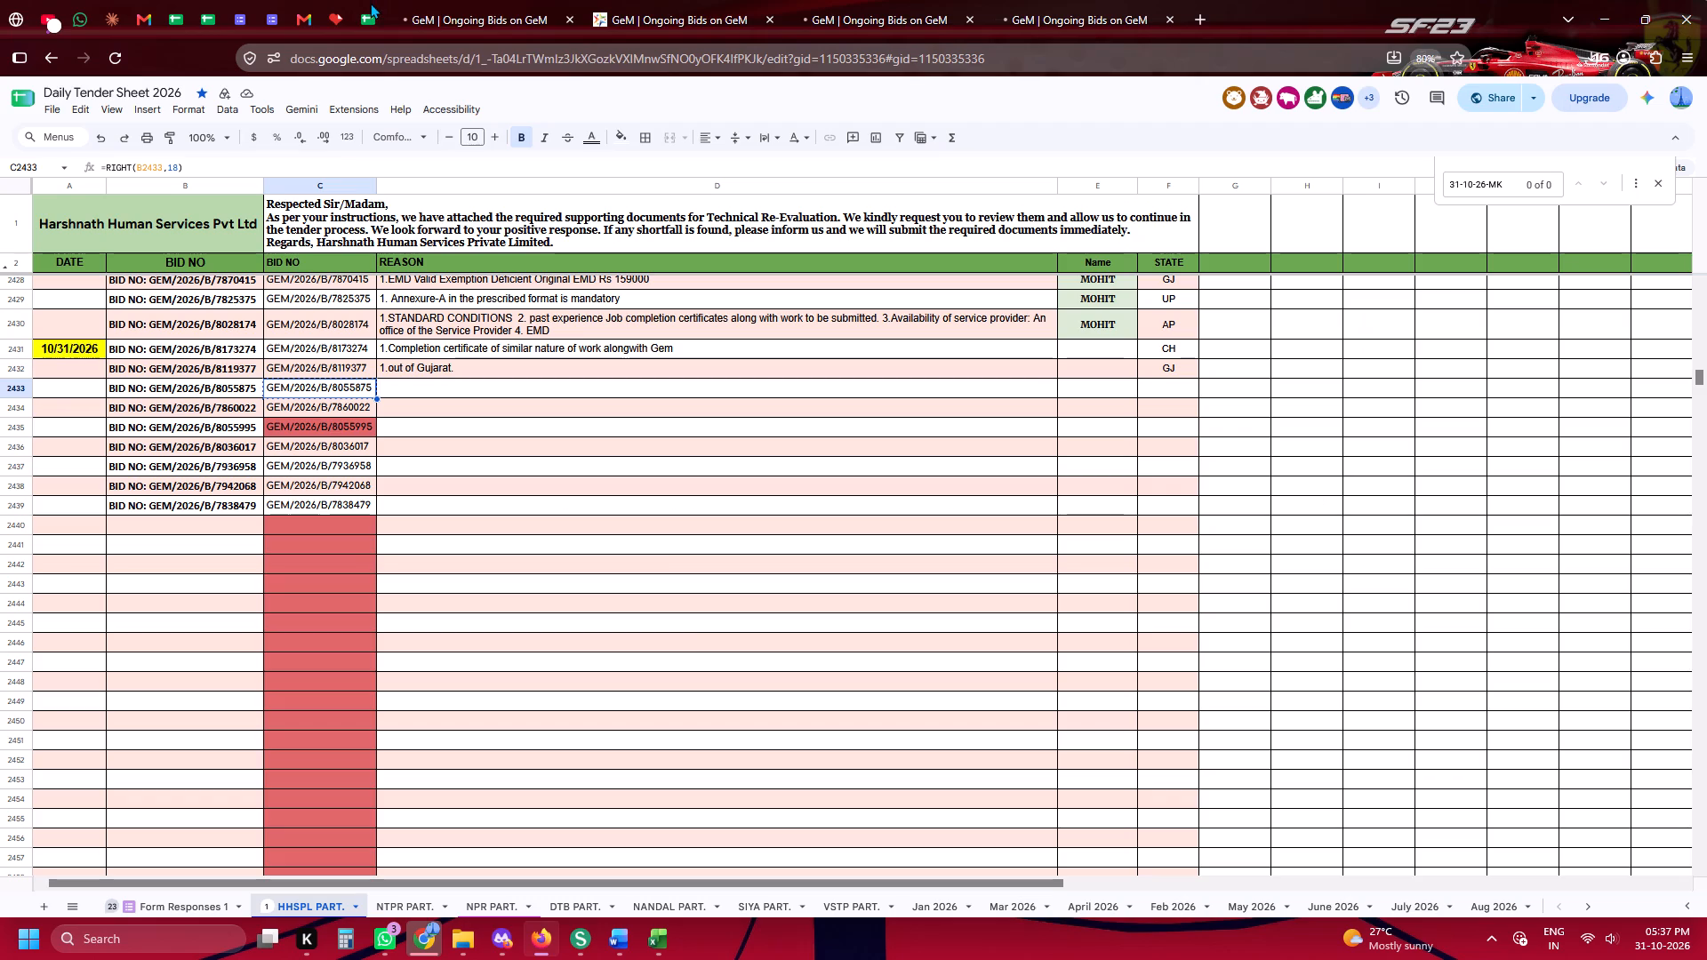
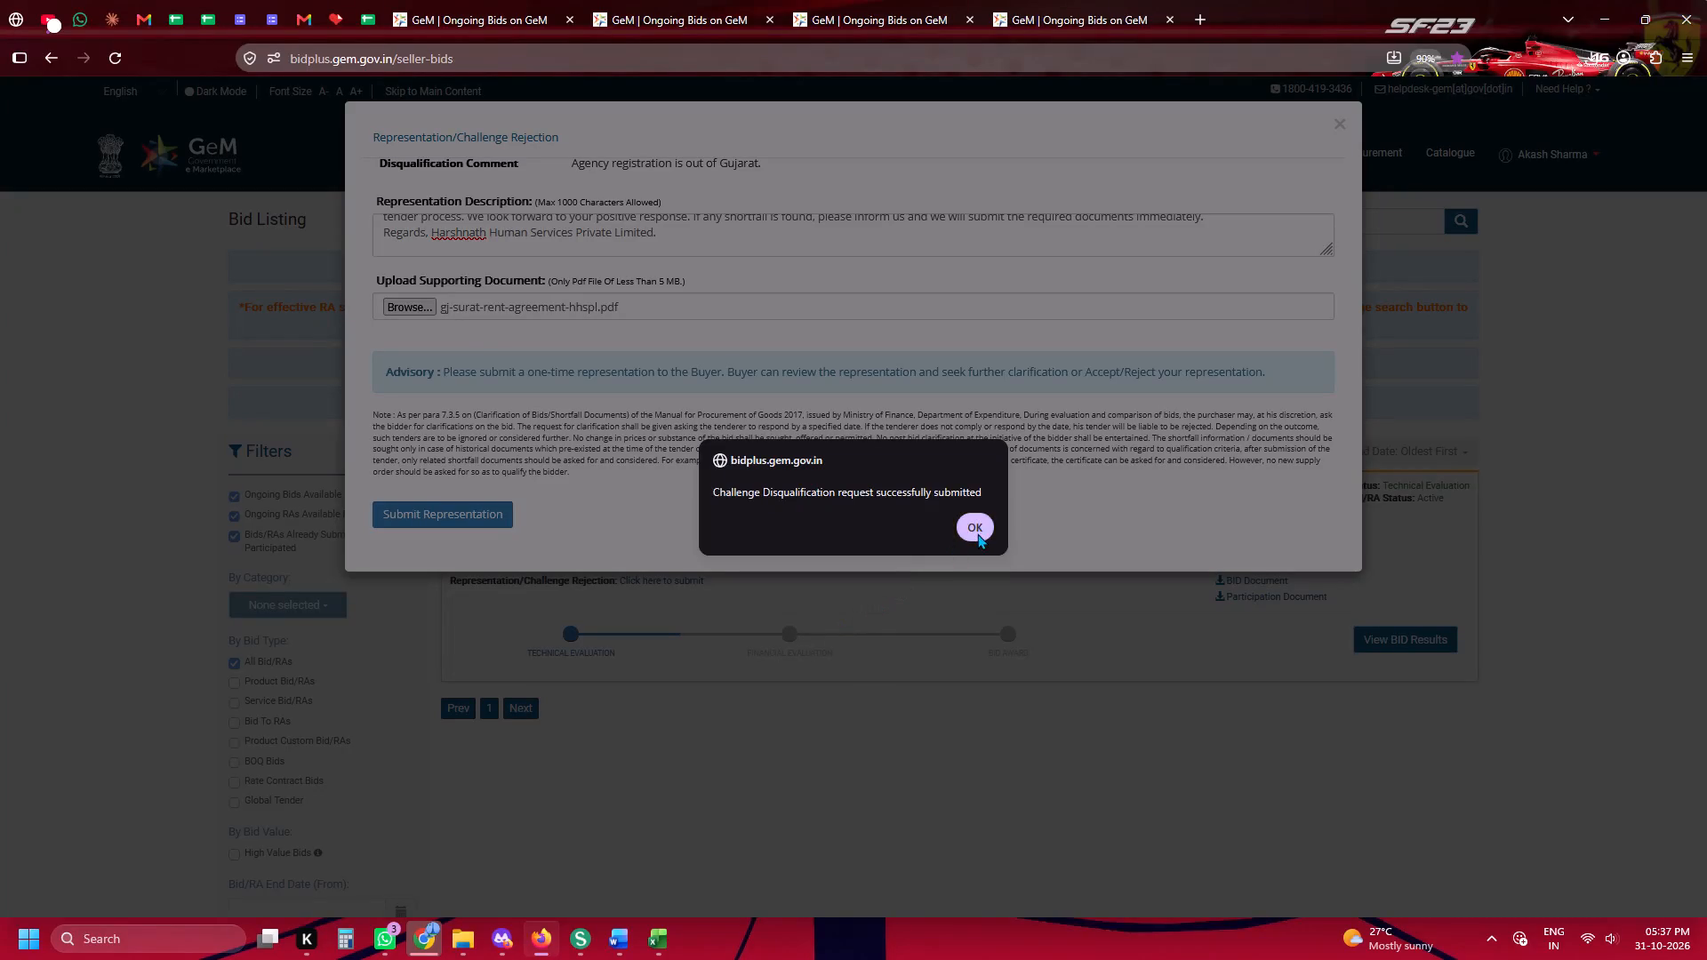
# Acknowledge the submission notice for the GEM/2026/B/8119377 representation.
pyautogui.click(980, 531)
# Copy bid number GEM/2026/B/8055875 from the tender sheet and look it up in the first bid listing with Exact Bid Search.
pyautogui.click(912, 13)
pyautogui.click(610, 0)
pyautogui.click(533, 0)
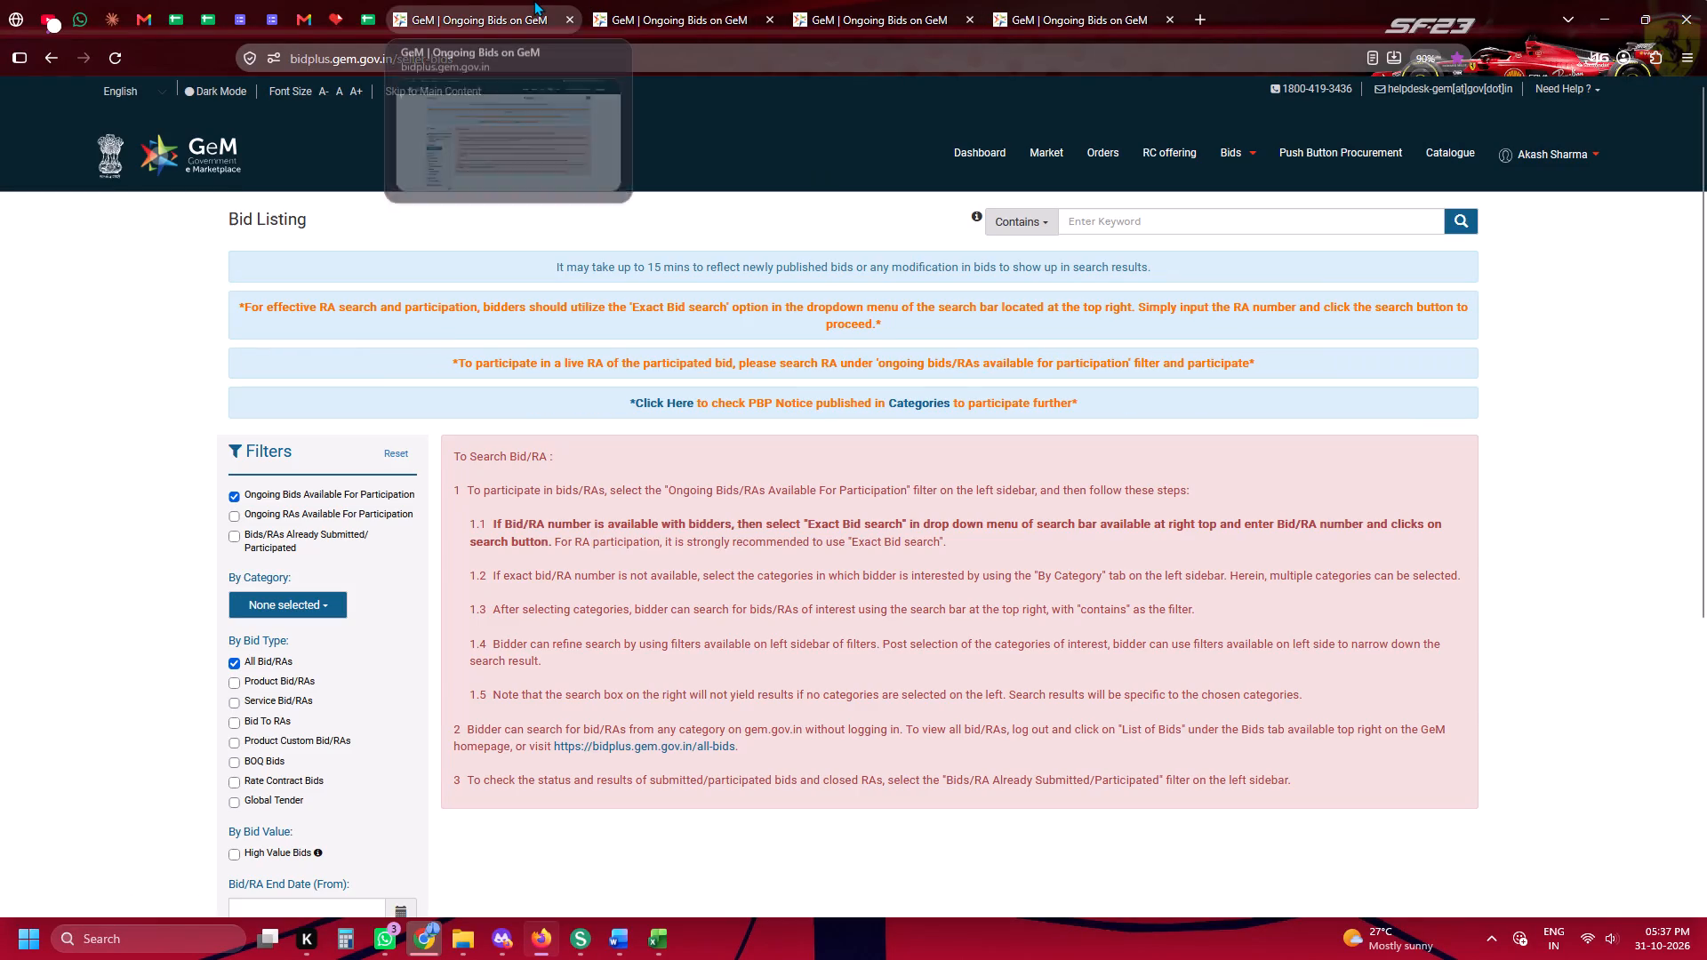
pyautogui.click(370, 13)
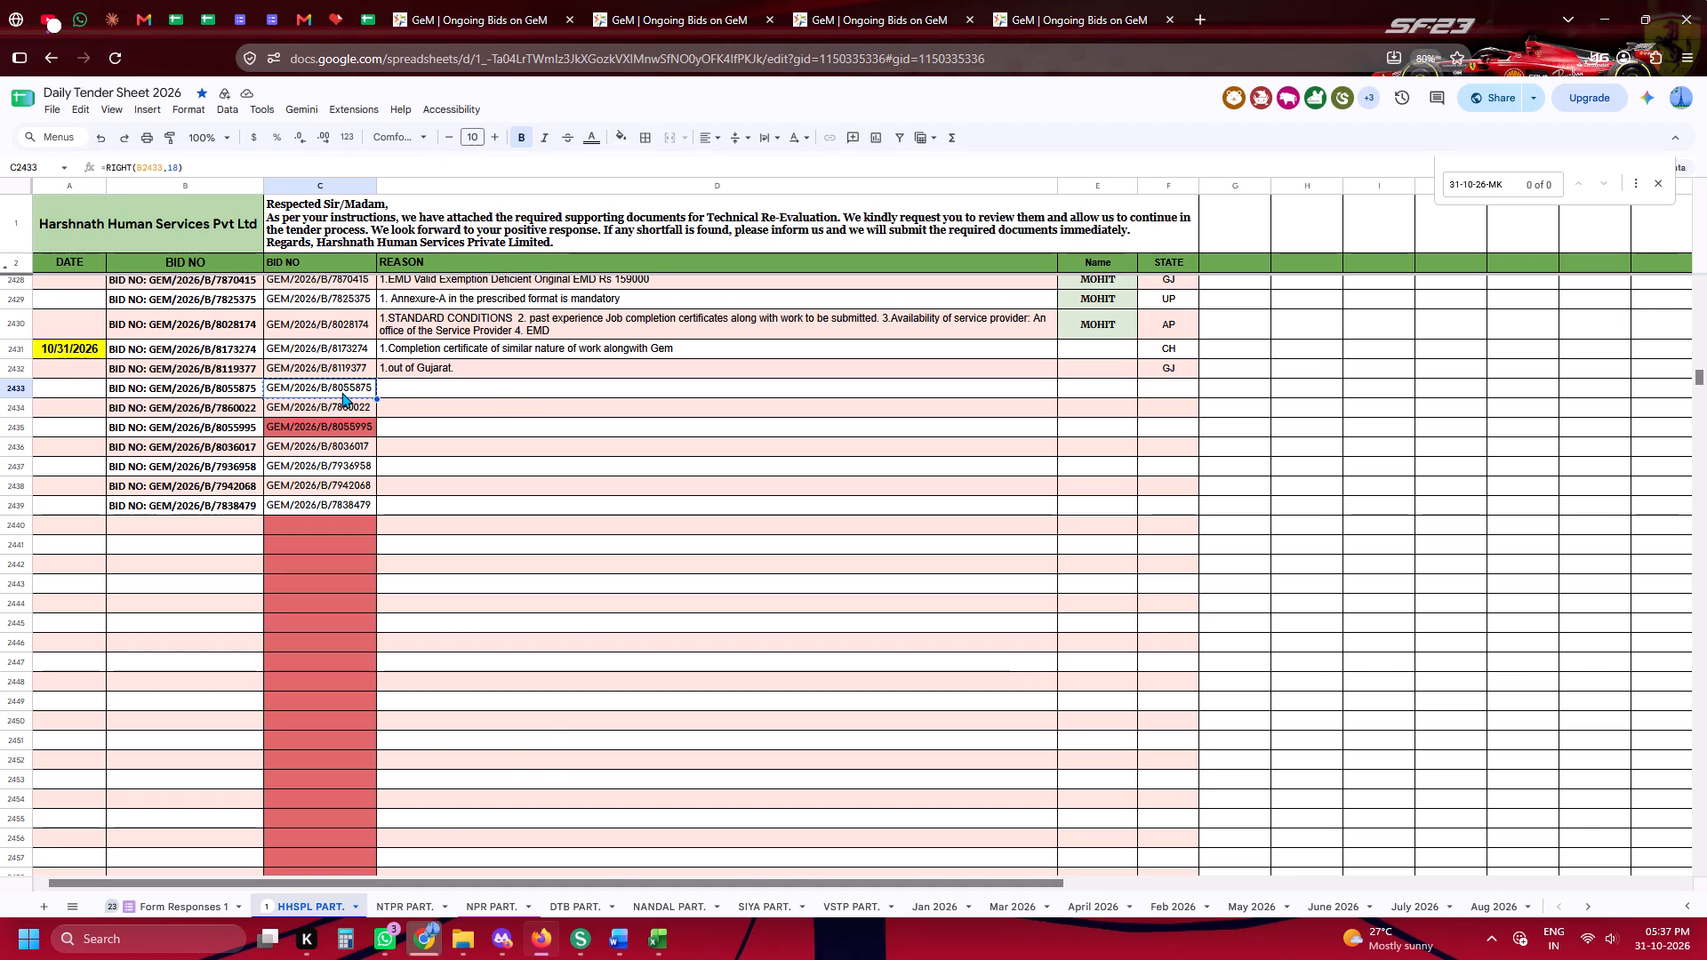
pyautogui.hotkey('ctrl', 'c')
pyautogui.hotkey('ctrl', 'c')
pyautogui.click(501, 0)
pyautogui.click(1108, 213)
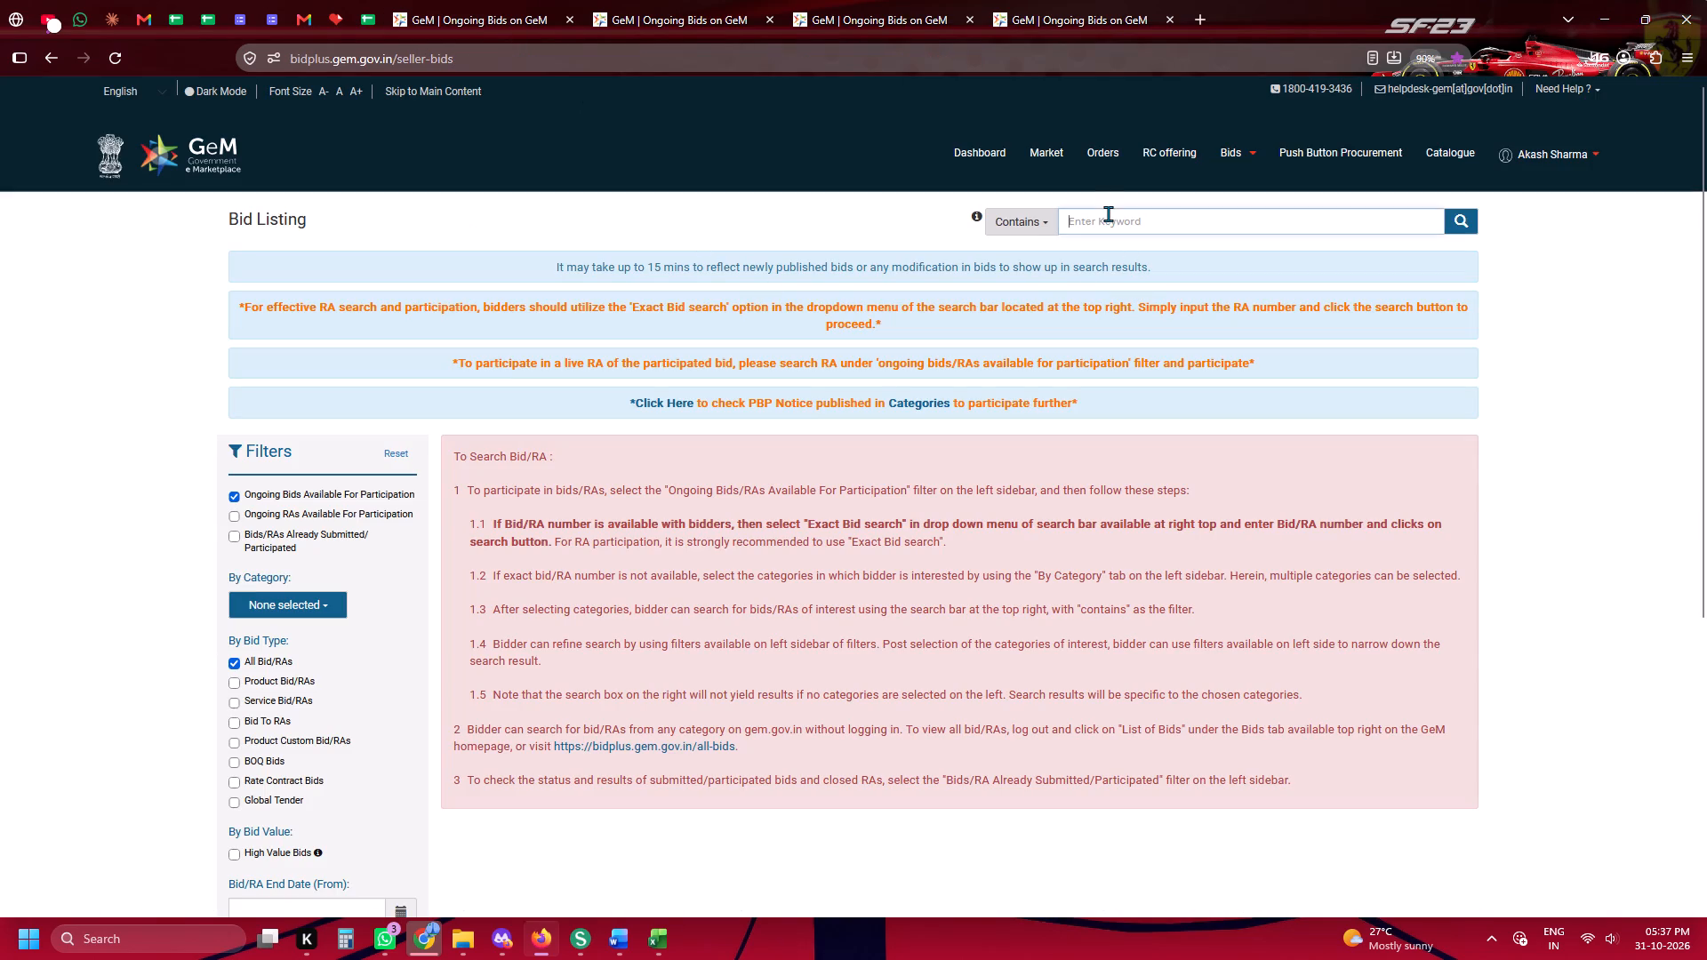
pyautogui.hotkey('ctrl', 'v')
pyautogui.click(1040, 222)
pyautogui.click(1048, 310)
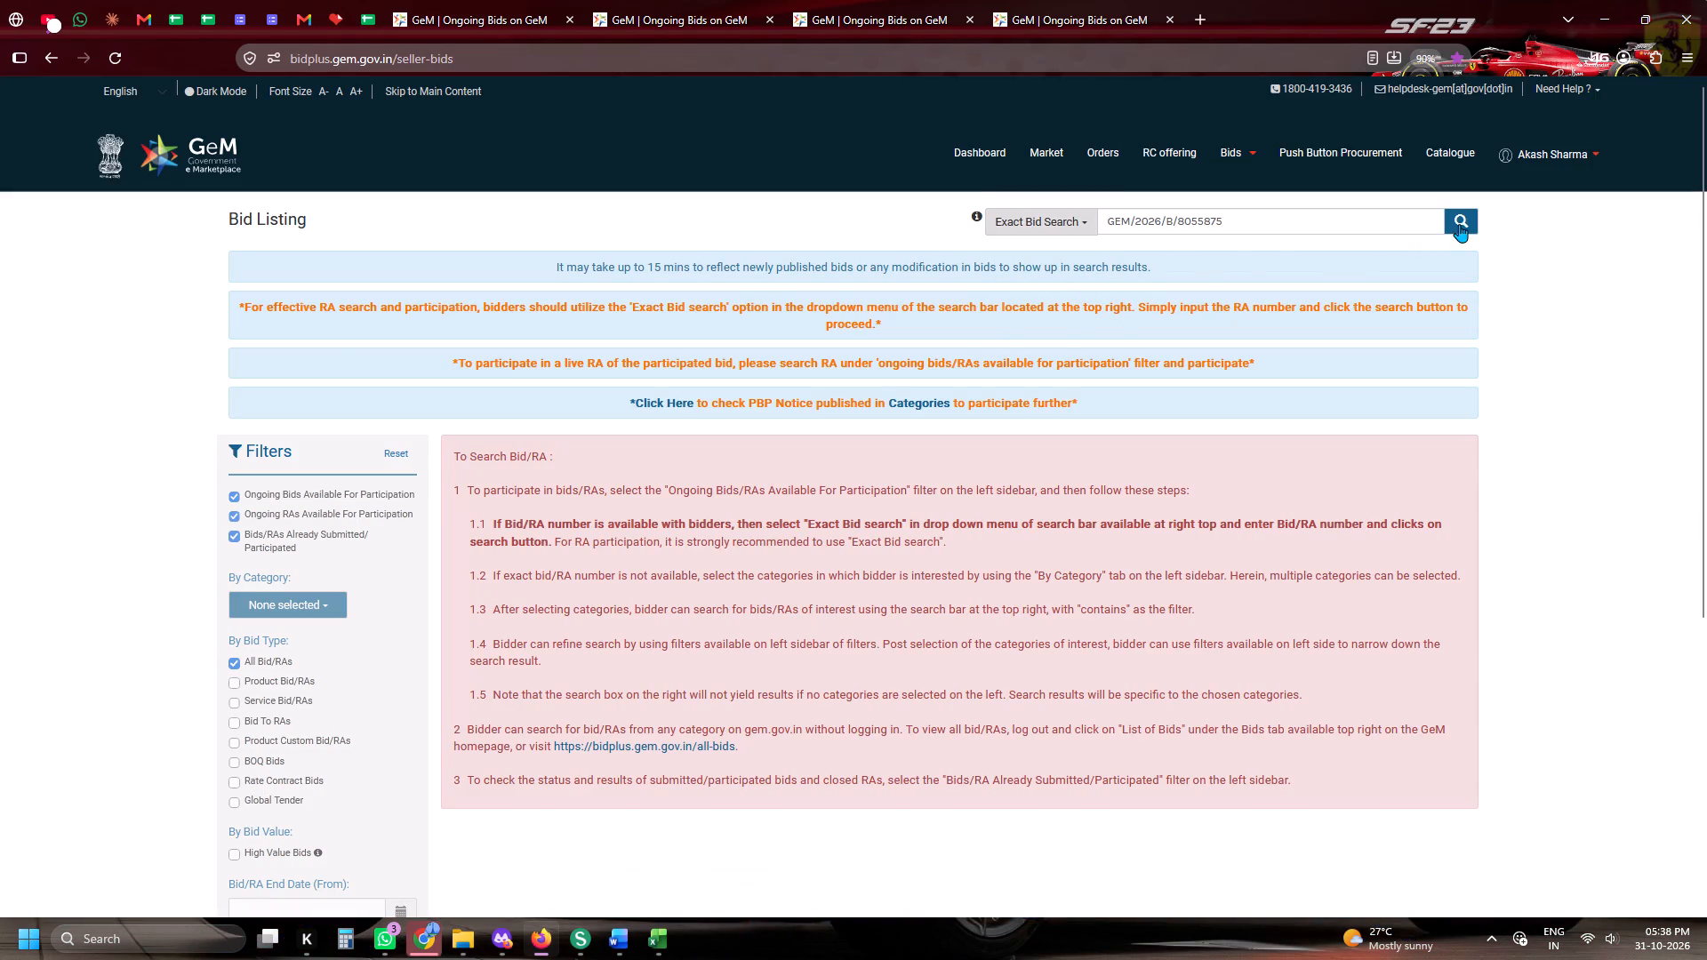
pyautogui.click(1459, 224)
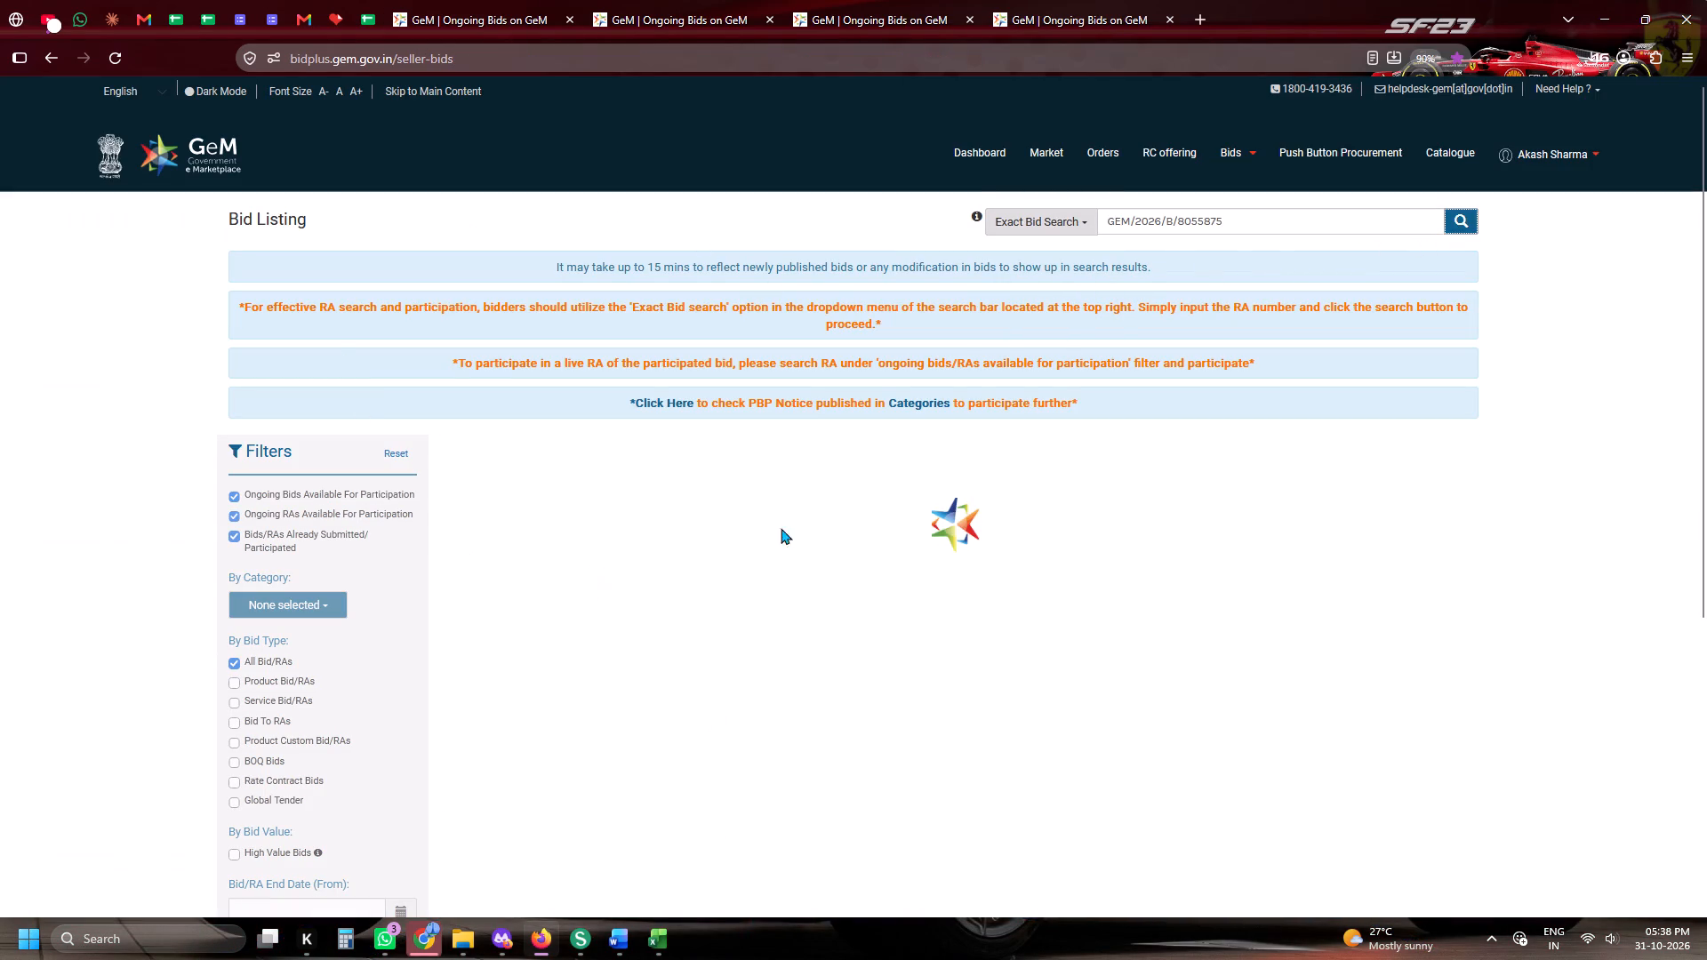
# Copy bid number GEM/2026/B/7860022 from the tender sheet and look it up in the second bid listing with Exact Bid Search.
pyautogui.click(673, 0)
pyautogui.click(356, 6)
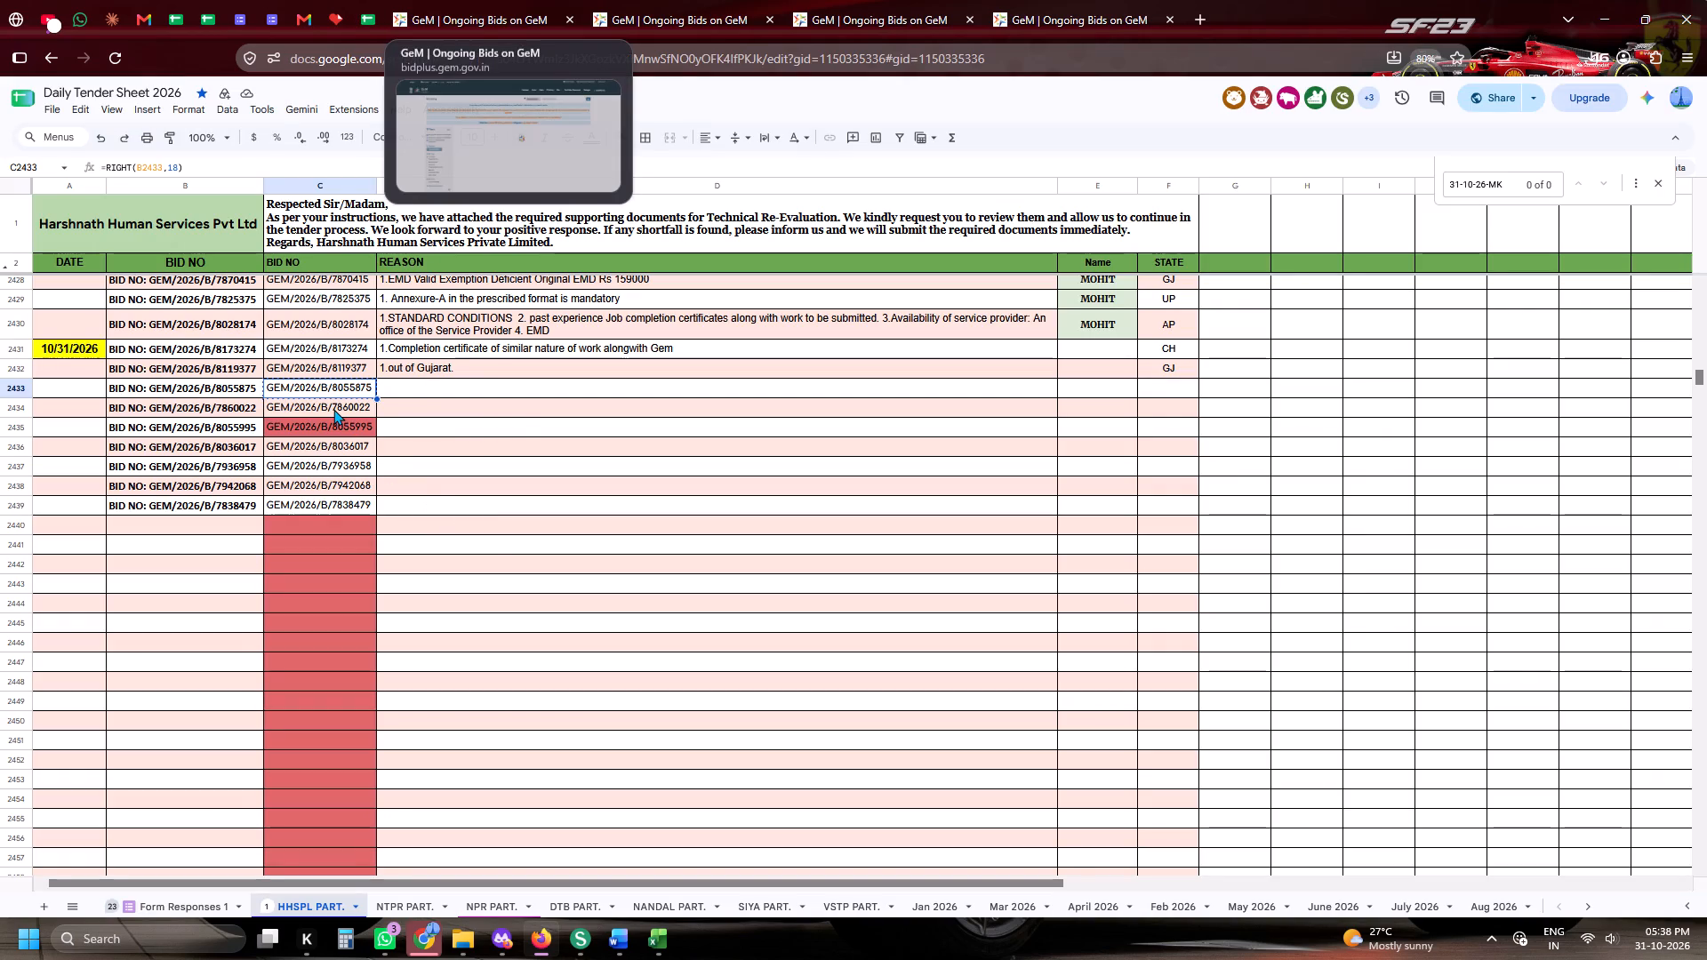
pyautogui.click(333, 409)
pyautogui.hotkey('ctrl', 'c')
pyautogui.hotkey('ctrl', 'c')
pyautogui.hotkey('ctrl', 'c')
pyautogui.click(640, 0)
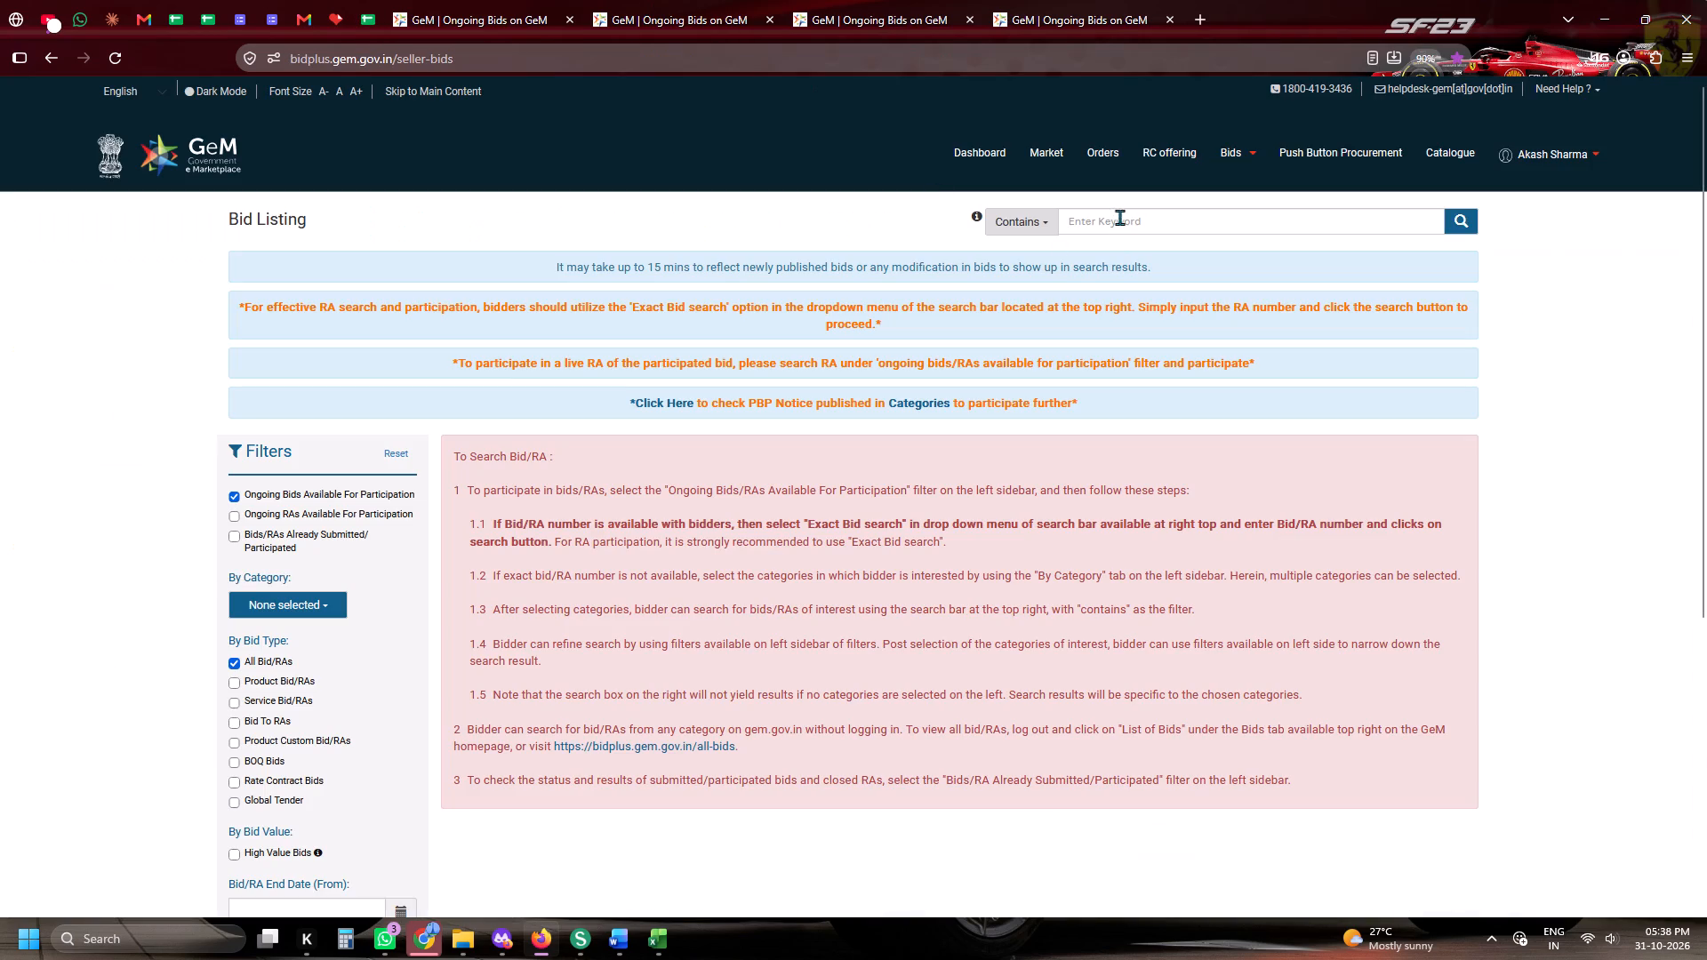
pyautogui.click(1119, 217)
pyautogui.hotkey('ctrl', 'v')
pyautogui.click(987, 212)
pyautogui.click(1056, 323)
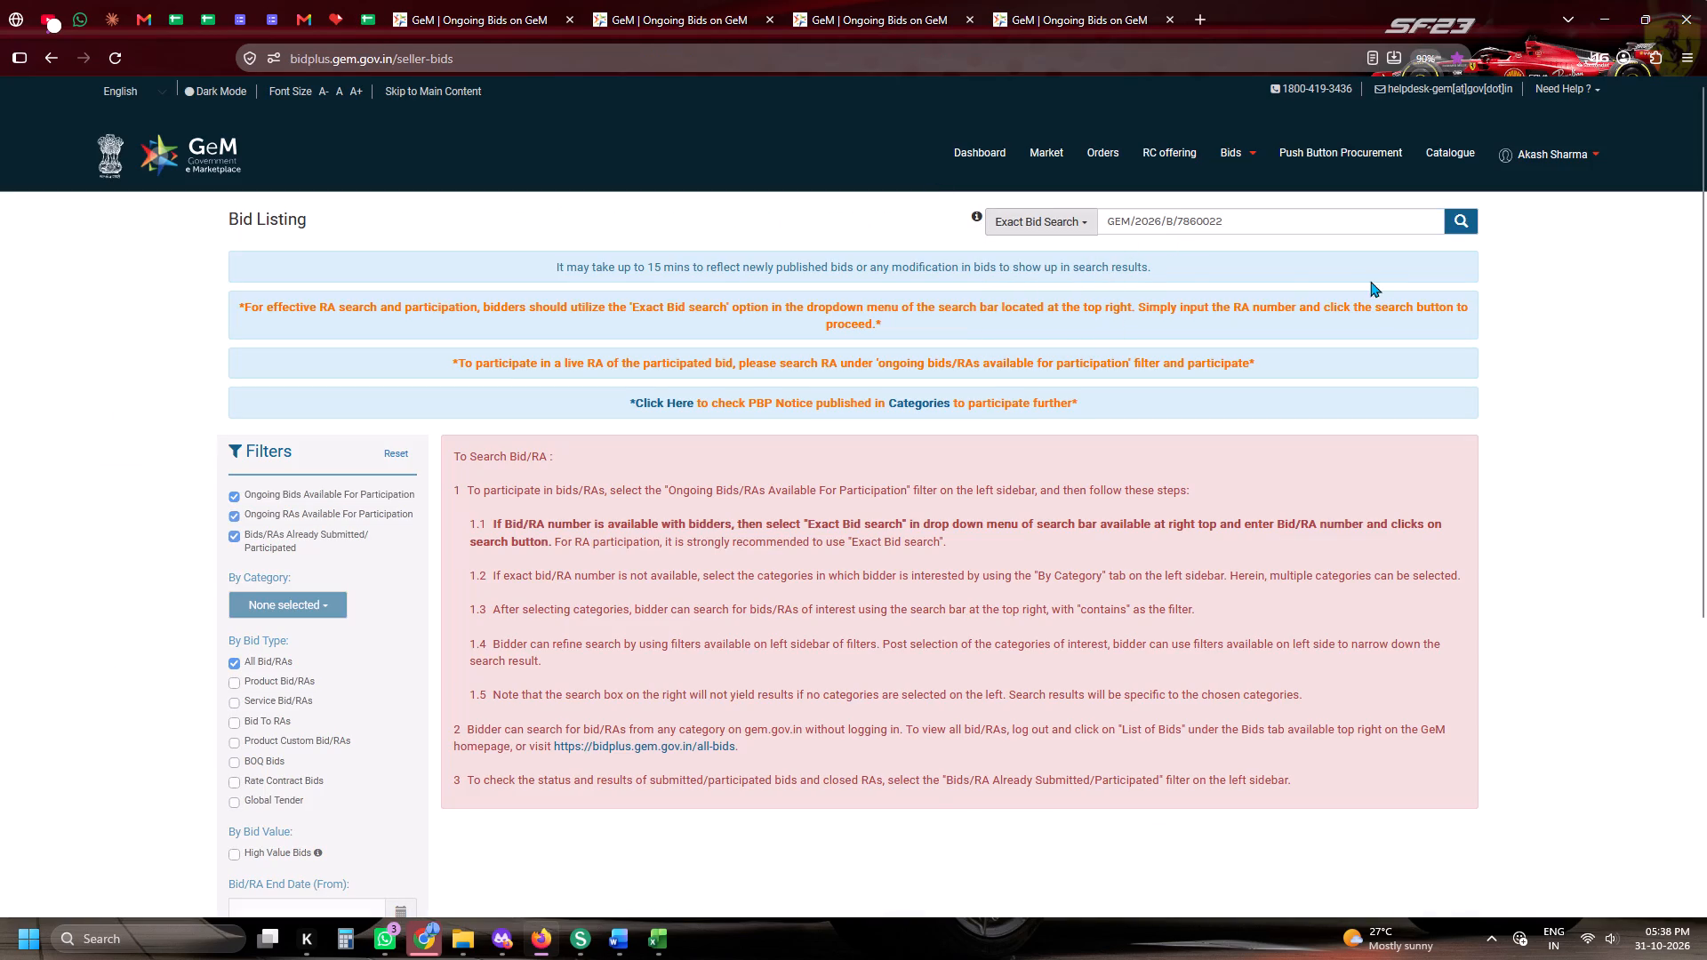
pyautogui.click(1453, 225)
# Copy bid number GEM/2026/B/8055995 from the tender sheet and look it up in the third bid listing with Exact Bid Search.
pyautogui.click(844, 5)
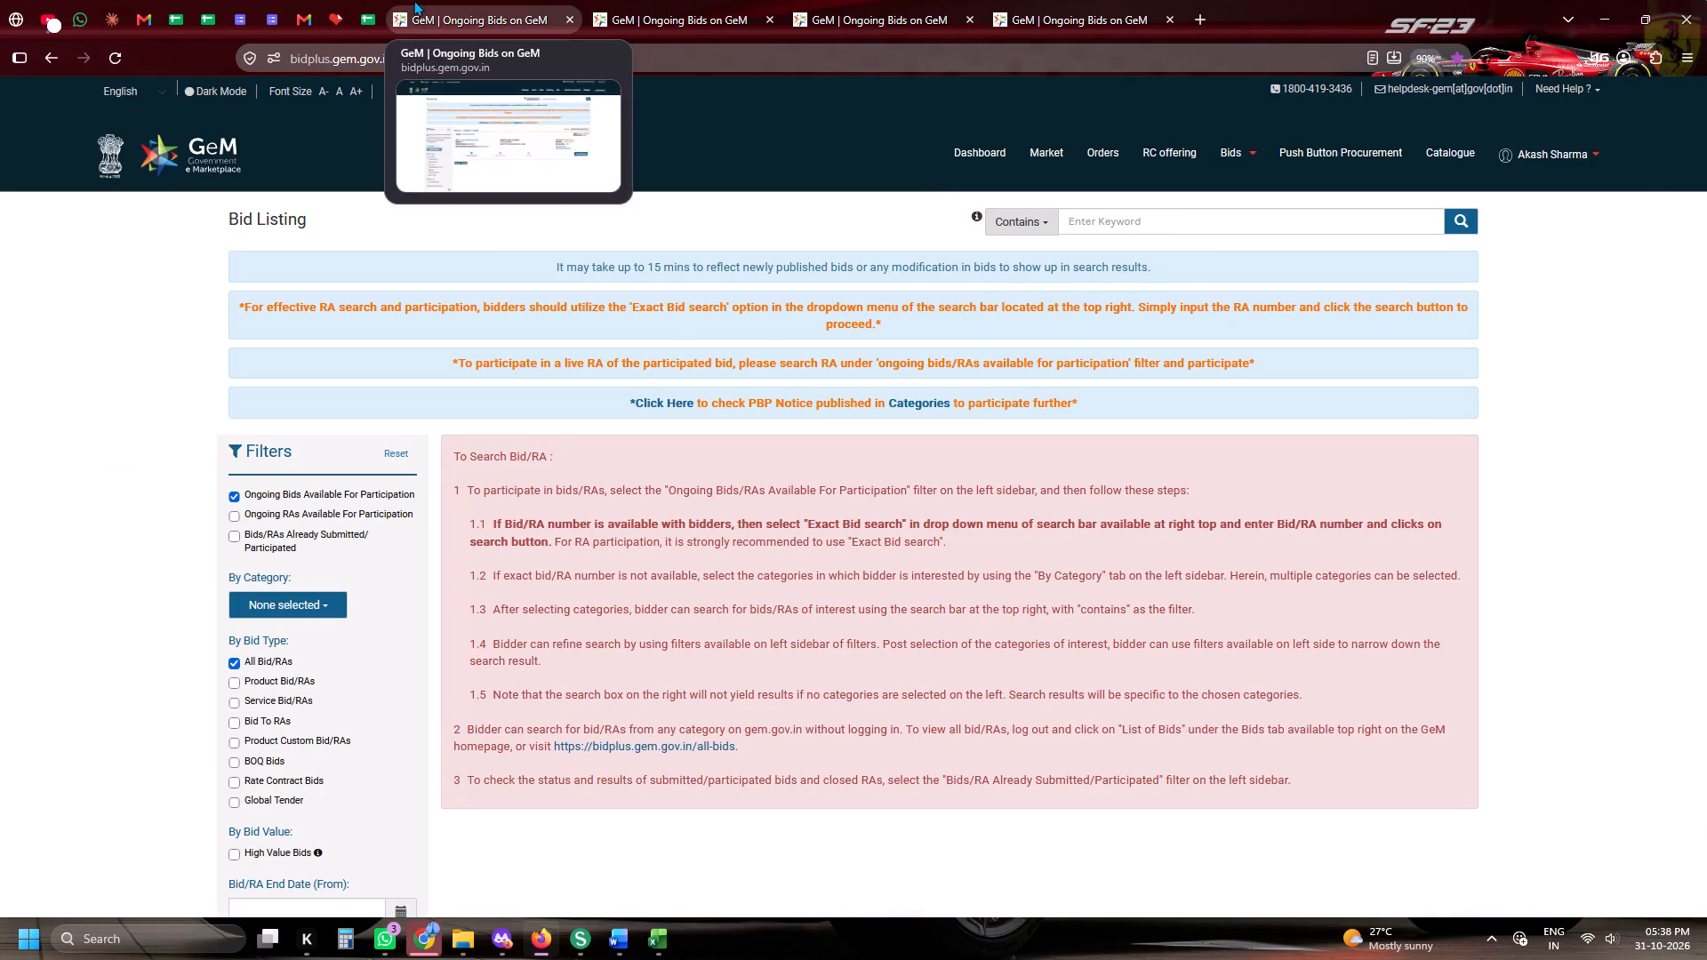
pyautogui.click(360, 0)
pyautogui.click(333, 420)
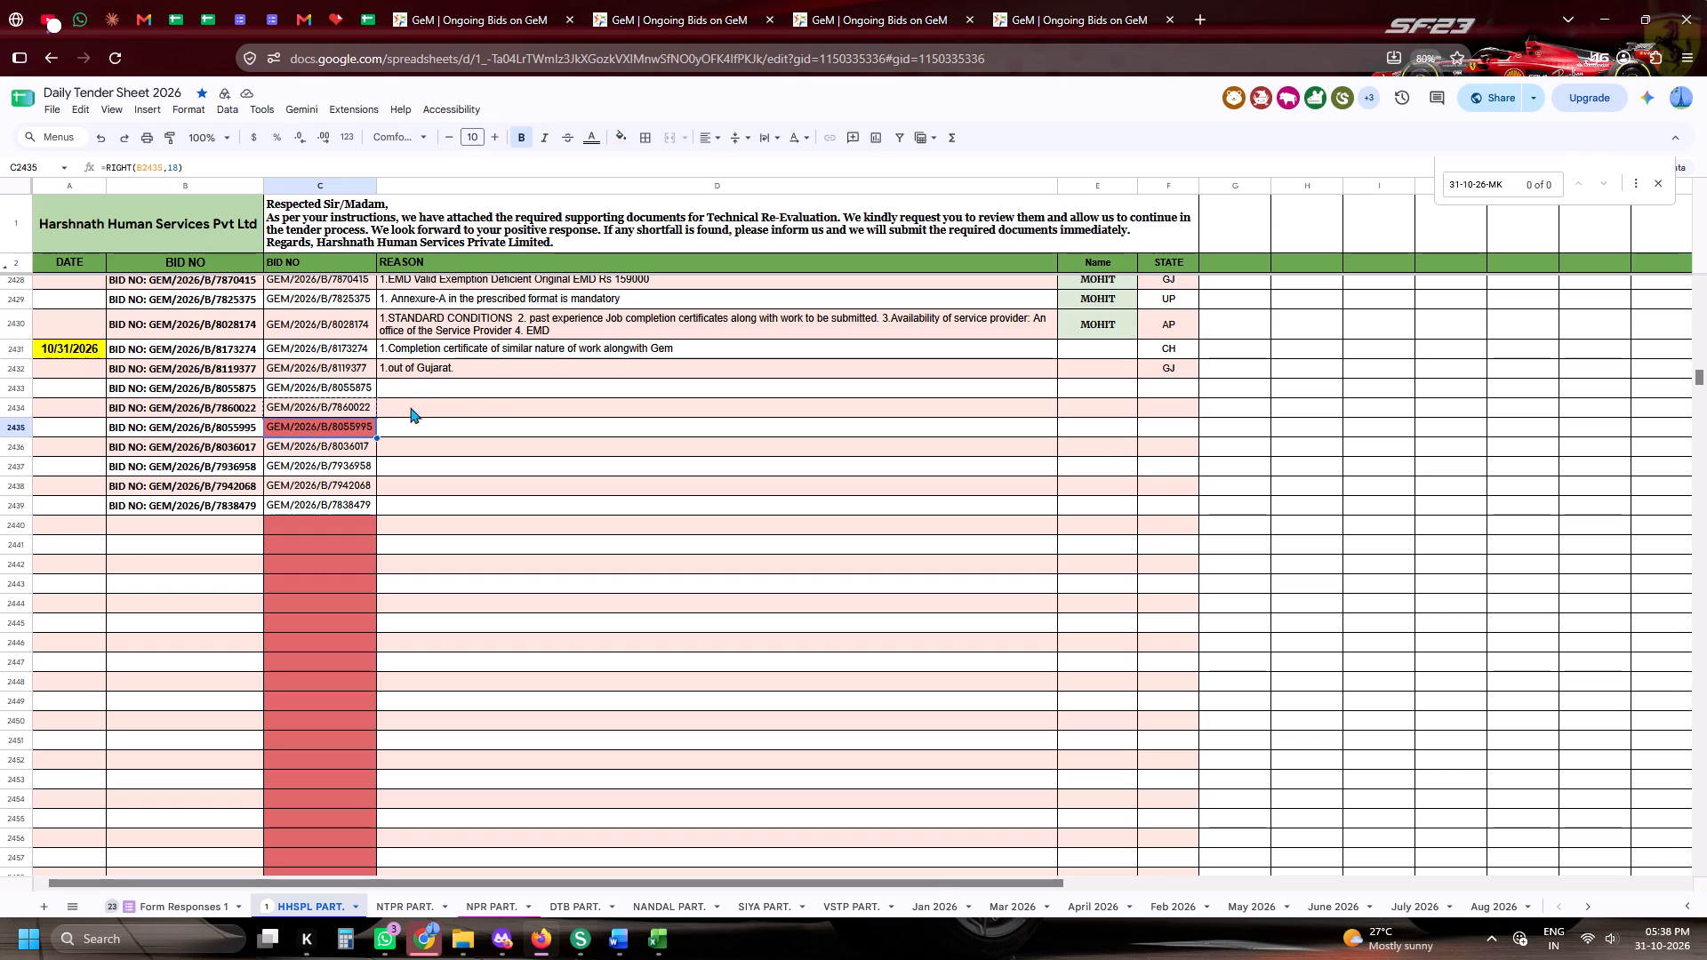
pyautogui.hotkey('ctrl', 'c')
pyautogui.hotkey('ctrl', 'c')
pyautogui.hotkey('ctrl', 'c')
pyautogui.click(840, 36)
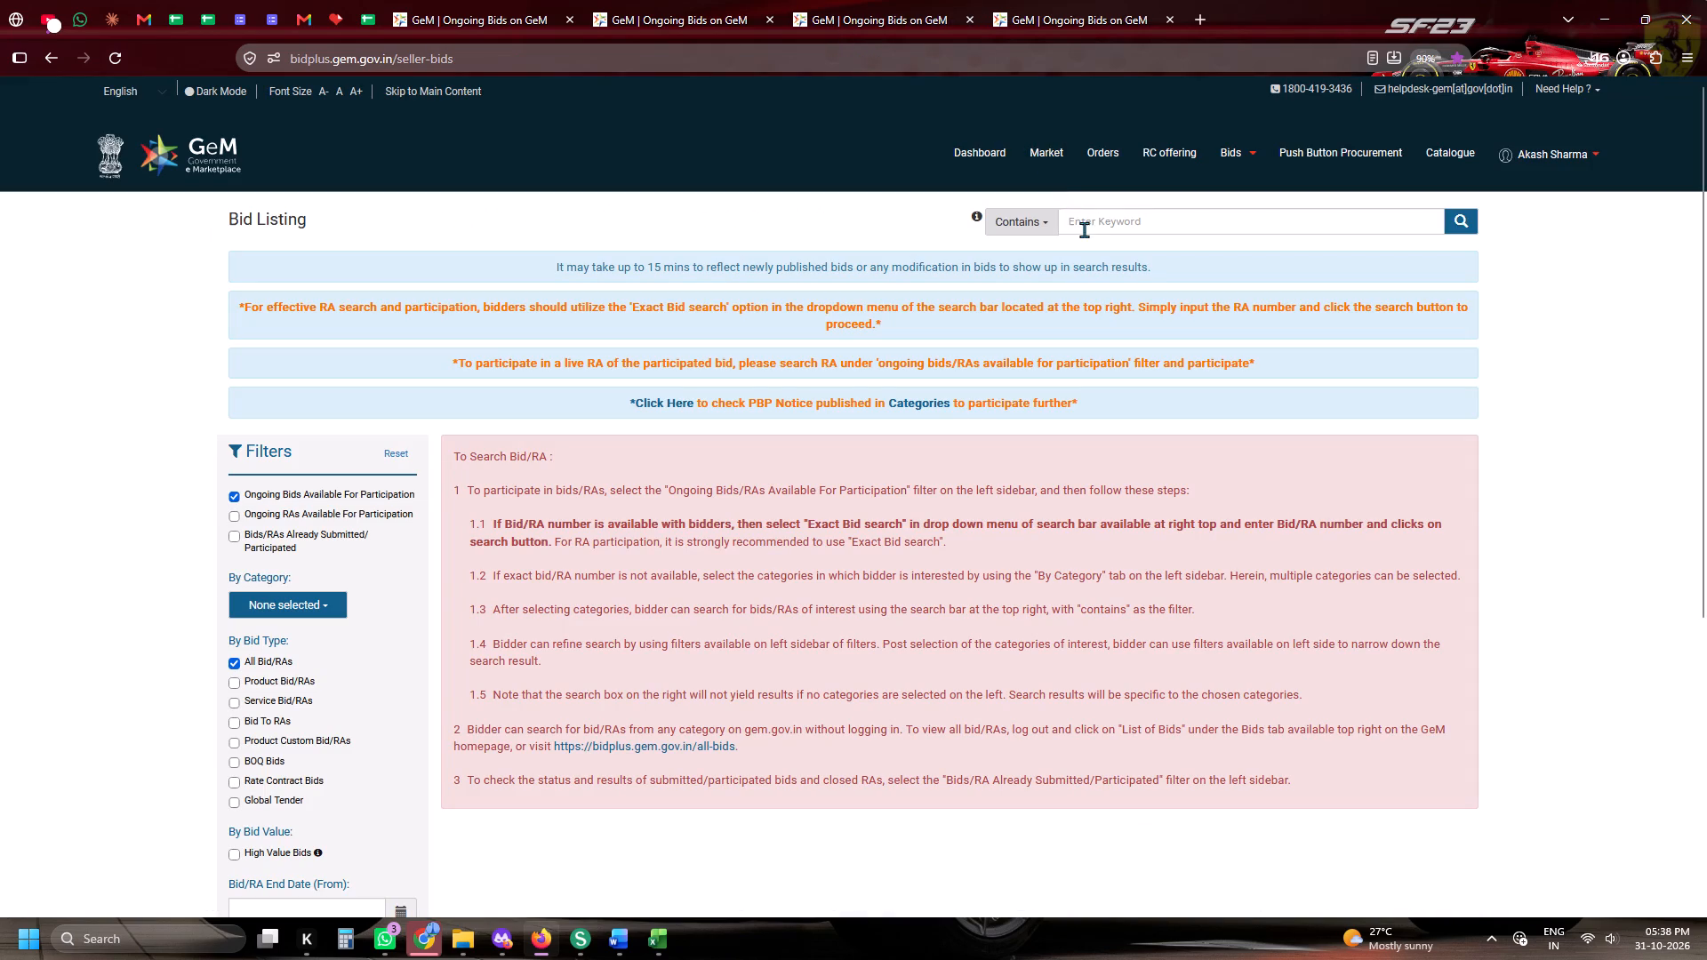
pyautogui.click(1084, 229)
pyautogui.hotkey('ctrl', 'v')
pyautogui.click(990, 223)
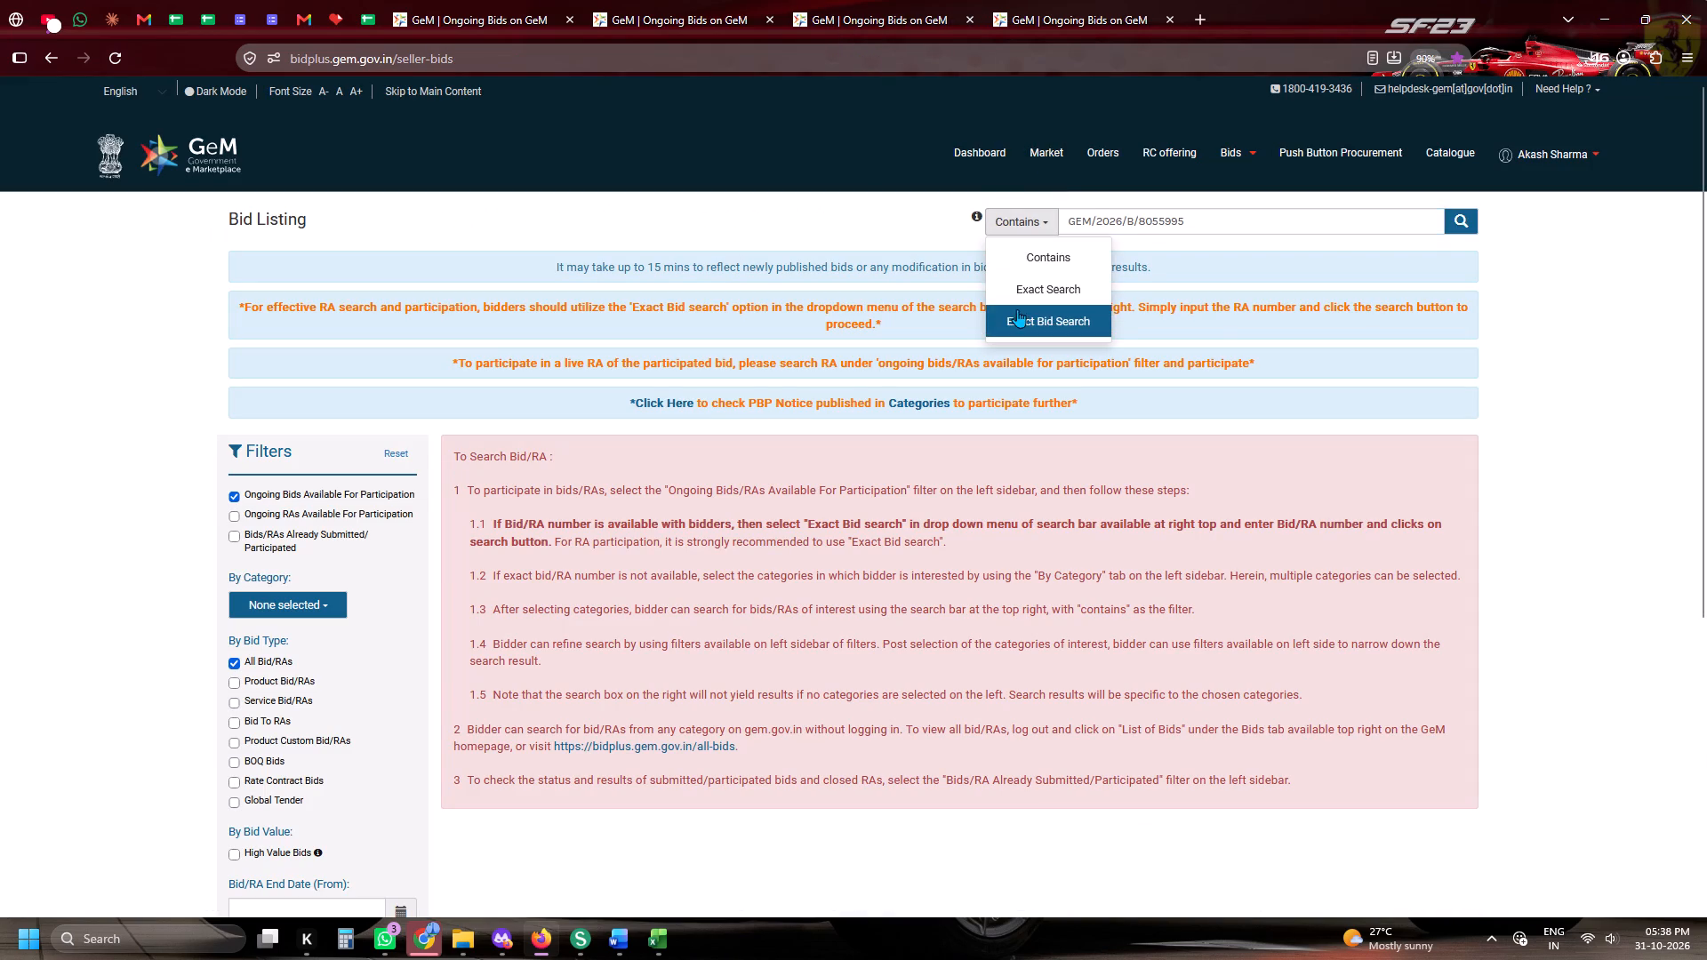
pyautogui.click(1022, 318)
pyautogui.click(1477, 218)
# Copy bid number GEM/2026/B/8036017 from the tender sheet and look it up in the fourth bid listing with Exact Bid Search.
pyautogui.click(1017, 0)
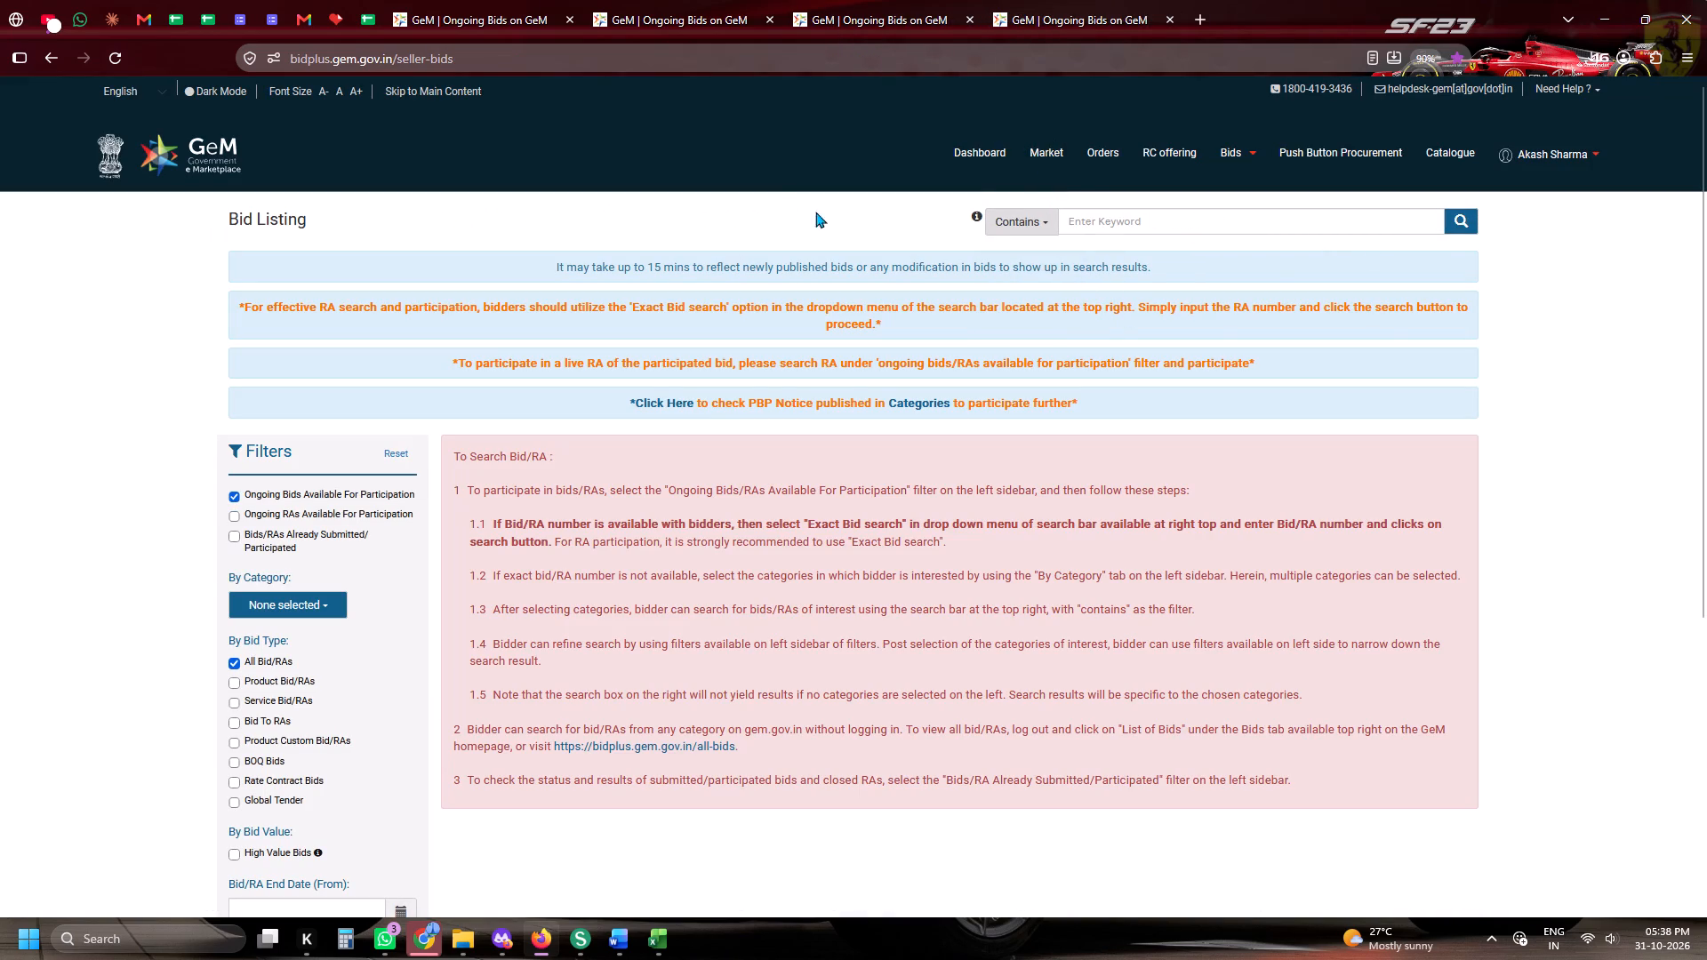
pyautogui.click(351, 0)
pyautogui.click(381, 0)
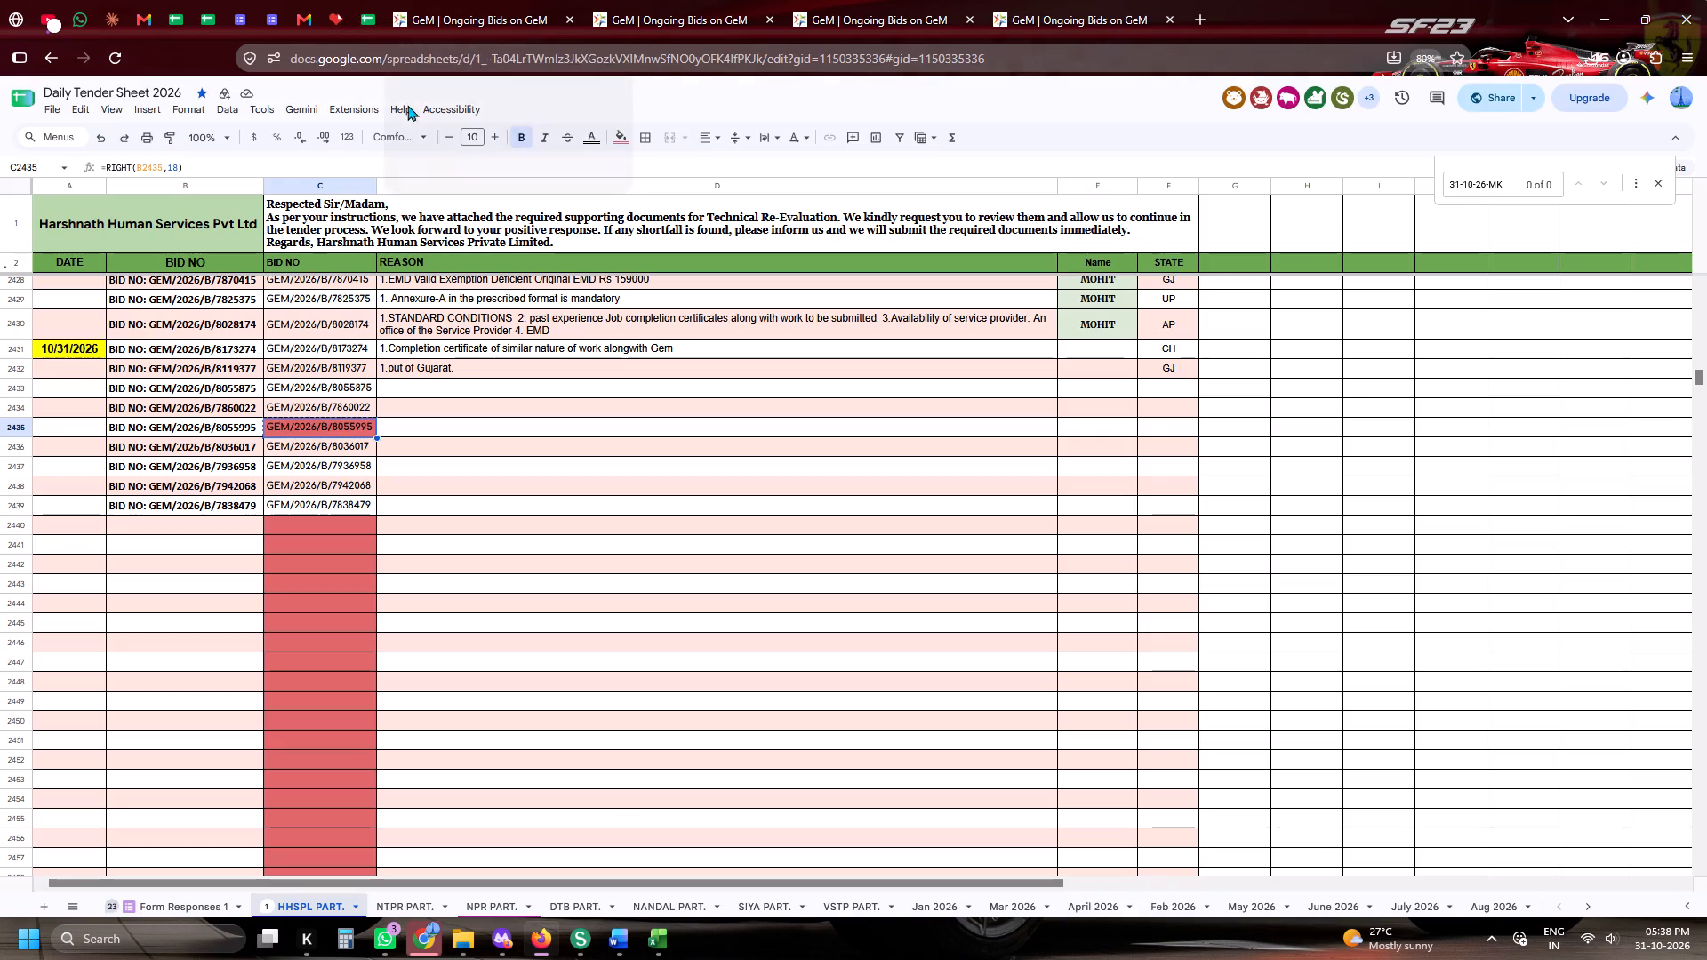
pyautogui.click(311, 461)
pyautogui.click(322, 436)
pyautogui.click(323, 444)
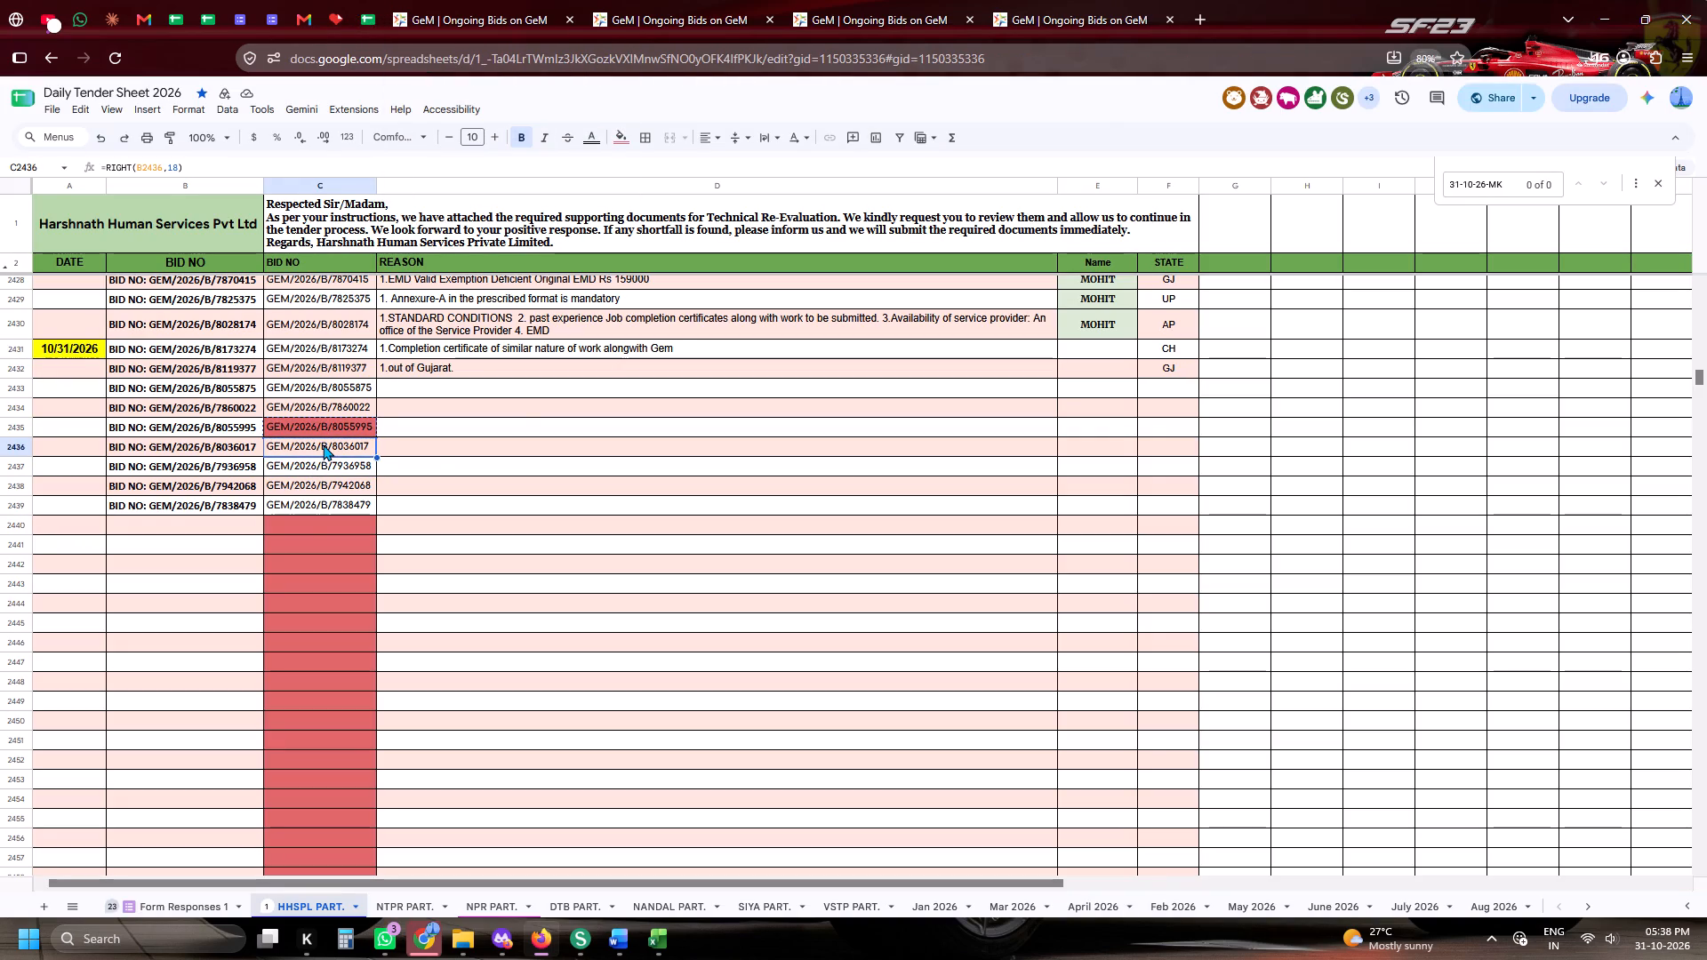
pyautogui.hotkey('ctrl', 'c')
pyautogui.hotkey('ctrl', 'c')
pyautogui.hotkey('ctrl', 'c')
pyautogui.click(1024, 0)
pyautogui.click(1127, 216)
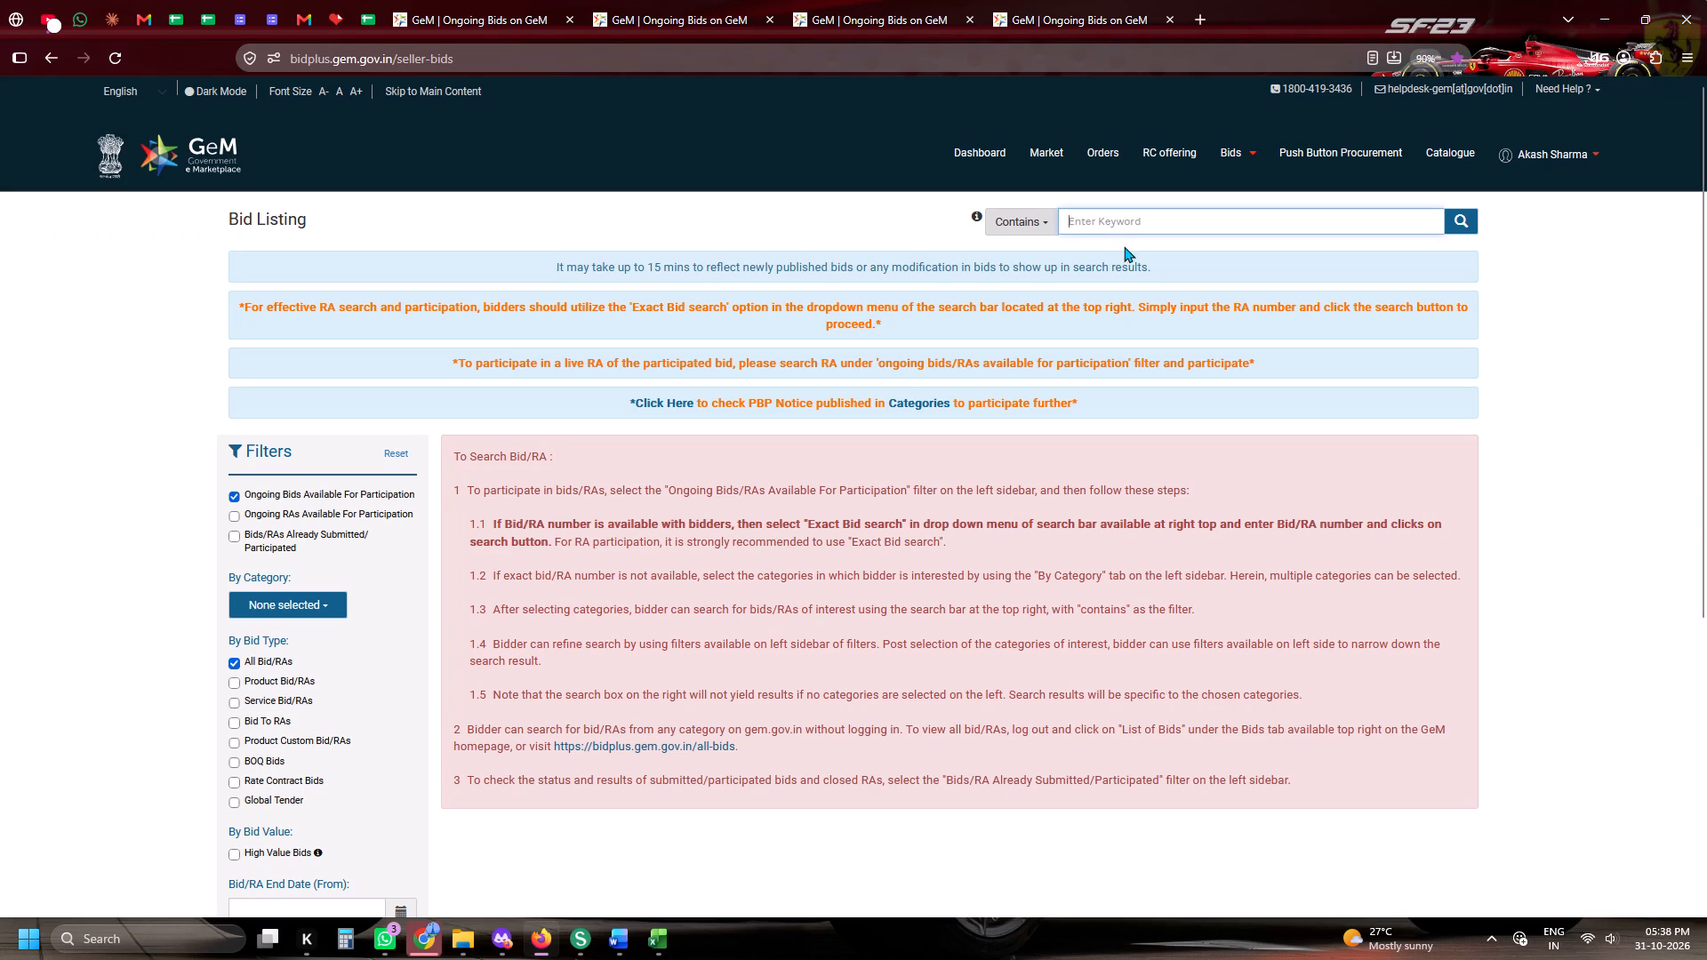
pyautogui.hotkey('ctrl', 'v')
pyautogui.click(1025, 230)
pyautogui.click(1026, 312)
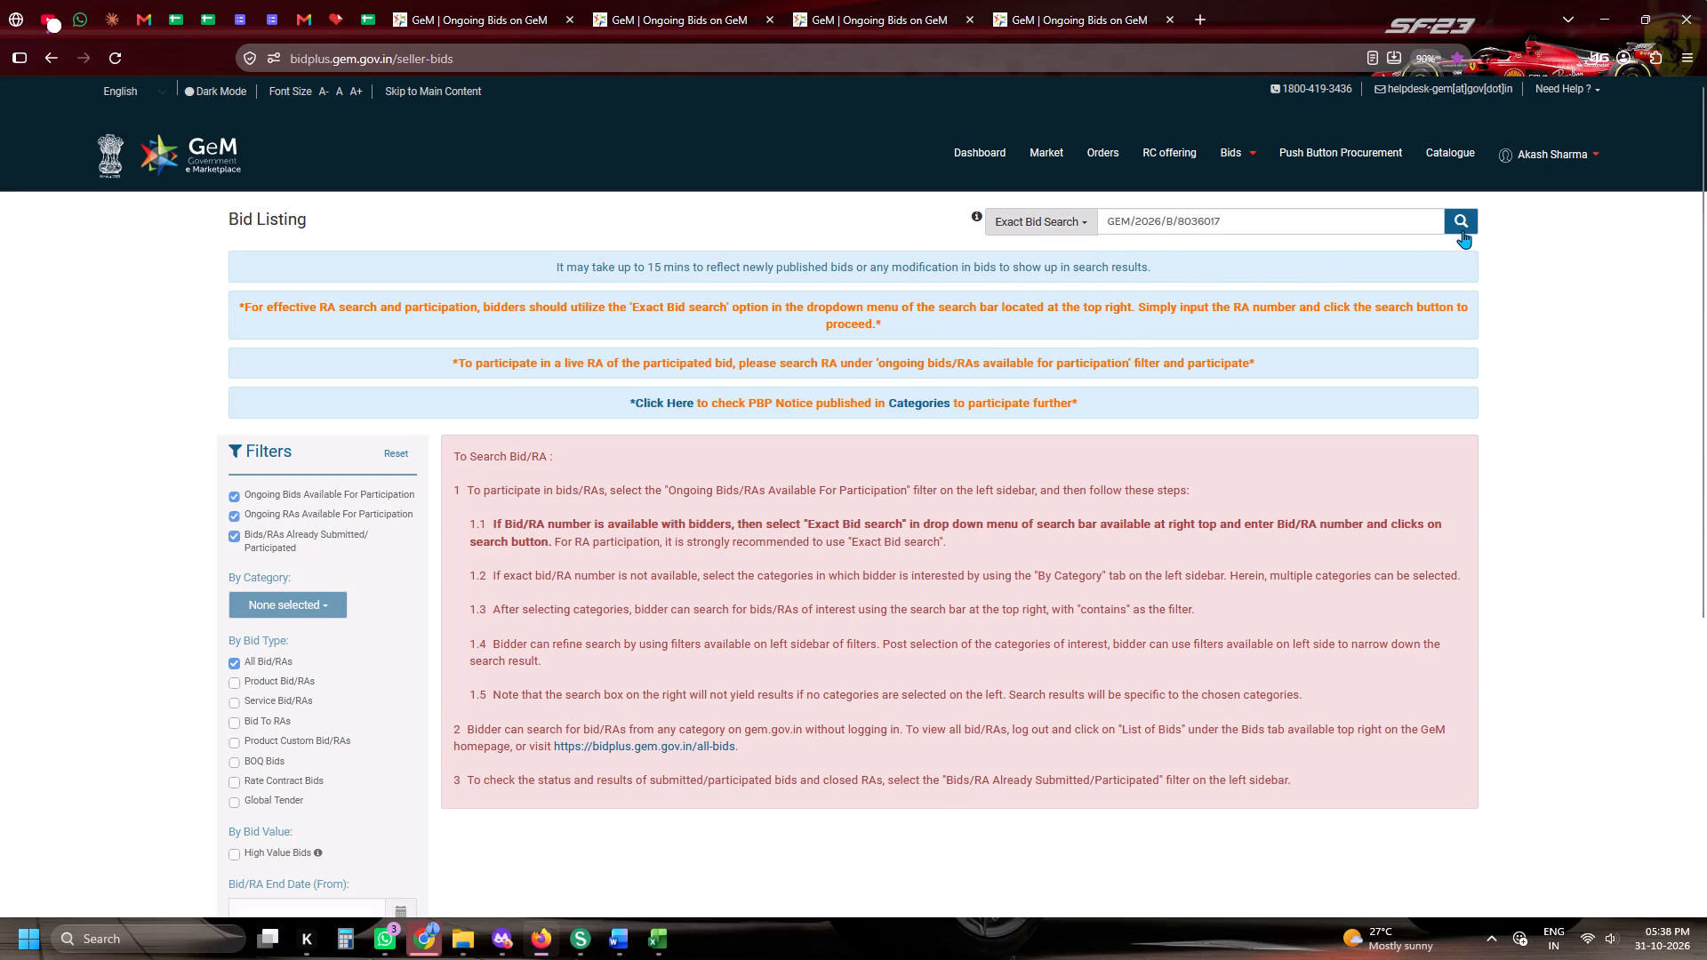
pyautogui.click(1463, 230)
# Open the representation form for bid GEM/2026/B/8055875 and expand its full disqualification comment.
pyautogui.click(553, 0)
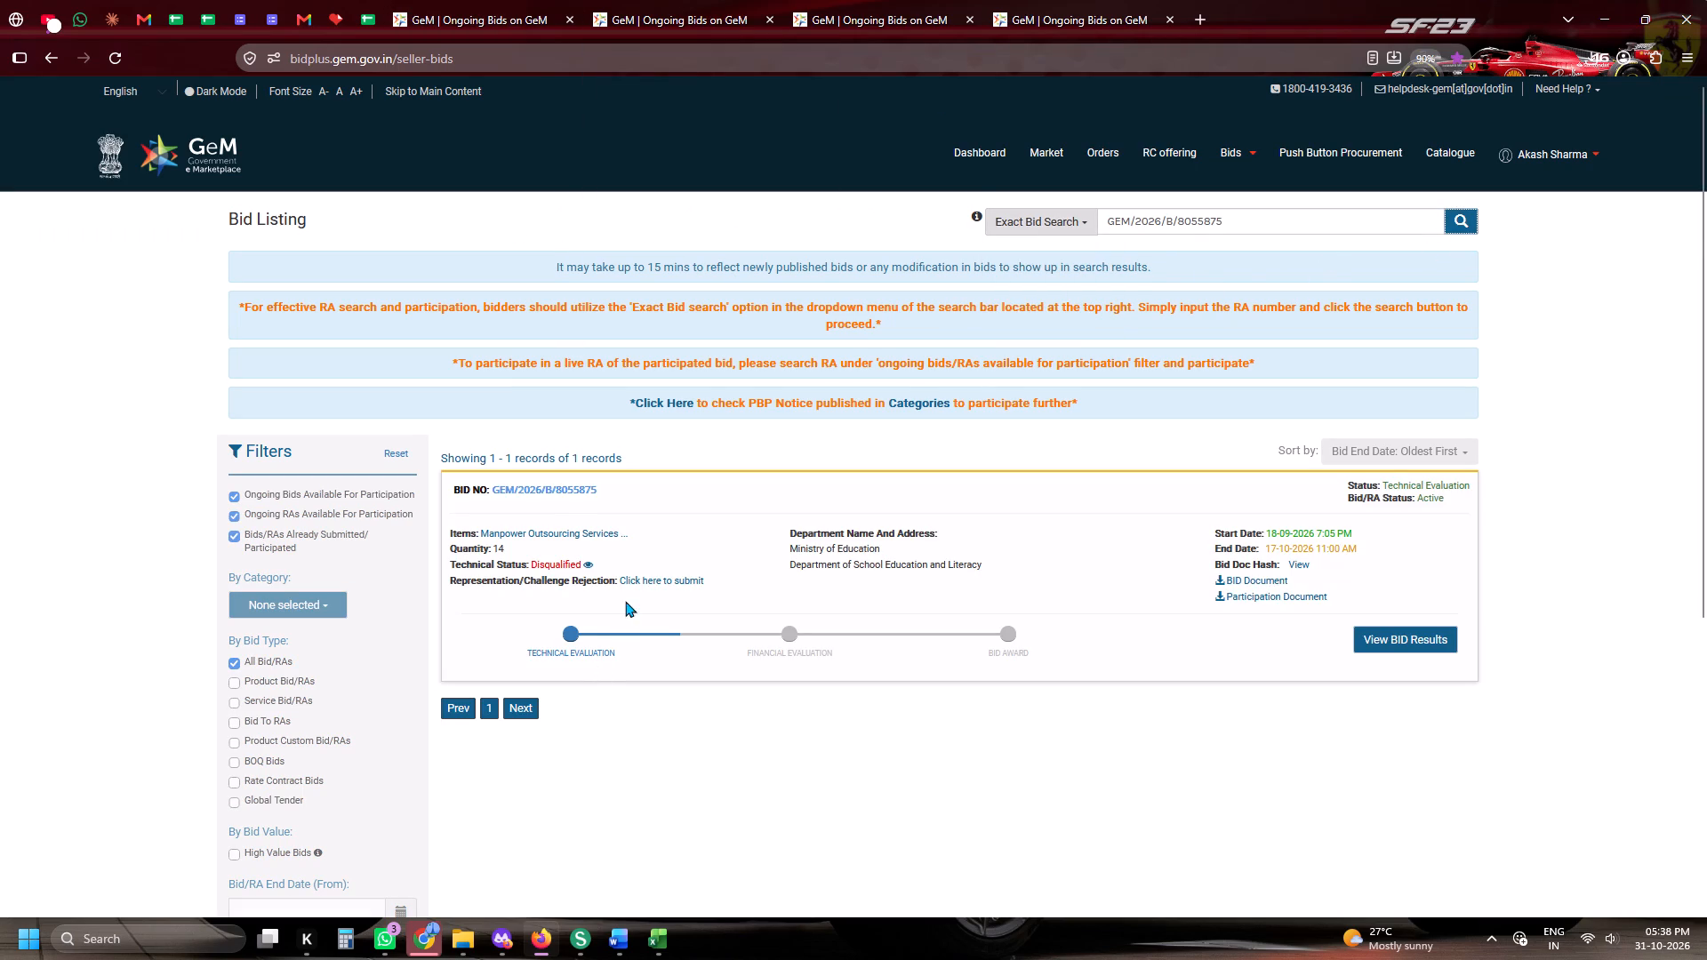
pyautogui.click(636, 583)
pyautogui.scroll(3, 779, 379)
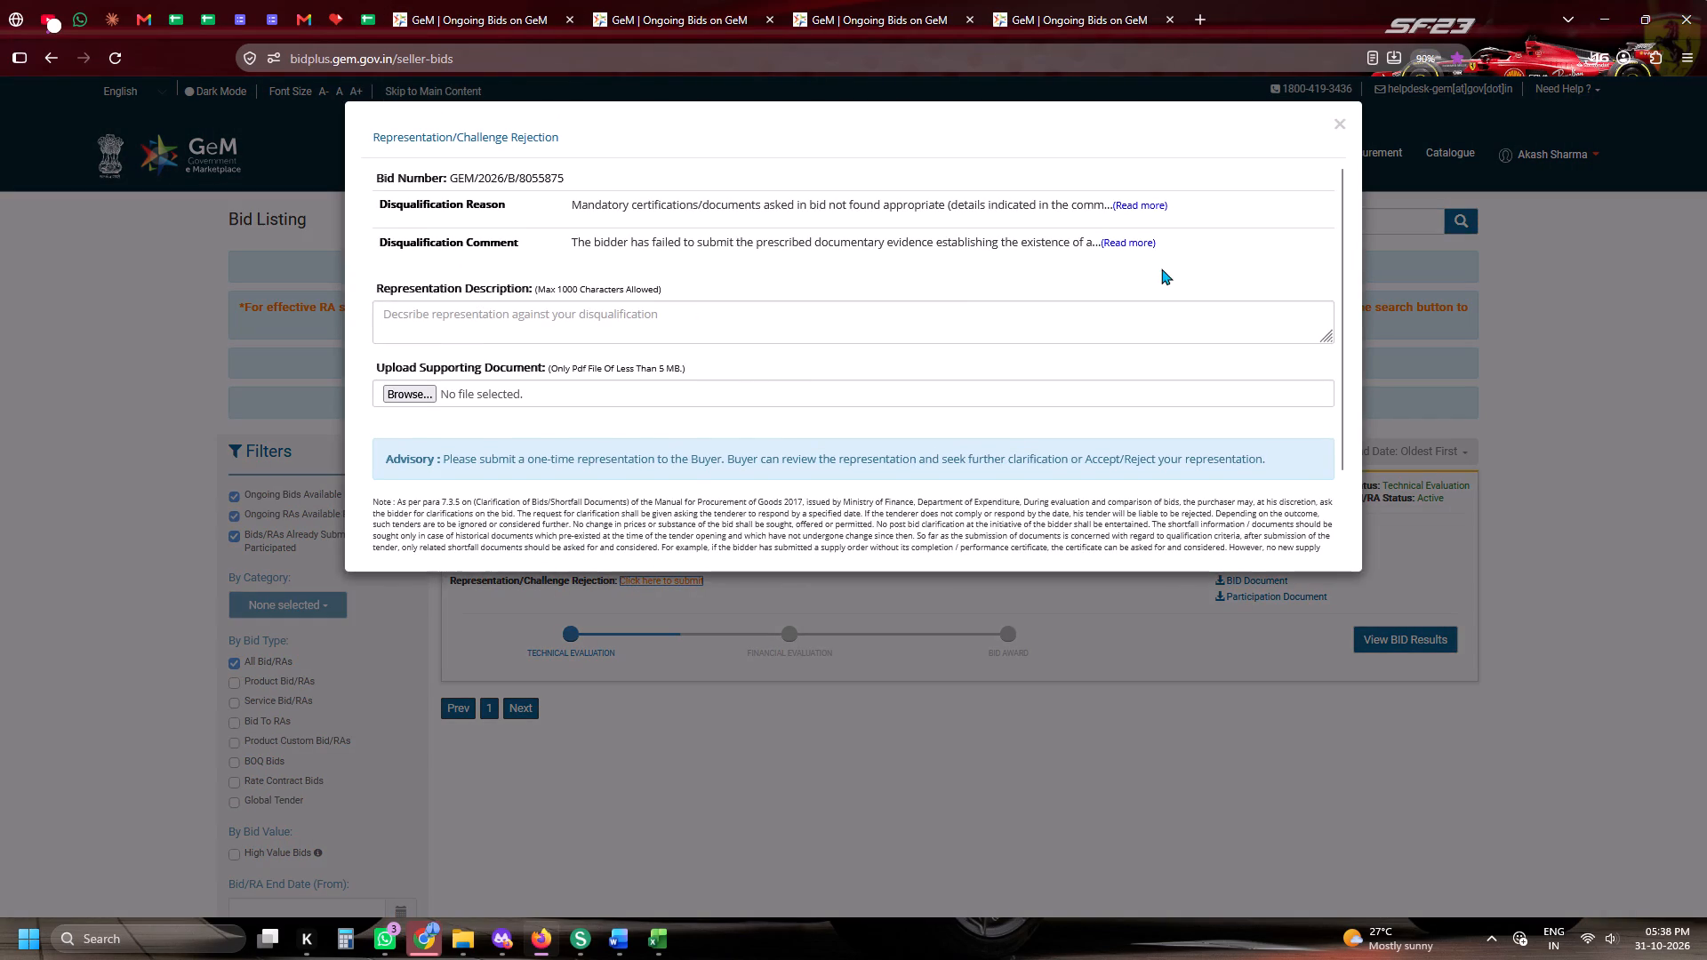
pyautogui.click(1147, 242)
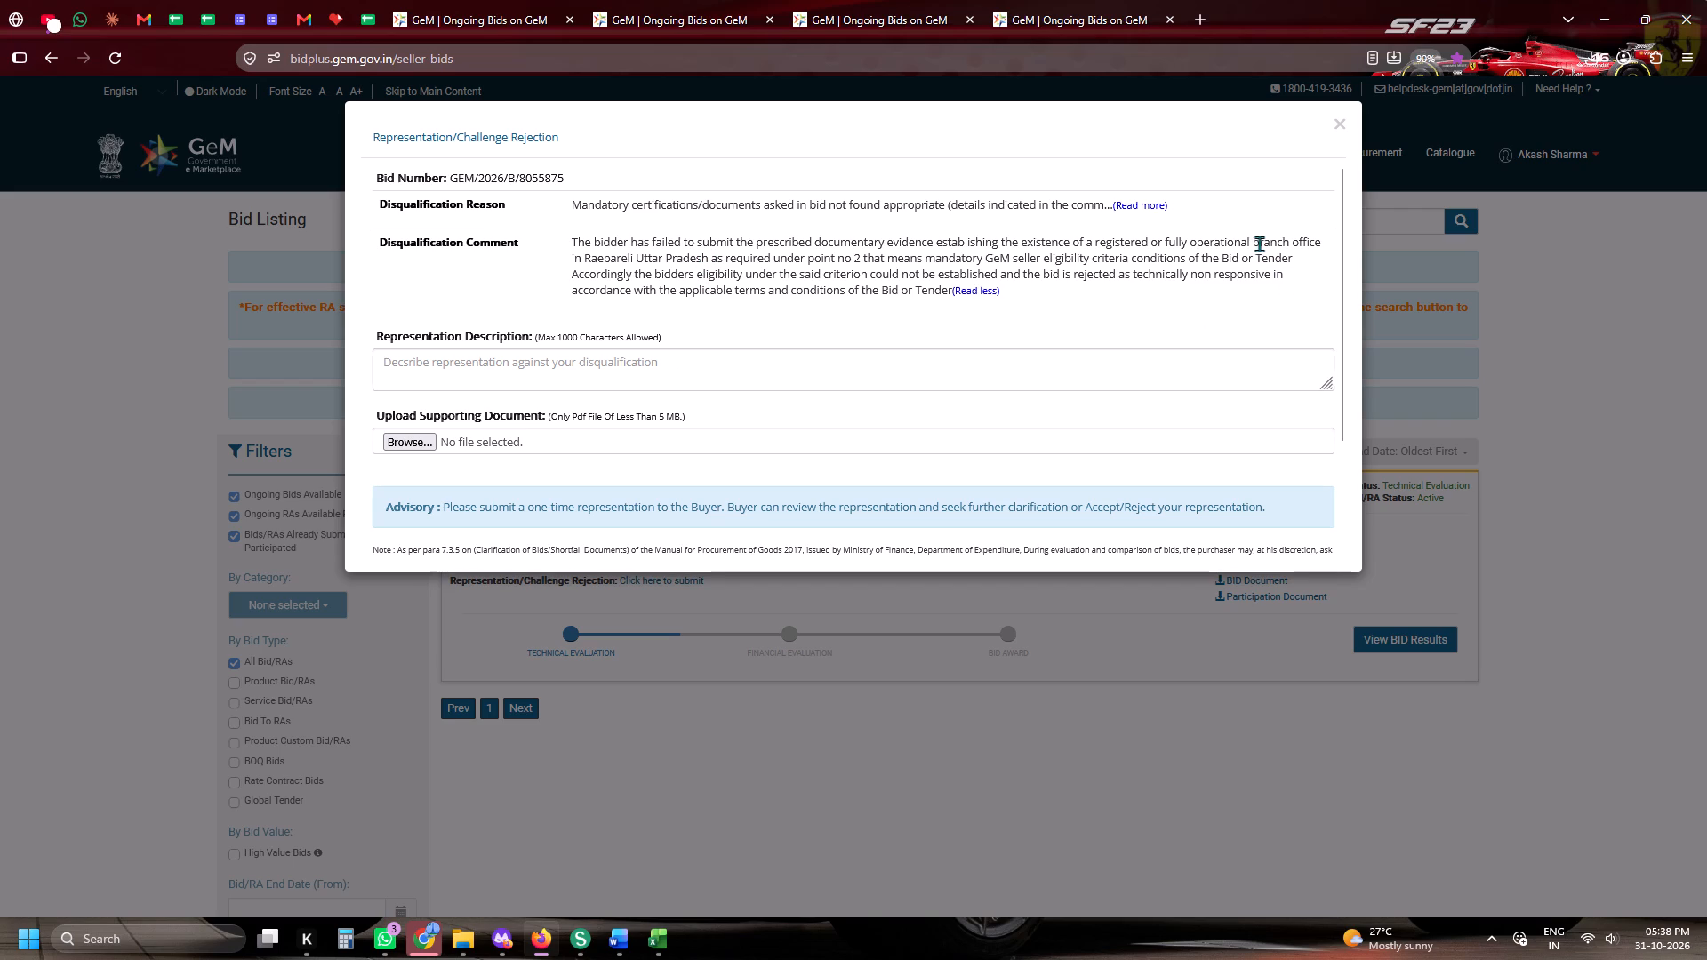
# Log reason "1.branch office in Raebareli Uttar Pradesh", copied from the disqualification comment, and state UP for GEM/2026/B/8055875 in the tender sheet.
pyautogui.moveTo(1254, 244); pyautogui.dragTo(1262, 264)
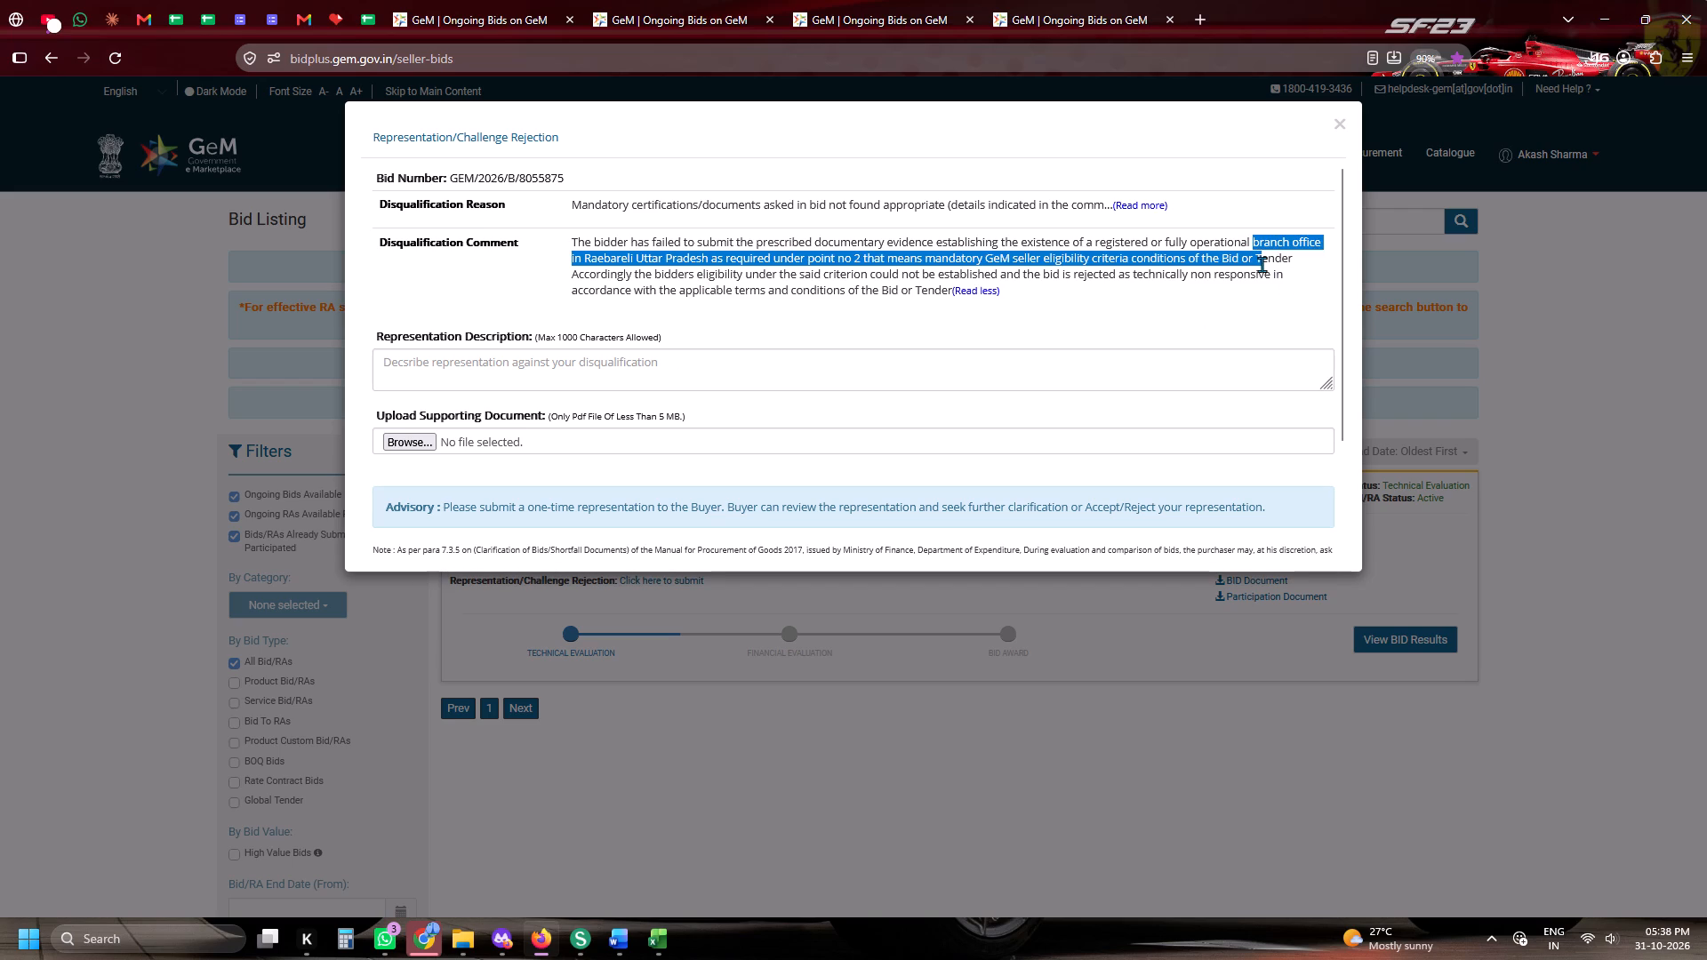
pyautogui.moveTo(1262, 264); pyautogui.dragTo(890, 247)
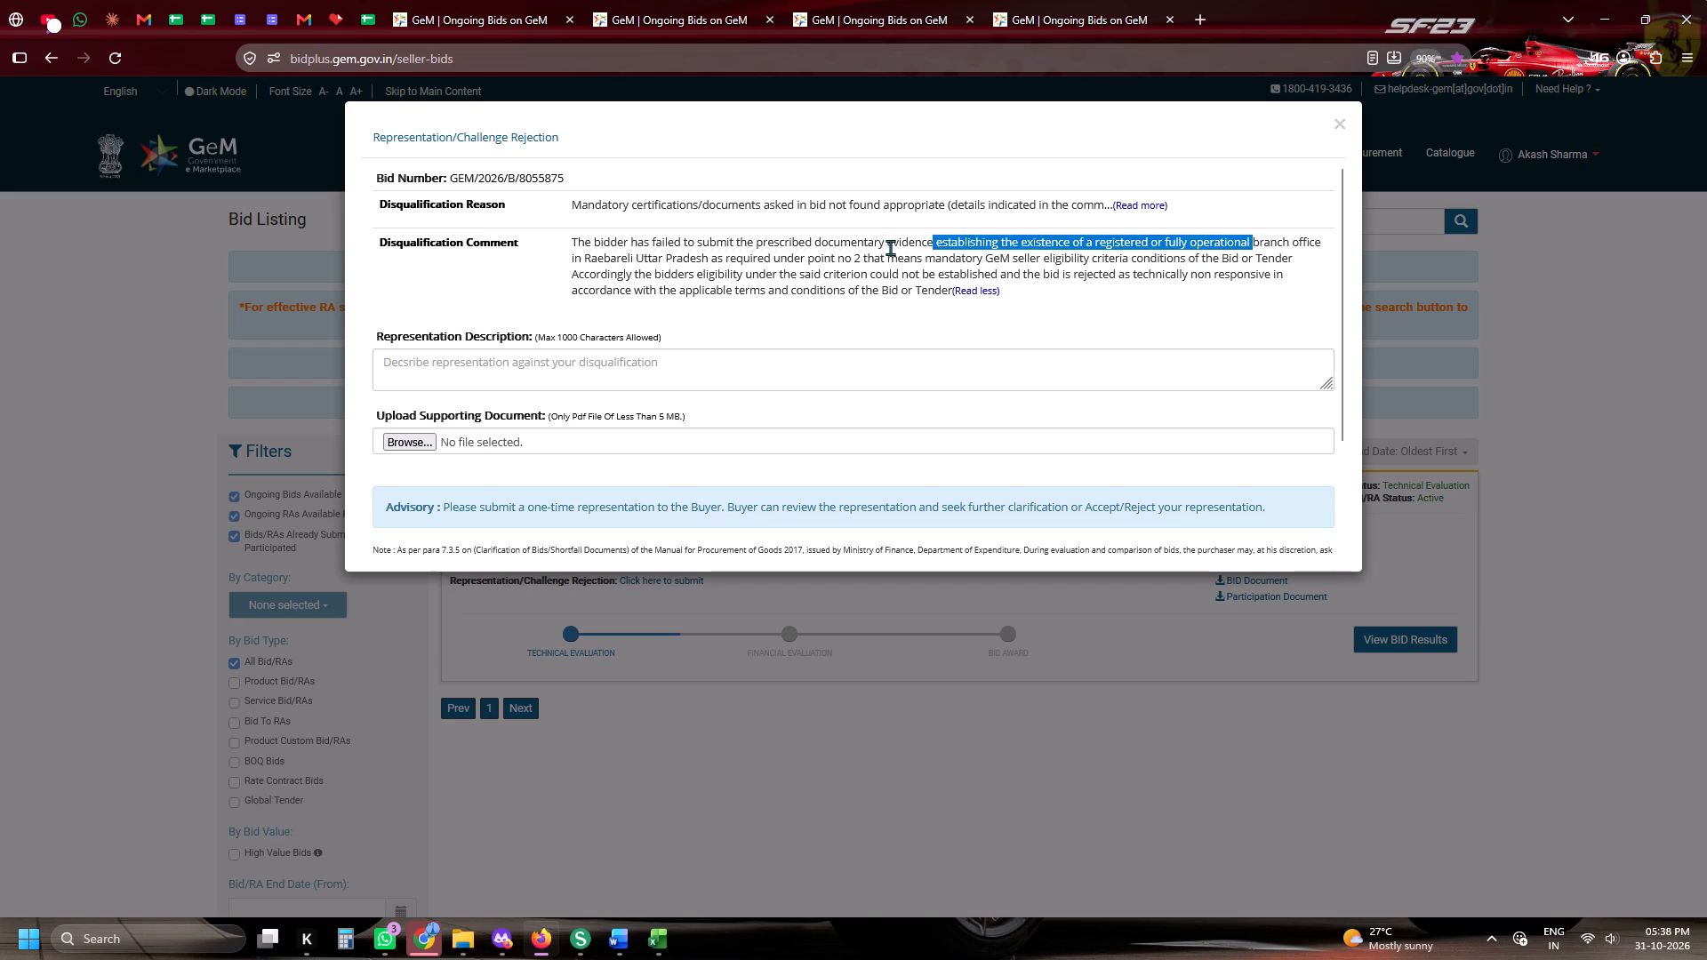
pyautogui.moveTo(890, 247); pyautogui.dragTo(714, 254)
pyautogui.hotkey('ctrl', 'c')
pyautogui.hotkey('ctrl', 'c')
pyautogui.hotkey('ctrl', 'c')
pyautogui.click(365, 25)
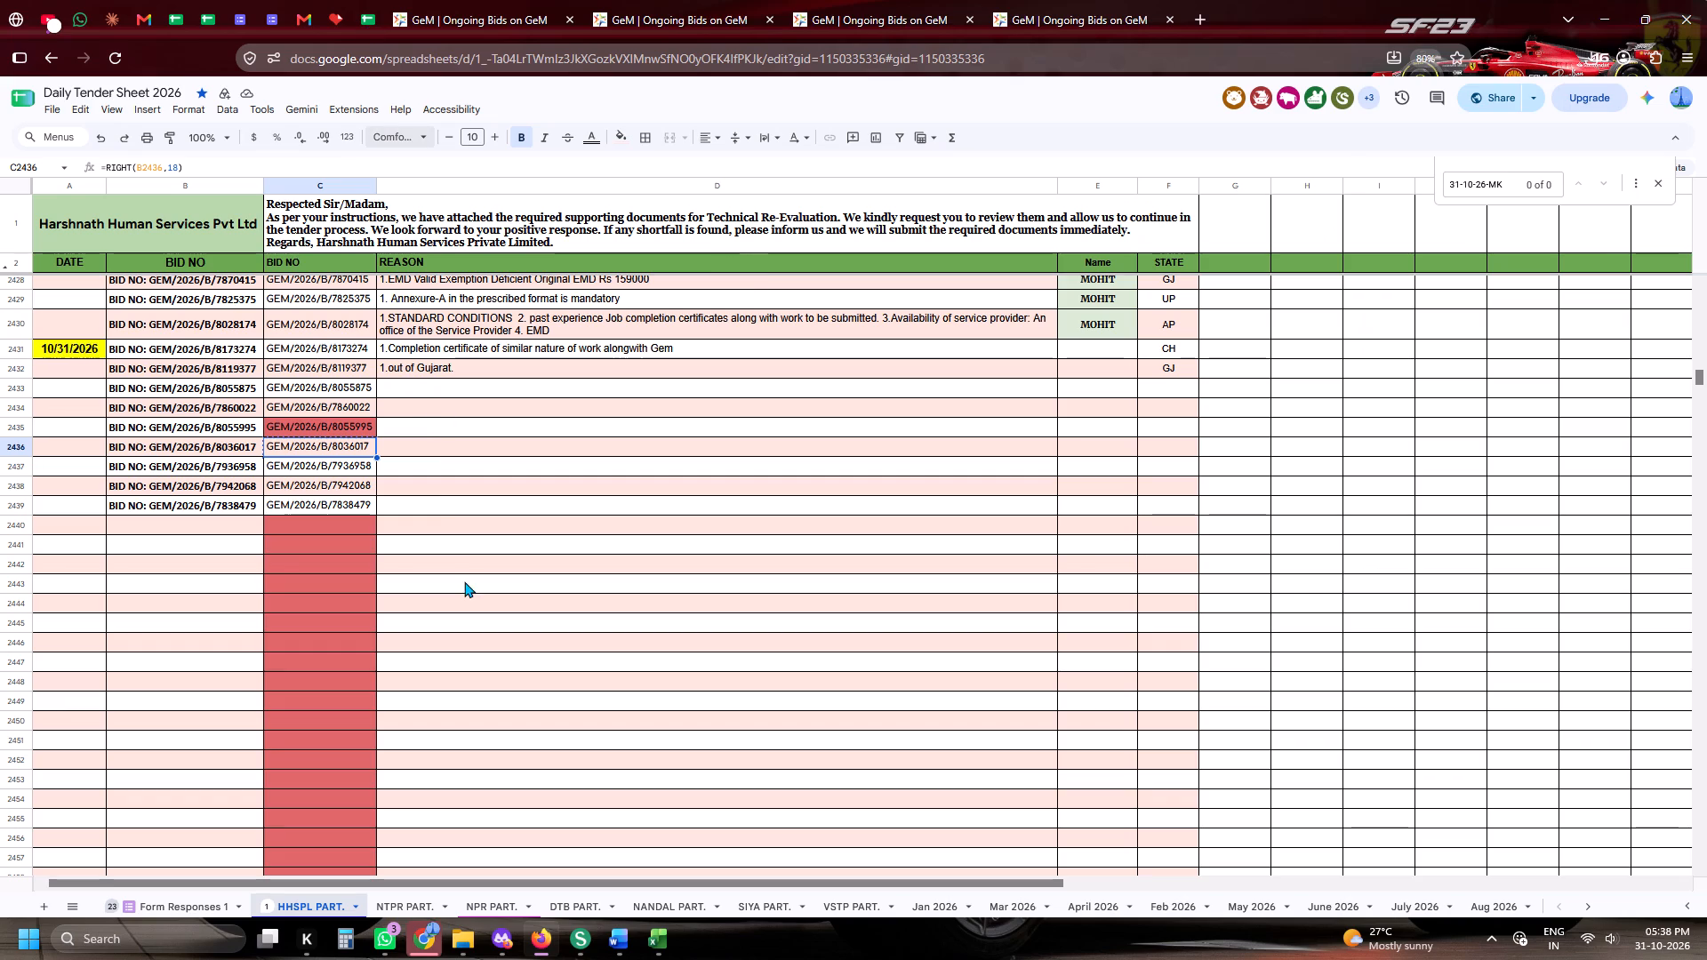
pyautogui.click(409, 392)
pyautogui.write('1.')
pyautogui.hotkey('ctrl', 'v')
pyautogui.press('Tab')
pyautogui.press('Tab')
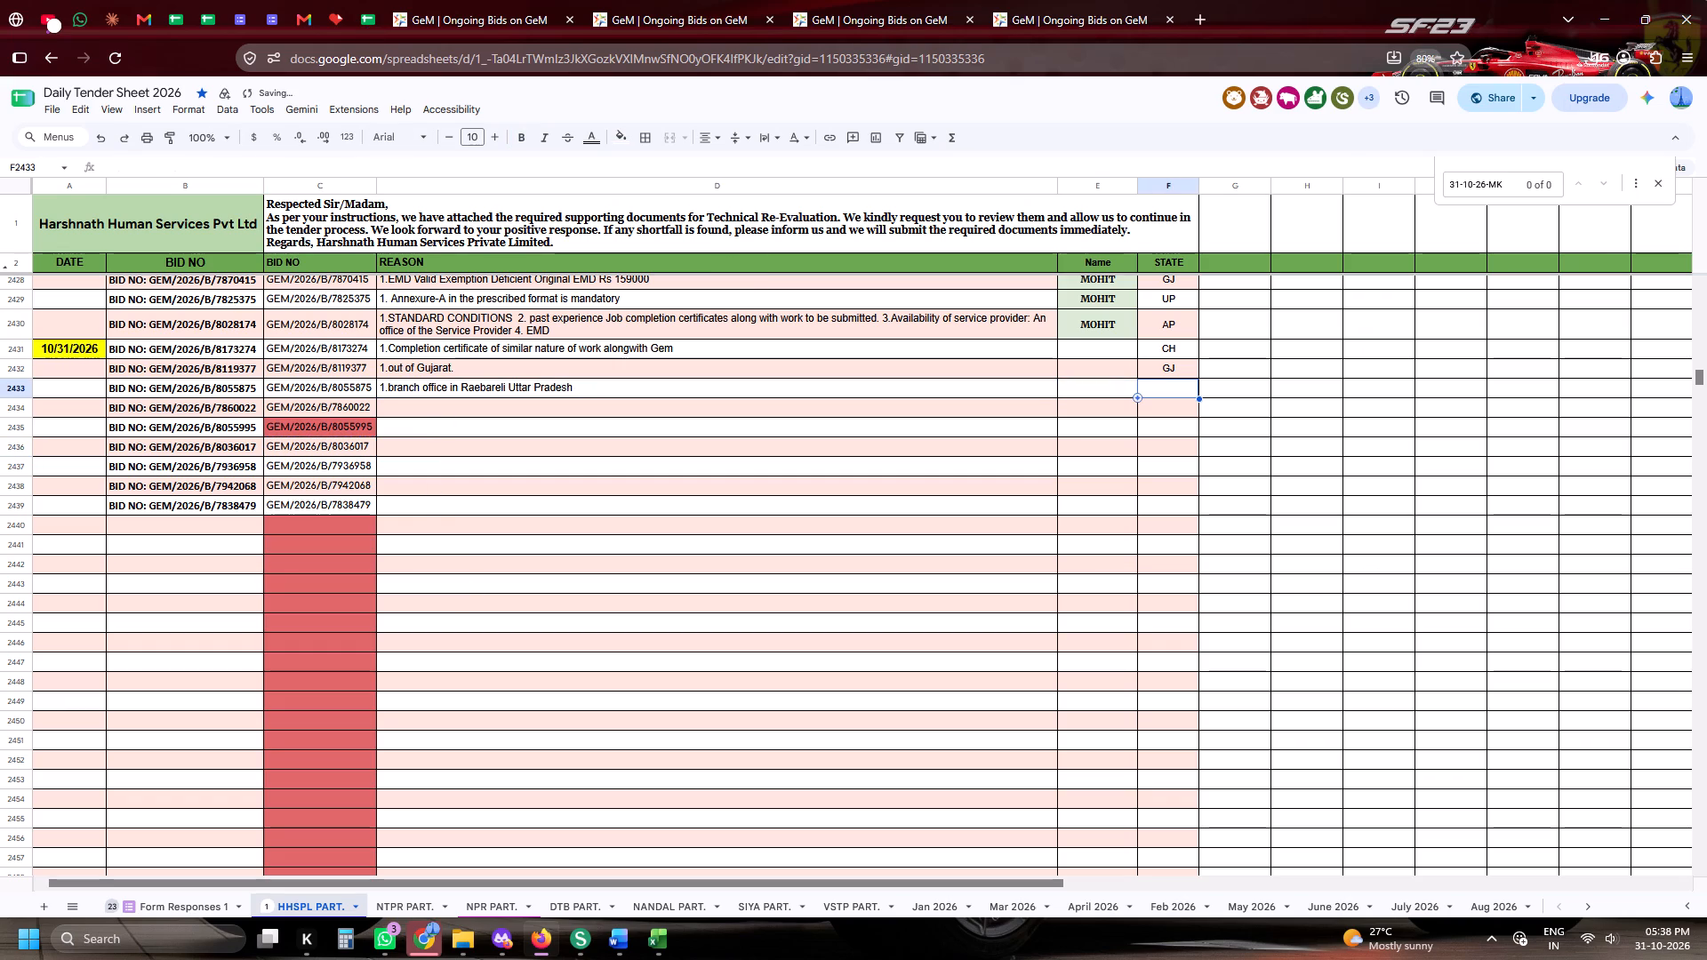
pyautogui.write('UP')
pyautogui.click(627, 627)
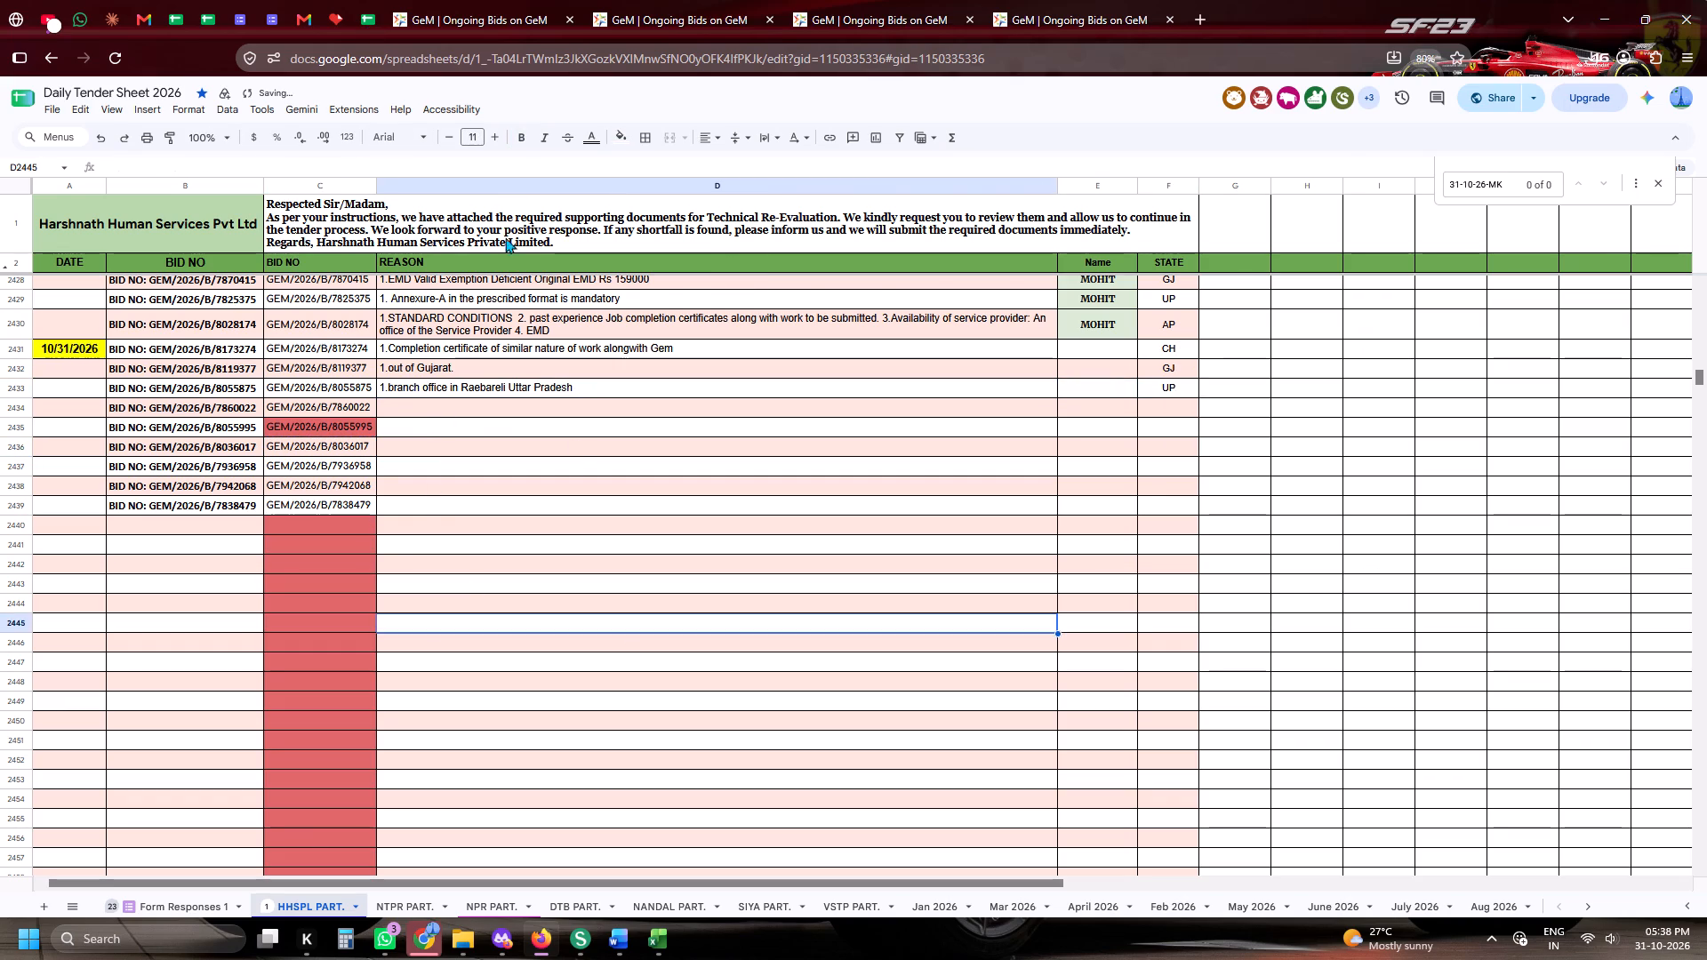
# Attach up-varanasi-rent-agreement-hhspl from the Shop Act folder as the supporting document for GEM/2026/B/8055875.
pyautogui.click(454, 0)
pyautogui.click(420, 440)
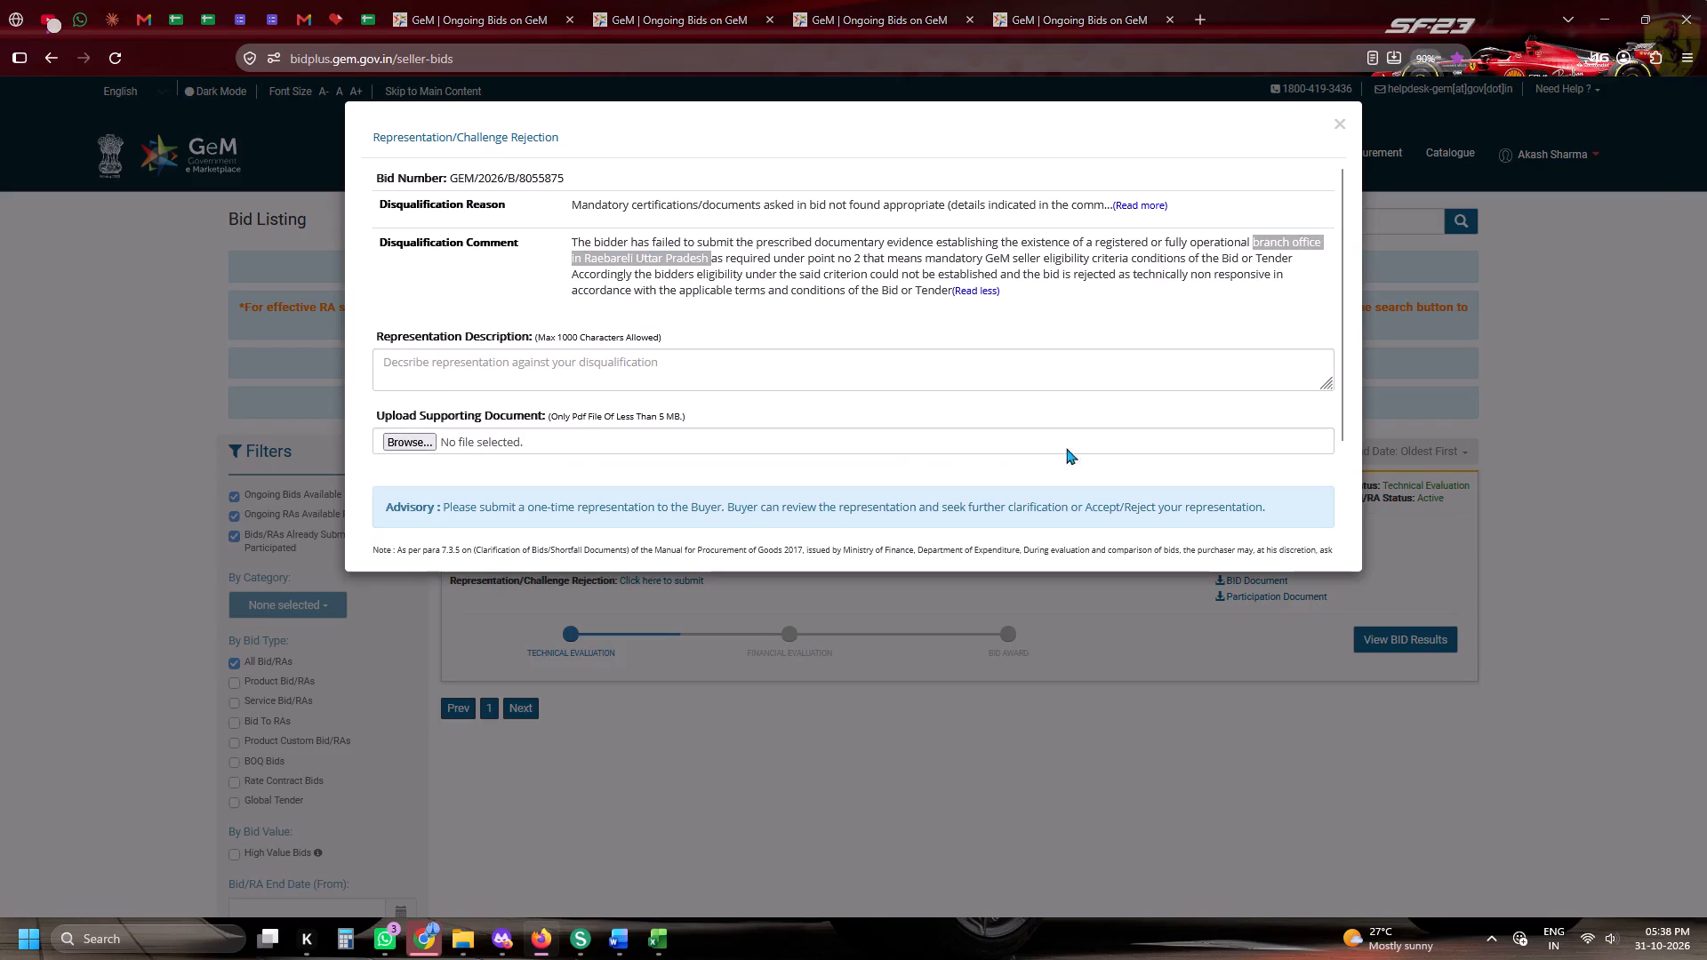
pyautogui.scroll(4, 1229, 429)
pyautogui.click(1222, 409)
pyautogui.click(1221, 405)
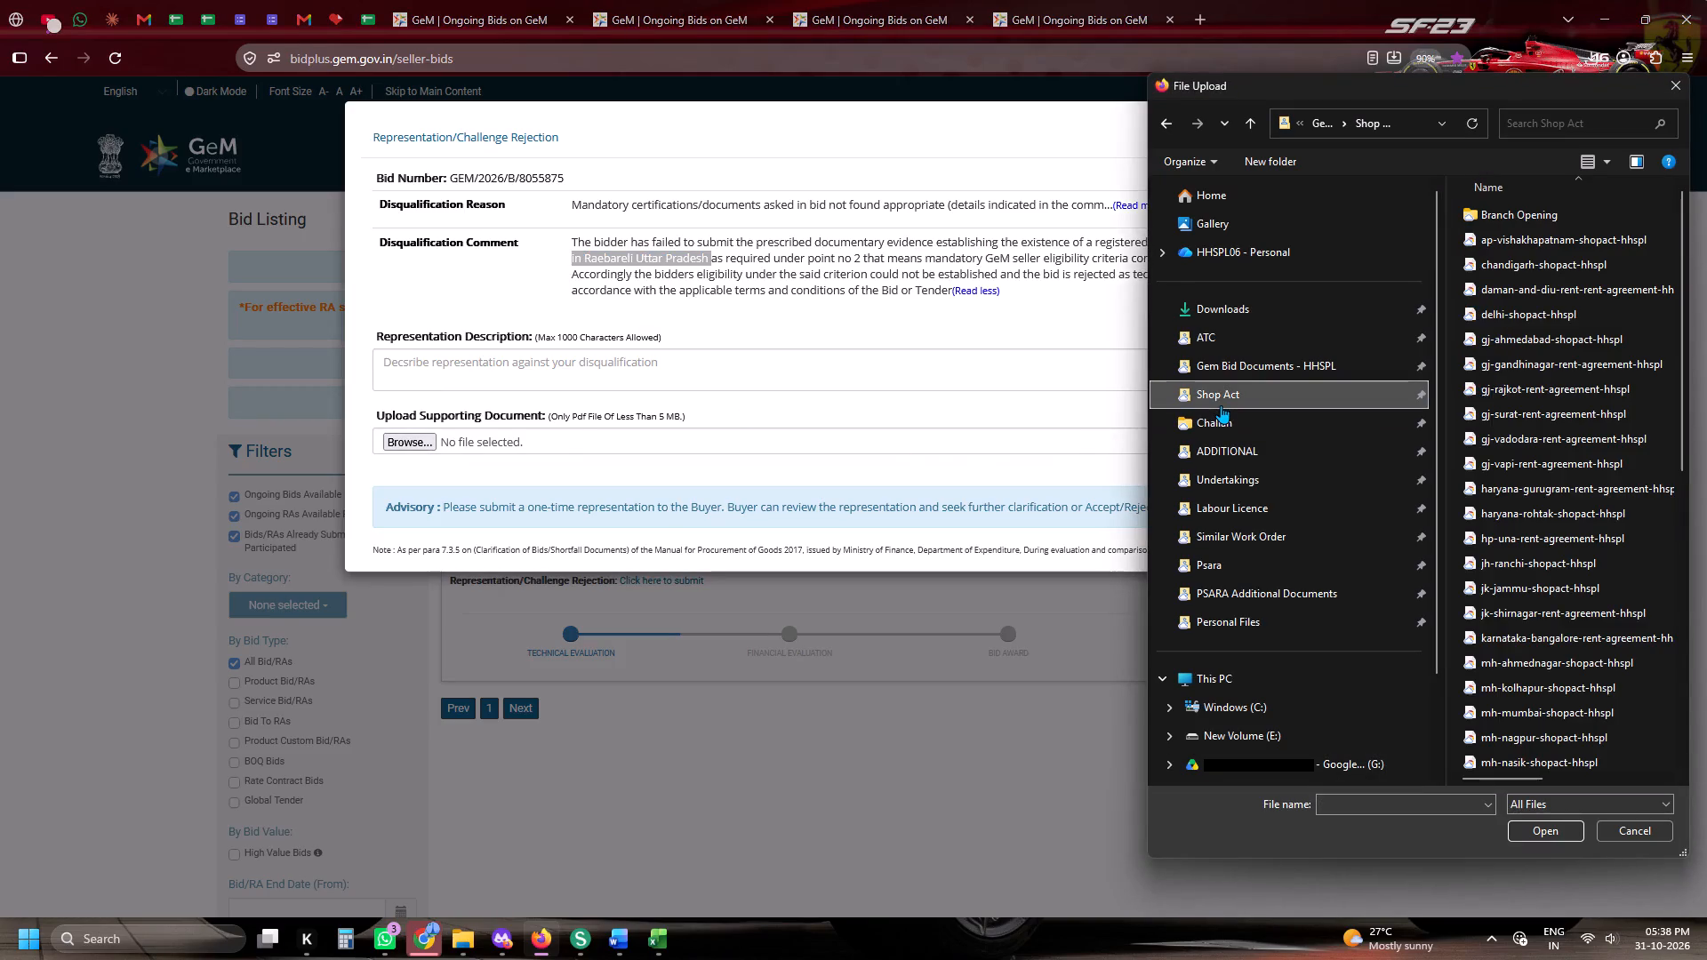
pyautogui.scroll(-5, 1579, 558)
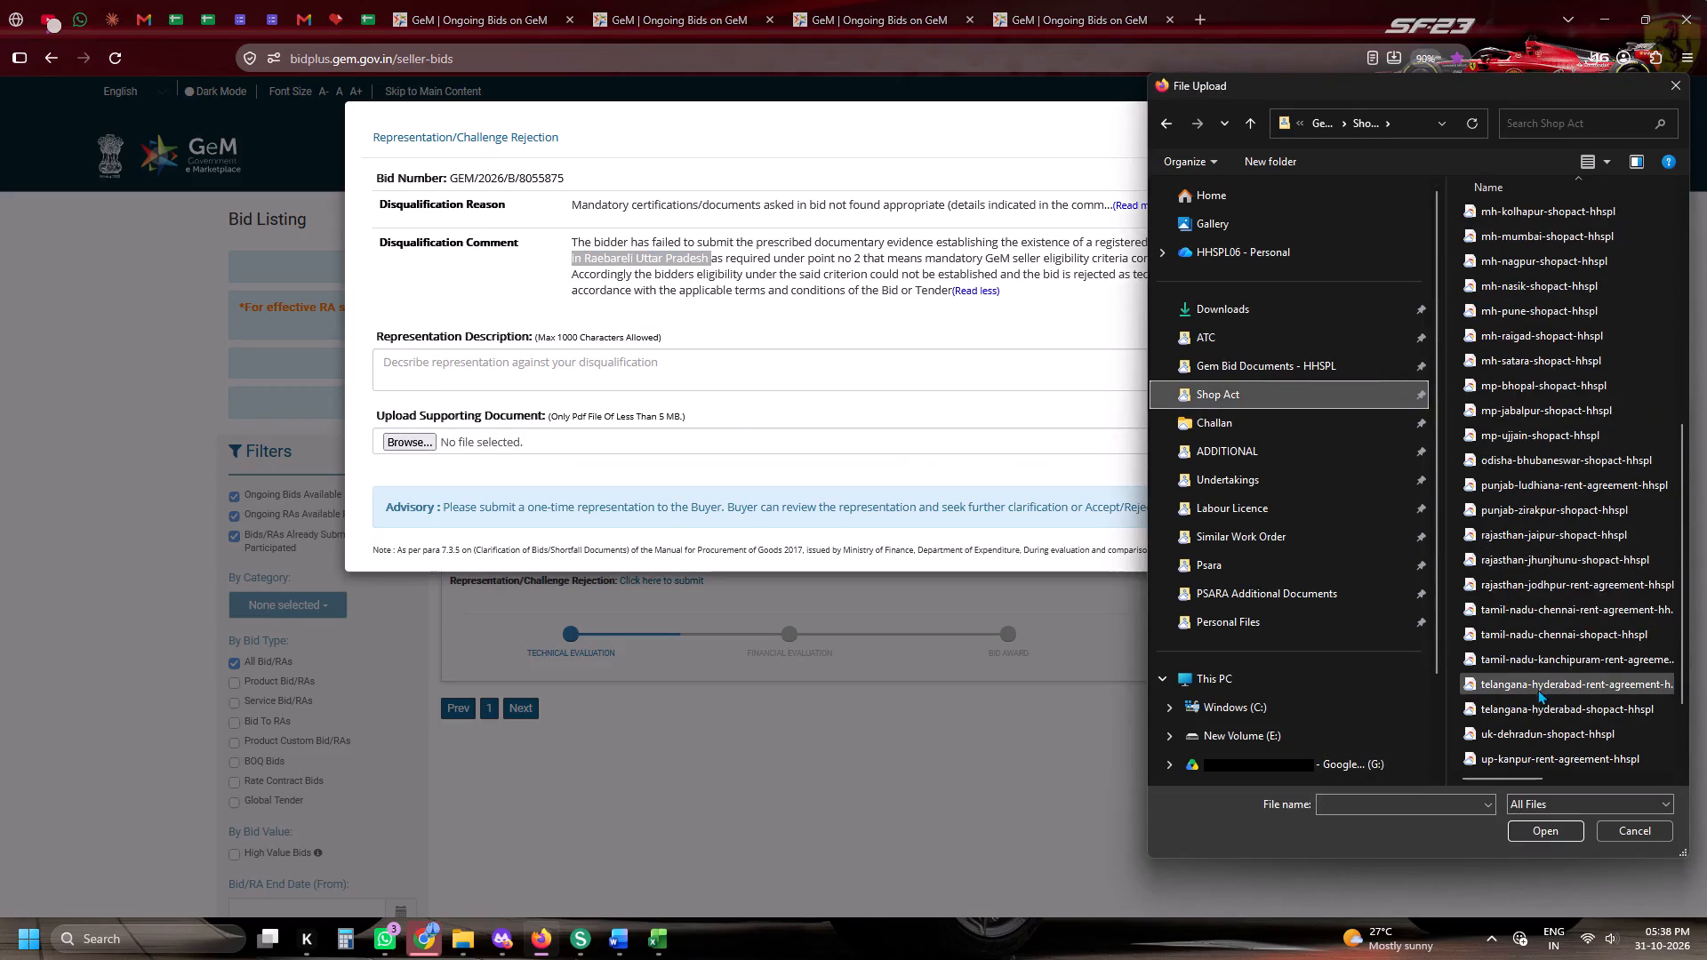
pyautogui.scroll(-1, 1539, 681)
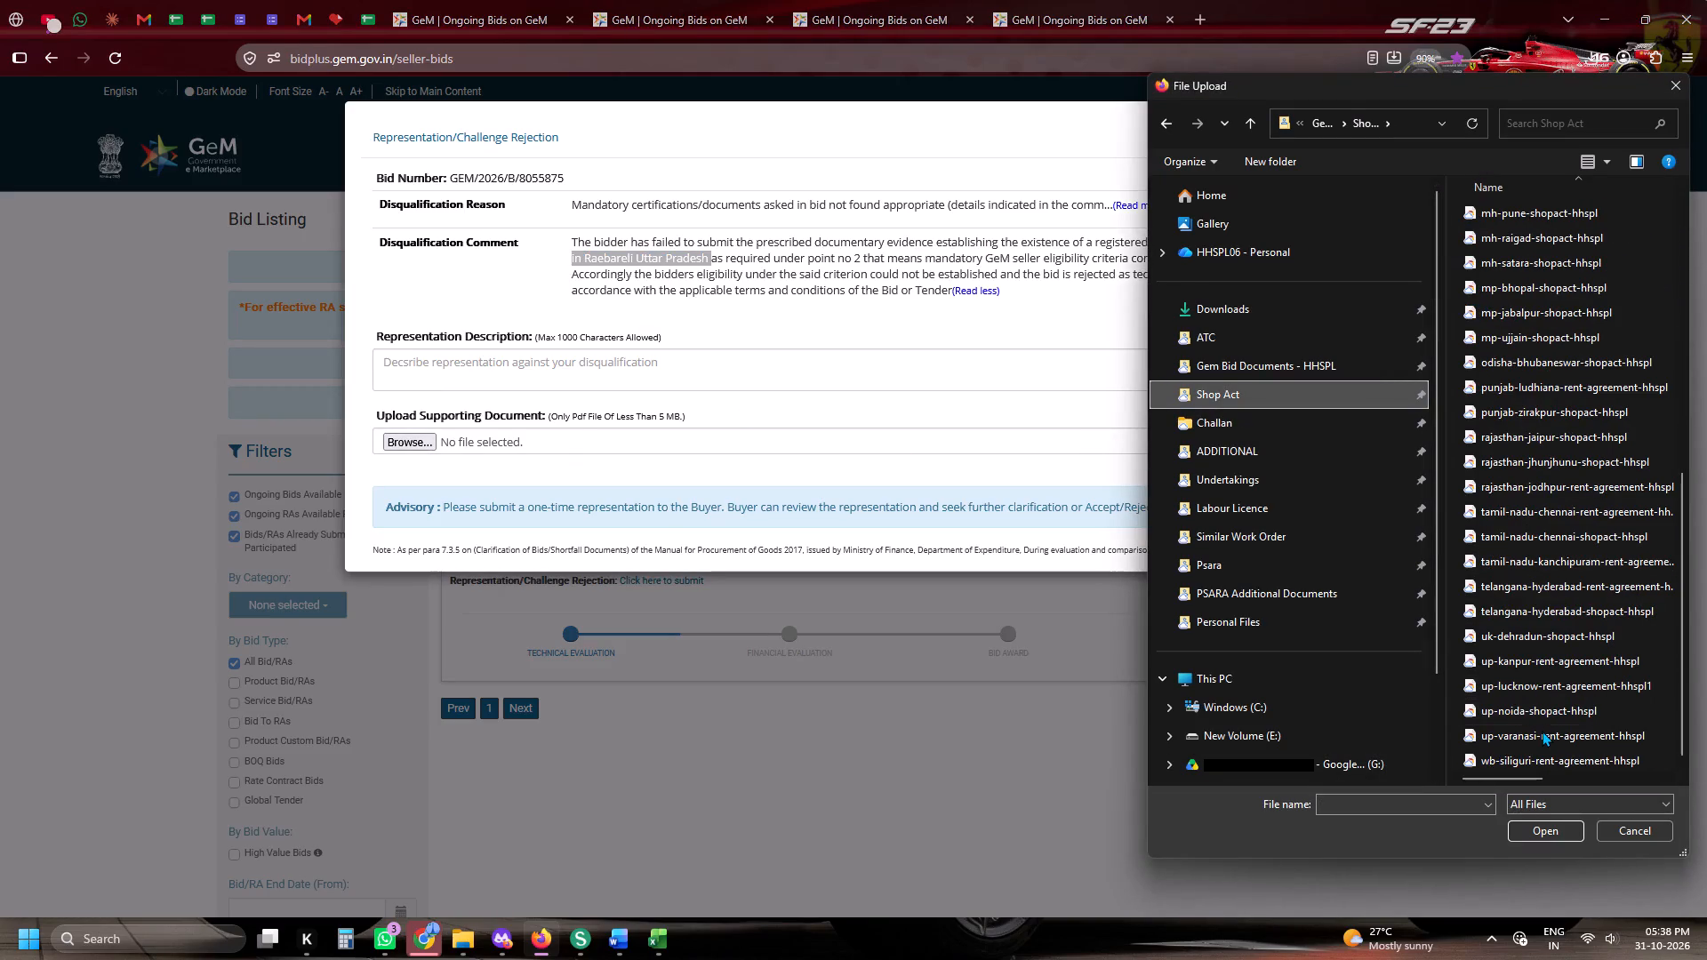
pyautogui.doubleClick(1542, 731)
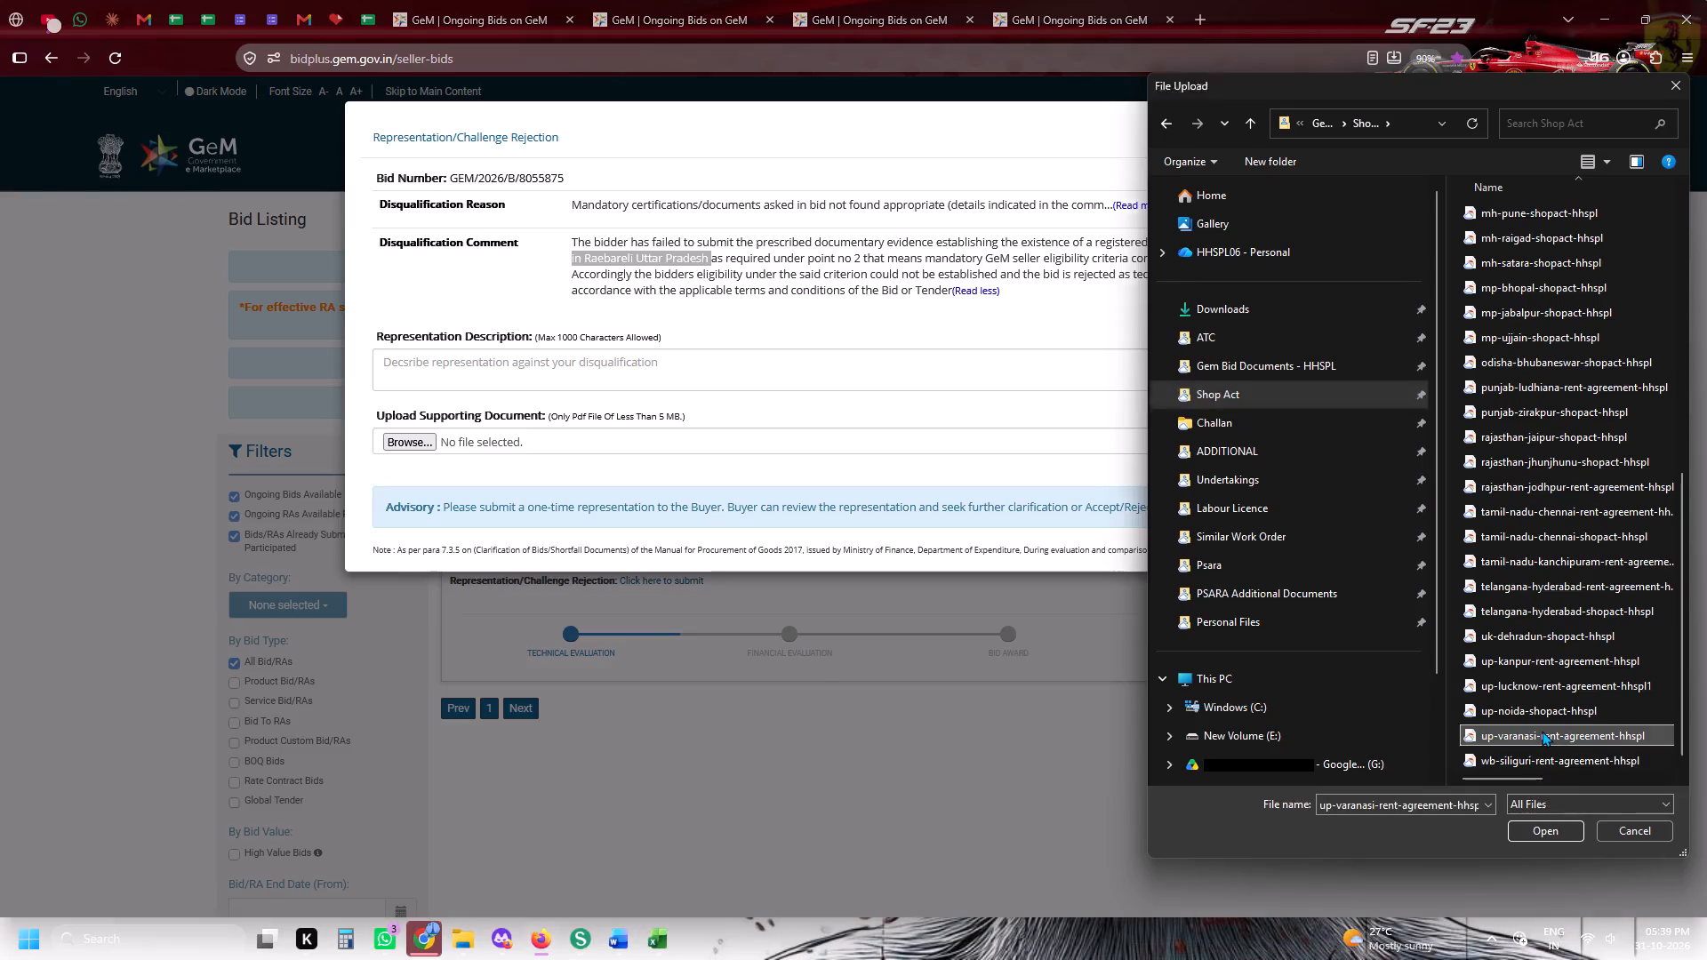
# Fill the representation description for GEM/2026/B/8055875 with the saved "Respected Sir/Madam" re-evaluation message and submit the representation.
pyautogui.click(613, 376)
pyautogui.press('super+v')
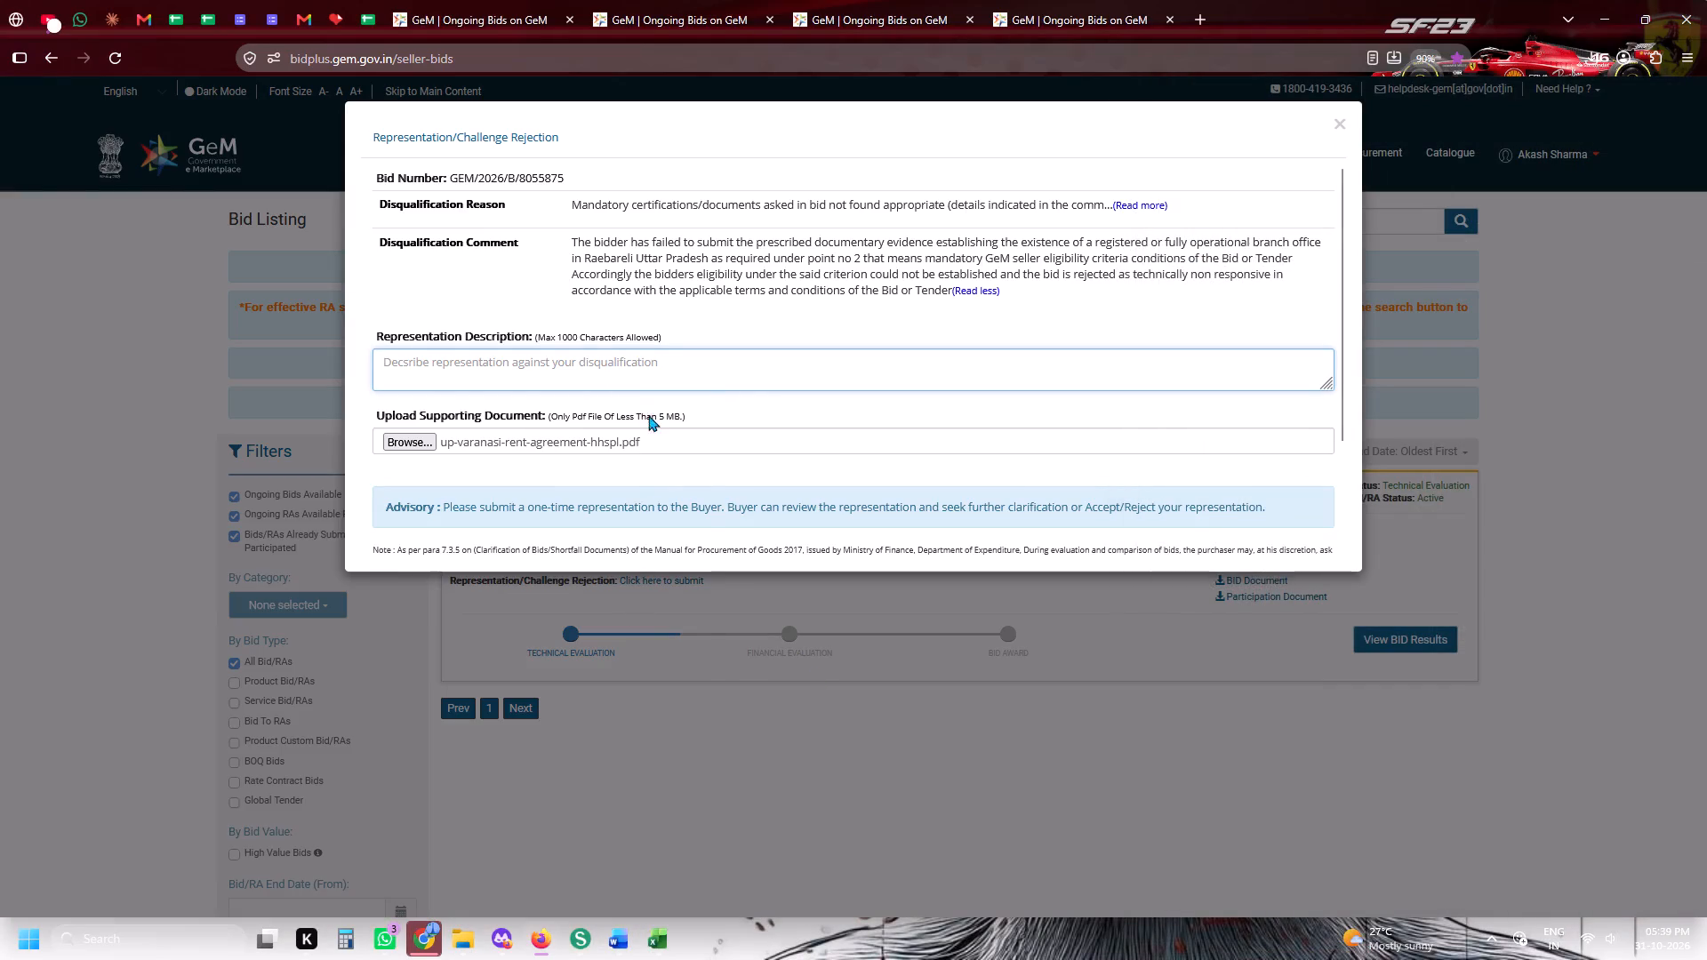
pyautogui.click(654, 484)
pyautogui.click(652, 471)
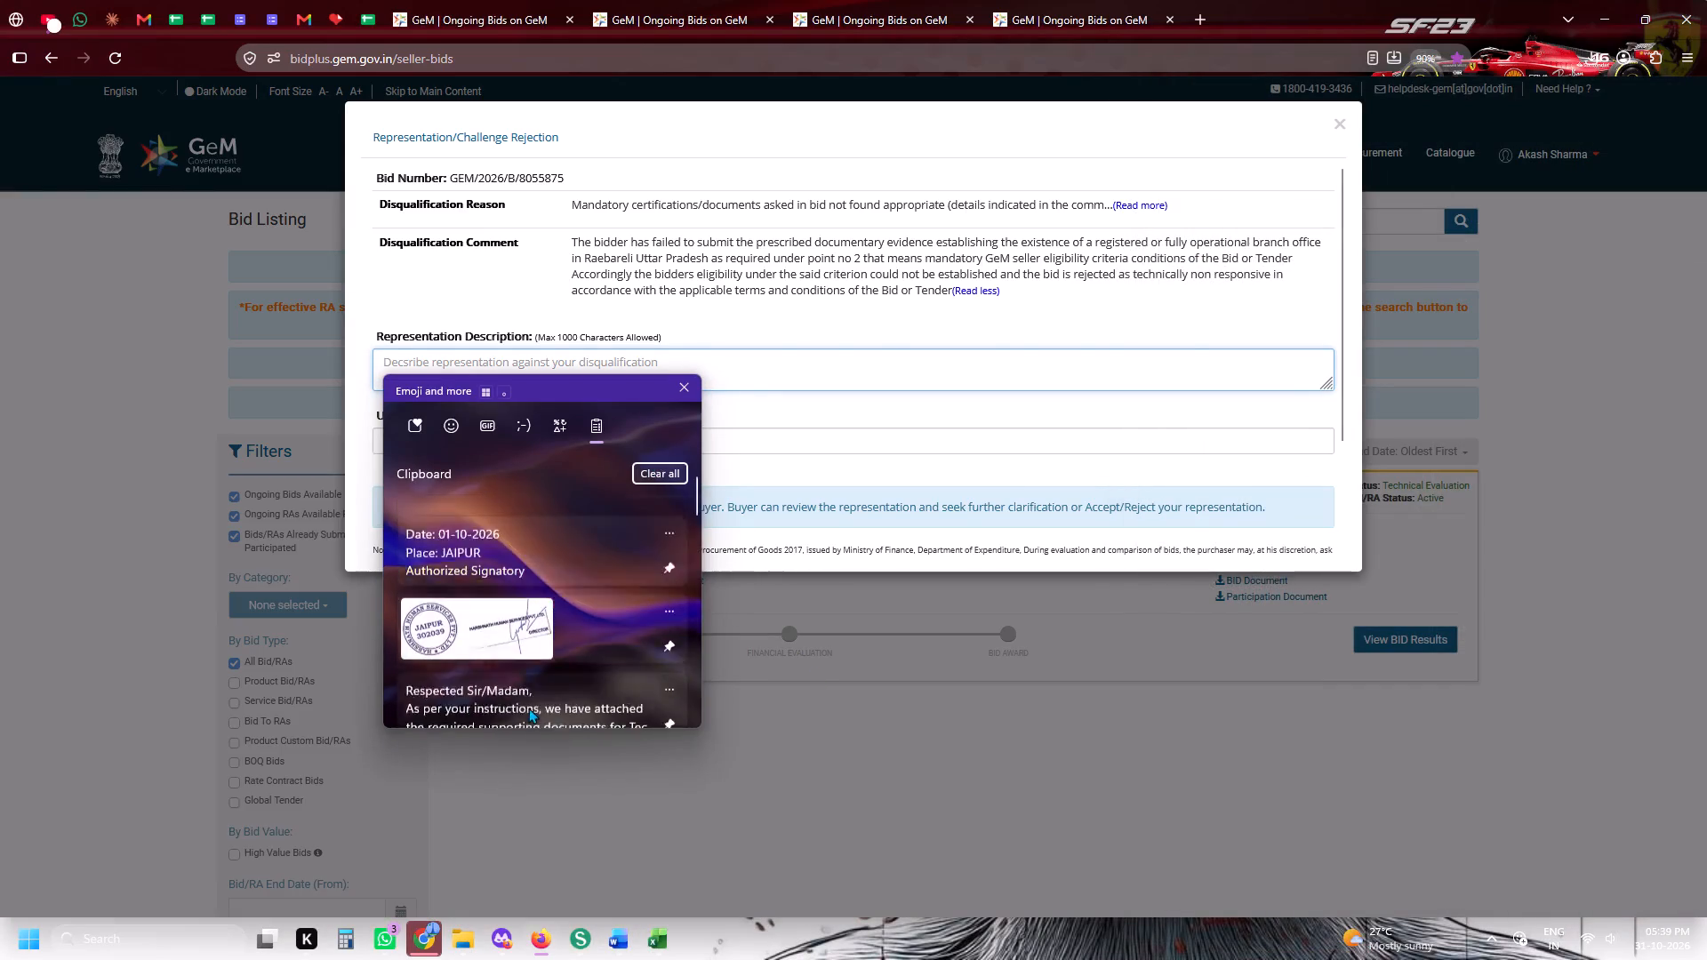
pyautogui.click(525, 681)
pyautogui.hotkey('ctrl', 'v')
pyautogui.scroll(-5, 484, 578)
pyautogui.scroll(-6, 427, 531)
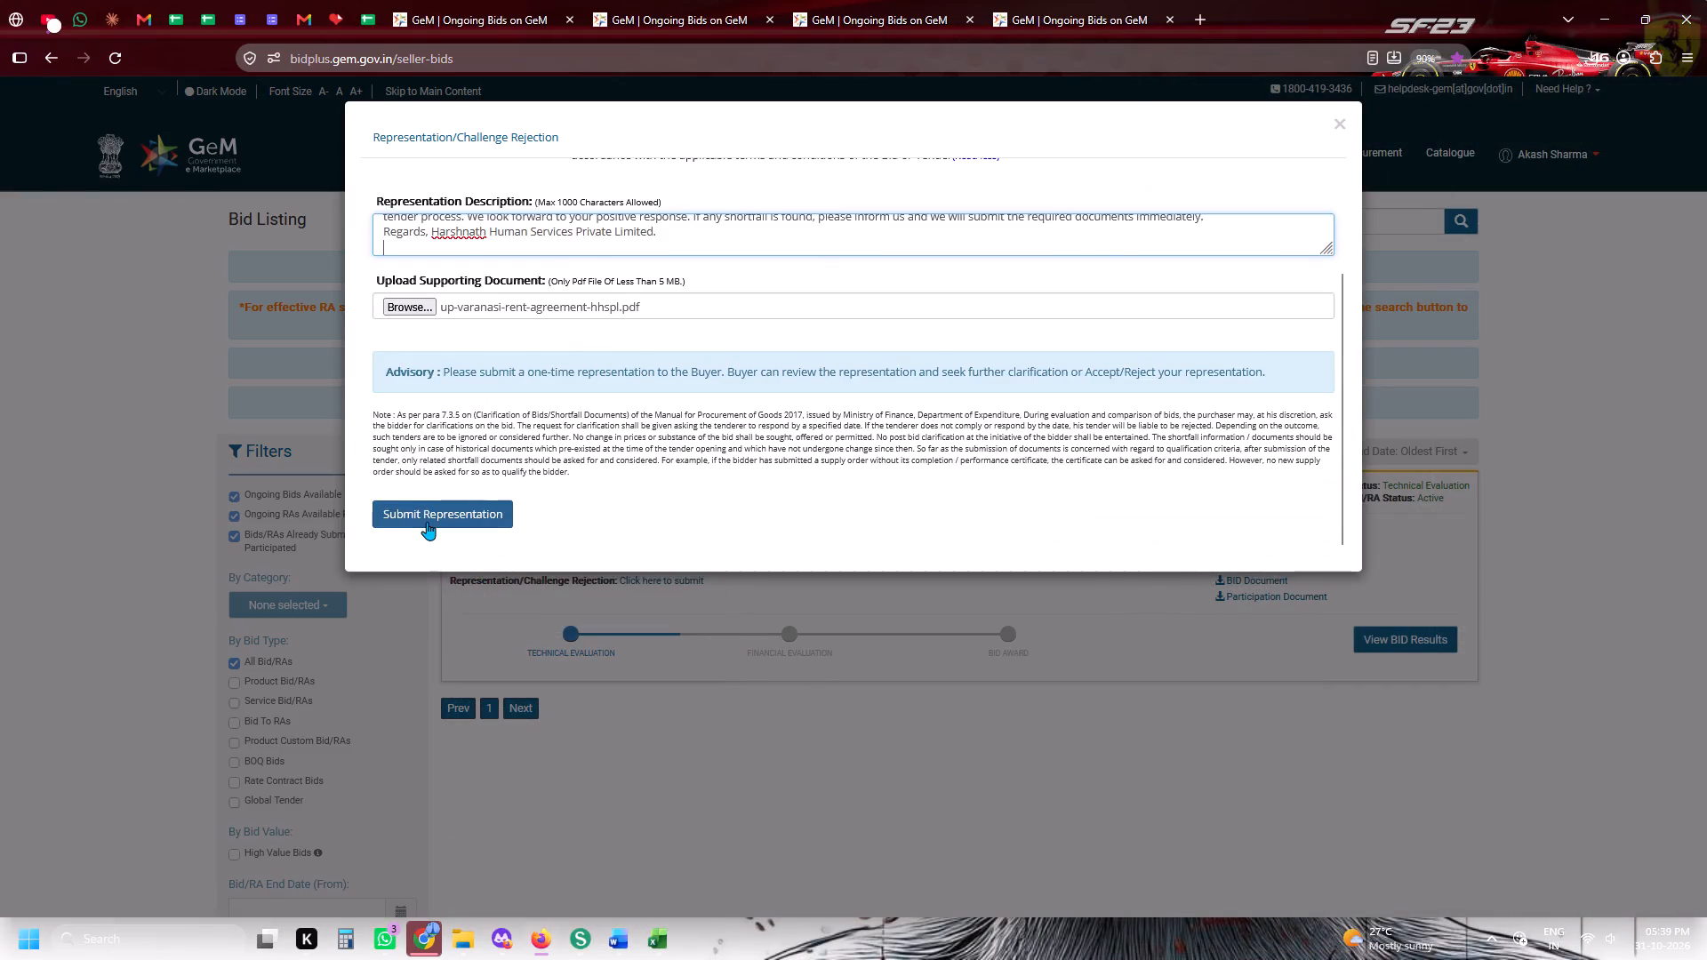
pyautogui.click(427, 522)
# Open the pending clarification for bid GEM/2026/B/7860022 in the second bid listing.
pyautogui.click(624, 0)
pyautogui.click(600, 561)
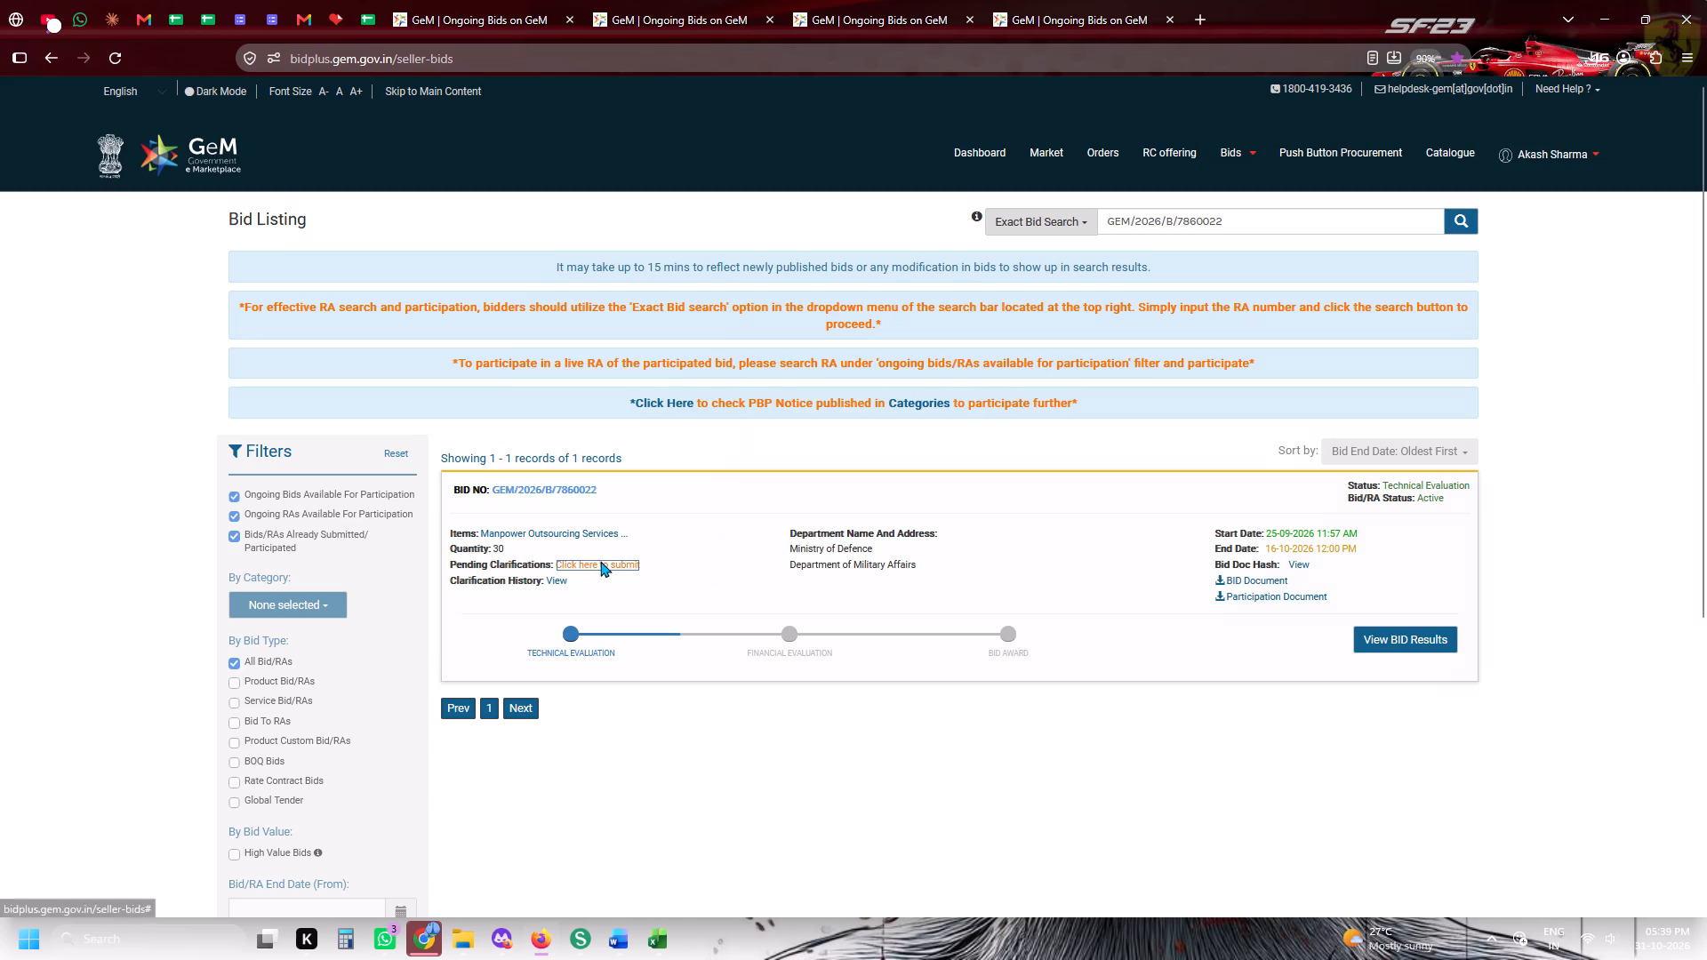
pyautogui.scroll(4, 827, 351)
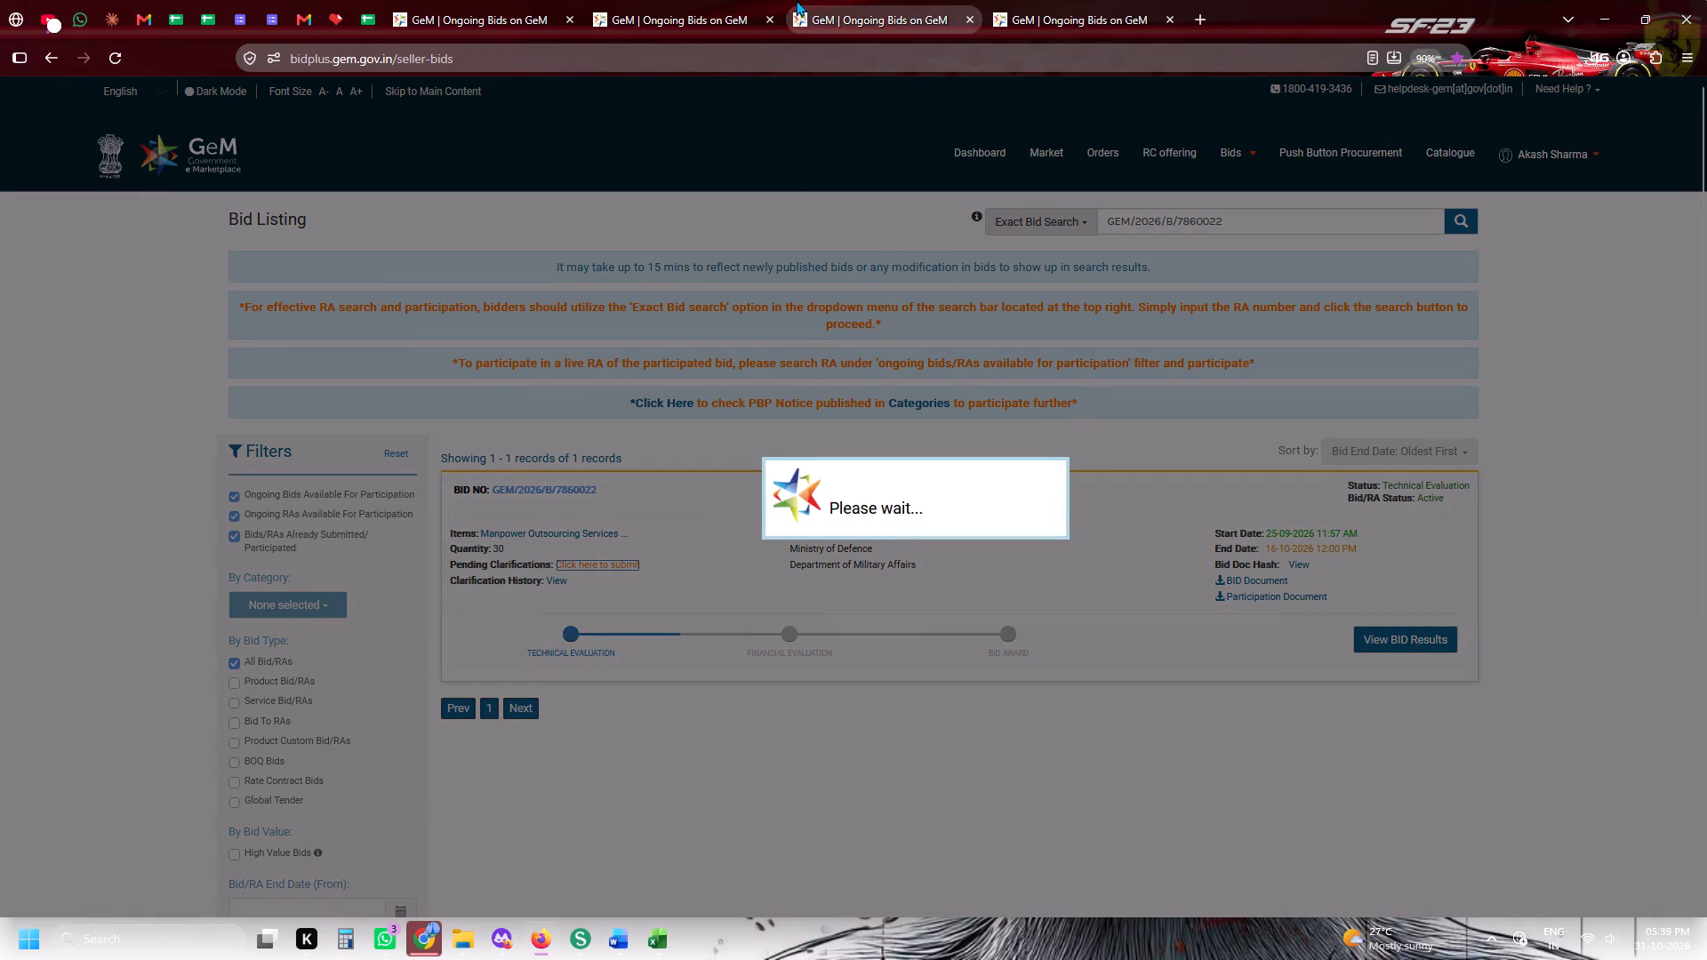
# Open the representation forms for the disqualified bids GEM/2026/B/8055995 and GEM/2026/B/8036017 in their bid listings.
pyautogui.click(946, 0)
pyautogui.click(653, 584)
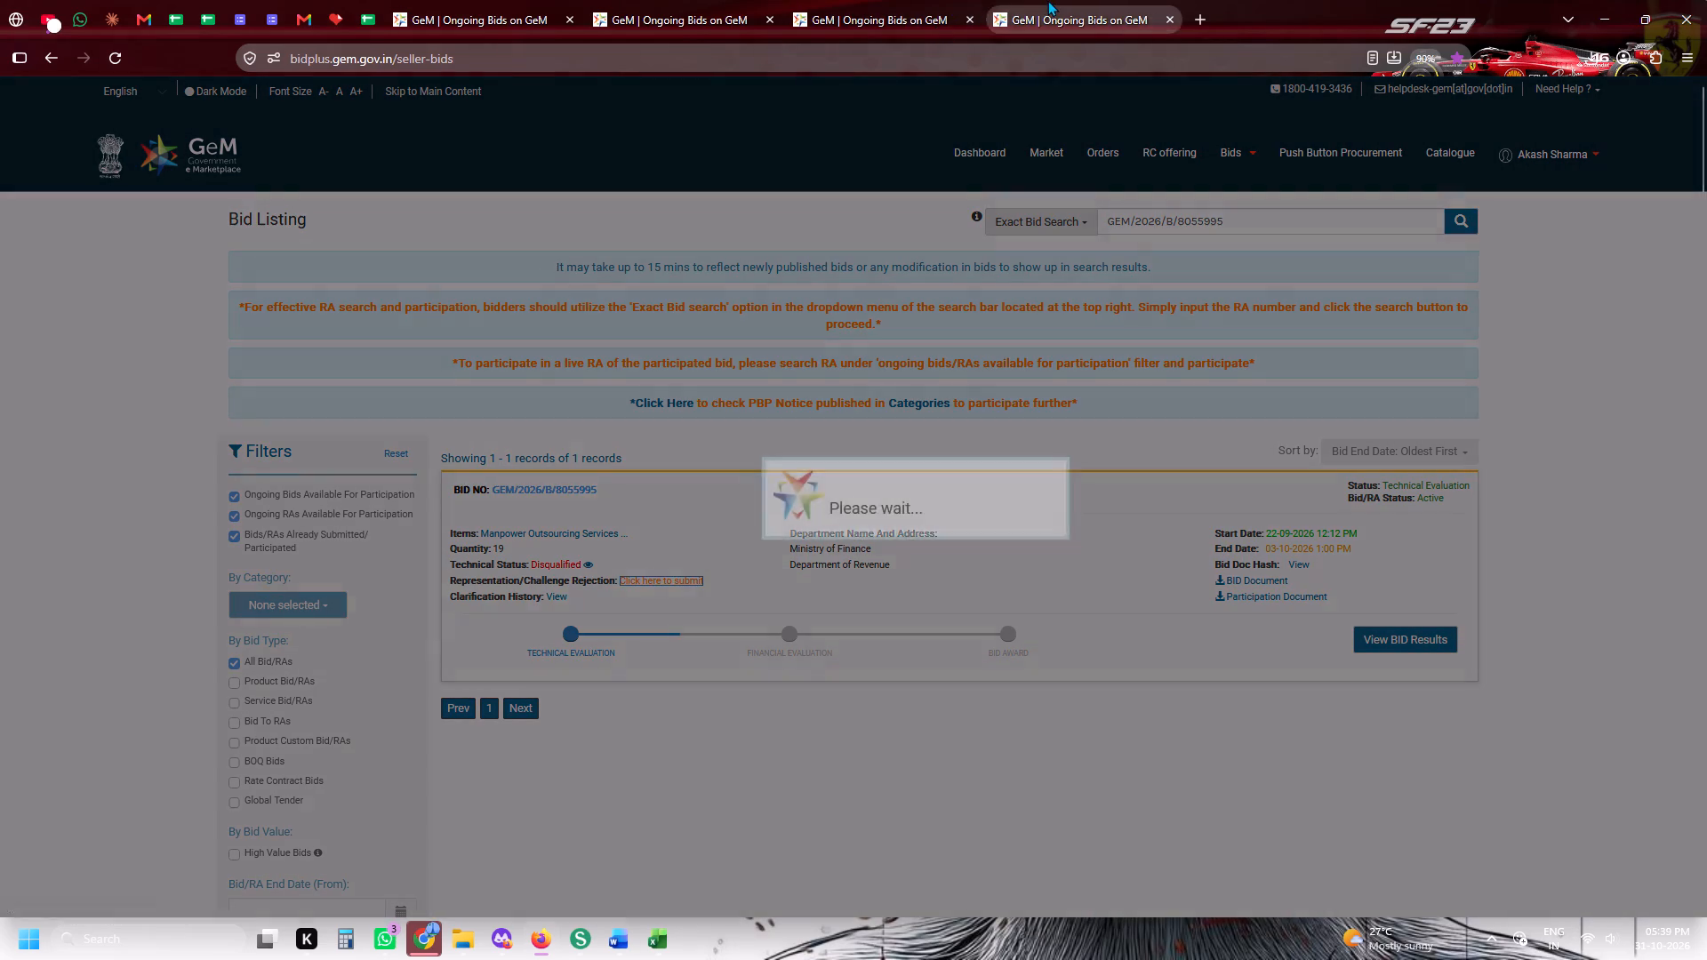
pyautogui.click(1048, 0)
pyautogui.click(659, 580)
# Return to the submitted representation for GEM/2026/B/8055875 and acknowledge its submission.
pyautogui.click(699, 0)
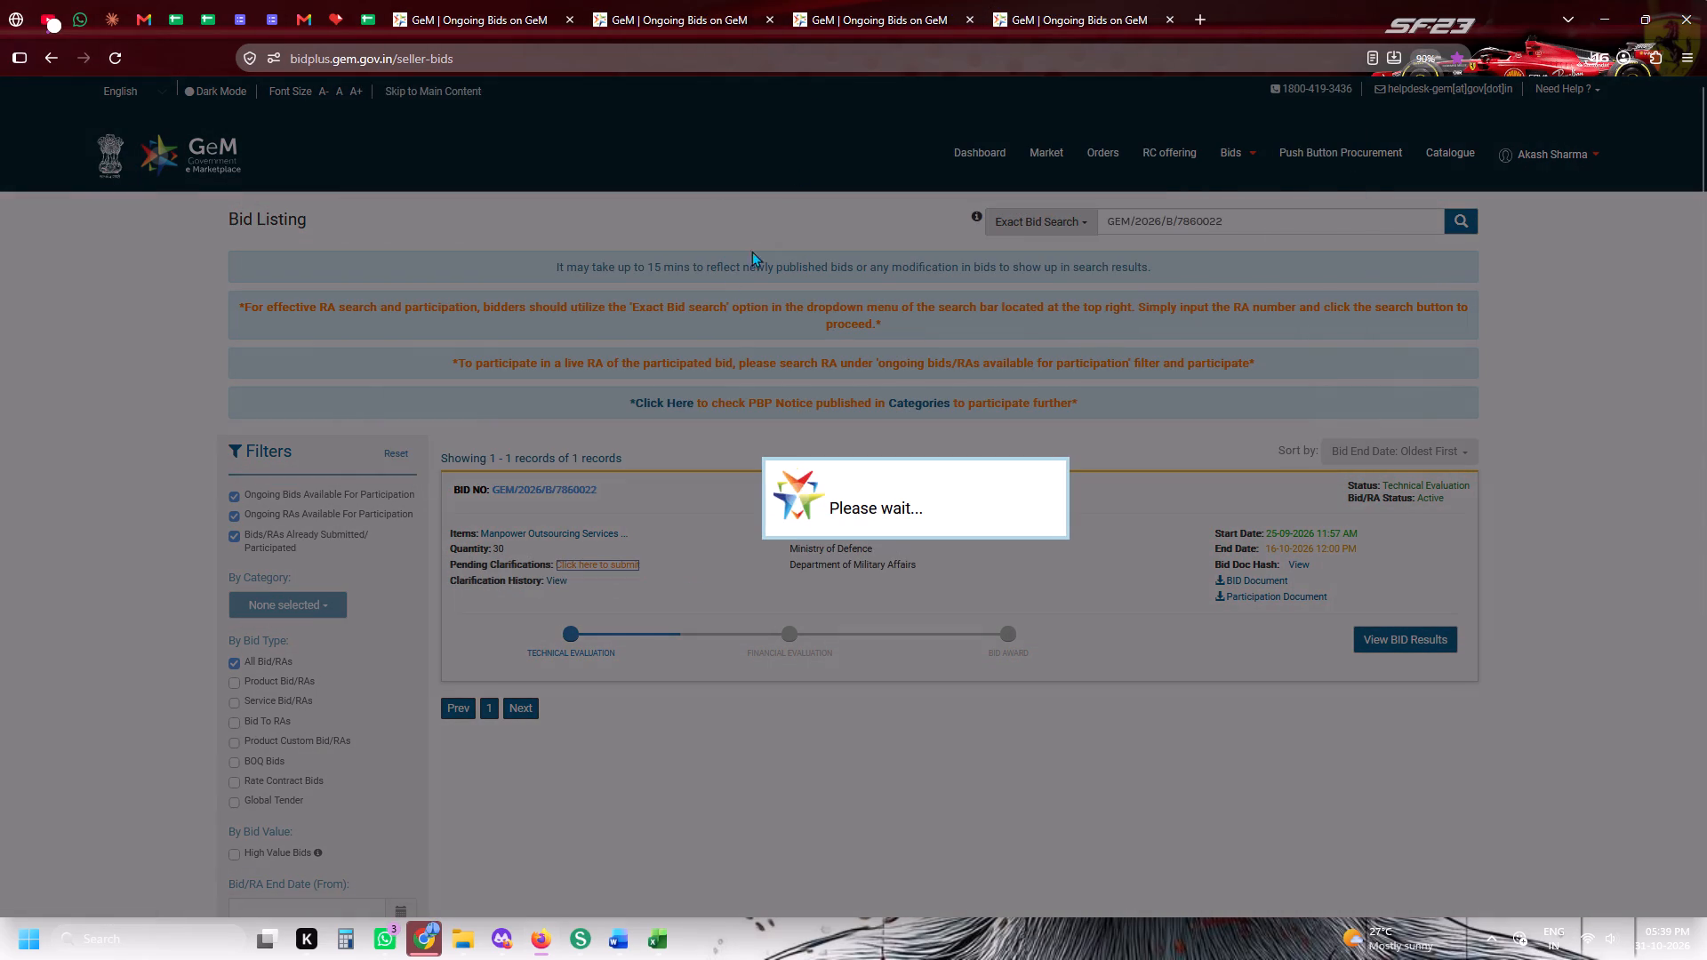
pyautogui.click(535, 19)
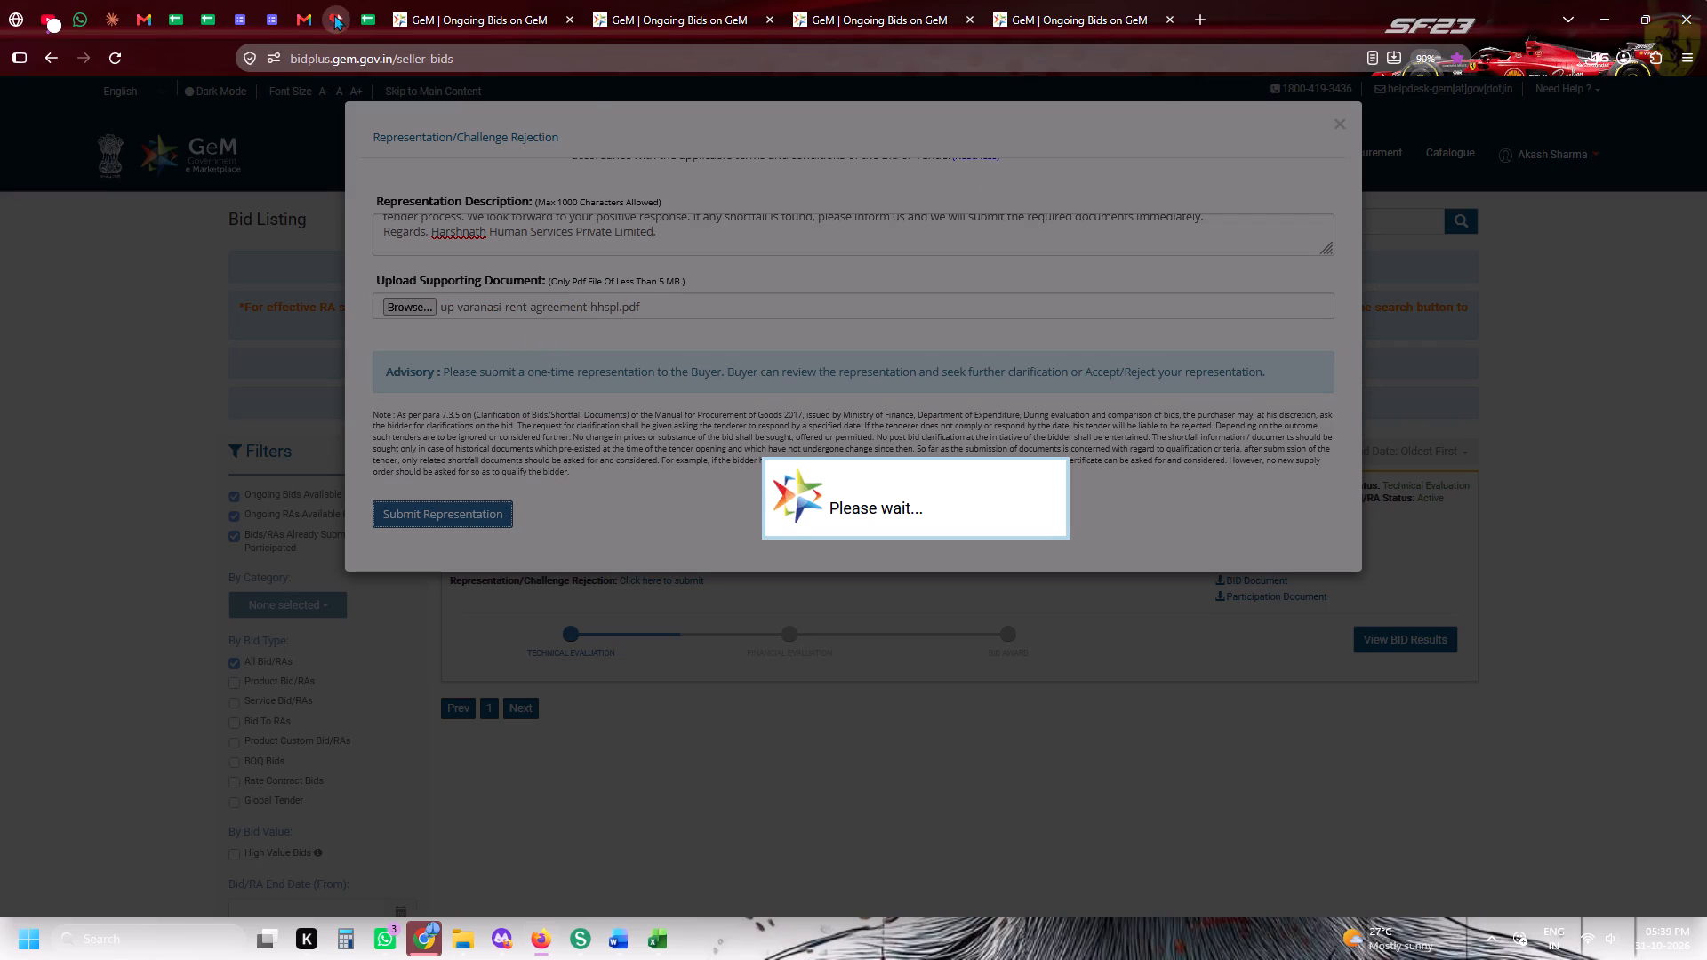
pyautogui.click(367, 21)
pyautogui.click(659, 0)
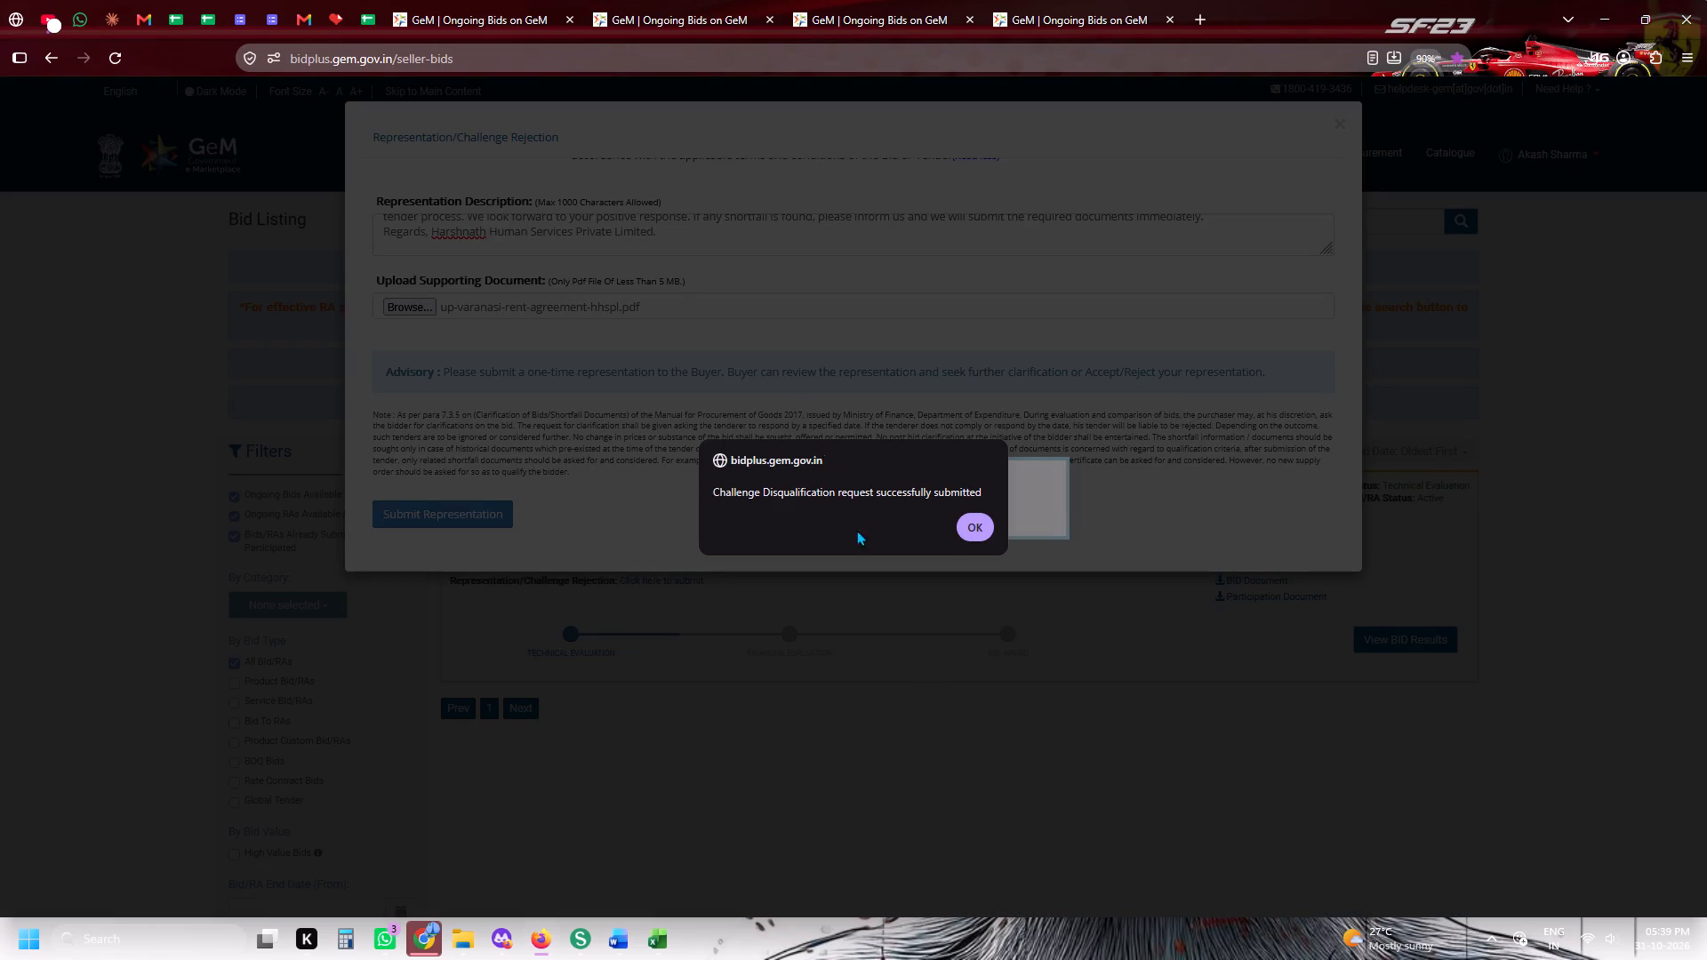
pyautogui.click(967, 528)
# Log reason "1. You have not provided the certificates/", copied from the disqualification comment, for GEM/2026/B/8055995 in the tender sheet.
pyautogui.click(655, 0)
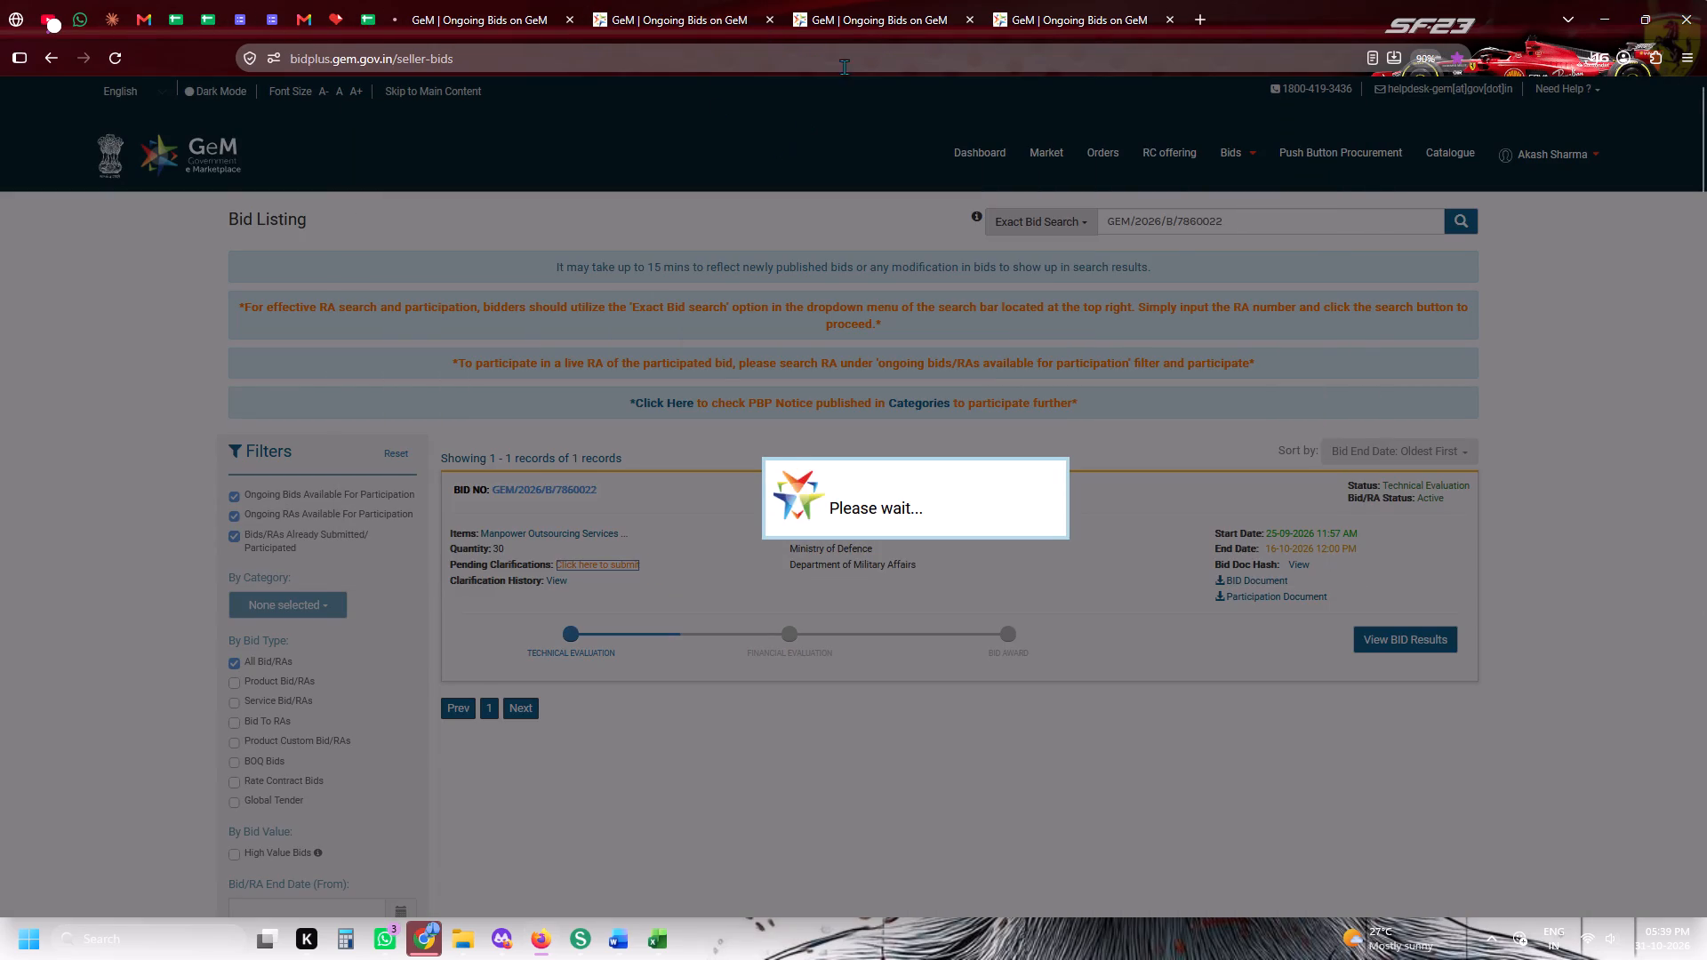
pyautogui.click(891, 0)
pyautogui.click(1066, 0)
pyautogui.click(904, 0)
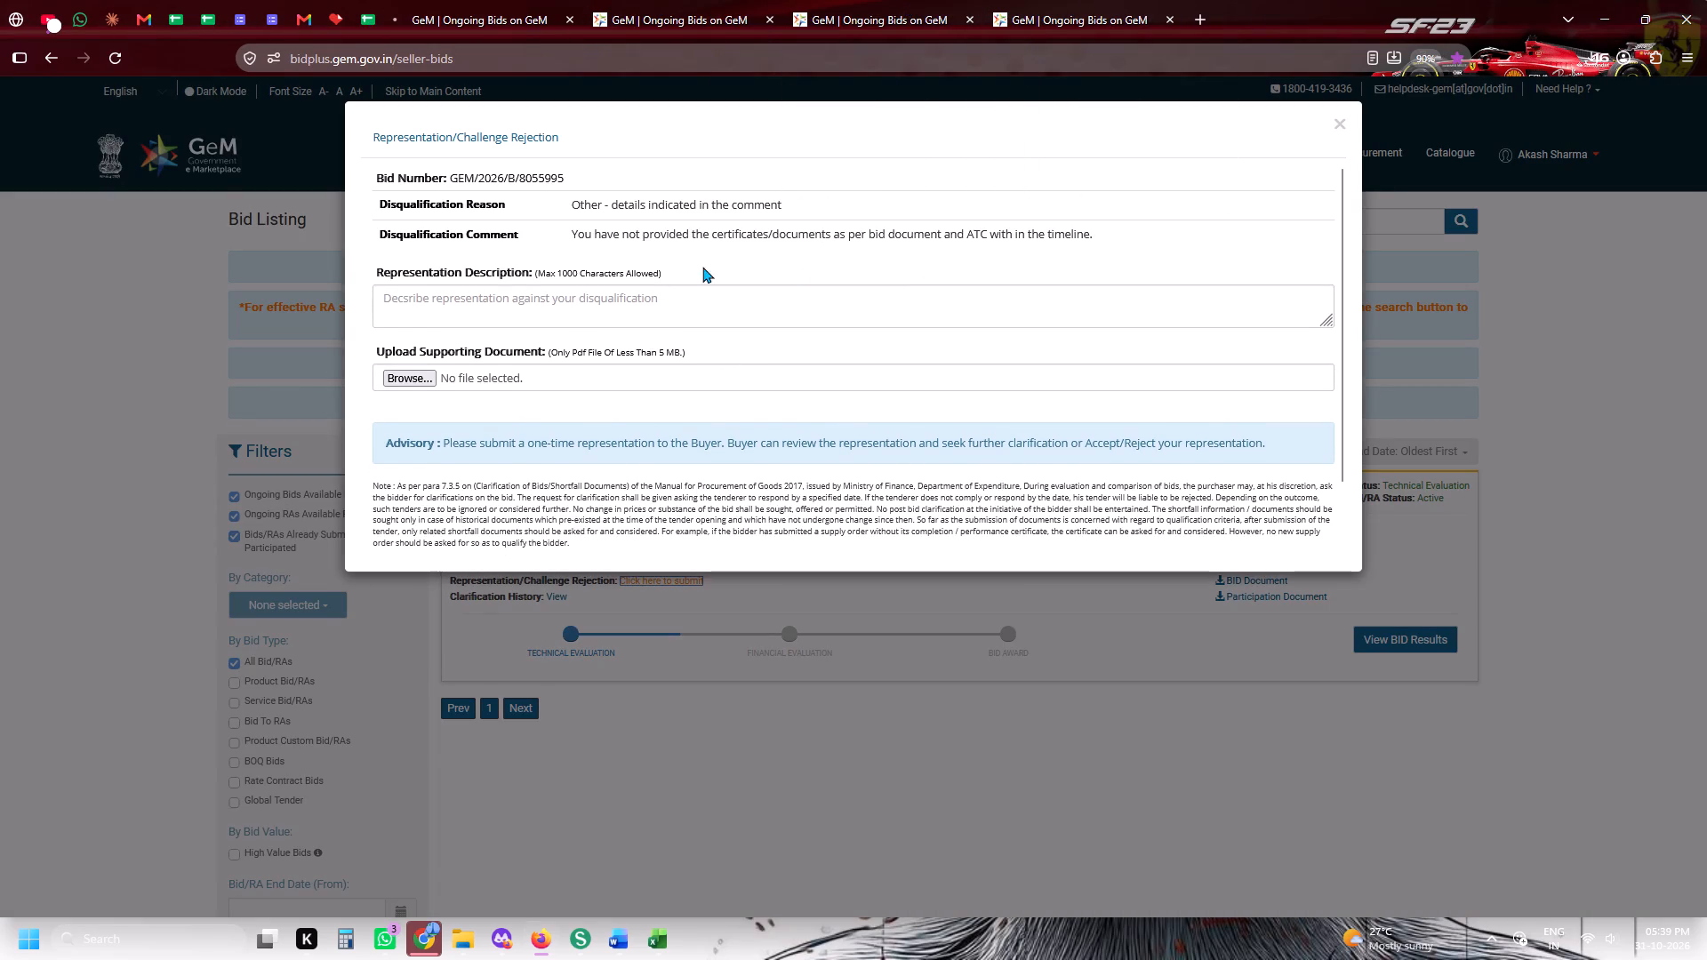
pyautogui.moveTo(557, 237); pyautogui.dragTo(731, 257)
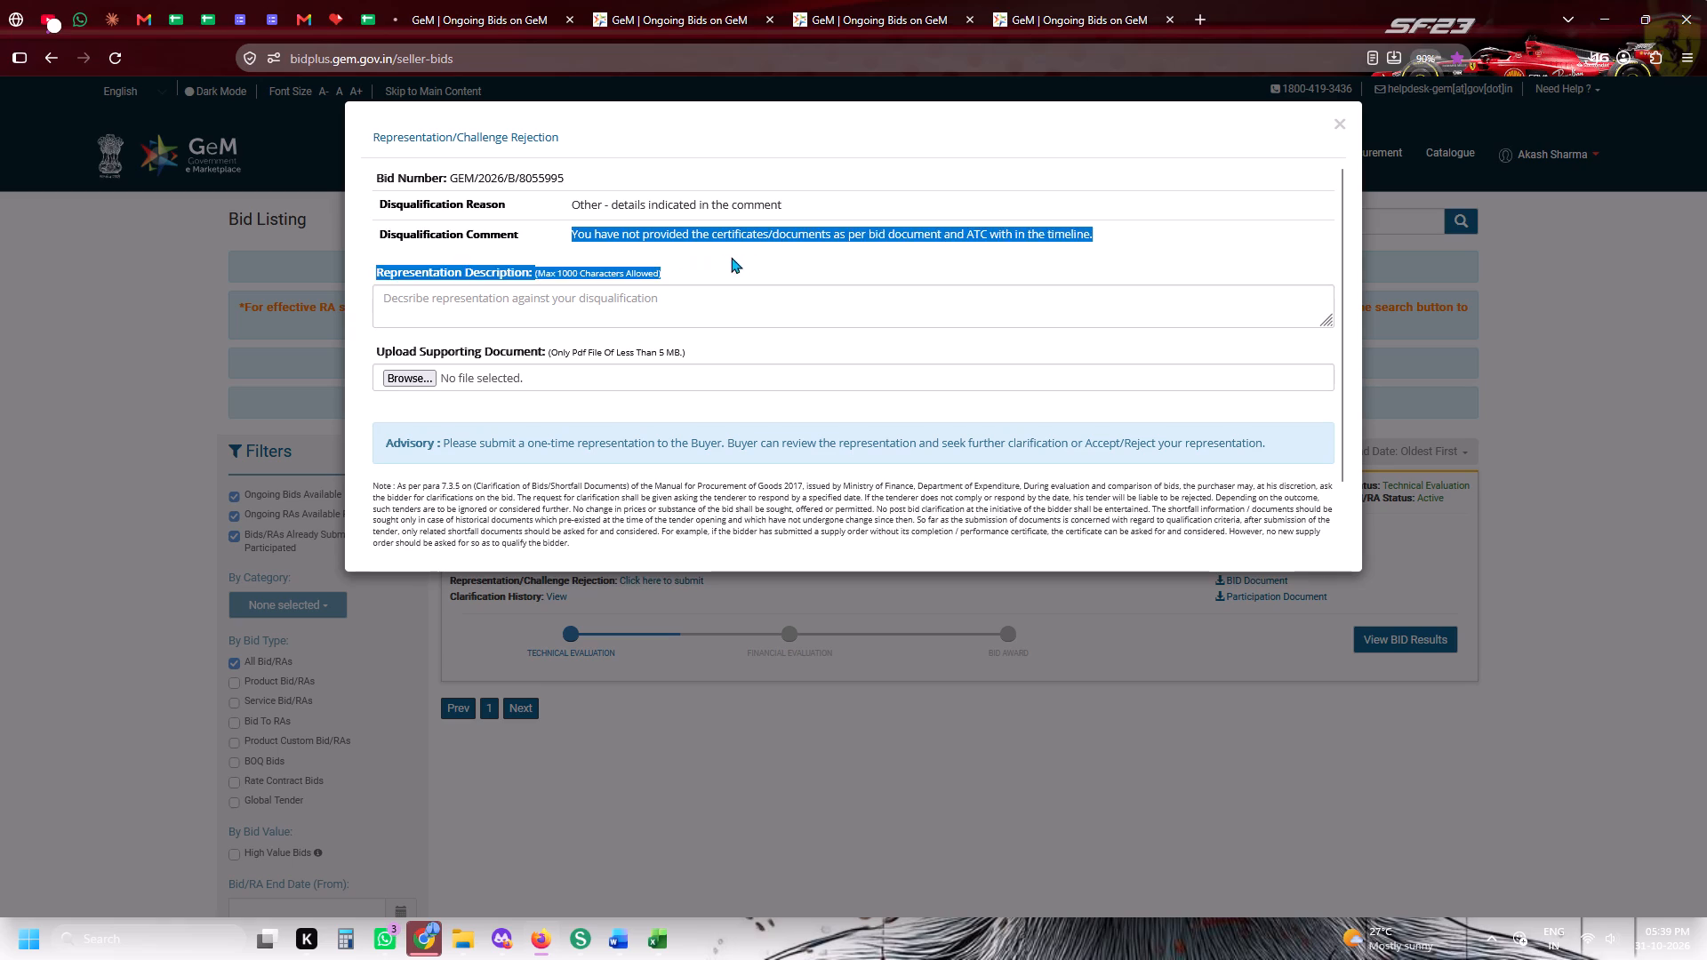
pyautogui.moveTo(731, 257); pyautogui.dragTo(771, 249)
pyautogui.hotkey('ctrl', 'c')
pyautogui.hotkey('ctrl', 'c')
pyautogui.hotkey('ctrl', 'c')
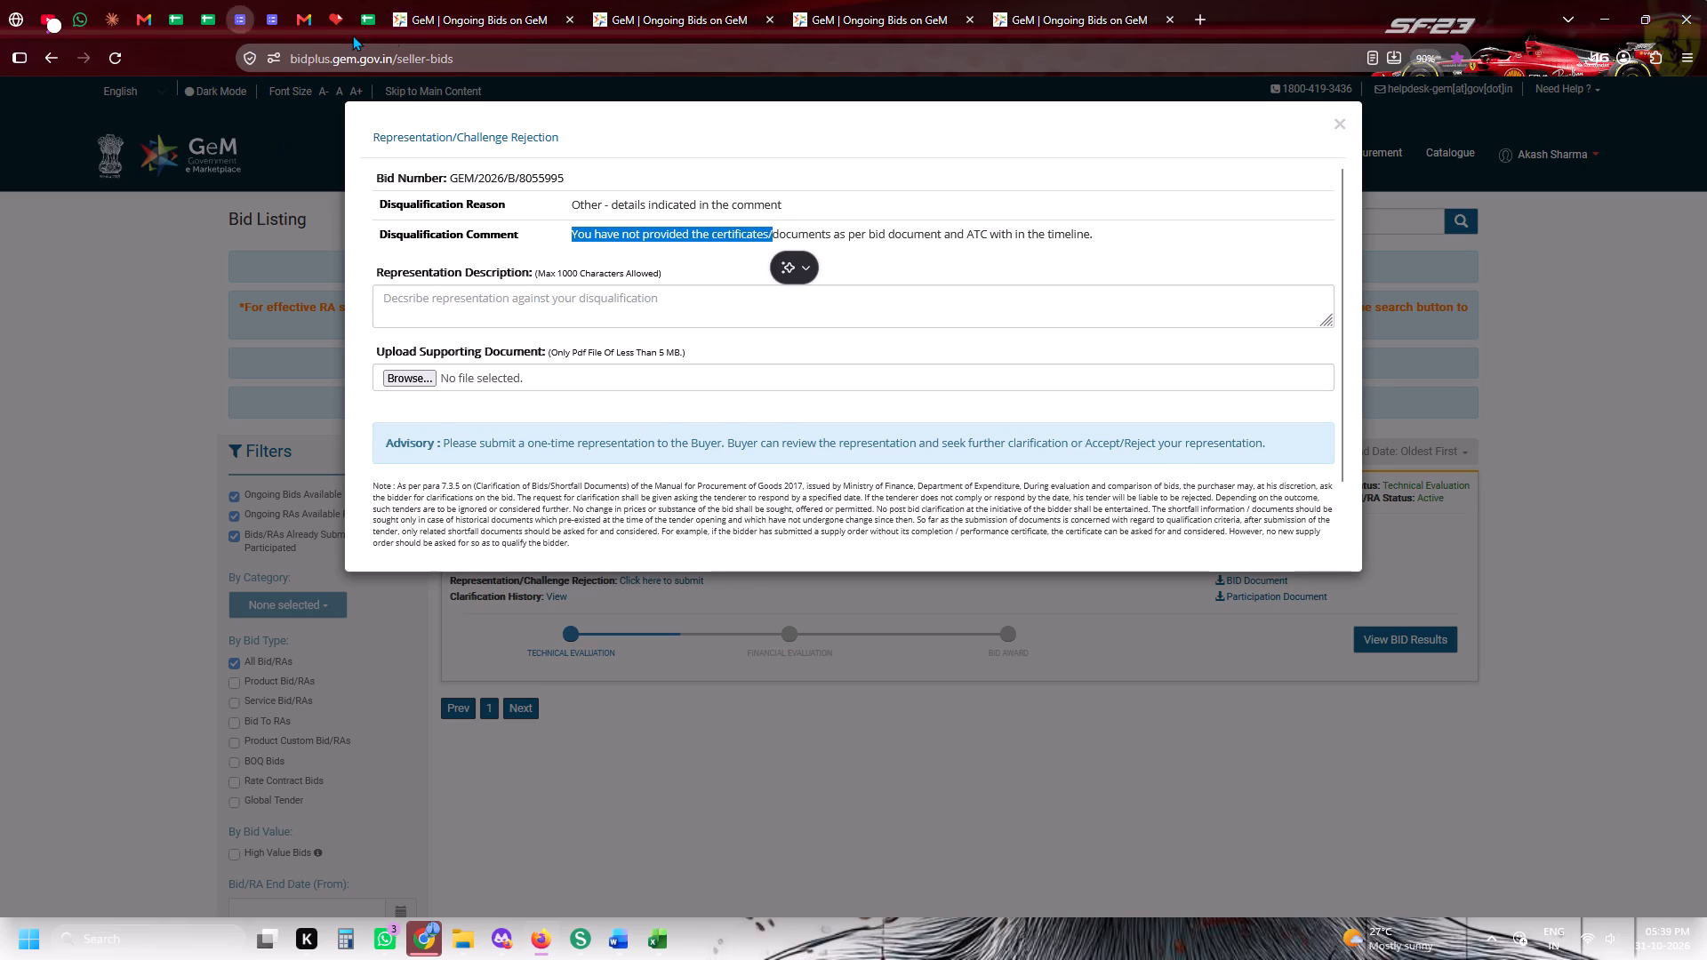
pyautogui.click(369, 15)
pyautogui.click(409, 430)
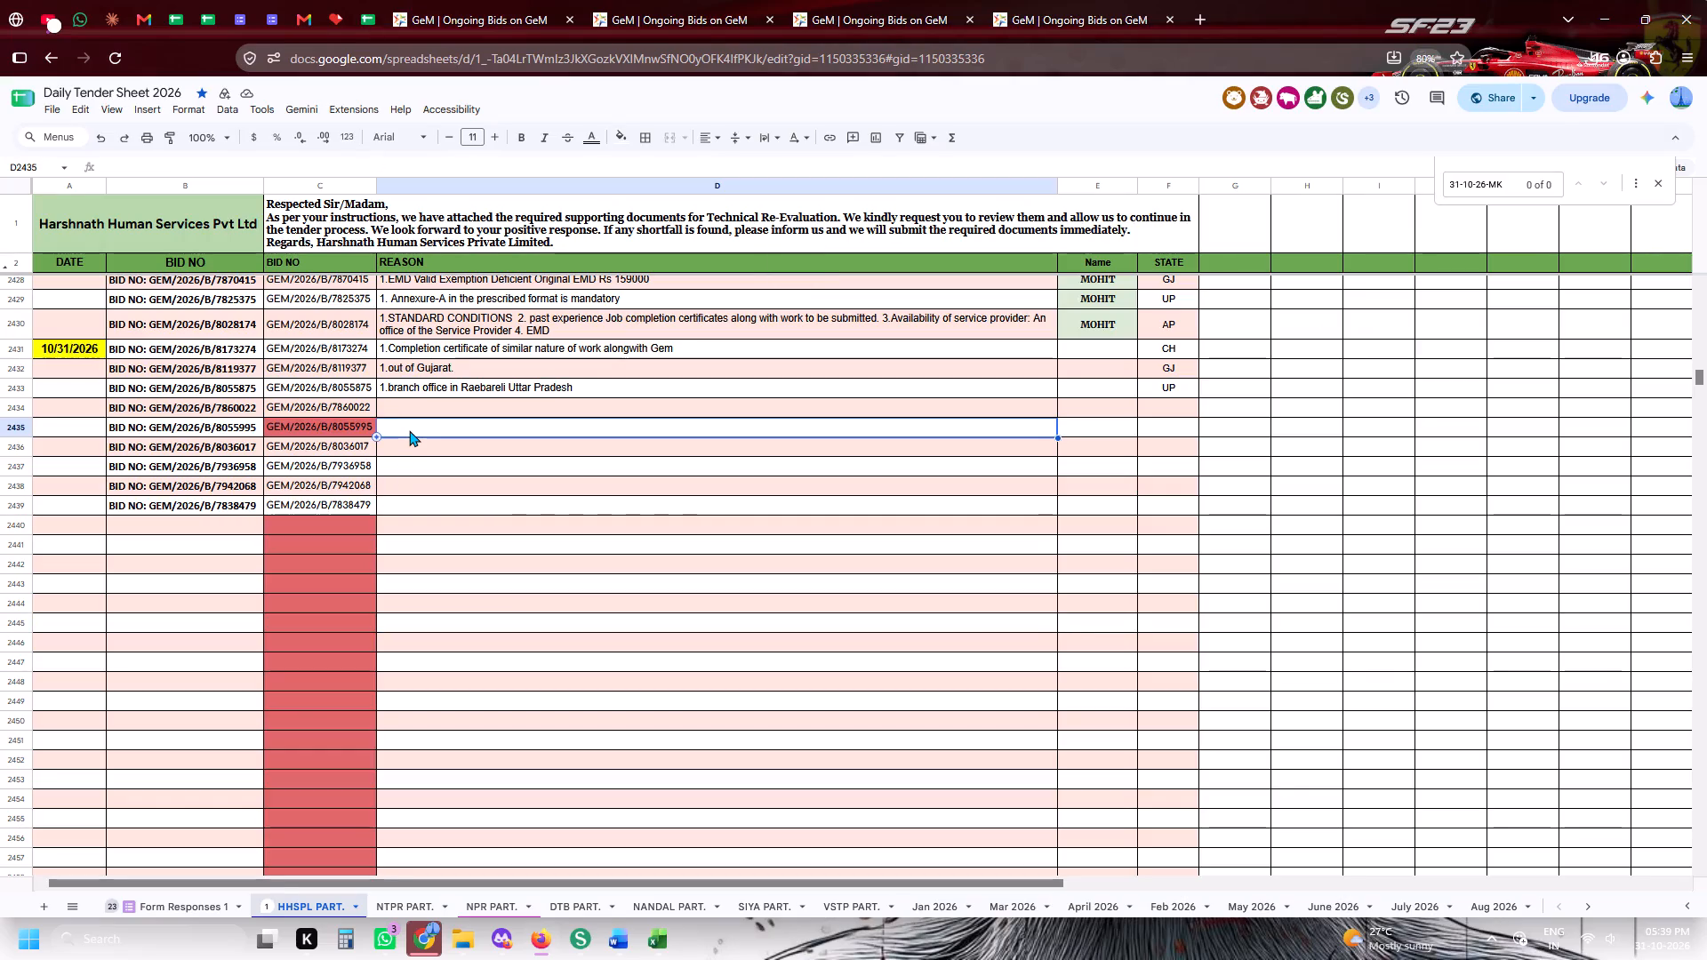
pyautogui.write('1.')
pyautogui.hotkey('ctrl', 'v')
# Attach msme-certificate-hhspl from the Gem Bid Documents - HHSPL folder as the supporting document for GEM/2026/B/8055995.
pyautogui.click(715, 0)
pyautogui.click(850, 0)
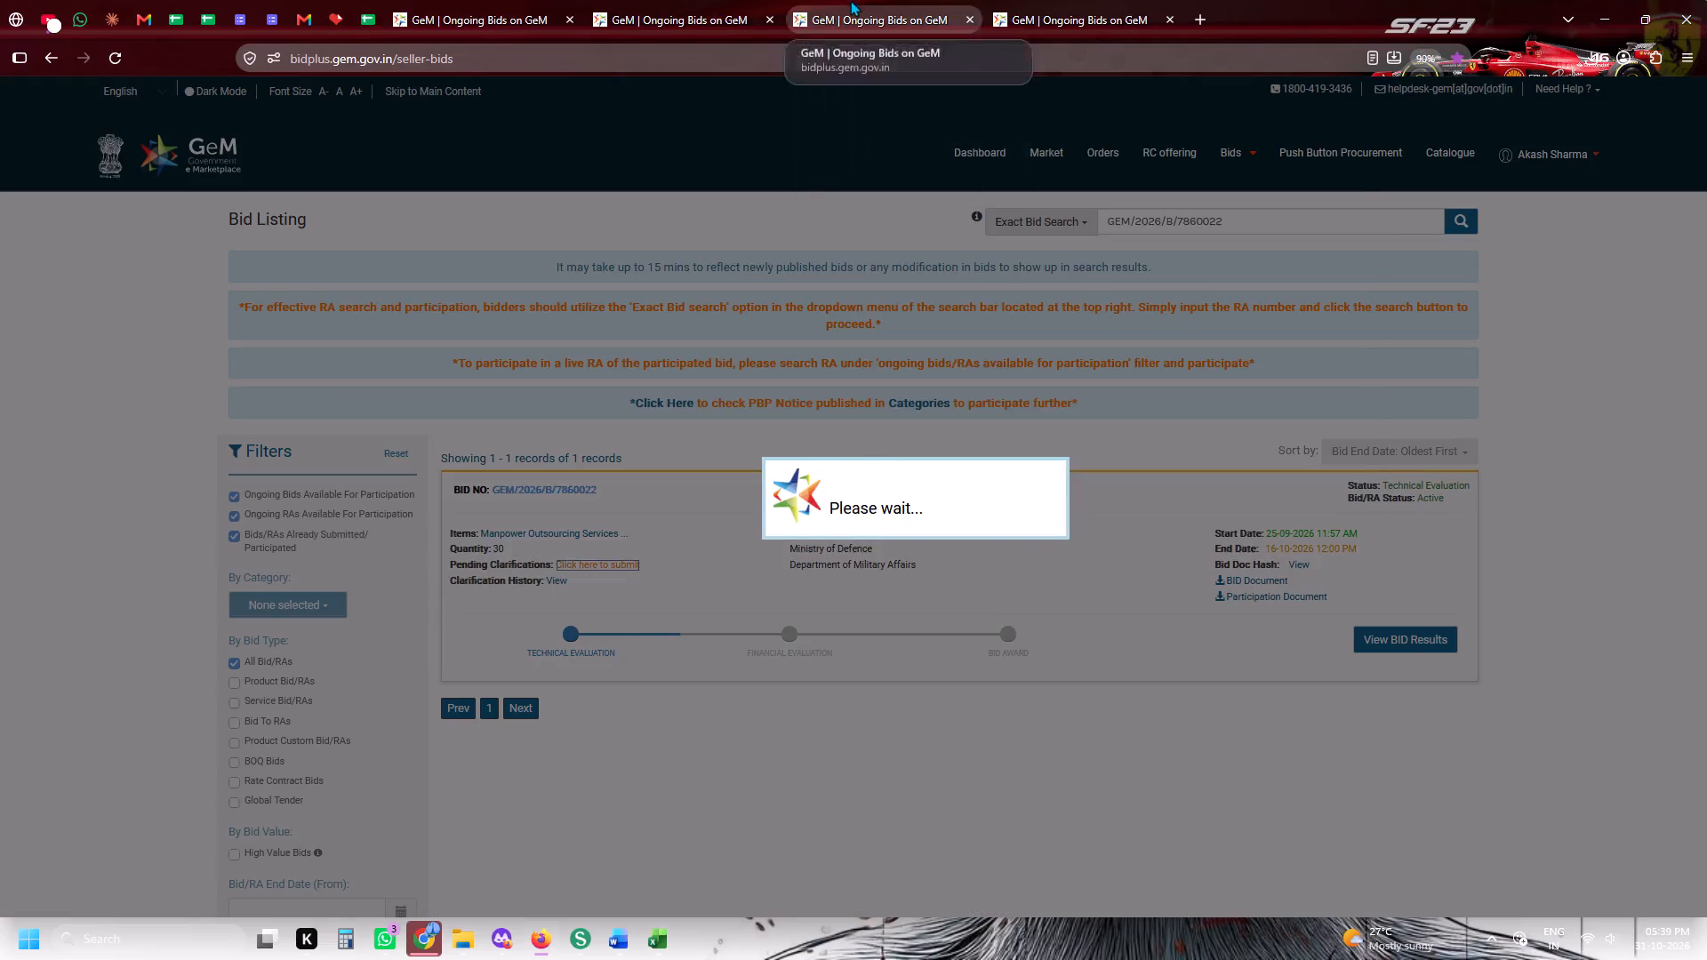
pyautogui.click(421, 372)
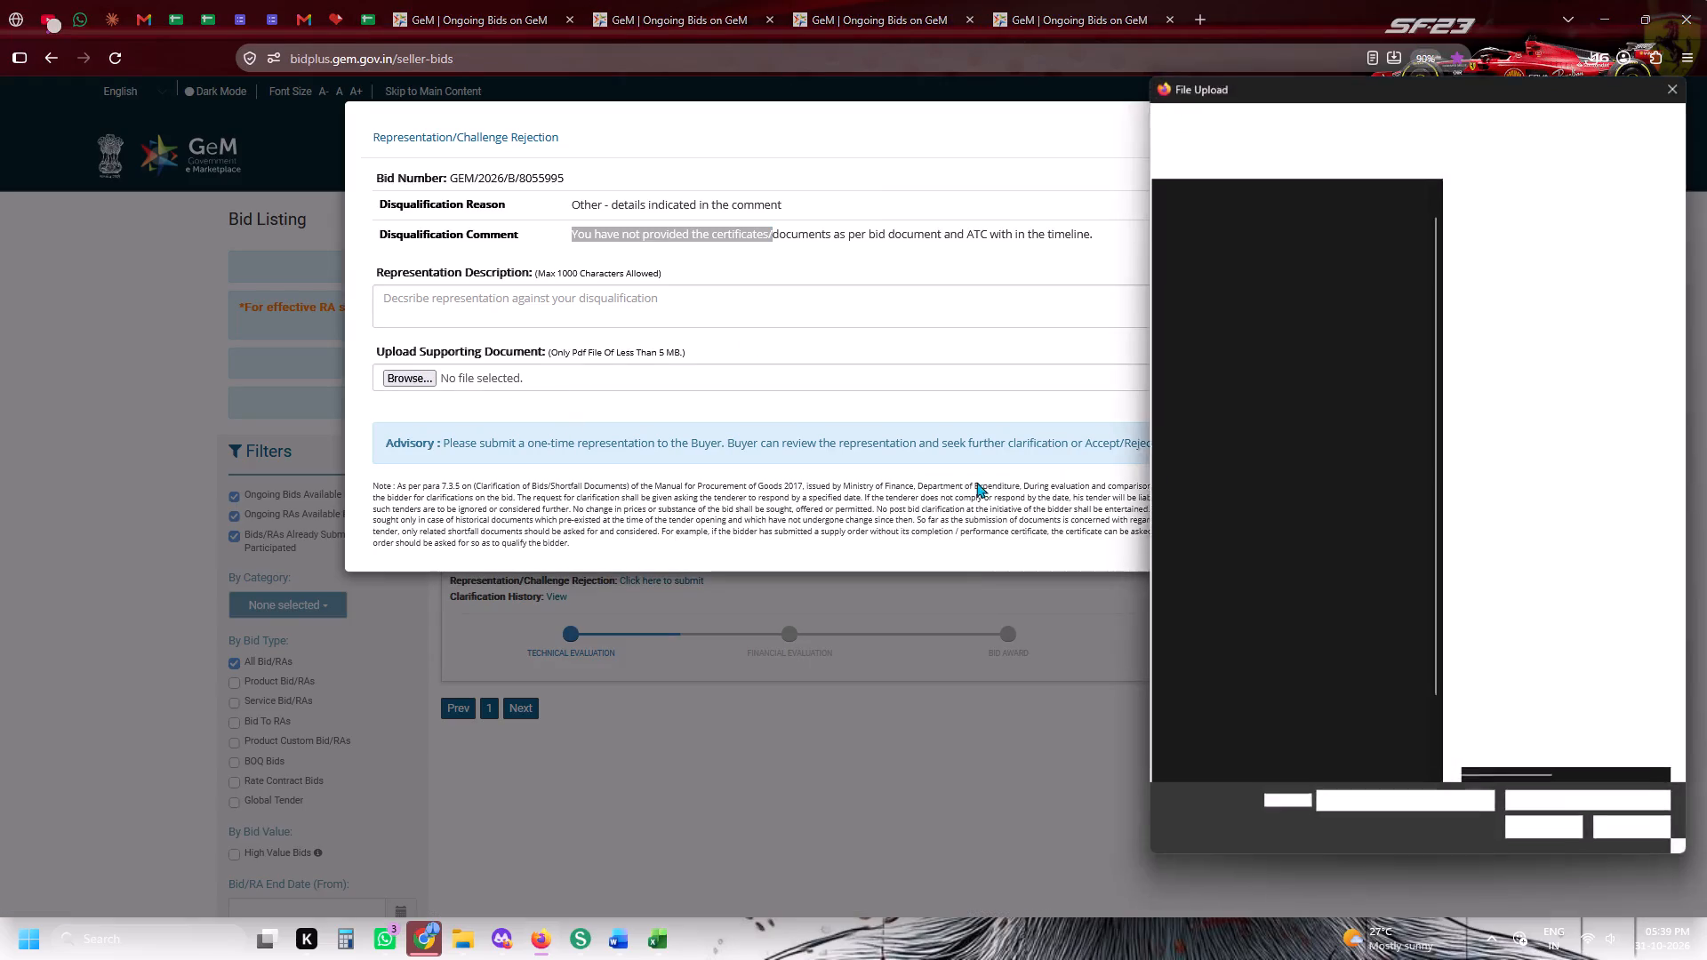
pyautogui.scroll(3, 1303, 434)
pyautogui.click(1274, 365)
pyautogui.scroll(-4, 1580, 554)
pyautogui.click(1497, 644)
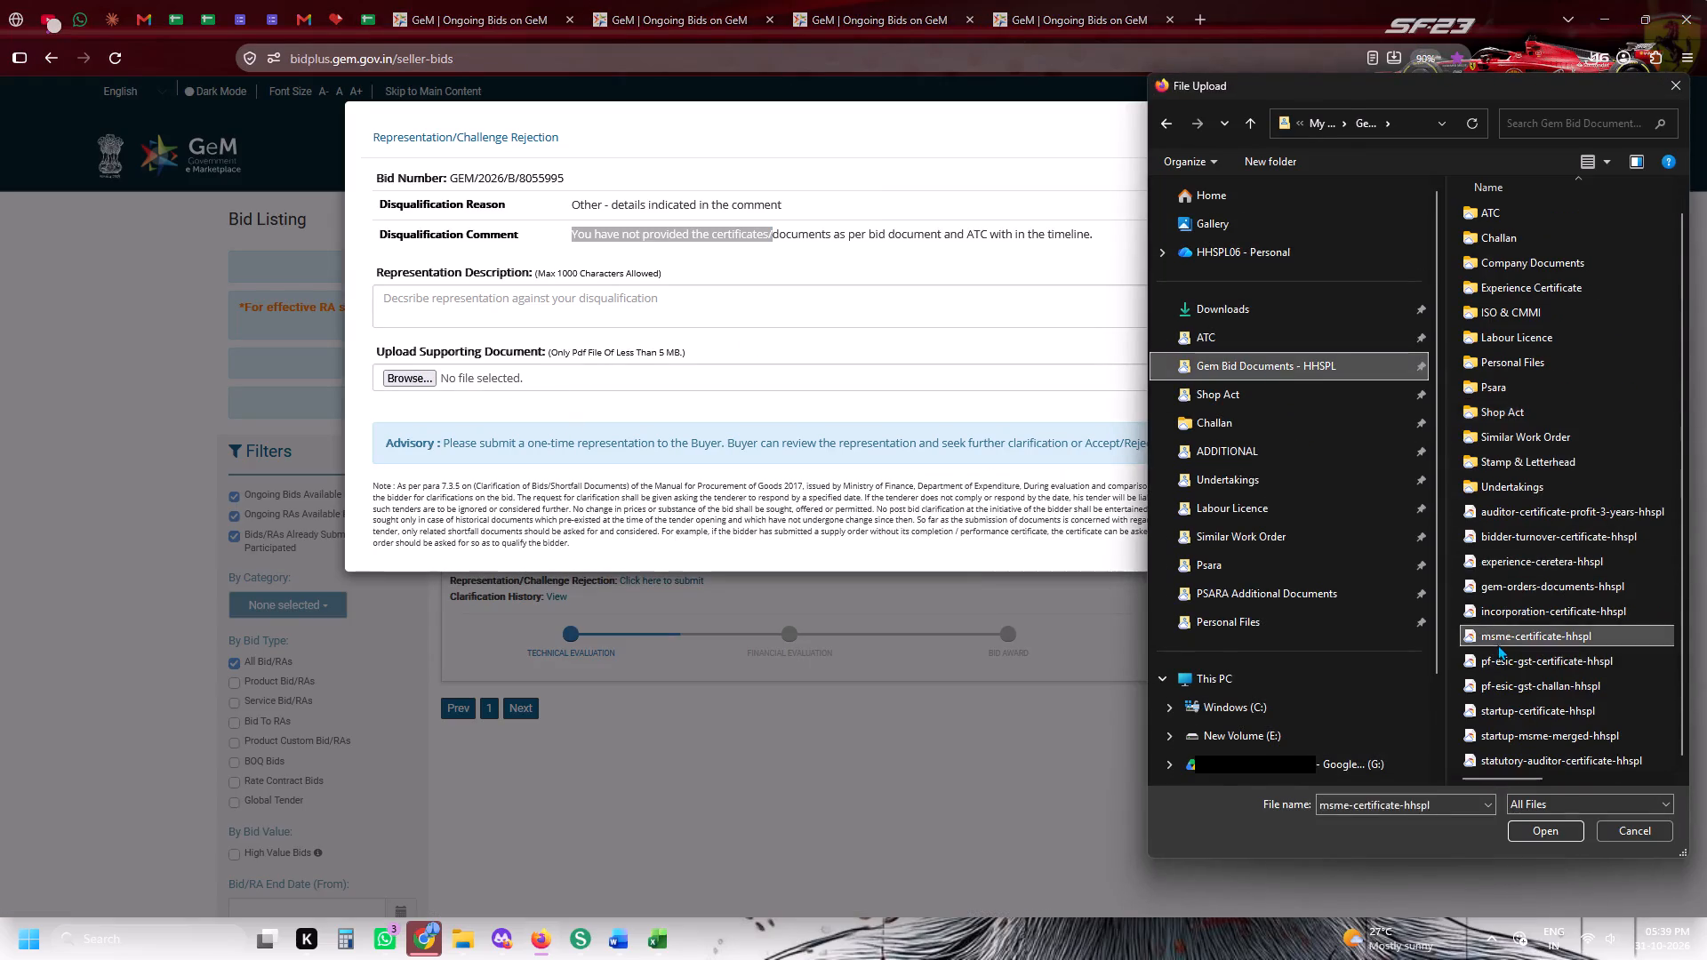
pyautogui.moveTo(1497, 644); pyautogui.dragTo(1433, 610)
# Fill the representation description for GEM/2026/B/8055995 with the saved "Respected Sir/Madam" re-evaluation message and submit the representation.
pyautogui.click(564, 319)
pyautogui.press('super+v')
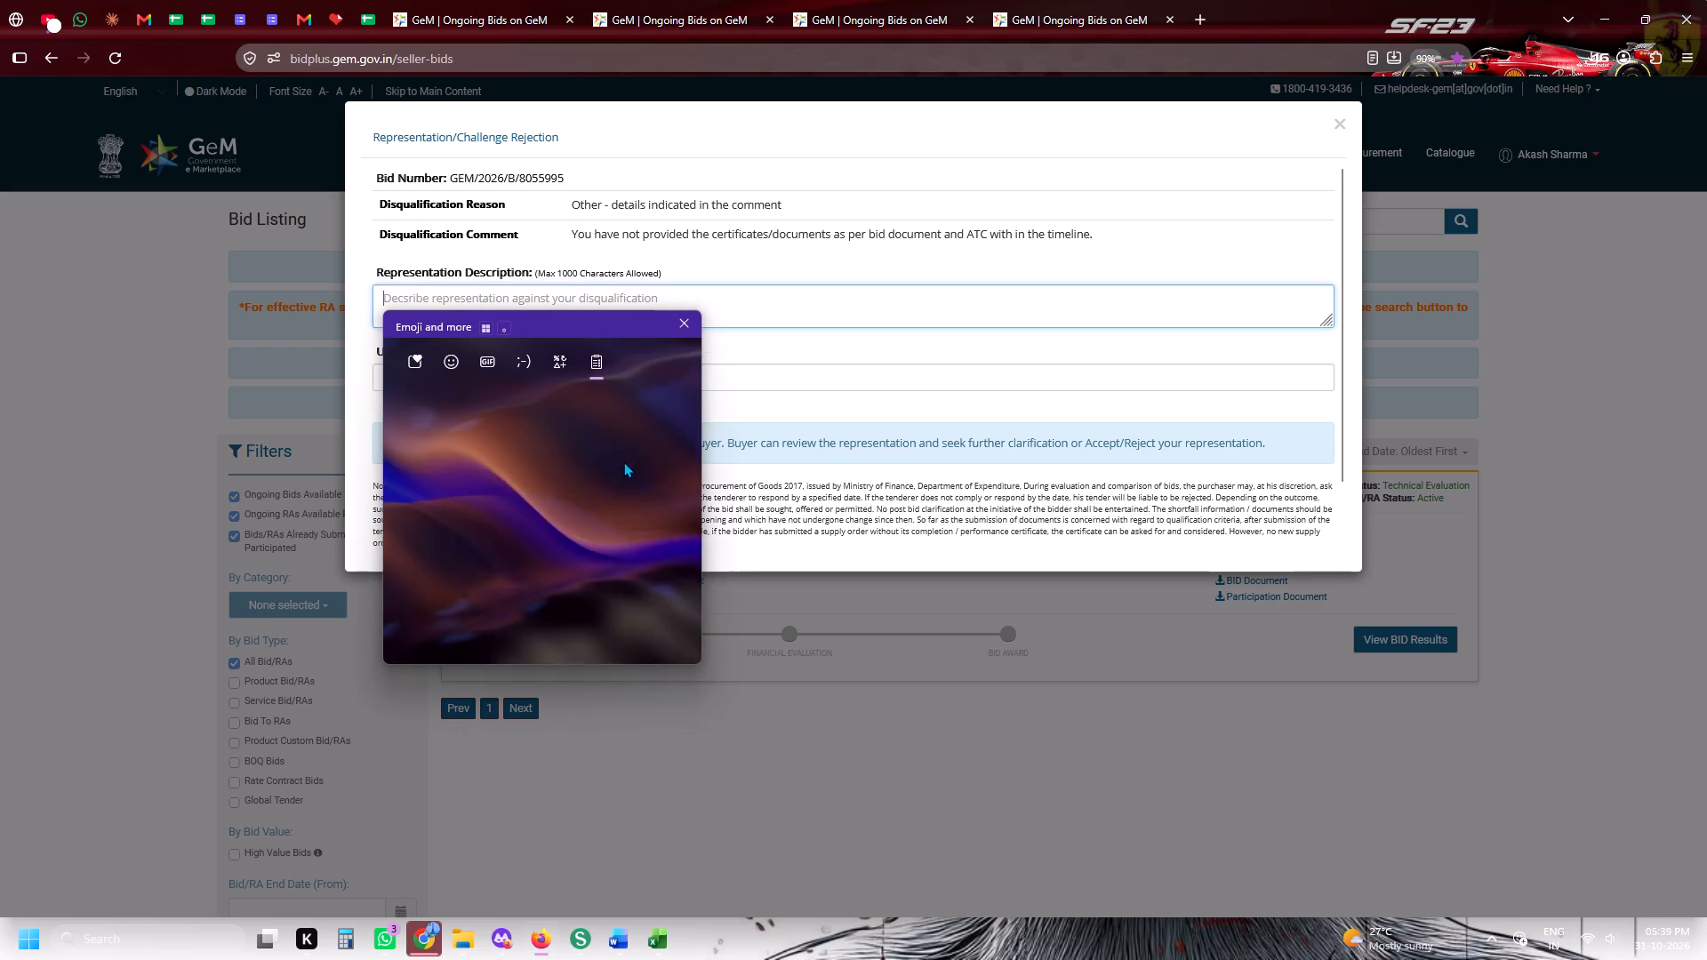
pyautogui.click(650, 412)
pyautogui.click(491, 617)
pyautogui.hotkey('ctrl', 'v')
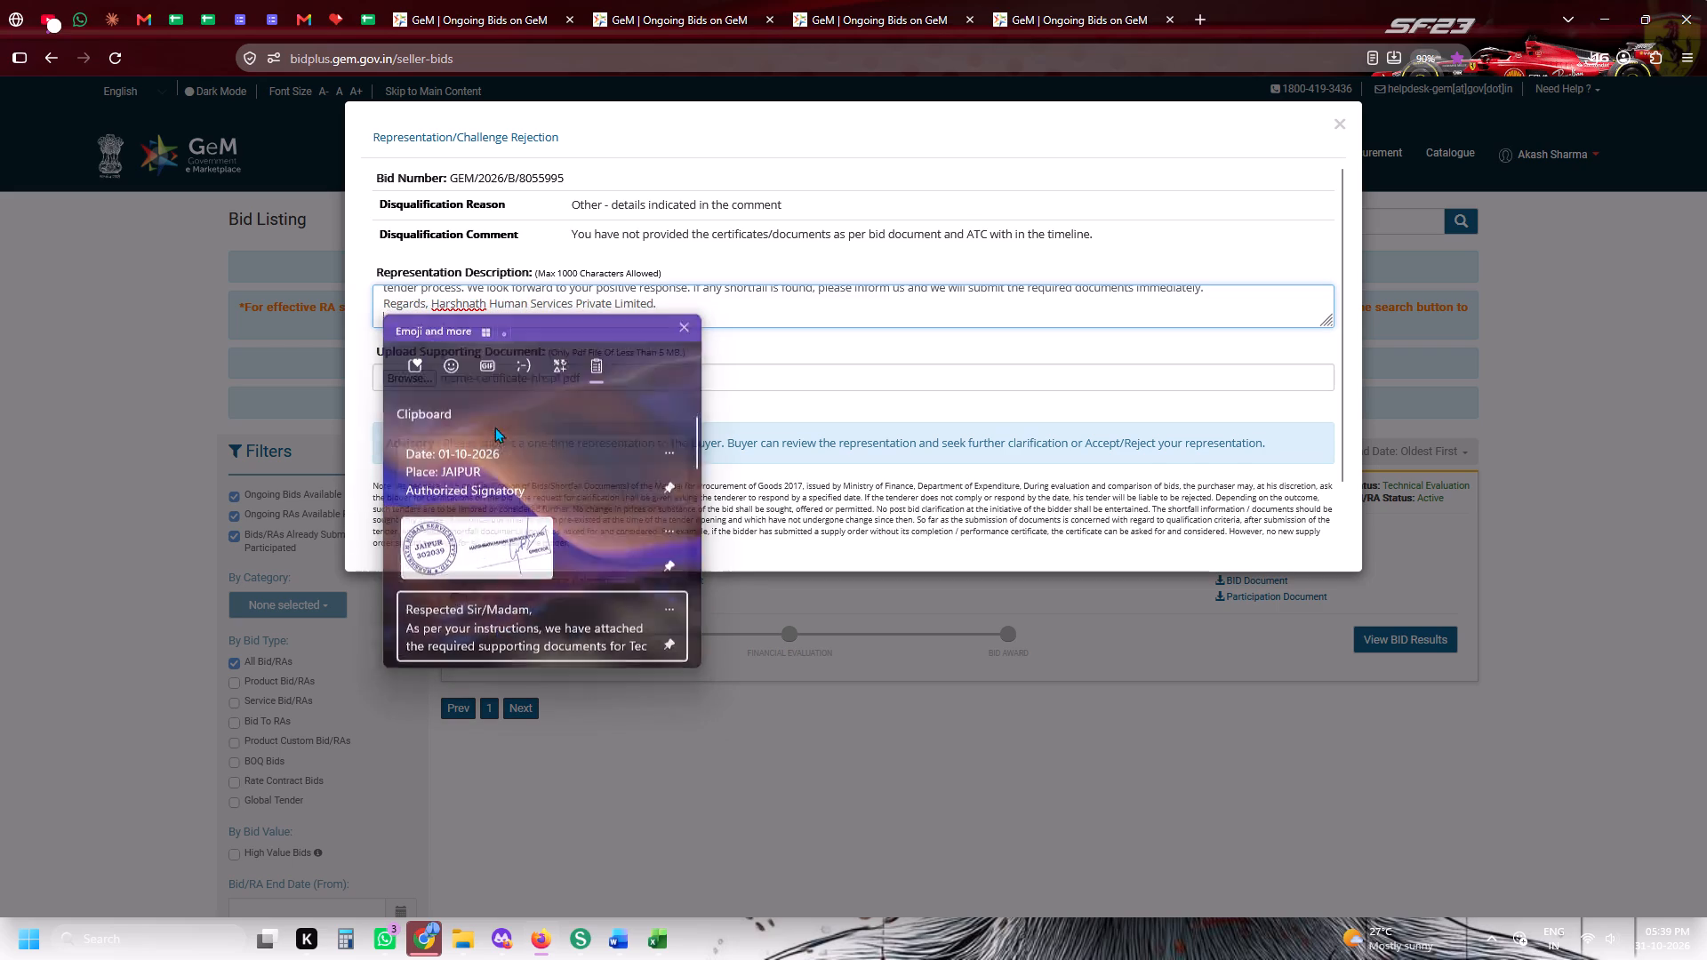
pyautogui.scroll(-6, 494, 427)
pyautogui.click(479, 519)
pyautogui.click(483, 0)
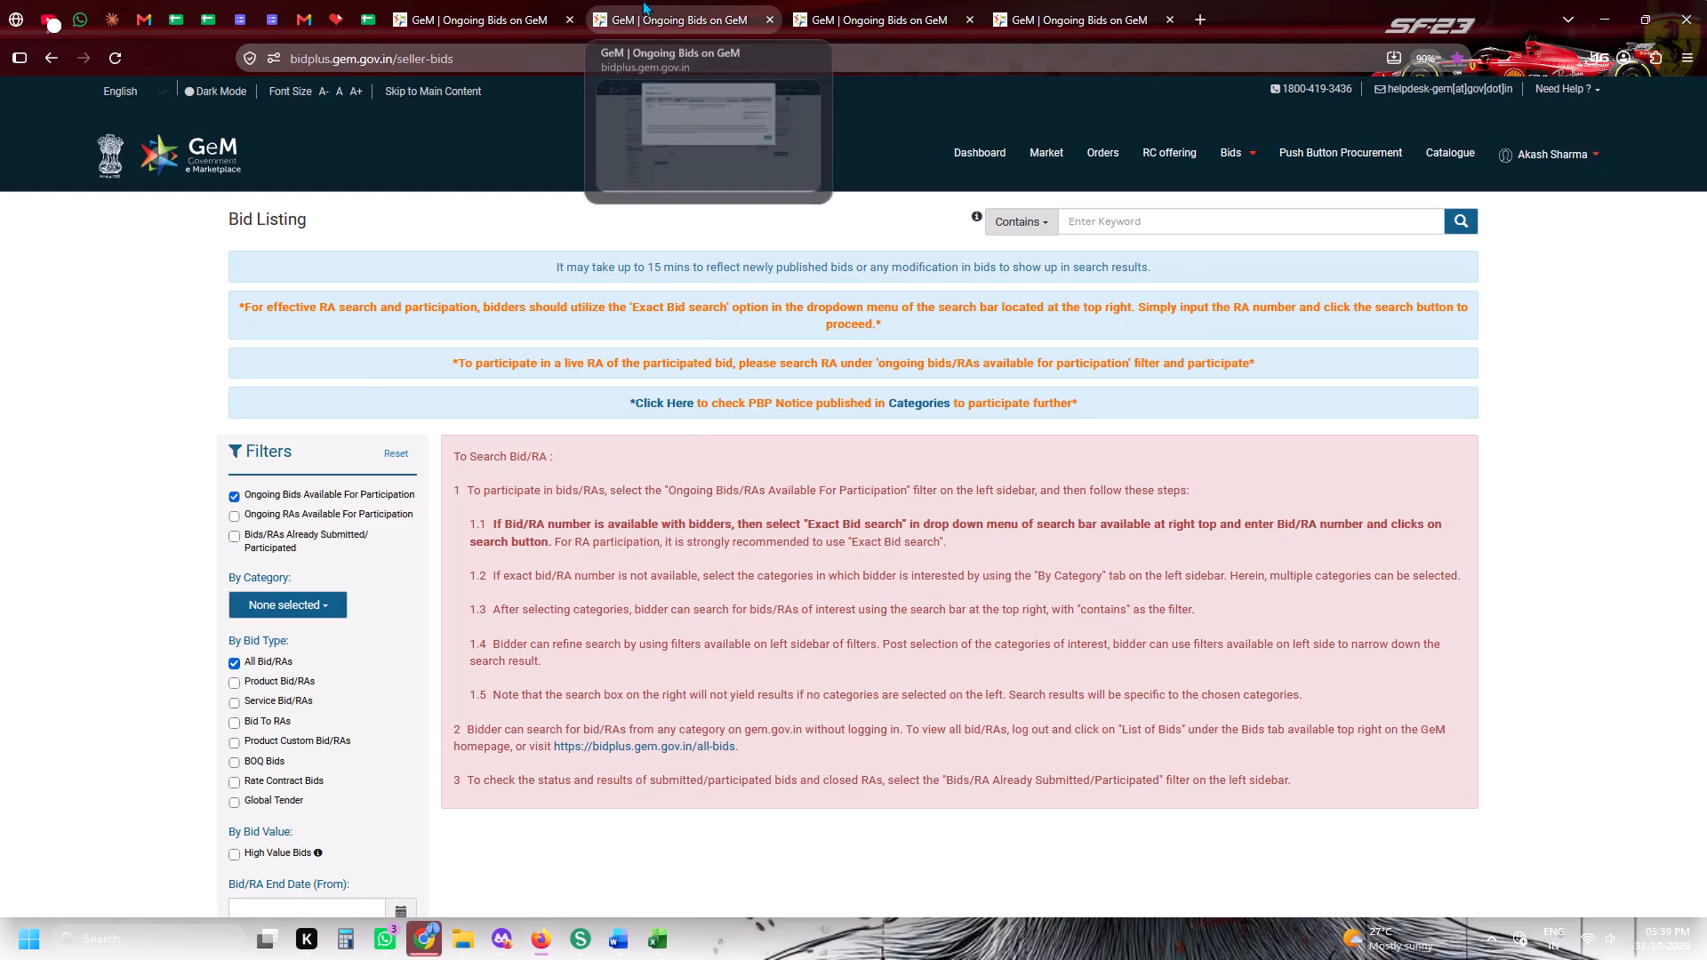
pyautogui.click(642, 0)
pyautogui.click(740, 294)
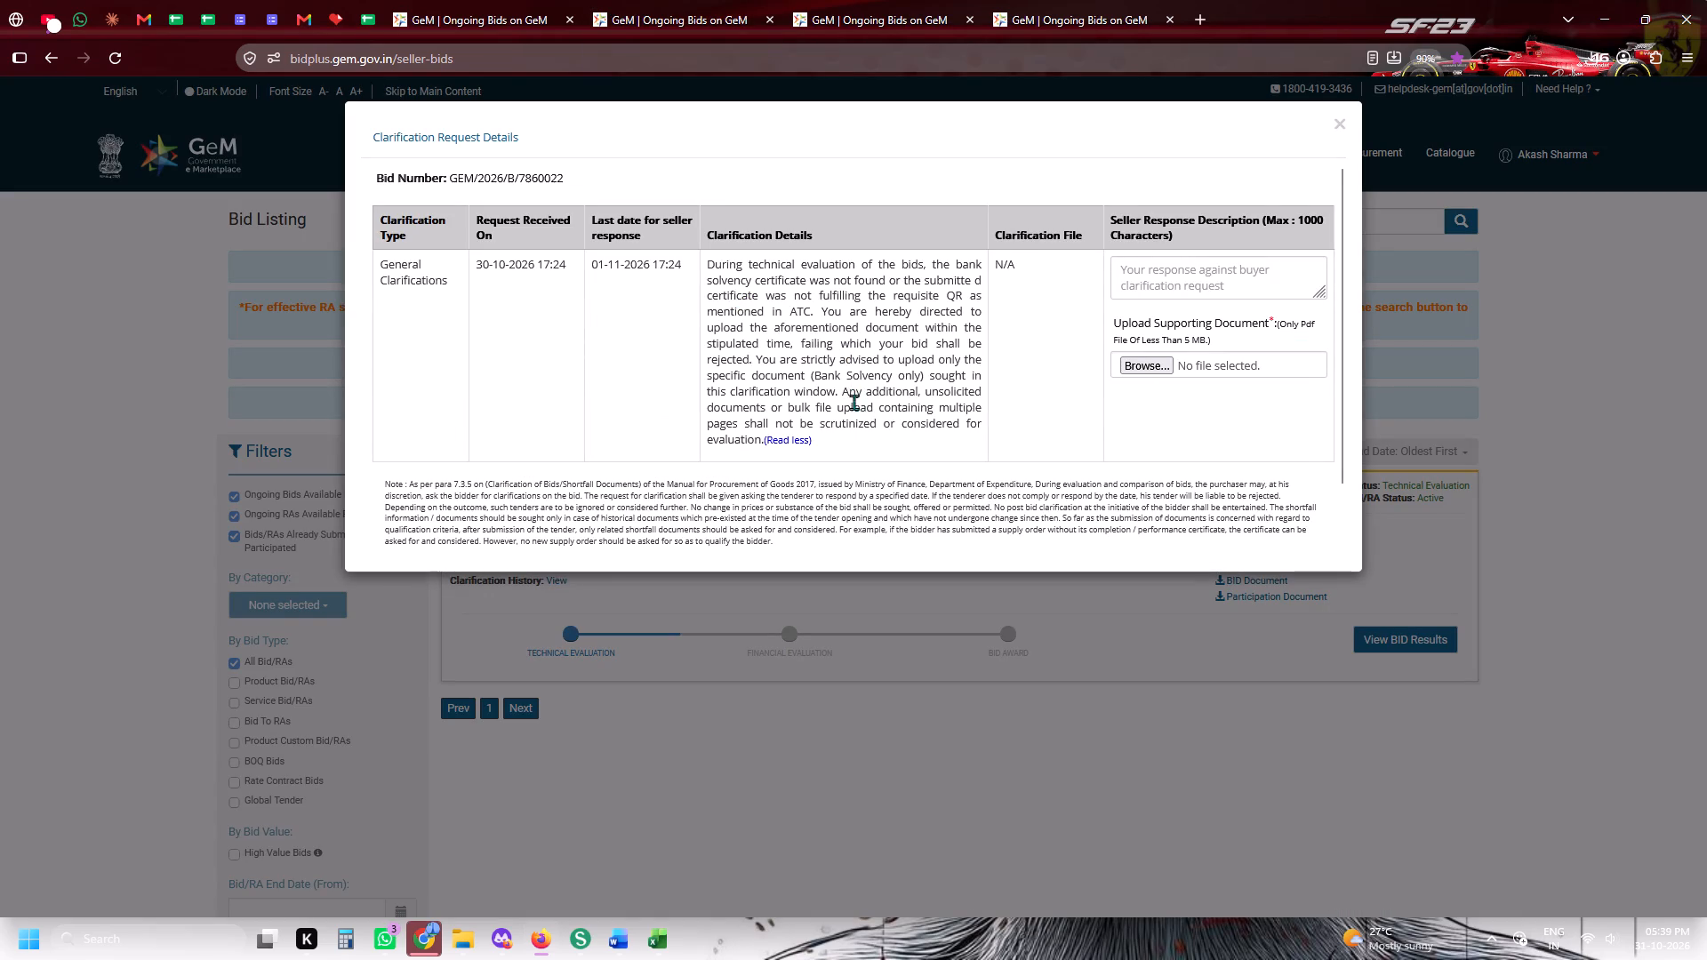
pyautogui.click(963, 525)
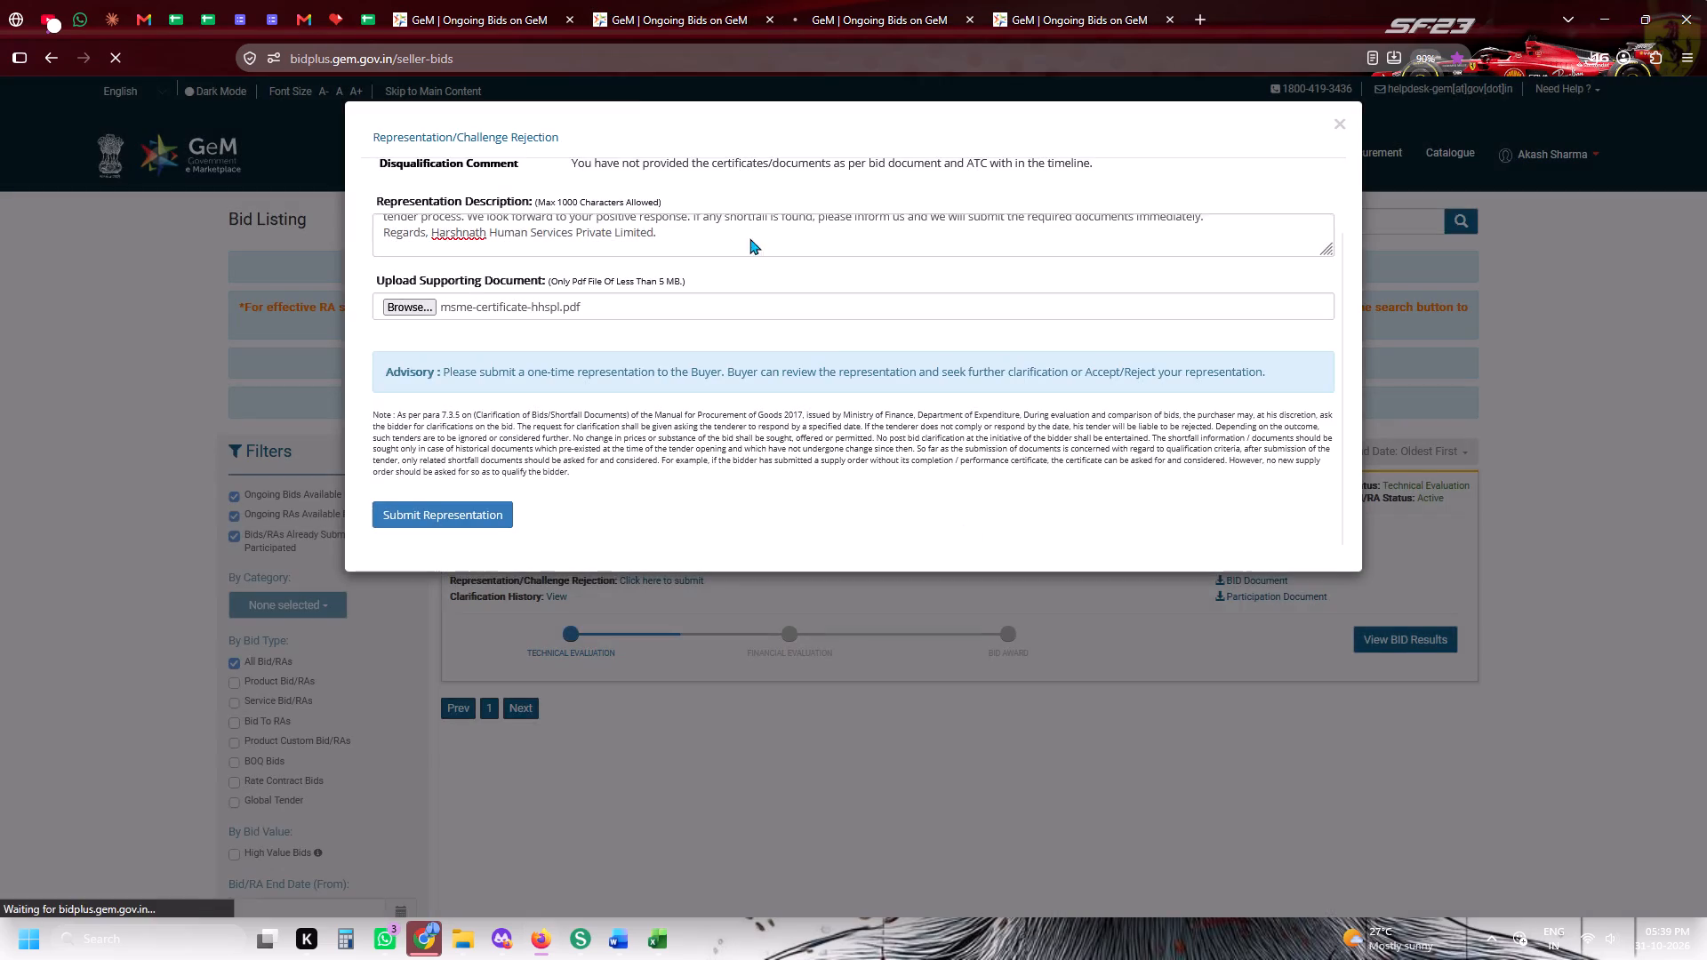
# Log reason "1.solvency certificate was not found", copied from the clarification details, for GEM/2026/B/7860022 in the tender sheet.
pyautogui.click(661, 23)
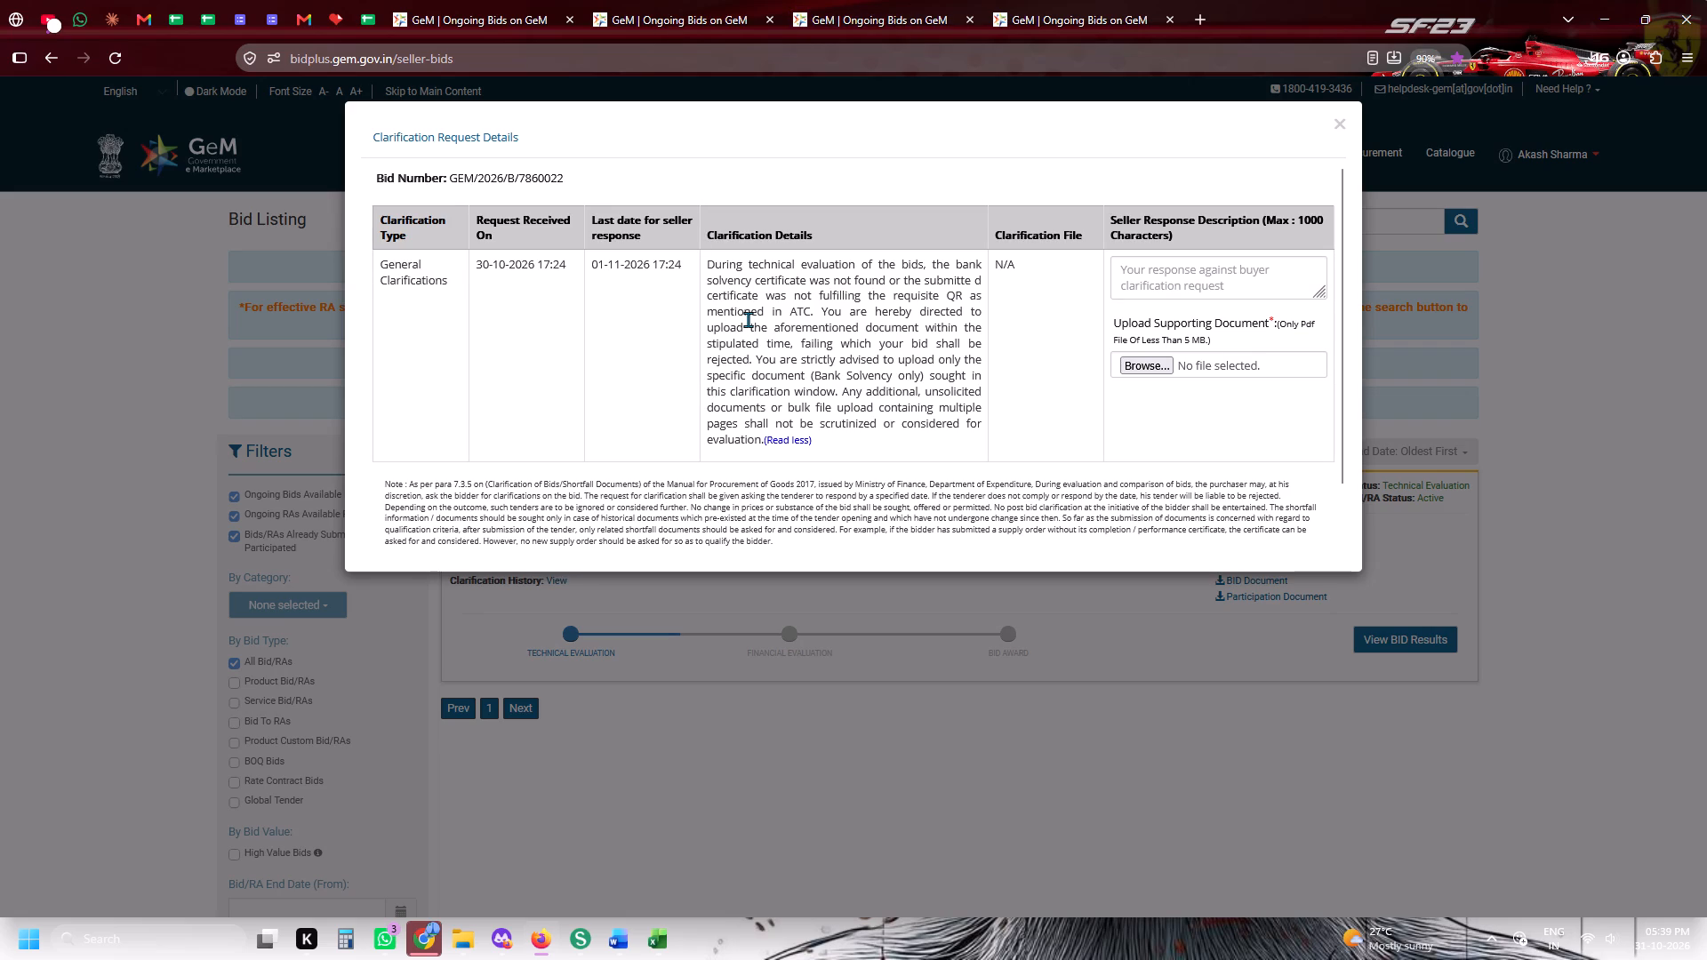
pyautogui.moveTo(705, 285); pyautogui.dragTo(754, 308)
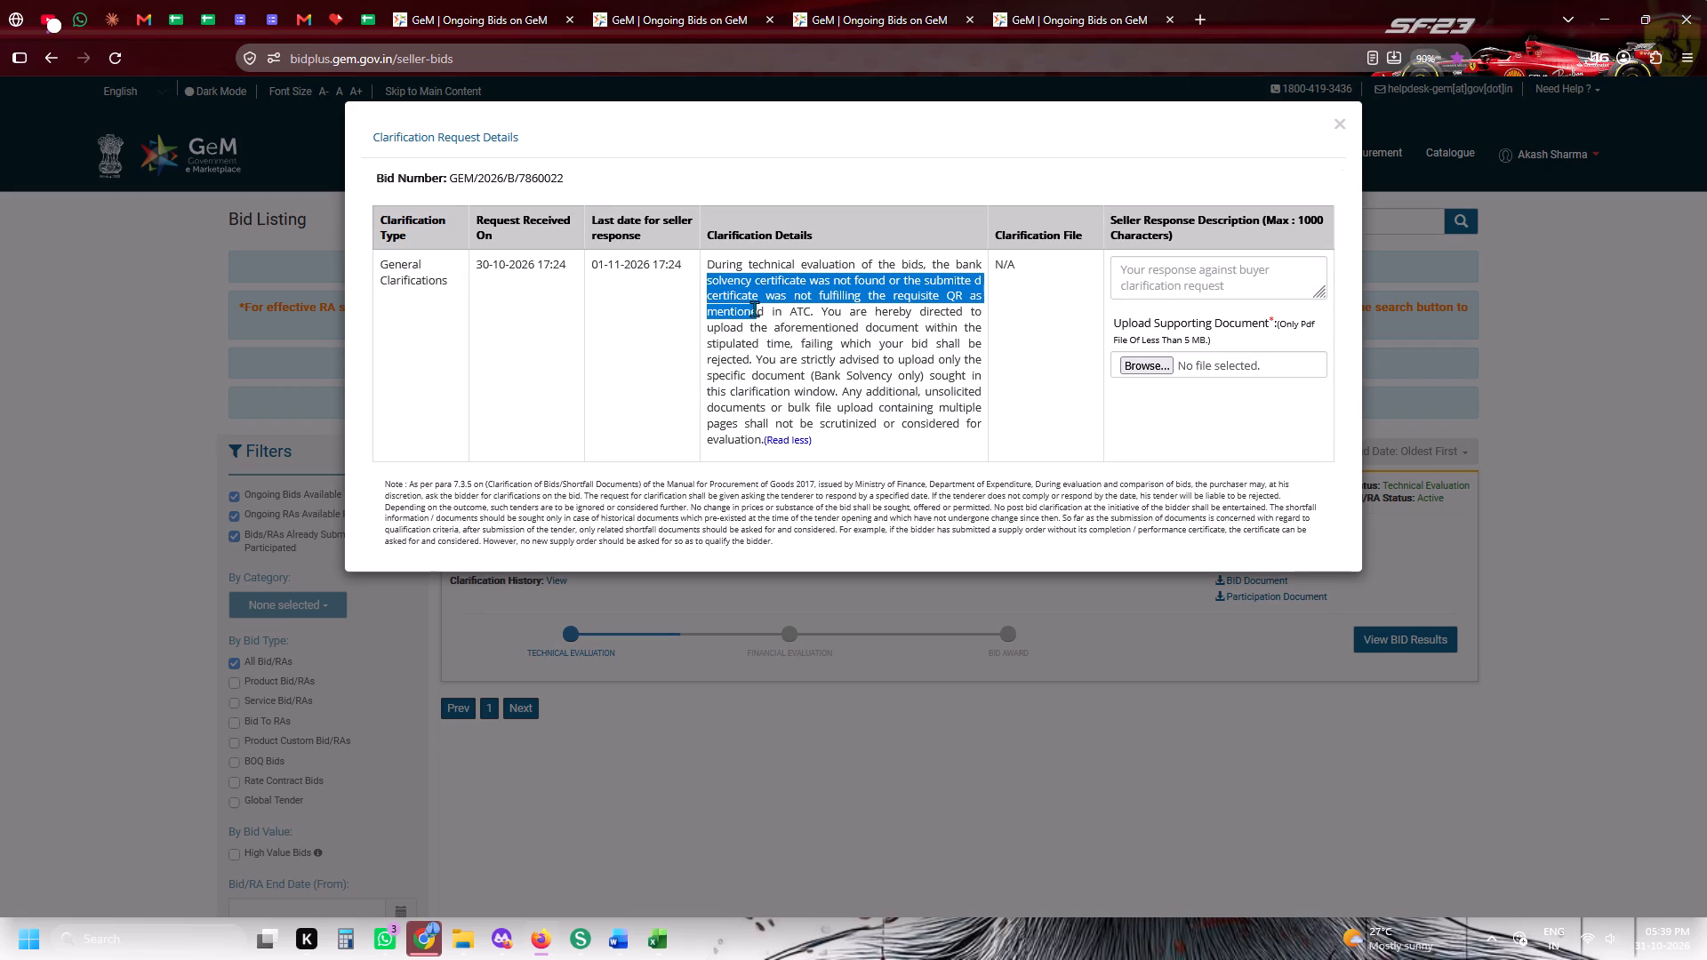
pyautogui.moveTo(754, 308); pyautogui.dragTo(872, 268)
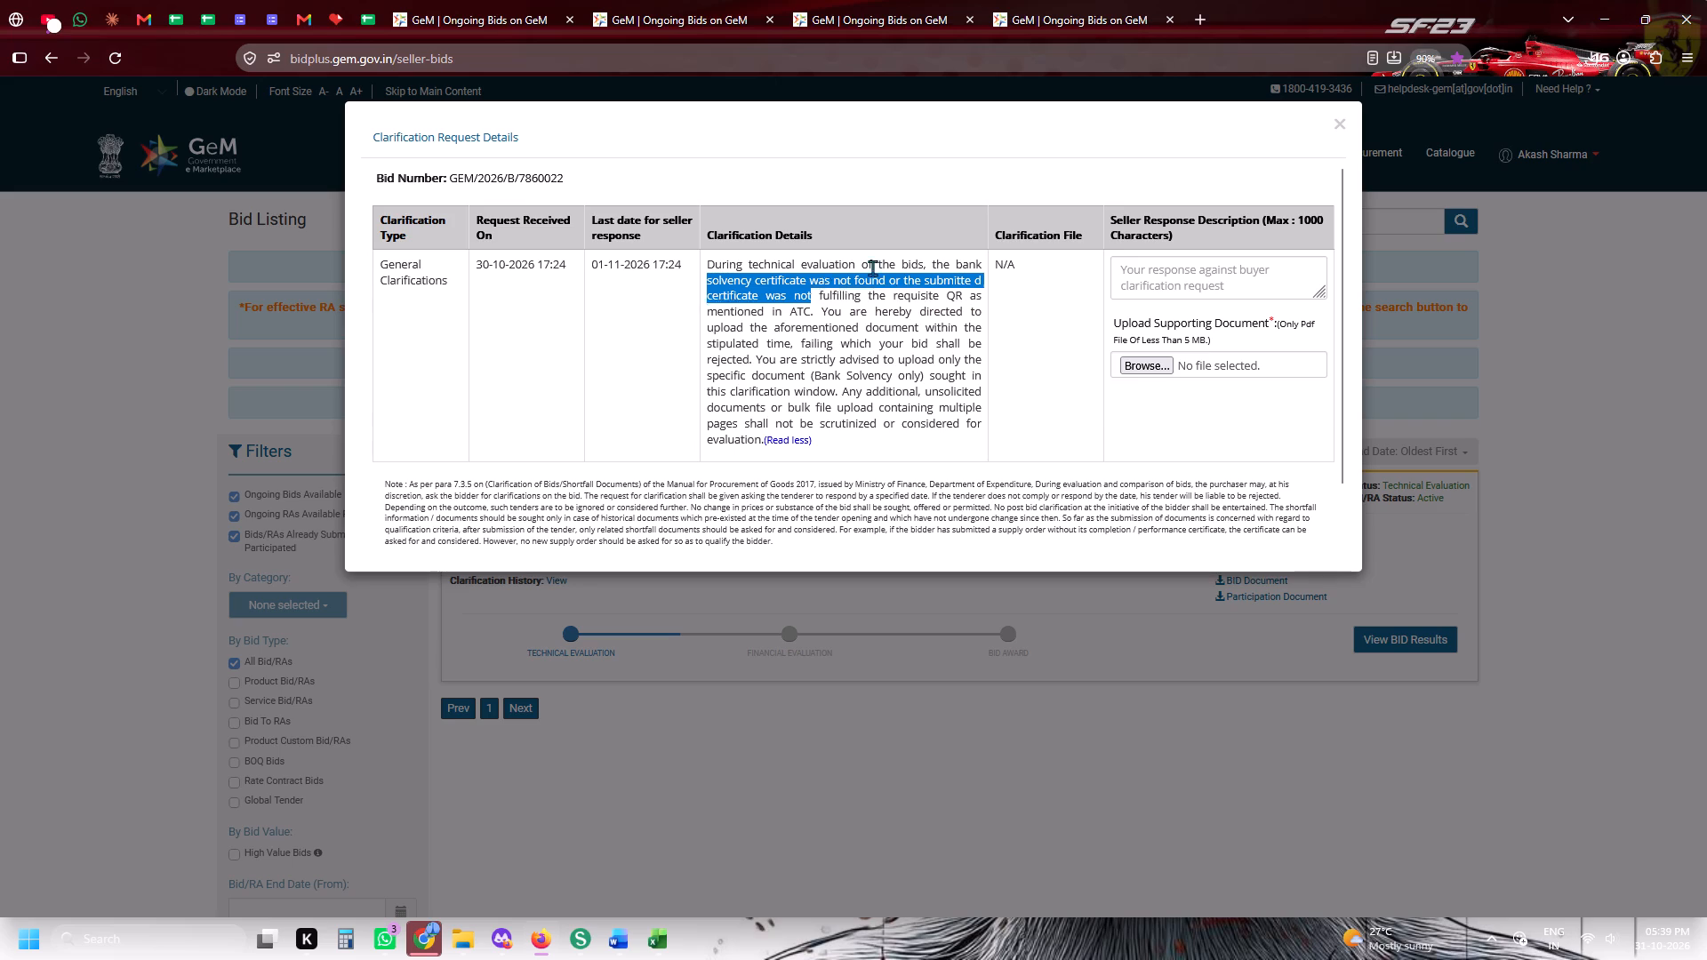
pyautogui.moveTo(872, 268); pyautogui.dragTo(918, 290)
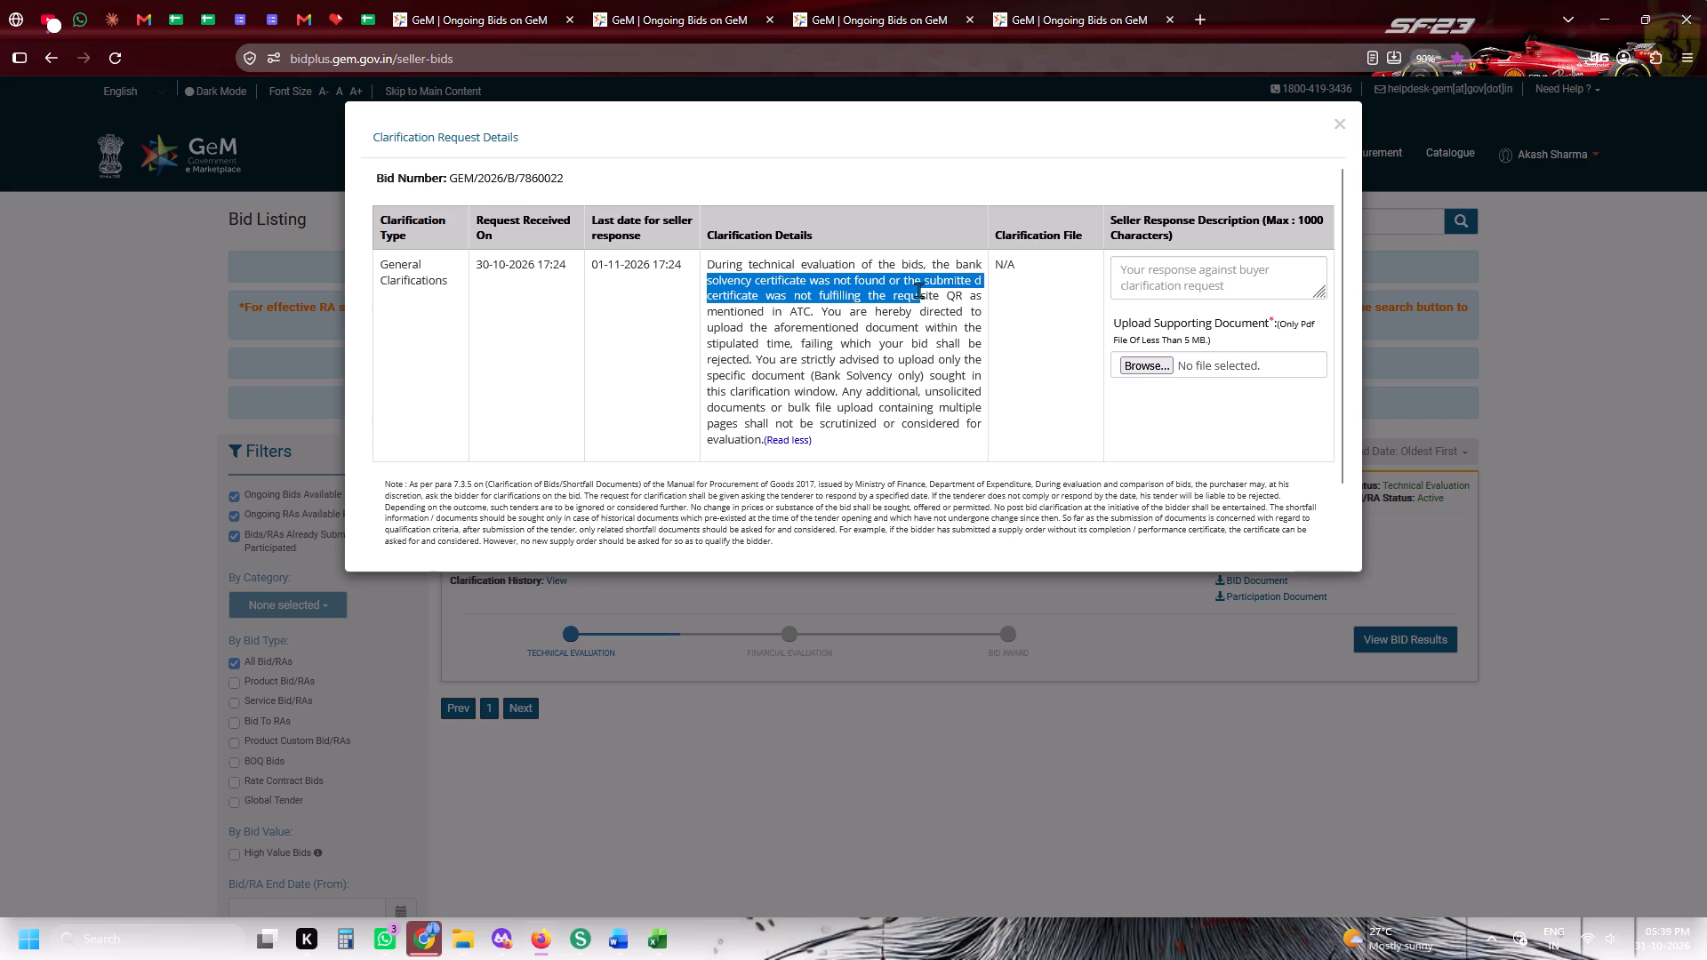
pyautogui.moveTo(918, 290); pyautogui.dragTo(891, 279)
pyautogui.hotkey('ctrl', 'c')
pyautogui.hotkey('ctrl', 'c')
pyautogui.hotkey('ctrl', 'c')
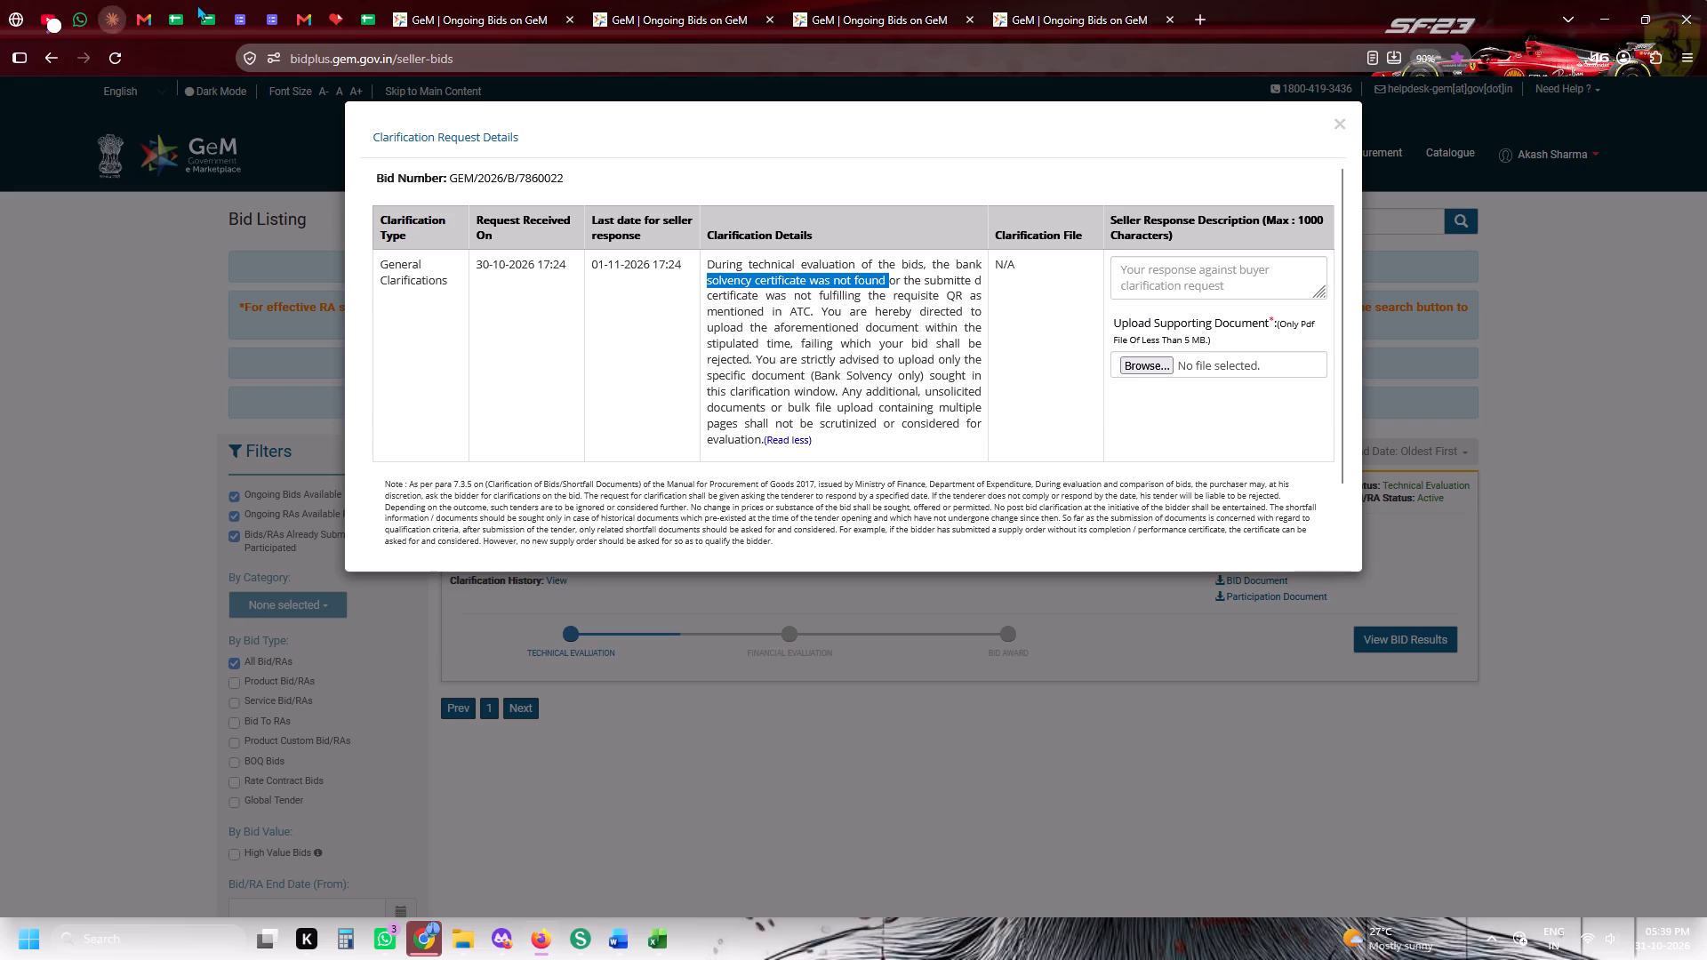
pyautogui.hotkey('ctrl', 'c')
pyautogui.click(357, 0)
pyautogui.click(457, 419)
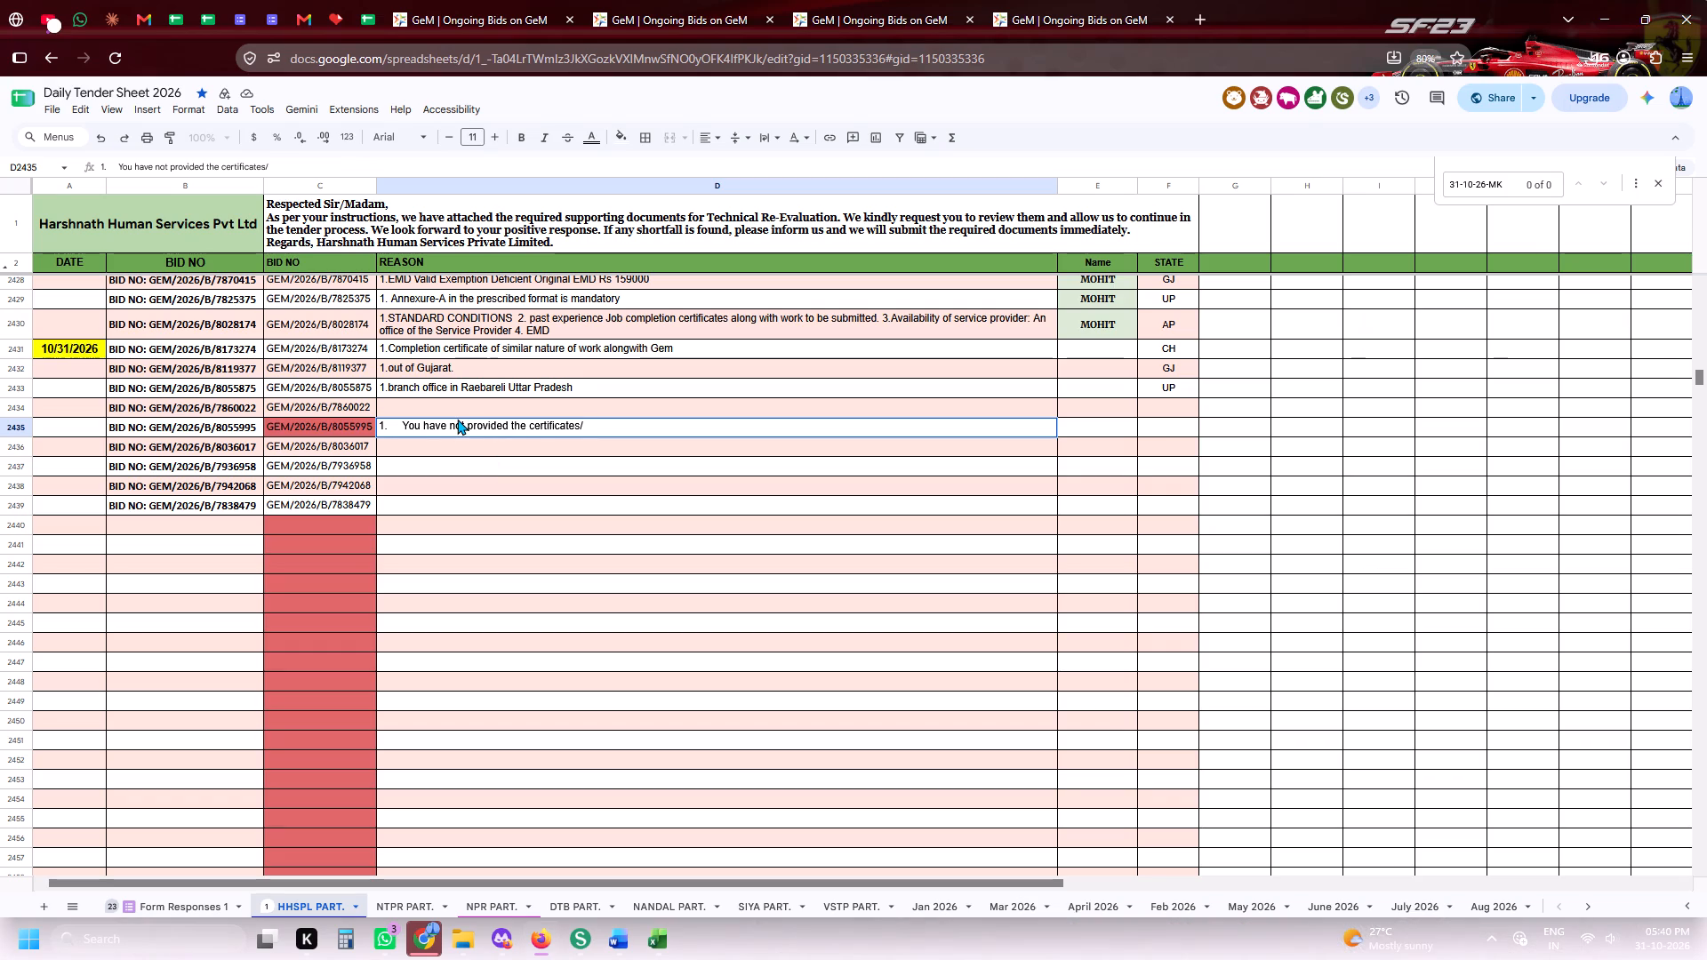
pyautogui.click(448, 407)
pyautogui.write('1.')
pyautogui.hotkey('ctrl', 'v')
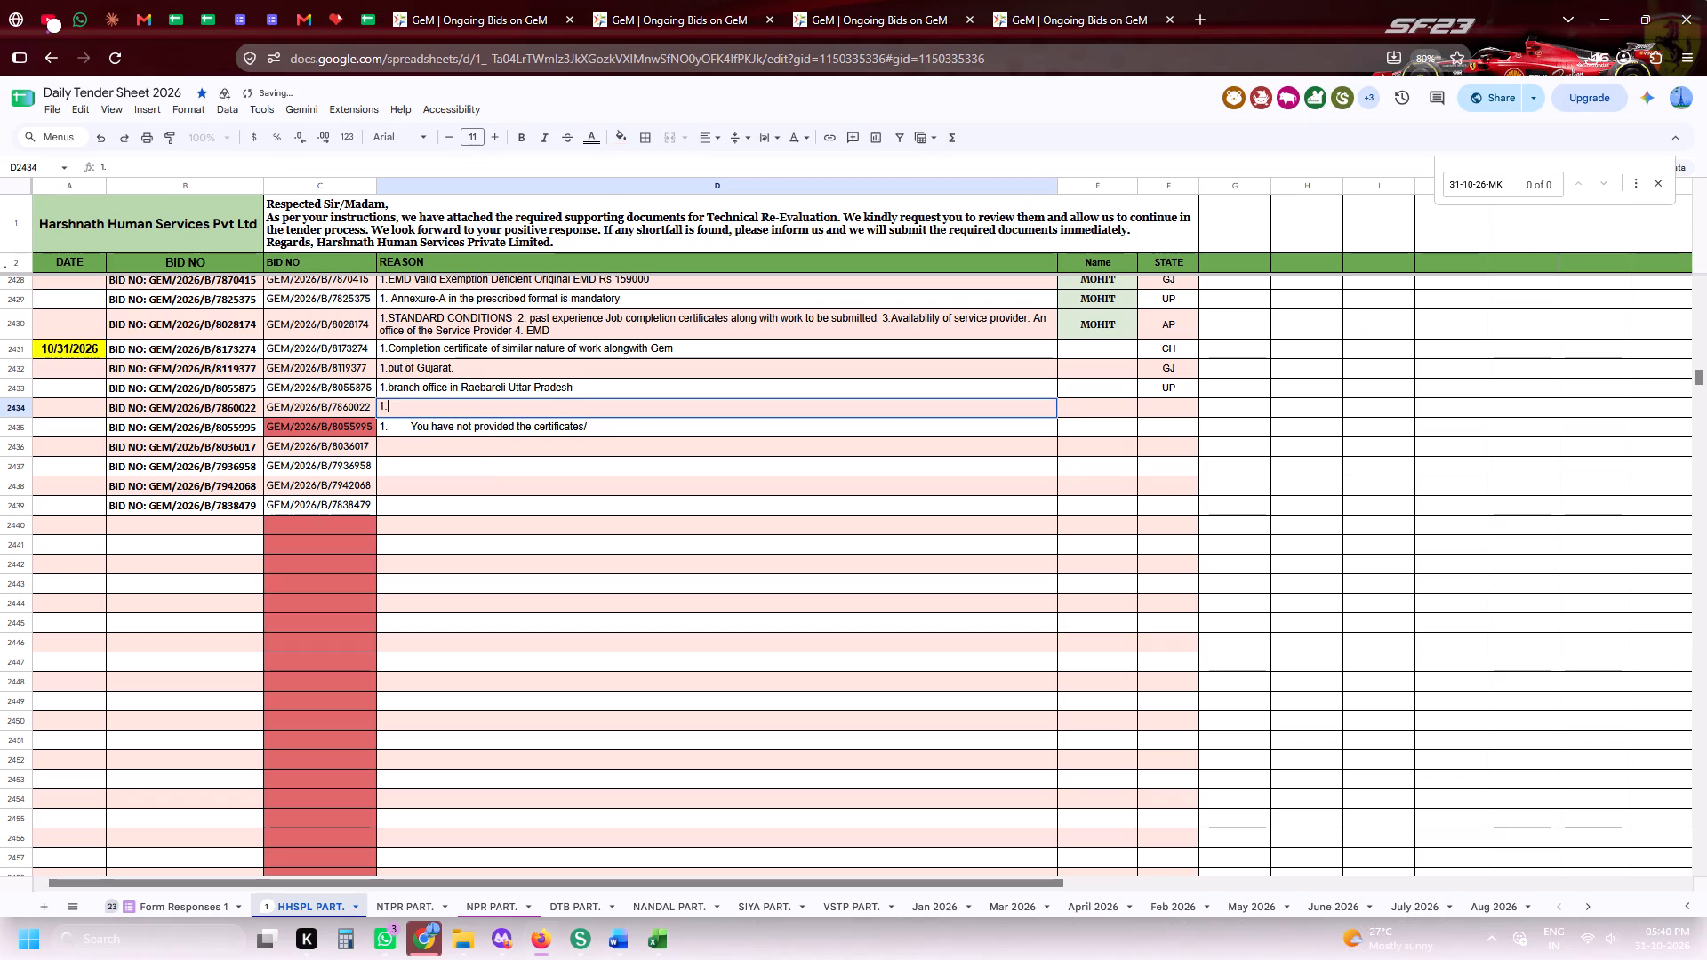
pyautogui.press('Tab')
# Attach bank-solvency-certificate-hhspl from the ADDITIONAL folder as the supporting document for the GEM/2026/B/7860022 clarification.
pyautogui.click(483, 0)
pyautogui.click(692, 0)
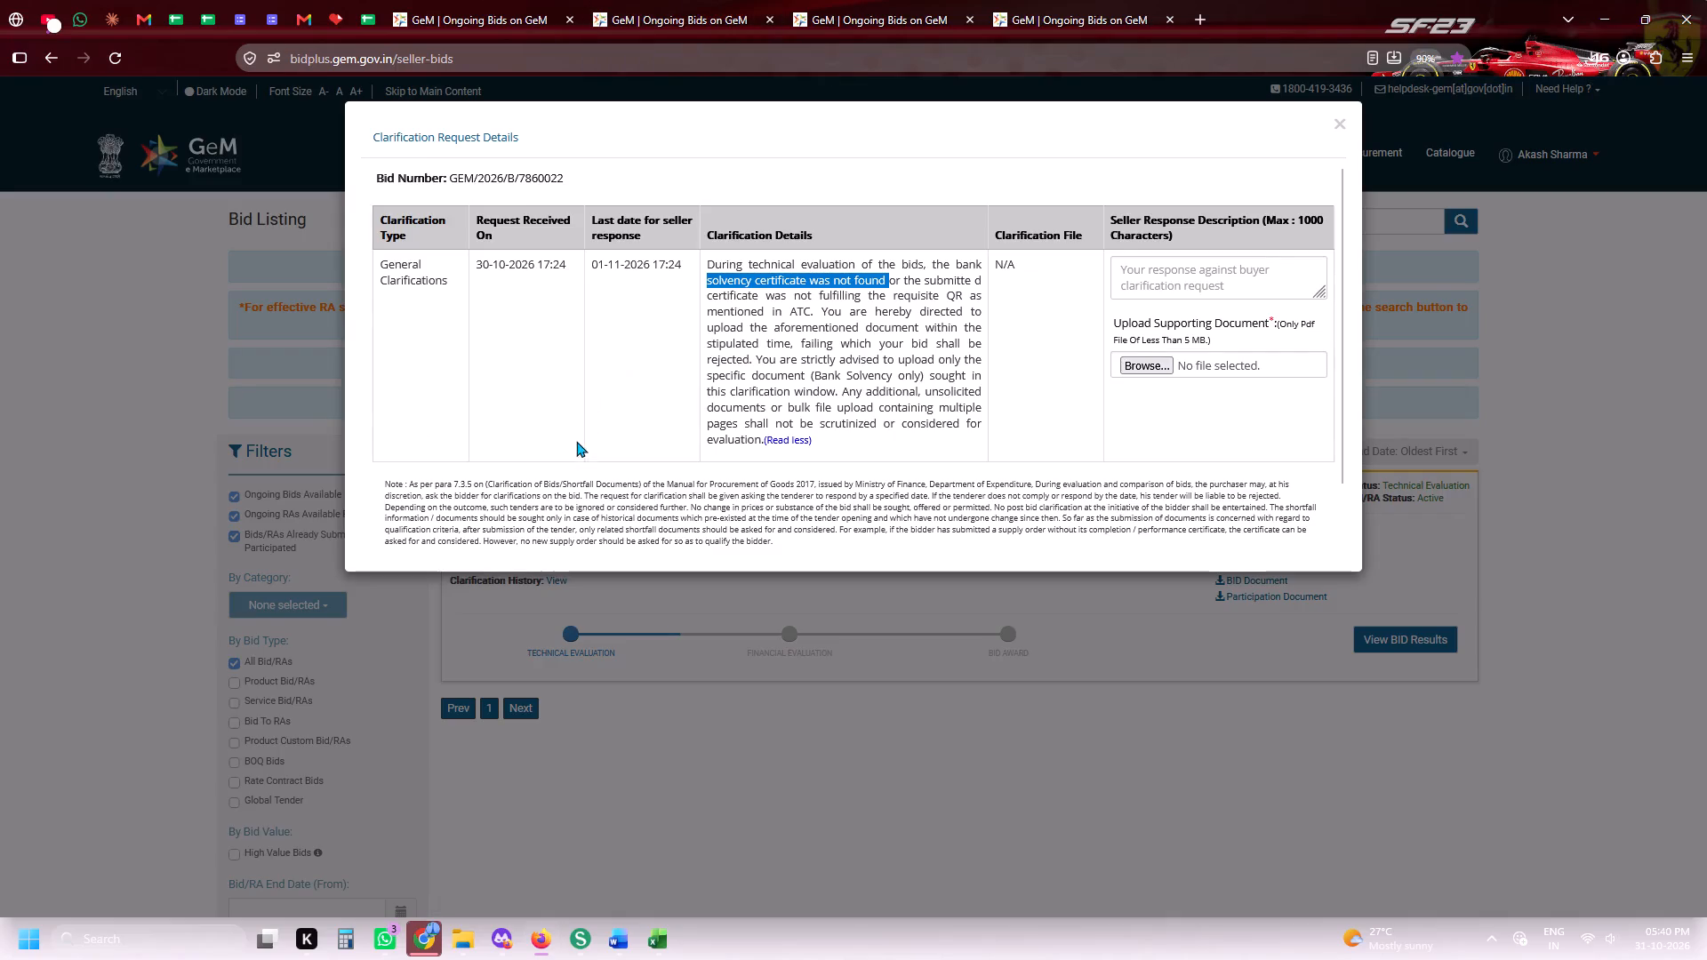
pyautogui.click(1155, 349)
pyautogui.click(1155, 361)
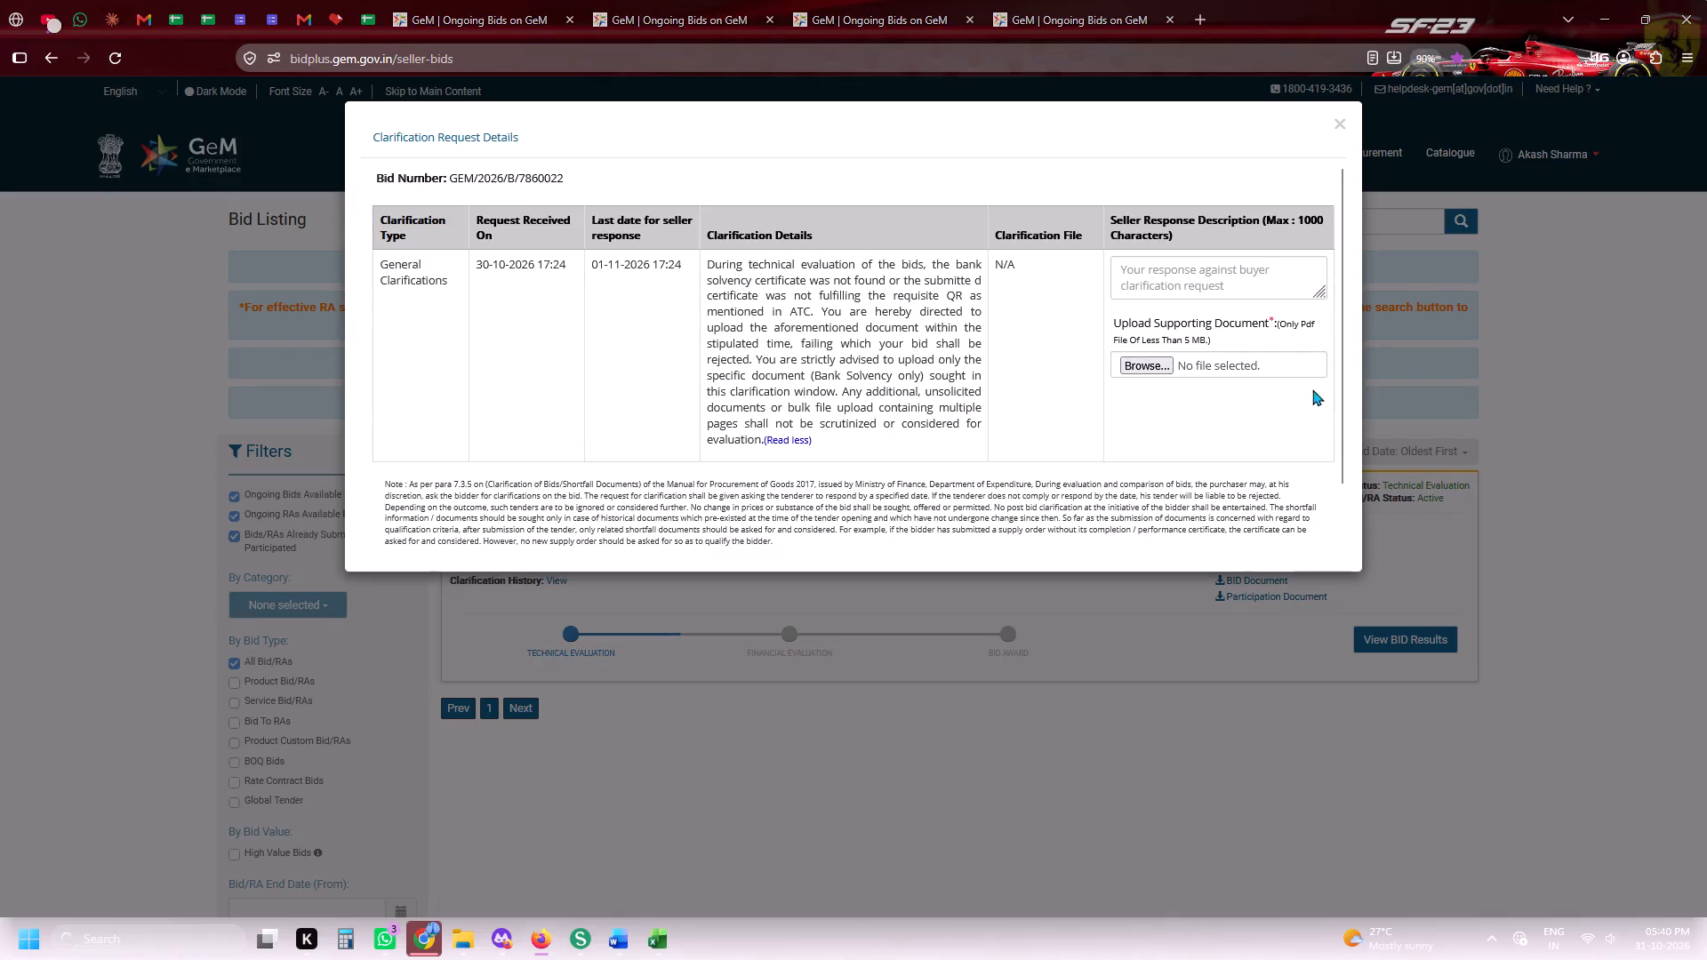
pyautogui.scroll(8, 1332, 424)
pyautogui.click(1222, 447)
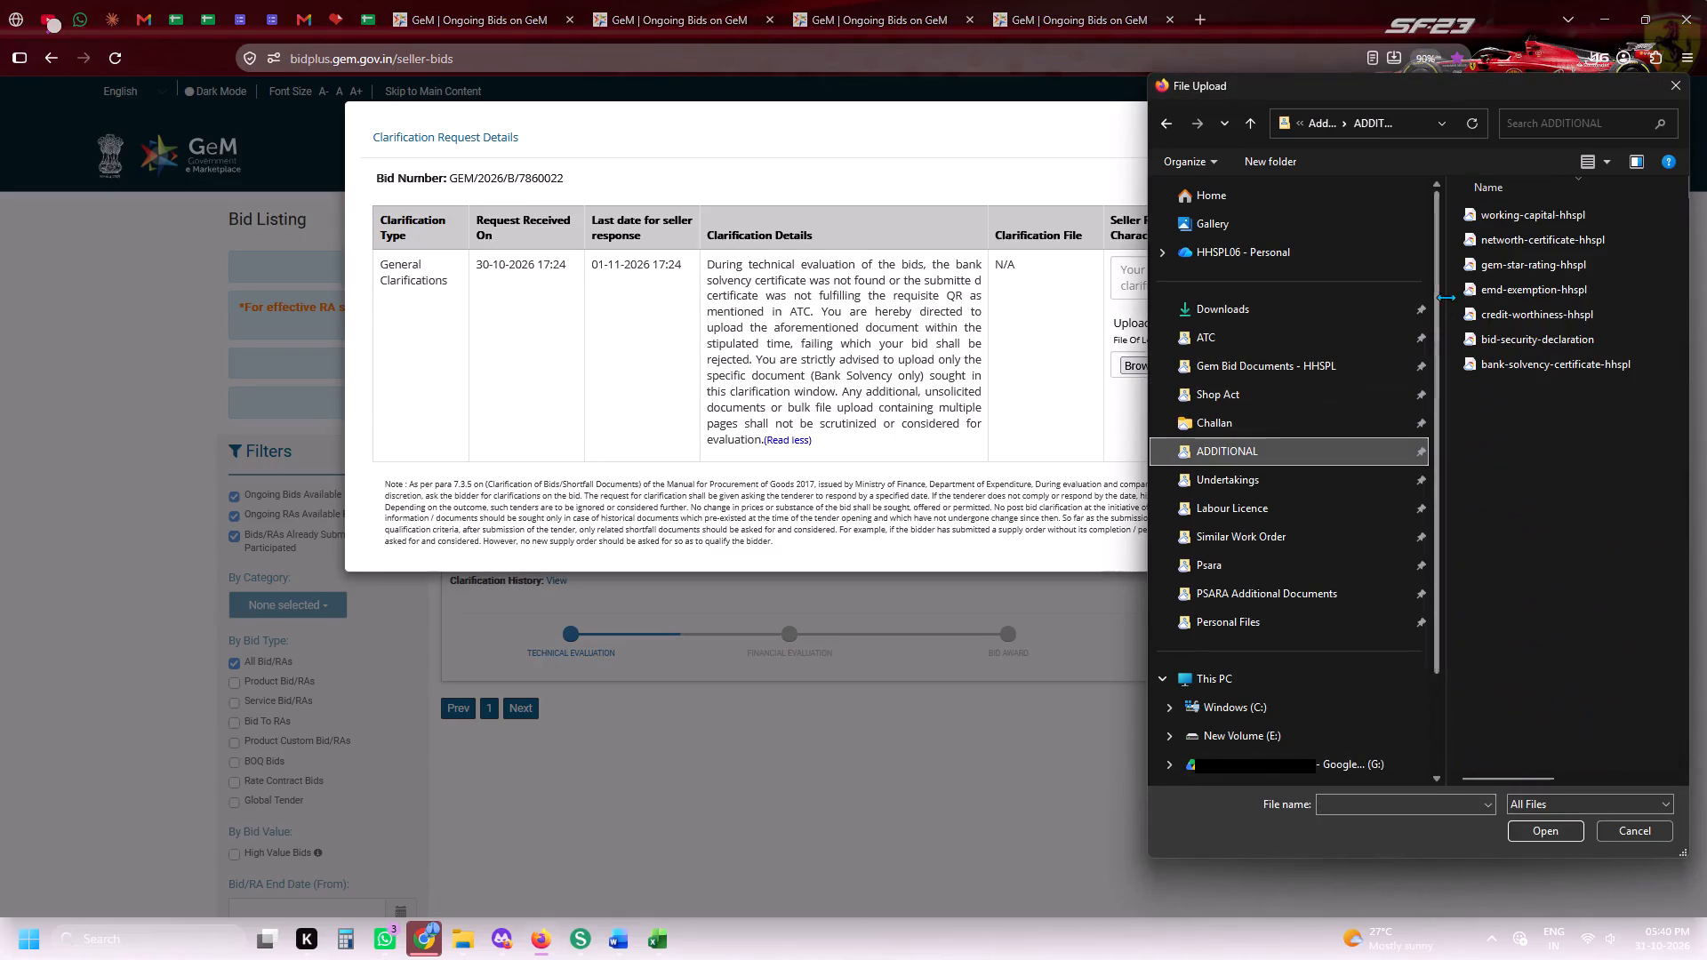
pyautogui.doubleClick(1515, 371)
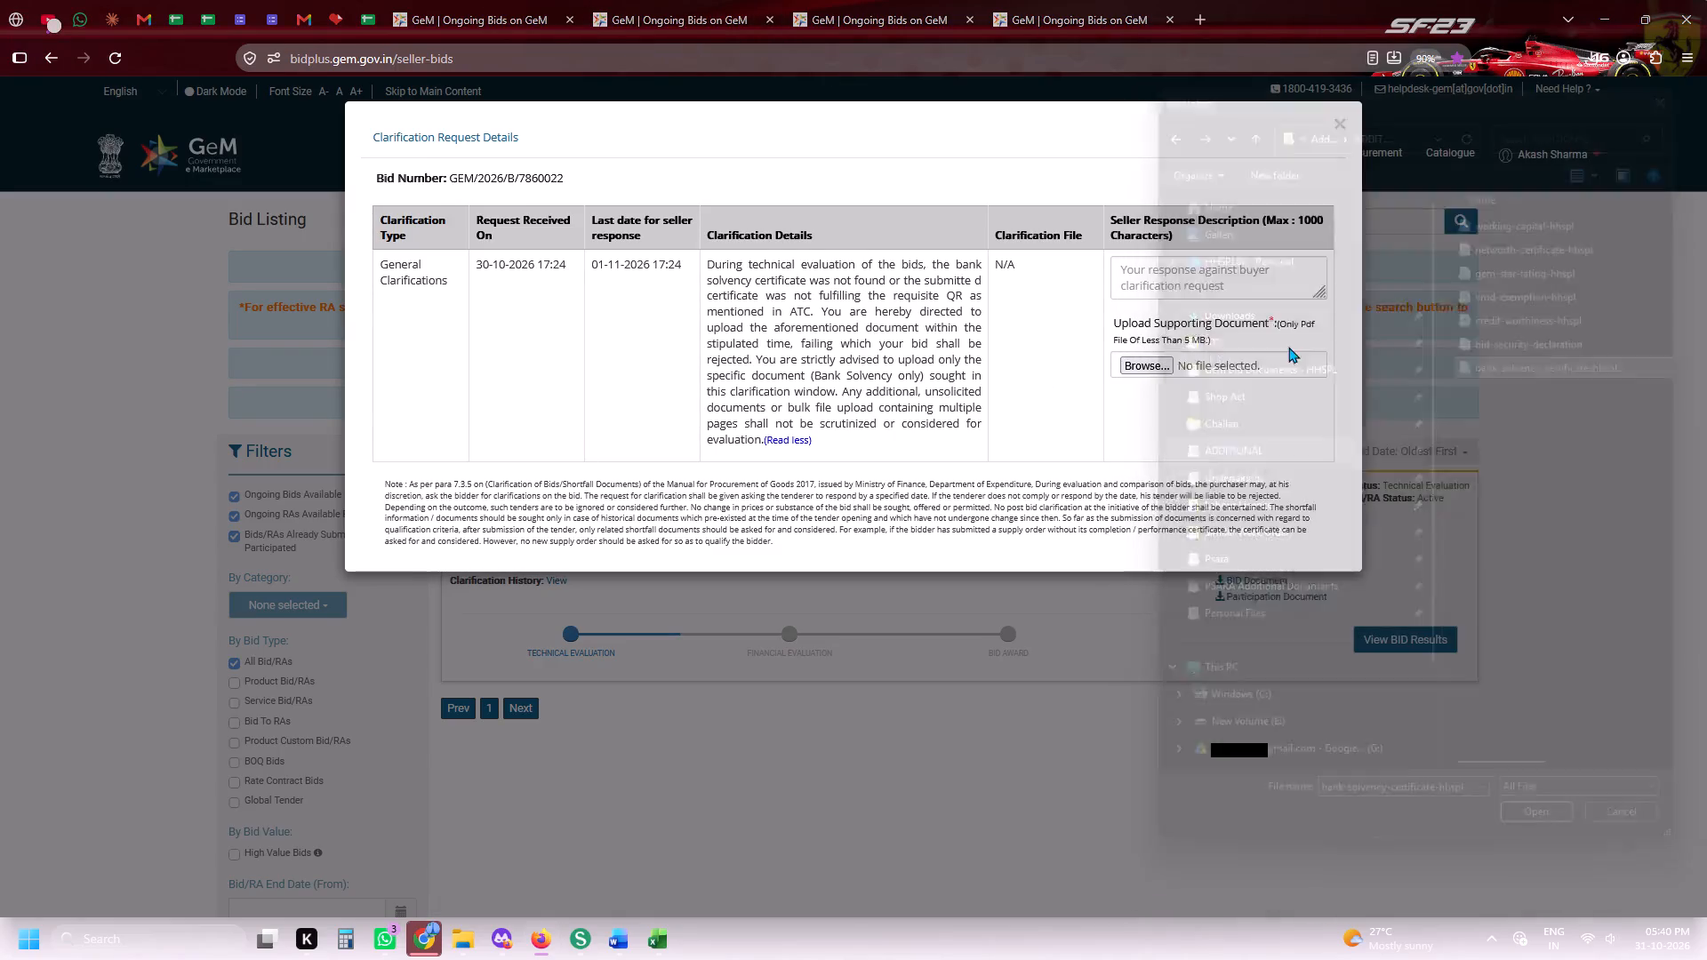
# Fill the seller response for GEM/2026/B/7860022 with the saved "Respected Sir/Madam" message and submit the clarification.
pyautogui.click(1239, 290)
pyautogui.press('super+v')
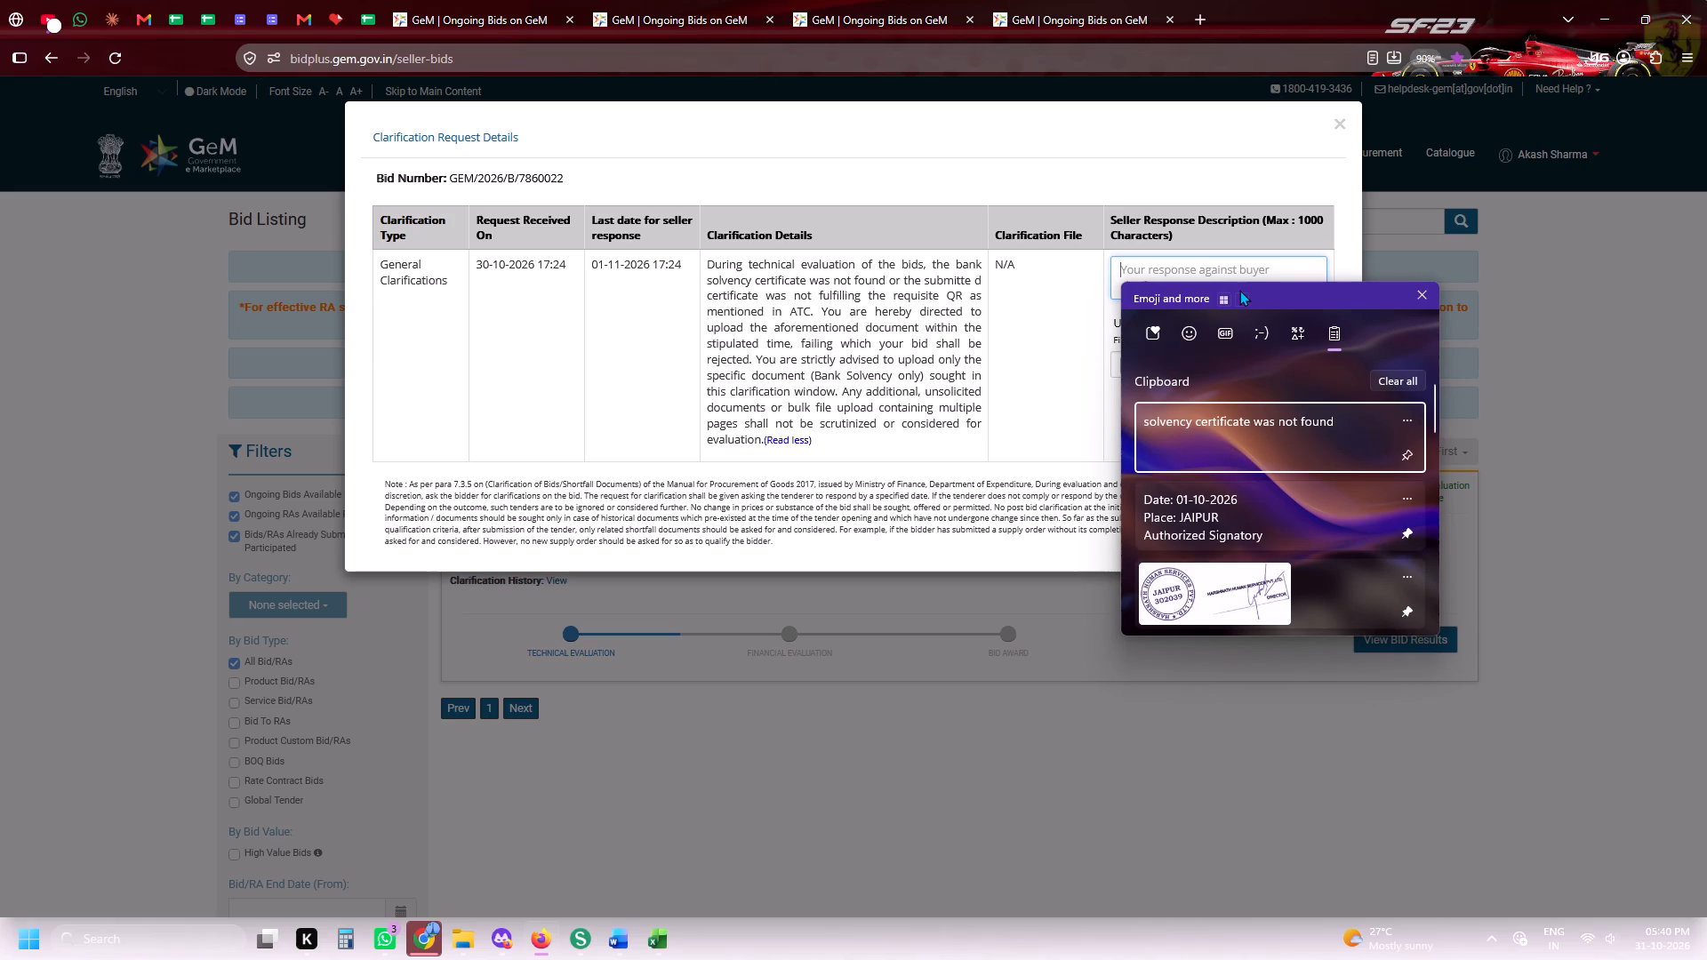
pyautogui.click(1431, 372)
pyautogui.click(1406, 384)
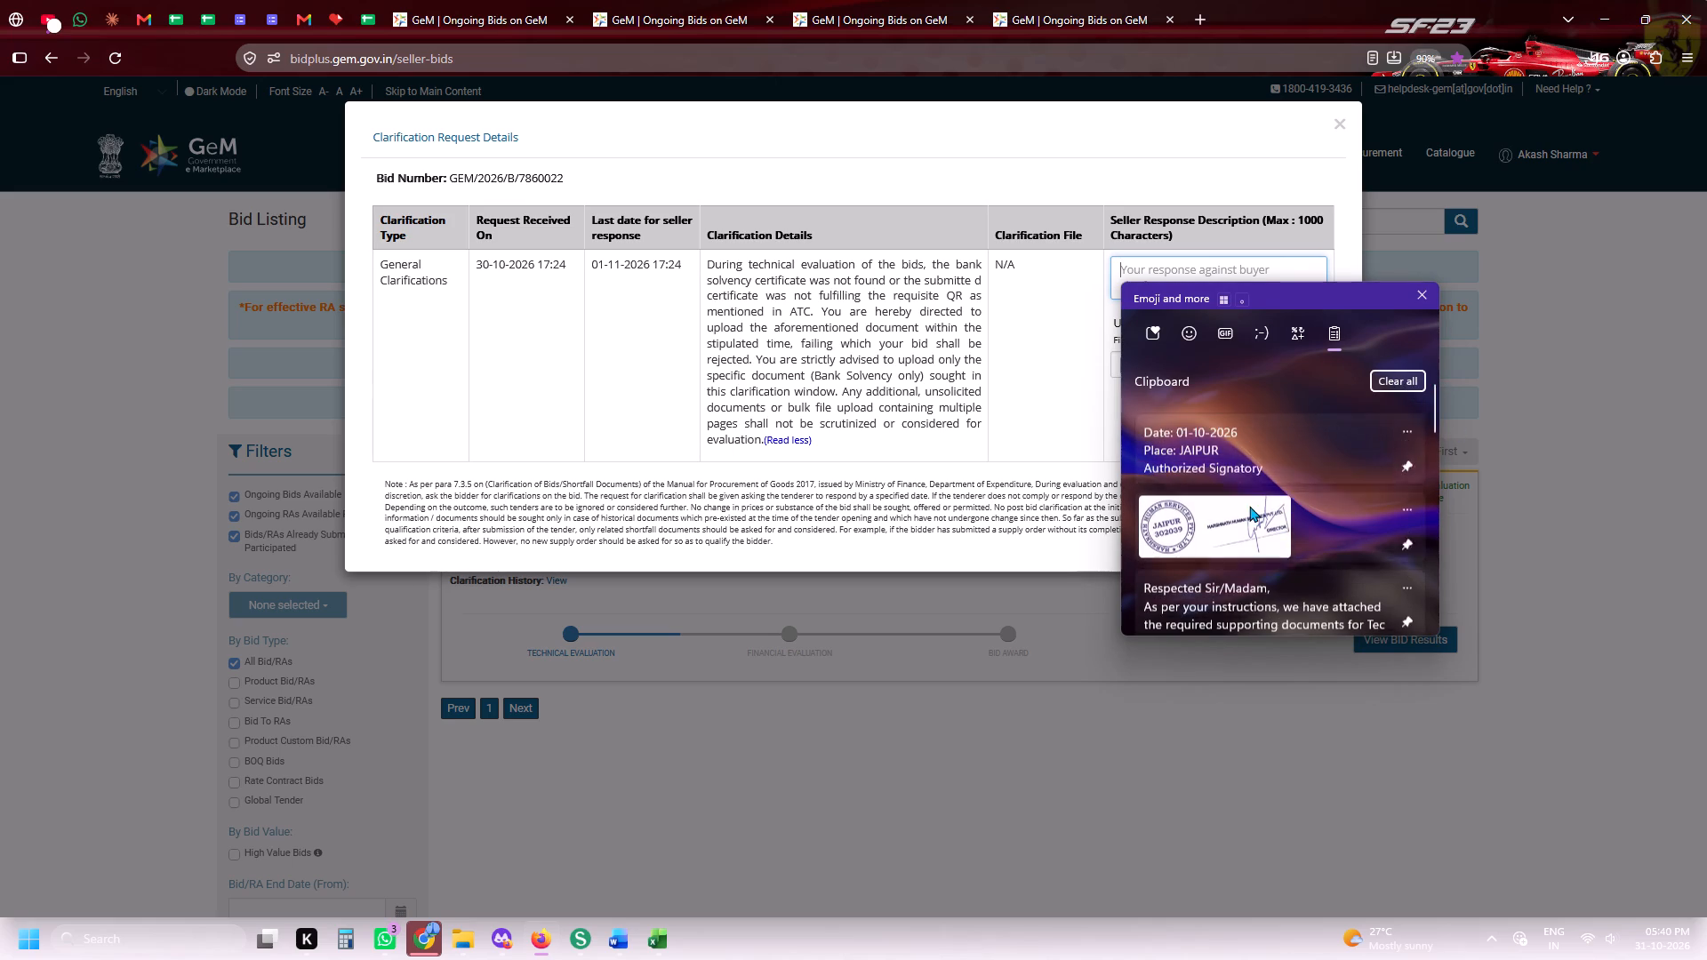
pyautogui.click(1278, 636)
pyautogui.click(1270, 621)
pyautogui.hotkey('ctrl', 'v')
pyautogui.scroll(-3, 1198, 501)
pyautogui.click(1314, 499)
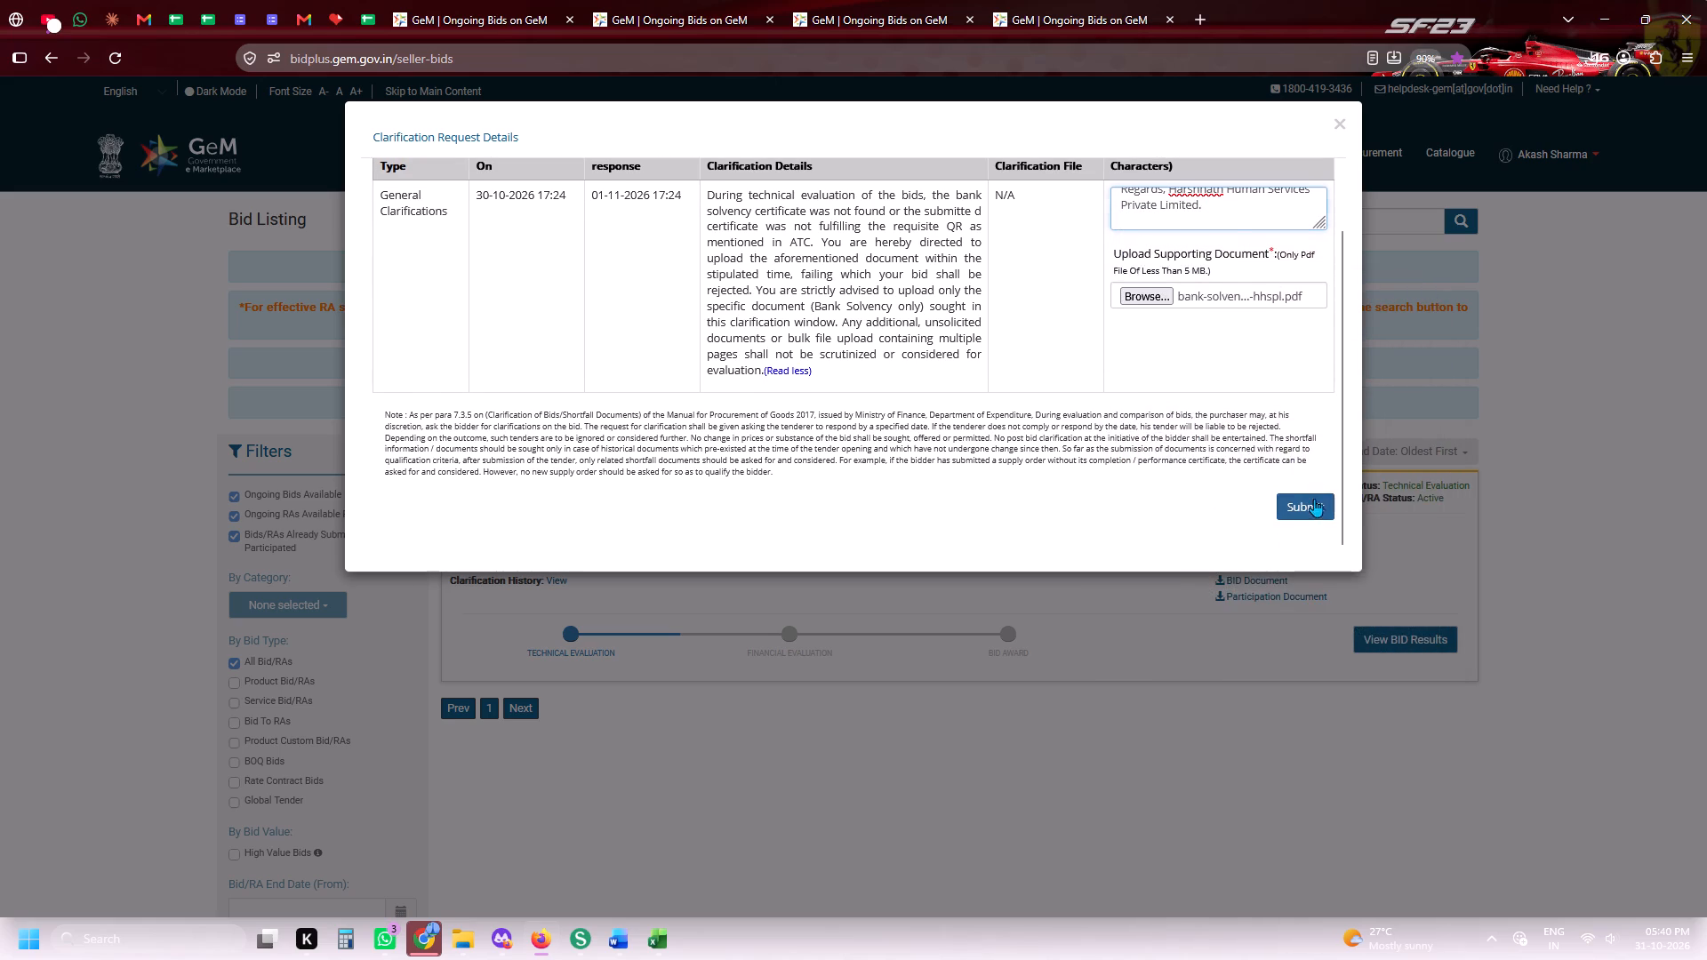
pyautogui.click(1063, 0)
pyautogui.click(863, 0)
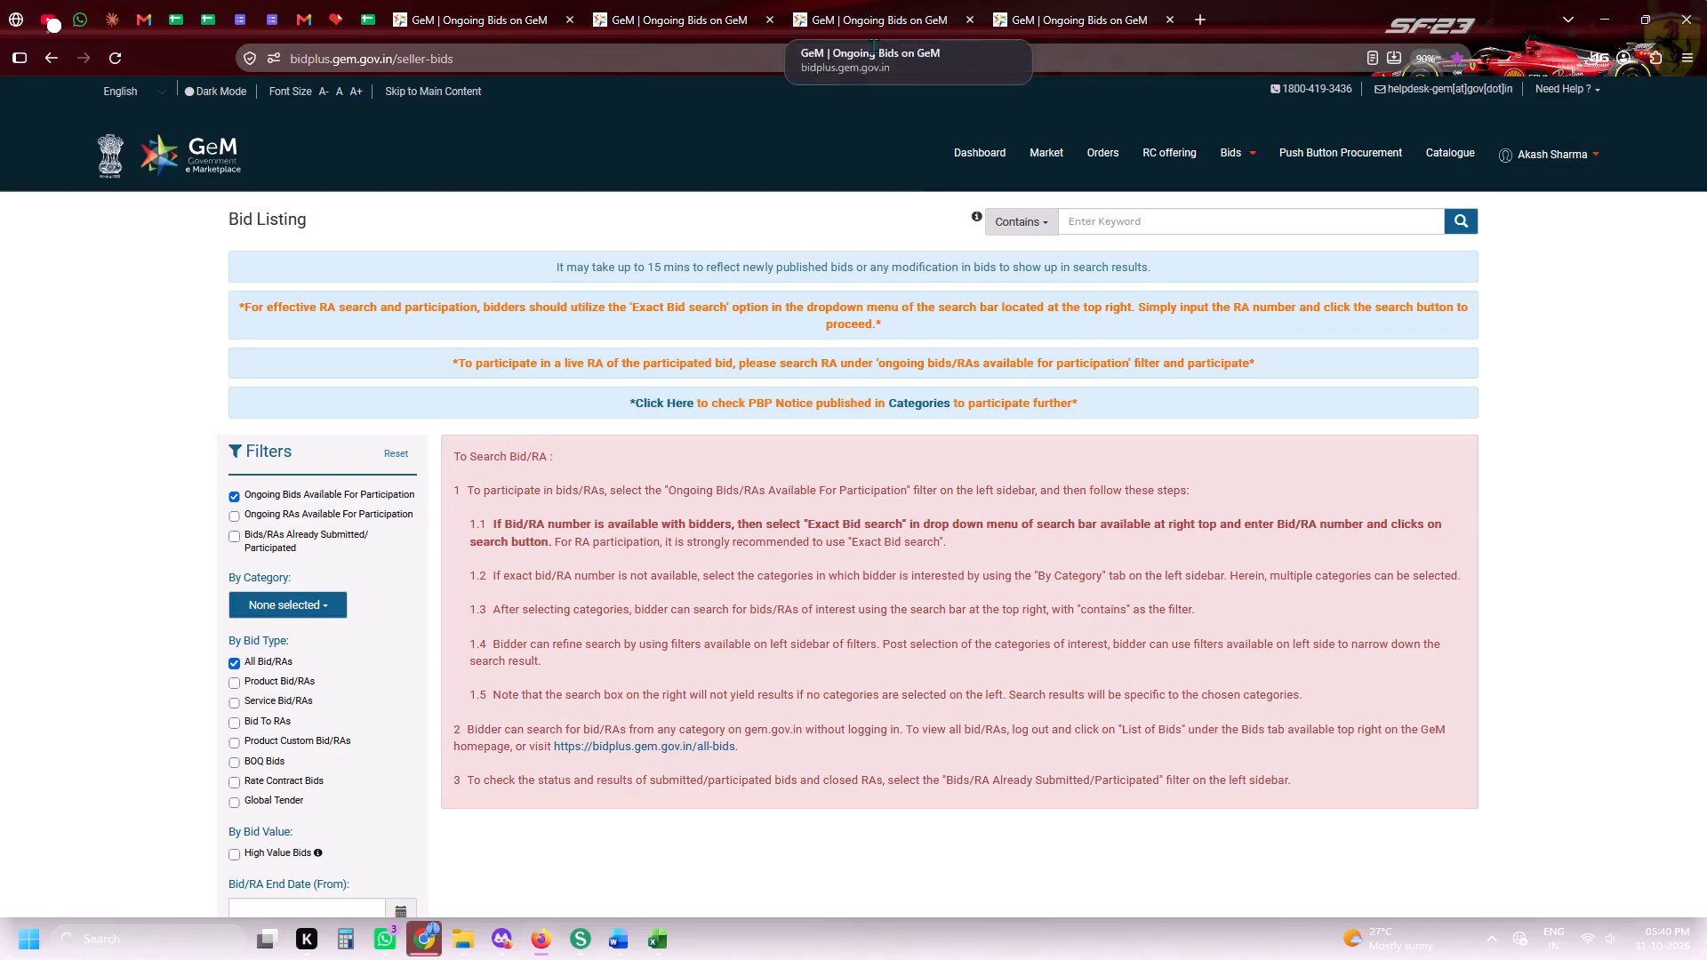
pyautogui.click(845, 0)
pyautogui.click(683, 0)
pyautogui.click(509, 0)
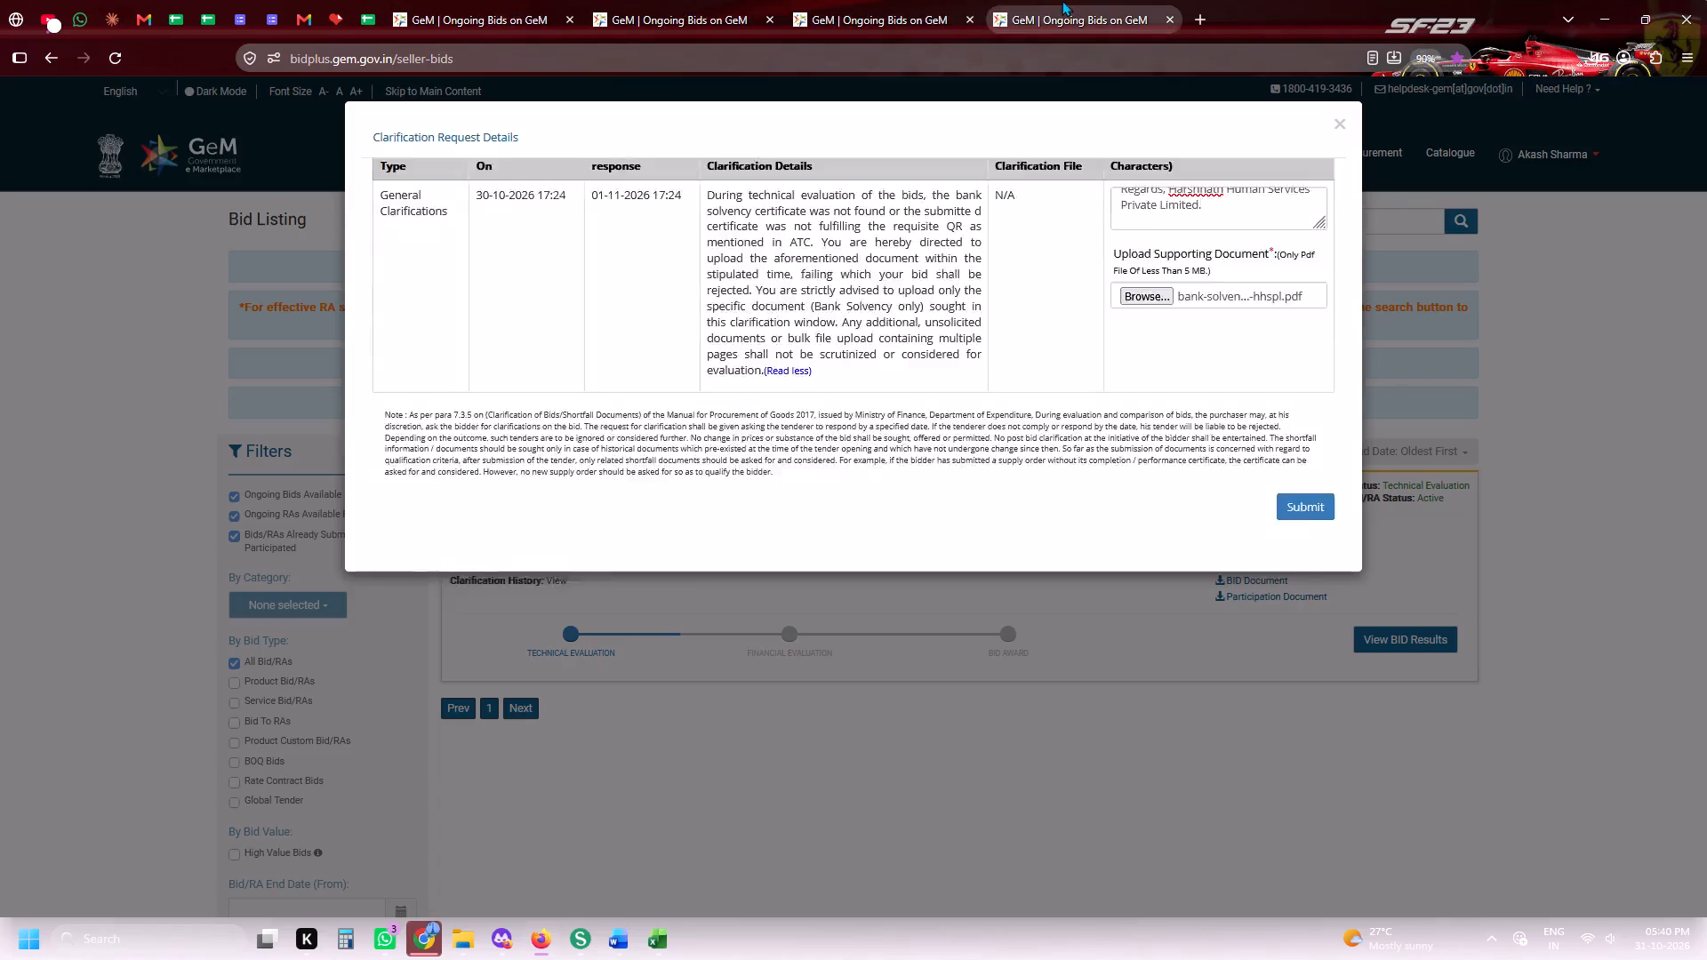
# Log reason "1. Meeting minutes of the internal Committee of here office which was held on 30/10/2026", copied from the disqualification comment, for GEM/2026/B/8036017.
pyautogui.click(1062, 0)
pyautogui.click(1128, 236)
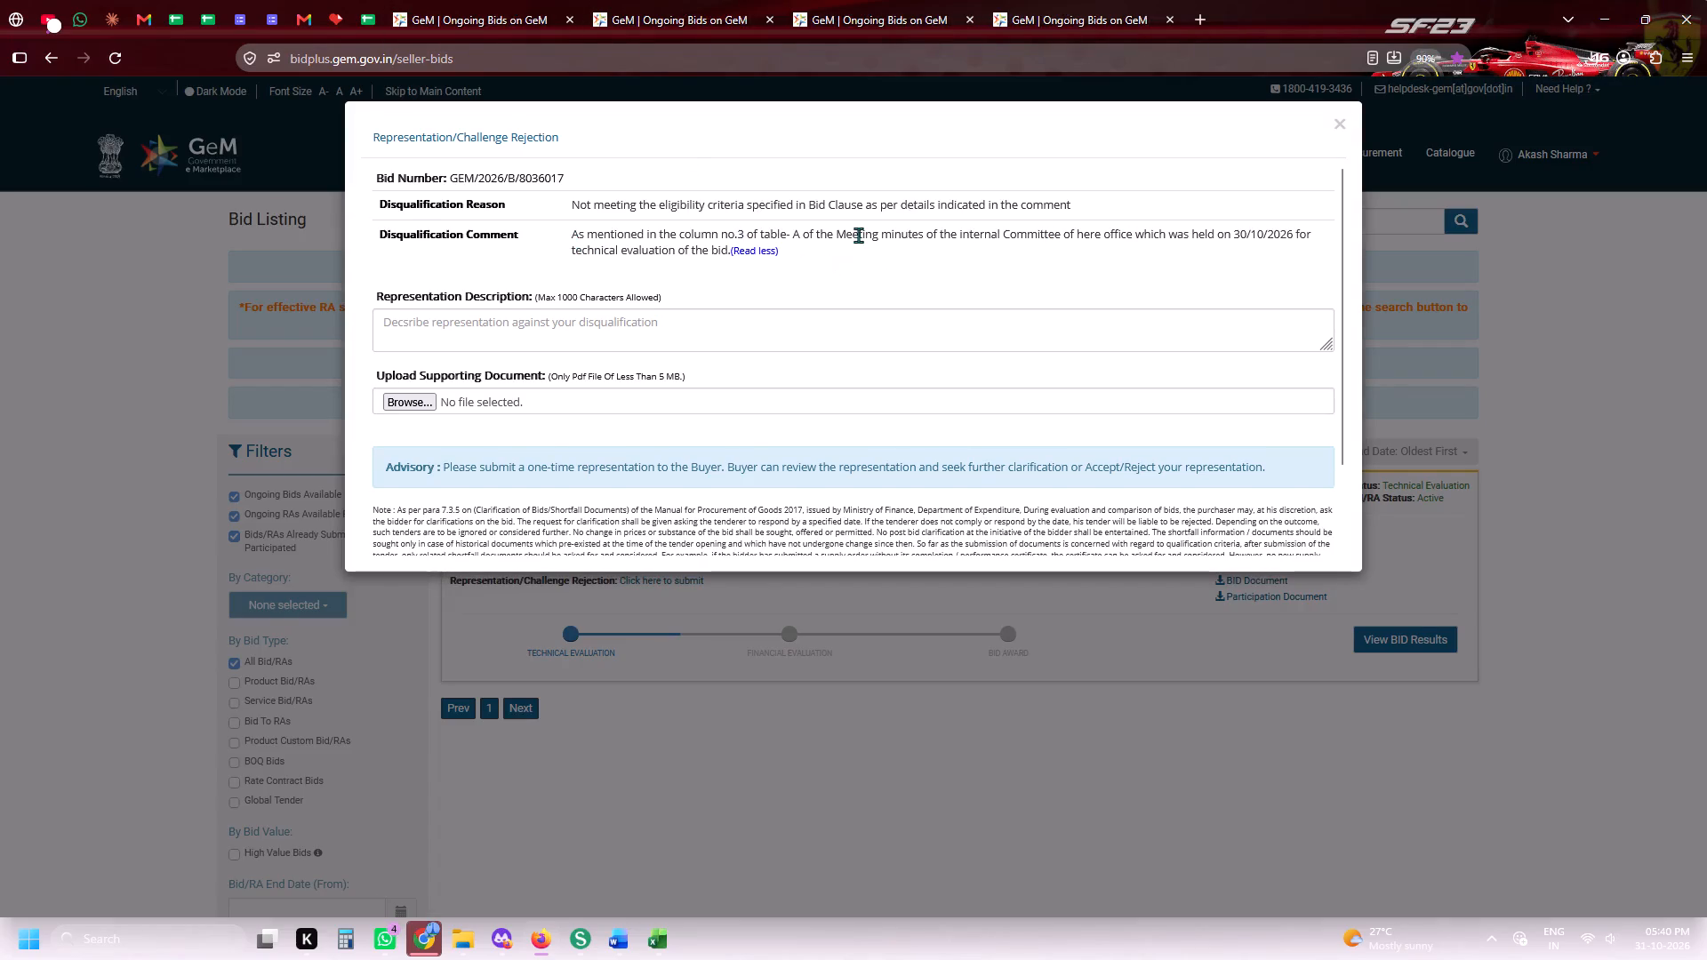
pyautogui.moveTo(834, 237); pyautogui.dragTo(859, 236)
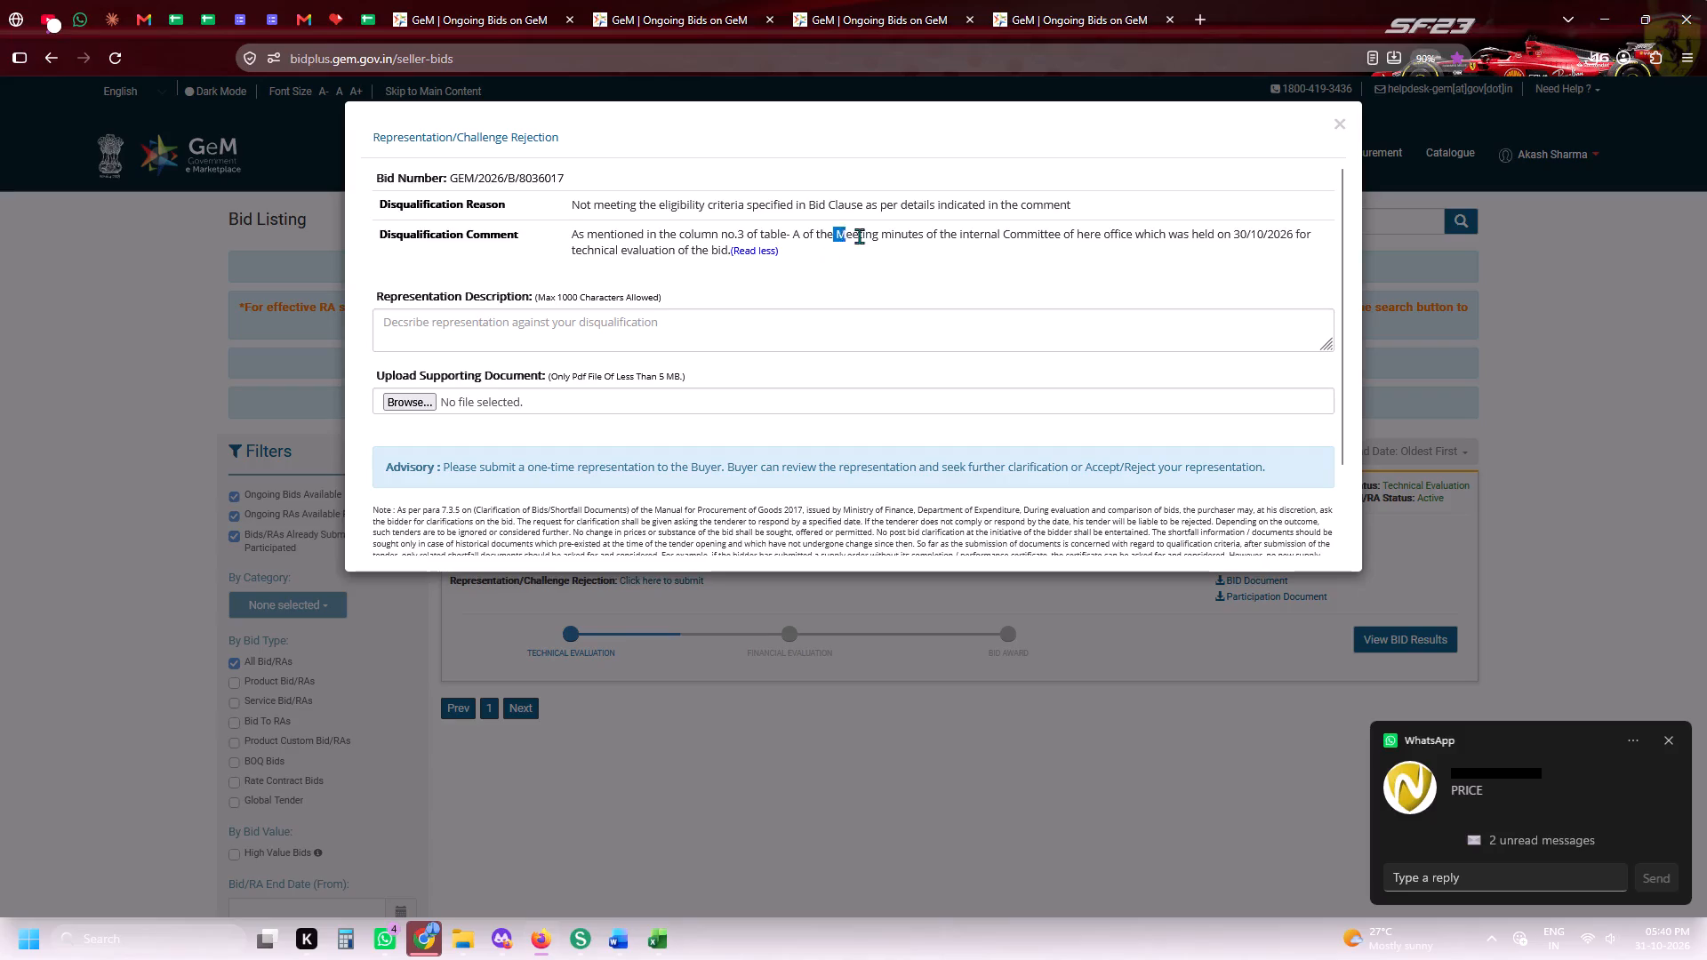
pyautogui.moveTo(859, 236); pyautogui.dragTo(1282, 219)
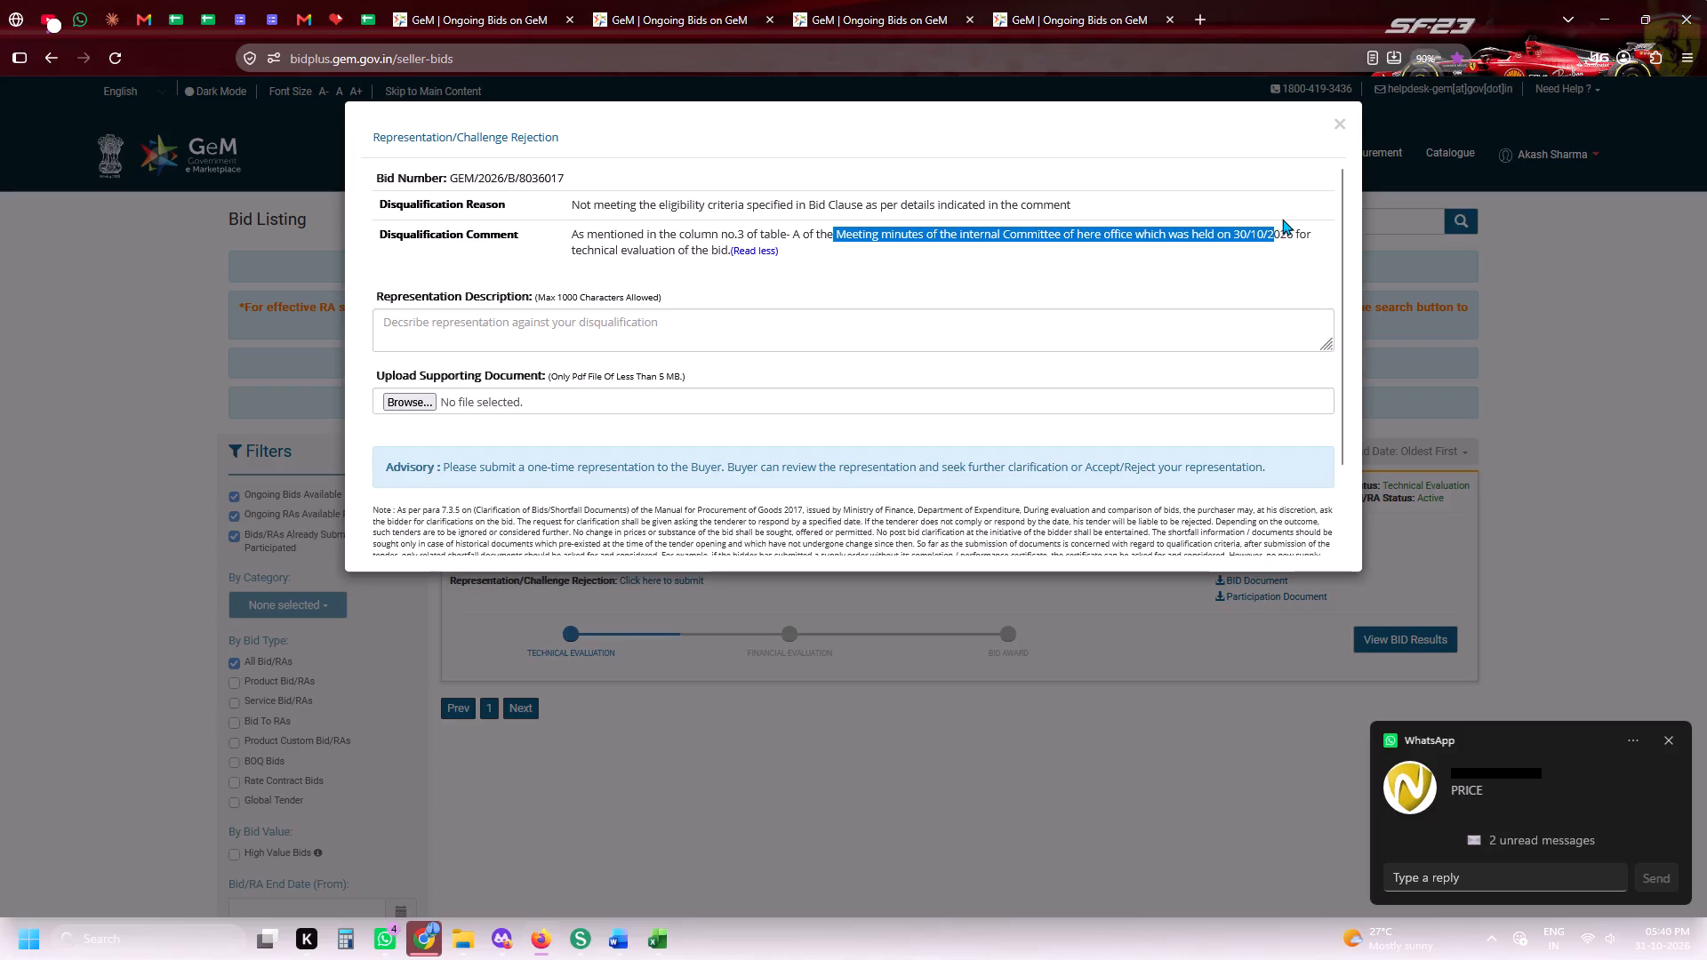
pyautogui.moveTo(1282, 219); pyautogui.dragTo(1294, 231)
pyautogui.hotkey('ctrl', 'c')
pyautogui.hotkey('ctrl', 'c')
pyautogui.hotkey('ctrl', 'c')
pyautogui.click(370, 22)
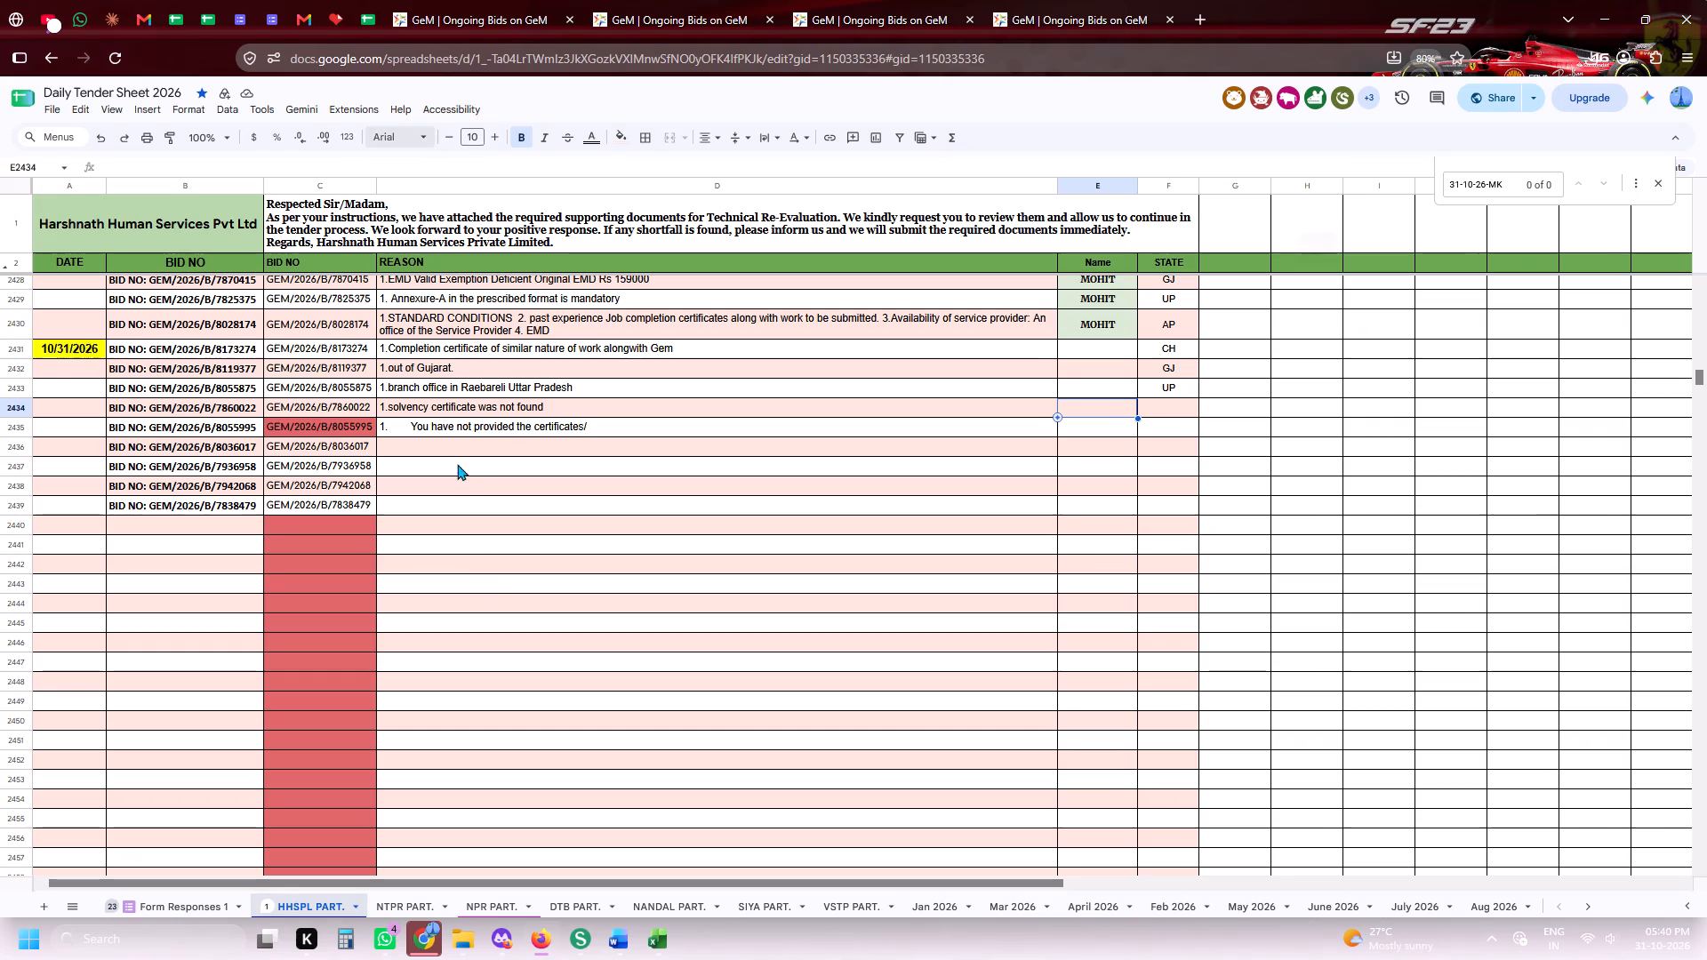
pyautogui.click(452, 452)
pyautogui.write('1.')
pyautogui.hotkey('ctrl', 'v')
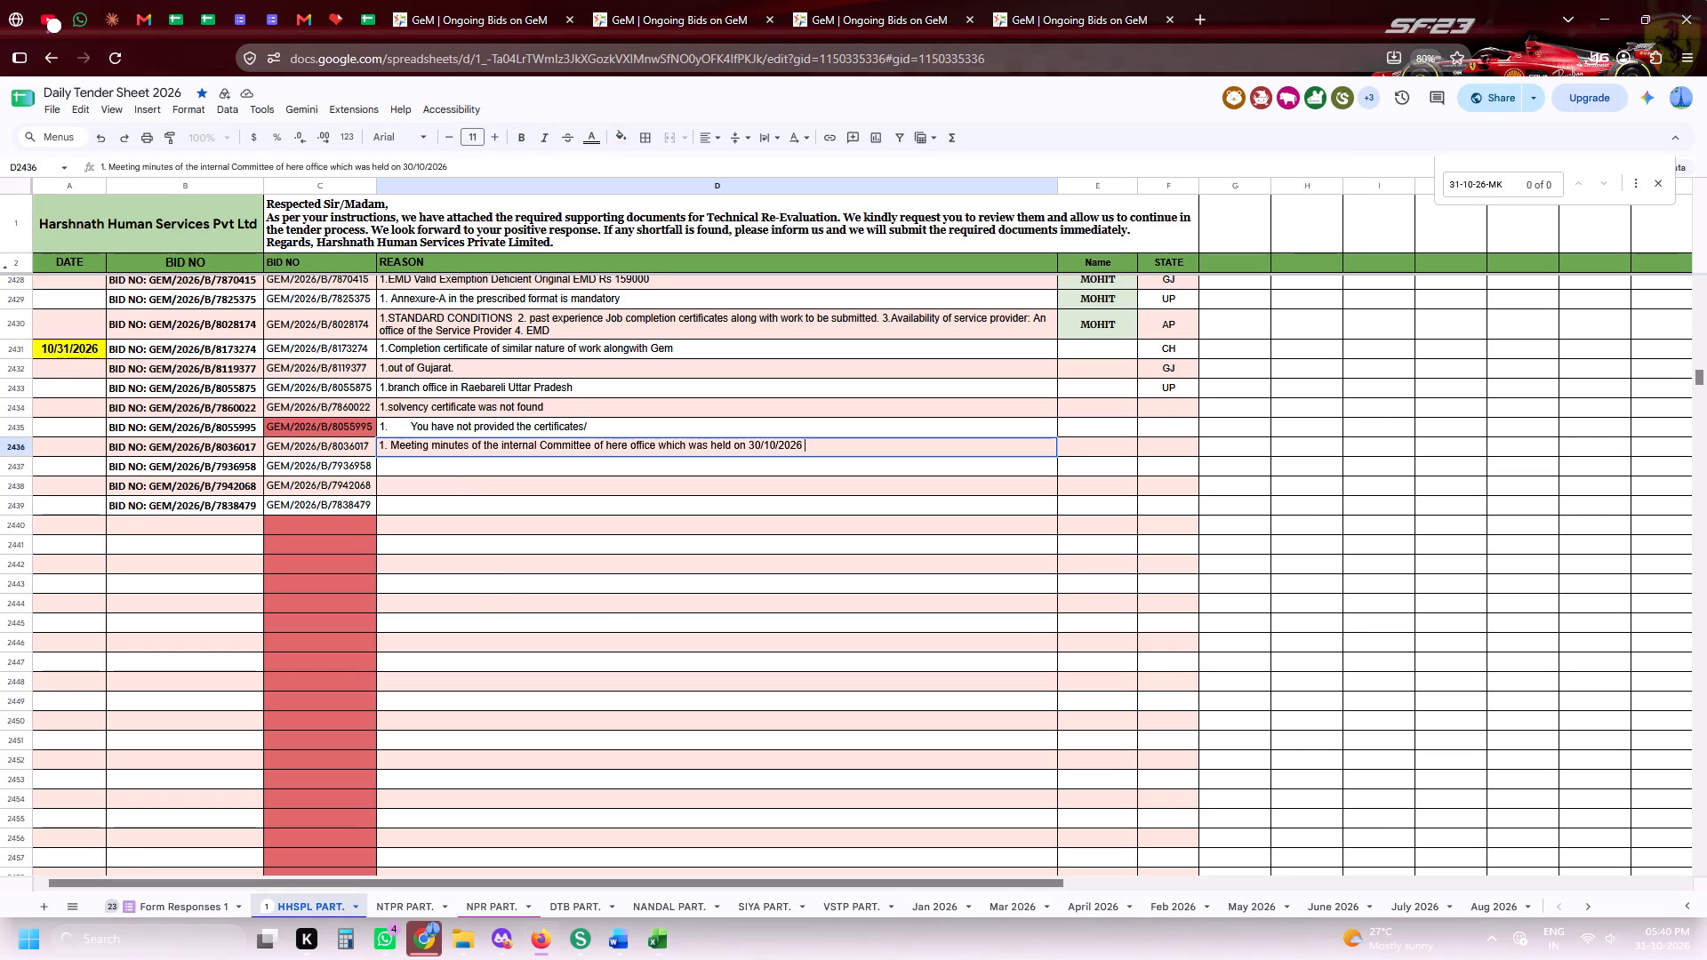
pyautogui.click(999, 588)
# Return to the GEM/2026/B/7860022 clarification and acknowledge its submission notice.
pyautogui.click(1044, 0)
pyautogui.click(833, 0)
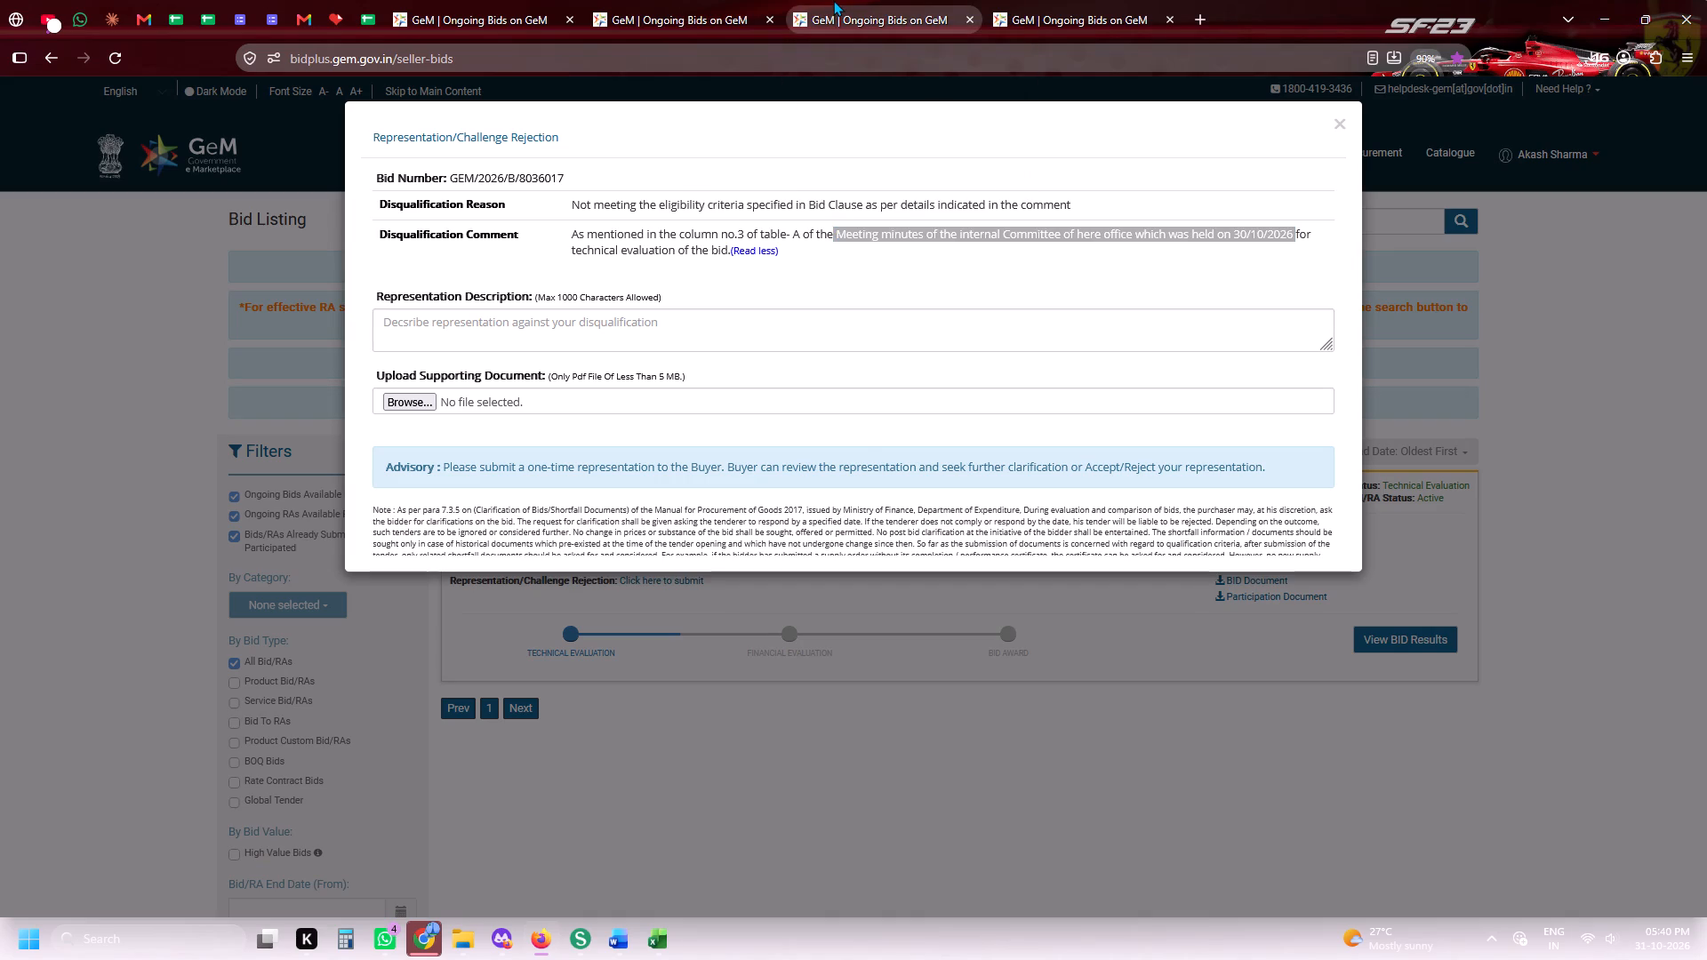
pyautogui.click(637, 0)
pyautogui.click(956, 513)
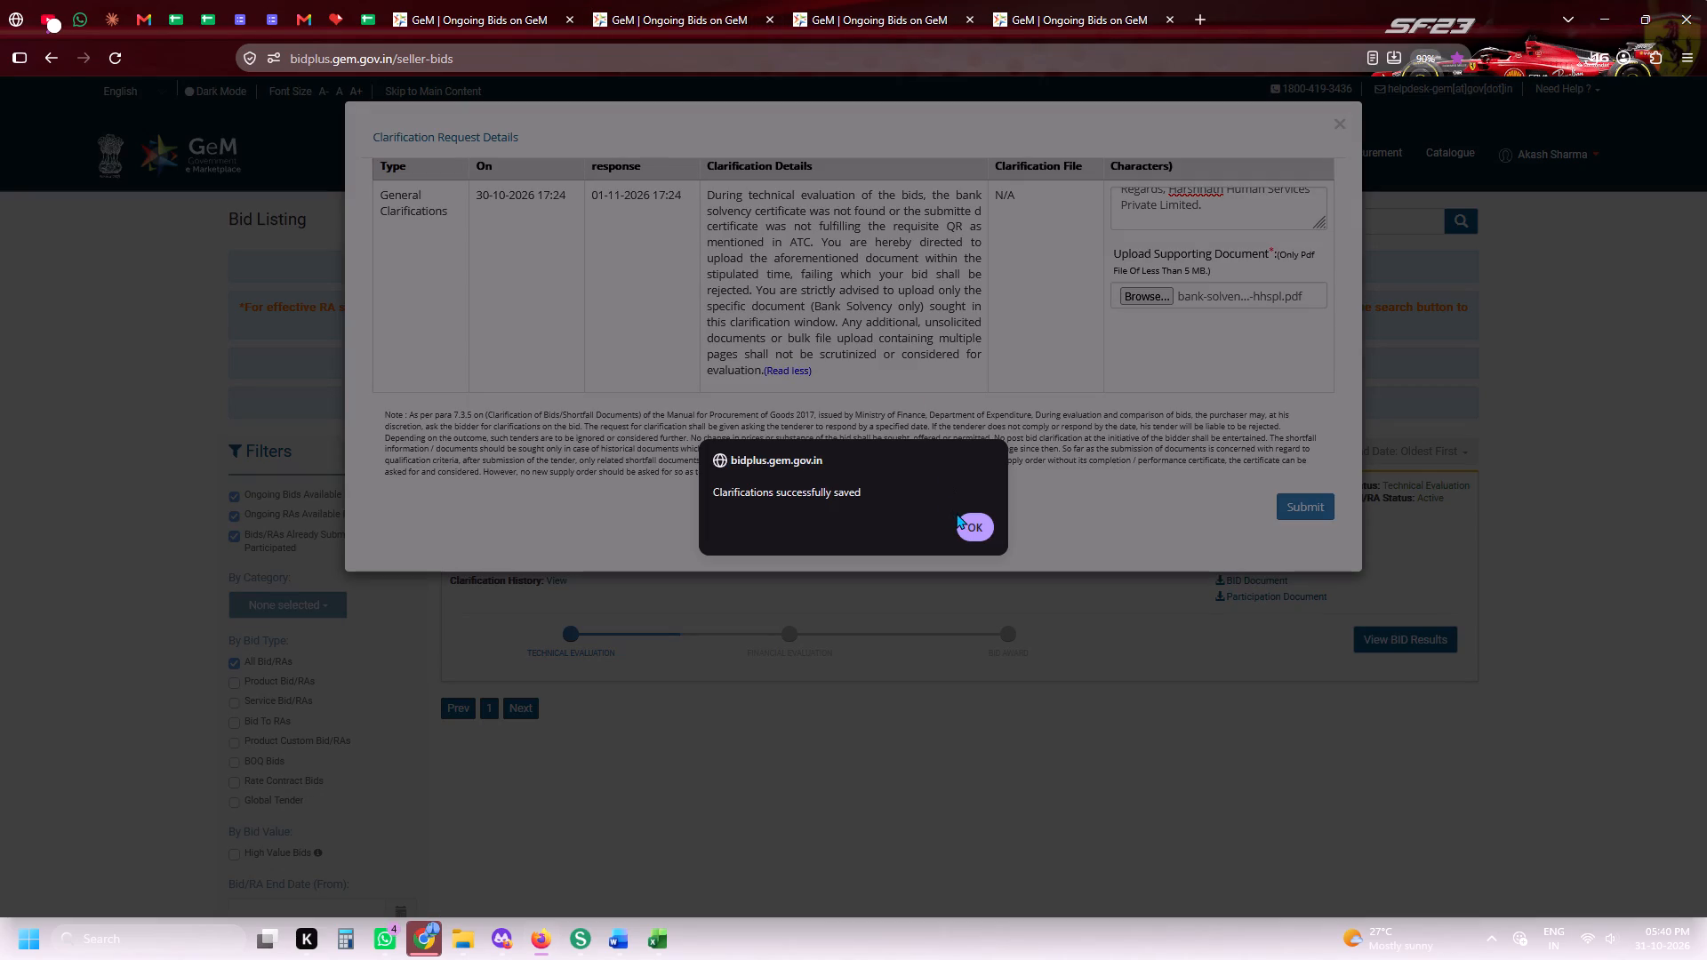
pyautogui.click(963, 524)
# Attach undertaking-pre-bid-hhspl from the Undertakings folder as the supporting document for the GEM/2026/B/8036017 representation.
pyautogui.click(880, 32)
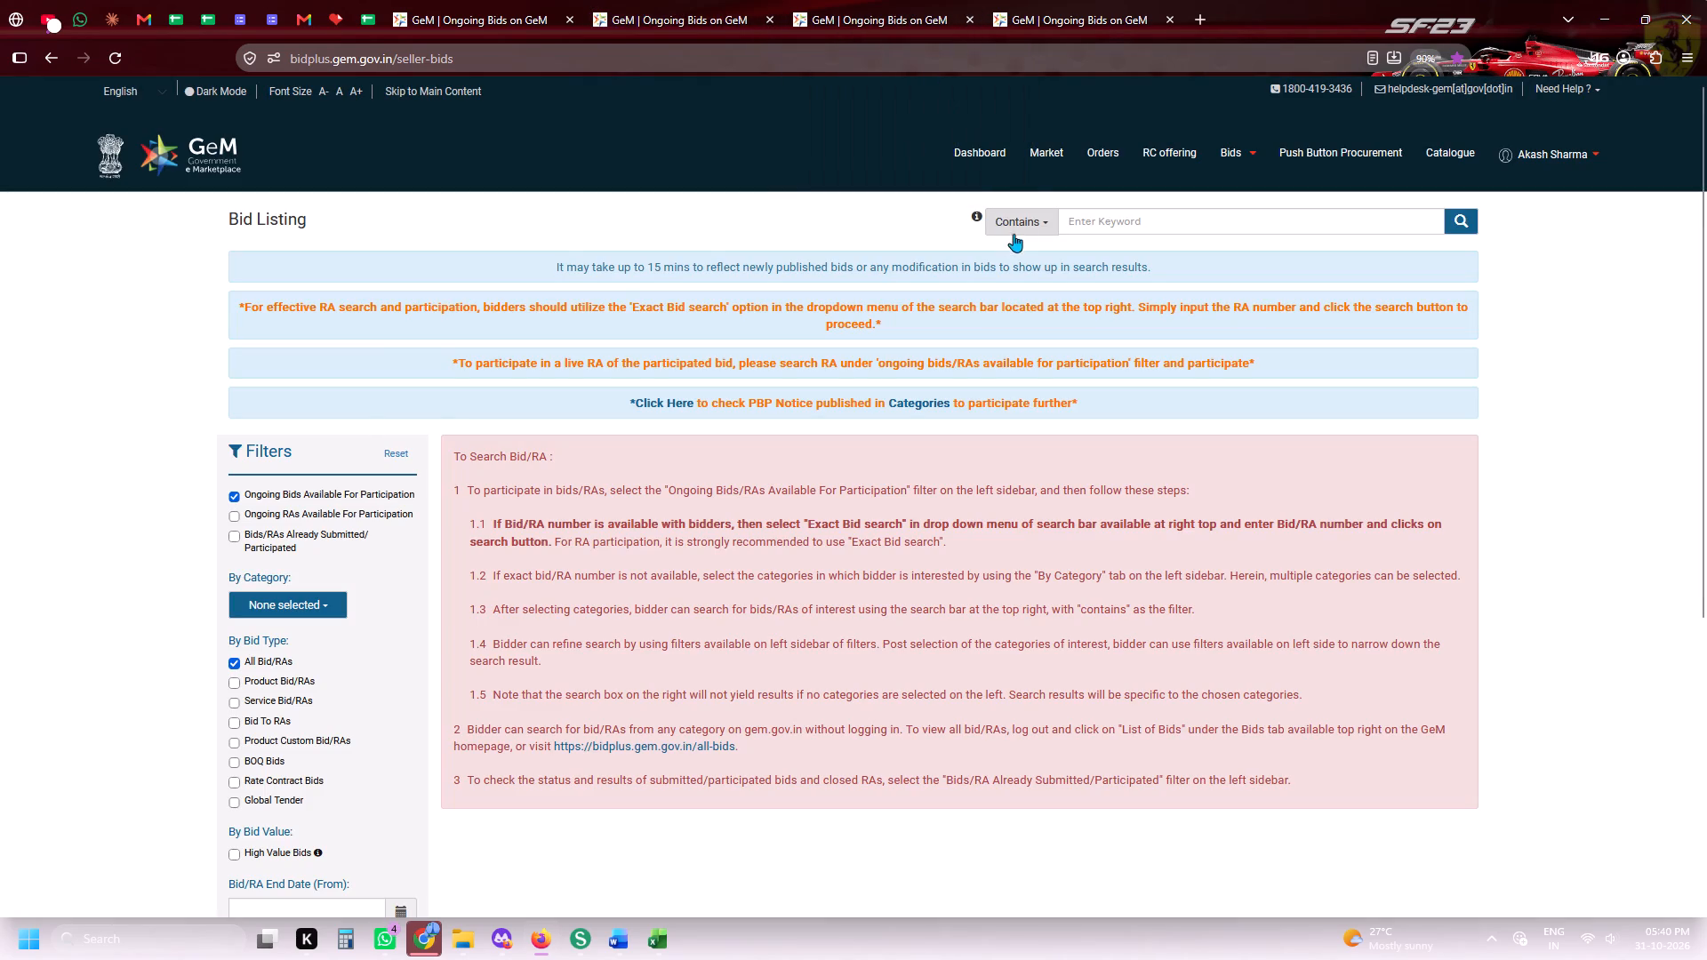
pyautogui.click(1033, 0)
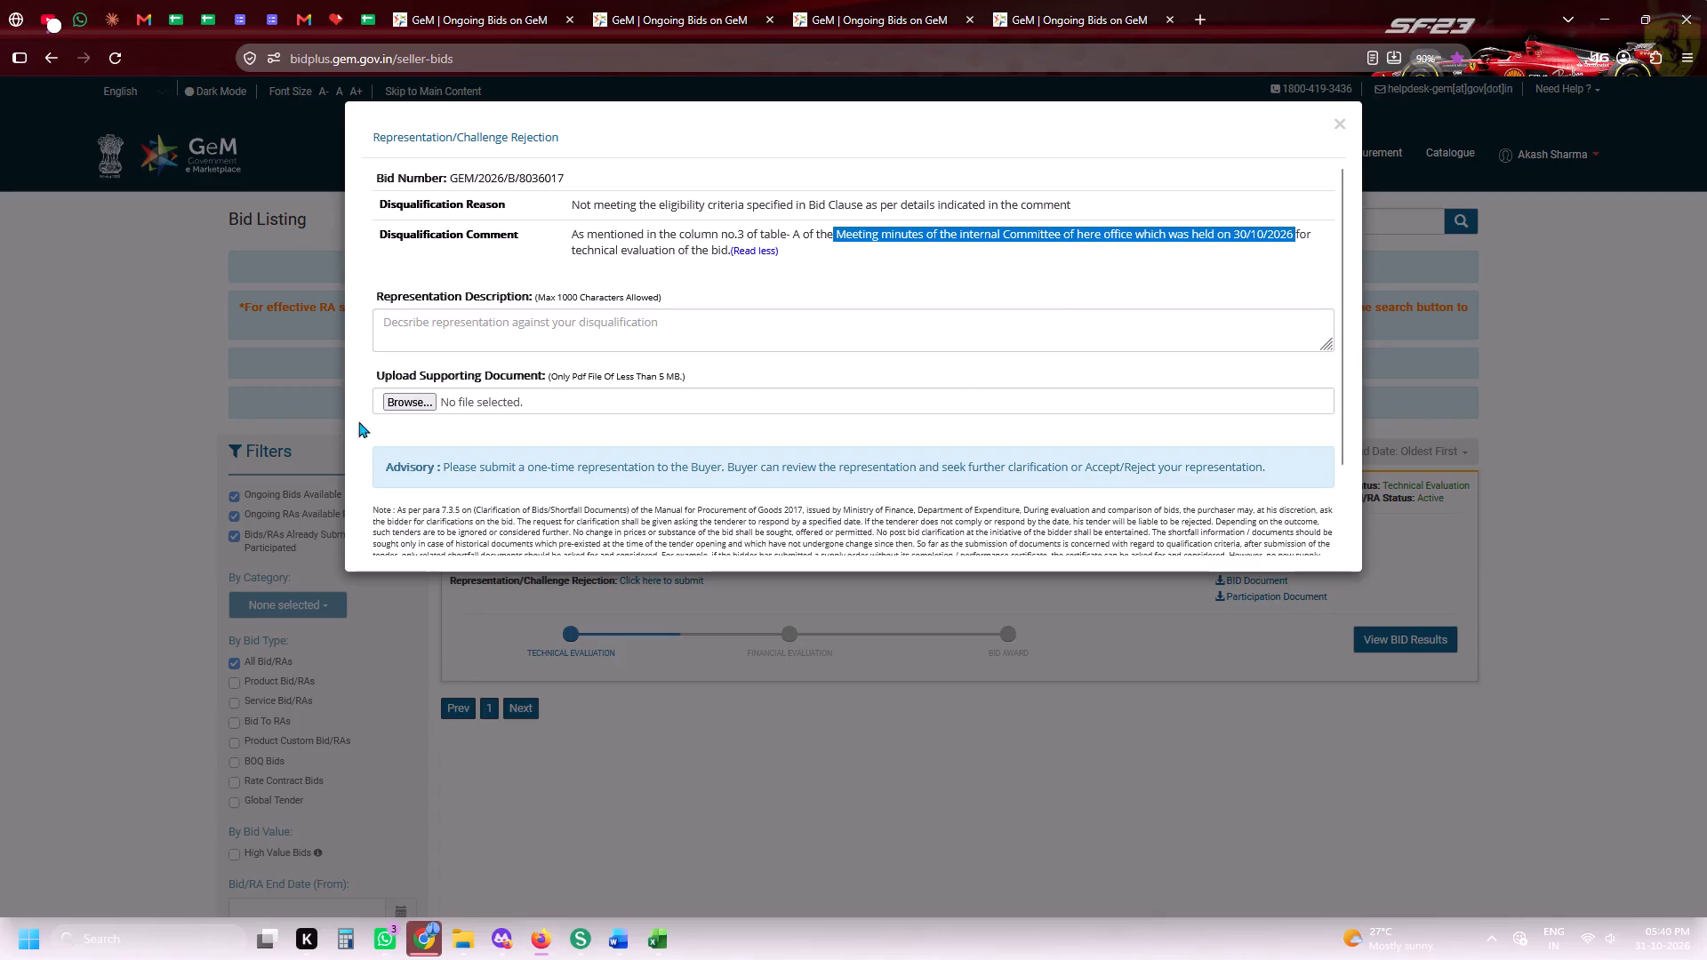
pyautogui.click(422, 404)
pyautogui.scroll(6, 1226, 452)
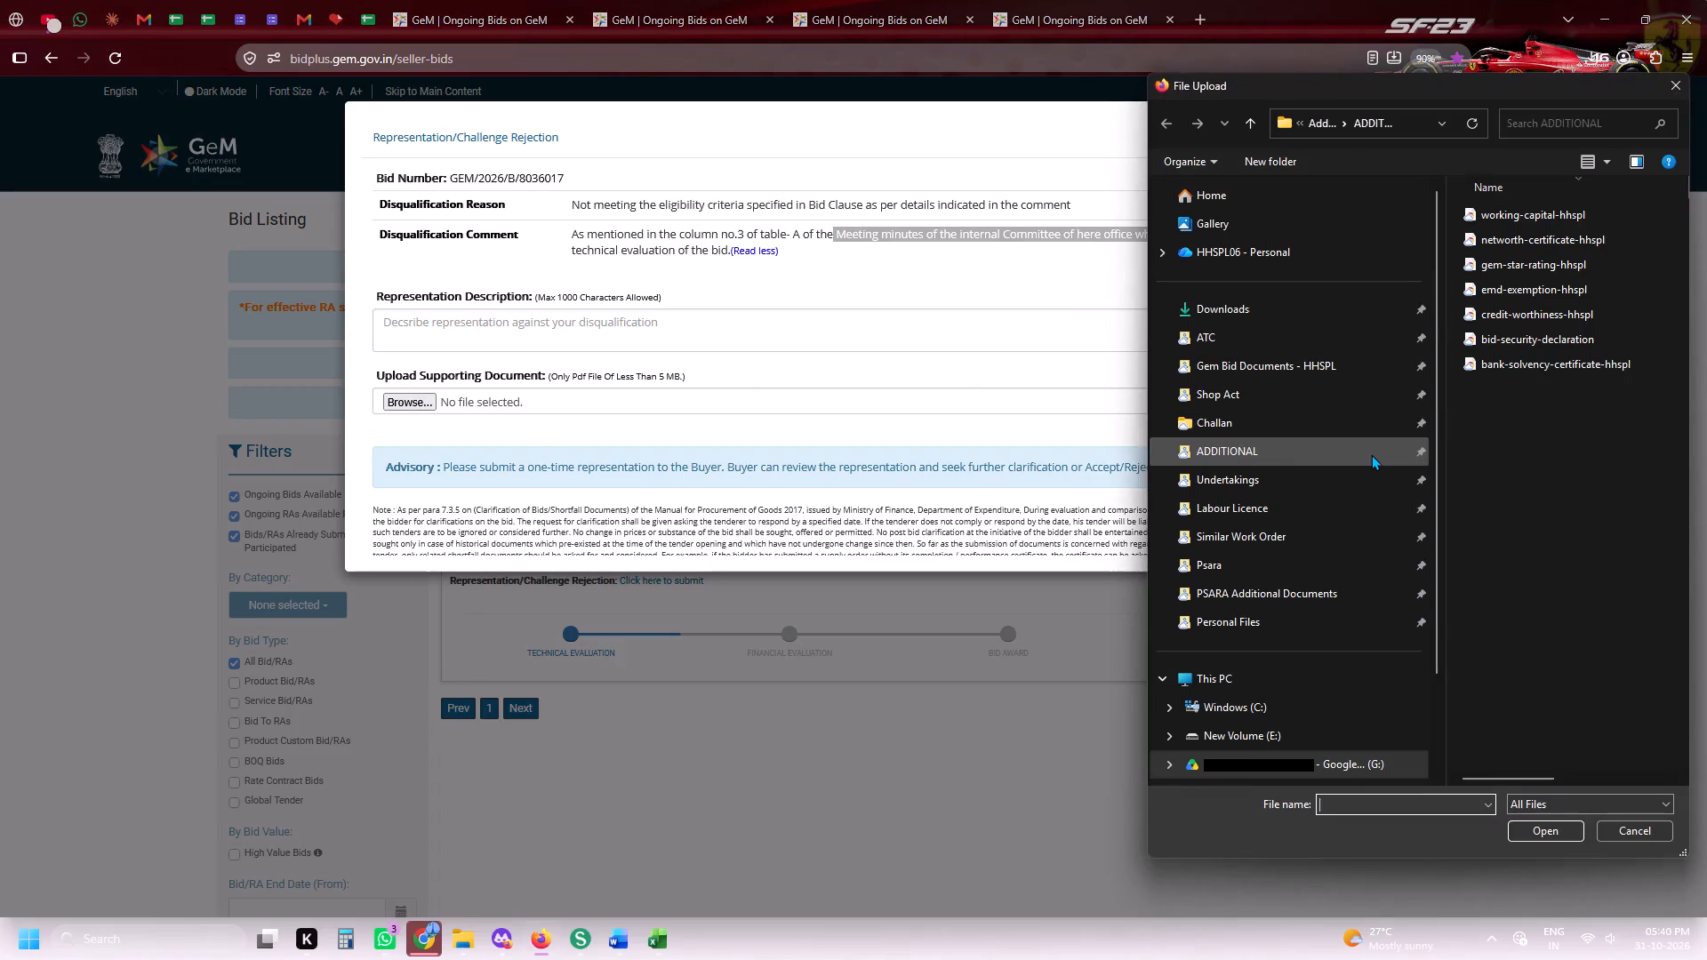
pyautogui.click(1316, 469)
pyautogui.scroll(-5, 1497, 619)
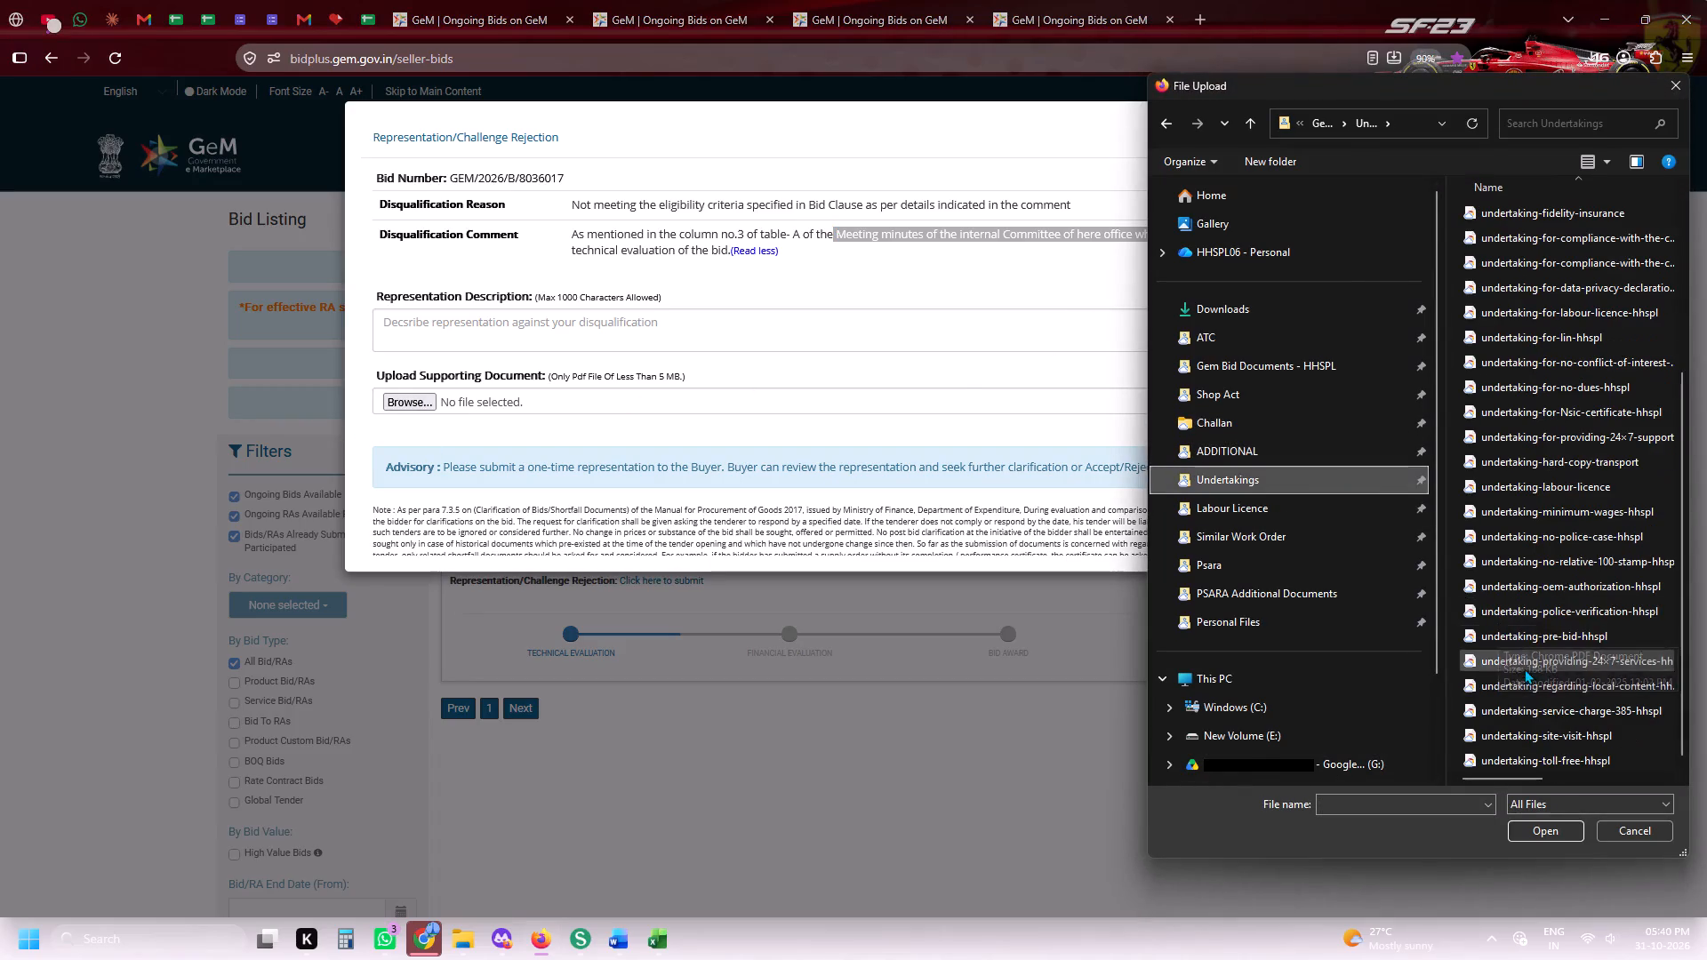
pyautogui.doubleClick(1540, 644)
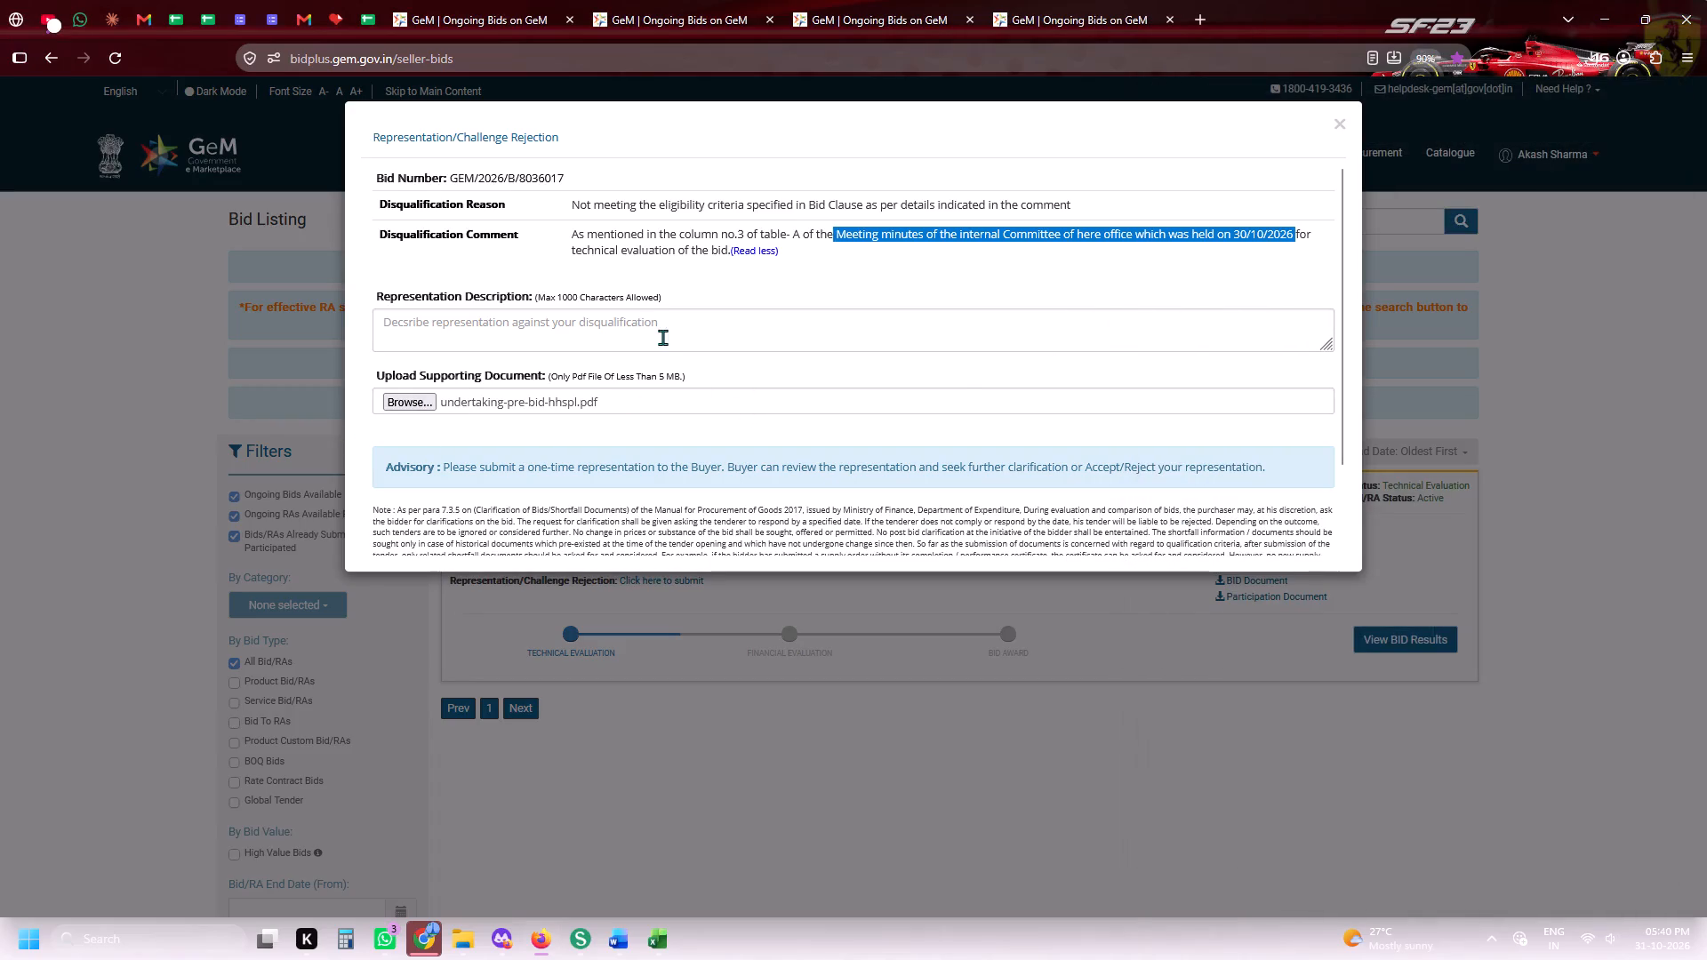
# Fill the representation description for GEM/2026/B/8036017 with the saved "Respected Sir/Madam" message, submit the representation and acknowledge the notice.
pyautogui.click(640, 307)
pyautogui.click(625, 367)
pyautogui.click(613, 331)
pyautogui.press('super+v')
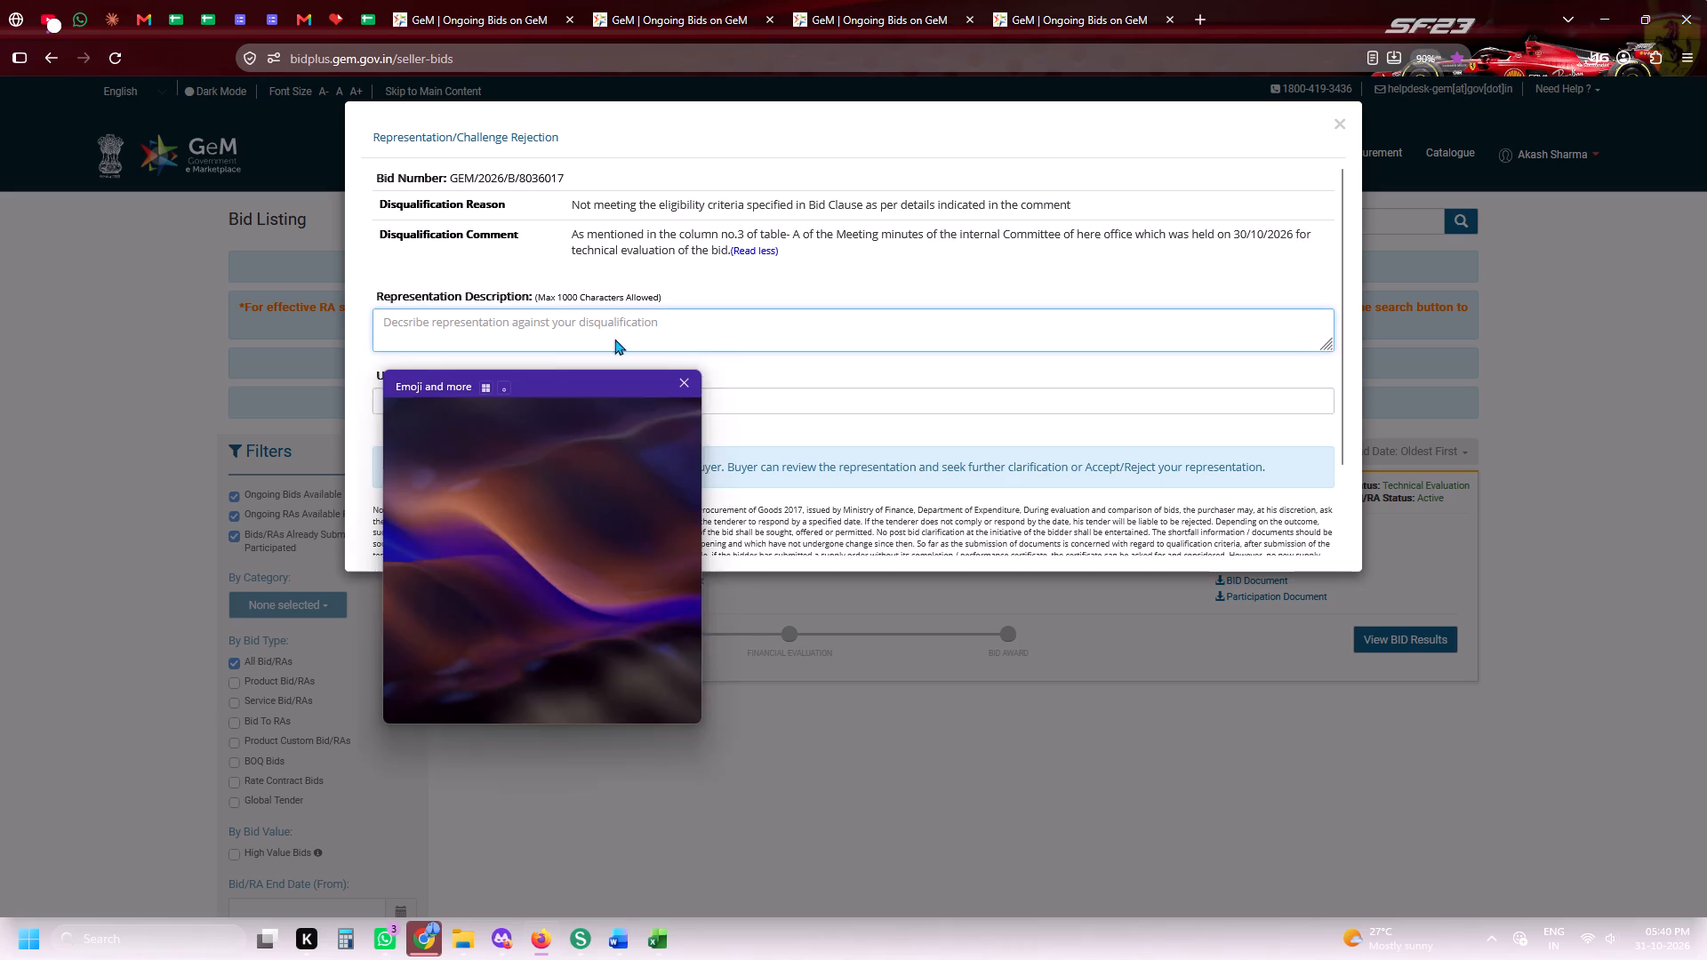
pyautogui.click(660, 449)
pyautogui.click(663, 440)
pyautogui.click(526, 632)
pyautogui.hotkey('ctrl', 'v')
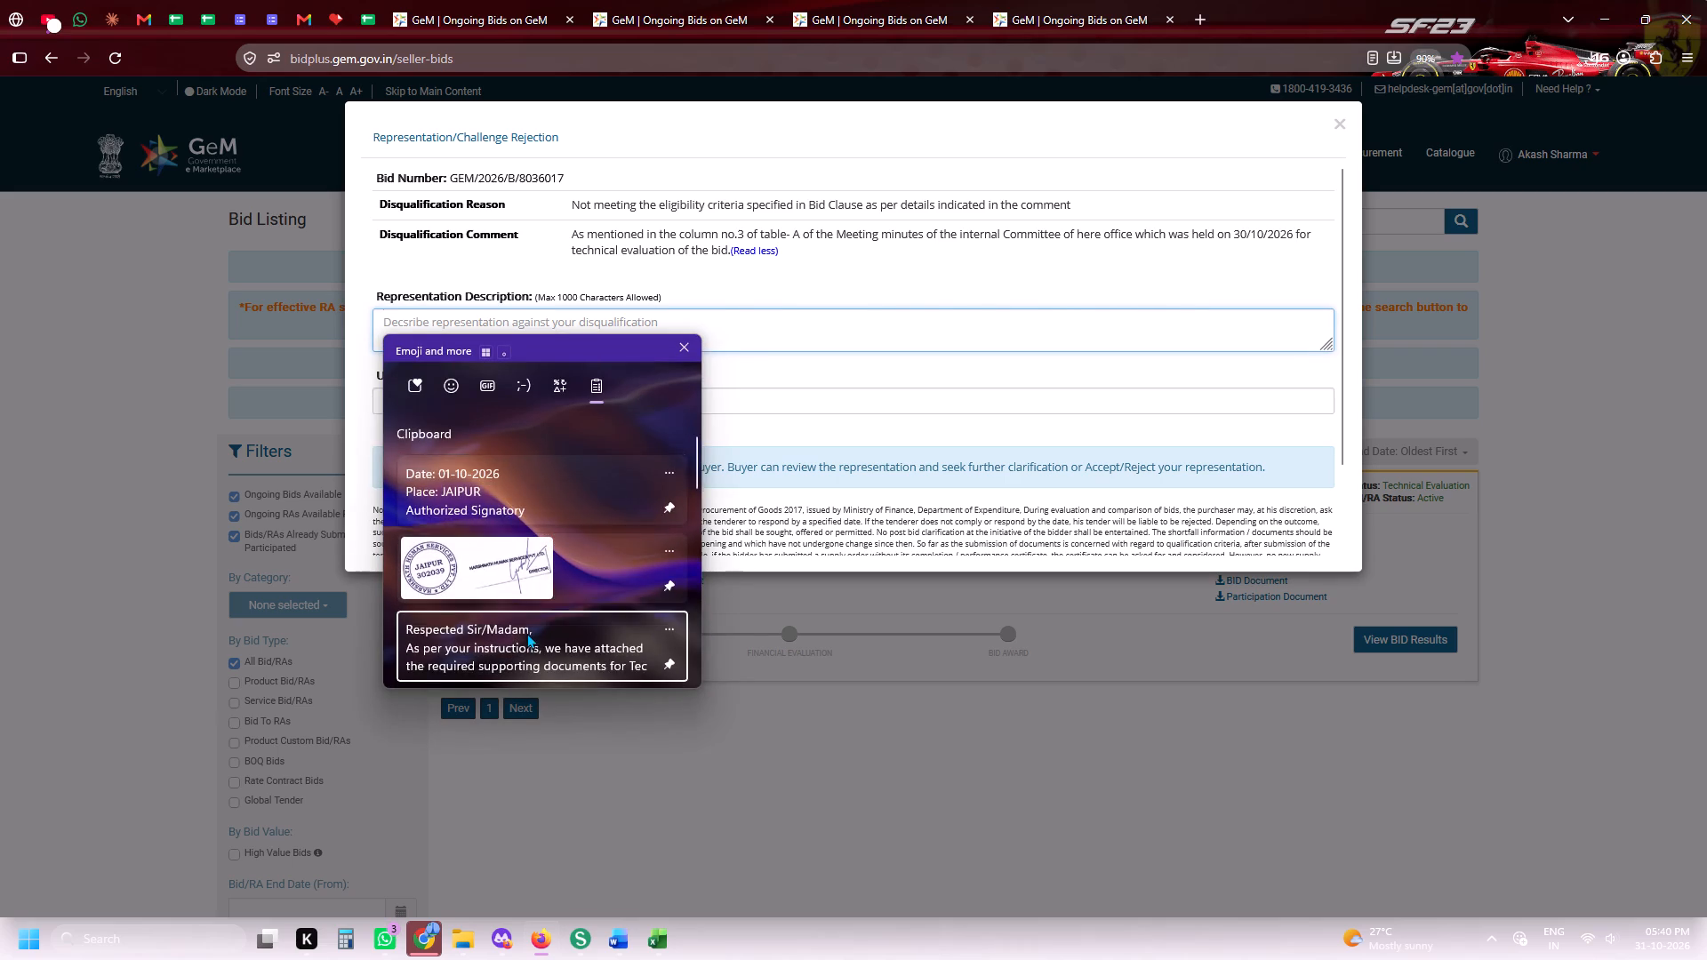
pyautogui.scroll(-4, 498, 555)
pyautogui.click(467, 514)
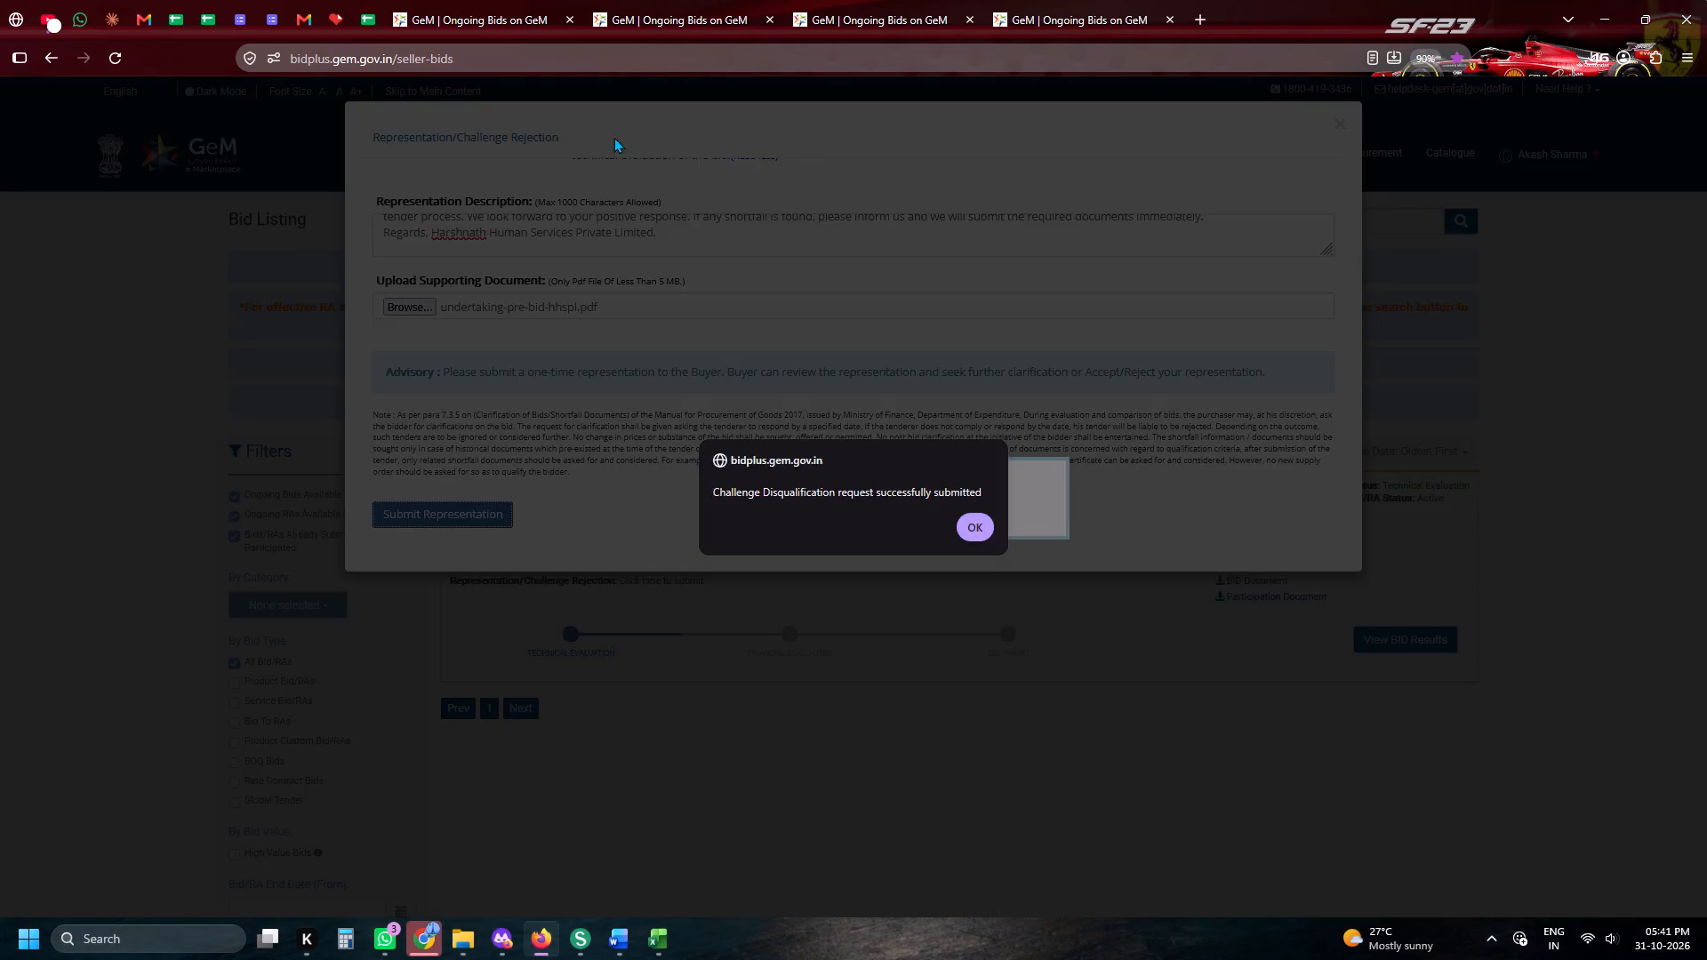
pyautogui.click(550, 0)
pyautogui.click(1063, 0)
pyautogui.click(982, 527)
# Copy bid number GEM/2026/B/7936958 from the tender sheet and look it up on GeM with Exact Bid Search.
pyautogui.click(832, 0)
pyautogui.click(367, 0)
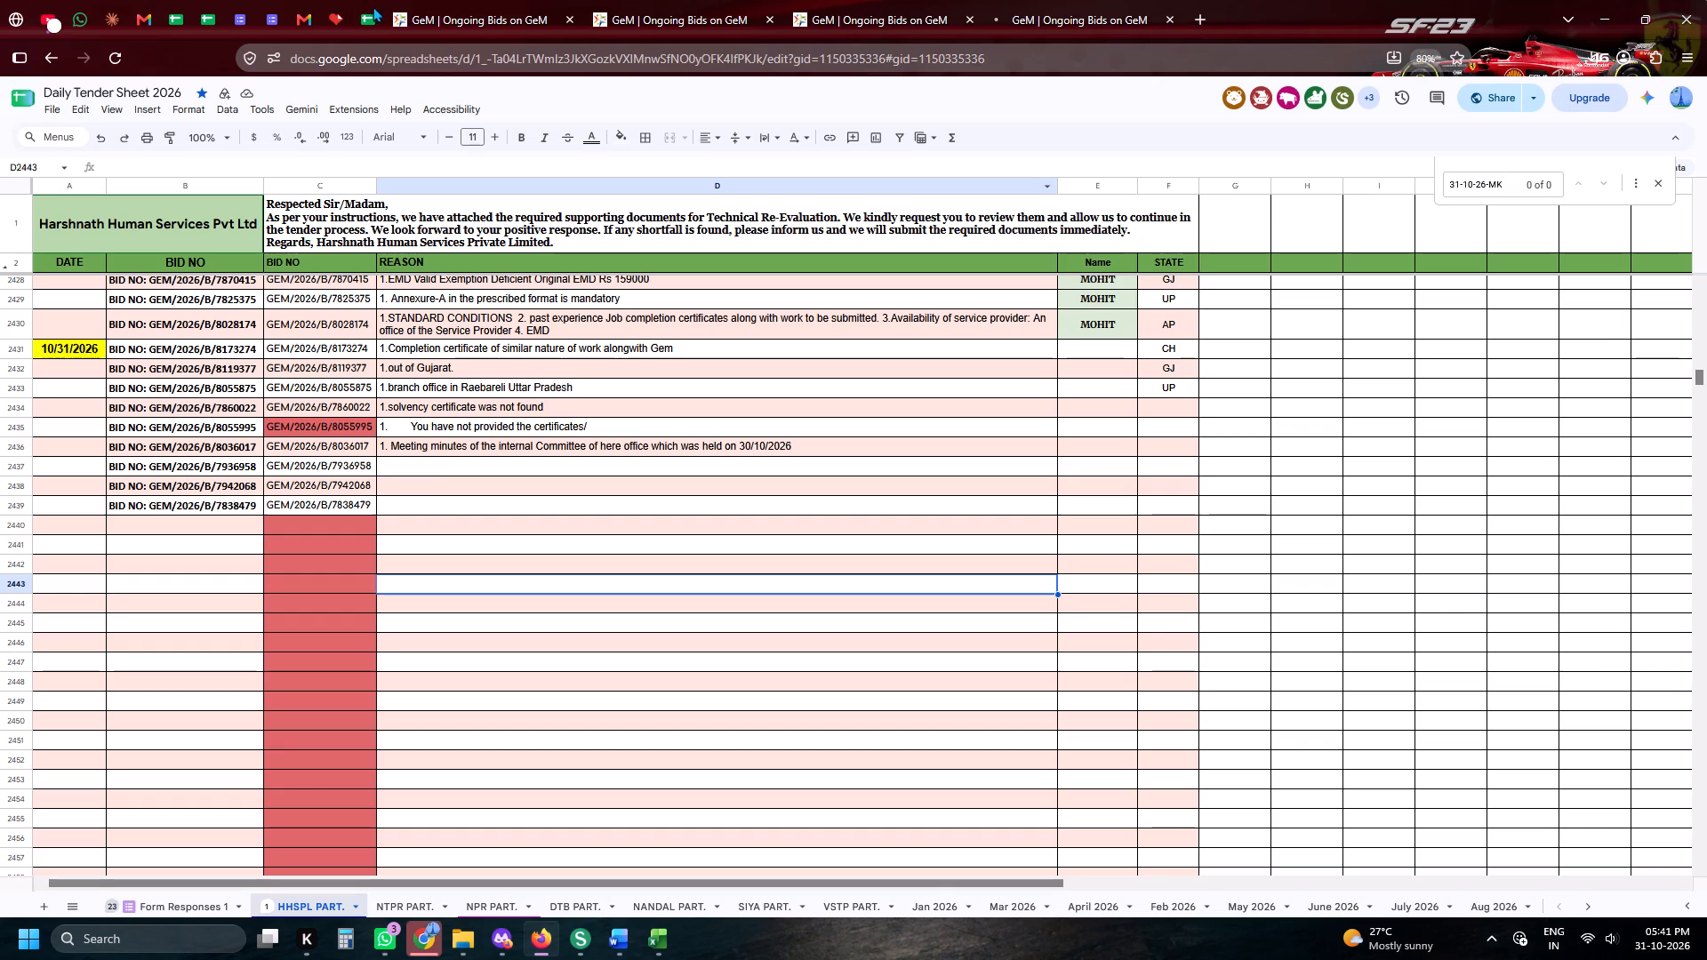
pyautogui.click(343, 470)
pyautogui.hotkey('ctrl', 'c')
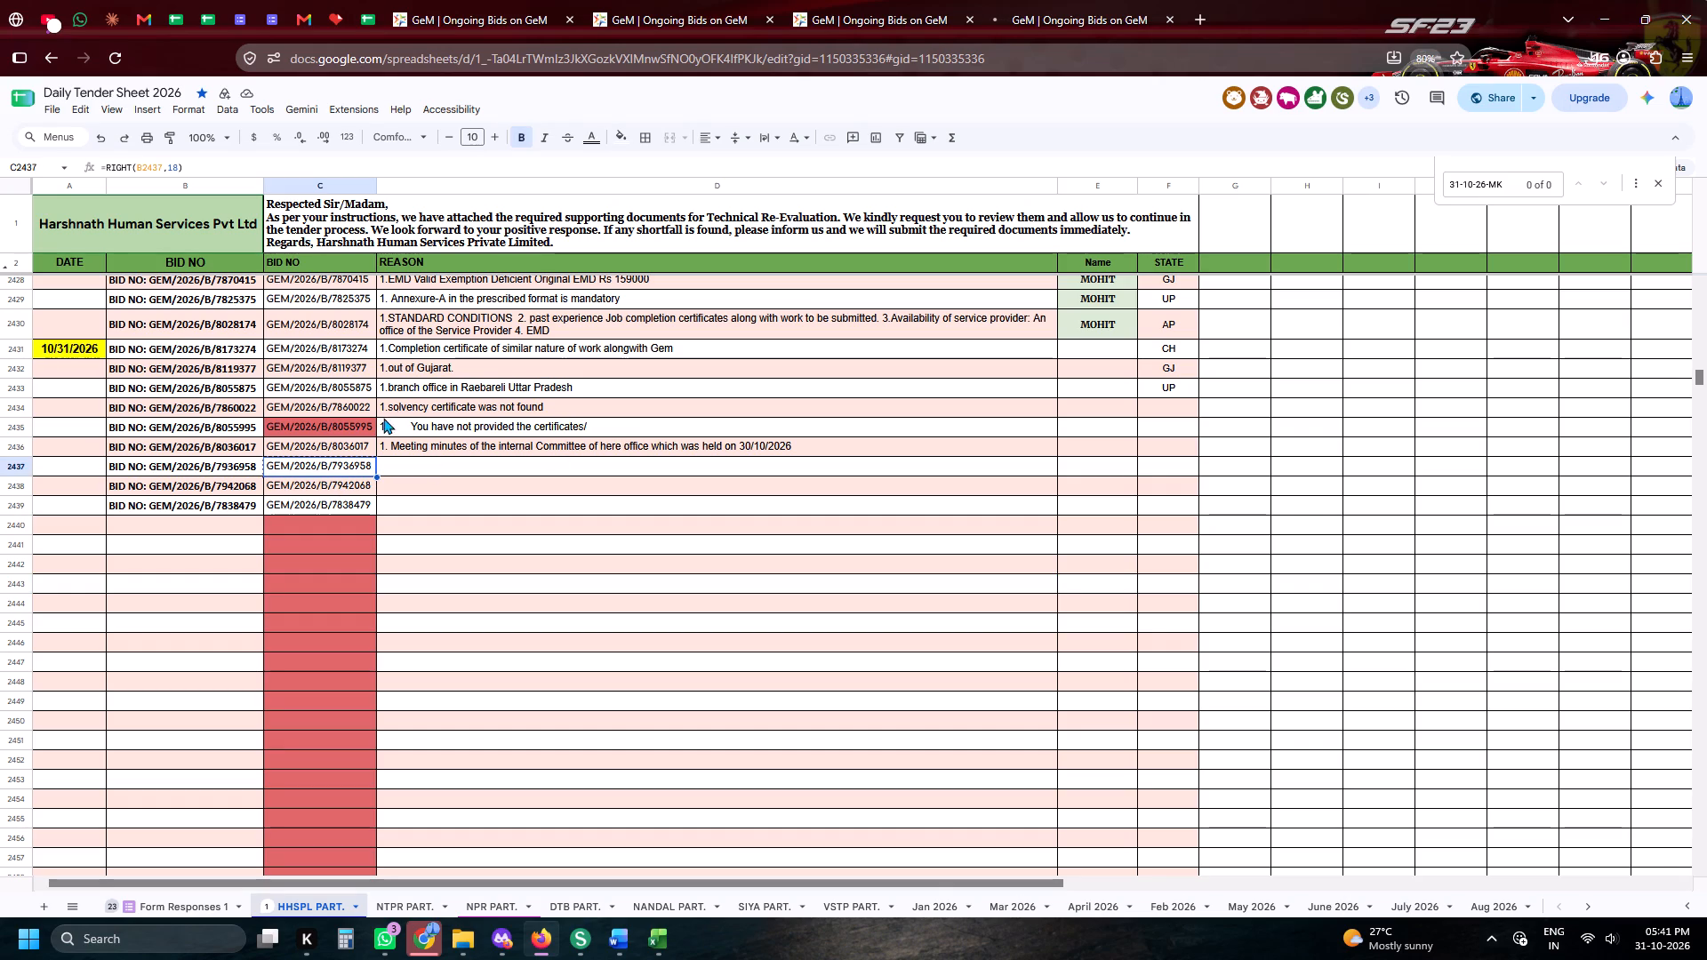
pyautogui.hotkey('ctrl', 'c')
pyautogui.hotkey('ctrl', 'c')
pyautogui.hotkey('ctrl', 'c')
pyautogui.click(528, 0)
pyautogui.click(1169, 226)
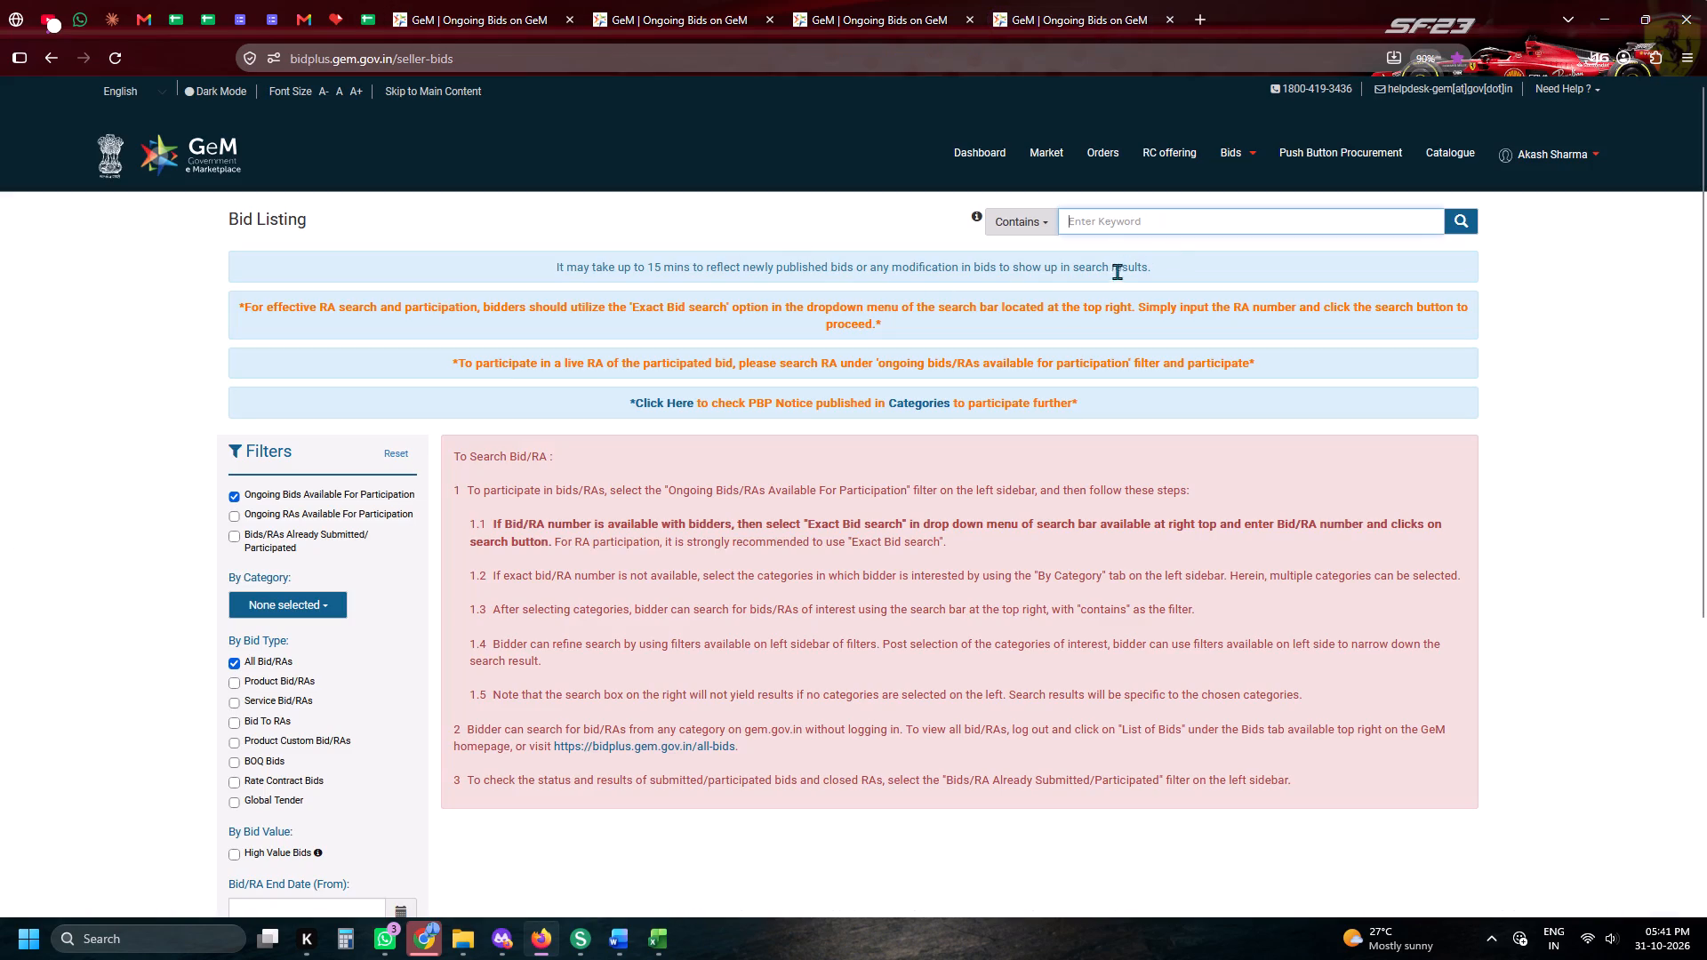
pyautogui.hotkey('ctrl', 'v')
pyautogui.click(1032, 227)
pyautogui.click(1048, 329)
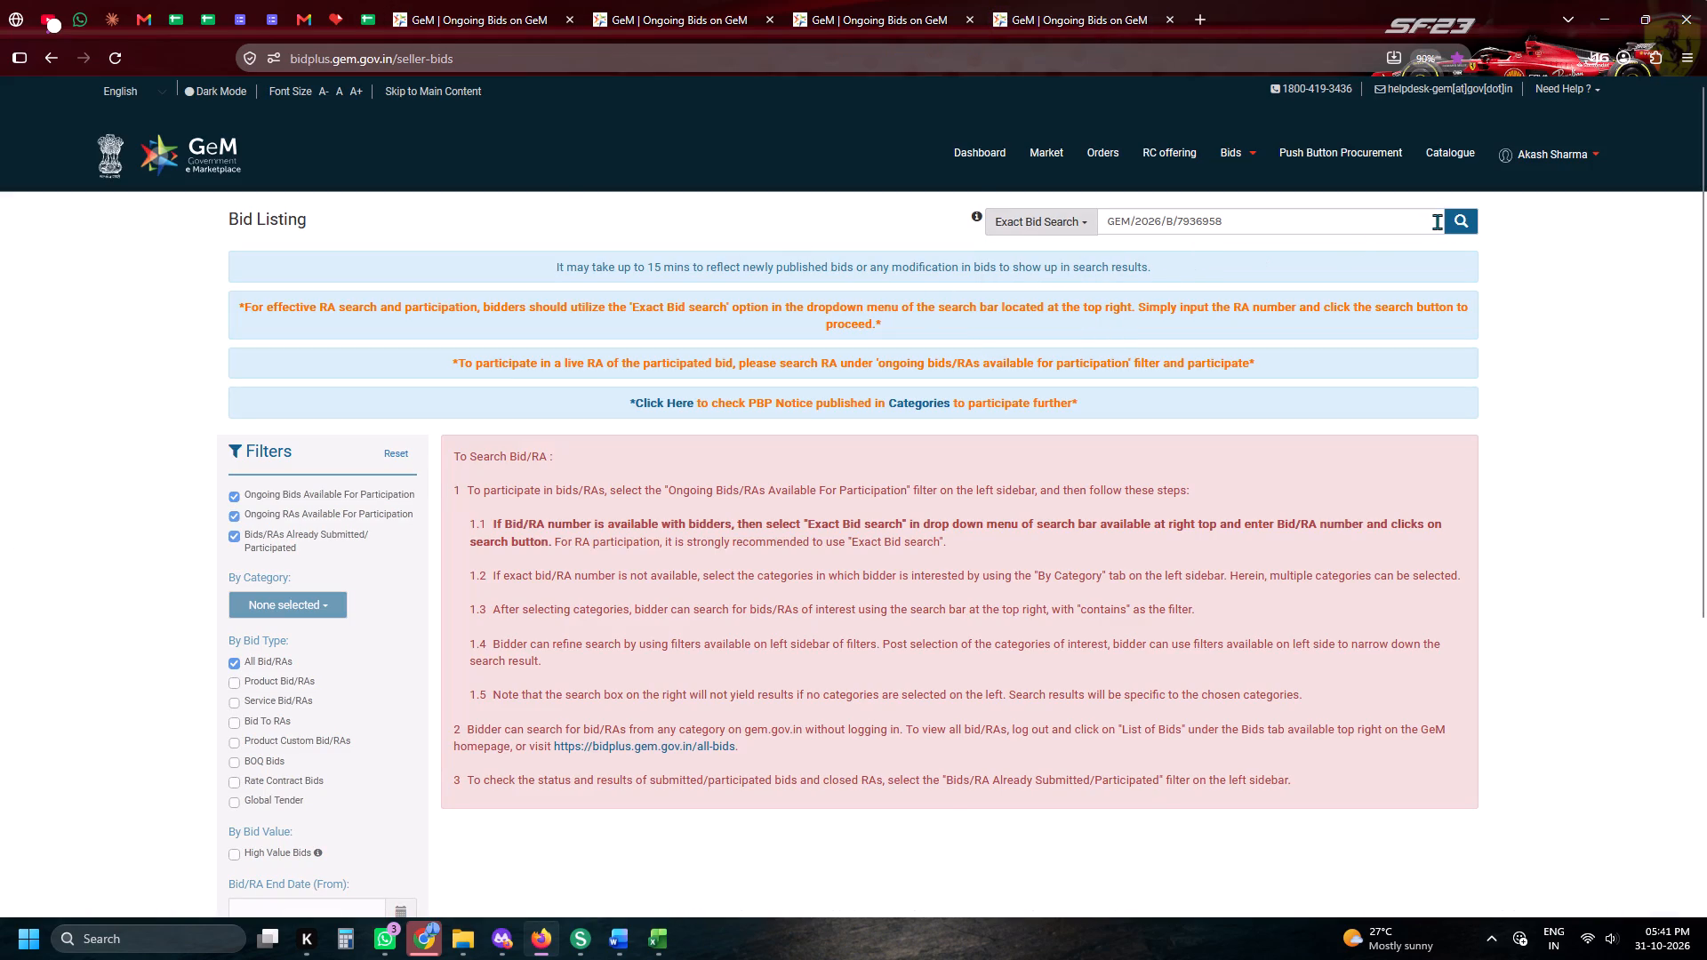
pyautogui.click(1466, 222)
# Copy bid number GEM/2026/B/7942068 from the tender sheet and look it up in another GeM page with Exact Bid Search.
pyautogui.click(371, 14)
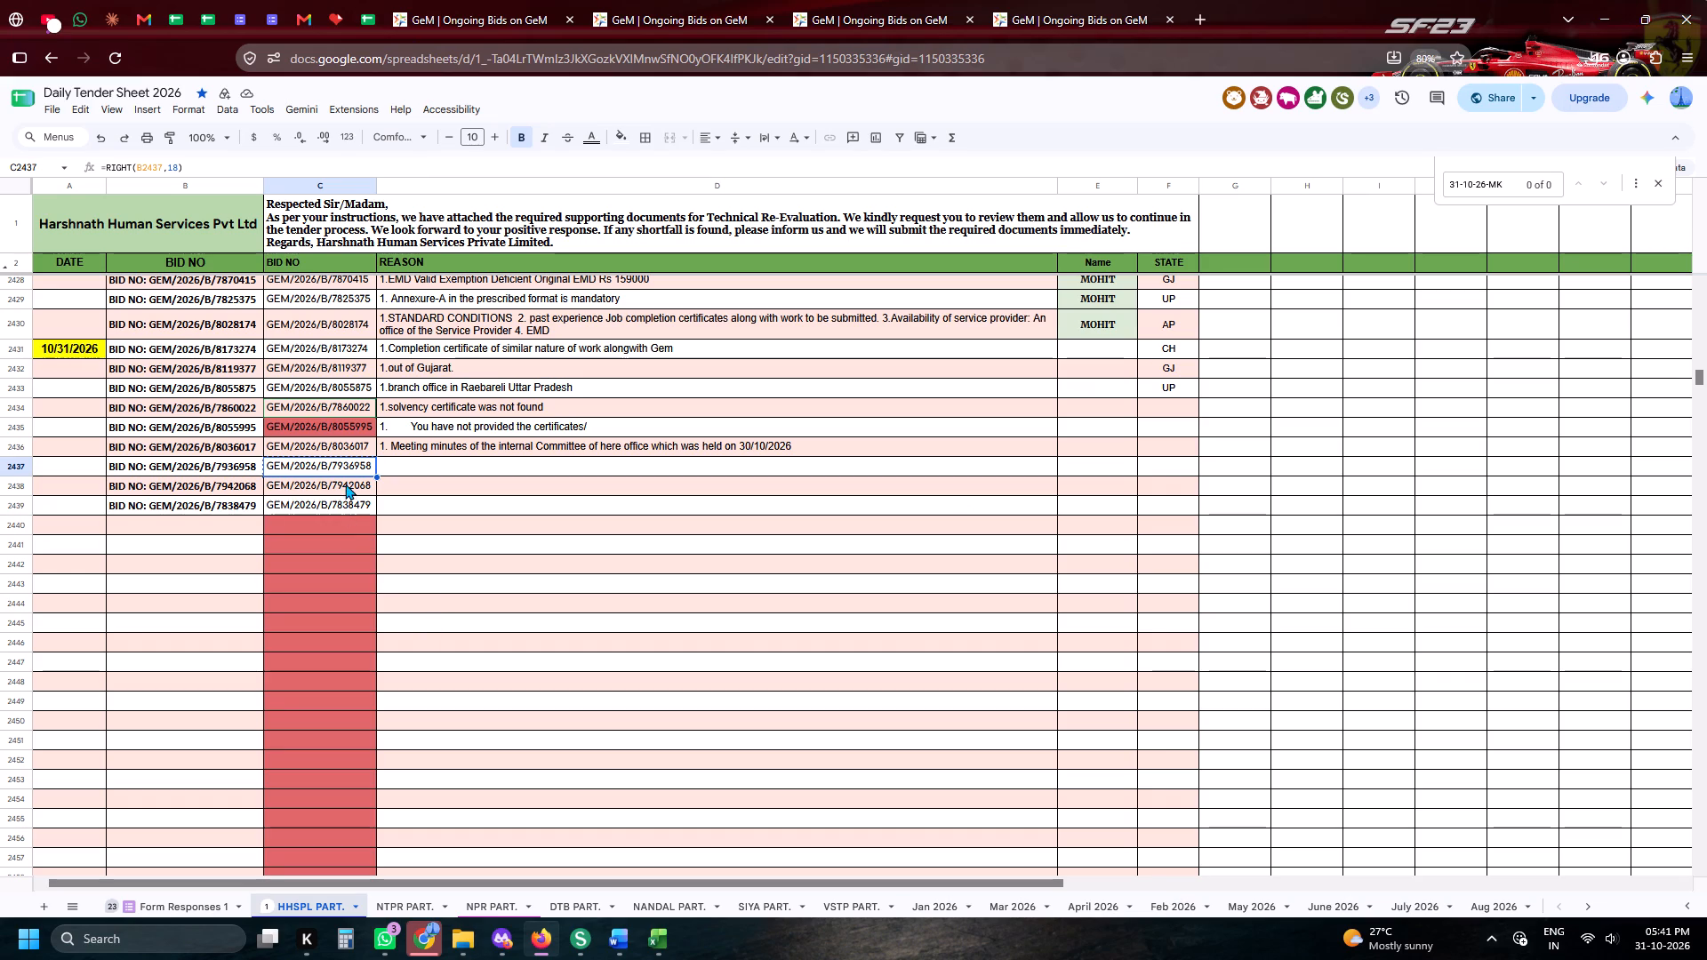
pyautogui.click(345, 484)
pyautogui.hotkey('ctrl', 'c')
pyautogui.hotkey('ctrl', 'c')
pyautogui.hotkey('ctrl', 'c')
pyautogui.click(645, 15)
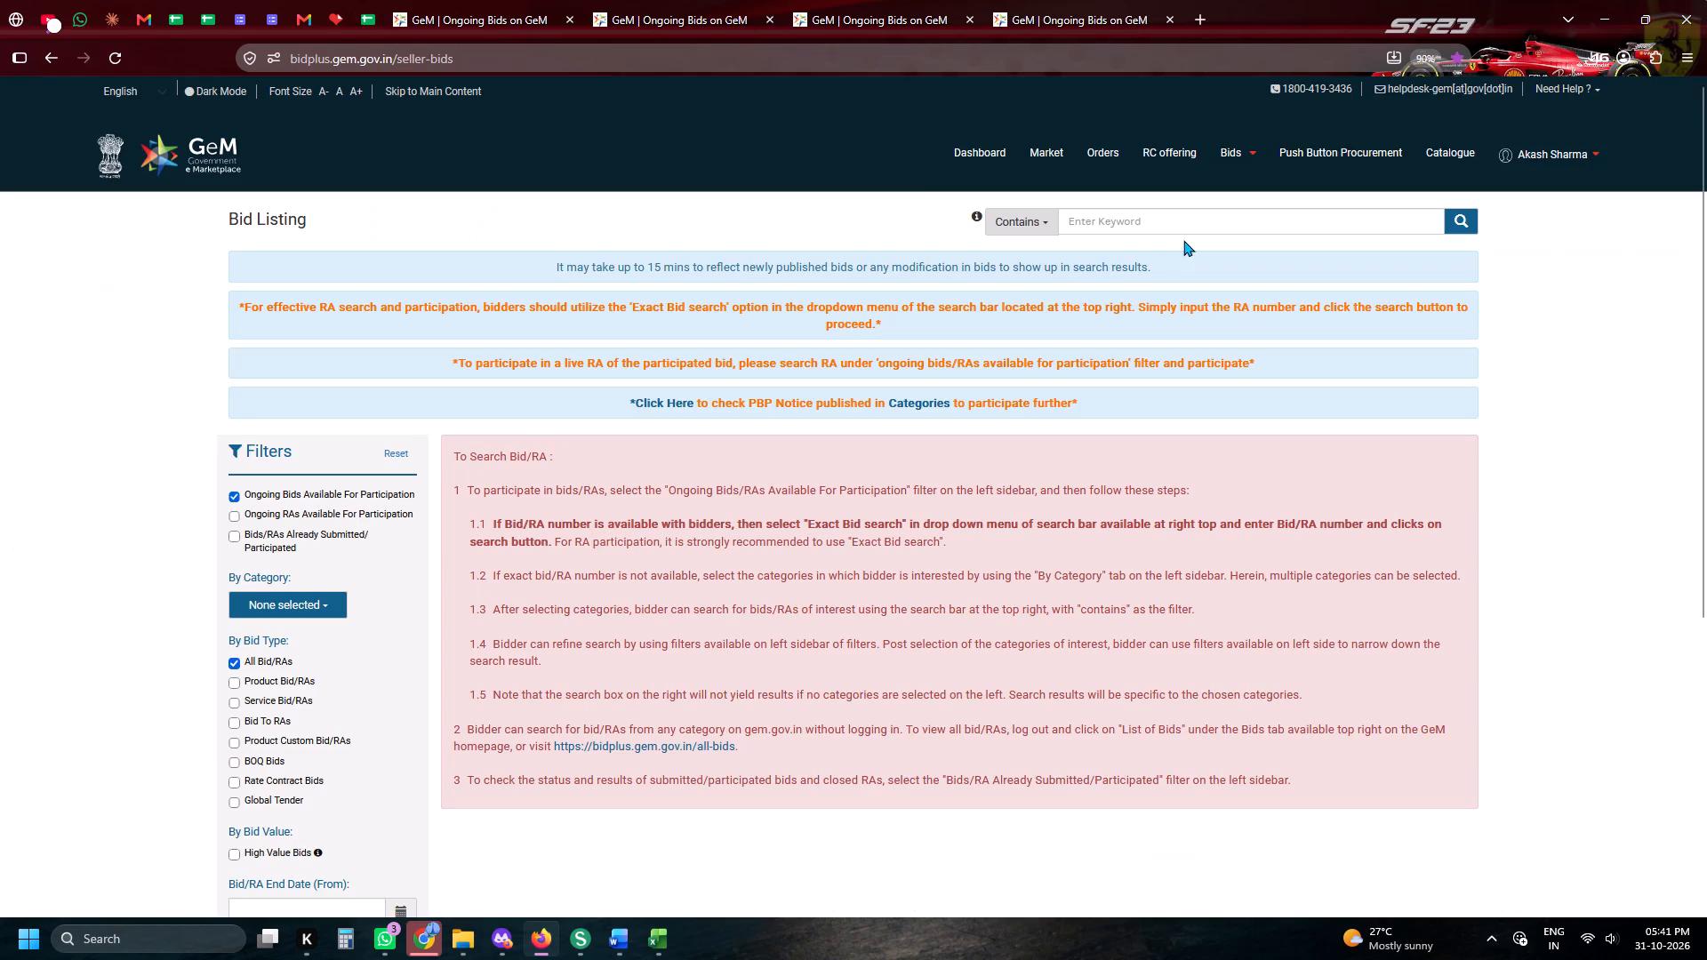
pyautogui.click(1169, 216)
pyautogui.hotkey('ctrl', 'v')
pyautogui.click(1020, 210)
pyautogui.click(1046, 316)
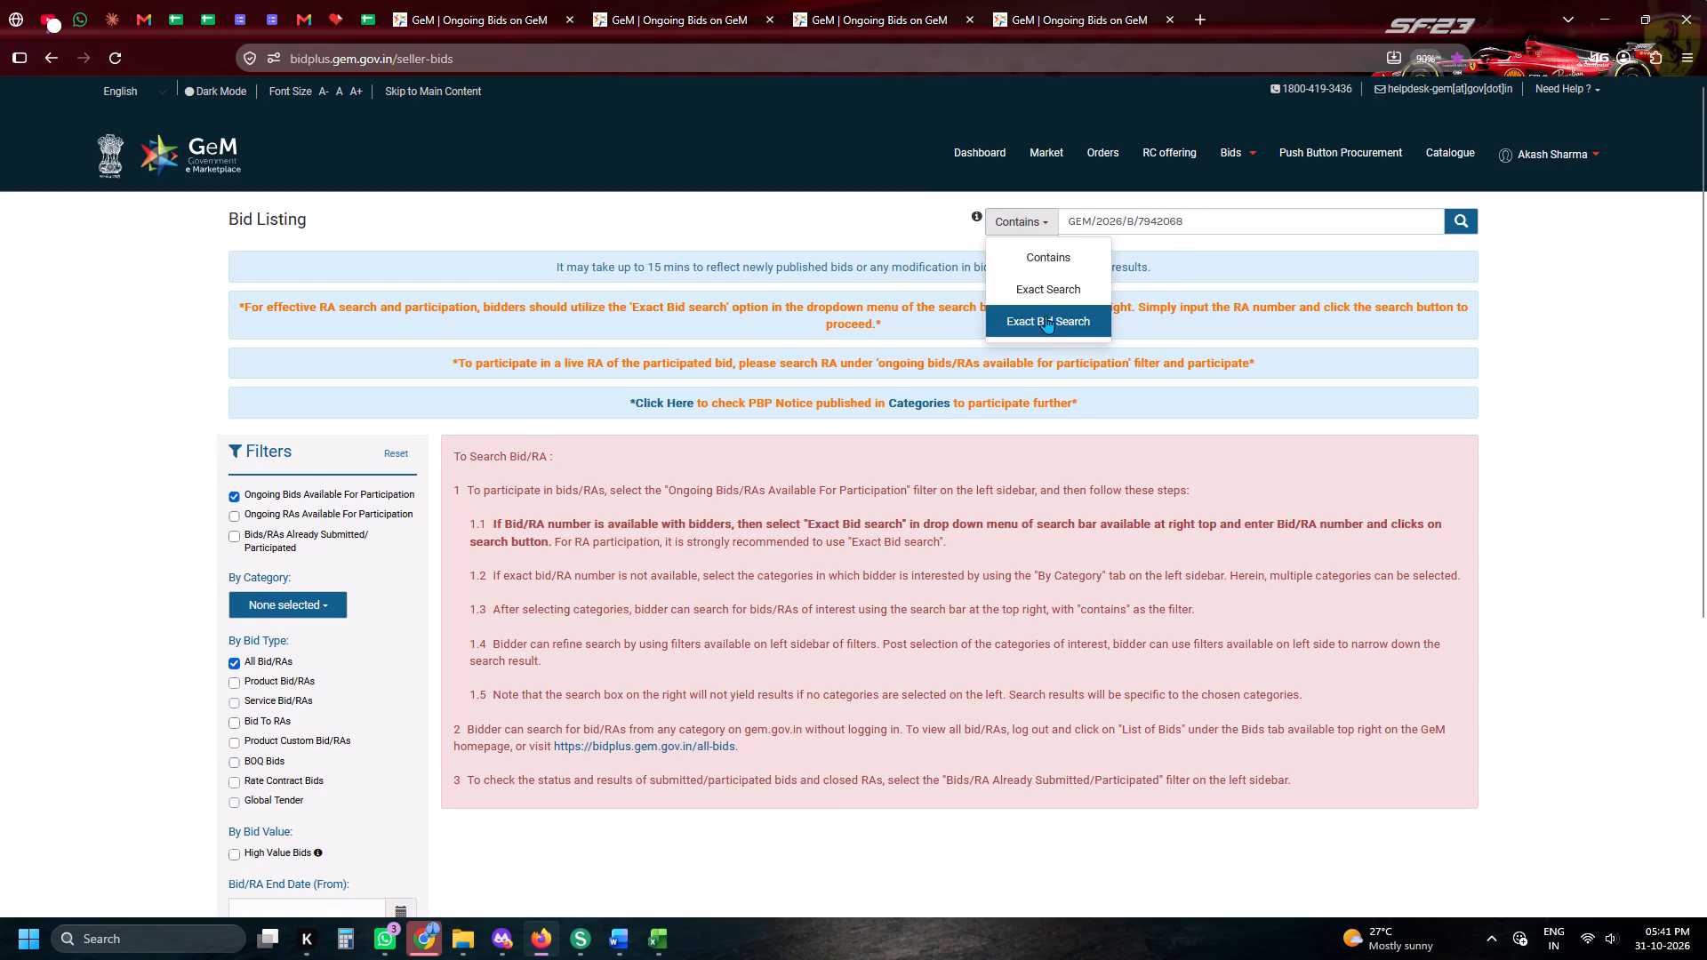
pyautogui.click(1451, 217)
# Open the representation form for GEM/2026/B/7942068 and expand its full disqualification comment.
pyautogui.click(516, 0)
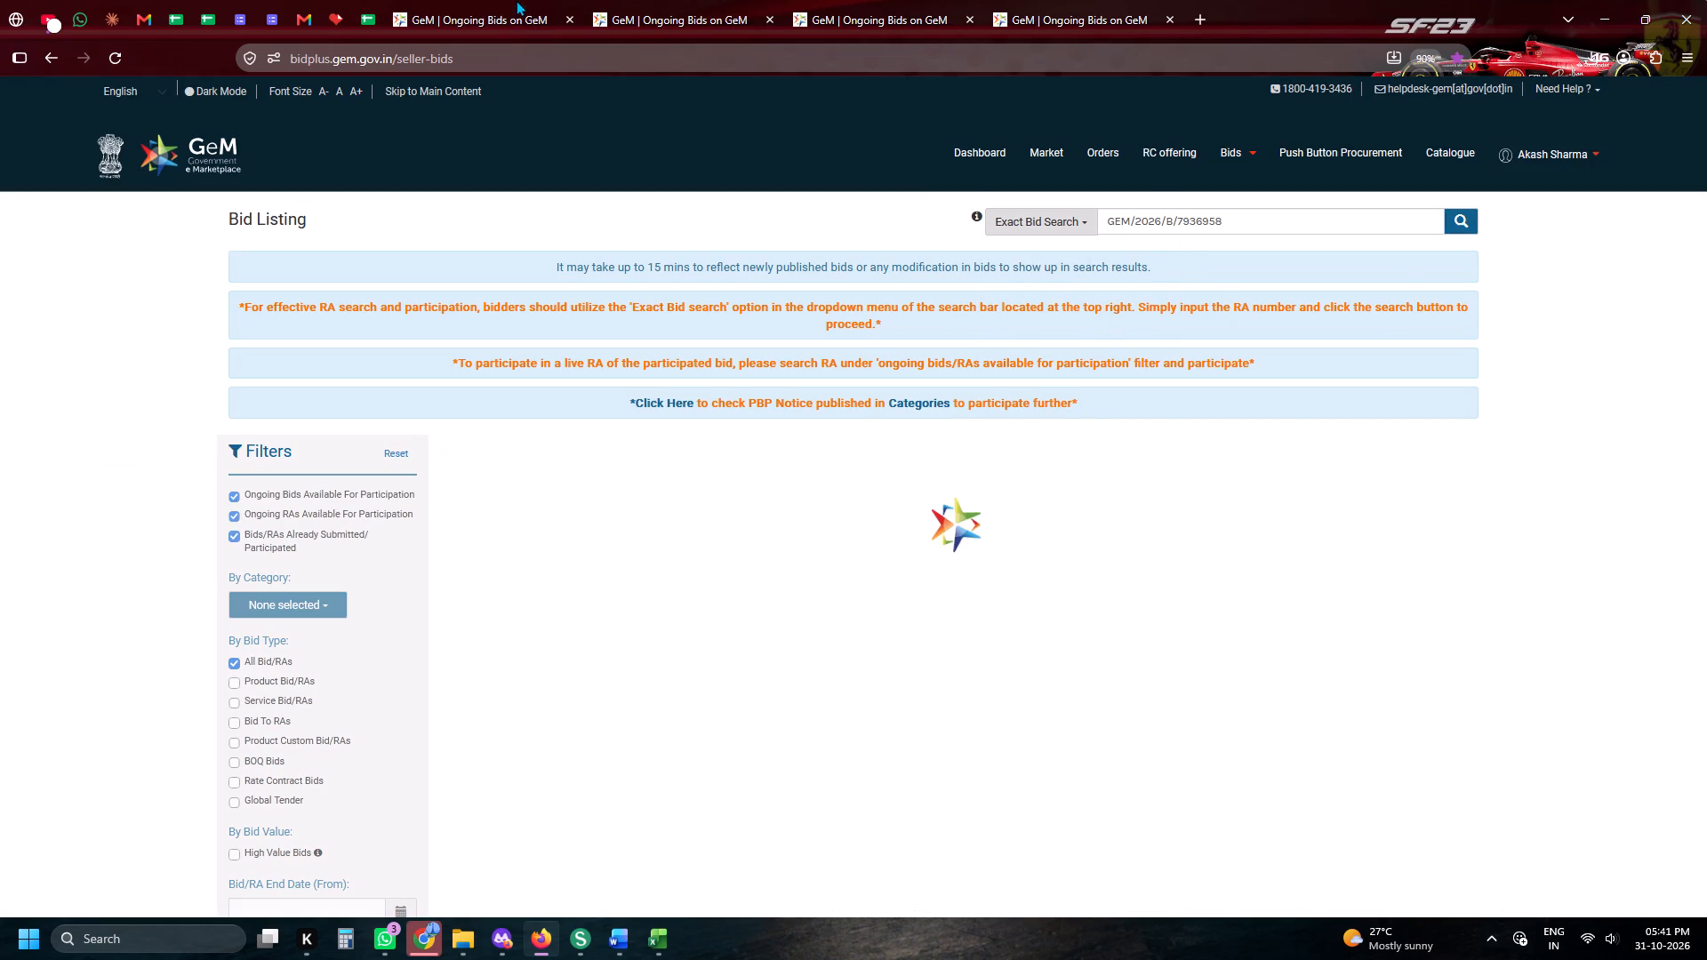
pyautogui.click(601, 0)
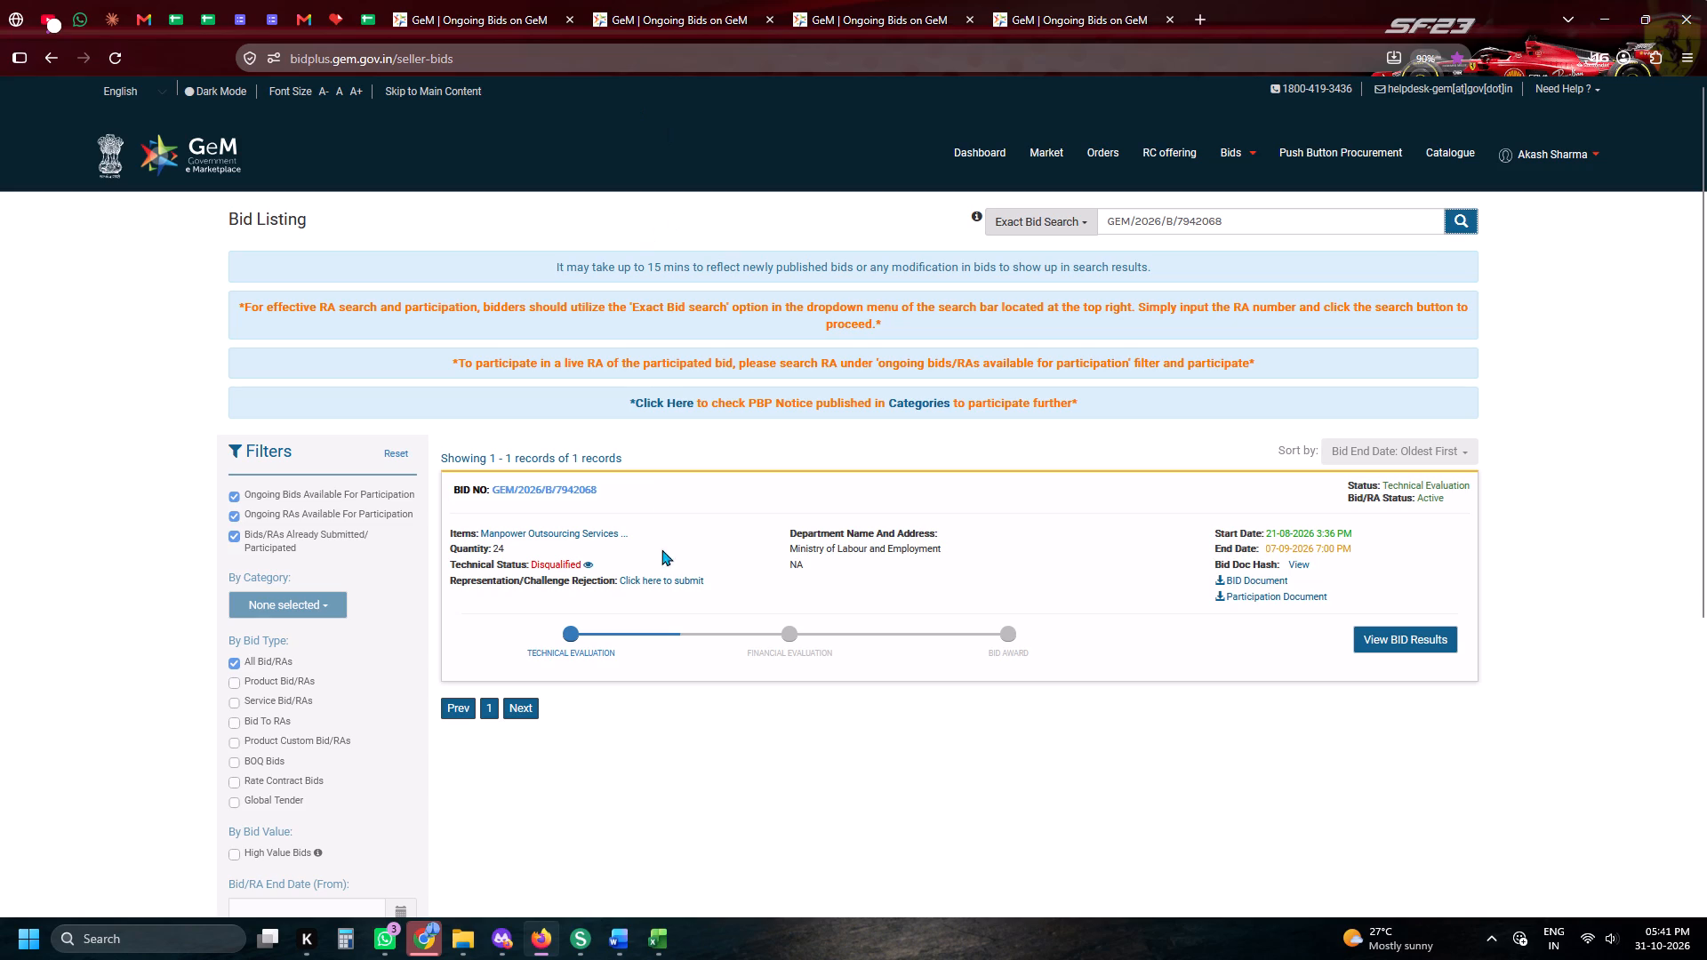
pyautogui.click(668, 586)
pyautogui.click(426, 0)
pyautogui.click(604, 0)
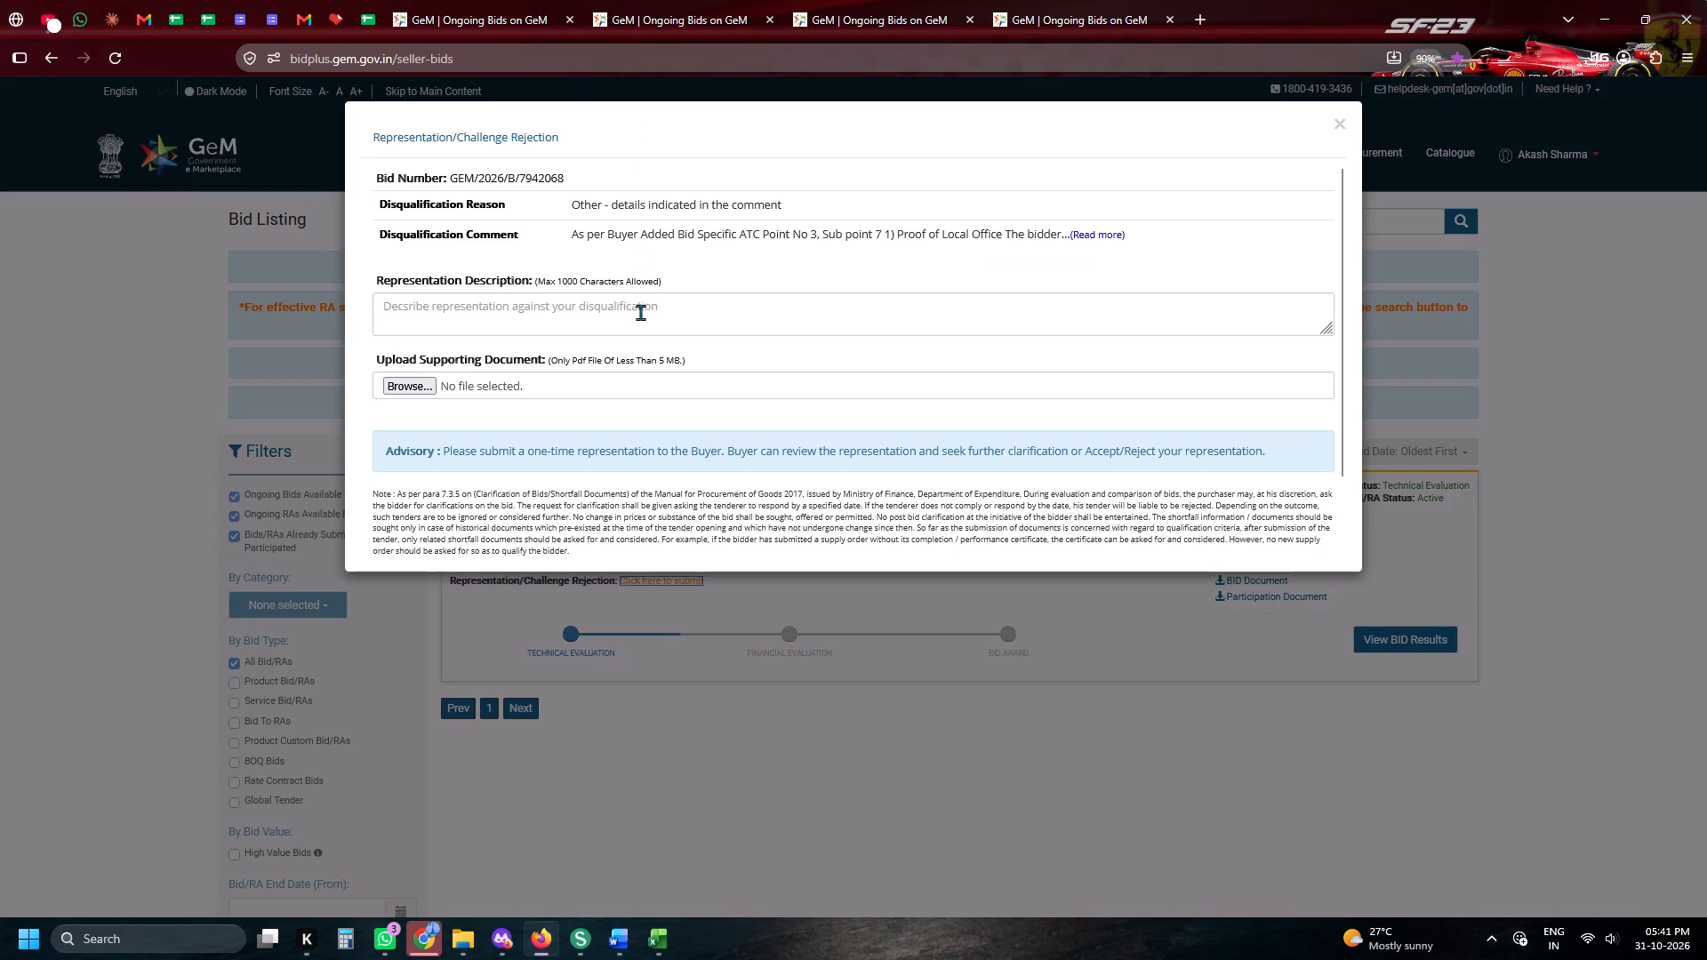
pyautogui.click(643, 12)
pyautogui.click(412, 0)
pyautogui.click(633, 0)
pyautogui.click(1118, 236)
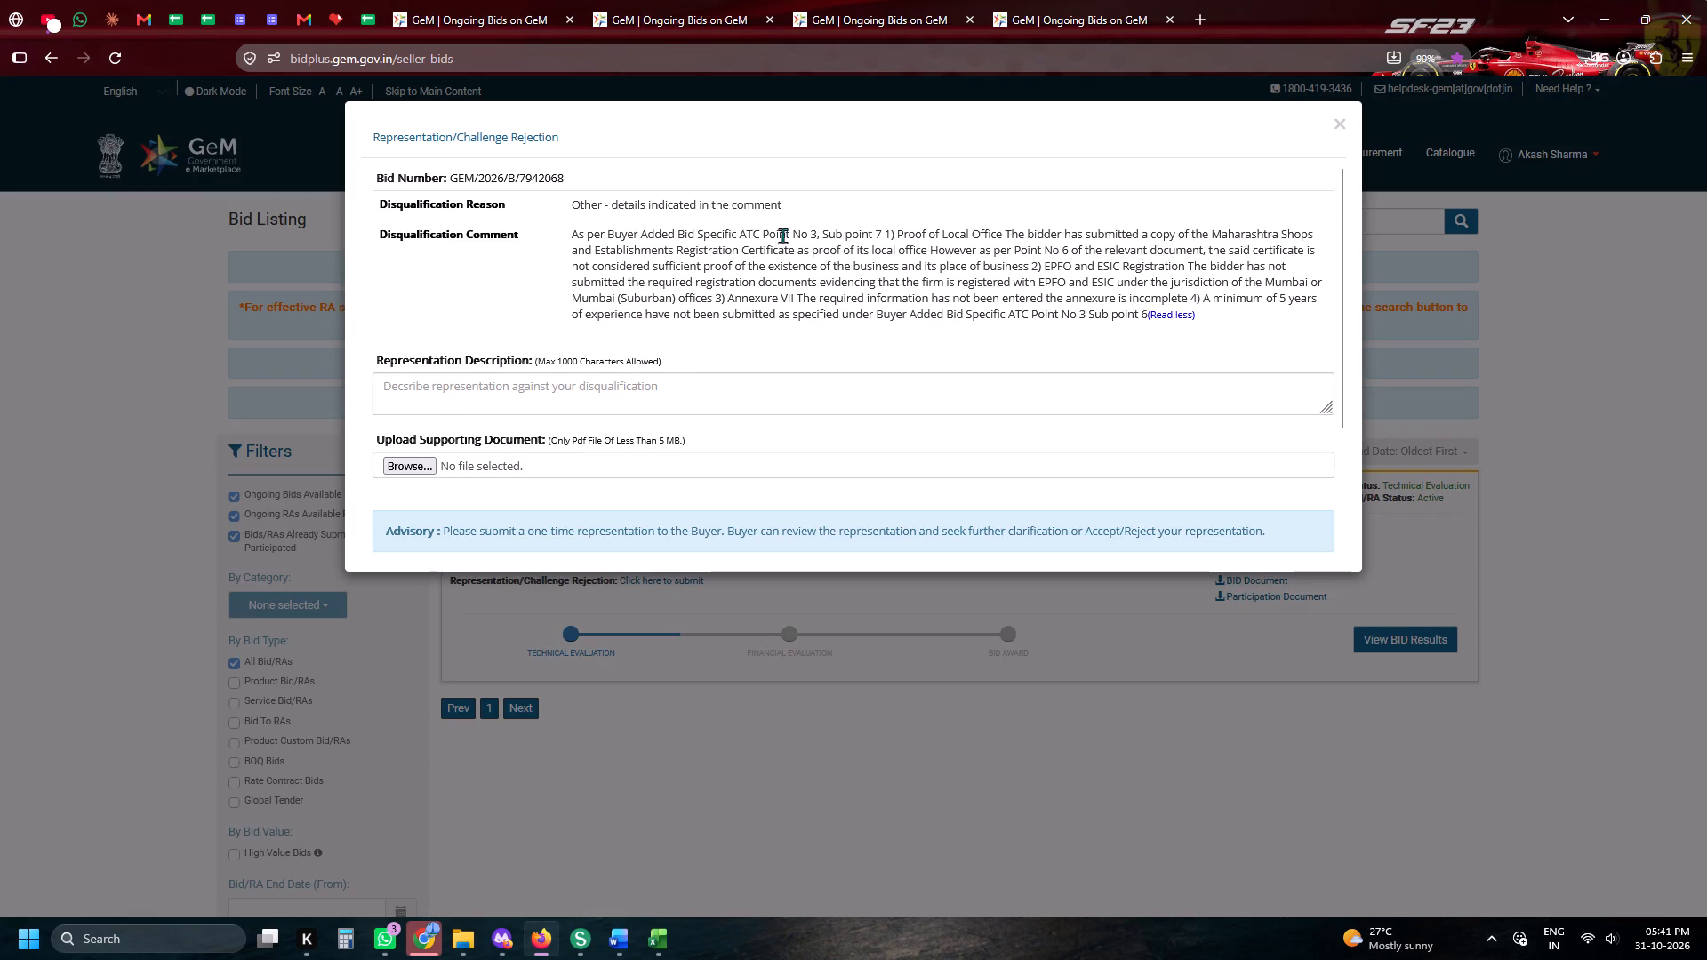
# Copy the disqualification comment of GEM/2026/B/7942068, from "Proof of Local Office" to "5 years of experience", into its tender sheet reason cell, prefixed "1.".
pyautogui.moveTo(897, 236); pyautogui.dragTo(901, 236)
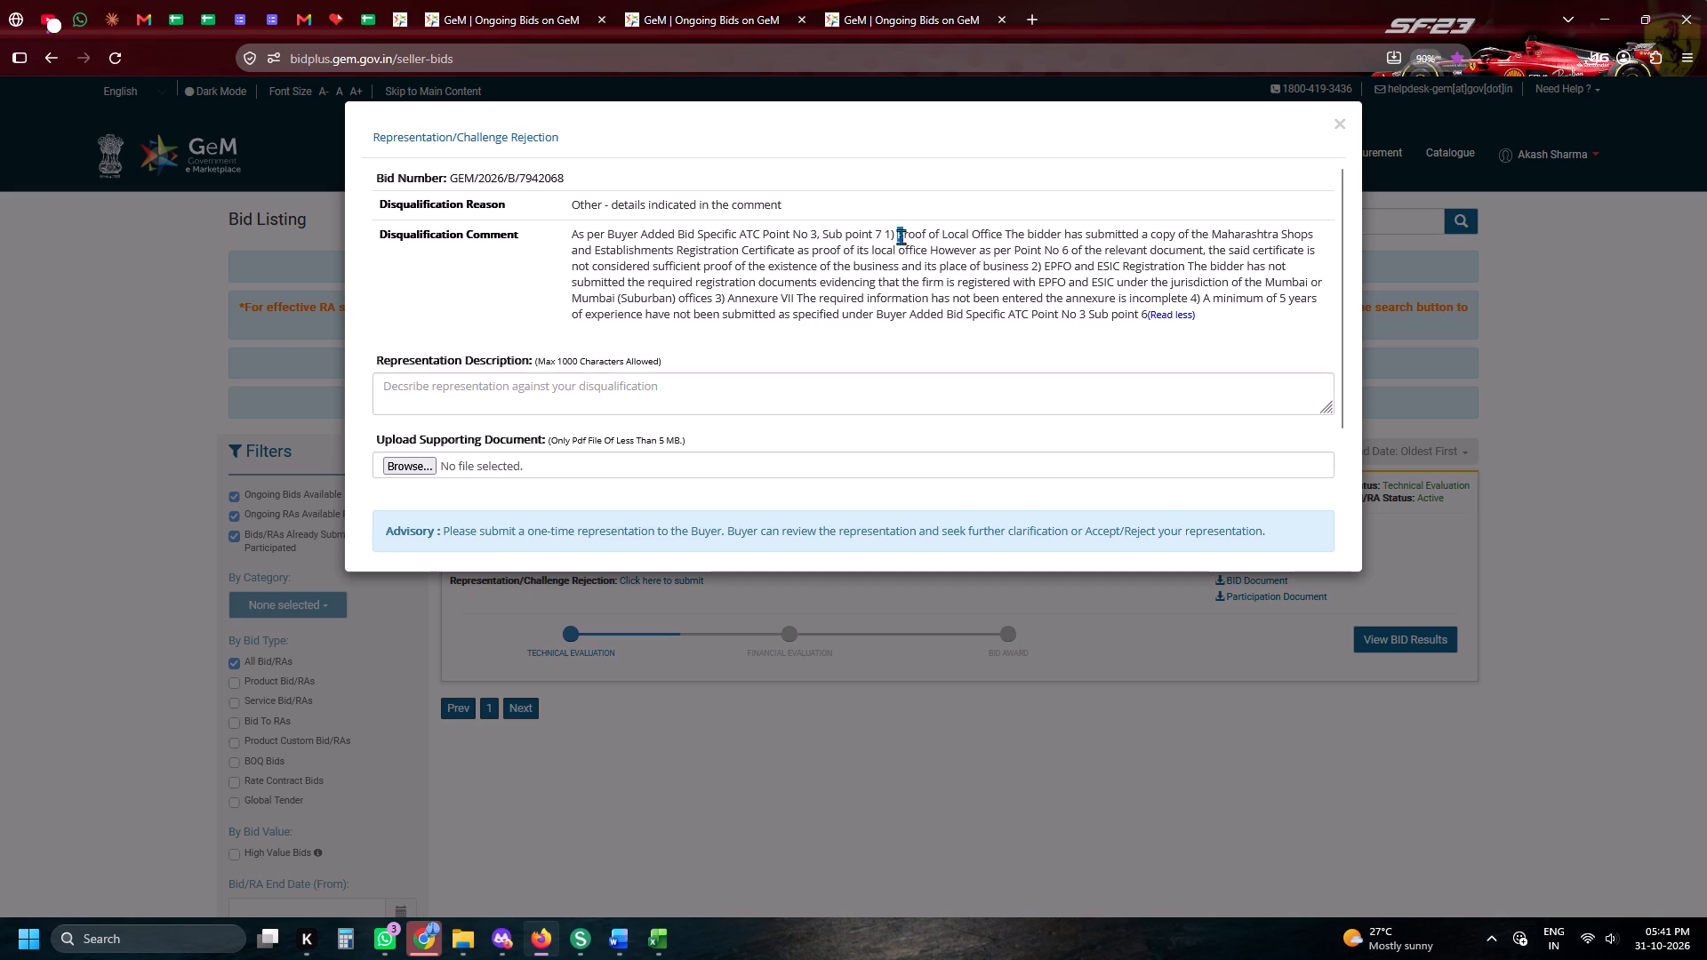
pyautogui.moveTo(901, 236); pyautogui.dragTo(917, 234)
pyautogui.moveTo(917, 234); pyautogui.dragTo(644, 312)
pyautogui.hotkey('ctrl', 'c')
pyautogui.hotkey('ctrl', 'c')
pyautogui.hotkey('ctrl', 'c')
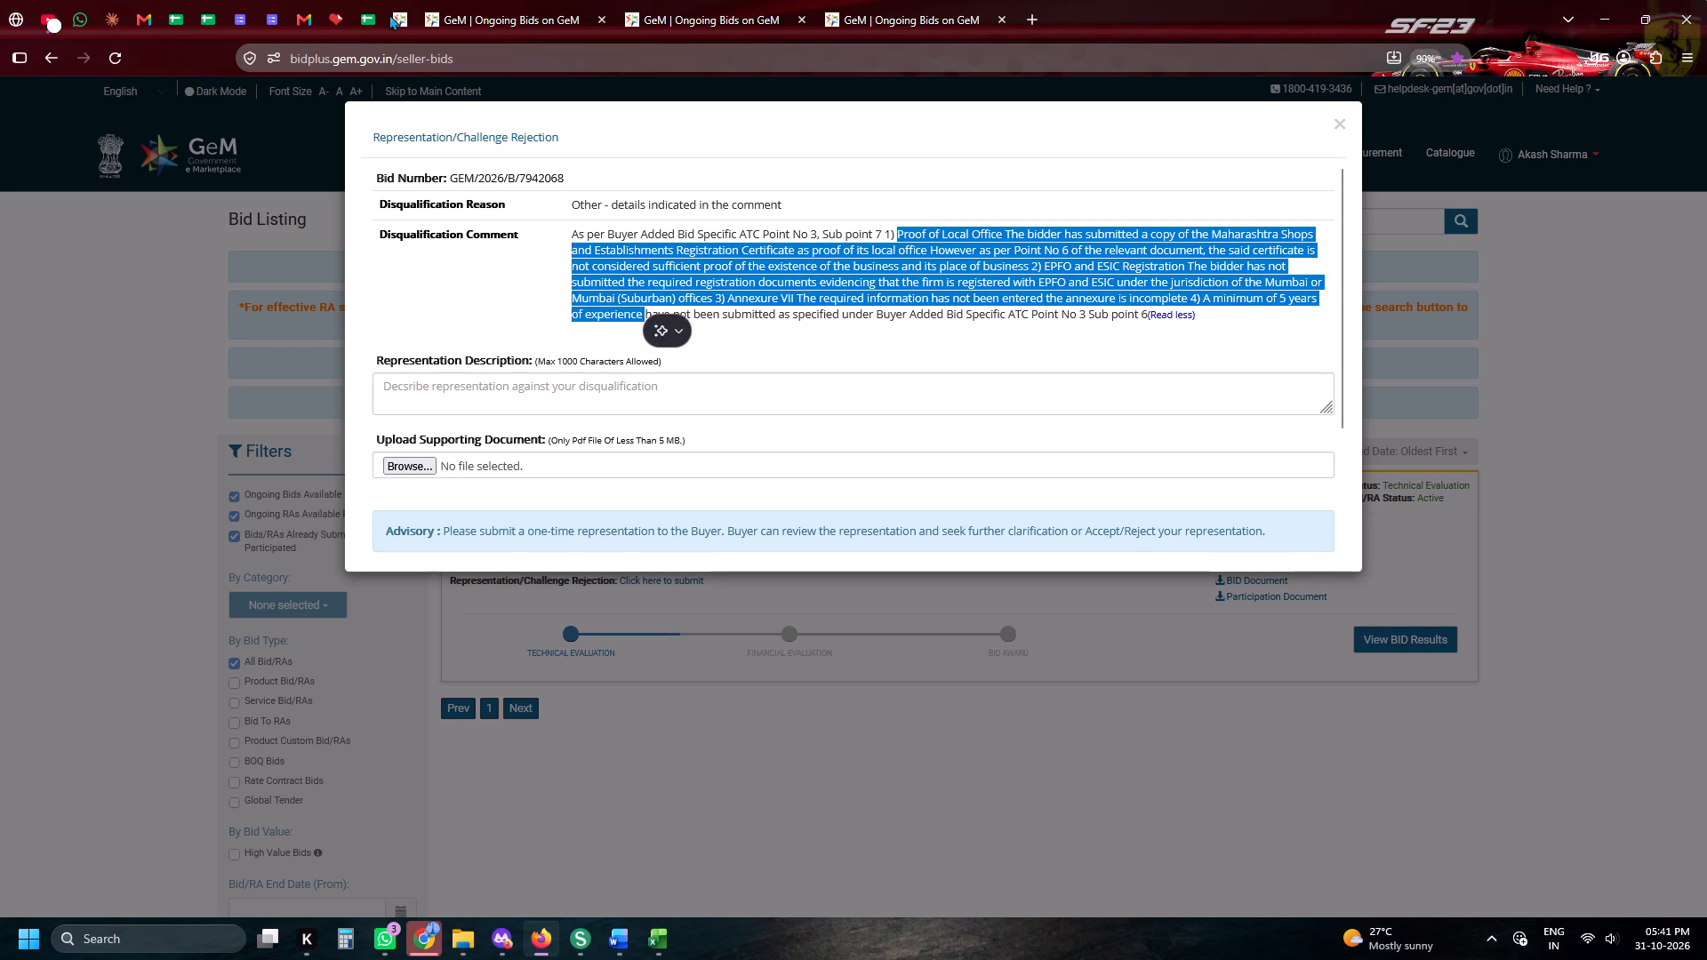
pyautogui.click(365, 14)
pyautogui.click(453, 482)
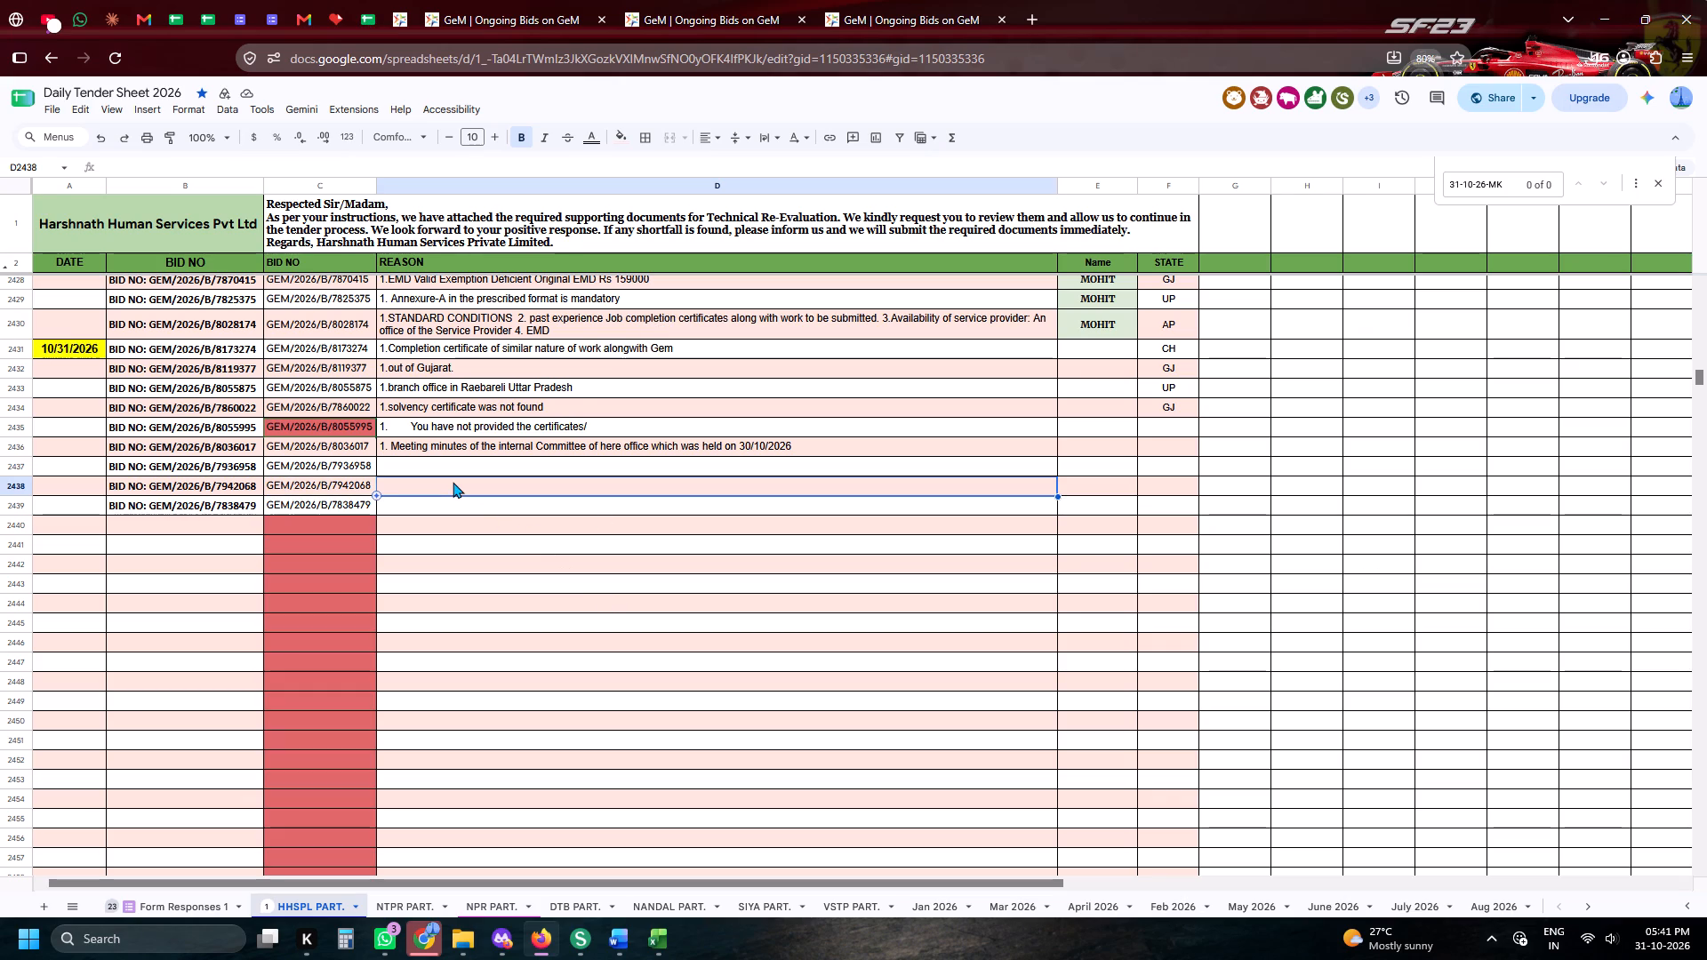
pyautogui.write('1.')
pyautogui.hotkey('ctrl', 'v')
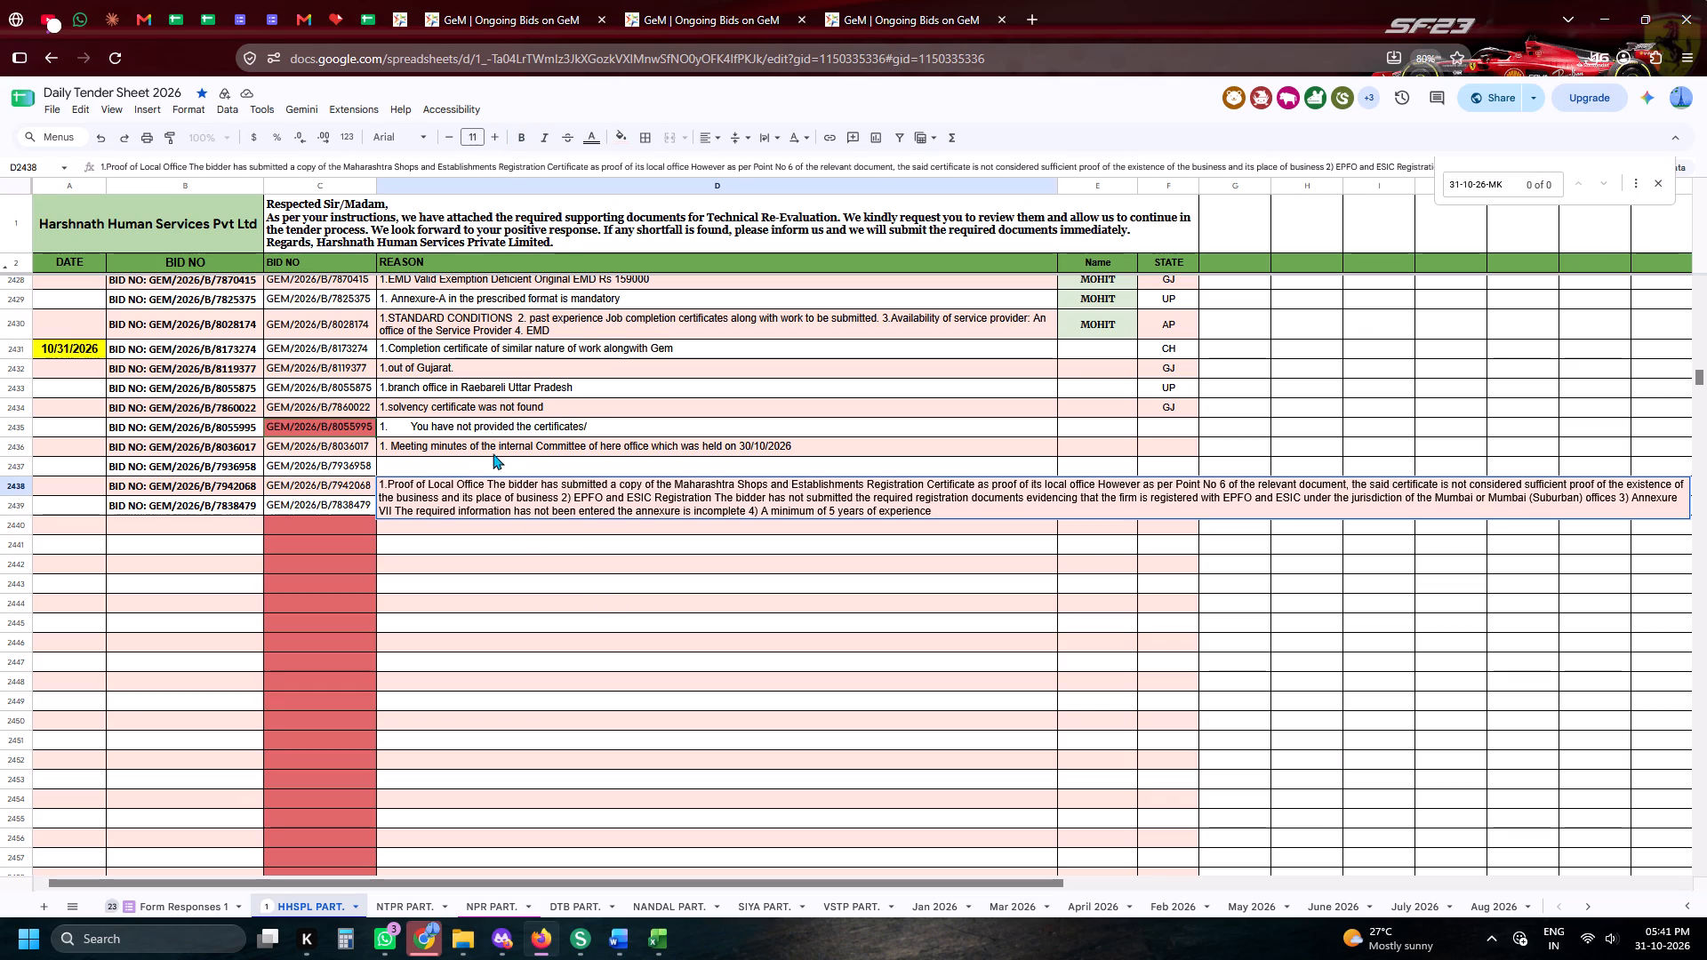
# Shorten the GEM/2026/B/7942068 reason to "1.Proof of Local Office 2.EPFO and ESIC Registration3.minimum of 5 years of experience".
pyautogui.moveTo(488, 486); pyautogui.dragTo(640, 492)
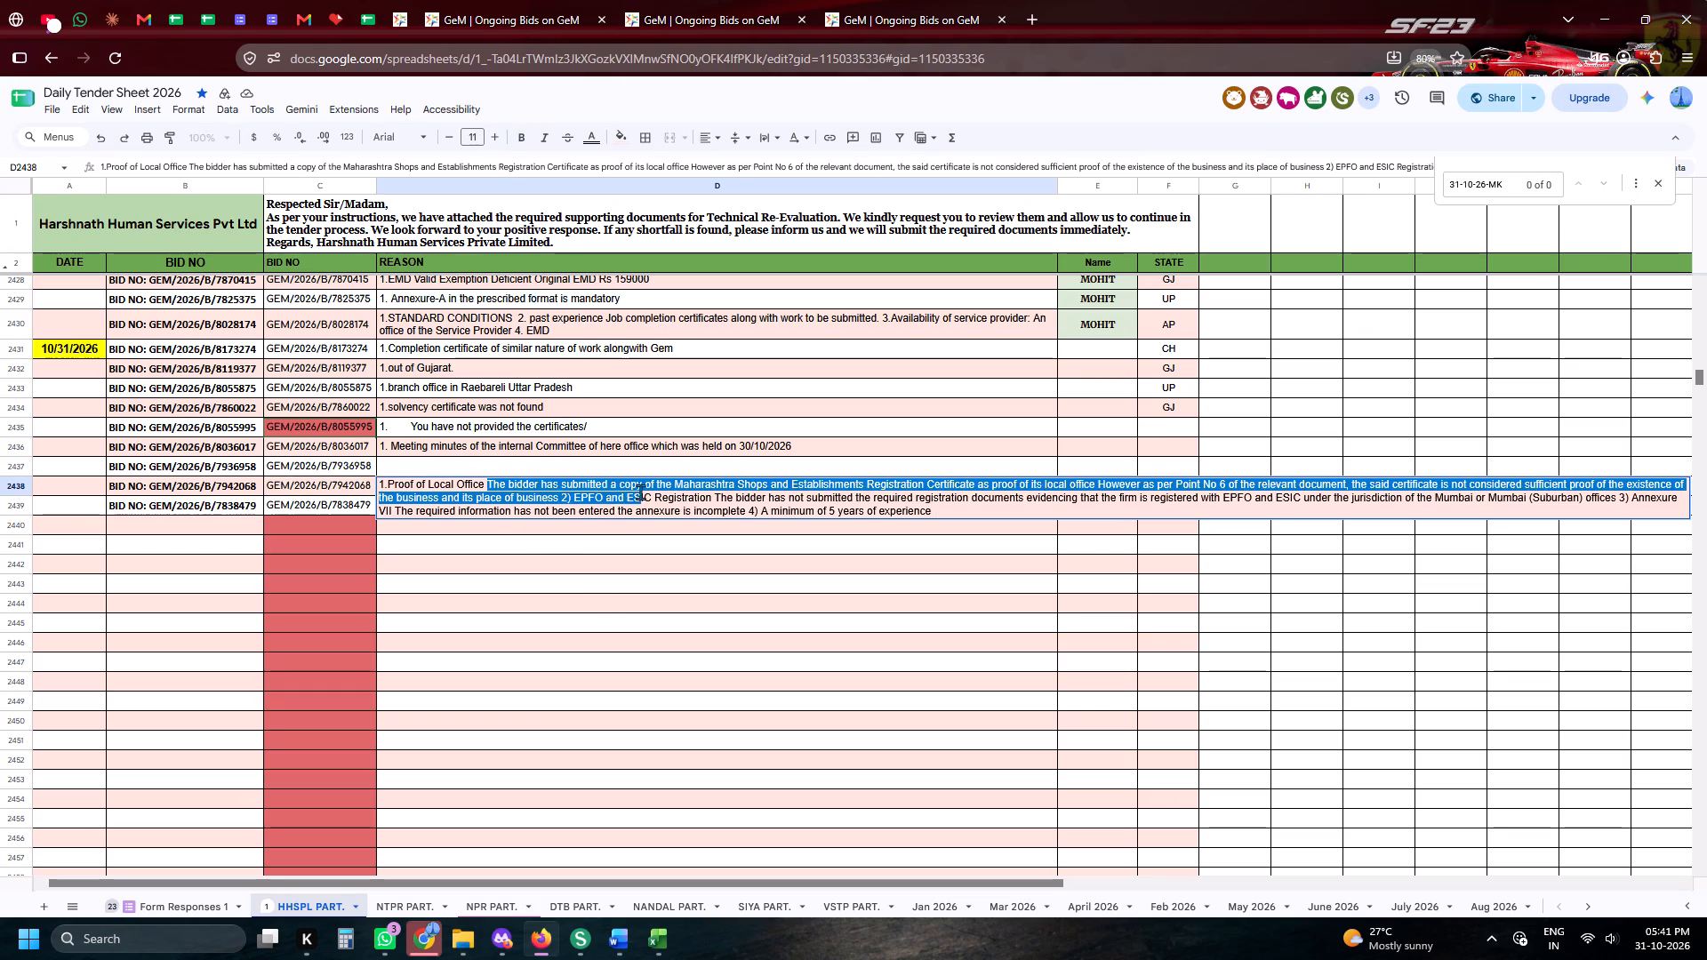
pyautogui.moveTo(640, 492); pyautogui.dragTo(672, 478)
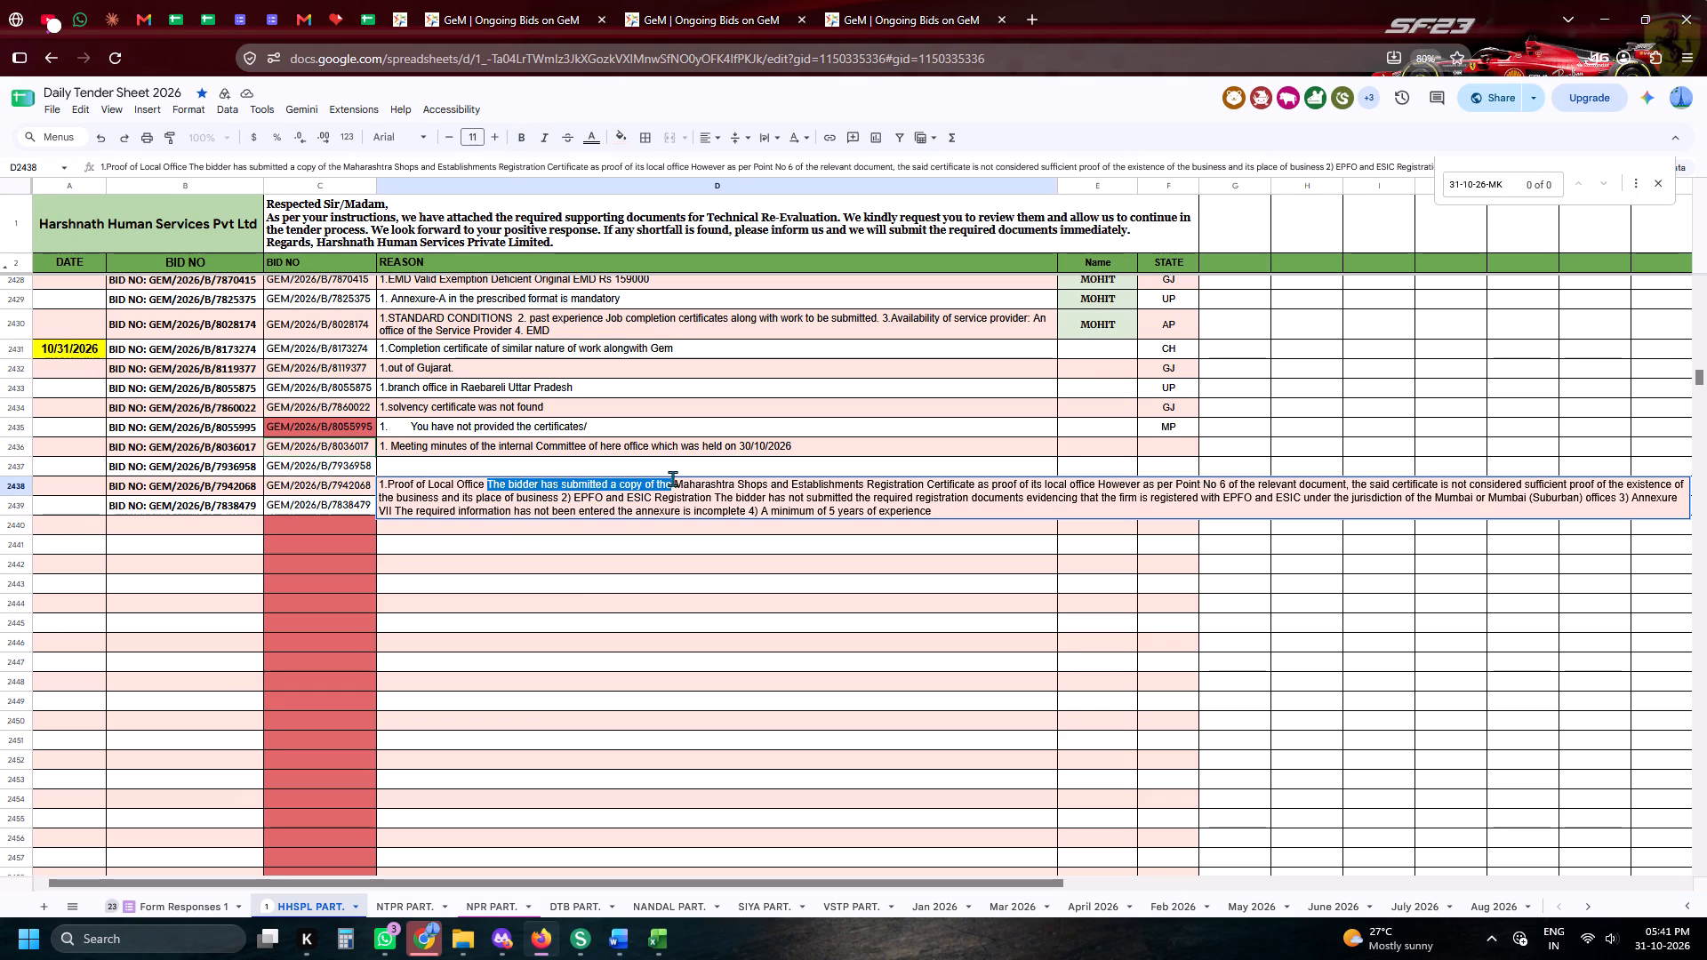
pyautogui.moveTo(672, 478); pyautogui.dragTo(975, 482)
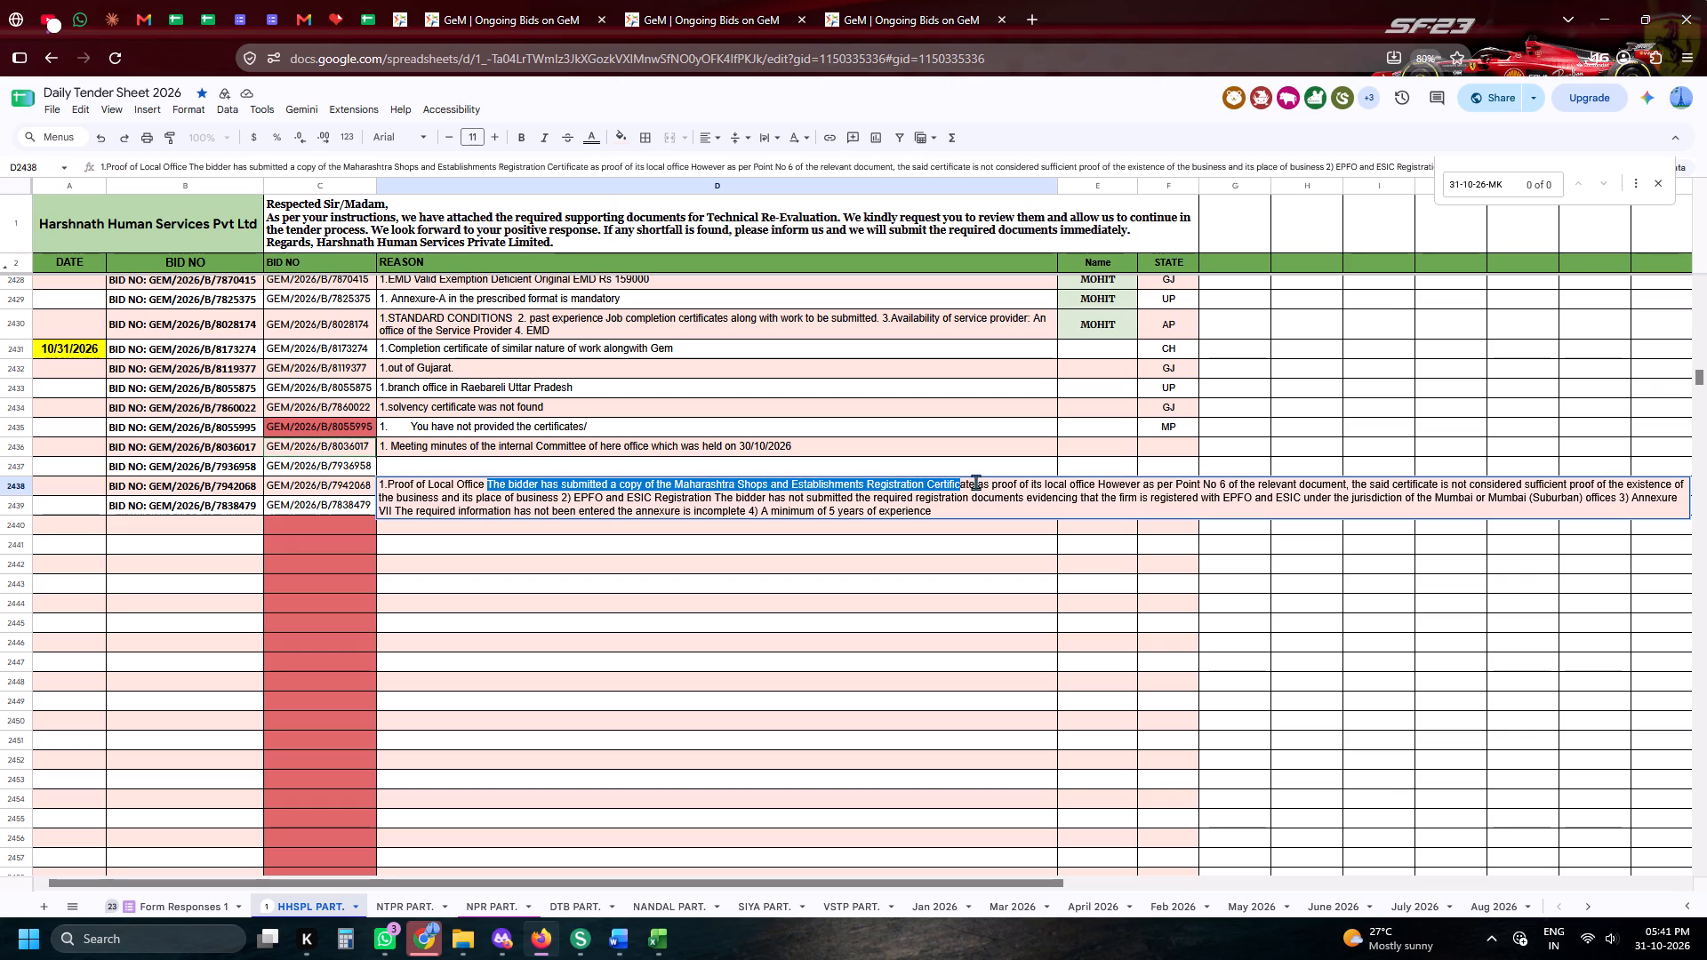
pyautogui.moveTo(975, 482); pyautogui.dragTo(1298, 488)
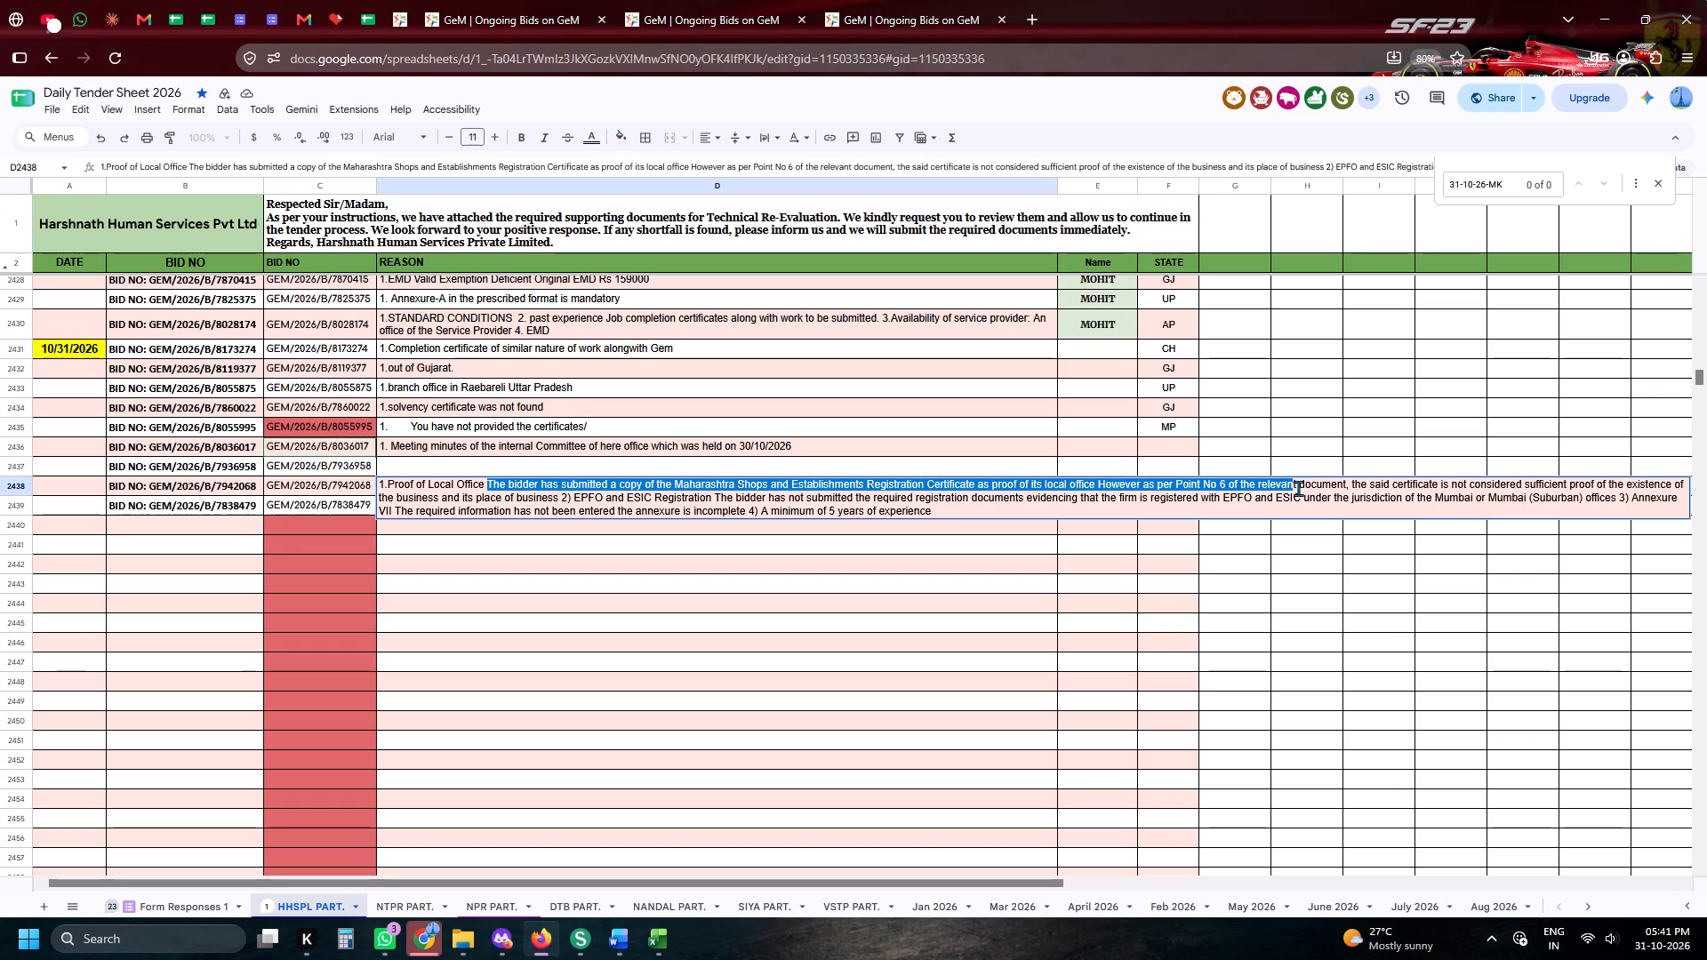
pyautogui.moveTo(1298, 488); pyautogui.dragTo(1362, 498)
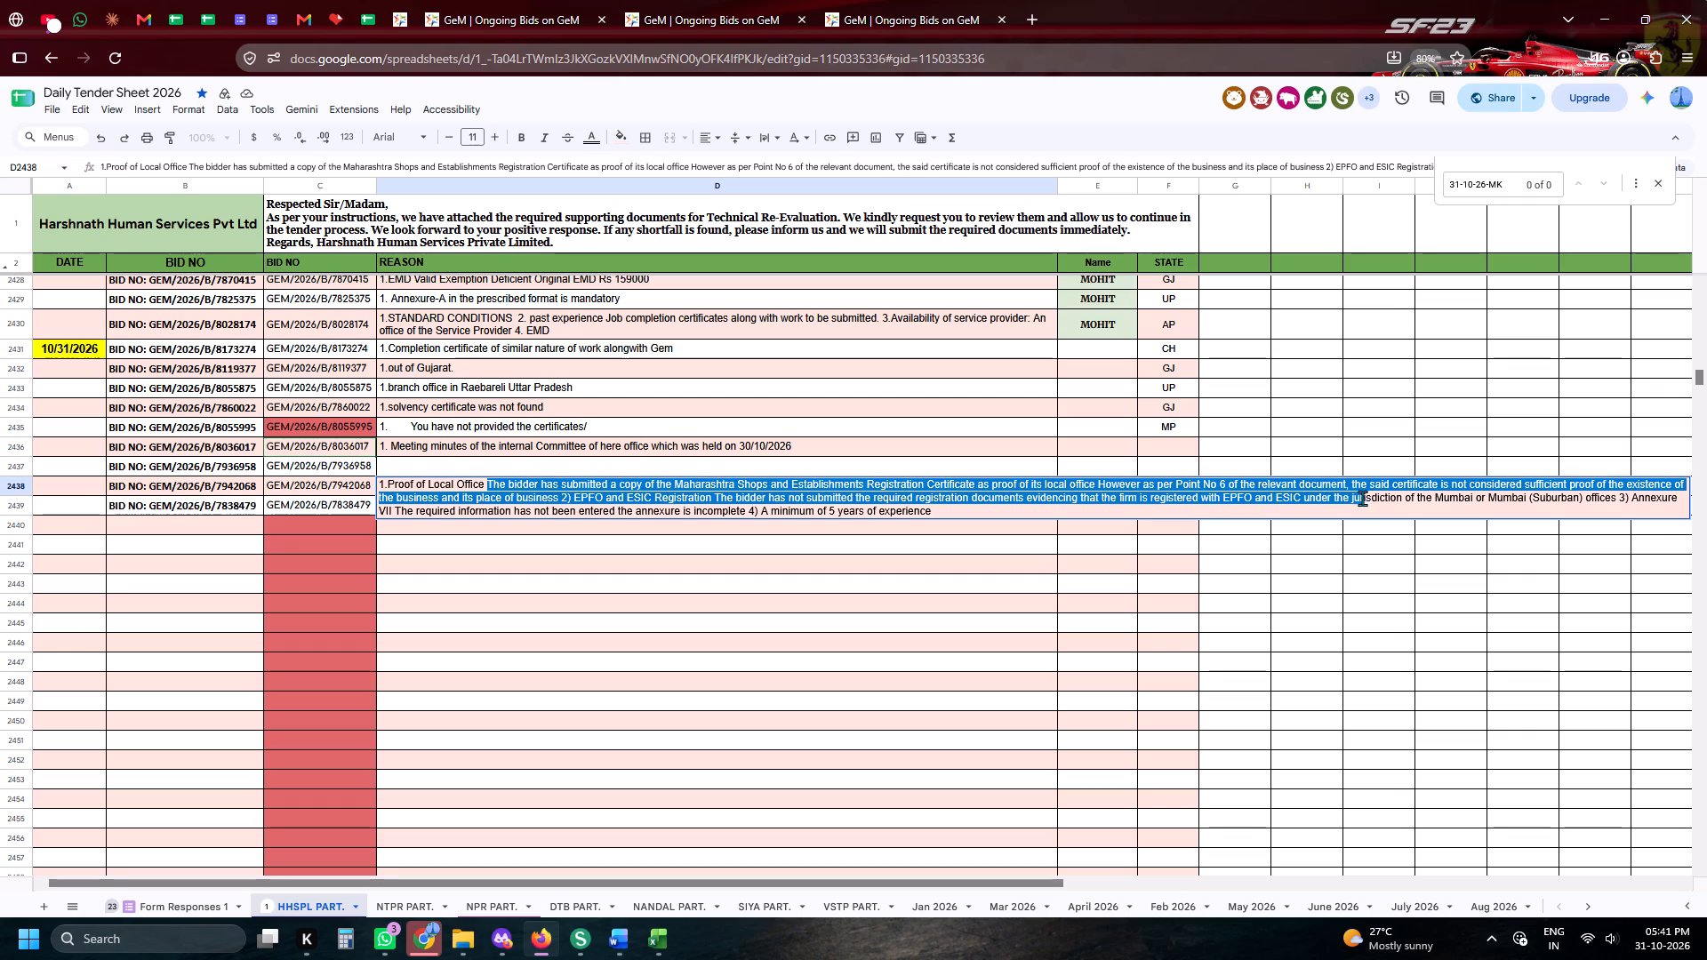
pyautogui.moveTo(1362, 498); pyautogui.dragTo(573, 503)
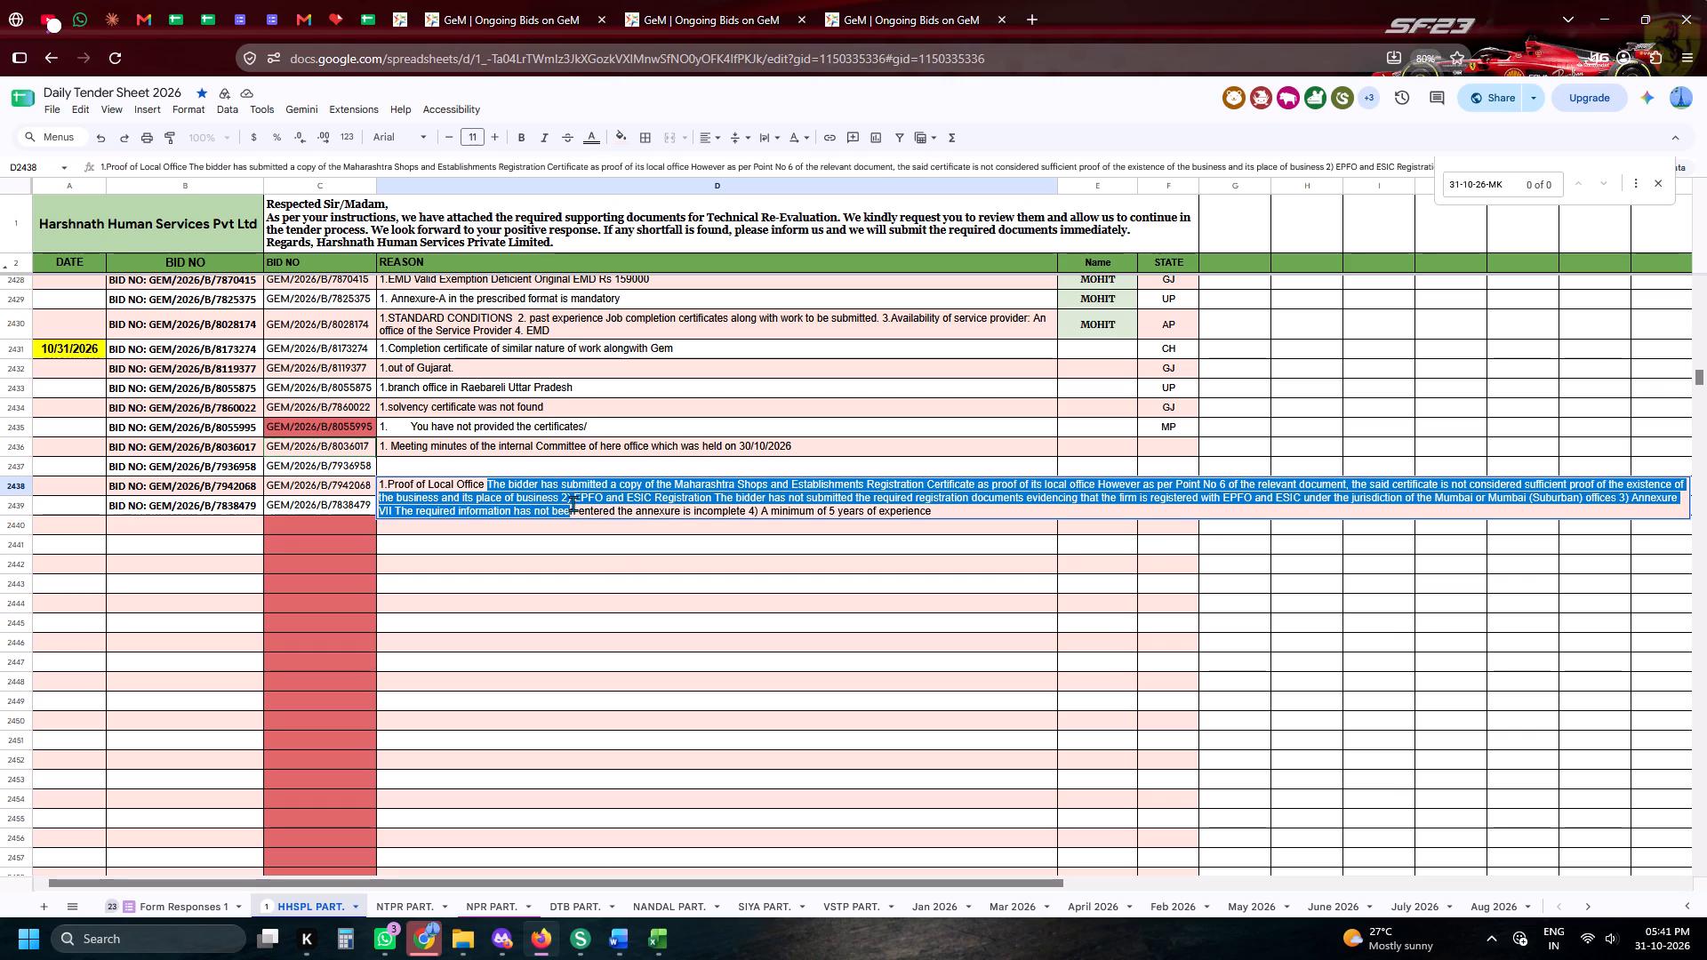
pyautogui.moveTo(573, 503); pyautogui.dragTo(573, 500)
pyautogui.write('2.')
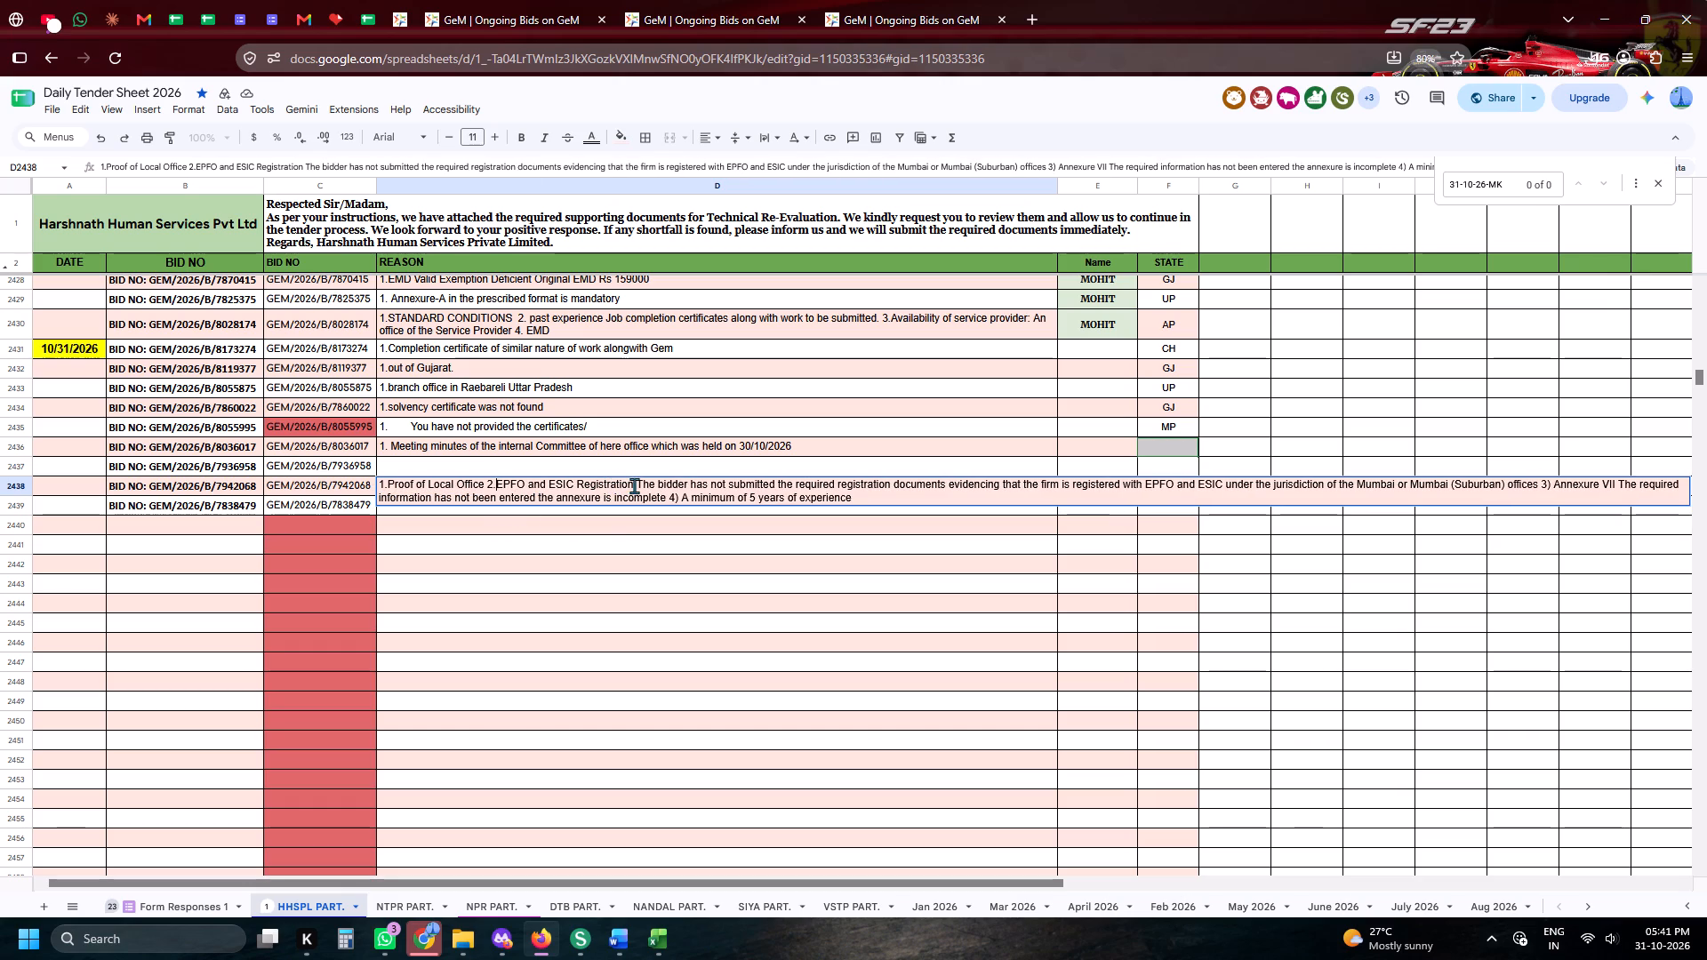
pyautogui.moveTo(635, 485); pyautogui.dragTo(704, 485)
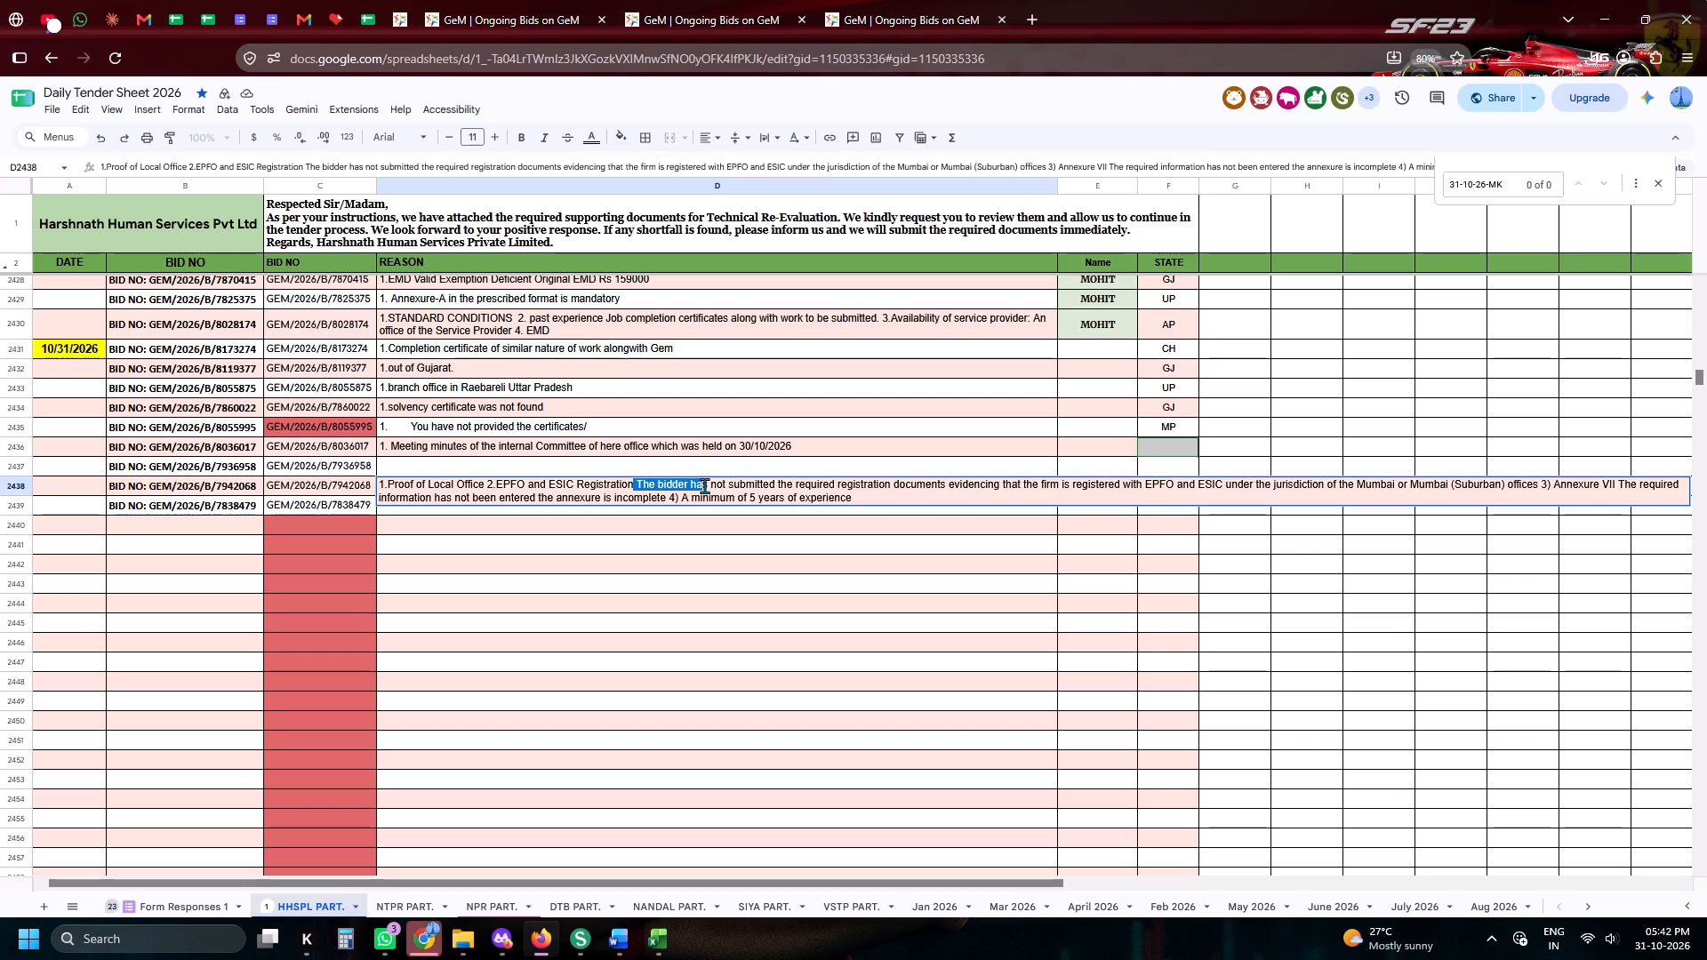
pyautogui.moveTo(704, 485); pyautogui.dragTo(685, 495)
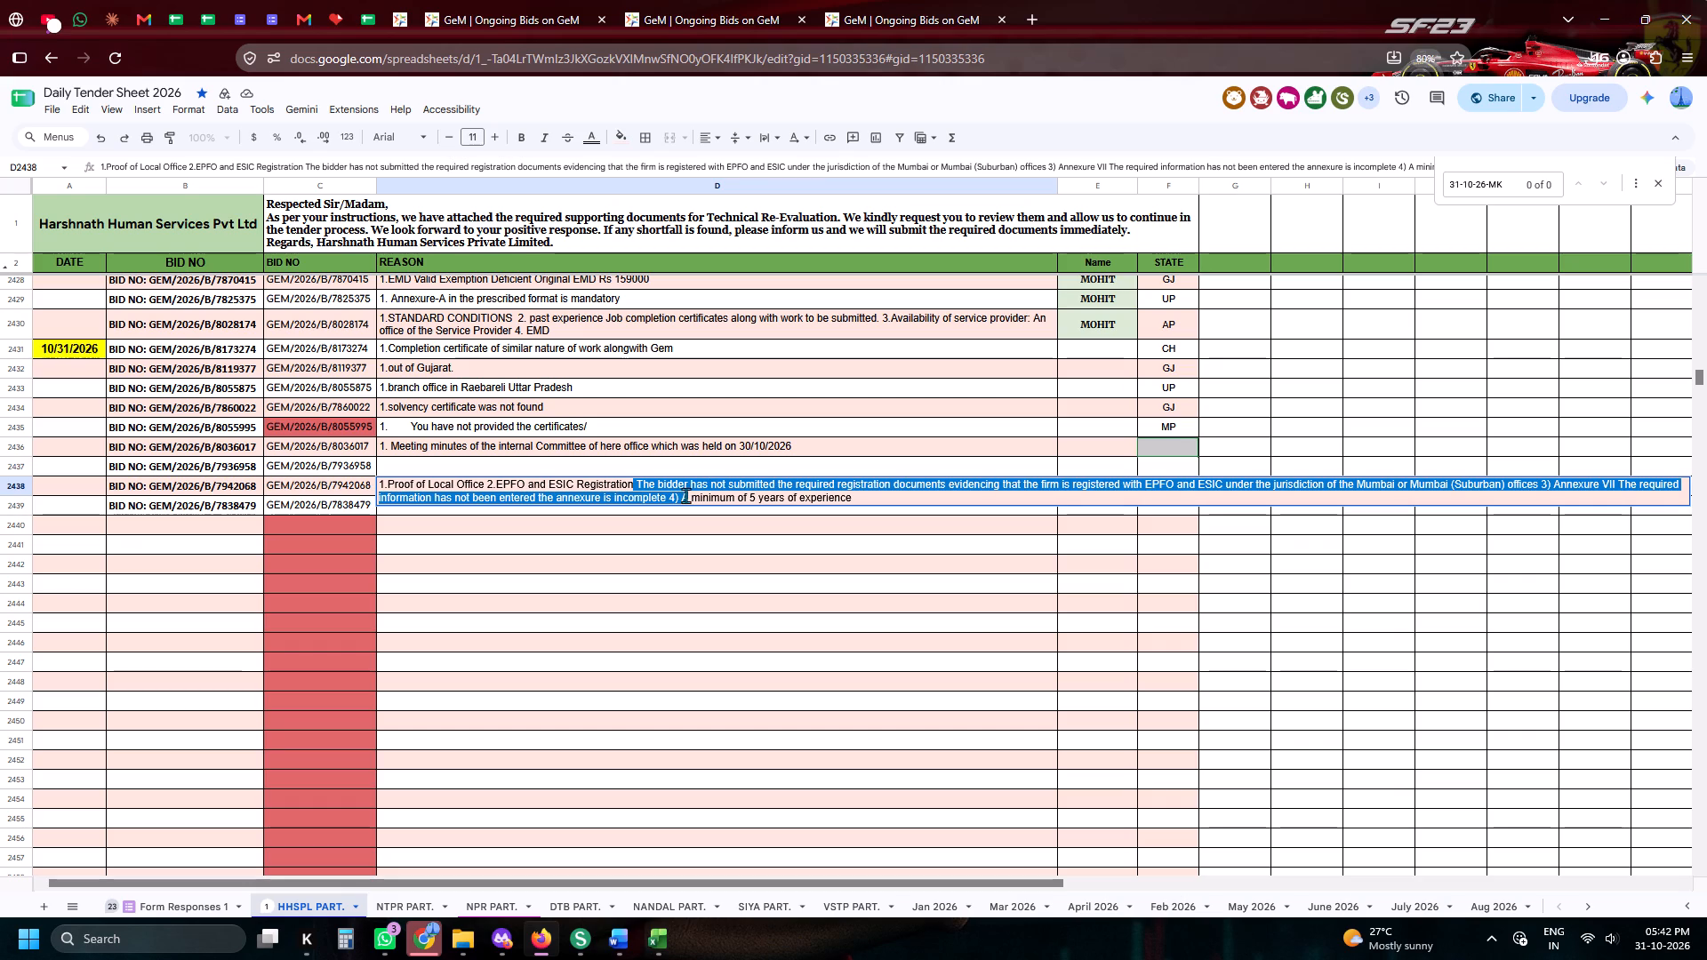
pyautogui.moveTo(685, 495); pyautogui.dragTo(694, 499)
pyautogui.write('3.')
# Enter MH as the state for GEM/2026/B/7942068 in the tender sheet.
pyautogui.click(1172, 494)
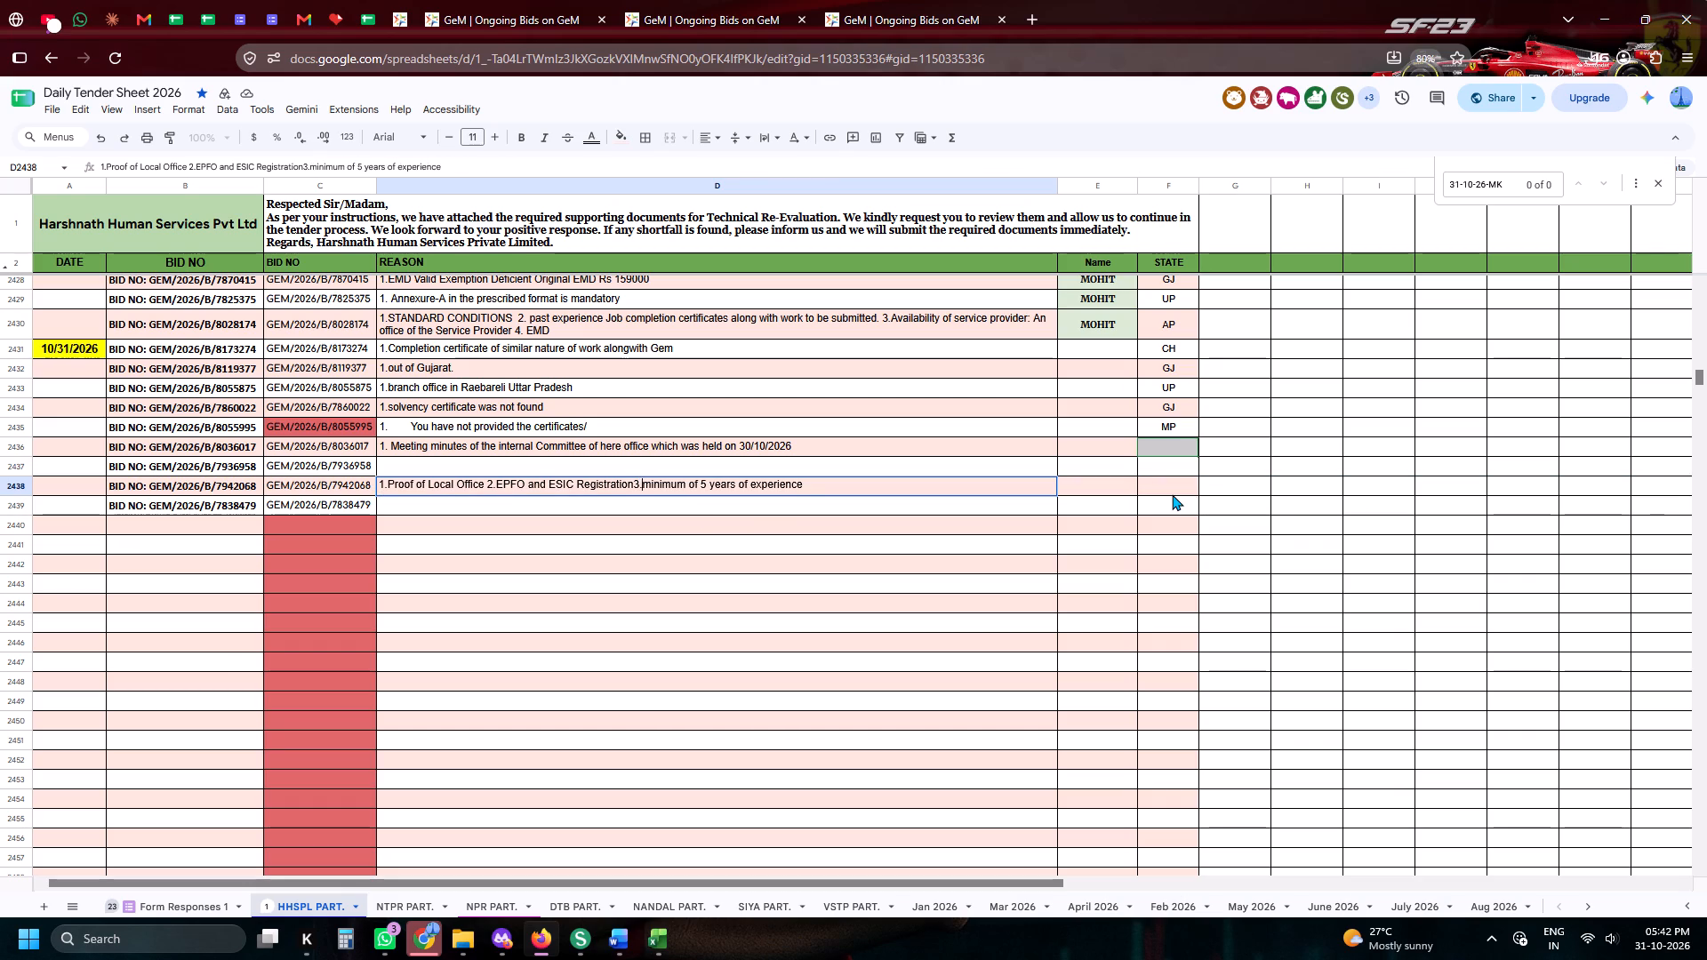
pyautogui.write('MH')
pyautogui.press('Tab')
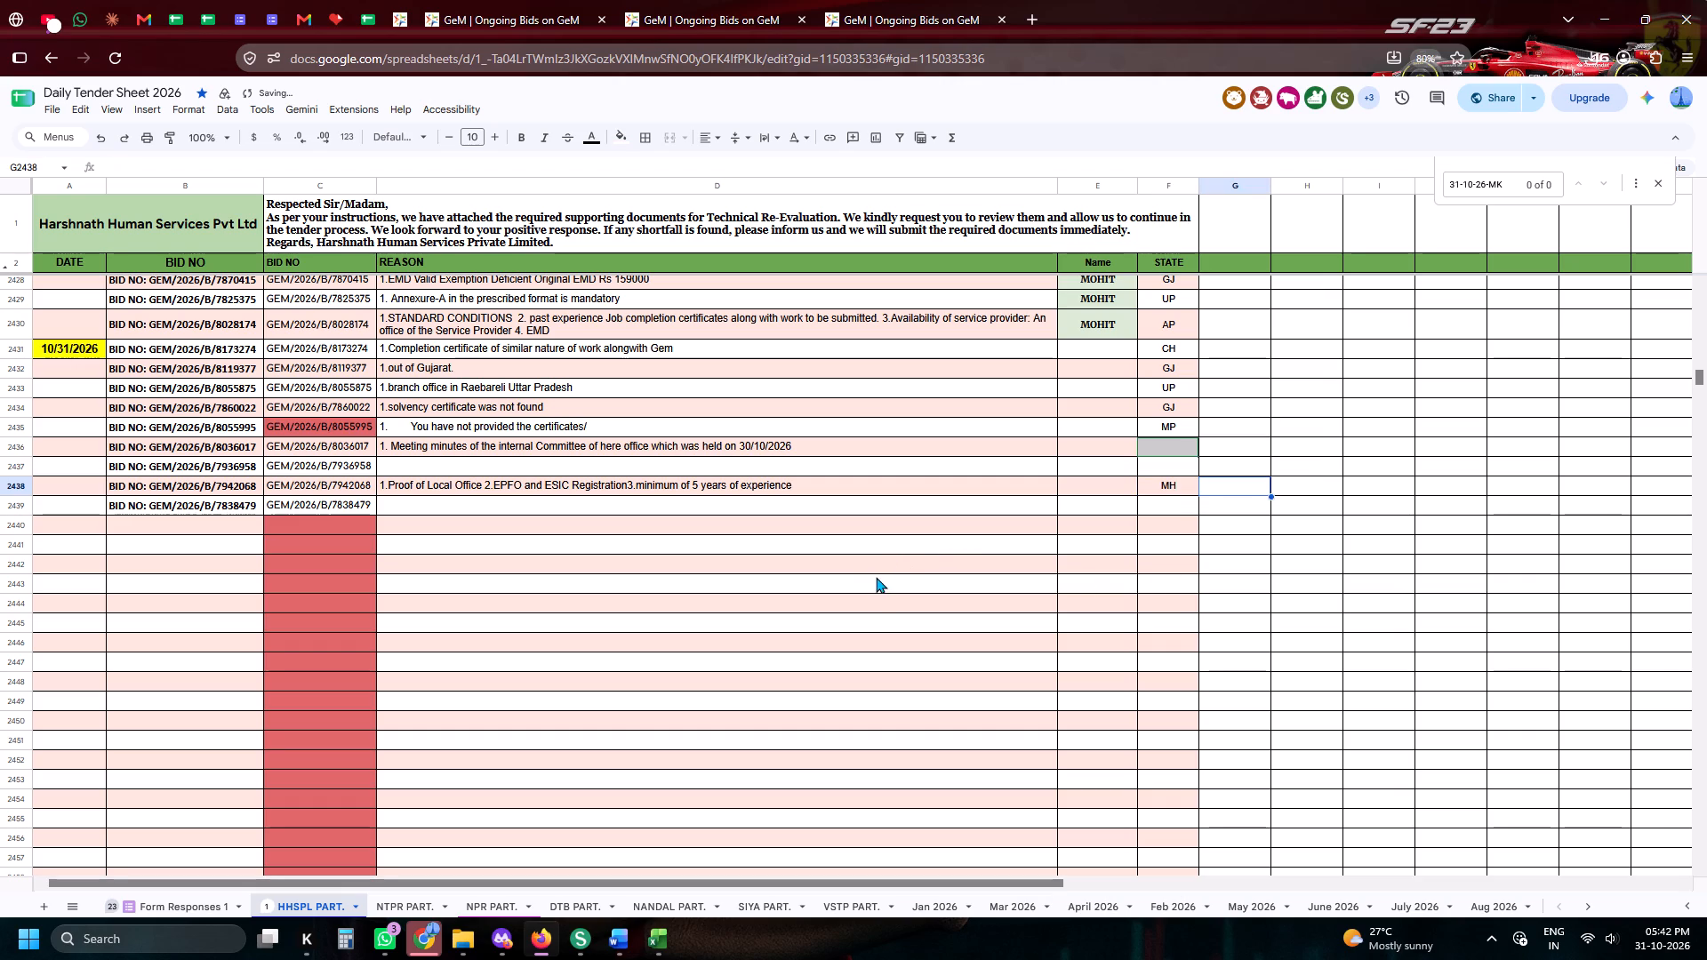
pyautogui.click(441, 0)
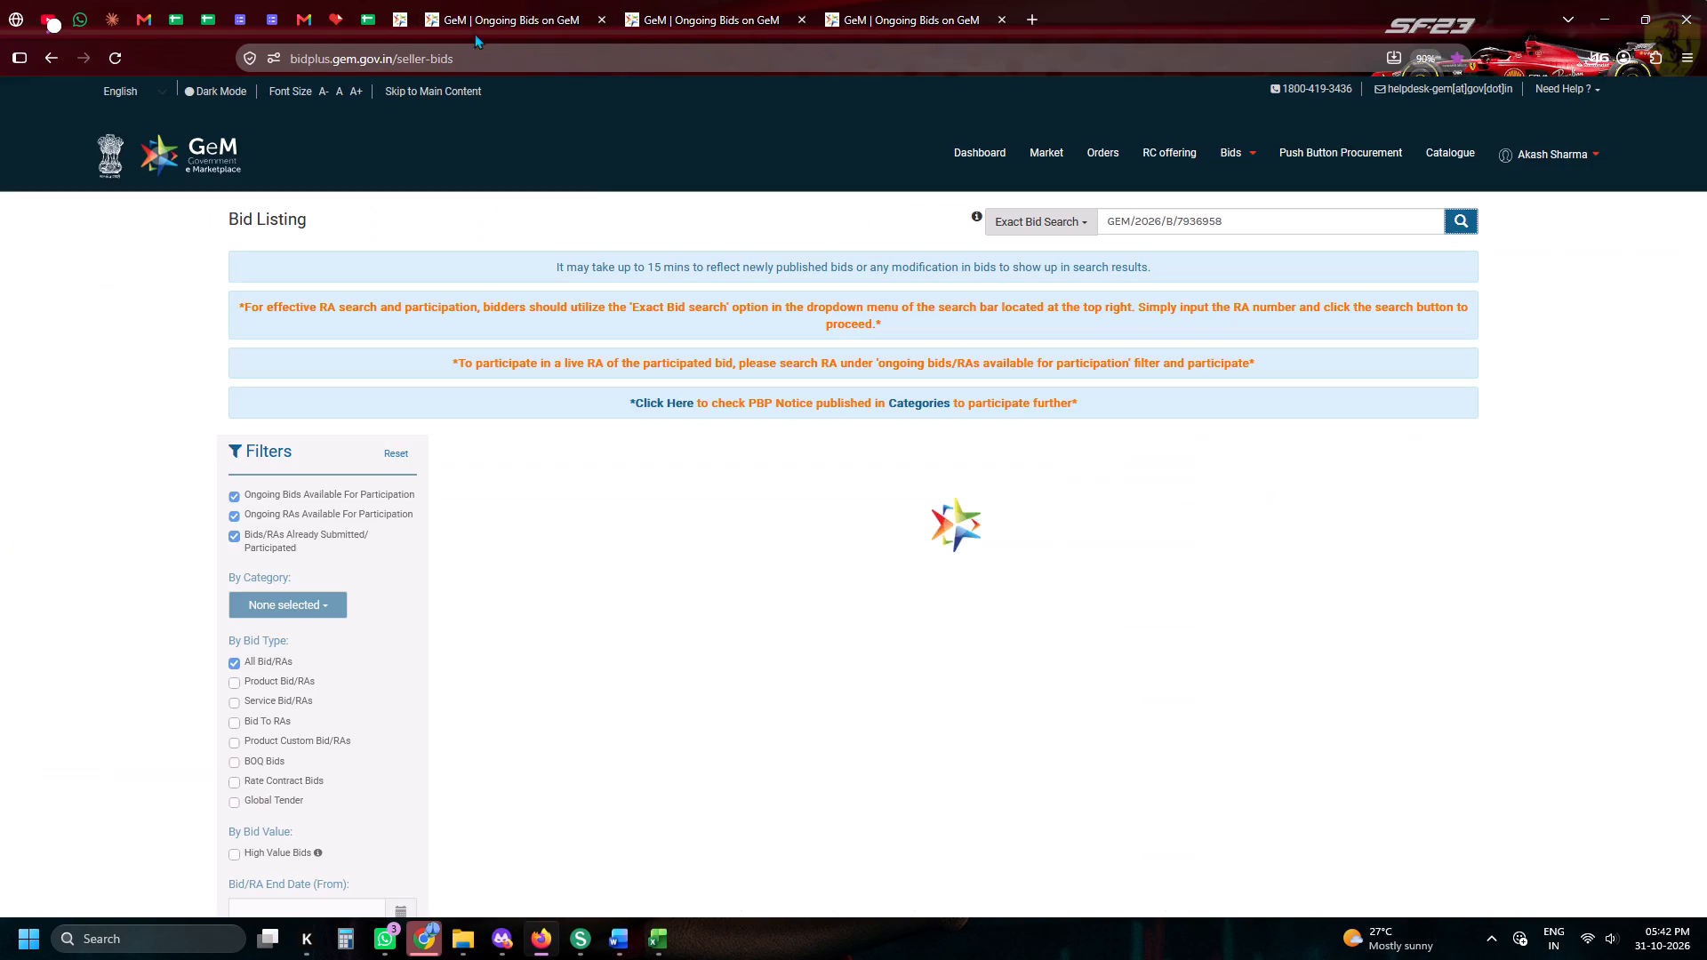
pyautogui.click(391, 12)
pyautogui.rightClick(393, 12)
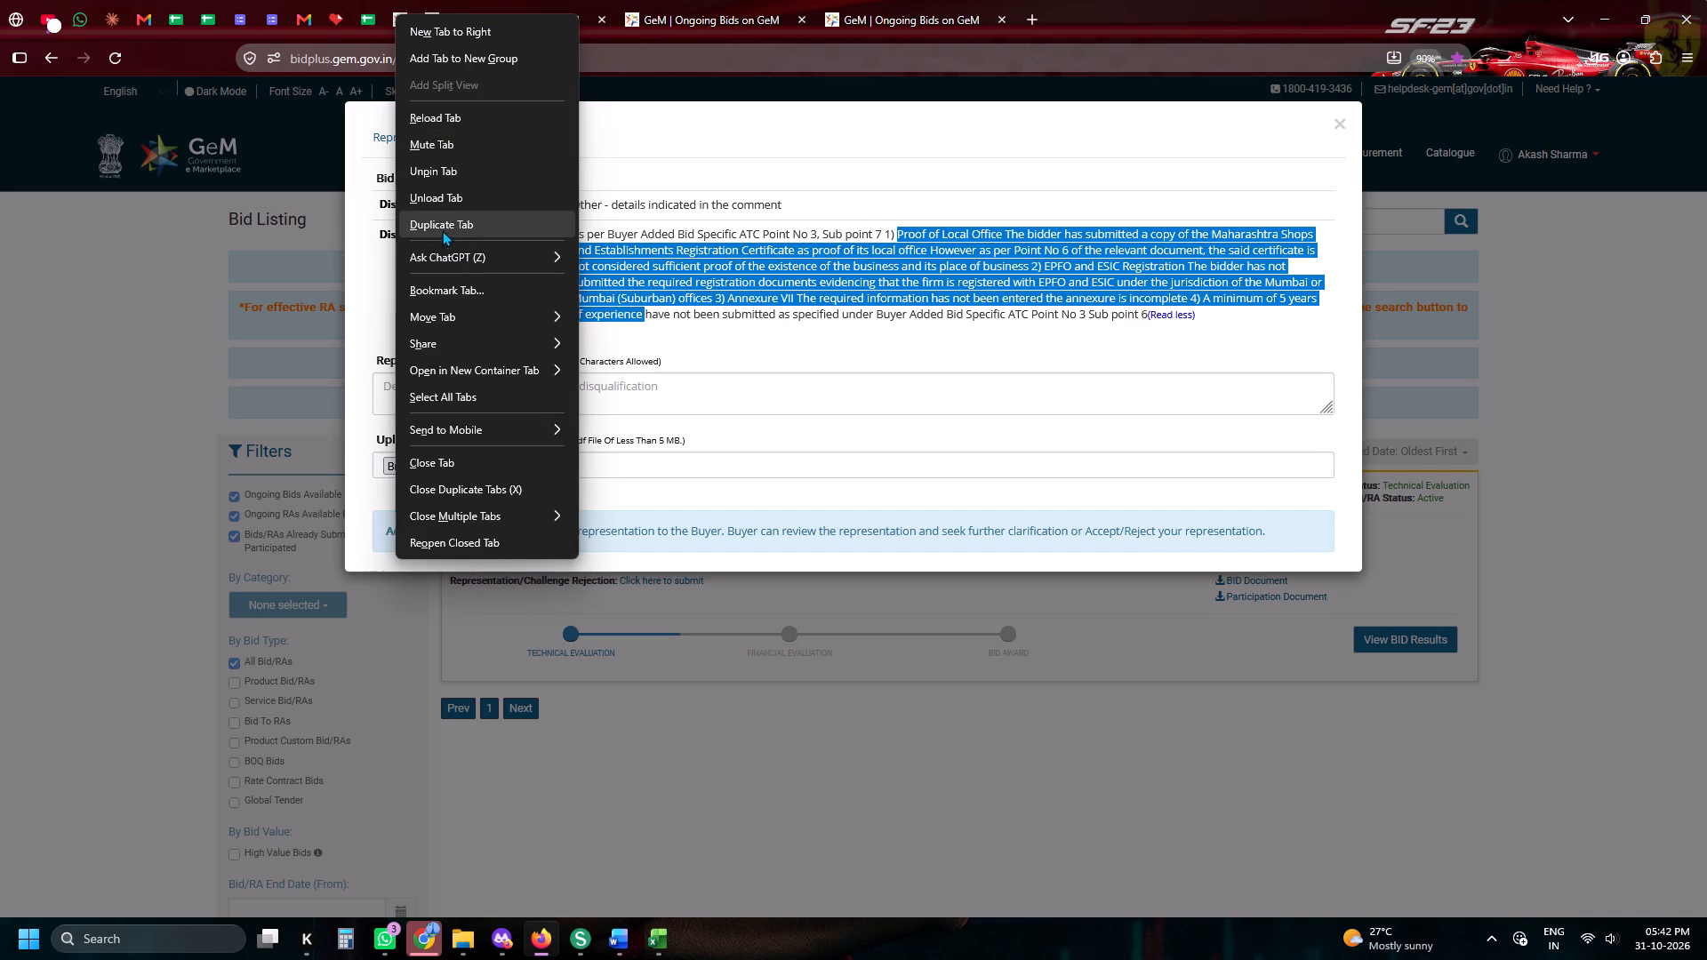
# Unpin the GeM Ongoing Bids tab in the browser.
pyautogui.click(445, 175)
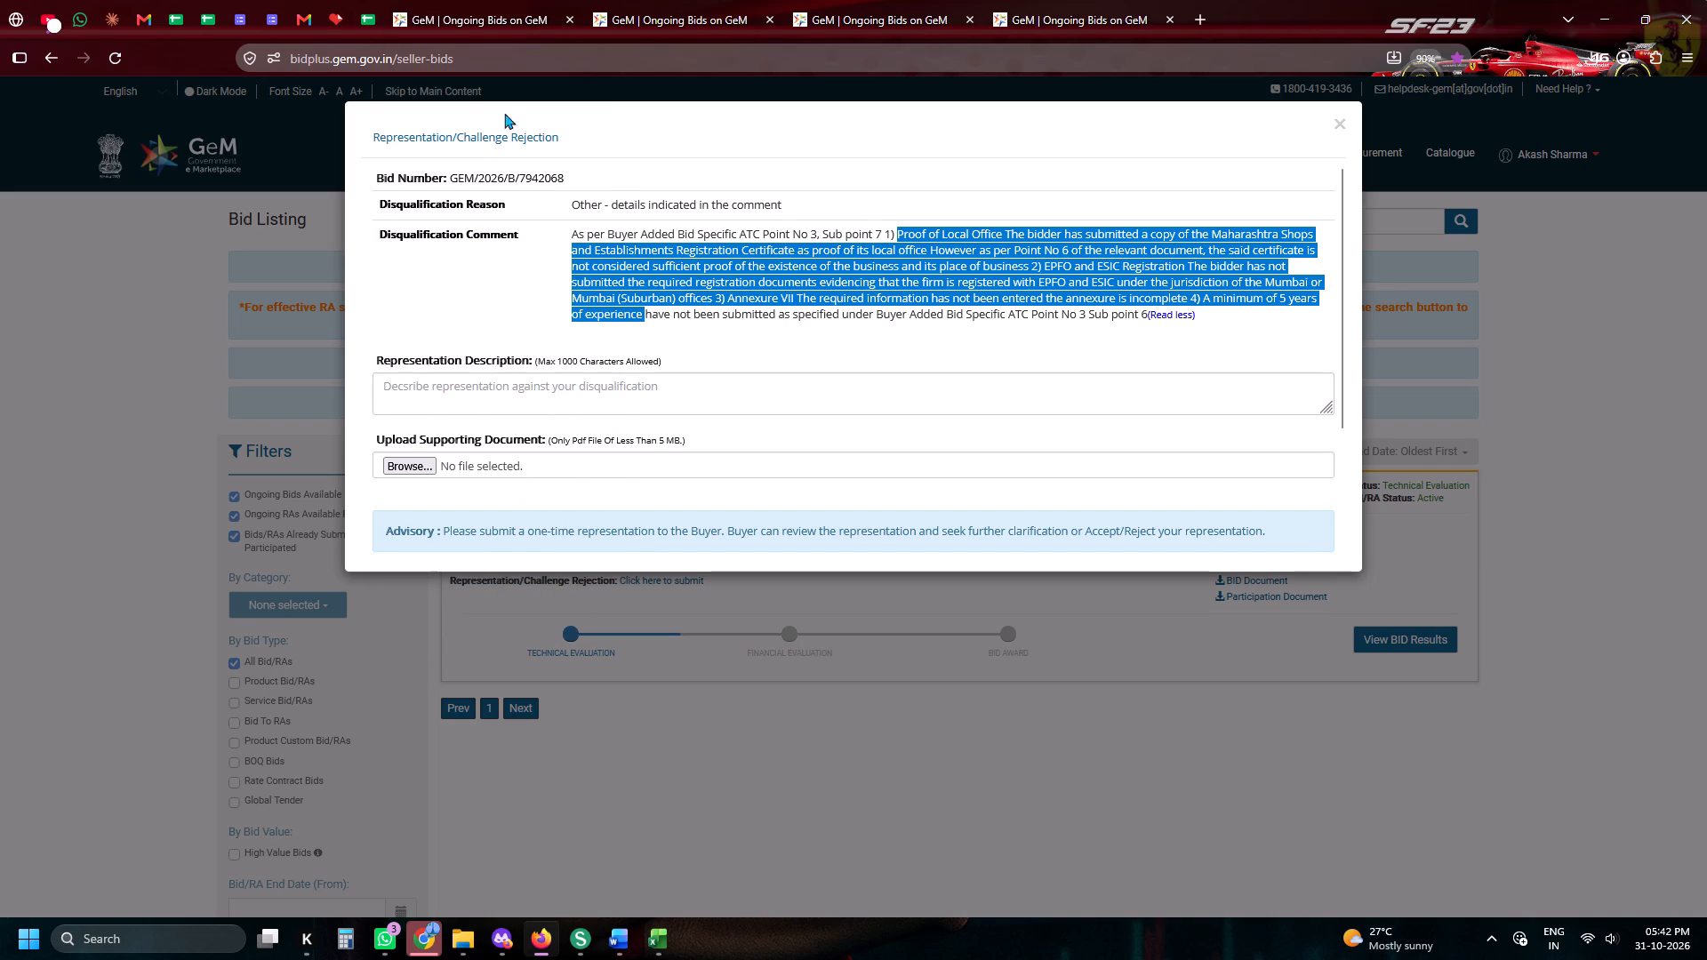
# Check the GEM/2026/B/7942068 row of the tender sheet against its disqualification comment in the representation form.
pyautogui.click(440, 4)
pyautogui.click(675, 0)
pyautogui.click(525, 0)
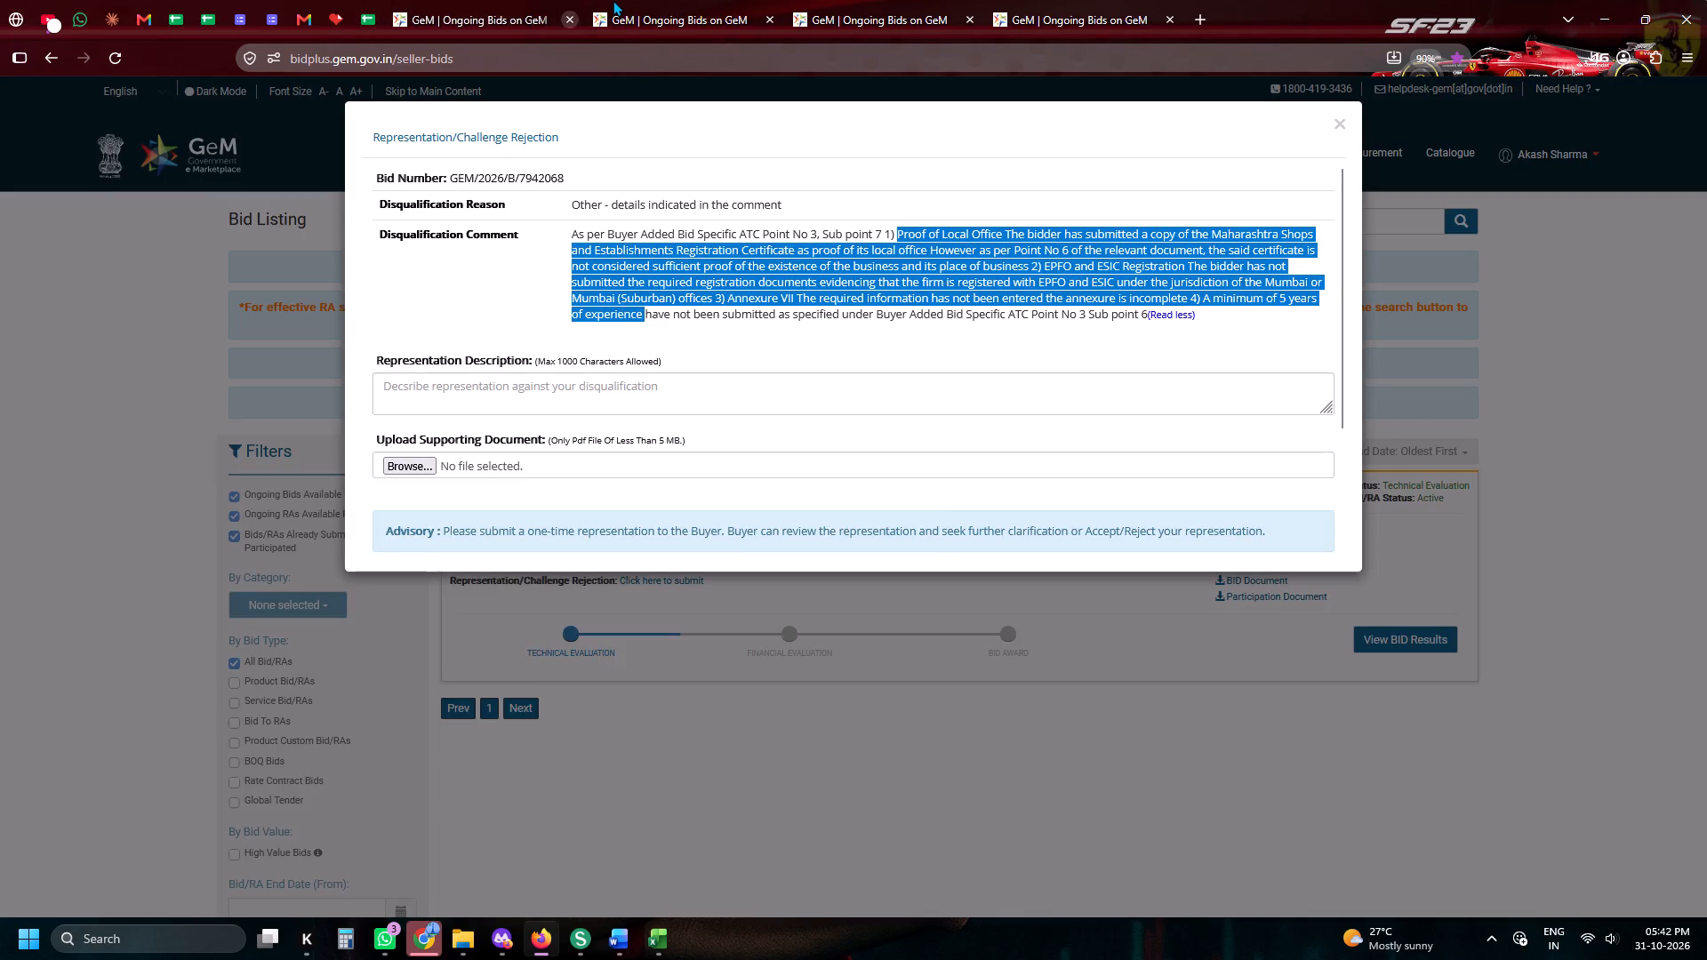
pyautogui.click(613, 0)
pyautogui.click(445, 0)
pyautogui.click(361, 16)
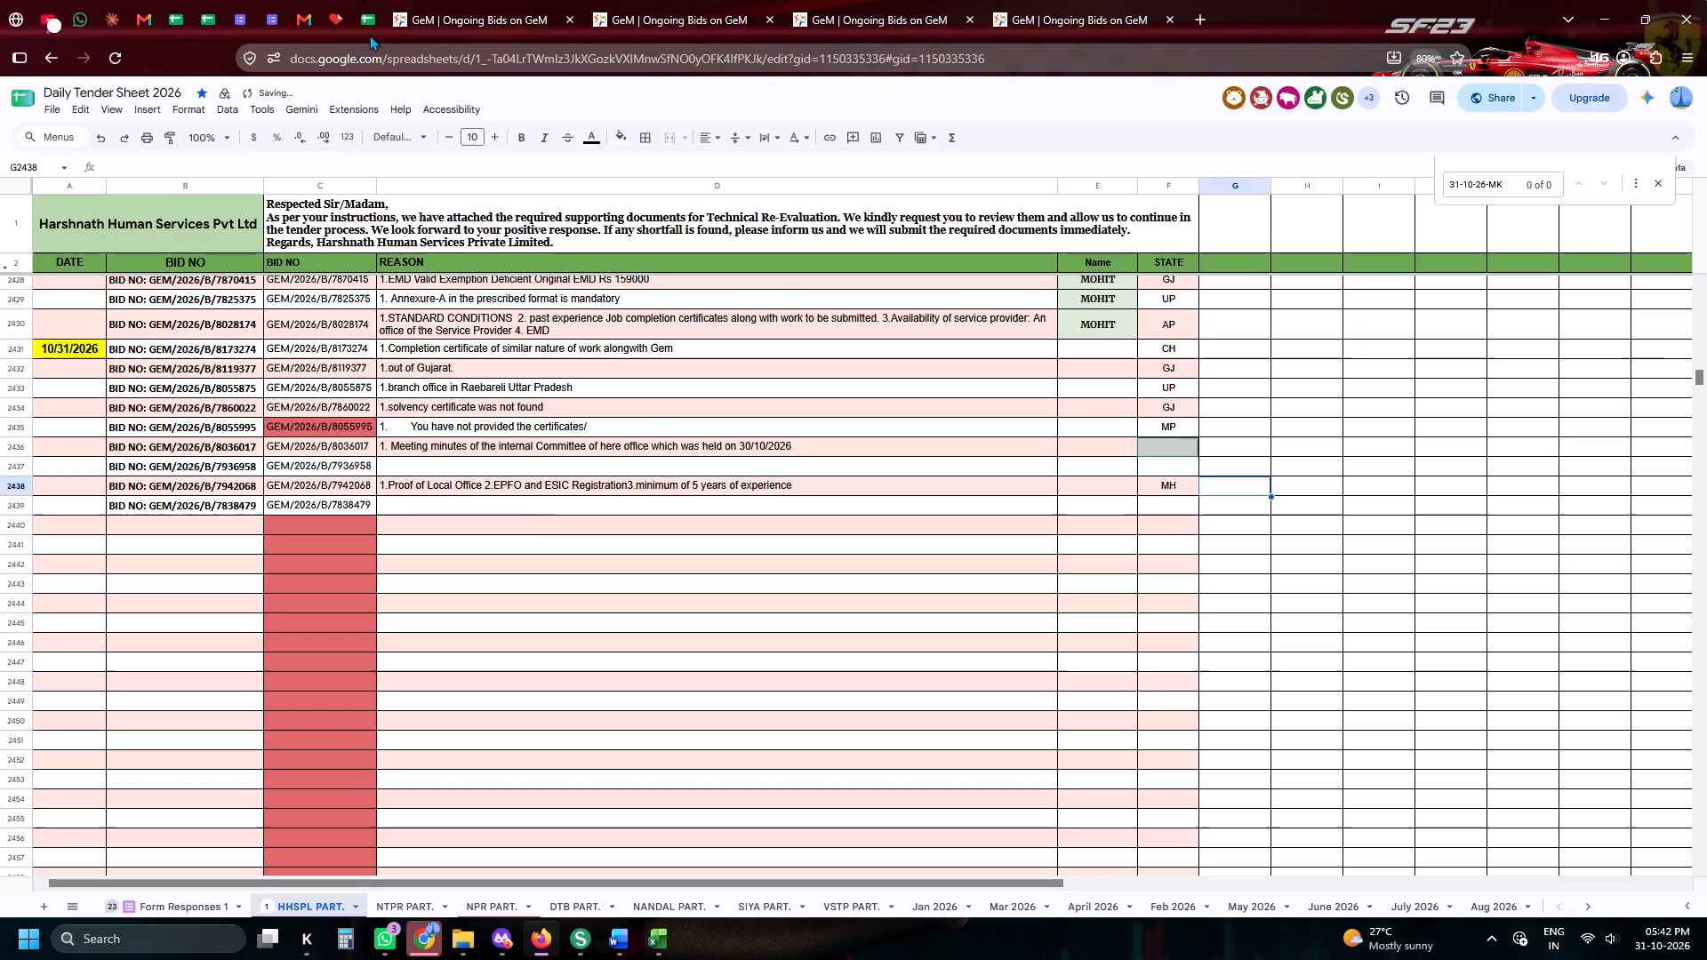
pyautogui.click(463, 1)
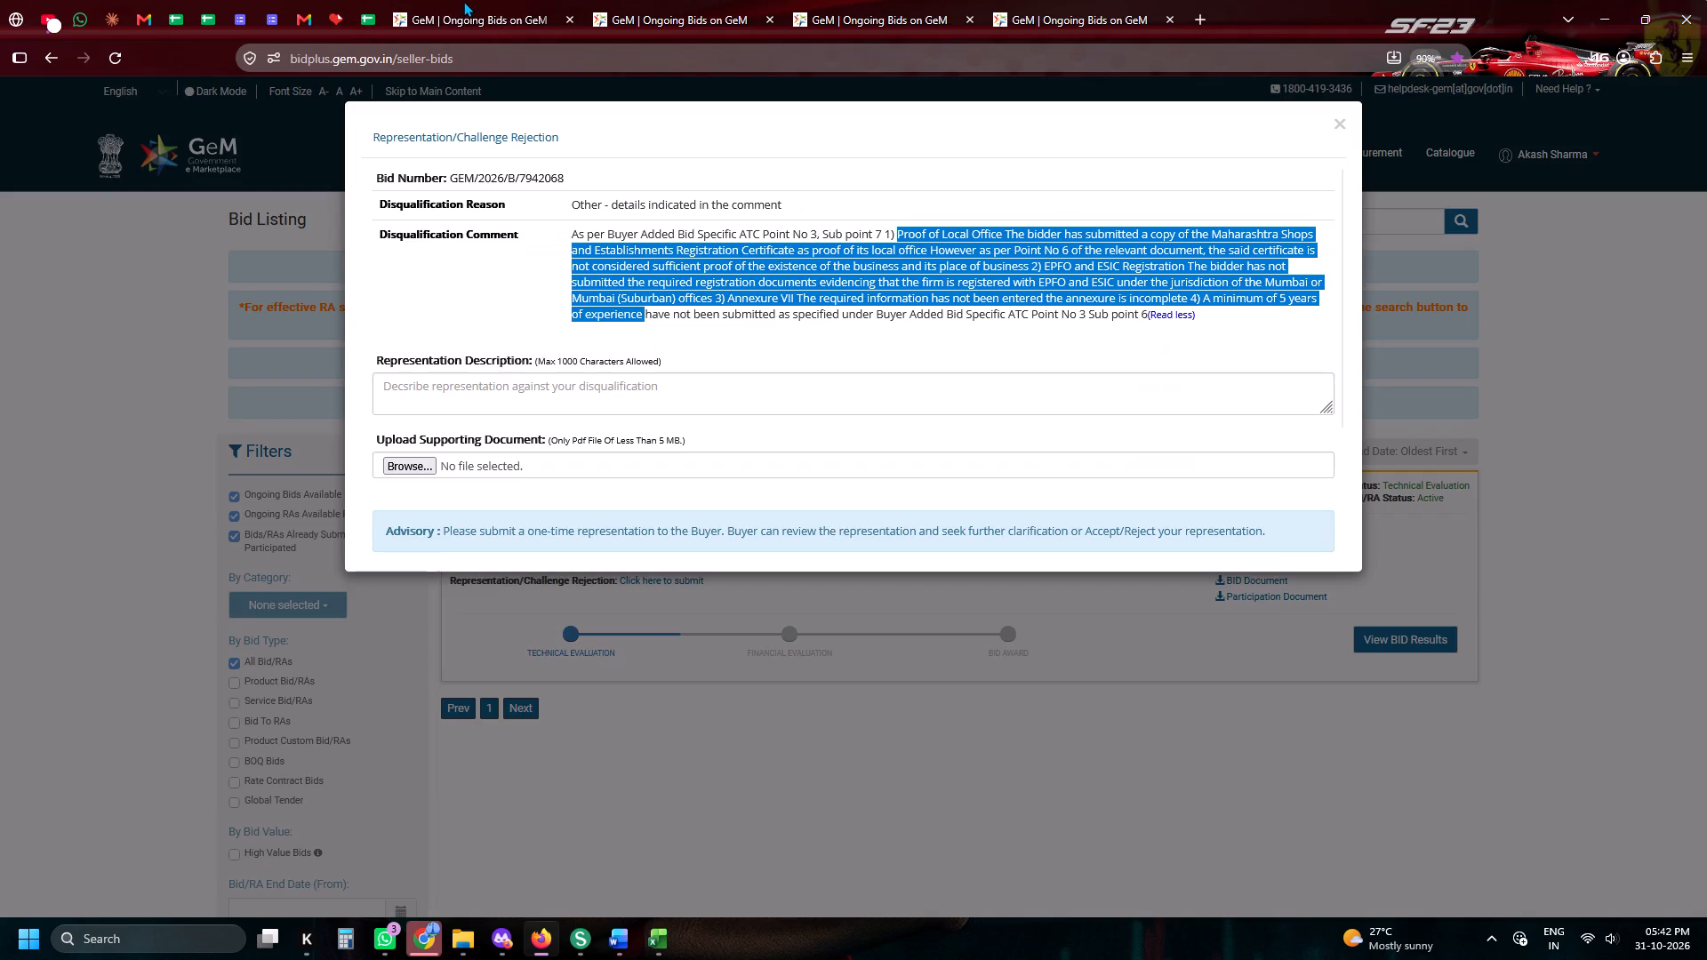
pyautogui.click(354, 4)
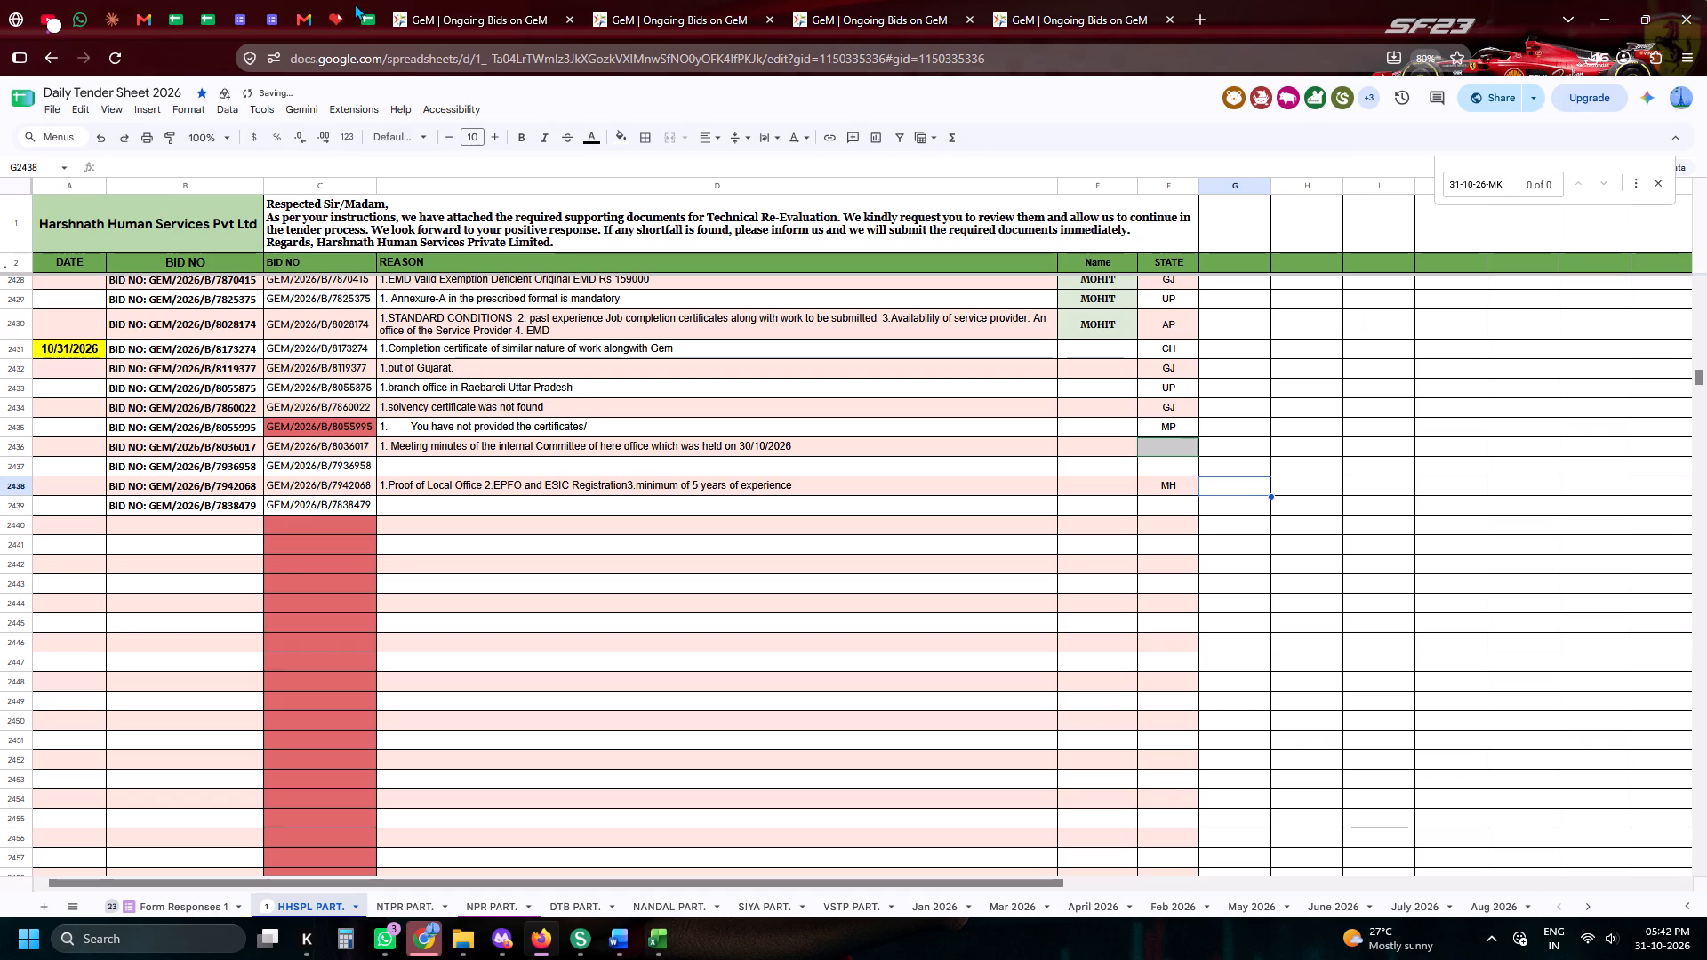
pyautogui.click(557, 0)
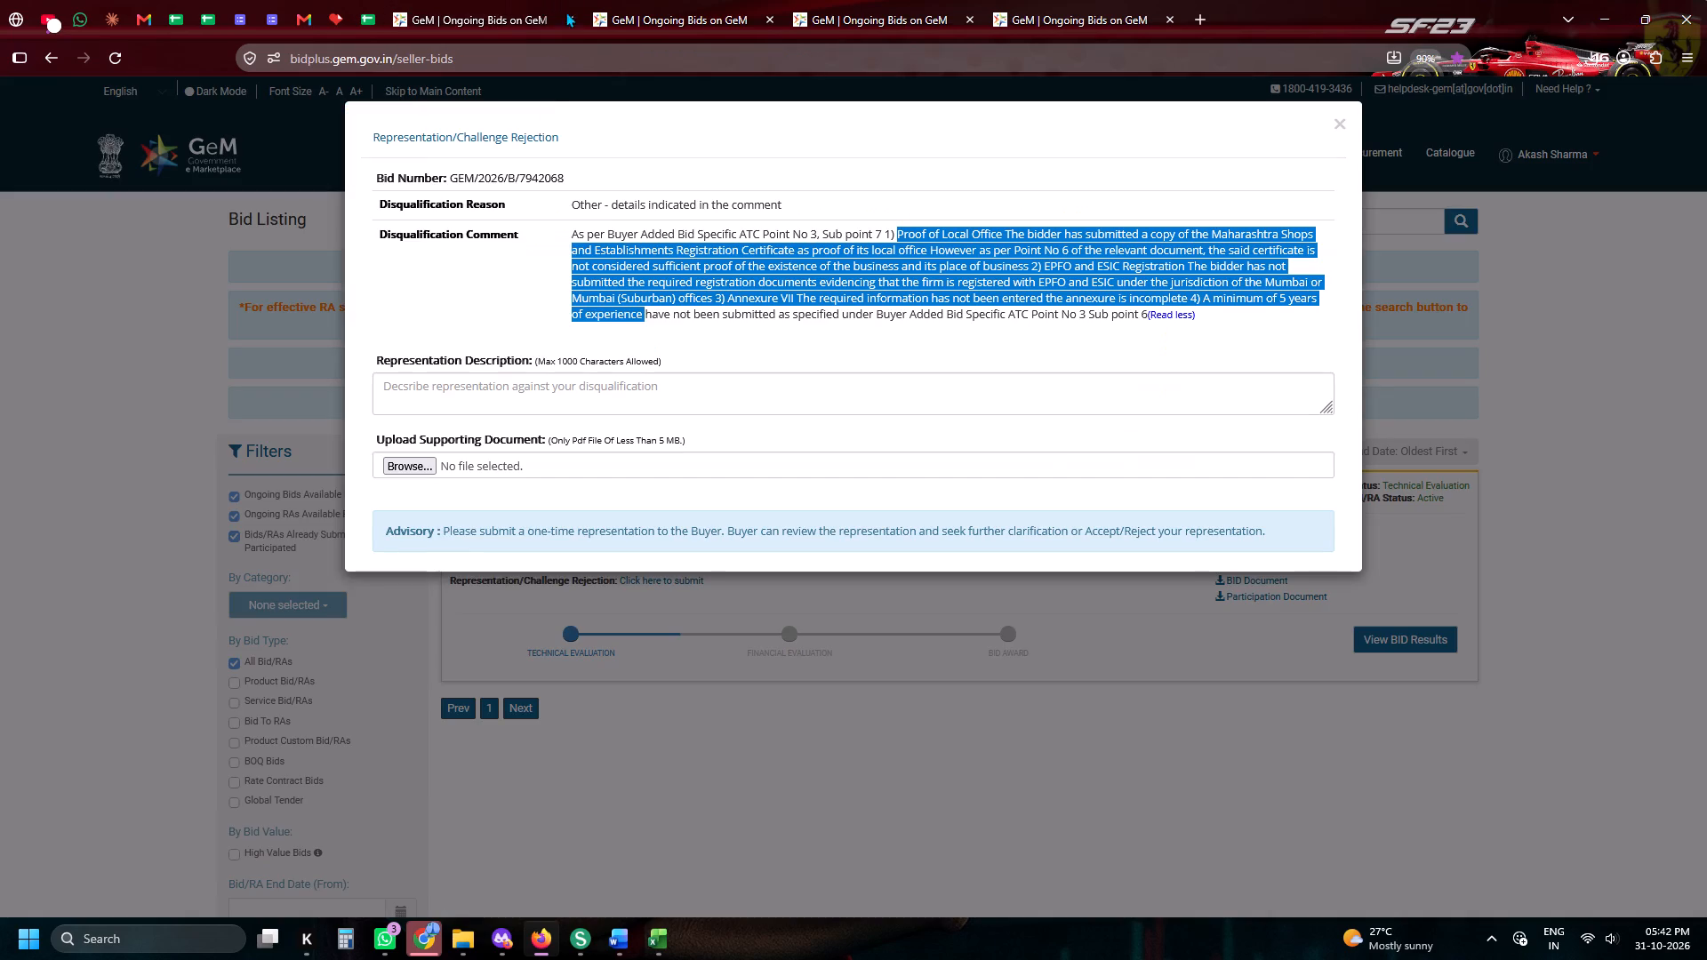
pyautogui.click(371, 19)
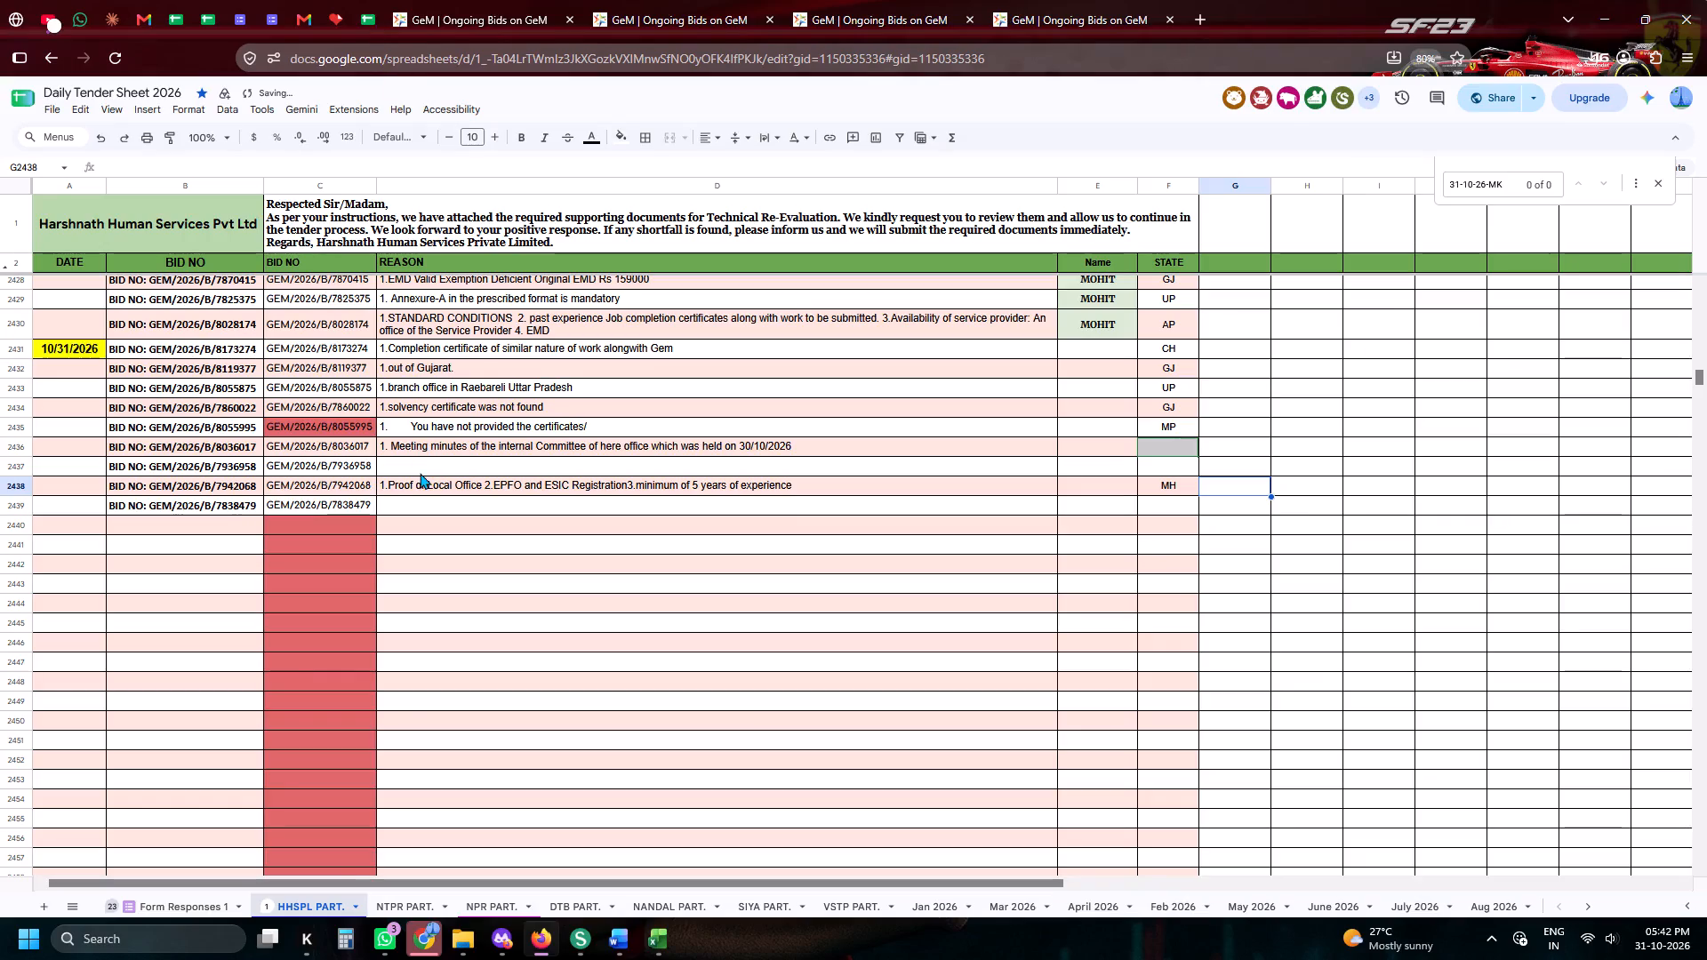
pyautogui.click(436, 28)
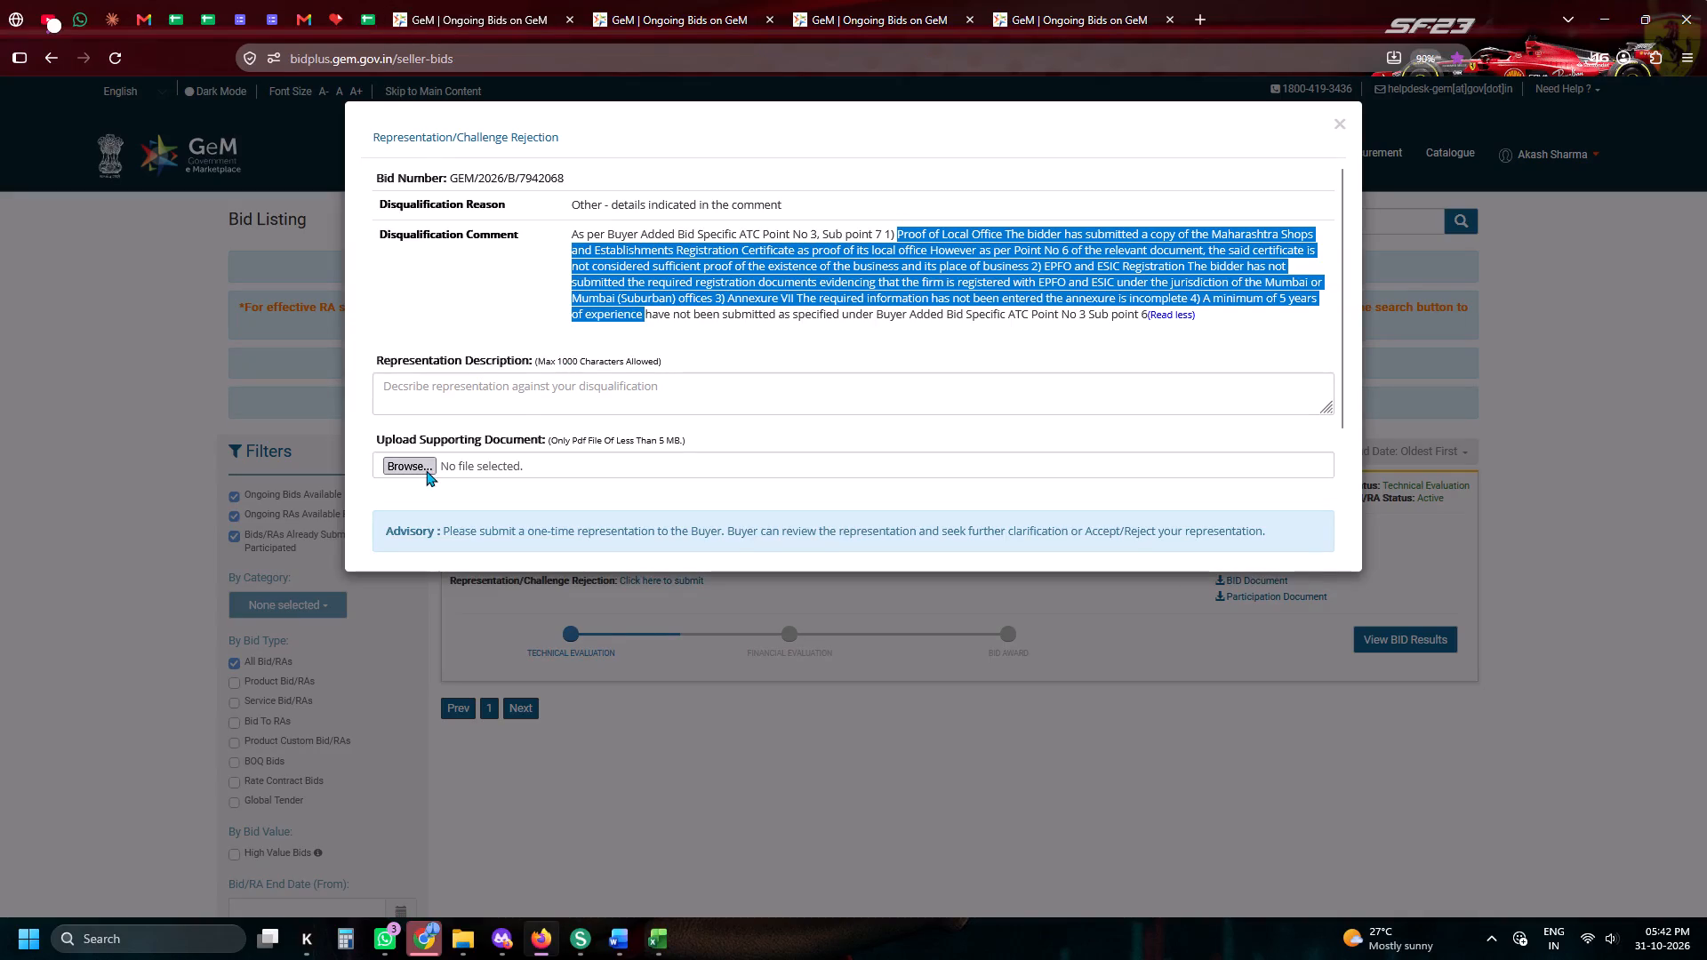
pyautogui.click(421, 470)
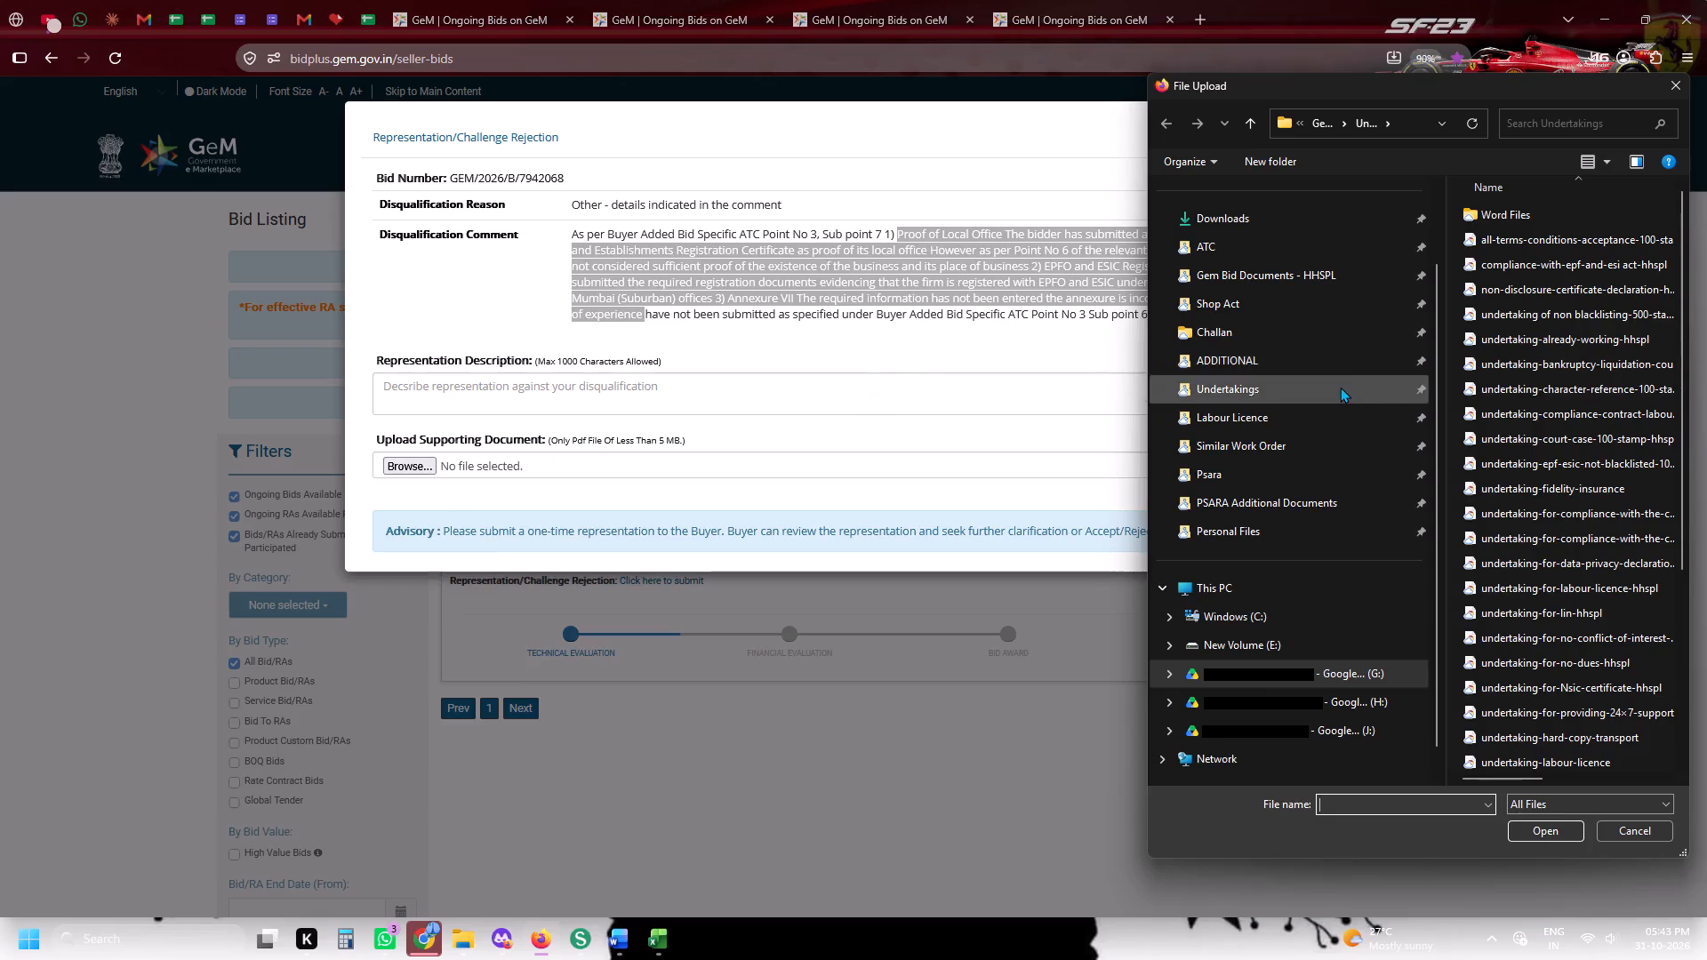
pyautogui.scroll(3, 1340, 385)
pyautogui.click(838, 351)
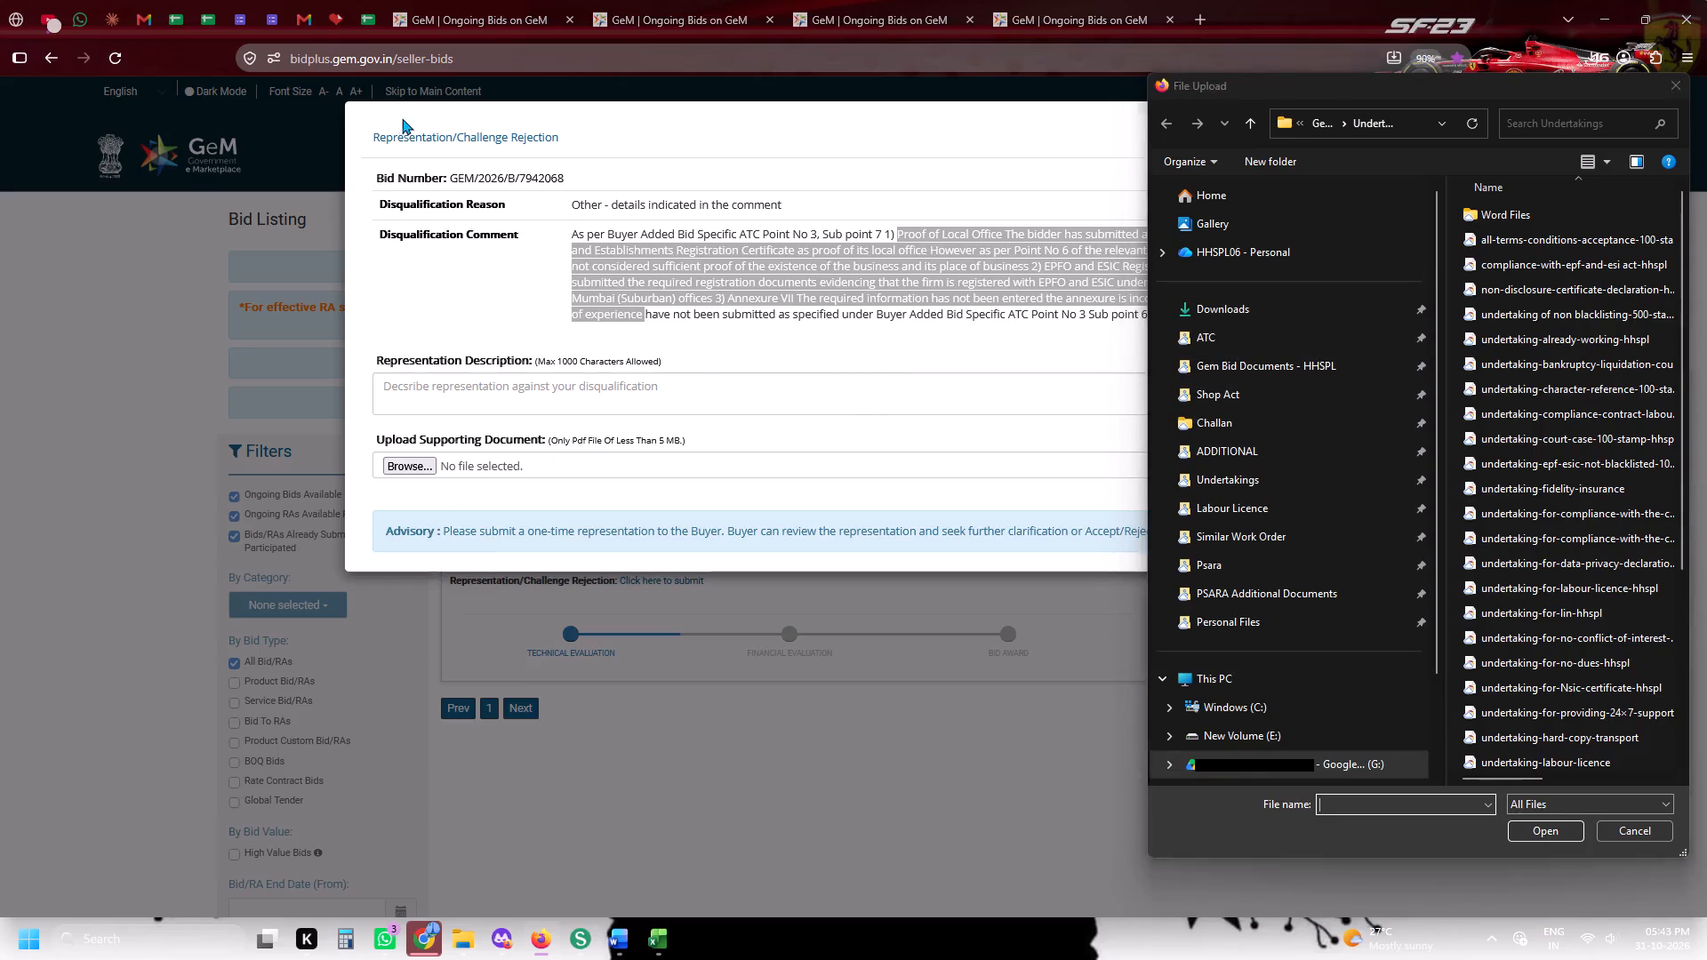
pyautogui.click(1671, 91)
# Switch to the iLovePDF page used for removing PDF pages.
pyautogui.click(329, 7)
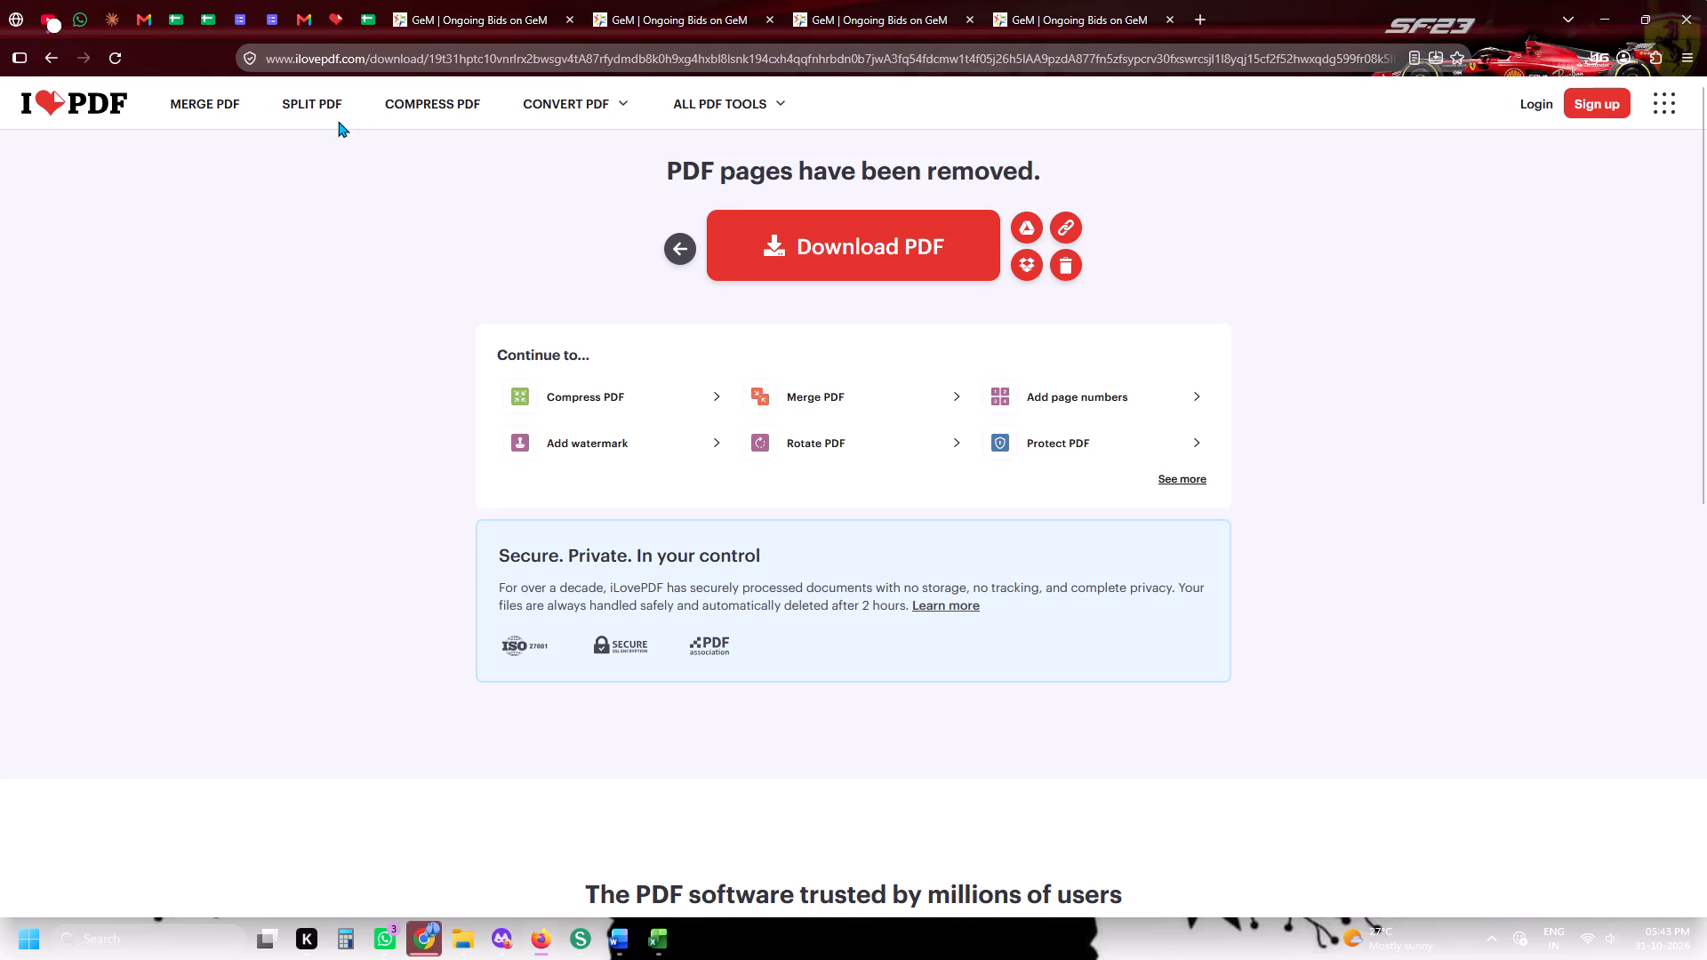
# Start a PDF merge in iLovePDF with the mh-kolhapur, mh-mumbai and mh-nagpur shopact-hhspl files from the Shop Act folder.
pyautogui.click(218, 106)
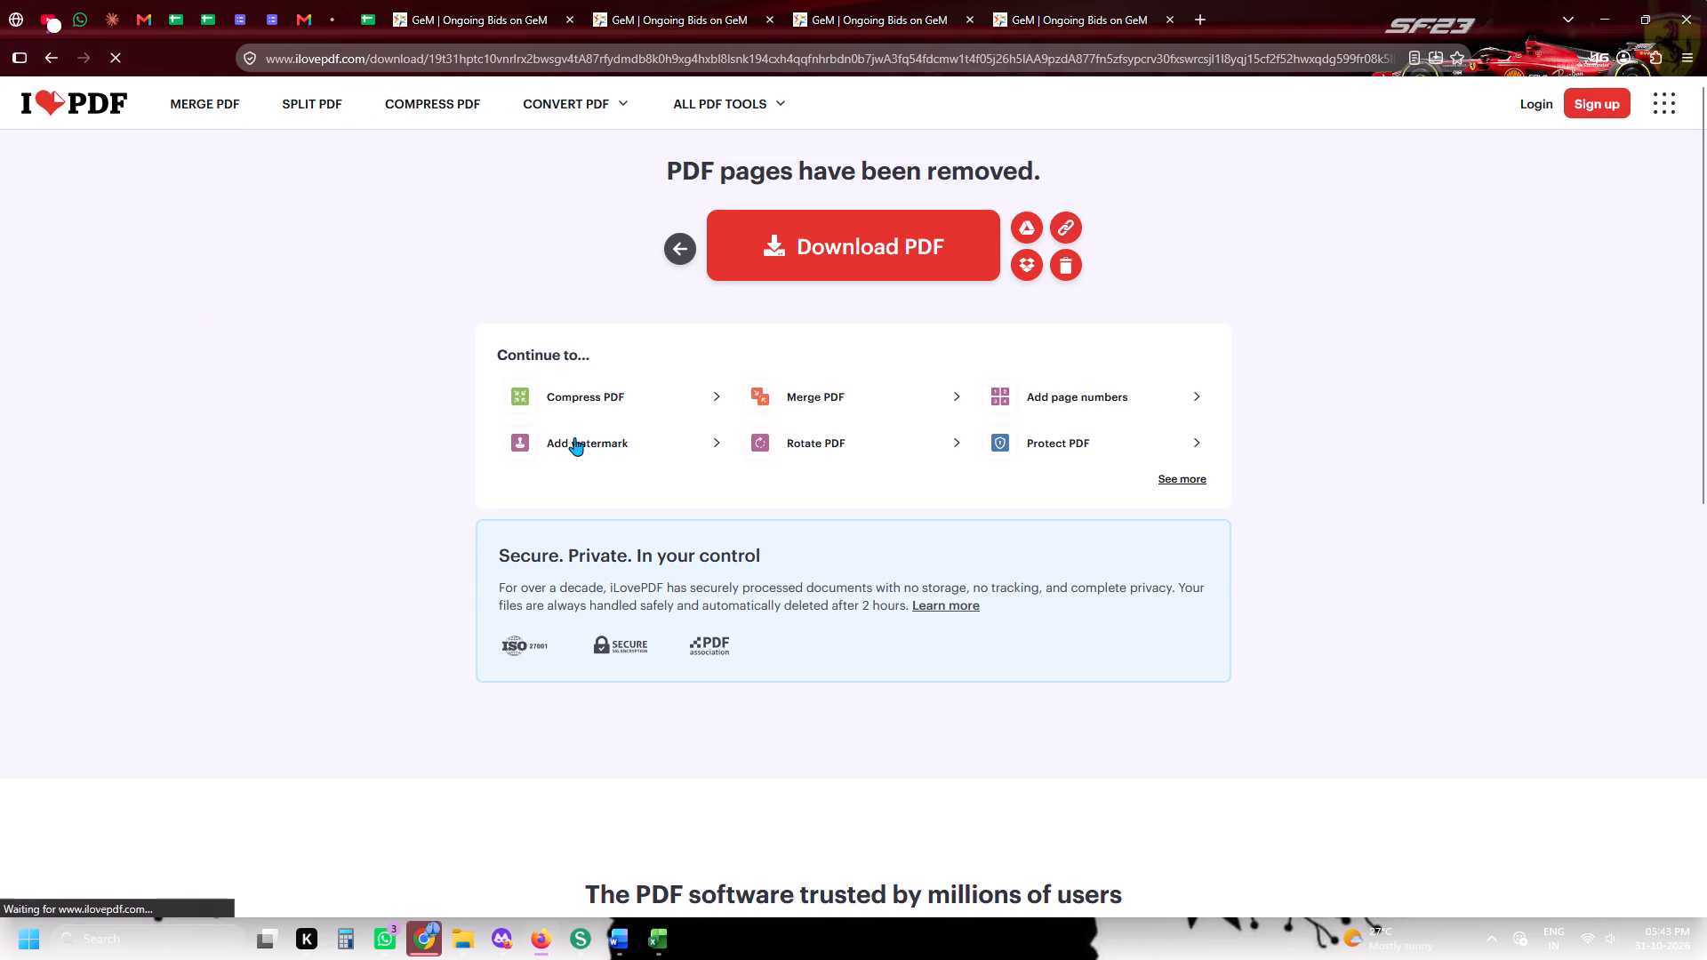
pyautogui.click(365, 10)
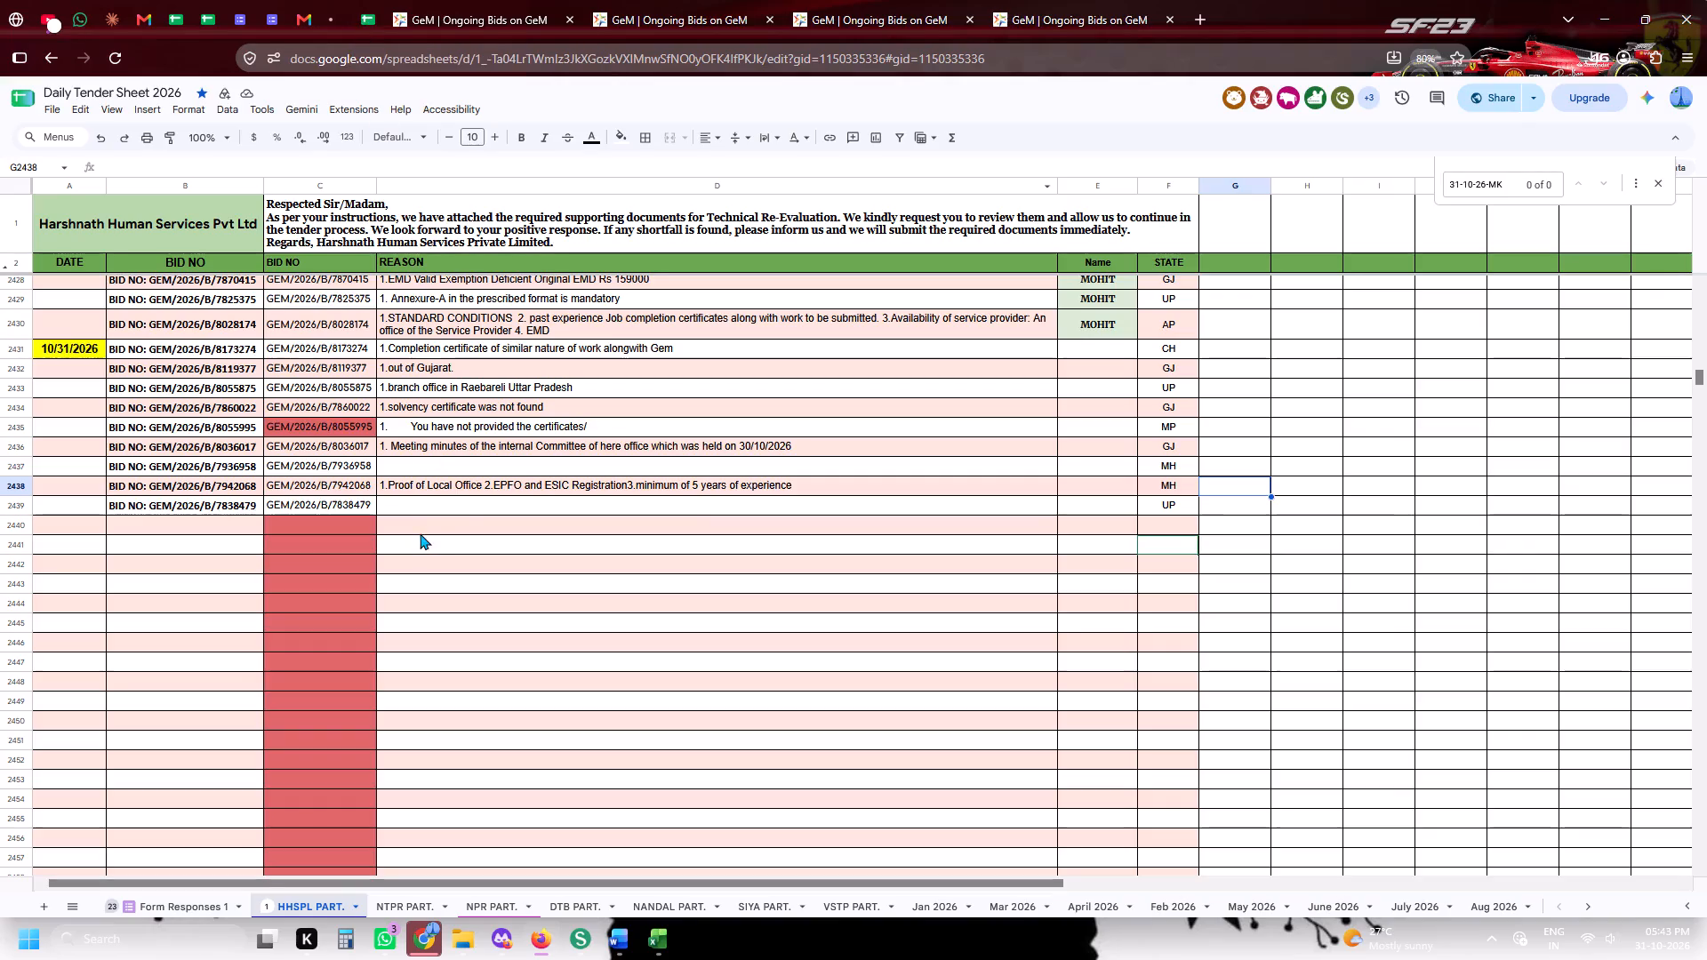
pyautogui.click(345, 6)
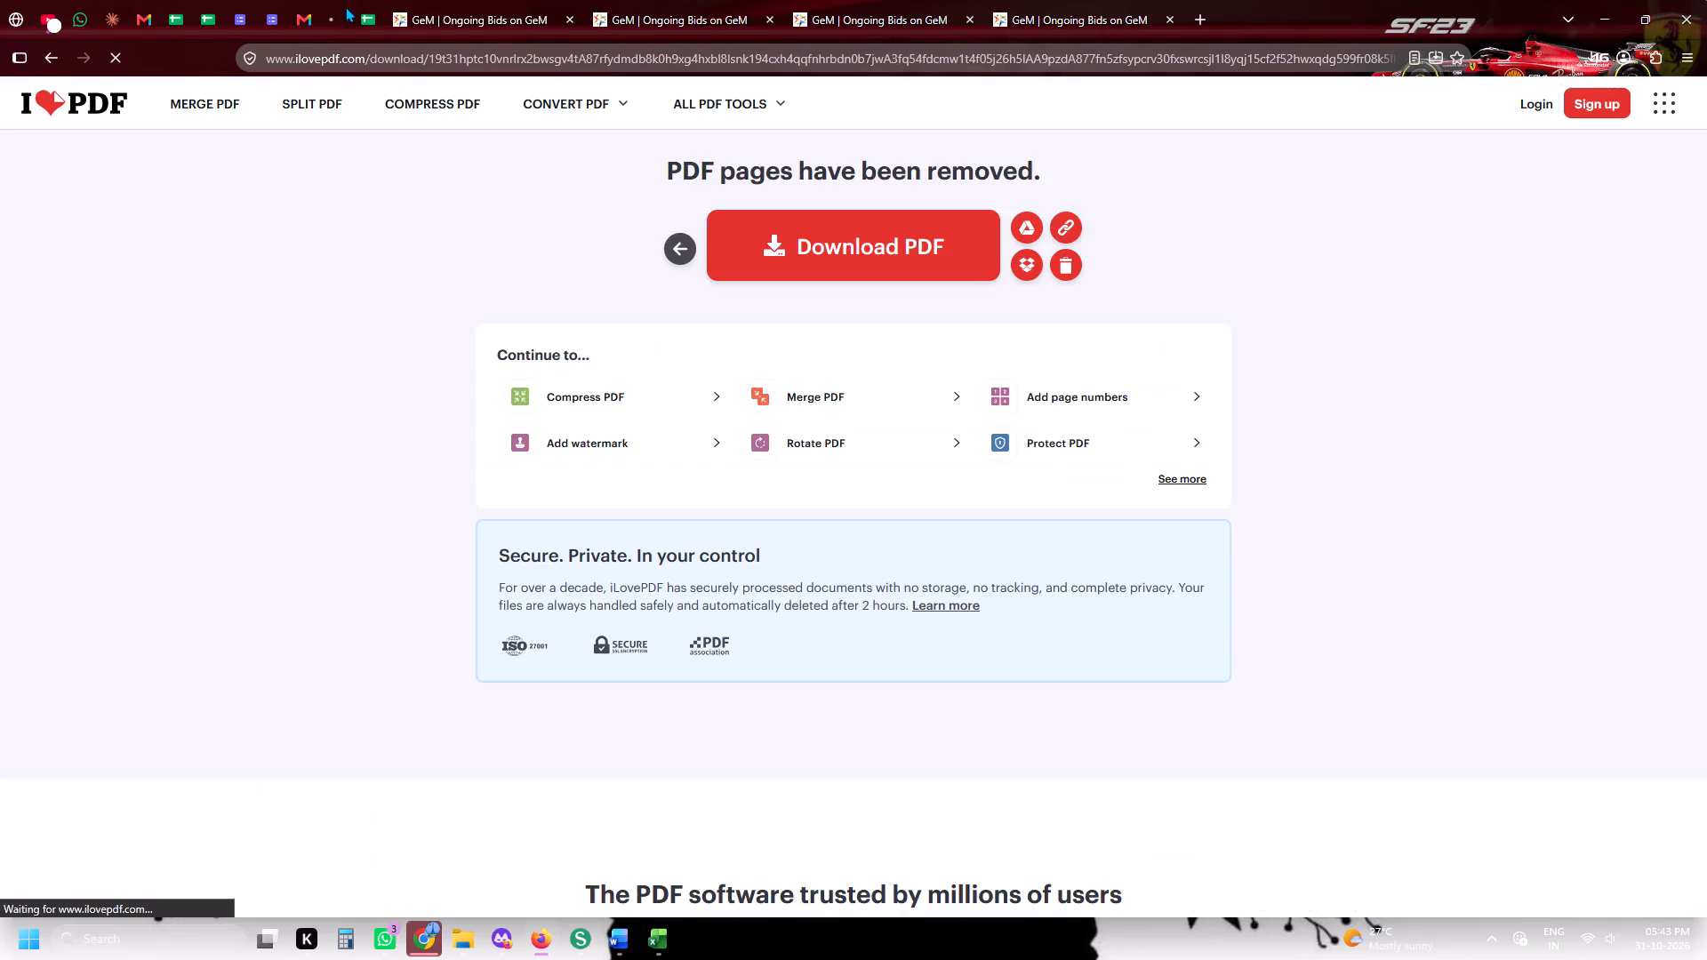
pyautogui.click(194, 103)
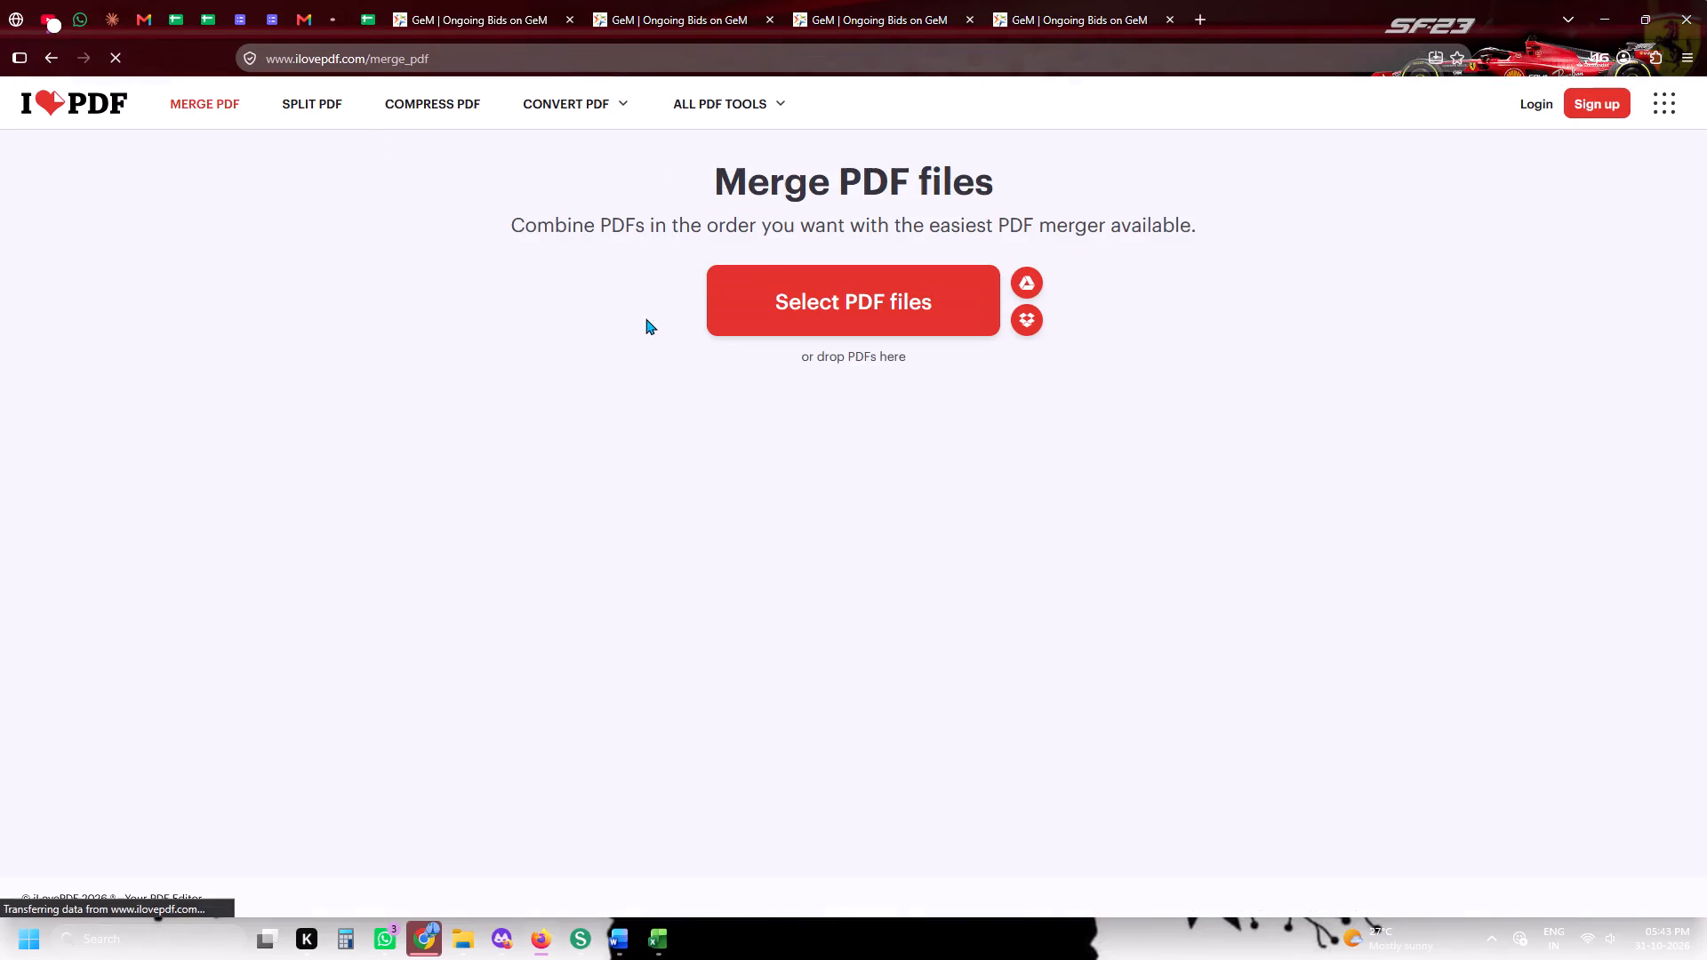
pyautogui.click(878, 310)
pyautogui.scroll(3, 1237, 339)
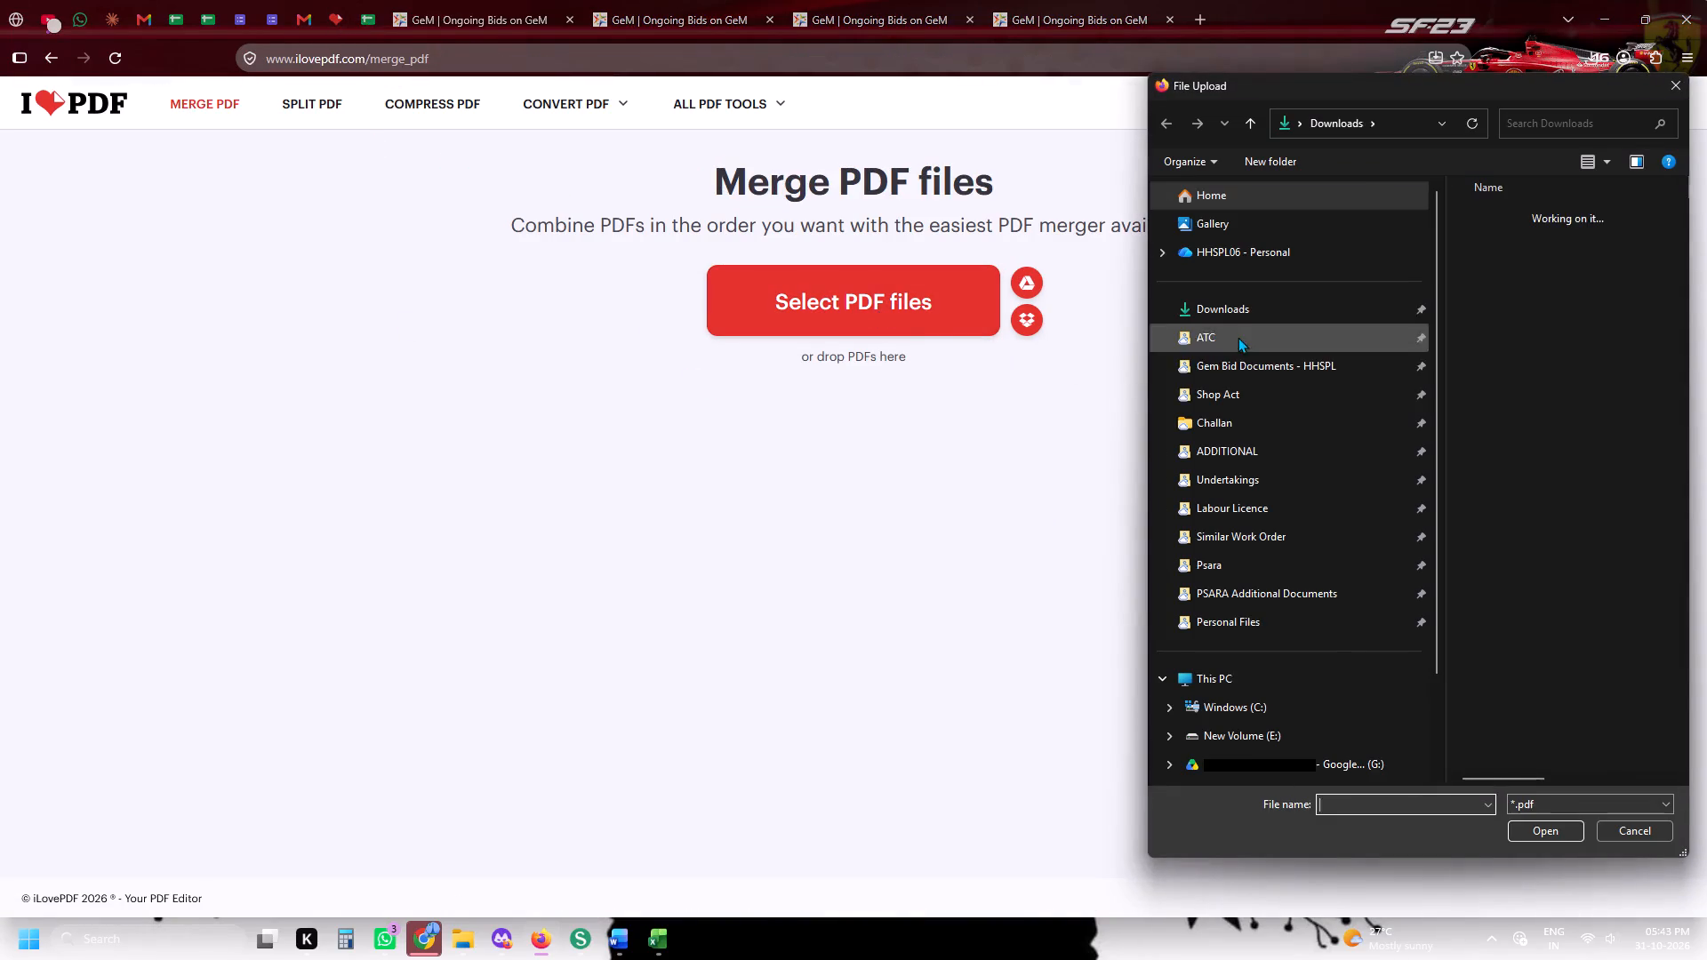
pyautogui.scroll(1, 1238, 337)
pyautogui.click(1232, 408)
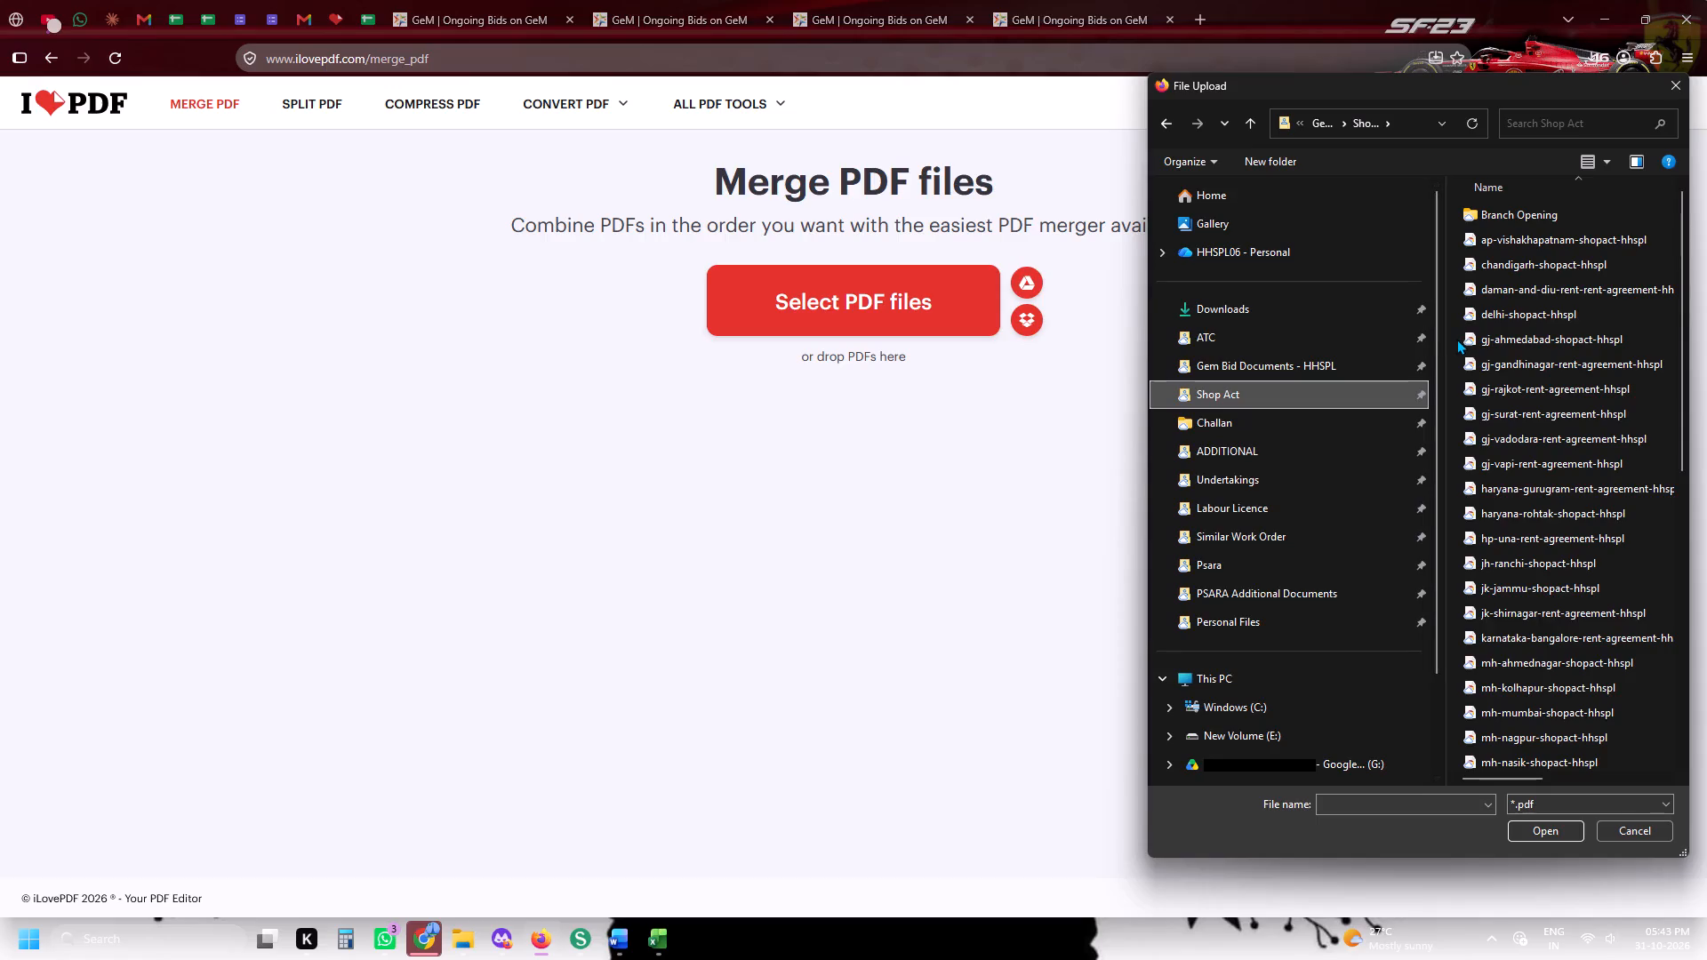
pyautogui.moveTo(1454, 674); pyautogui.dragTo(1463, 715)
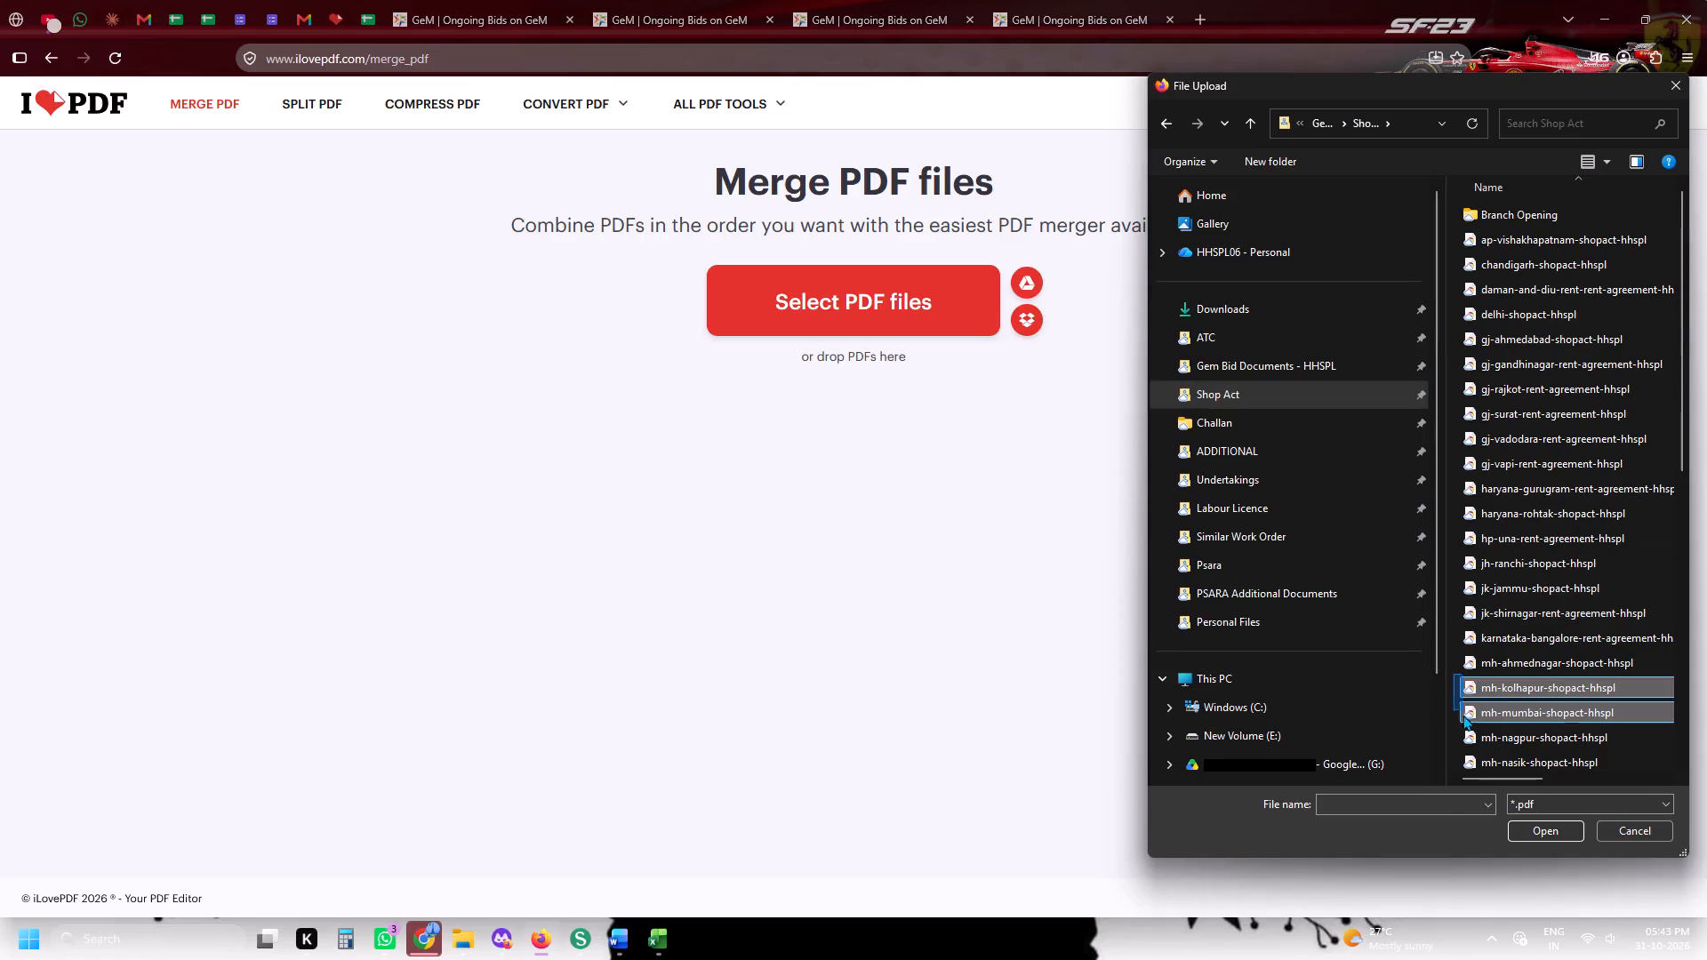
pyautogui.moveTo(1463, 715); pyautogui.dragTo(1471, 746)
pyautogui.click(1526, 825)
# Add epfo-certificate-hhspl and esic-certificate-hhspl from the Company Documents folder to the PDF merge, after checking the reasons for GEM/2026/B/7942068.
pyautogui.click(488, 0)
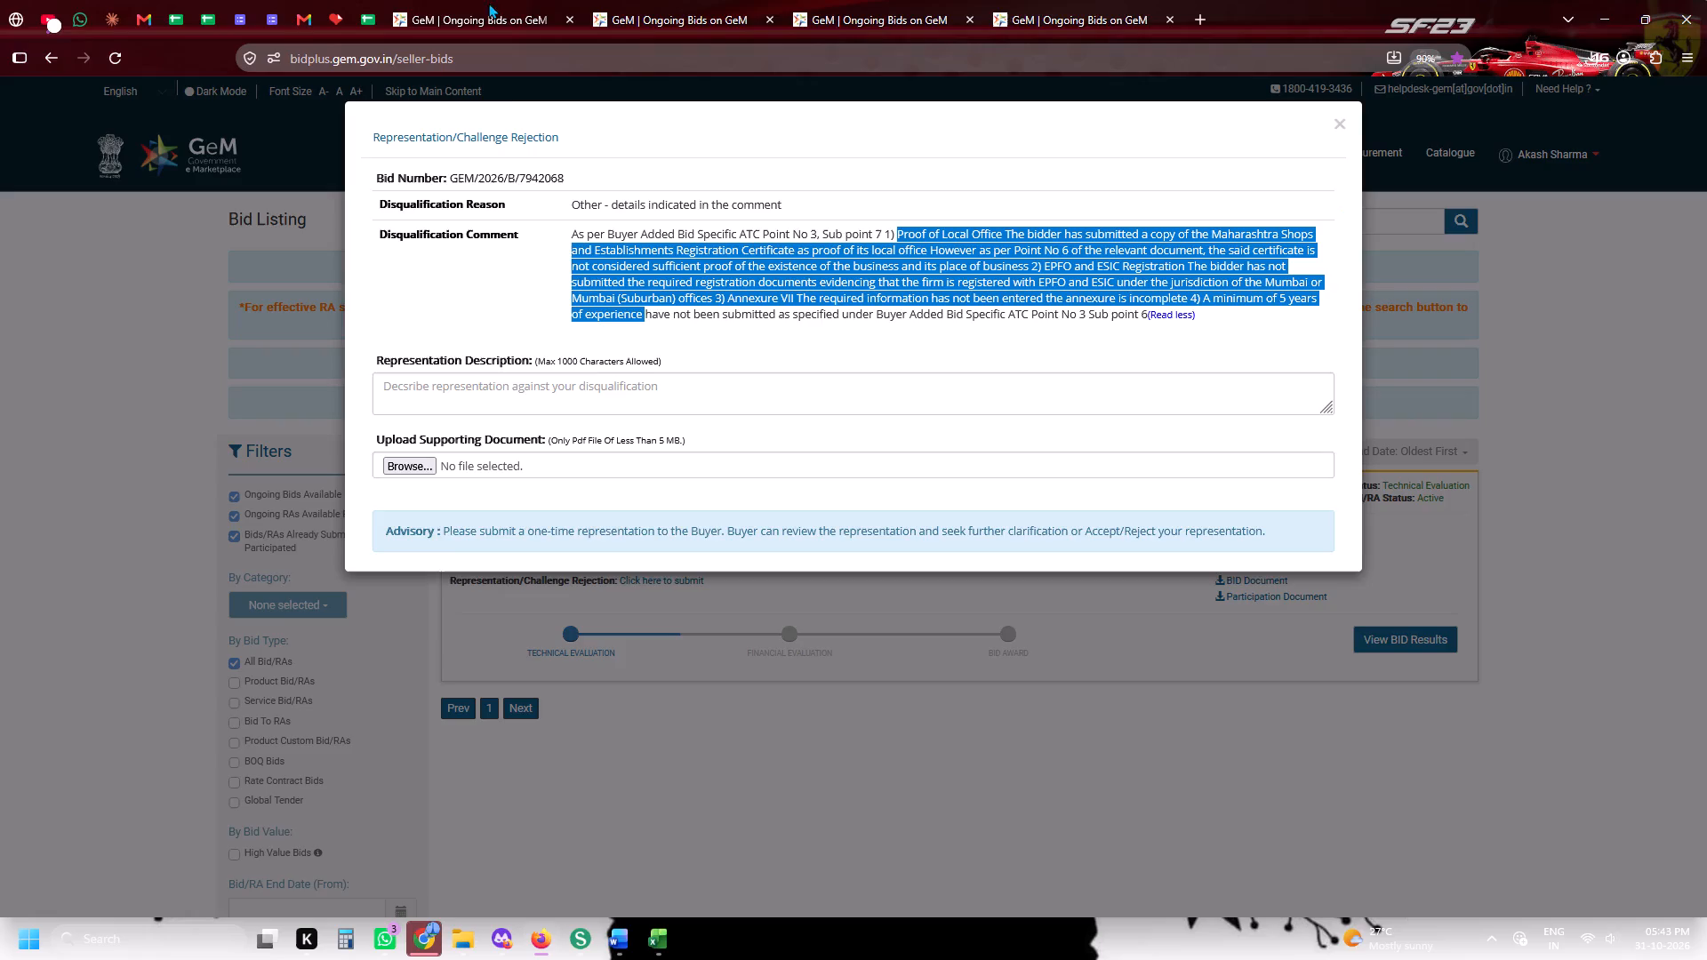
pyautogui.click(381, 0)
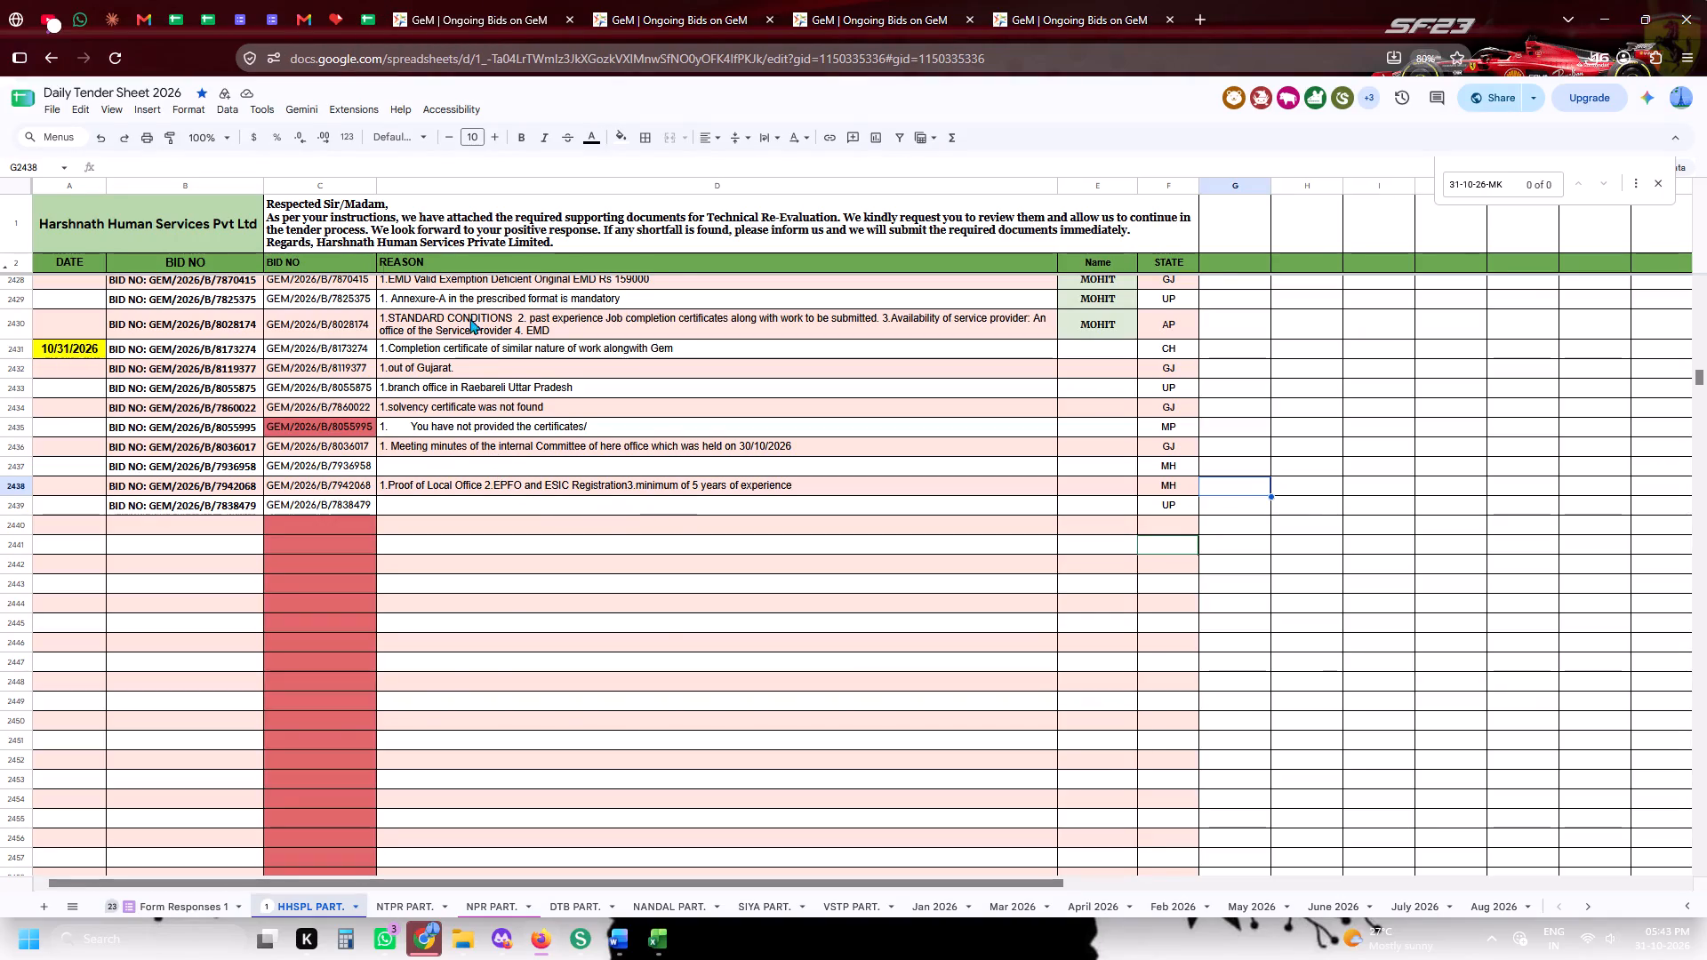
pyautogui.click(343, 18)
pyautogui.click(1277, 202)
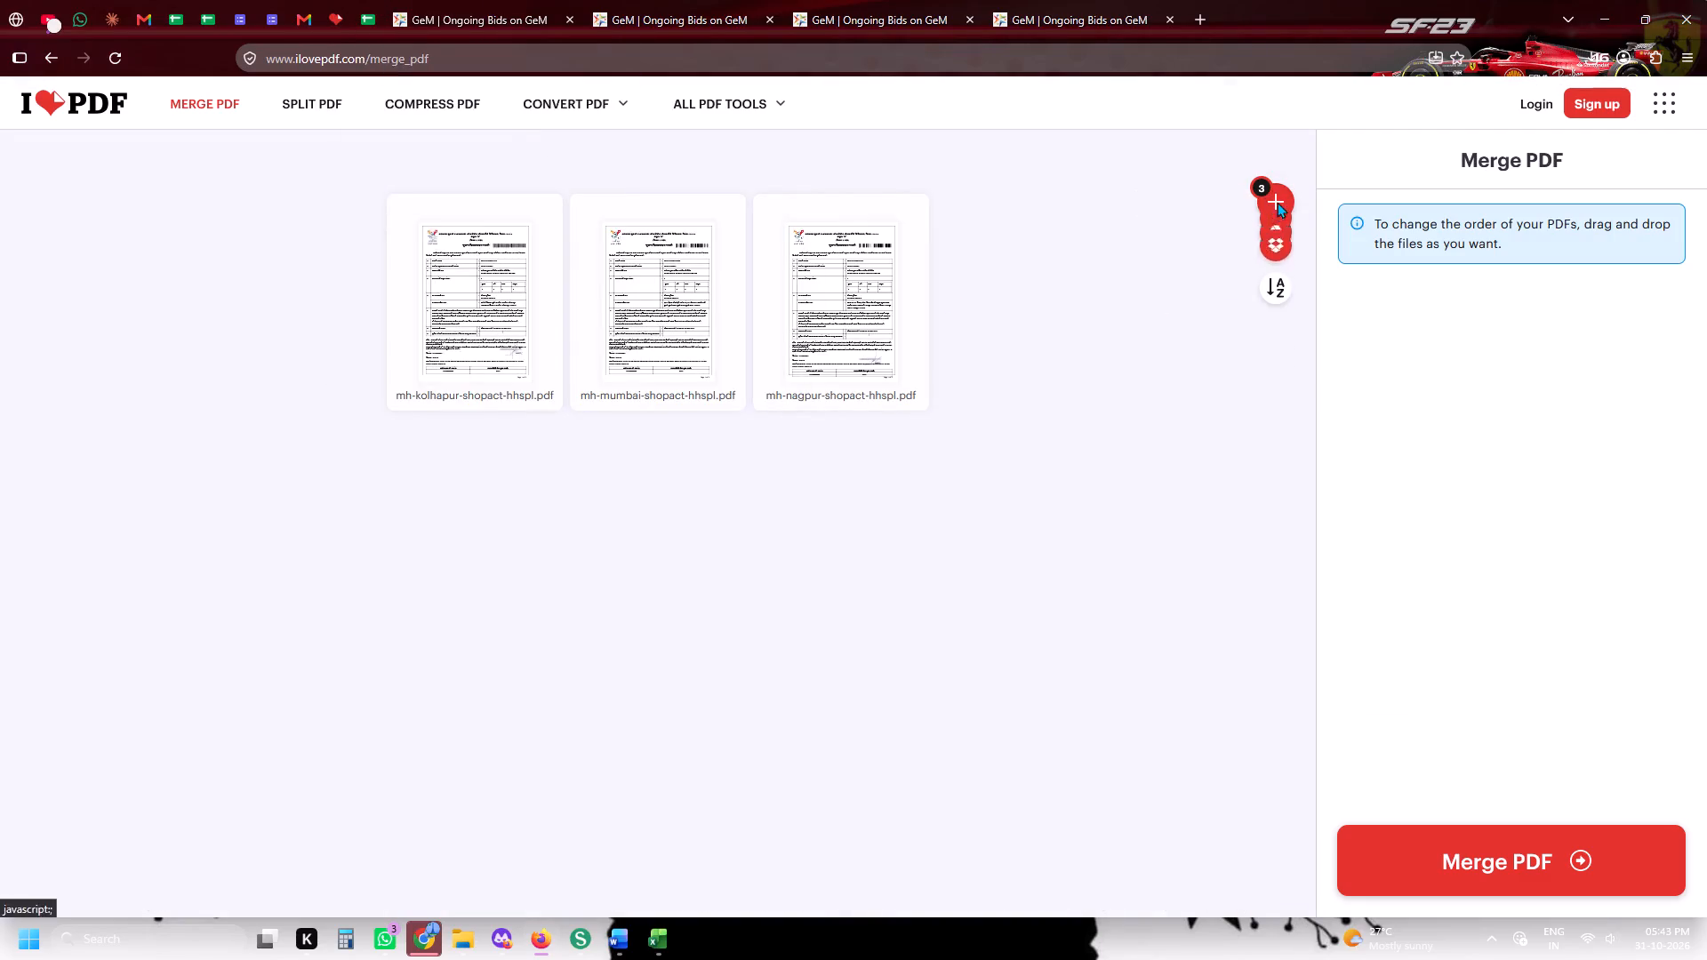
pyautogui.scroll(7, 1242, 366)
pyautogui.click(1238, 367)
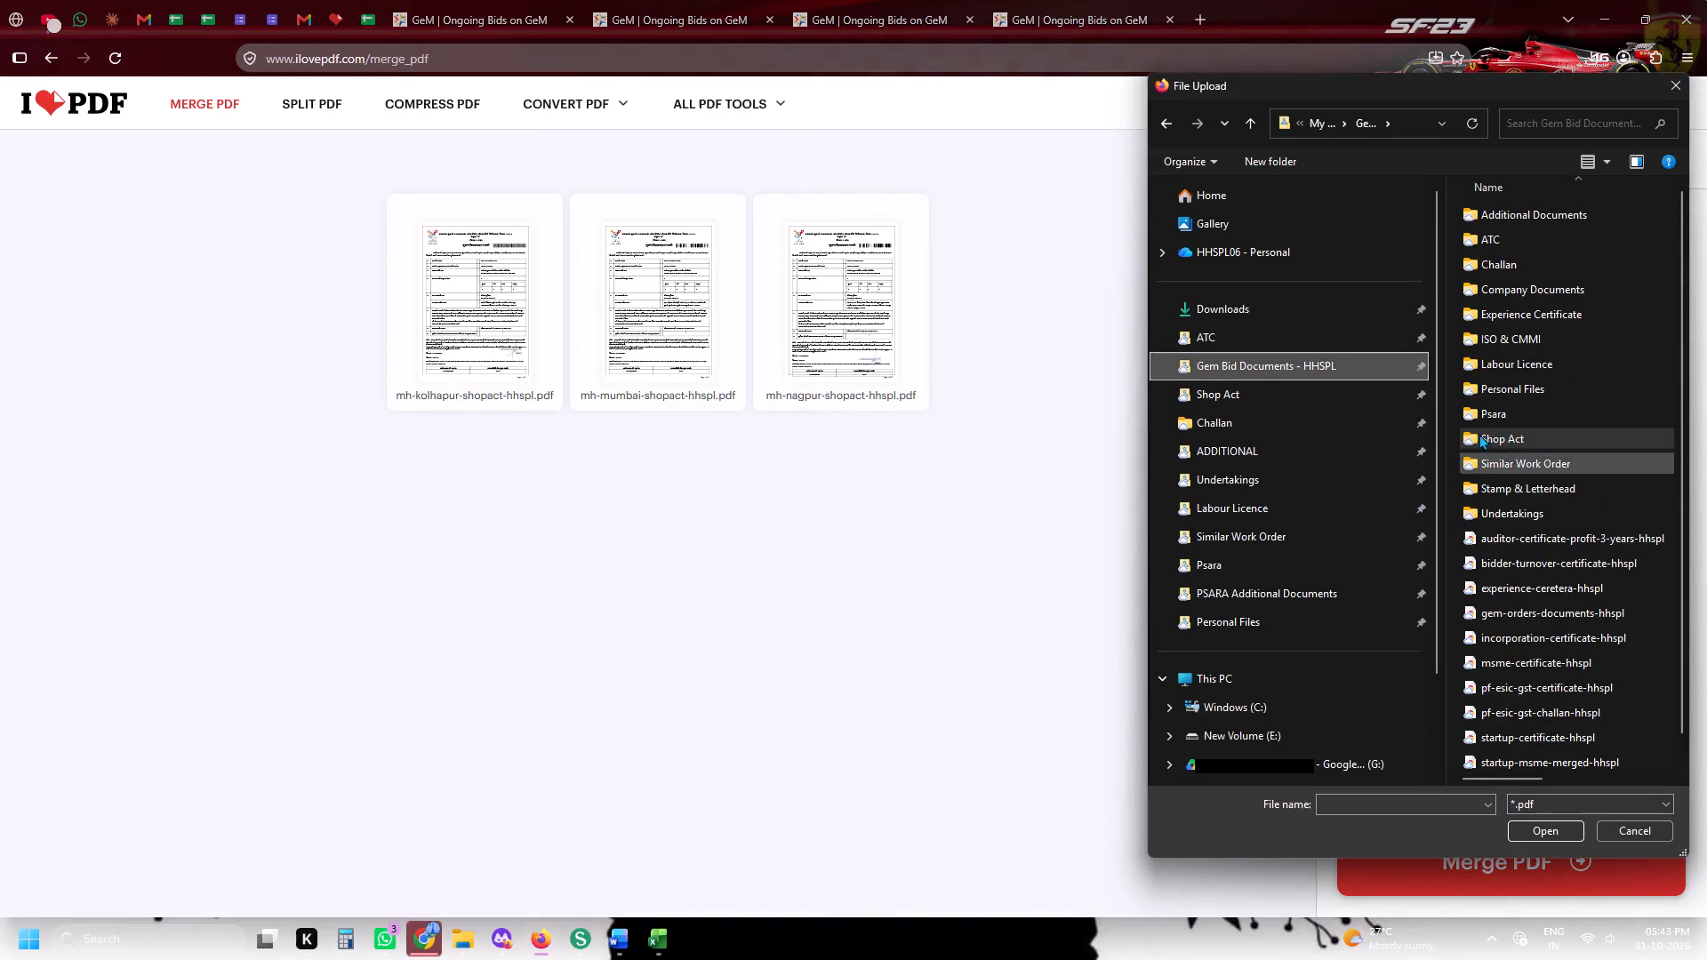
pyautogui.click(1504, 317)
pyautogui.click(1504, 317)
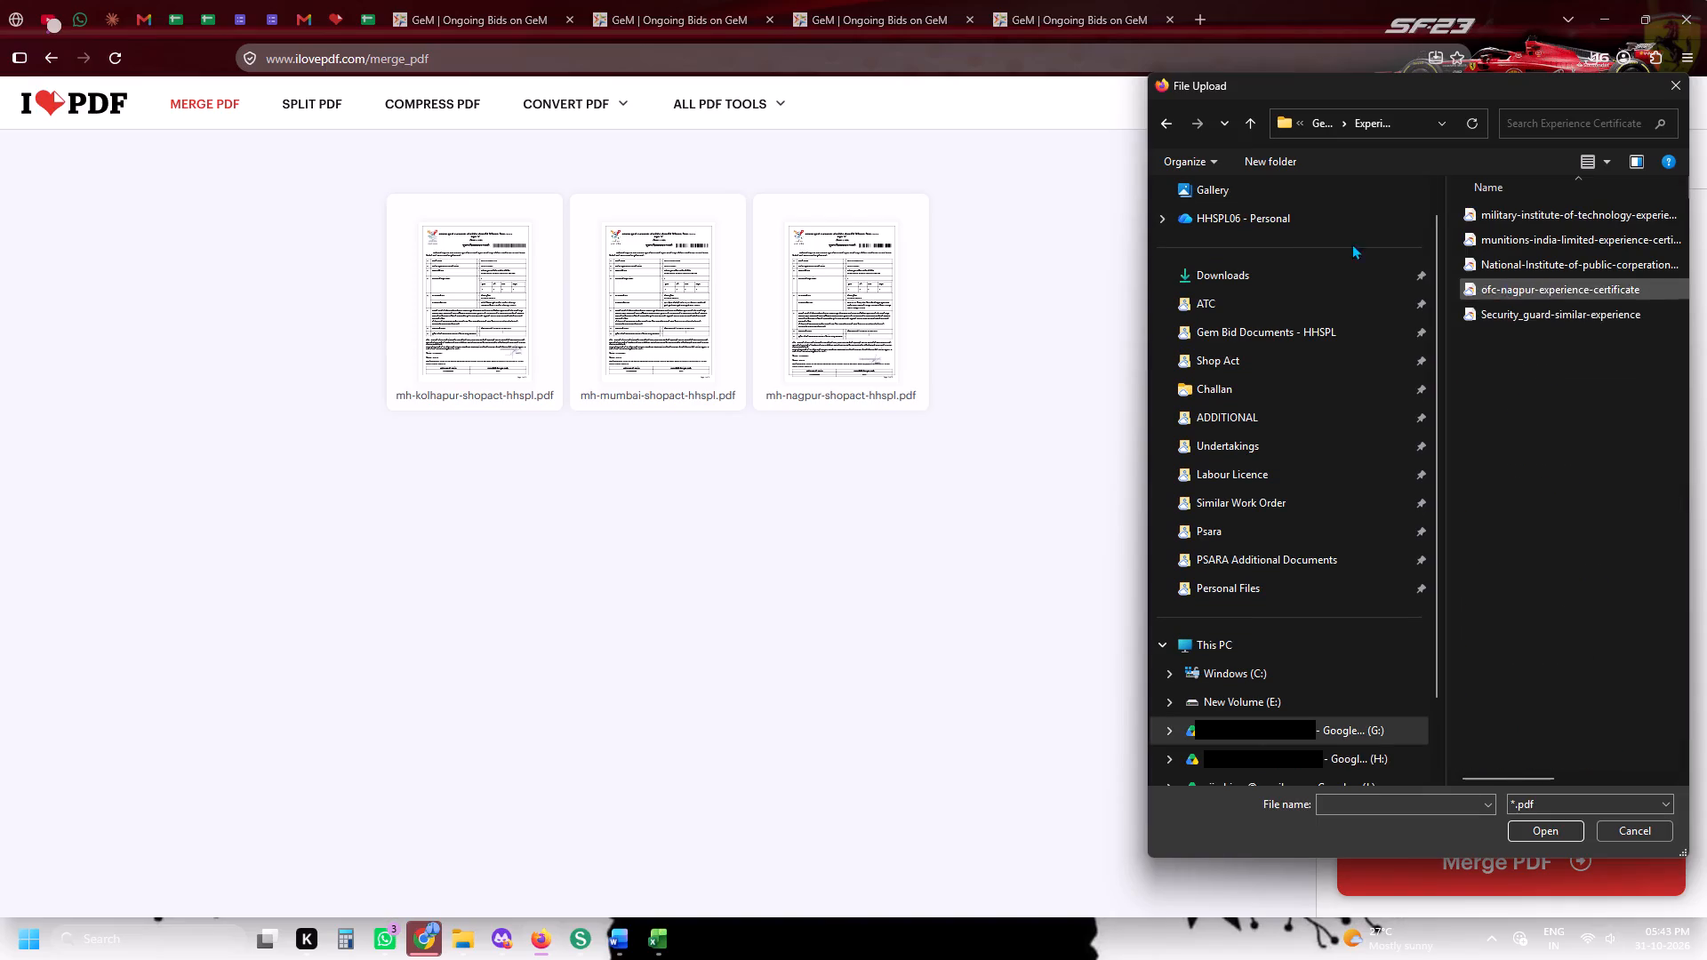
pyautogui.click(1314, 119)
pyautogui.doubleClick(1502, 293)
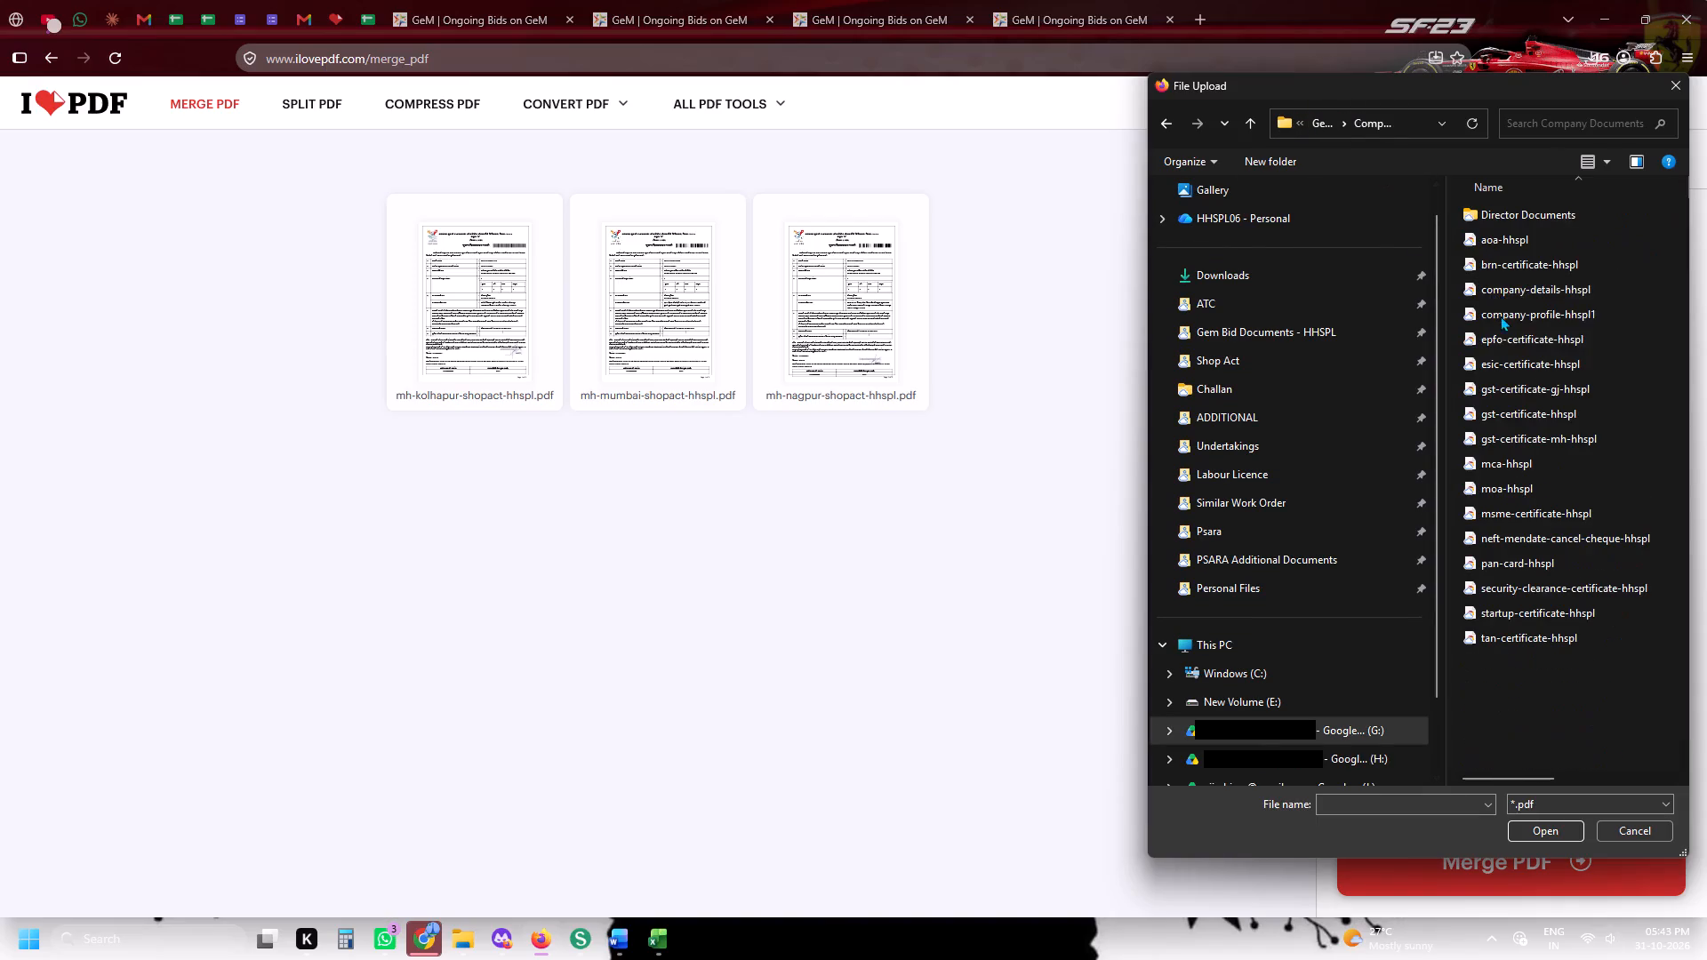
pyautogui.keyDown('ctrl'); pyautogui.click(1499, 339); pyautogui.keyUp('ctrl')
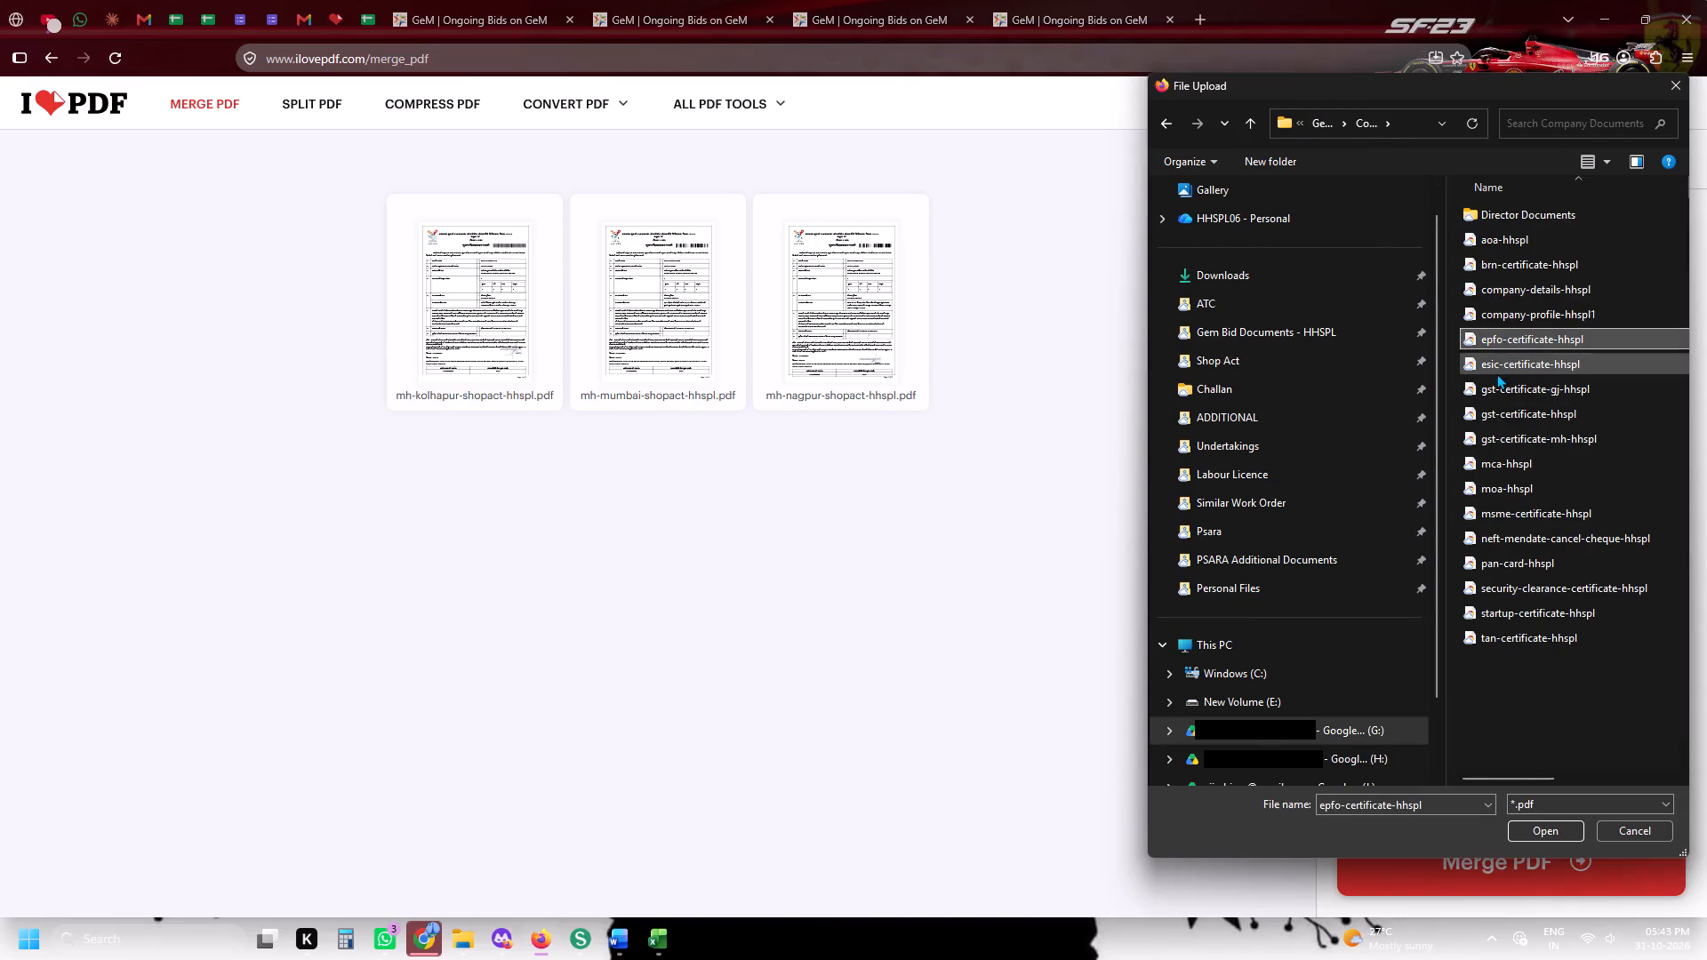
pyautogui.keyDown('ctrl'); pyautogui.click(1496, 373); pyautogui.keyUp('ctrl')
pyautogui.click(1525, 836)
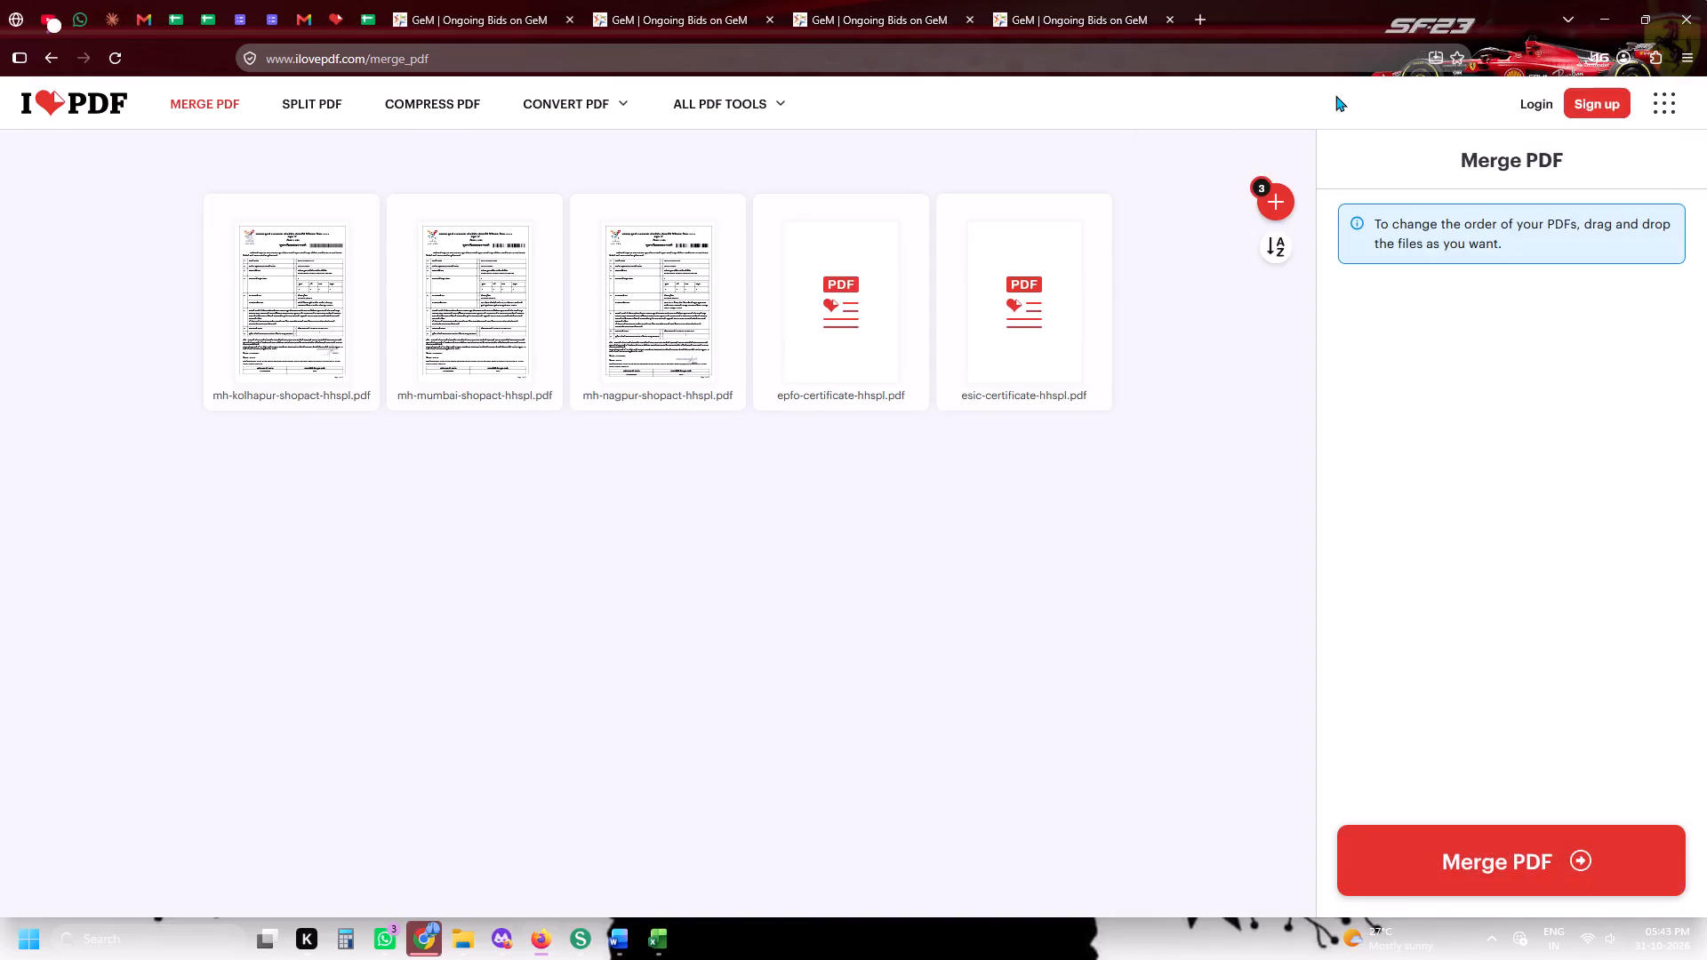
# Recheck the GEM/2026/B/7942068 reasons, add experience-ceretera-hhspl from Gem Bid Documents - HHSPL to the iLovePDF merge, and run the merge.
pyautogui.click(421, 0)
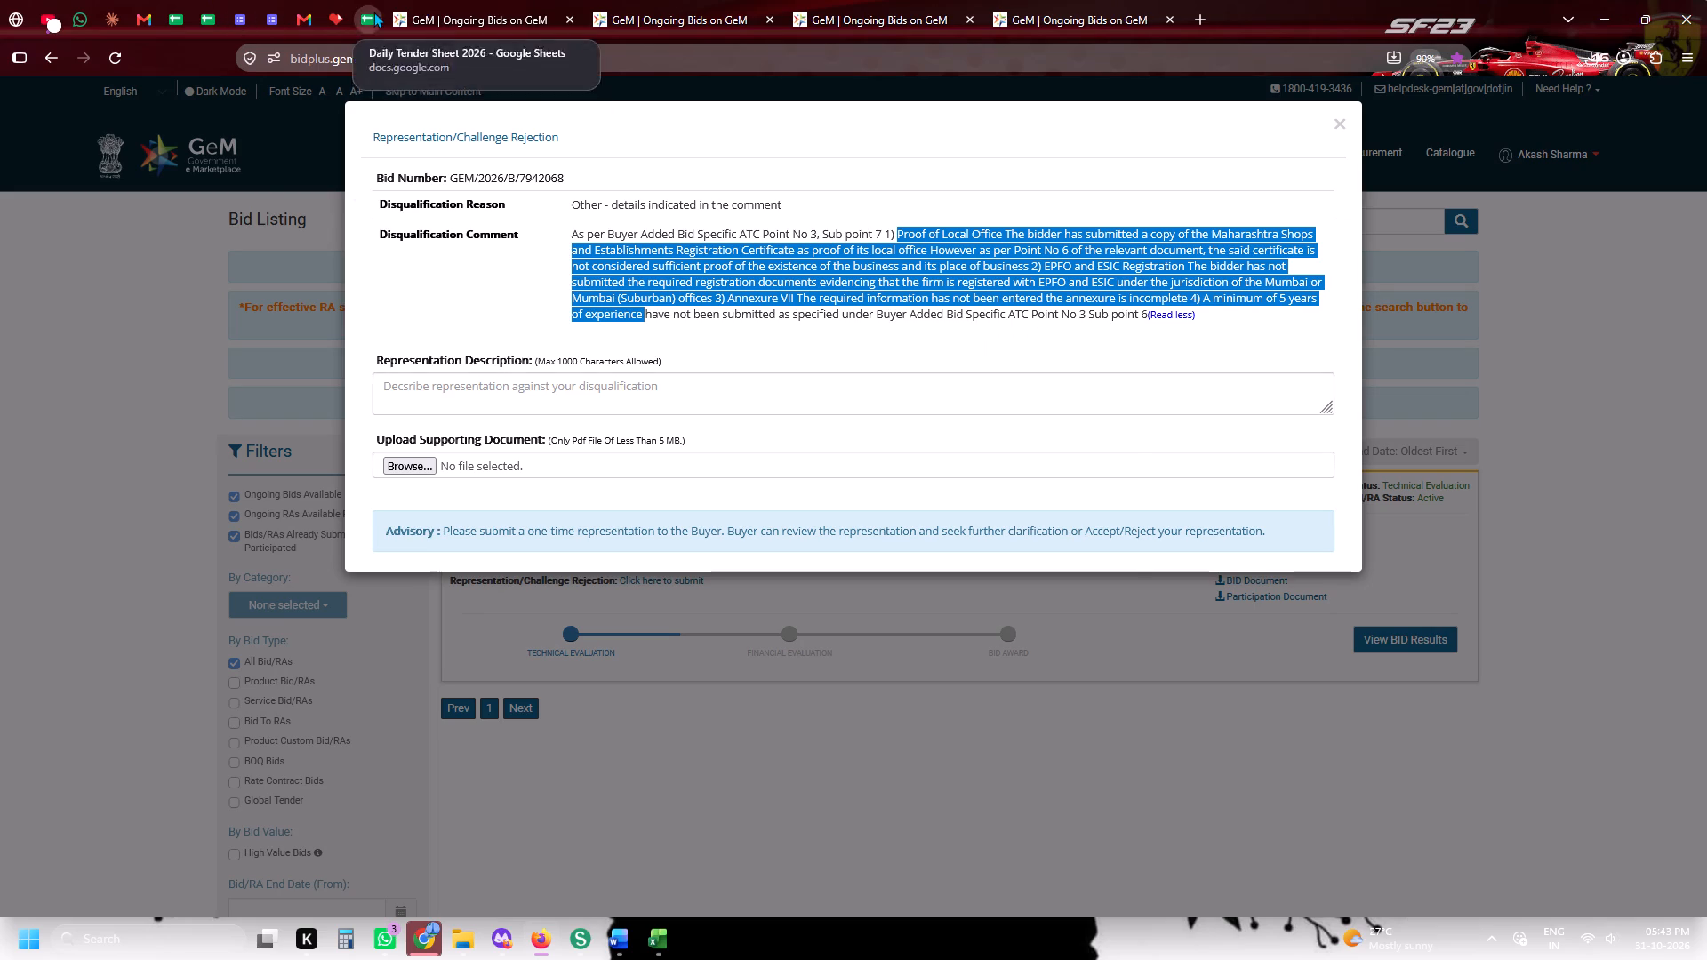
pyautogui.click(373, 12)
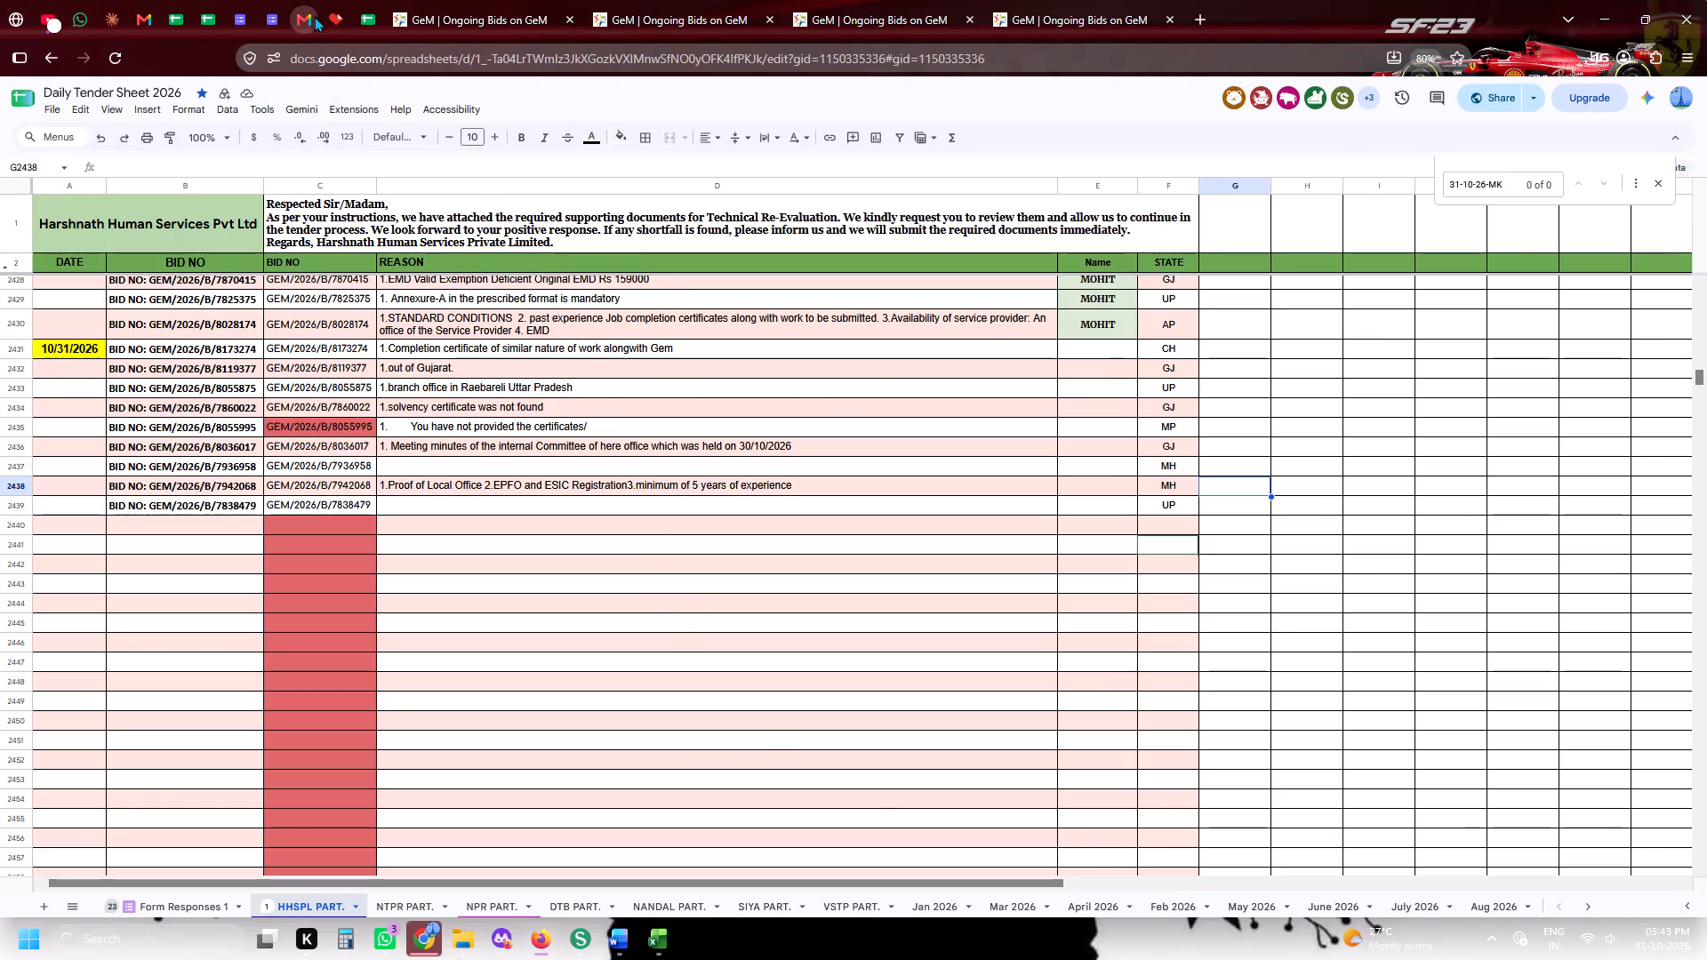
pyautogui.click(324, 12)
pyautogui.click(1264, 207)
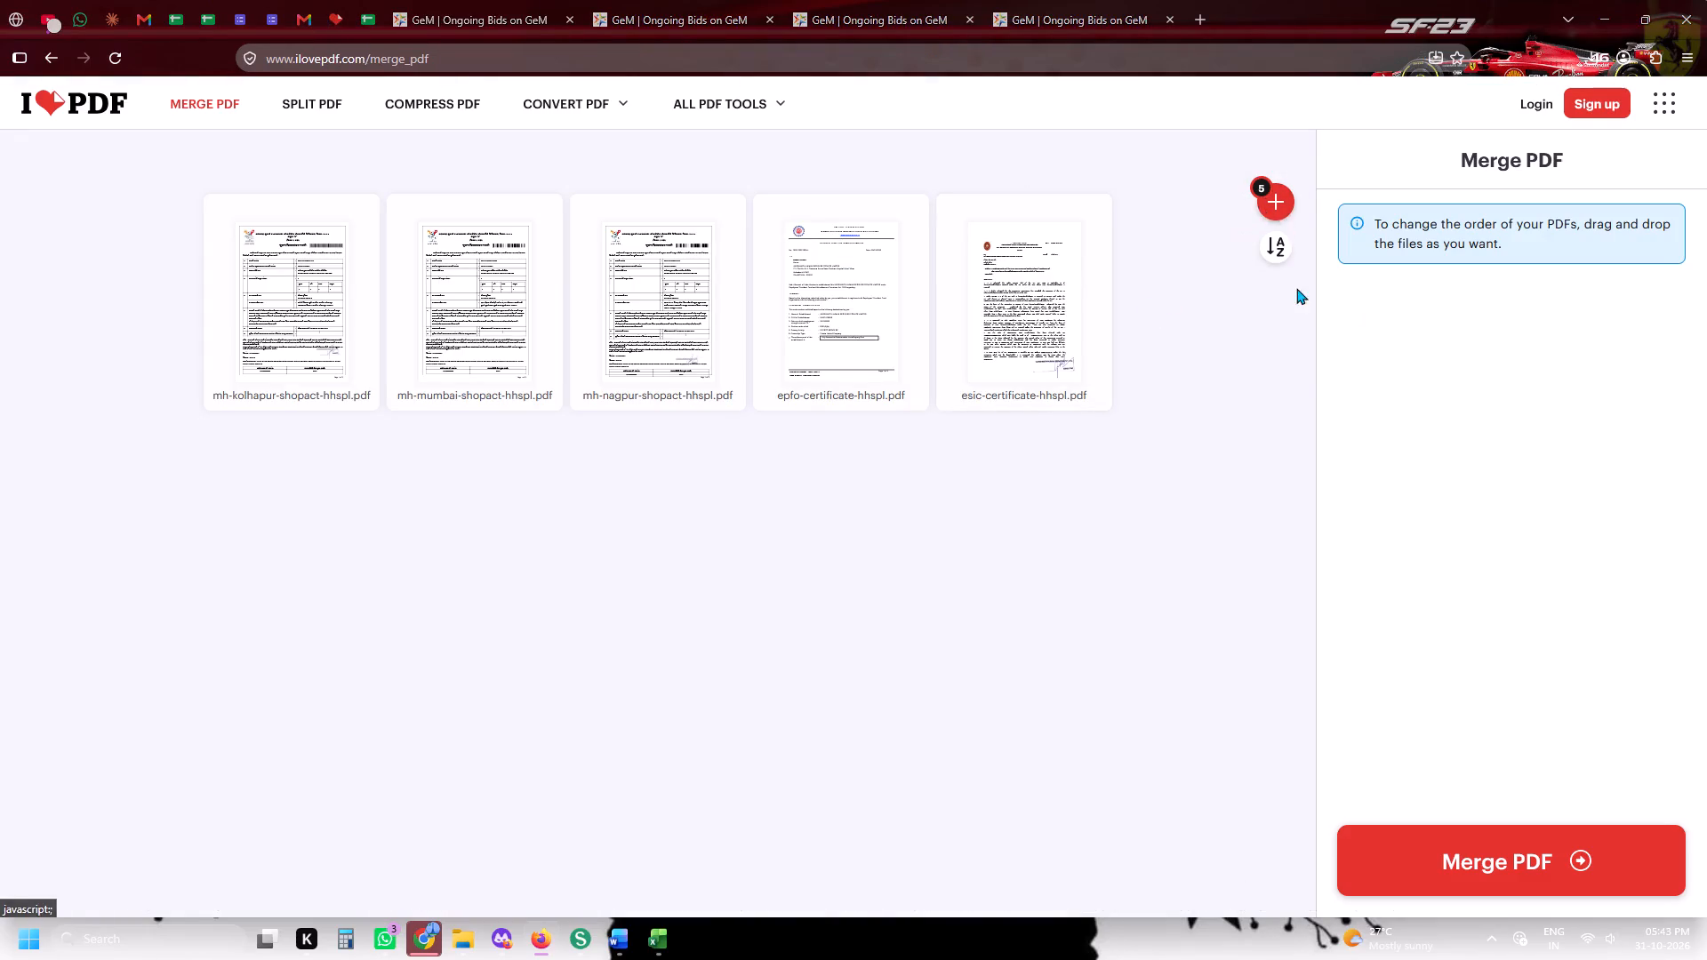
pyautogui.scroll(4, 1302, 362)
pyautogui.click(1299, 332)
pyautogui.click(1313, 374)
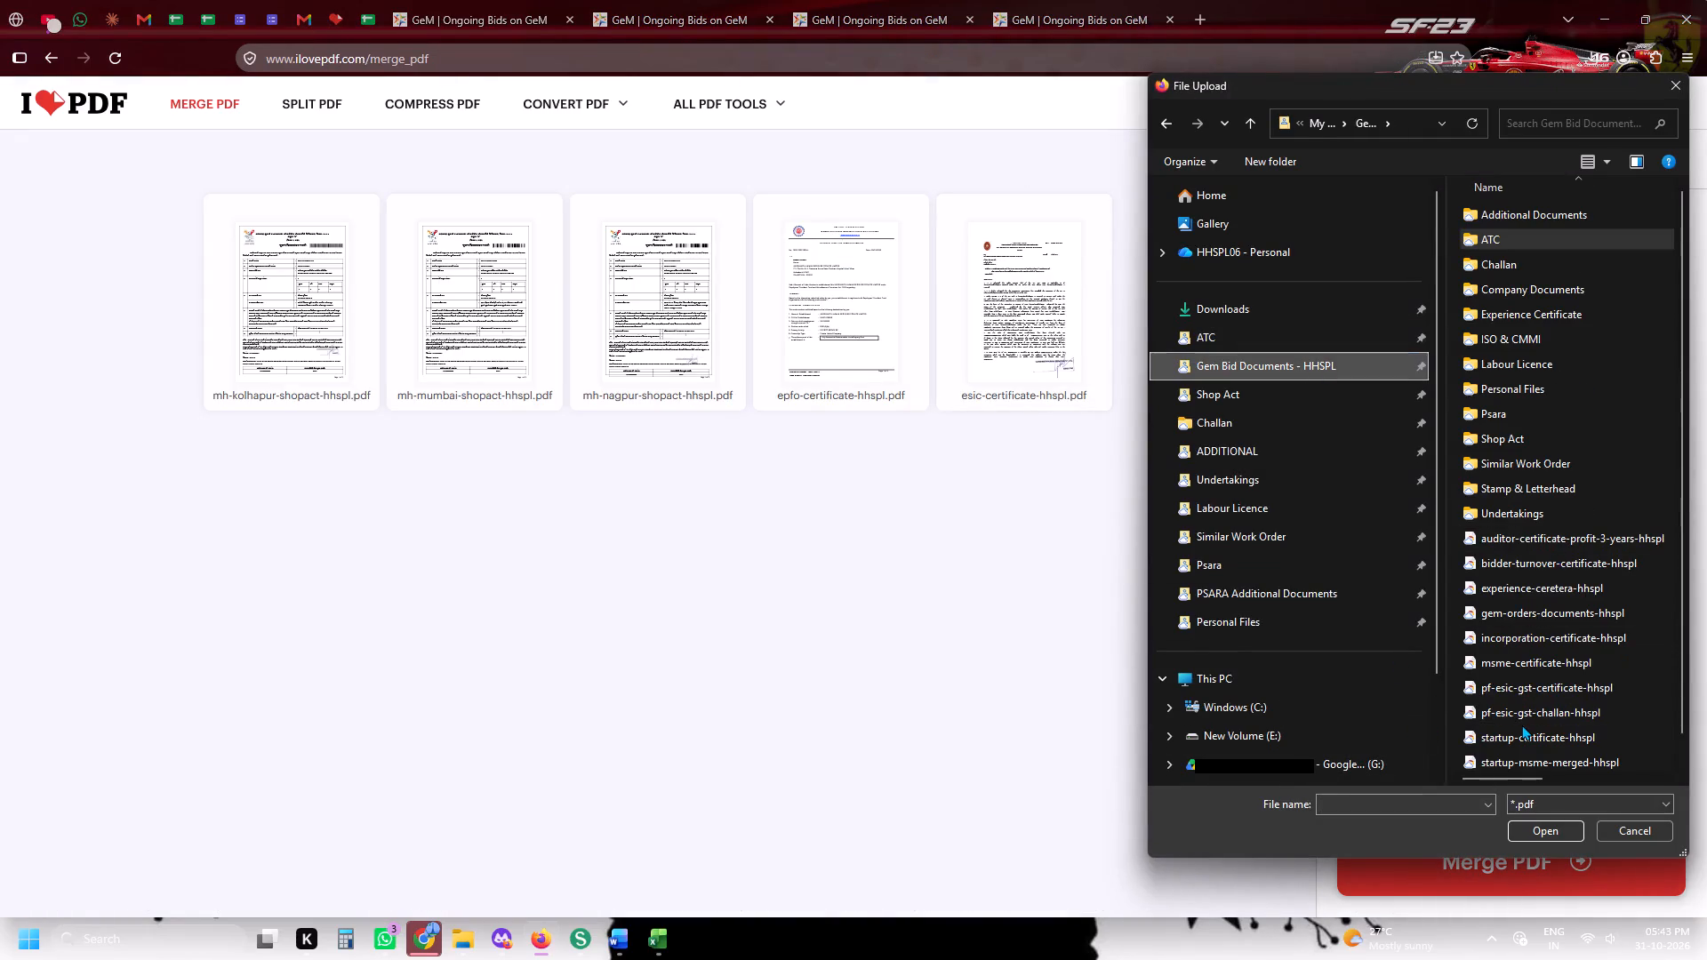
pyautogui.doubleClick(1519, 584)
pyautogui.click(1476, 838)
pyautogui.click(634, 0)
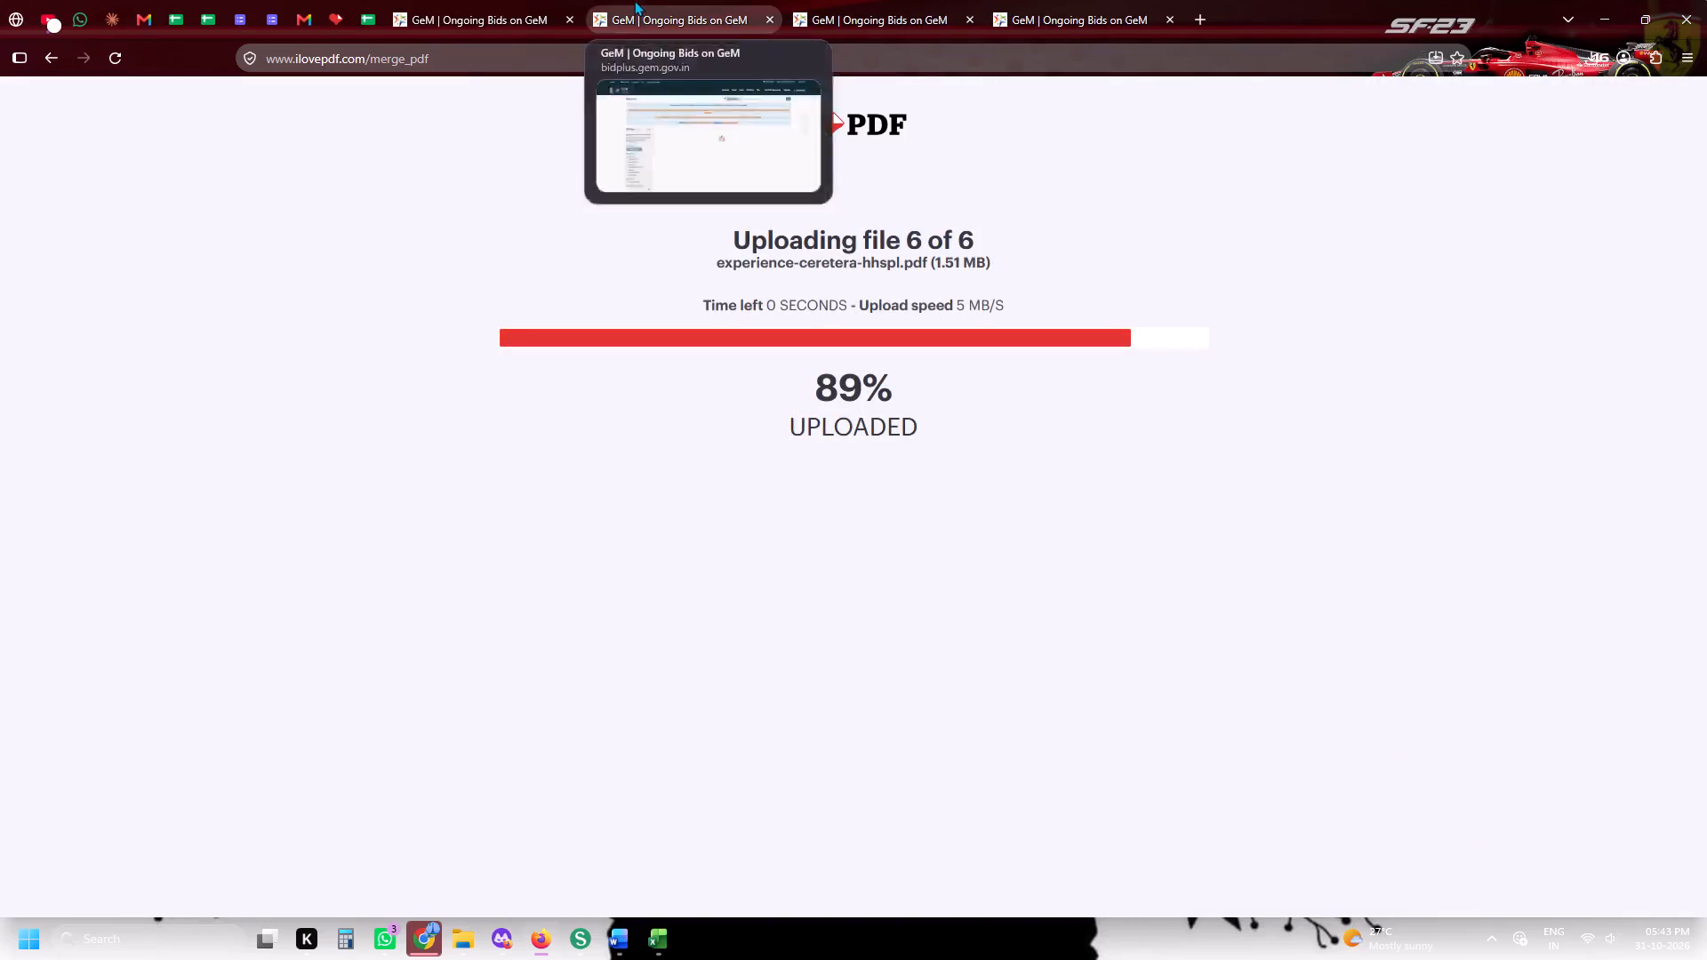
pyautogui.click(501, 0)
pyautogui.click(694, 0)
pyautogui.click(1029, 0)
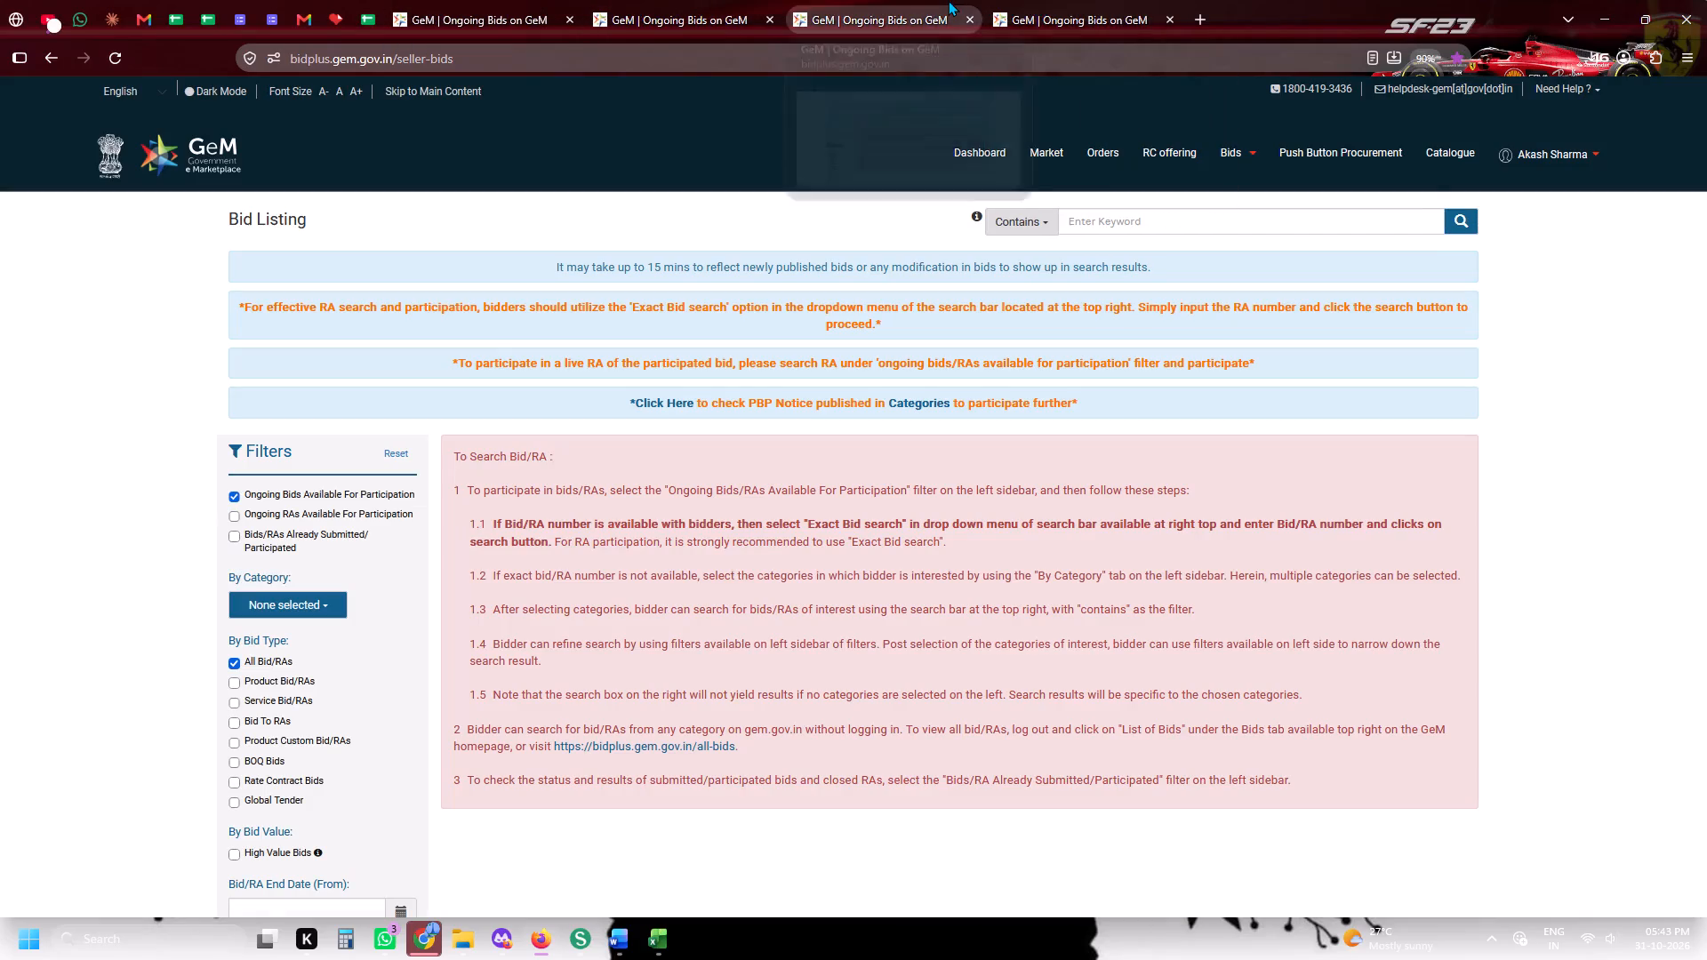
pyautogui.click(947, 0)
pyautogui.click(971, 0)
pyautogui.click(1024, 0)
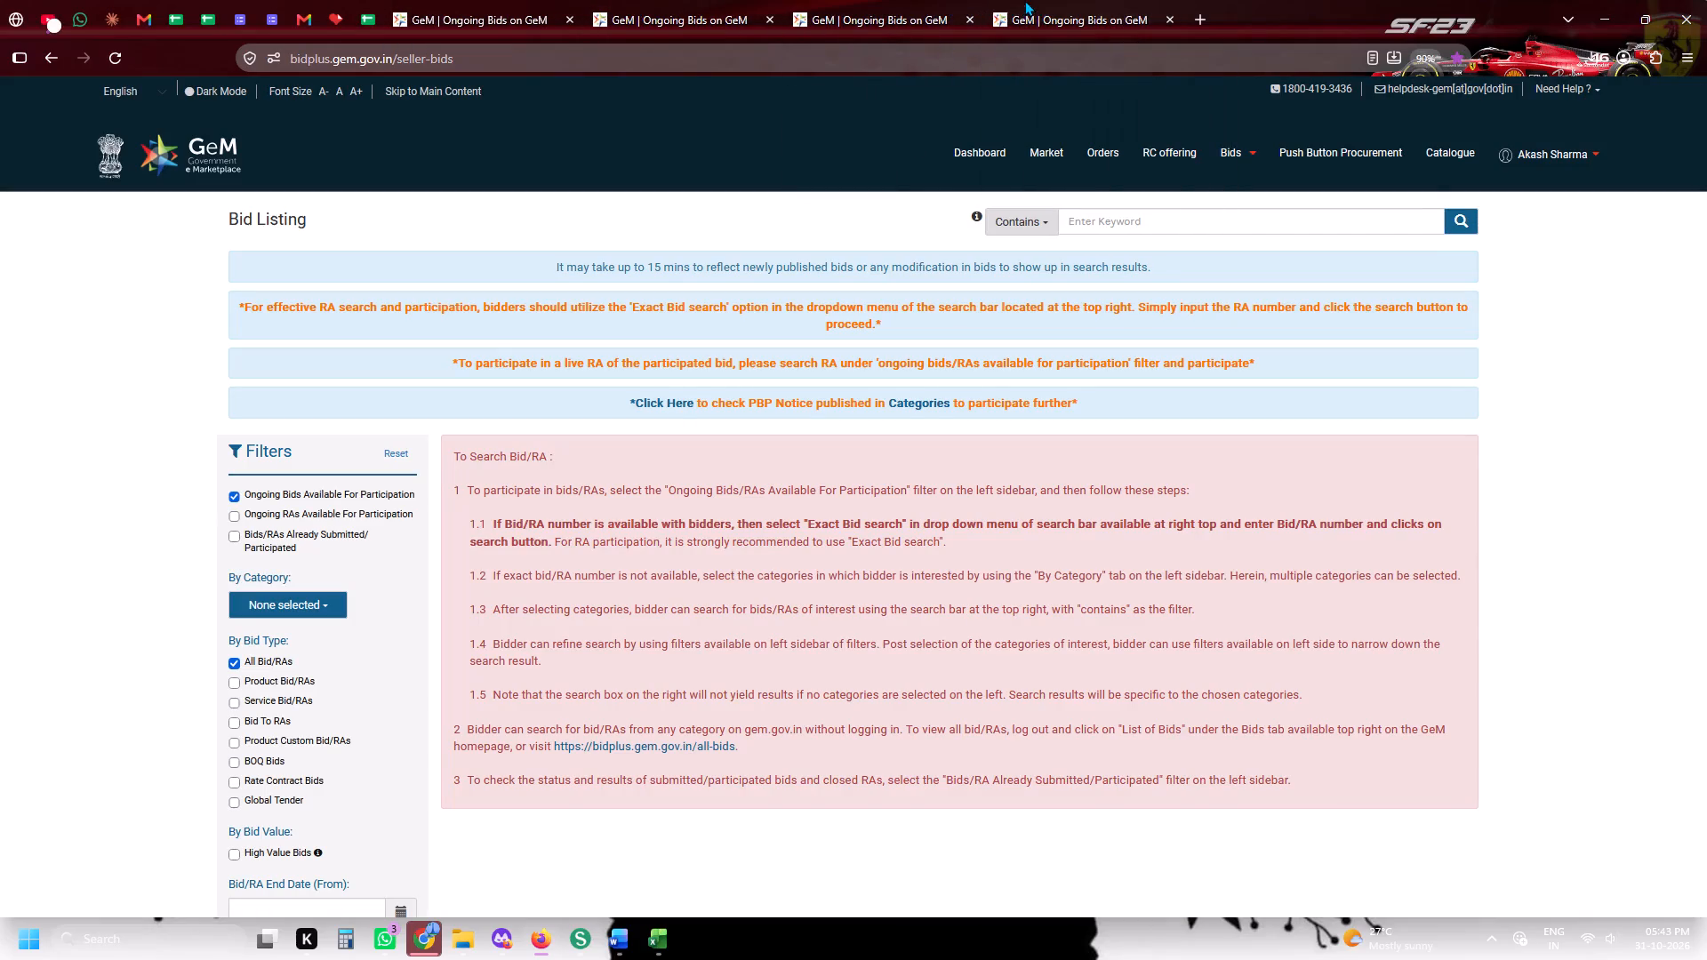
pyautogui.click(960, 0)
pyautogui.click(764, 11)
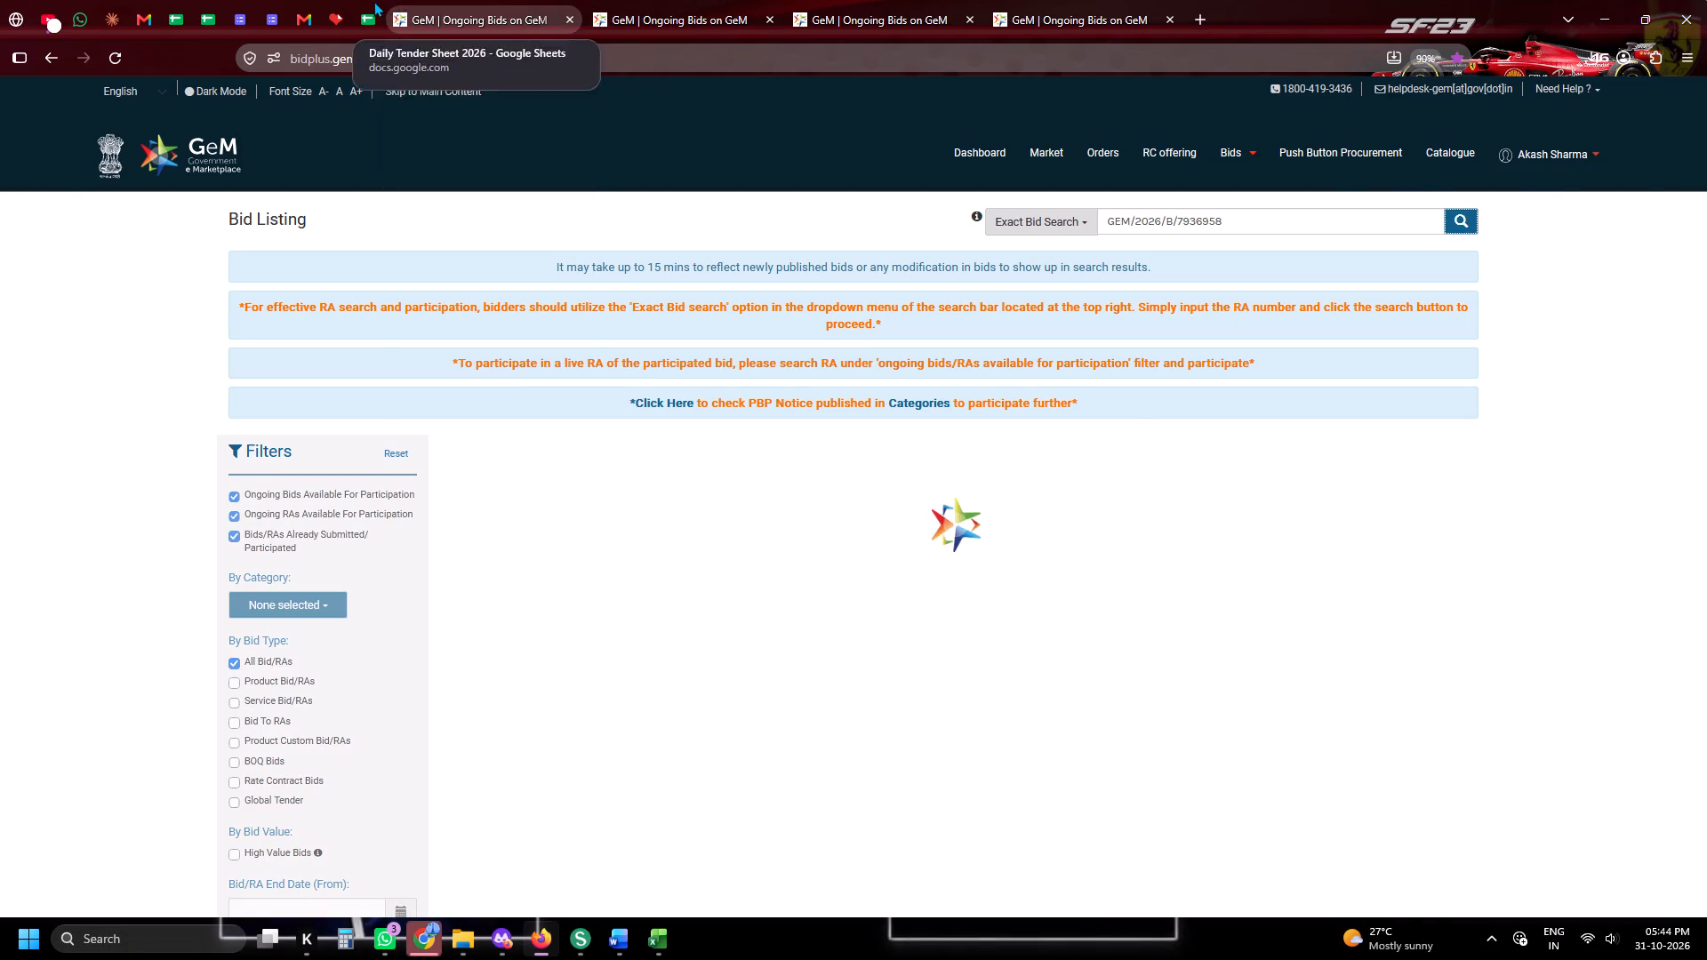
# Copy bid number GEM/2026/B/7936958 from the tender sheet, retry its exact bid search in the stalled GeM tab, and reload that page.
pyautogui.click(373, 1)
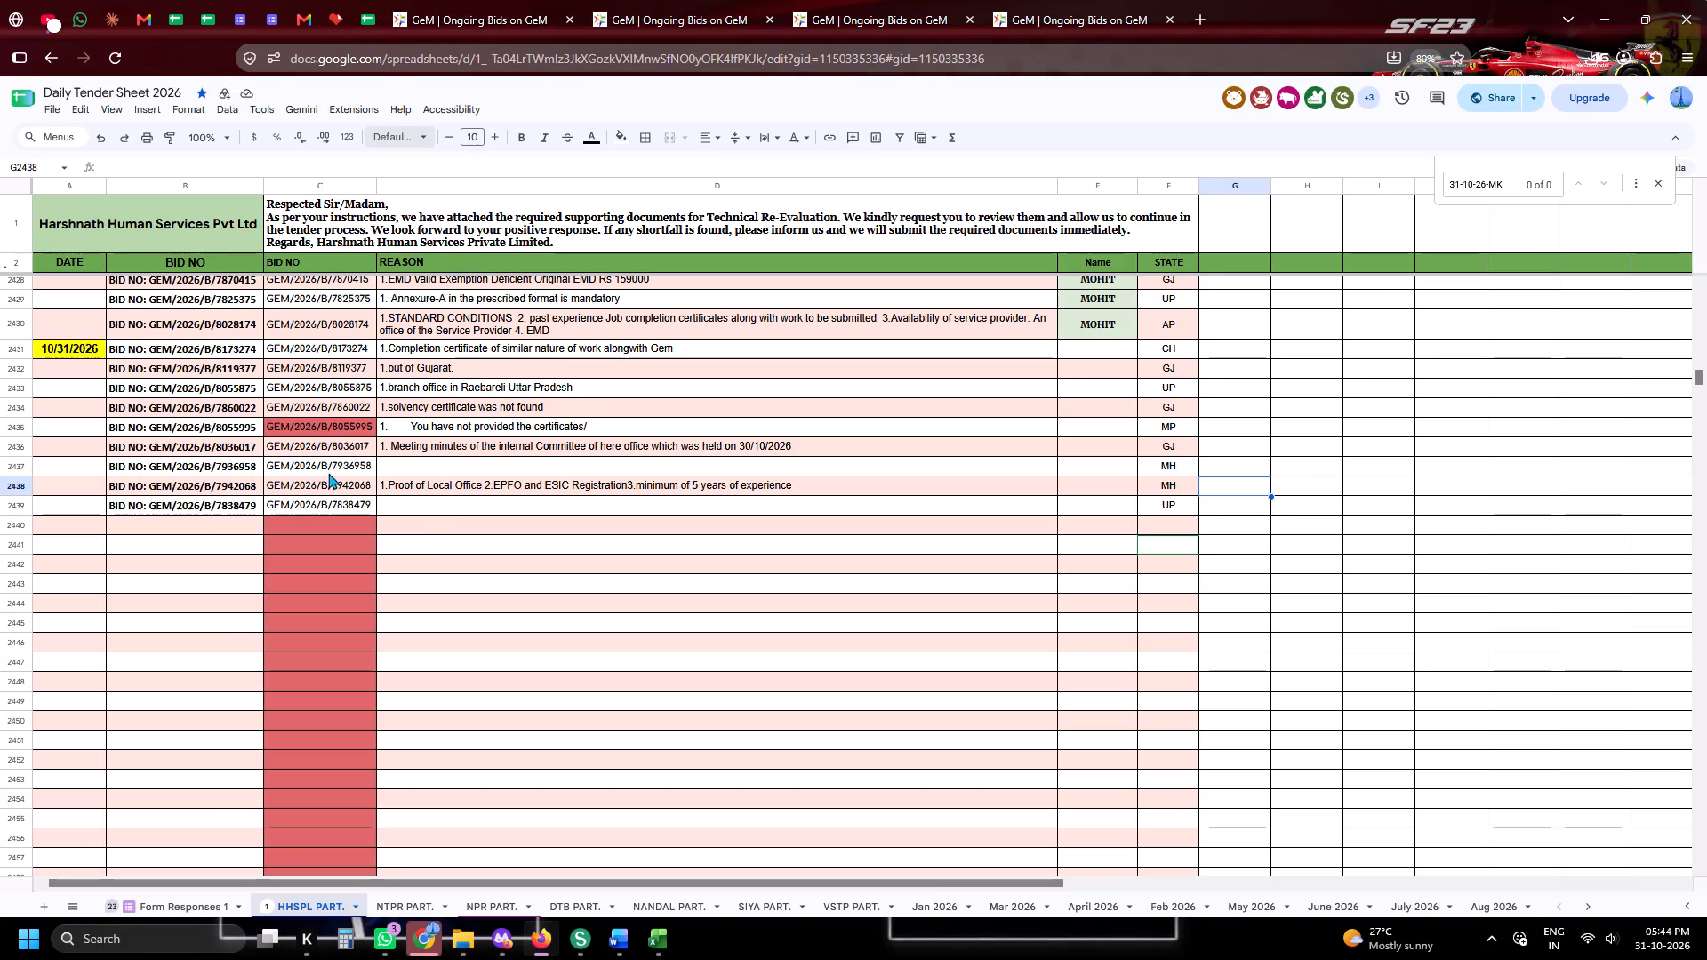
pyautogui.click(327, 461)
pyautogui.hotkey('ctrl', 'c')
pyautogui.hotkey('ctrl', 'c')
pyautogui.hotkey('ctrl', 'c')
pyautogui.click(671, 0)
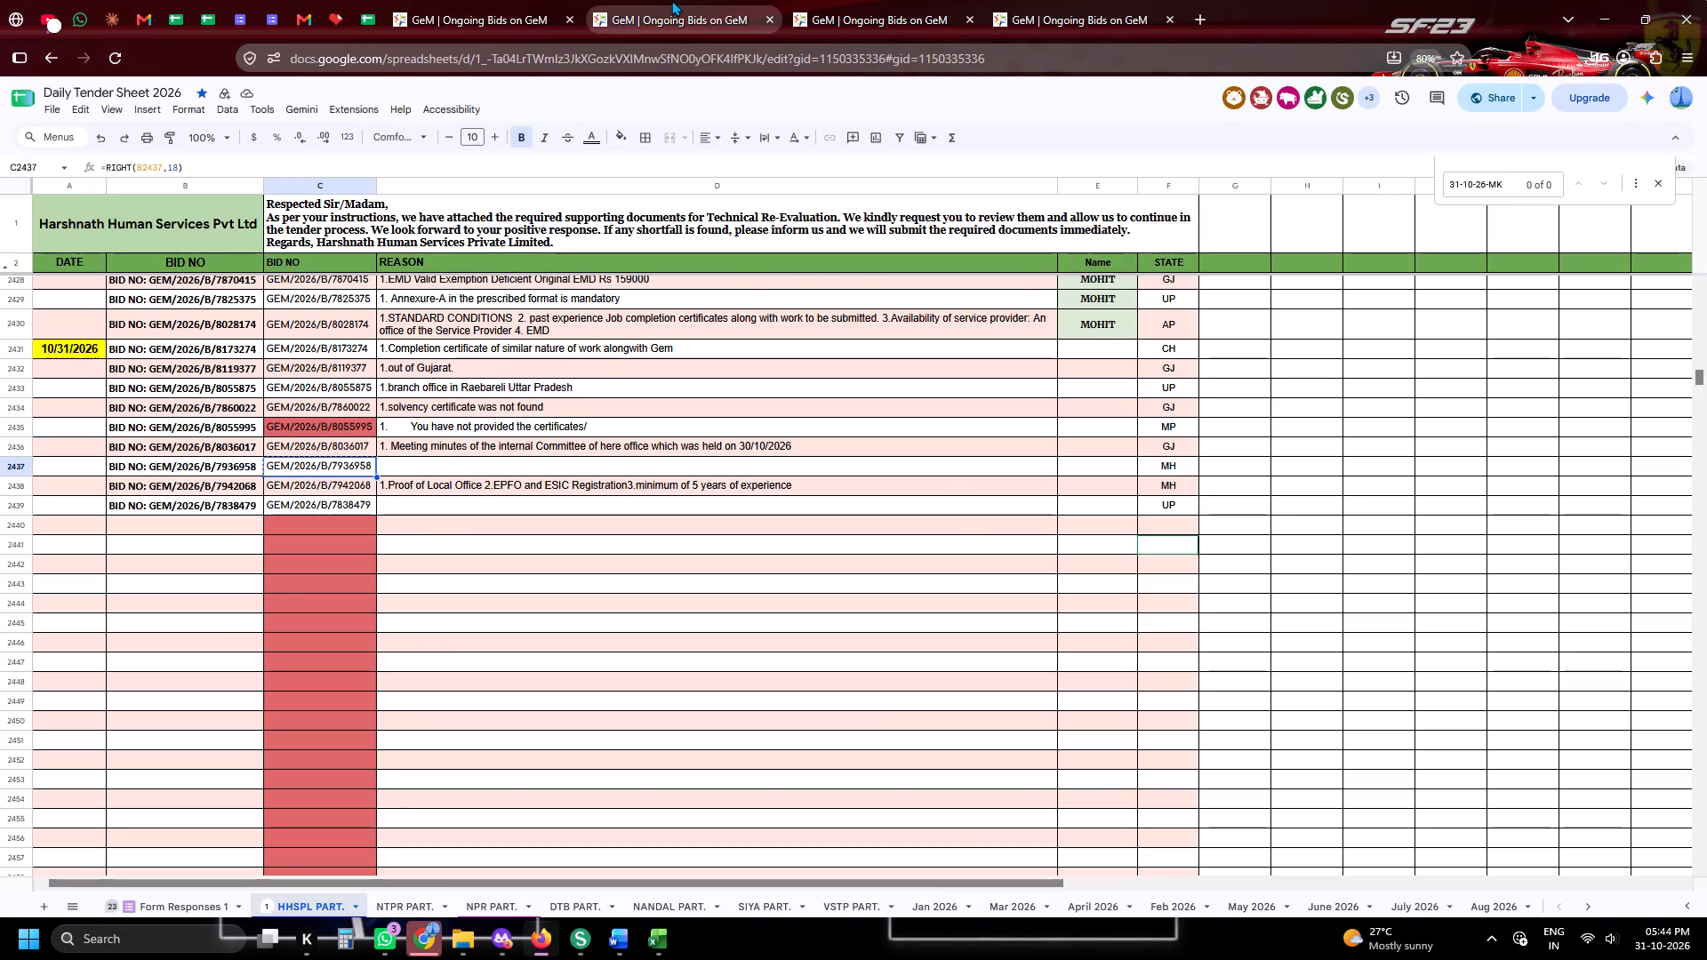
pyautogui.click(1251, 229)
pyautogui.click(497, 8)
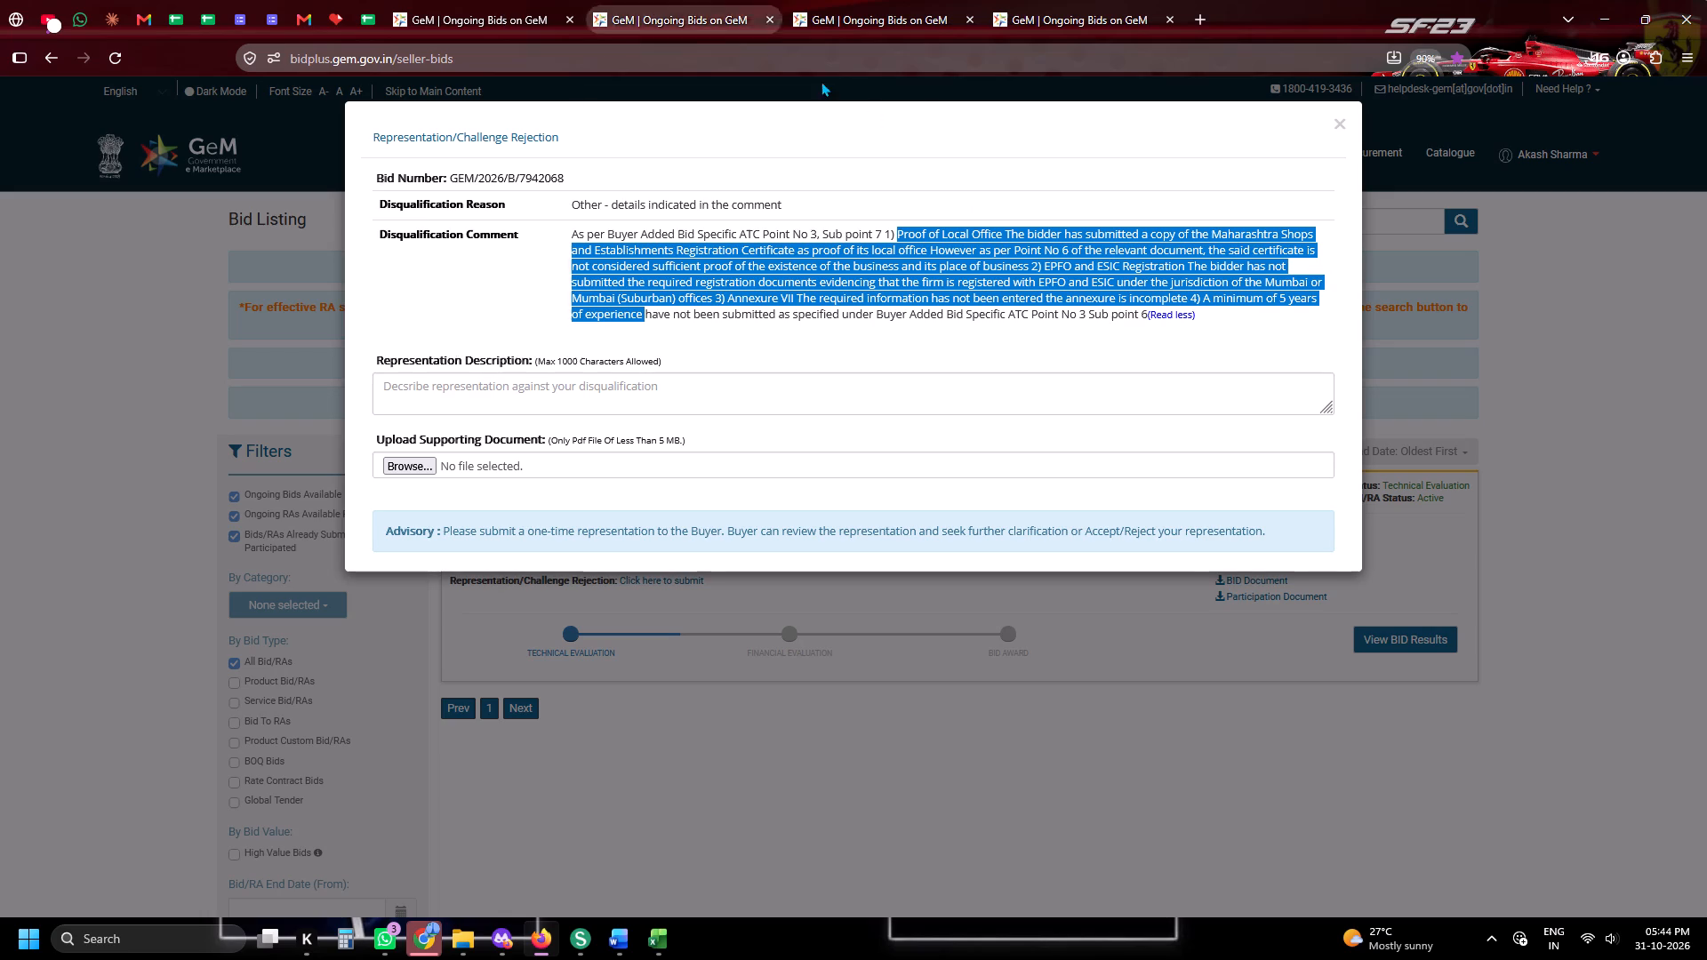
pyautogui.click(709, 0)
pyautogui.hotkey('ctrl', 'a')
pyautogui.hotkey('ctrl', 'v')
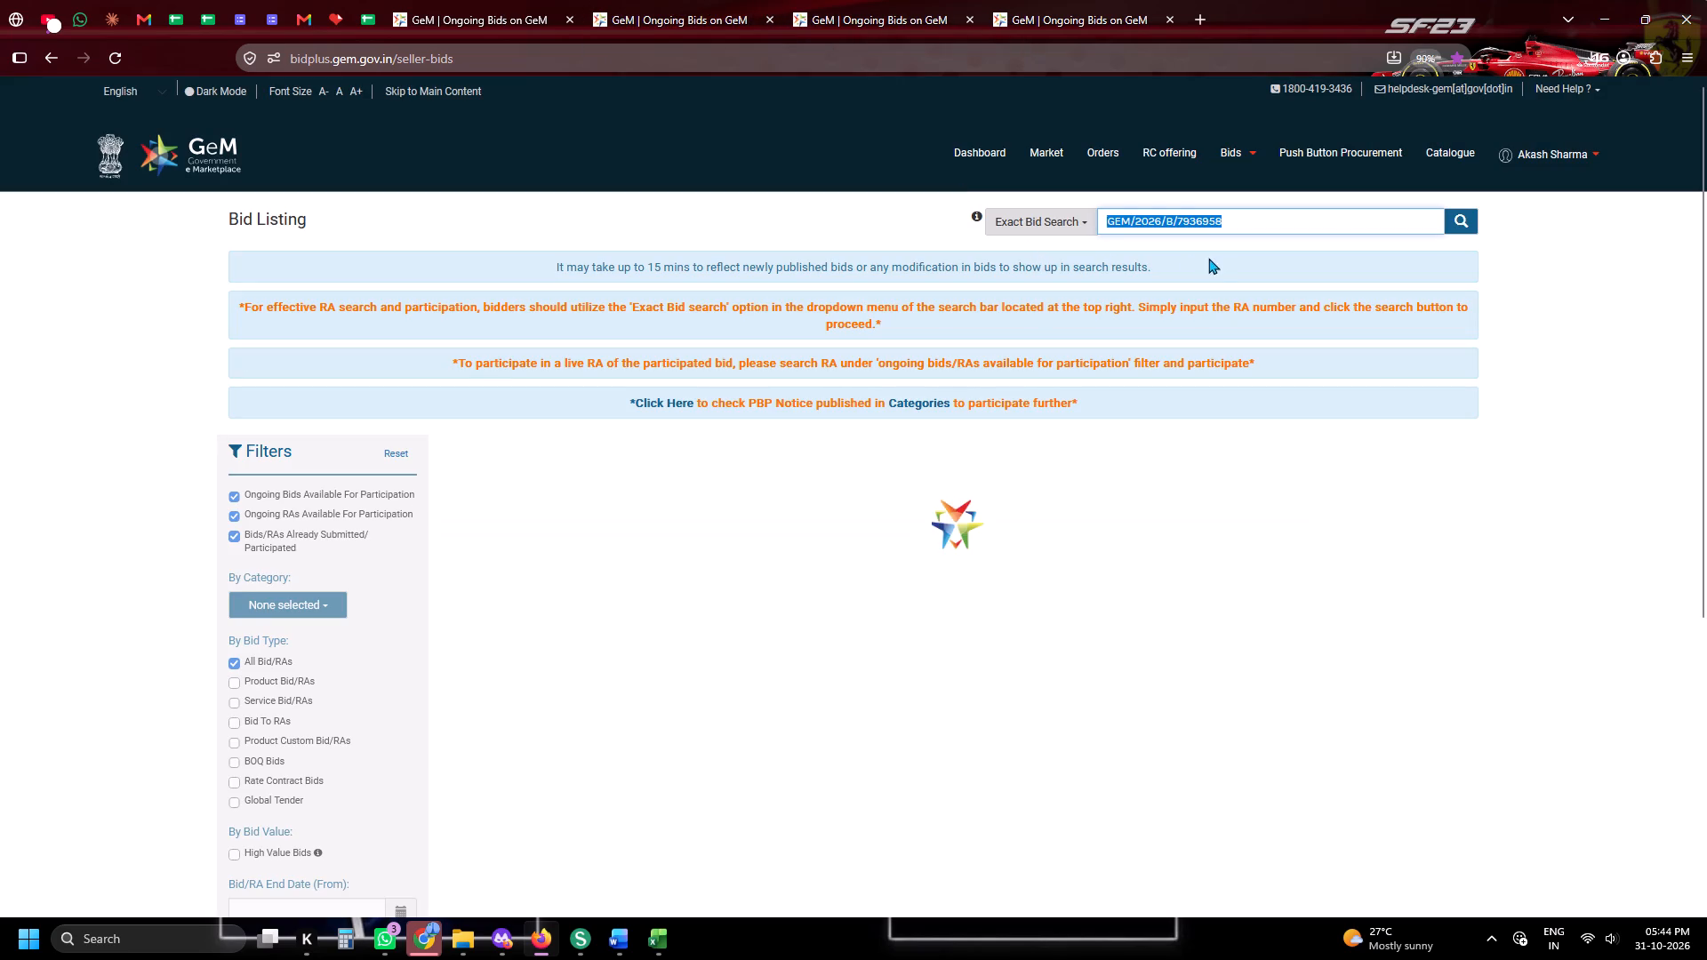
pyautogui.click(1455, 224)
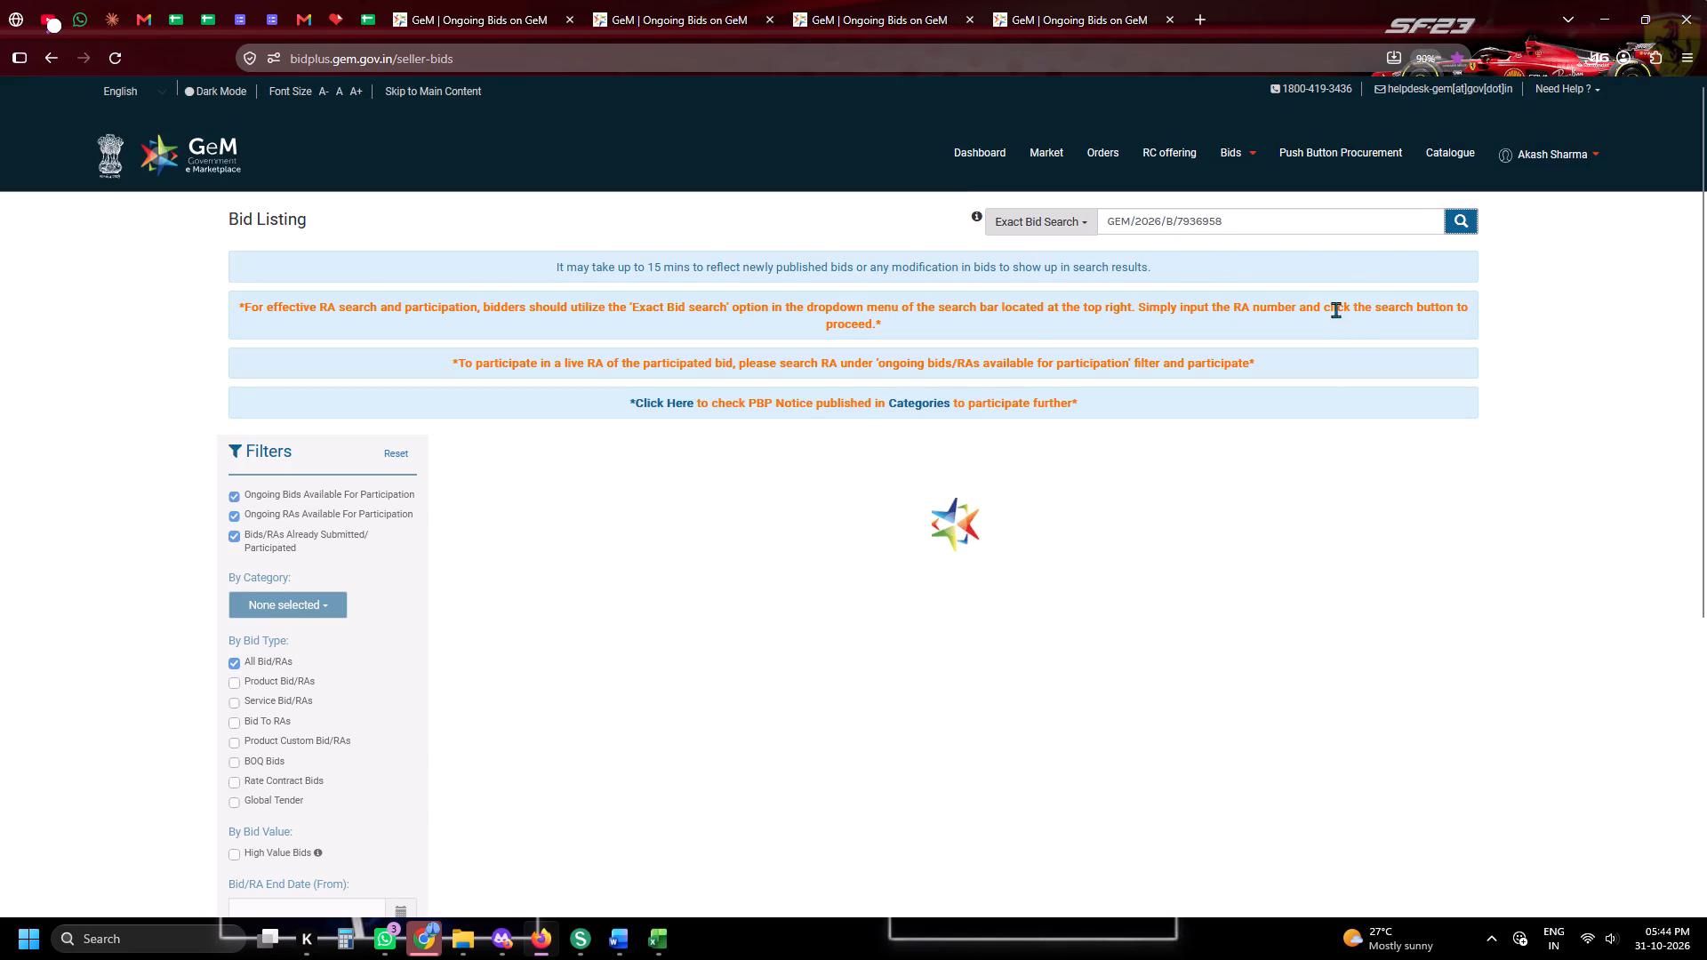
pyautogui.tripleClick(1462, 225)
pyautogui.click(1462, 225)
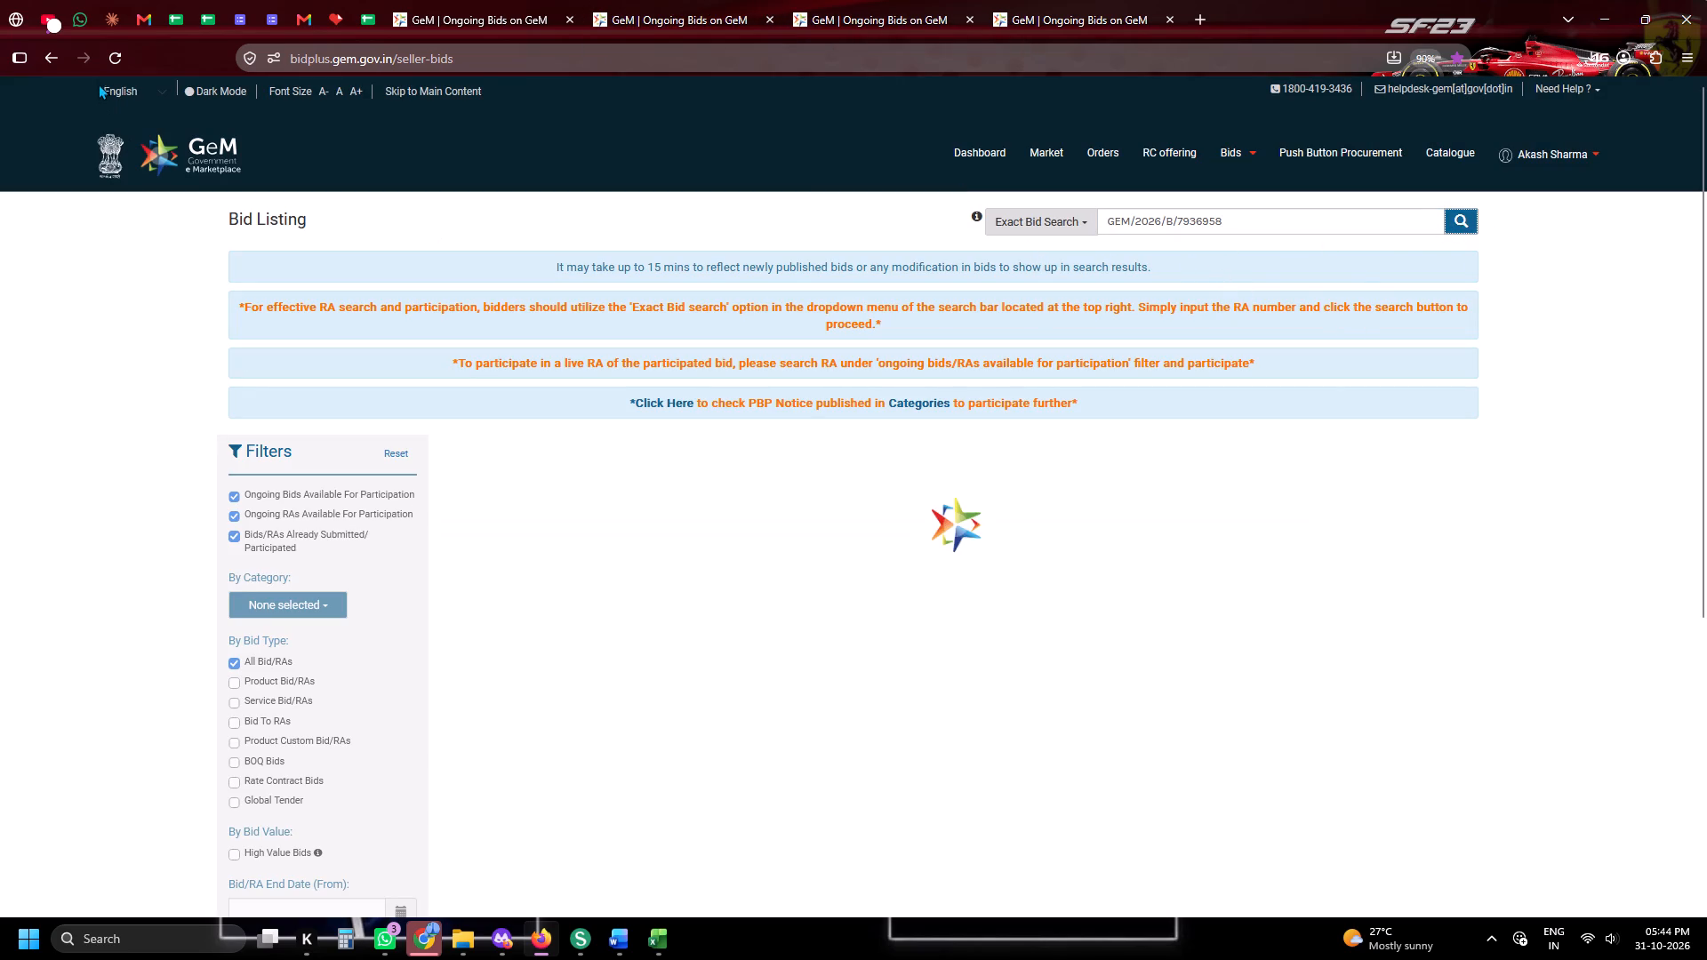
pyautogui.click(100, 58)
# Search for GEM/2026/B/7936958 in the next unused GeM bid listing tab using Exact Bid Search.
pyautogui.click(853, 0)
pyautogui.click(1195, 223)
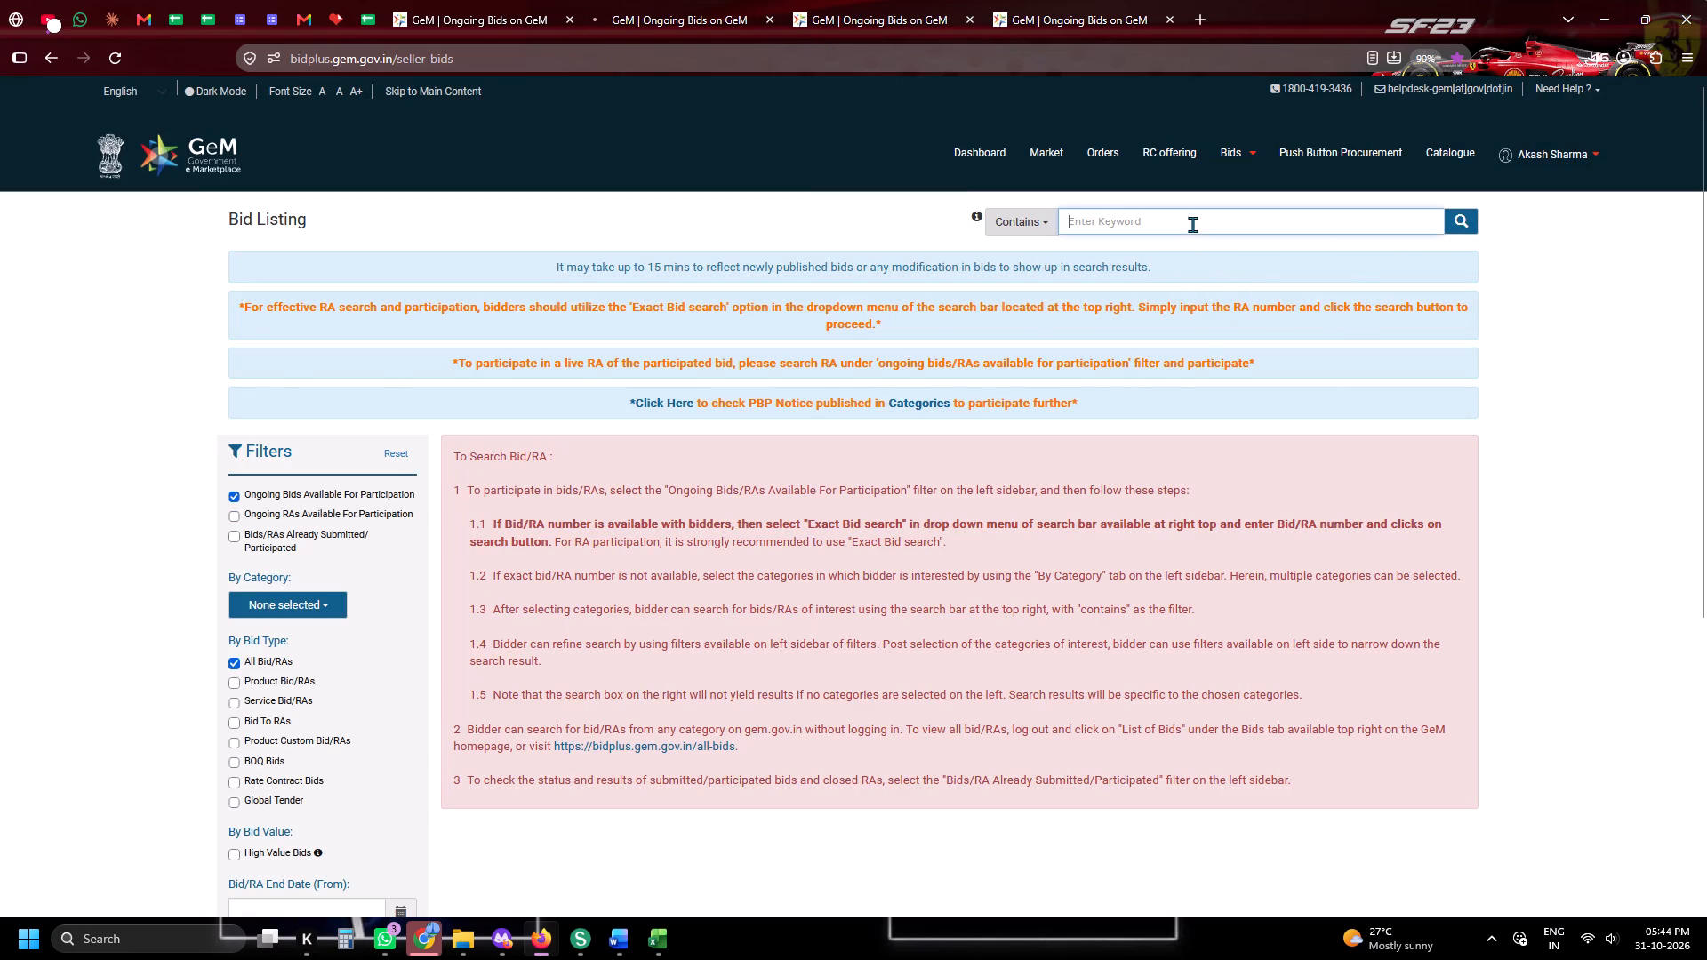
pyautogui.hotkey('ctrl', 'v')
pyautogui.click(1040, 224)
pyautogui.click(1032, 324)
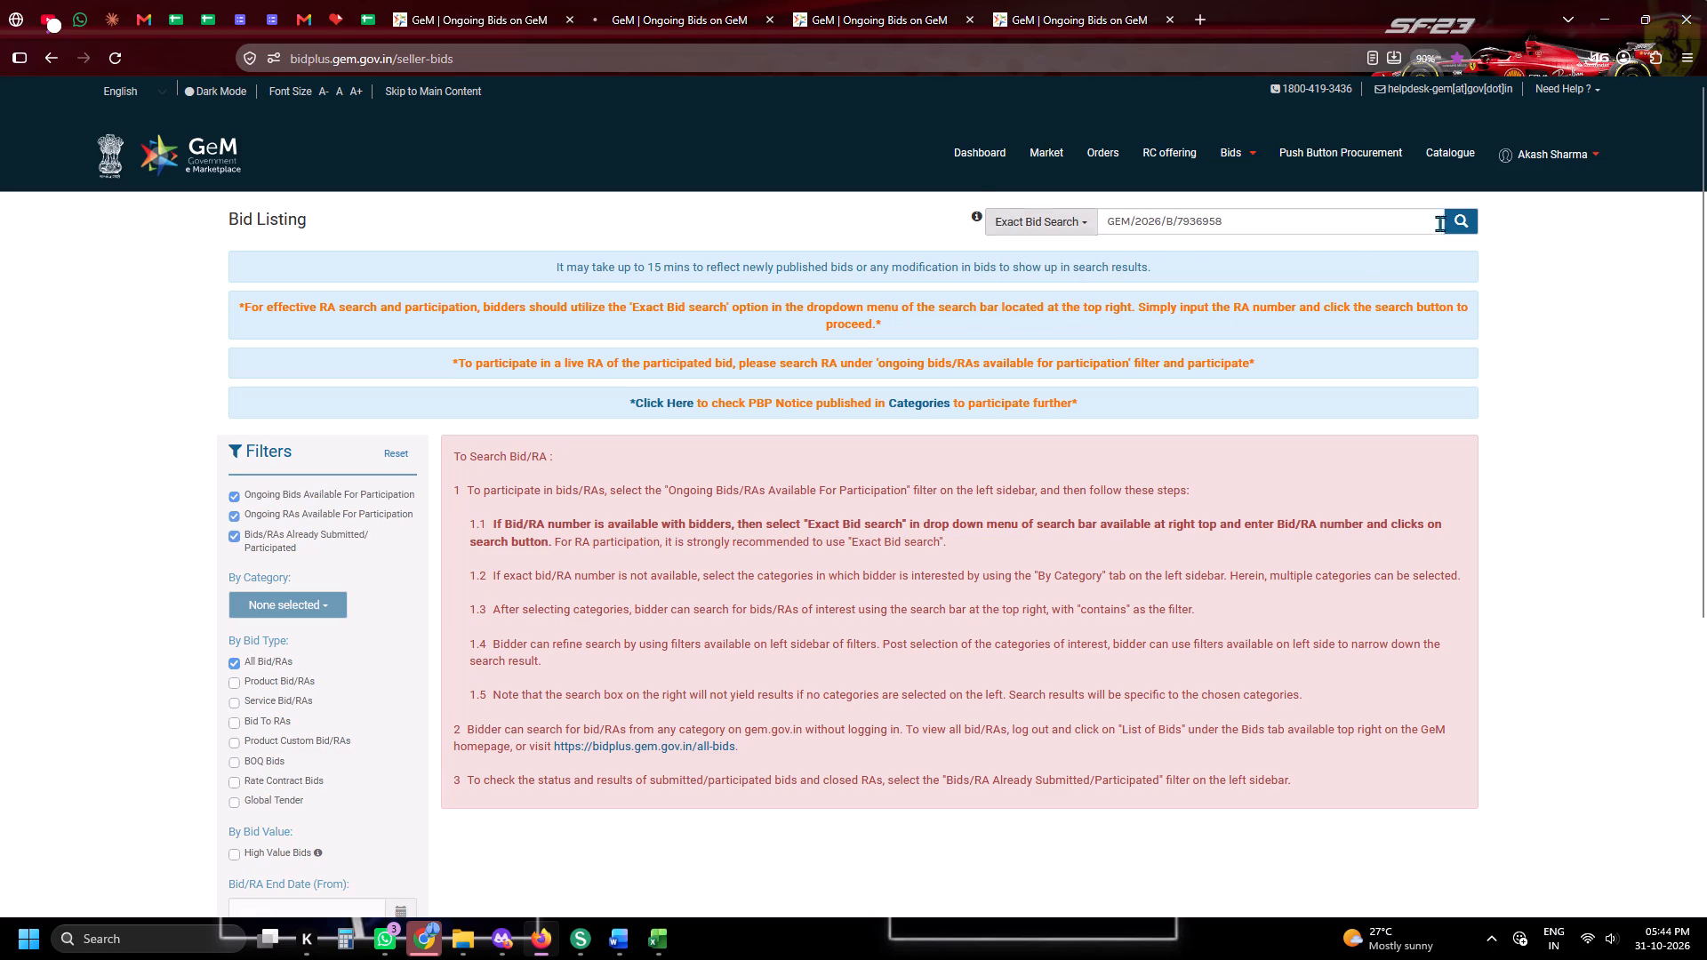
pyautogui.click(1462, 219)
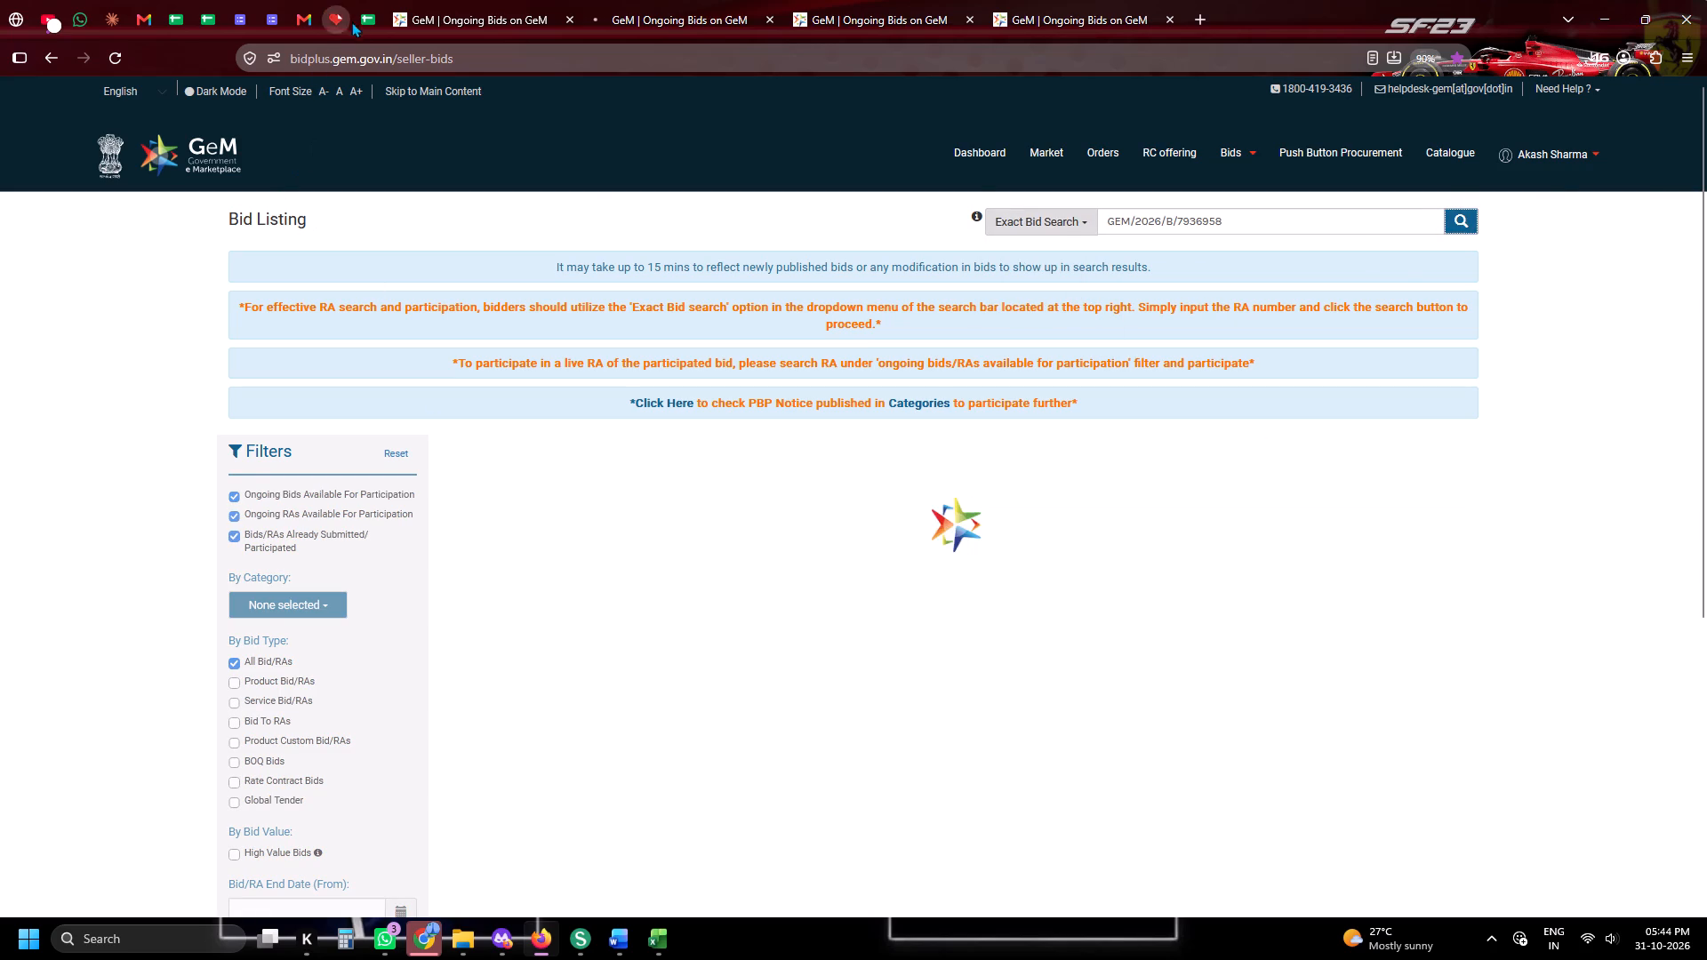
# Copy bid number GEM/2026/B/7838479 from the tender sheet and run an Exact Bid Search for it in the last GeM tab.
pyautogui.click(364, 12)
pyautogui.click(329, 506)
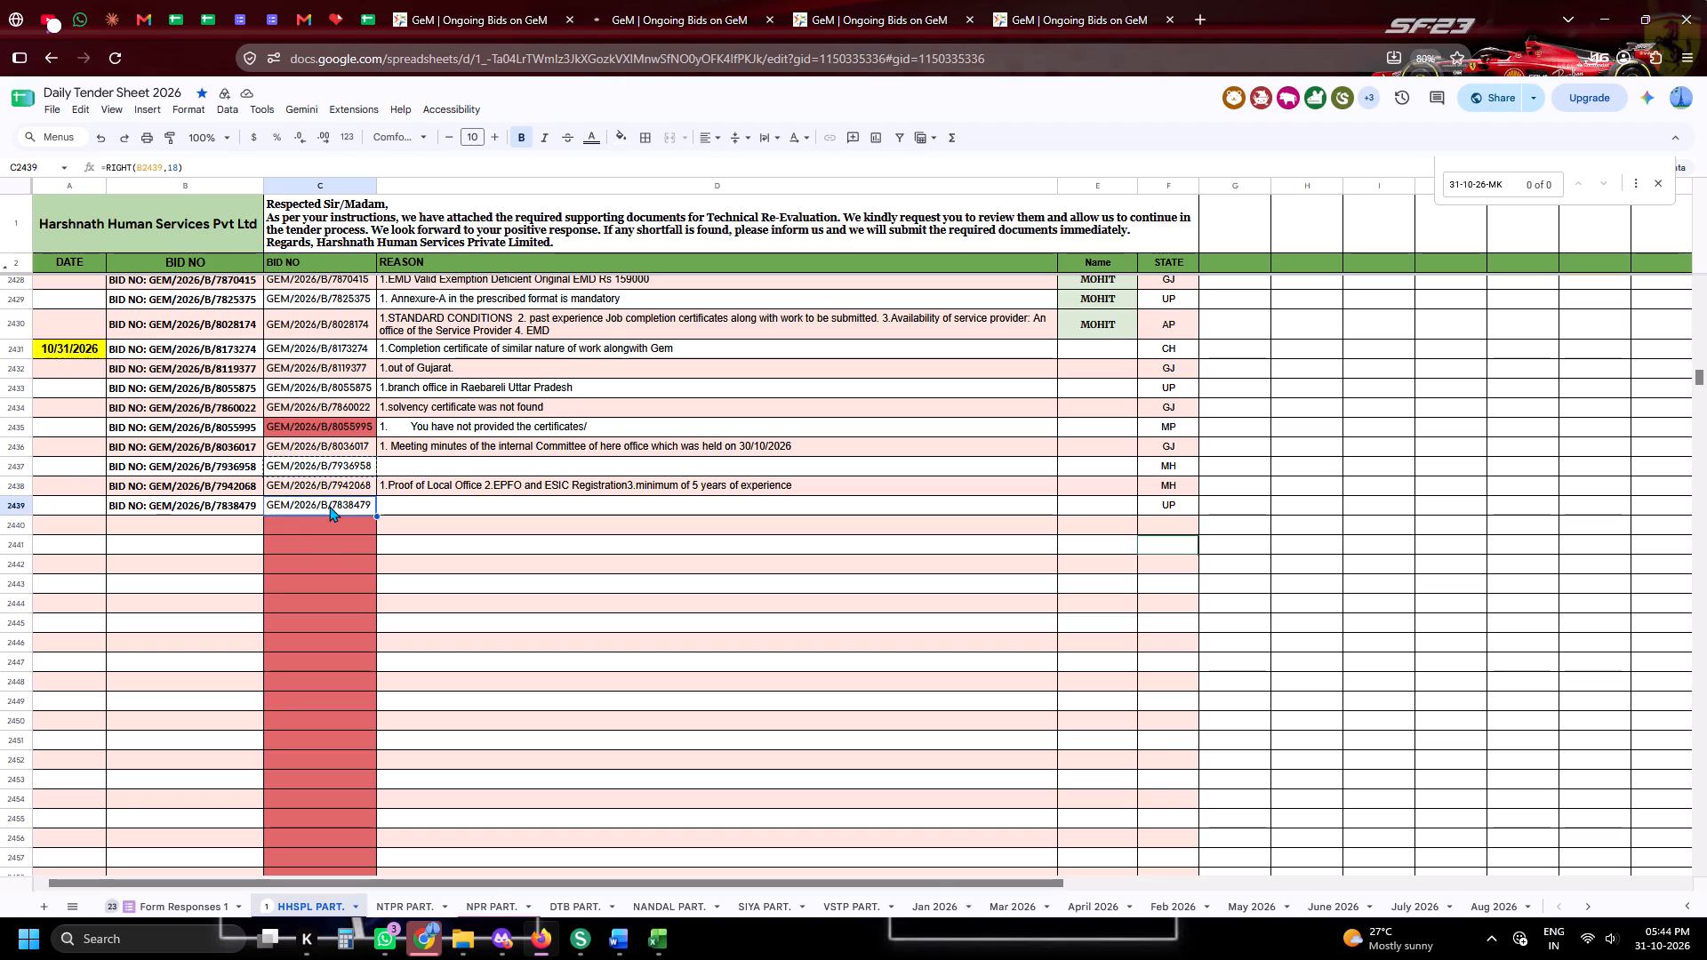
pyautogui.hotkey('ctrl', 'c')
pyautogui.hotkey('ctrl', 'c')
pyautogui.hotkey('ctrl', 'c')
pyautogui.hotkey('ctrl', 'c')
pyautogui.click(1028, 0)
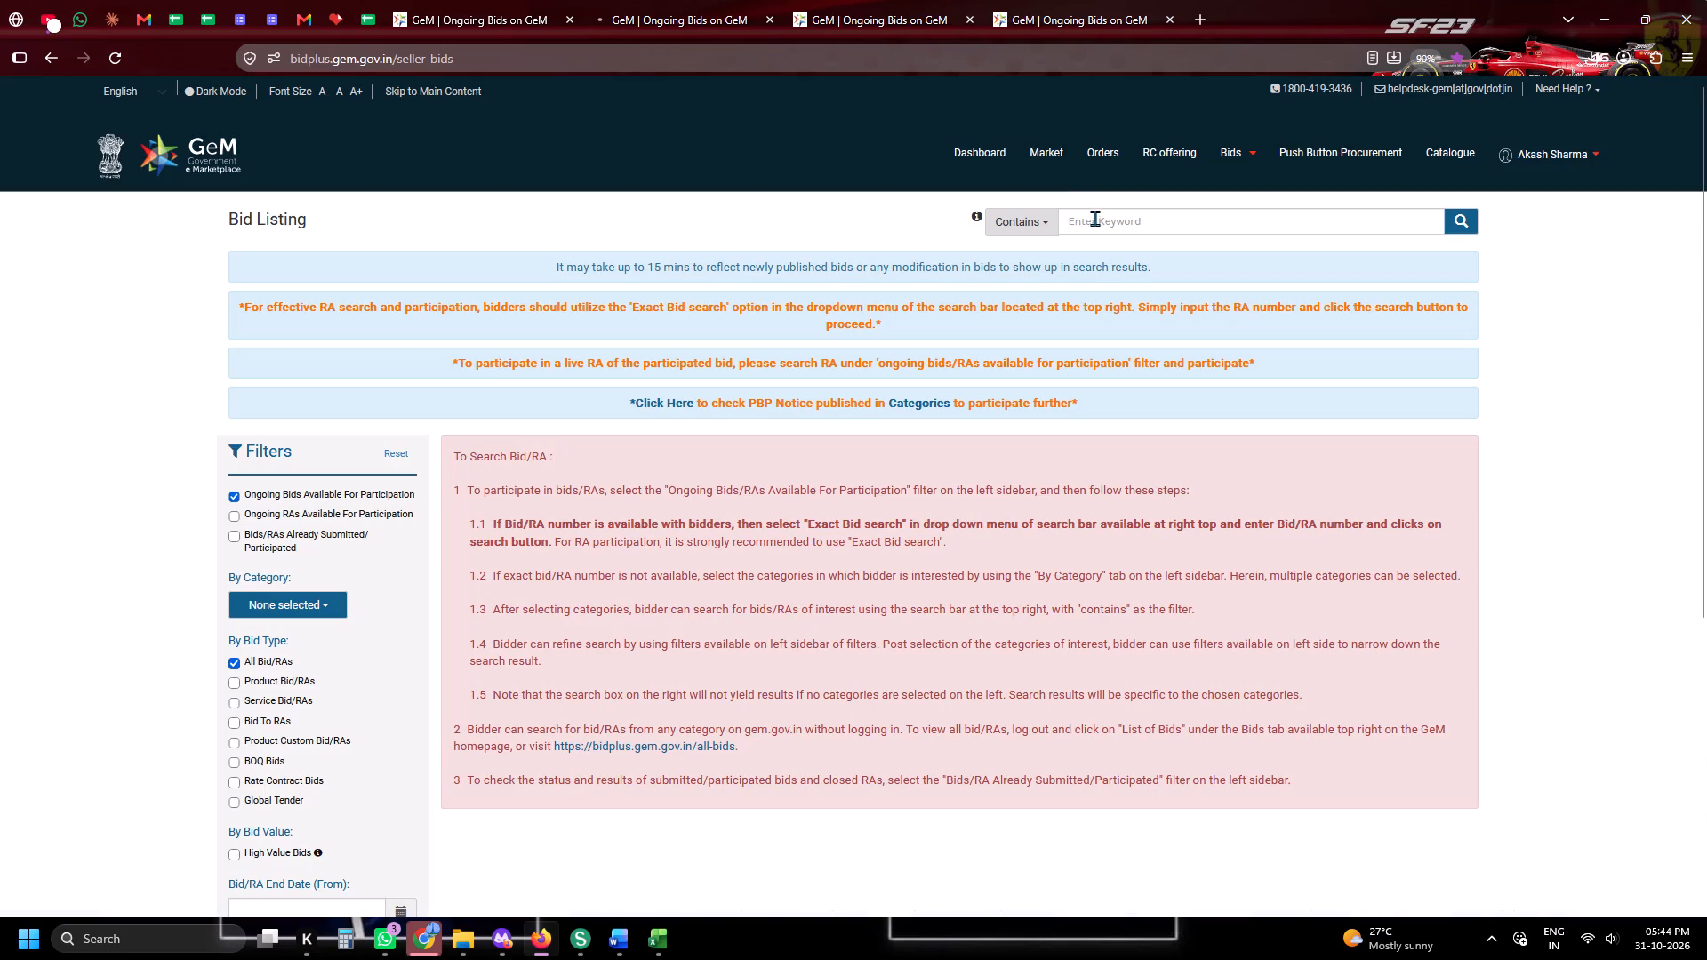
pyautogui.click(1094, 220)
pyautogui.hotkey('ctrl', 'v')
pyautogui.click(1019, 219)
pyautogui.click(1019, 324)
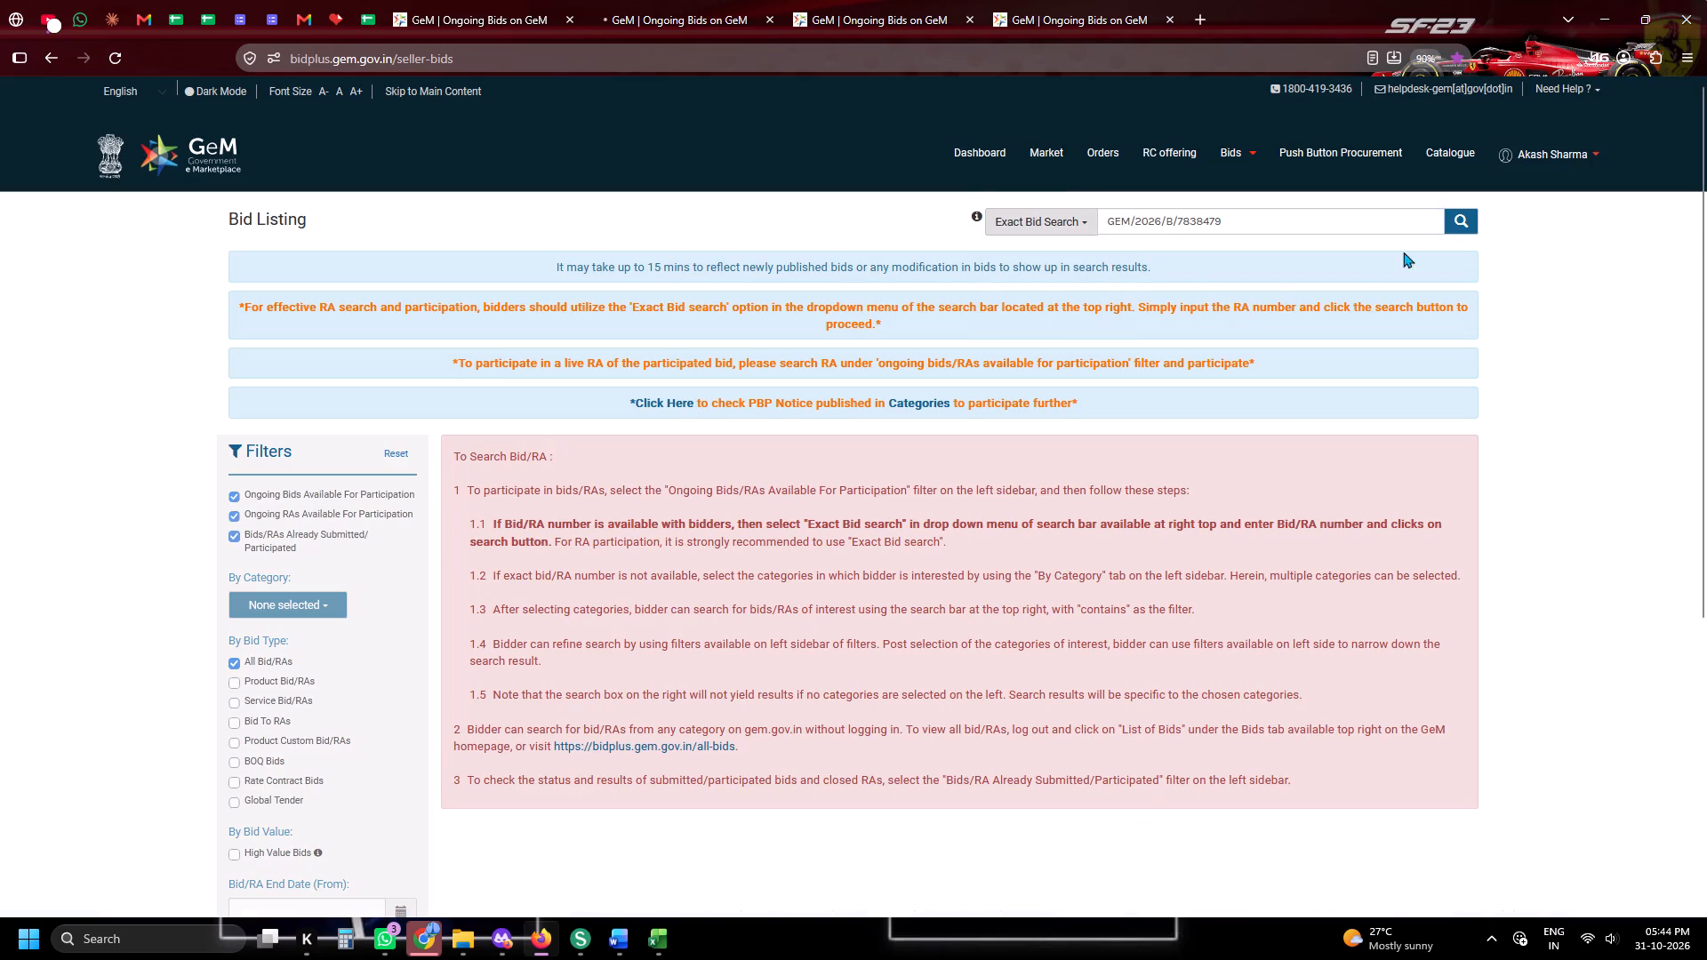
pyautogui.click(1457, 228)
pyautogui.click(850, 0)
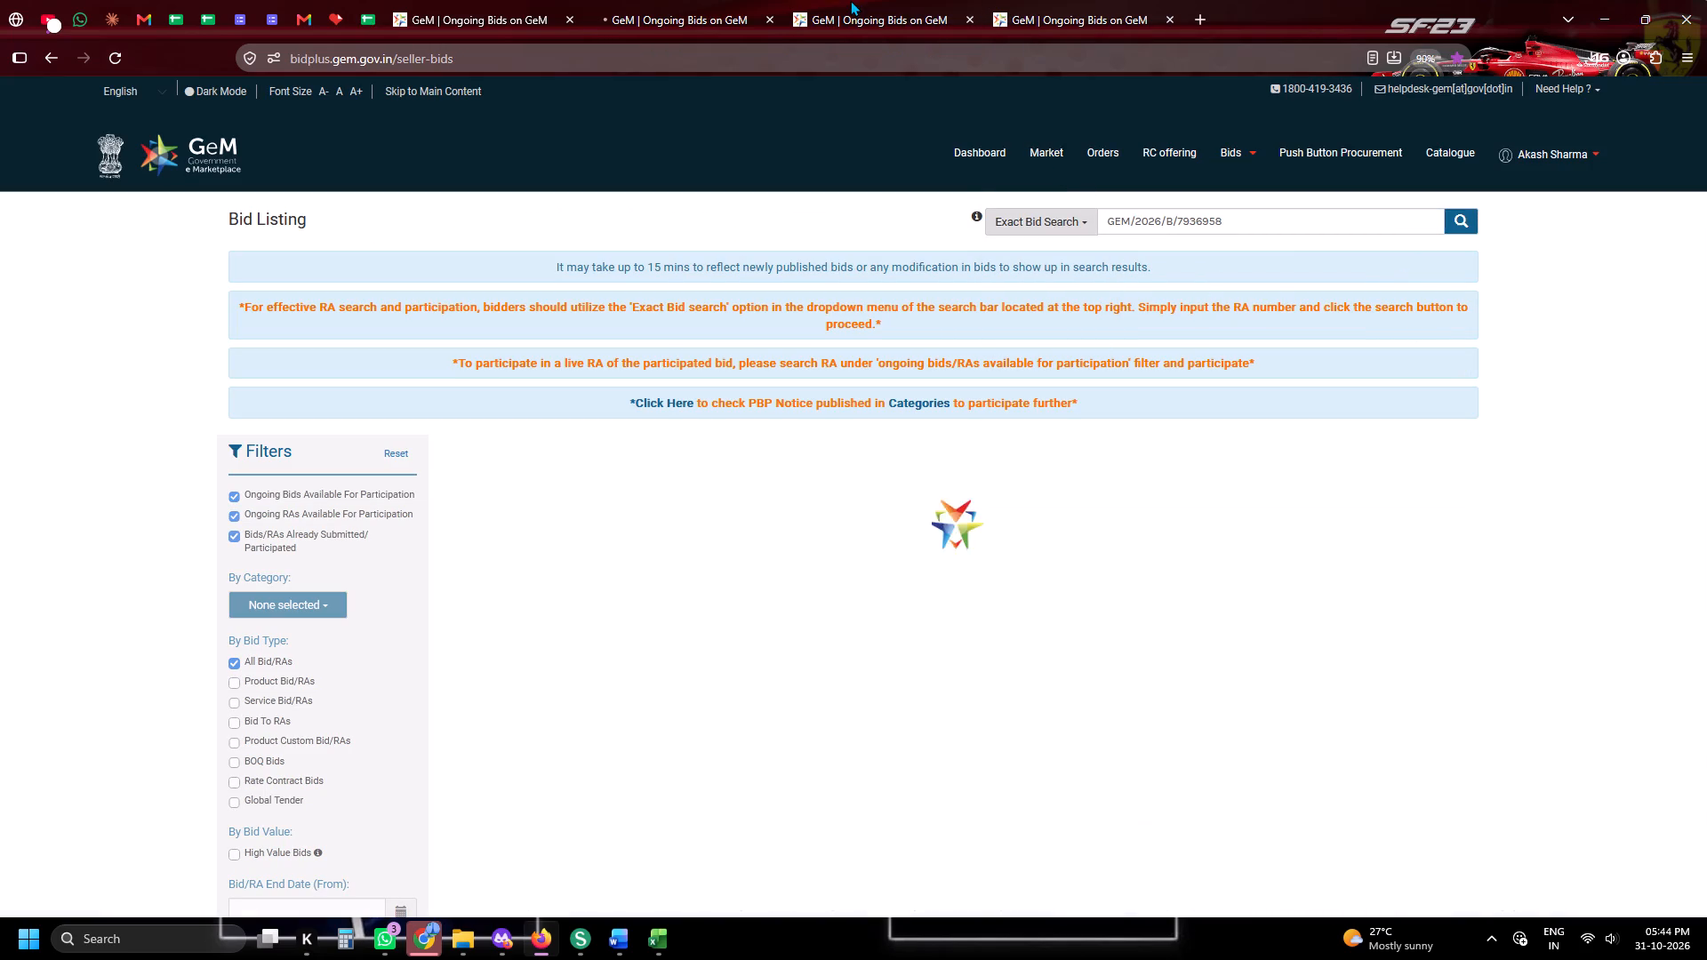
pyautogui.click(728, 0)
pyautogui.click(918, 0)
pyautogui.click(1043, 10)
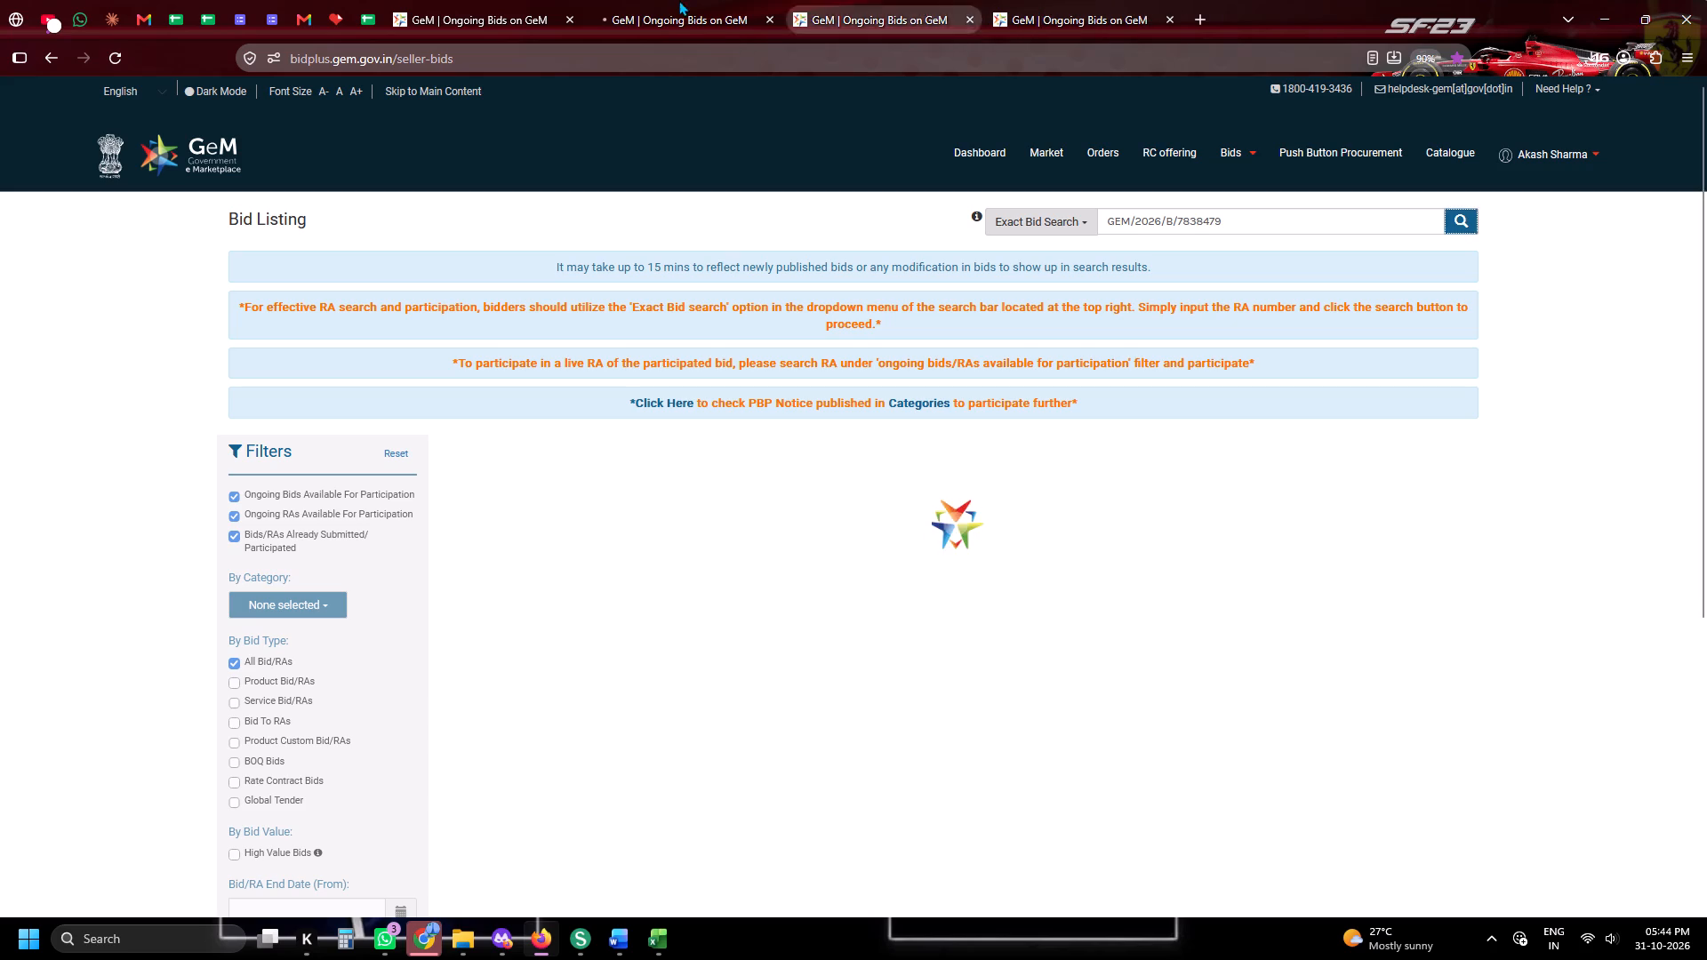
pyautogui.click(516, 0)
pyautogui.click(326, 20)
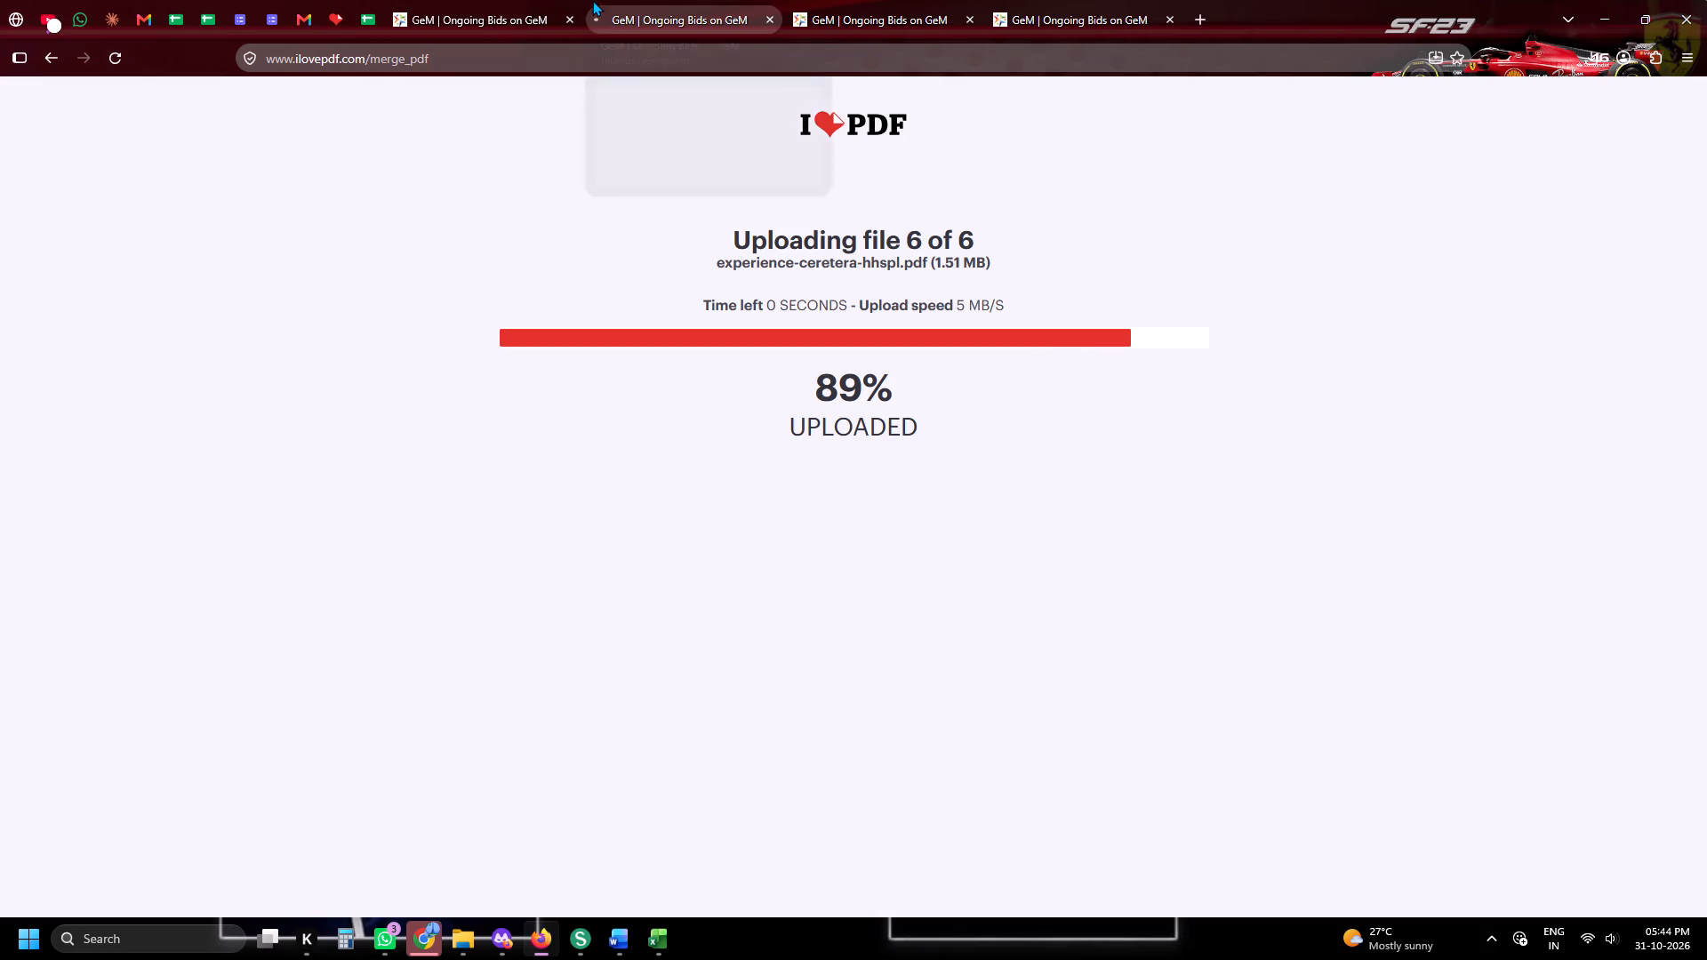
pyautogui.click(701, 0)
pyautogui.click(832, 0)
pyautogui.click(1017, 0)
# Open smallpdf.com in a new browser tab.
pyautogui.click(1217, 16)
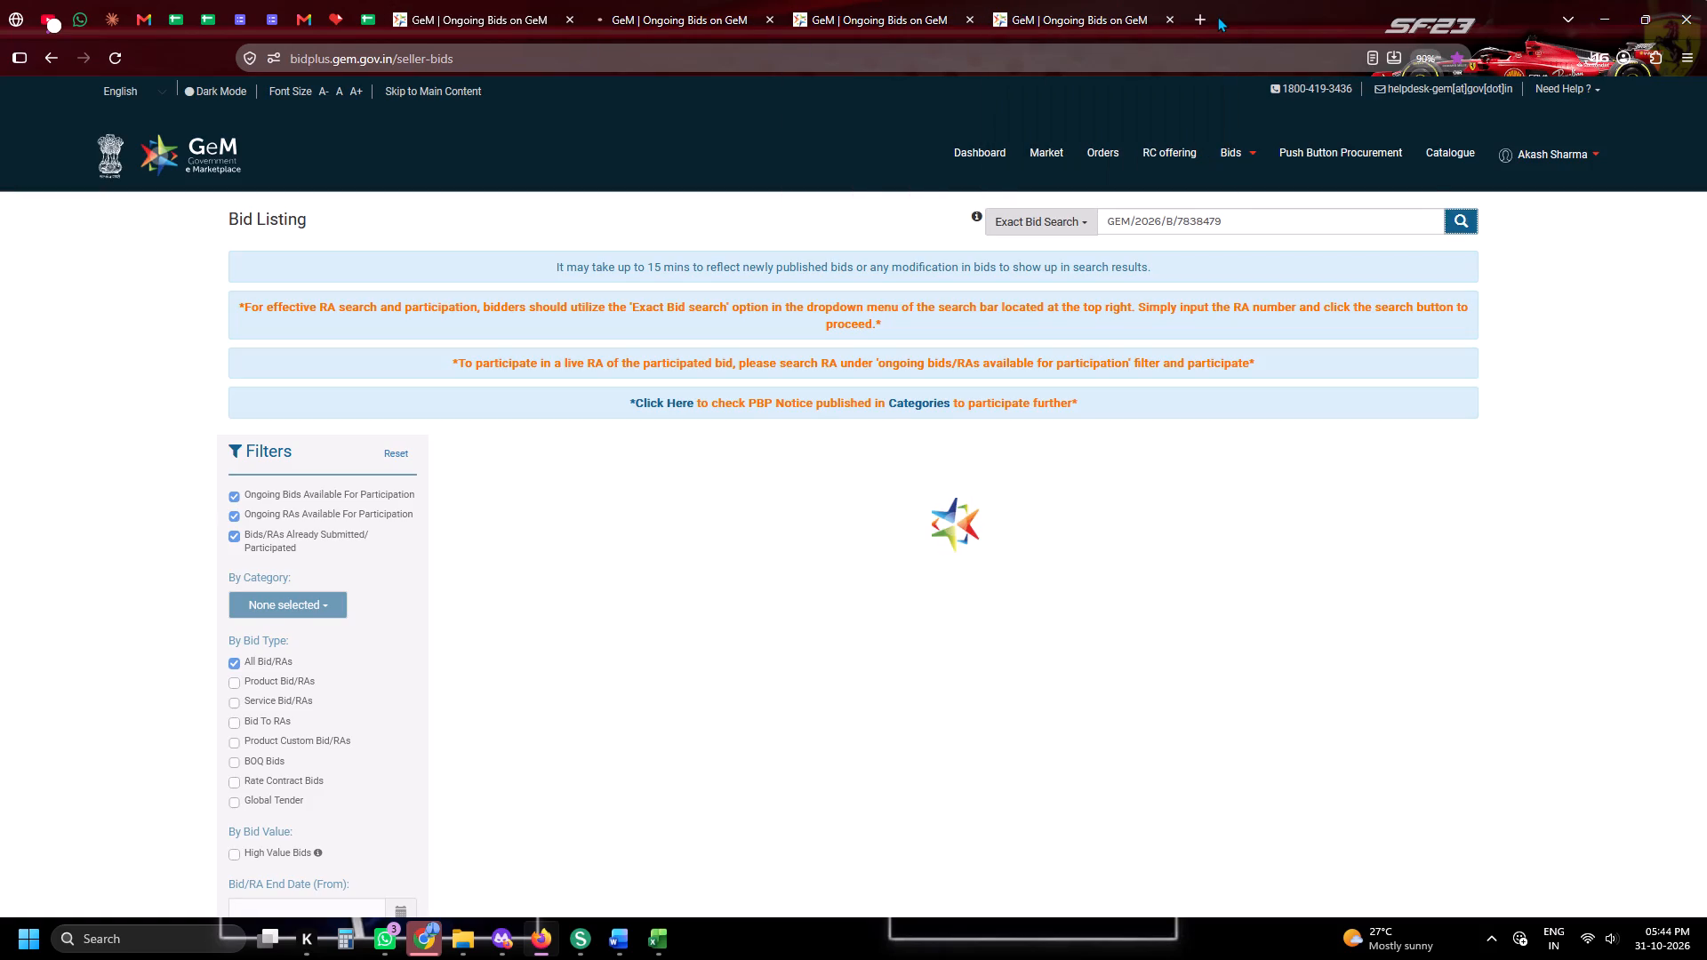
pyautogui.click(1208, 16)
pyautogui.click(887, 324)
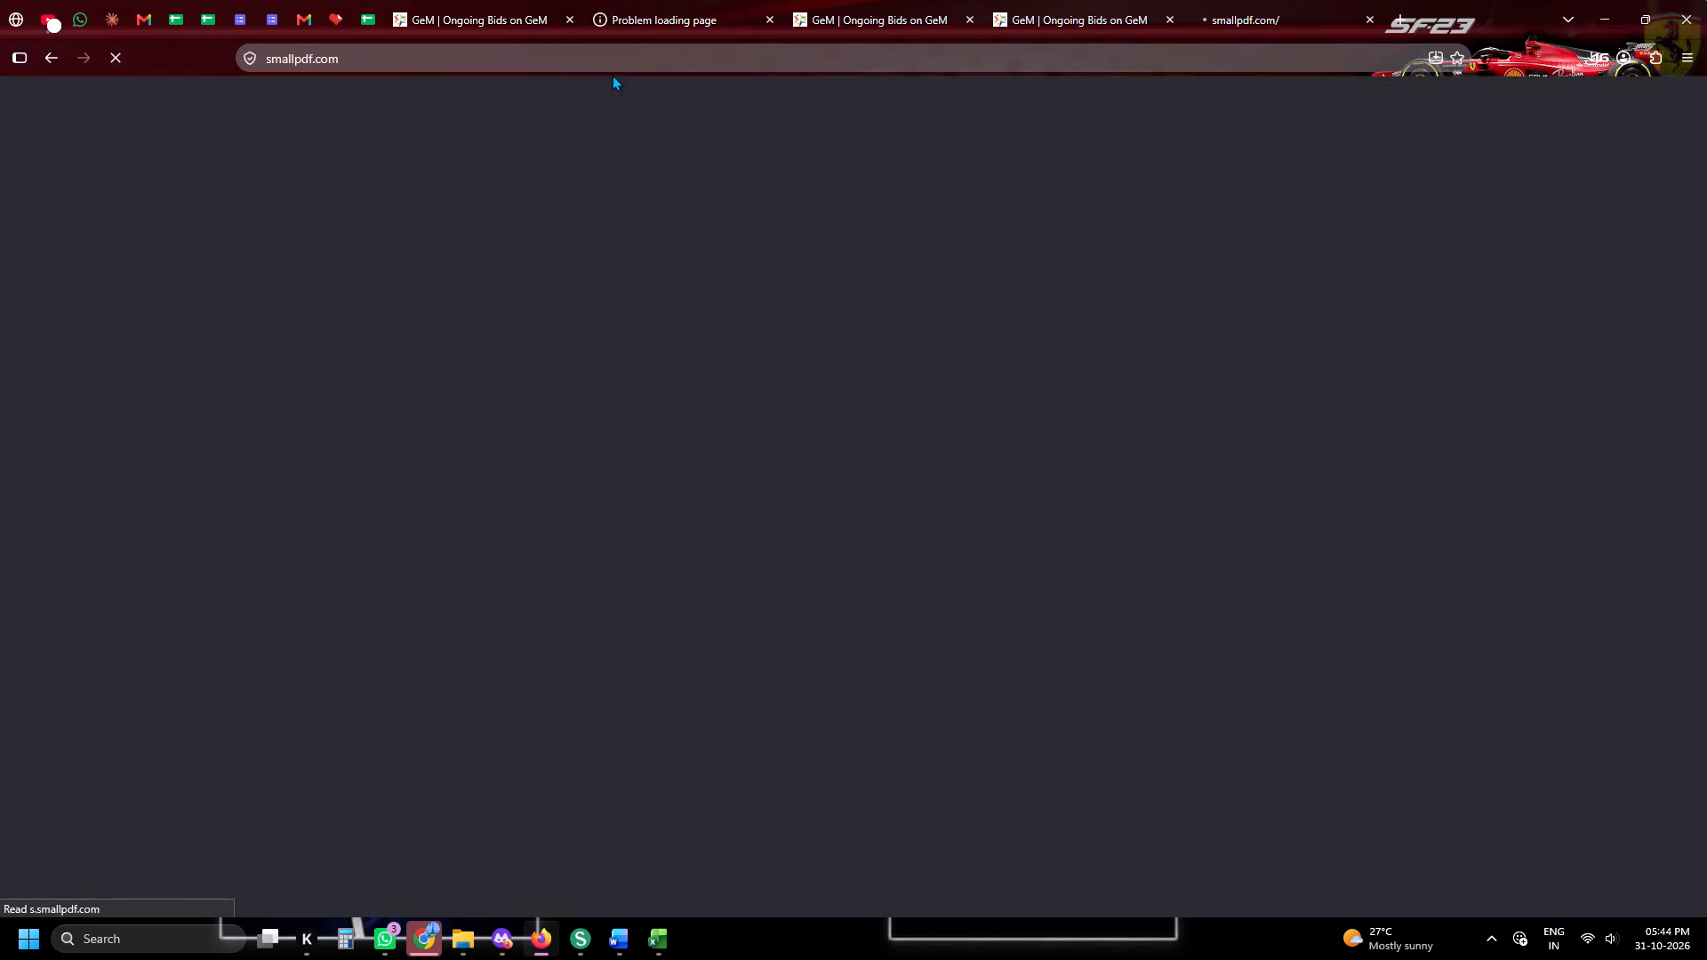
# Retry loading the GeM seller bids page that failed to load.
pyautogui.click(605, 0)
pyautogui.click(1131, 482)
pyautogui.click(1125, 428)
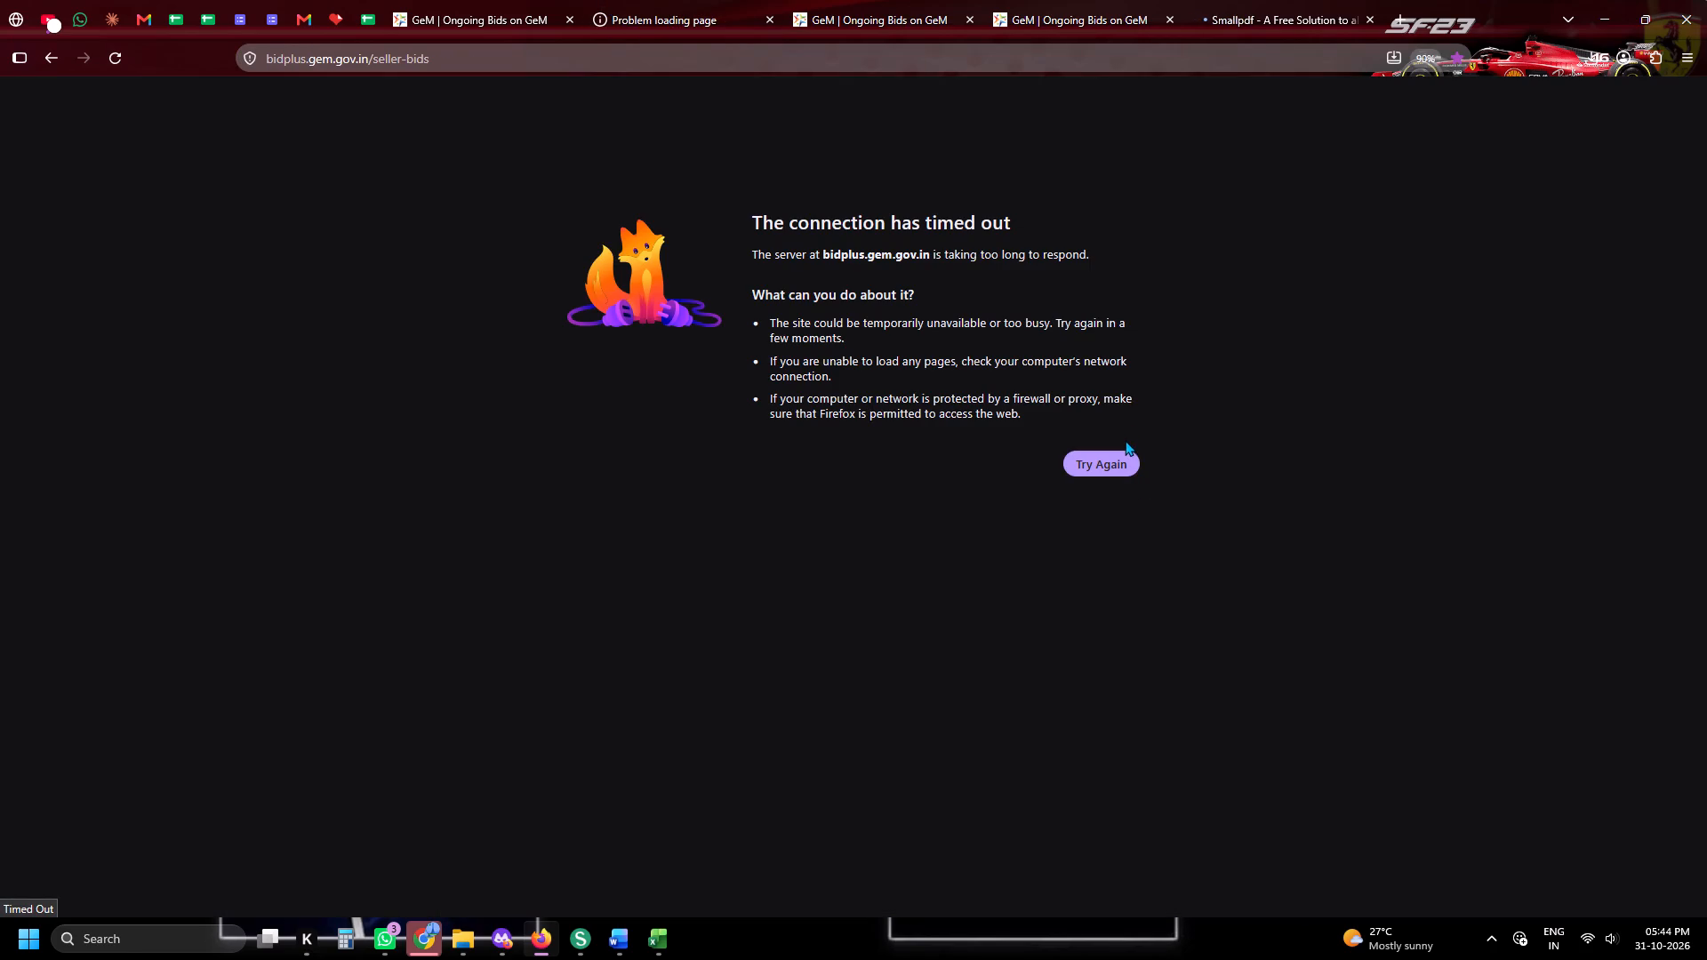
pyautogui.click(1125, 444)
pyautogui.click(1123, 455)
# Start a PDF merge in Smallpdf with the mh-ahmednagar, mh-kolhapur, mh-mumbai and mh-nagpur shopact-hhspl files from the Shop Act folder.
pyautogui.click(1255, 0)
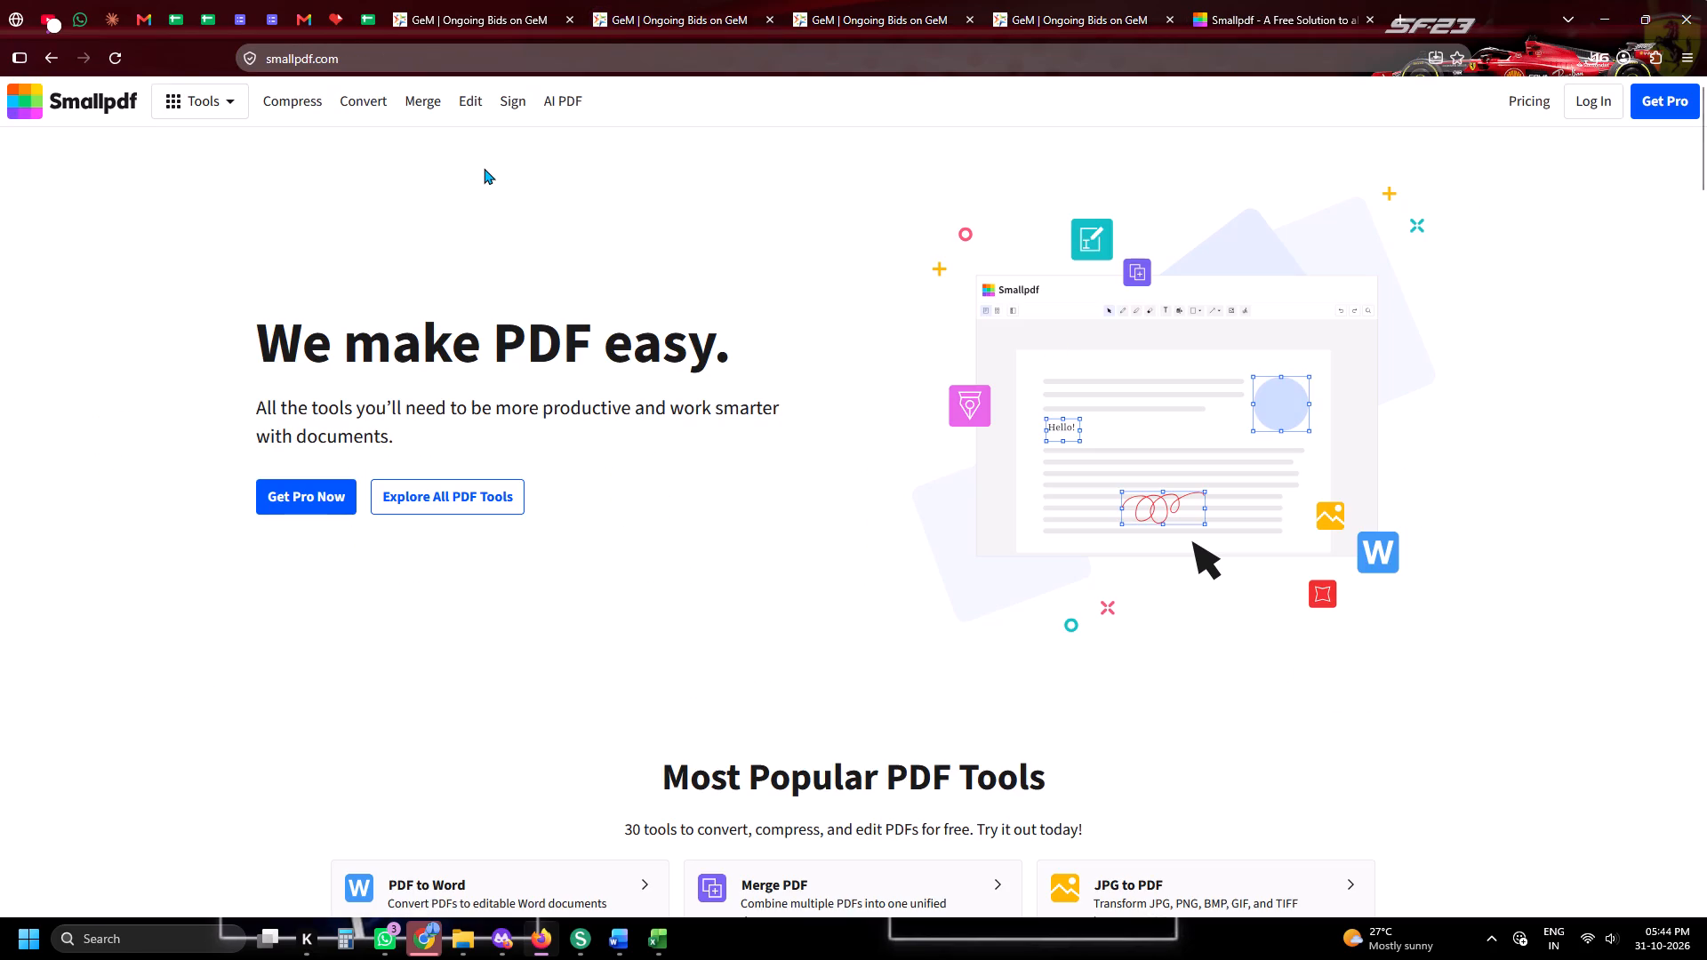
pyautogui.click(480, 109)
pyautogui.click(435, 103)
pyautogui.click(800, 408)
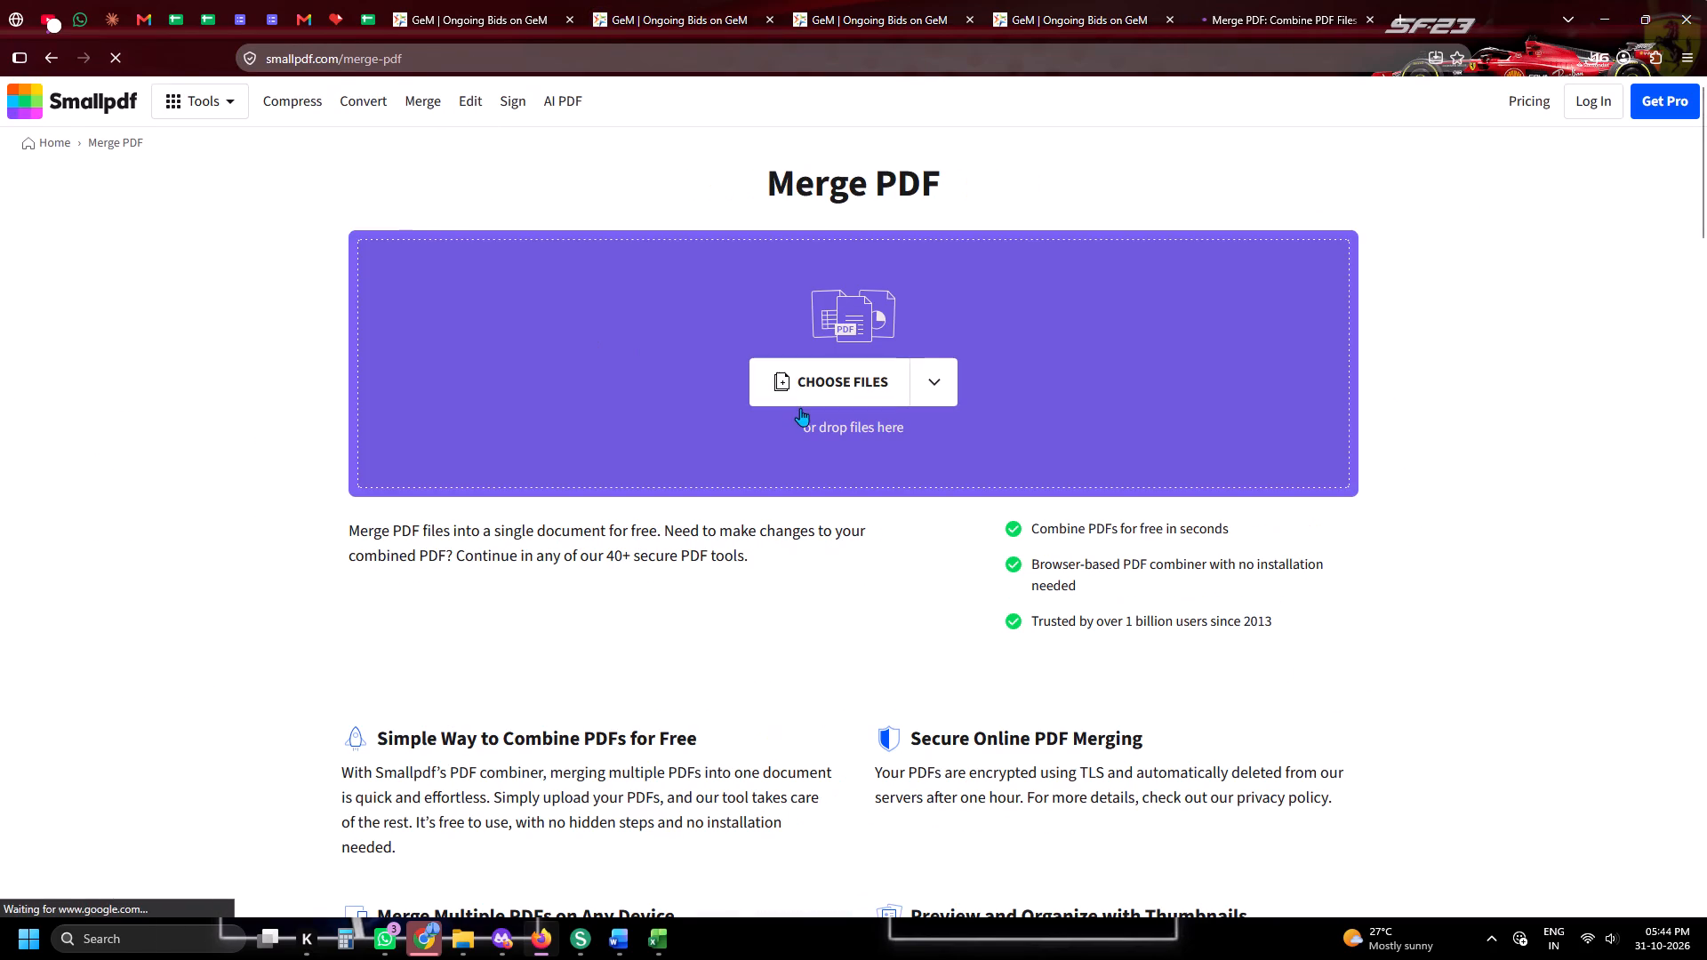
pyautogui.click(337, 0)
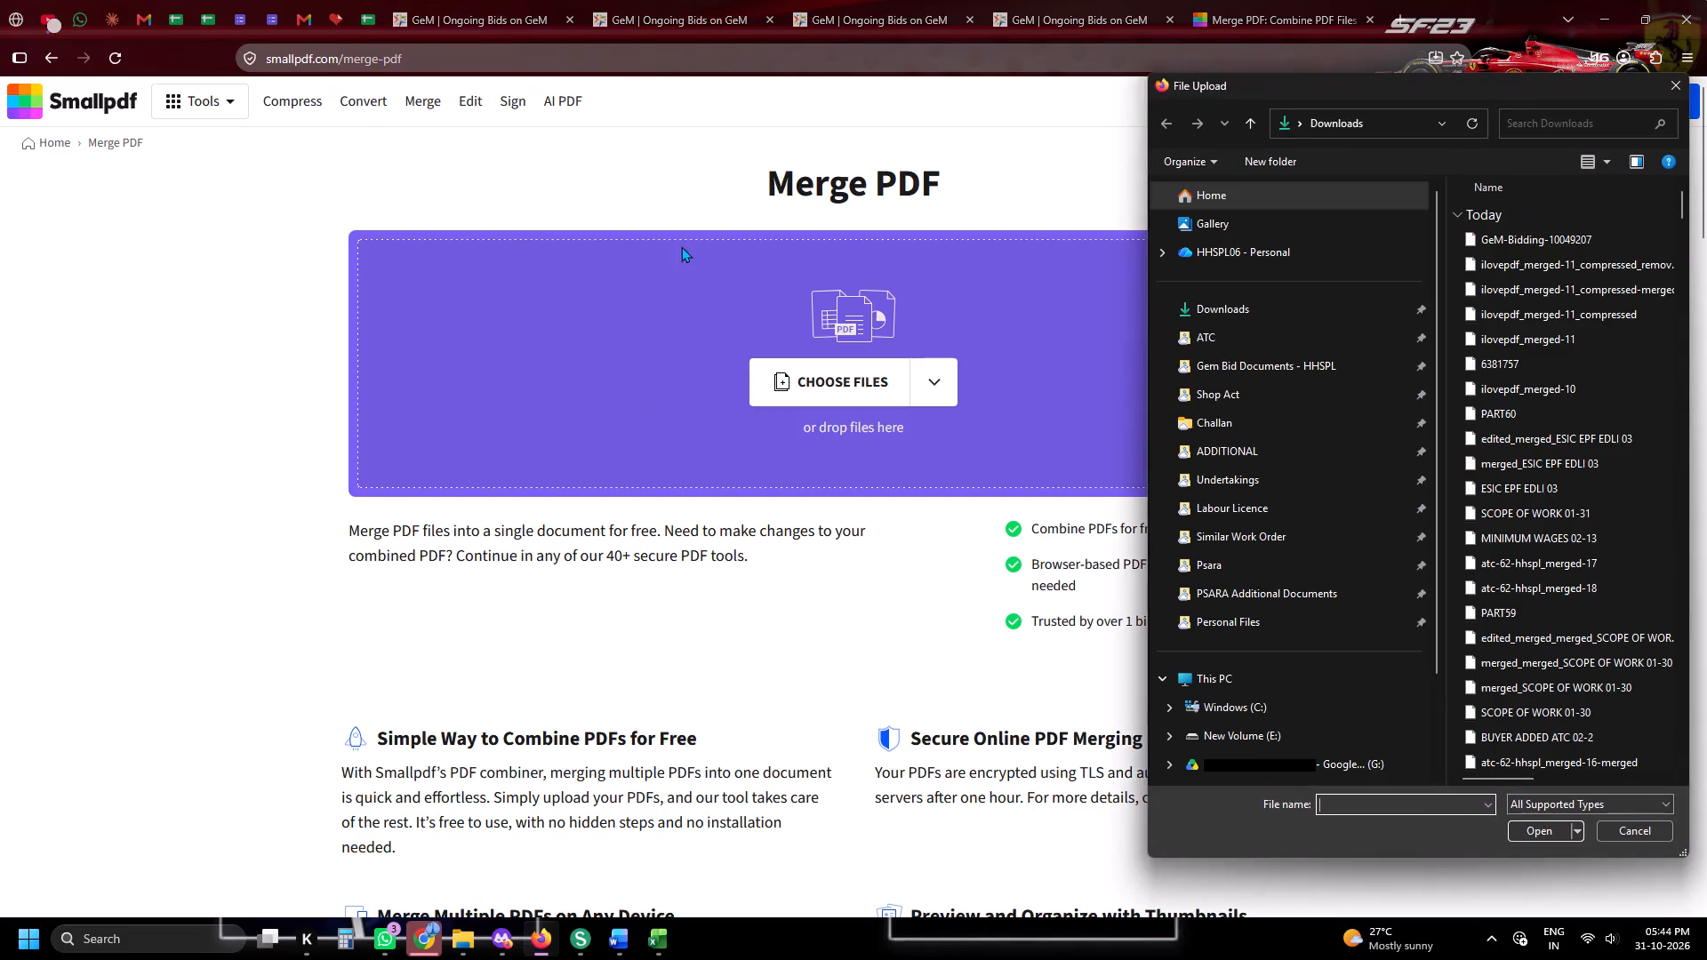
pyautogui.click(1266, 394)
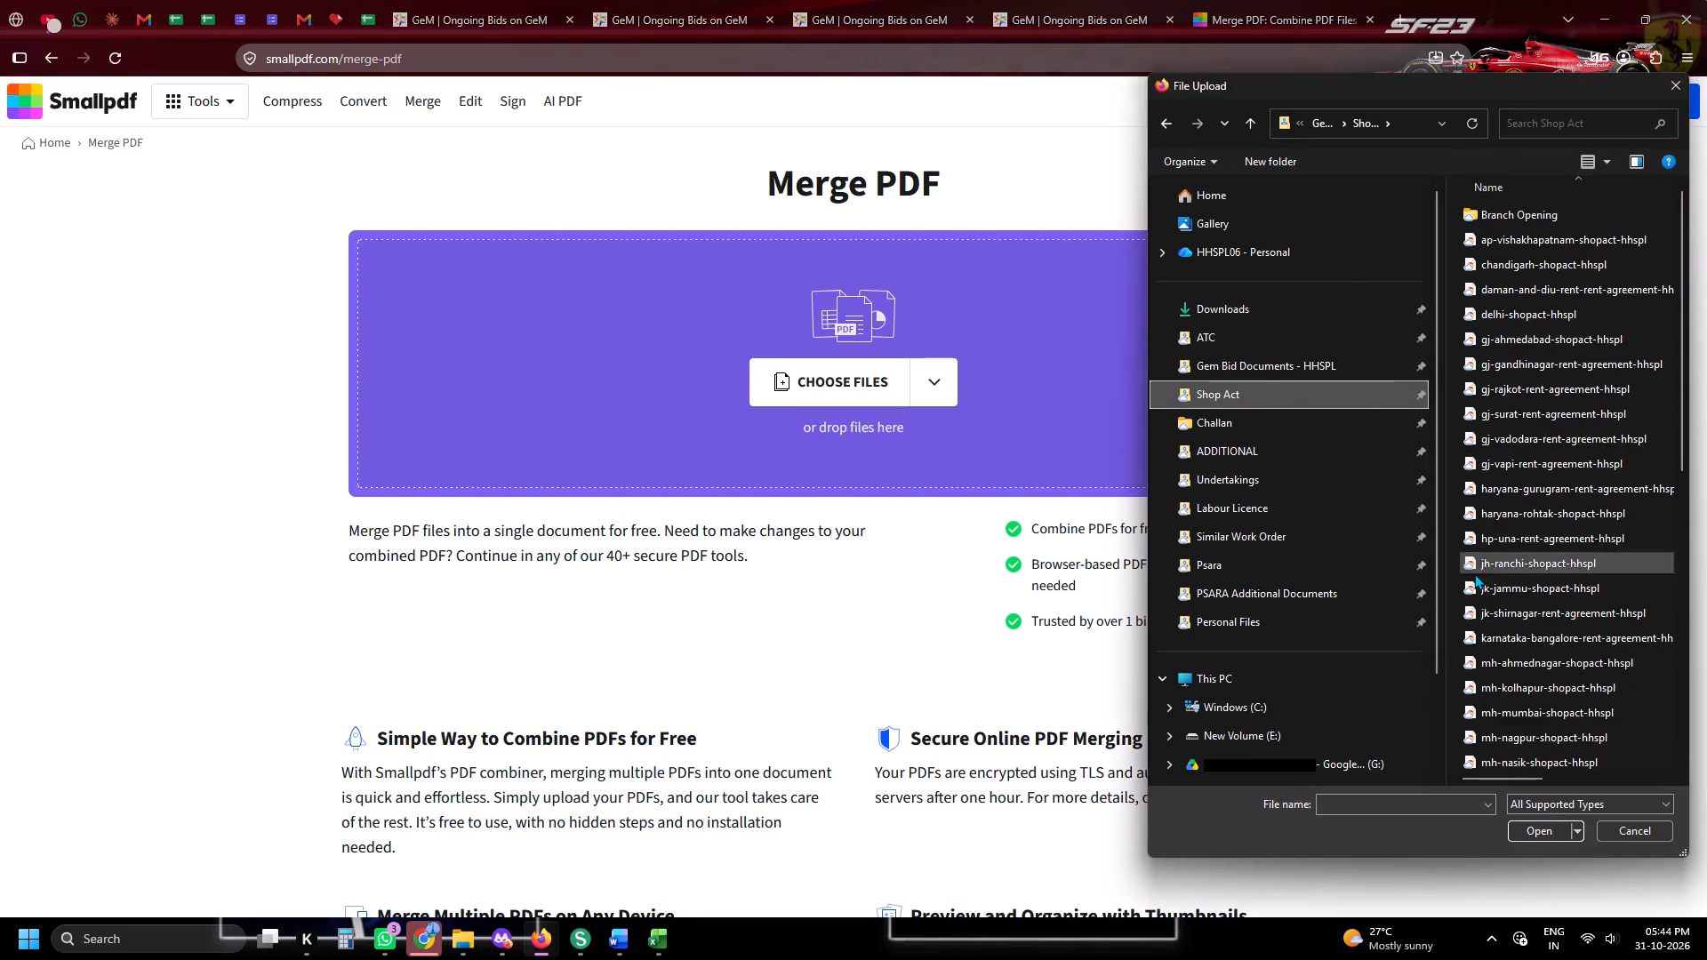
pyautogui.moveTo(1456, 660); pyautogui.dragTo(1460, 744)
pyautogui.click(1504, 831)
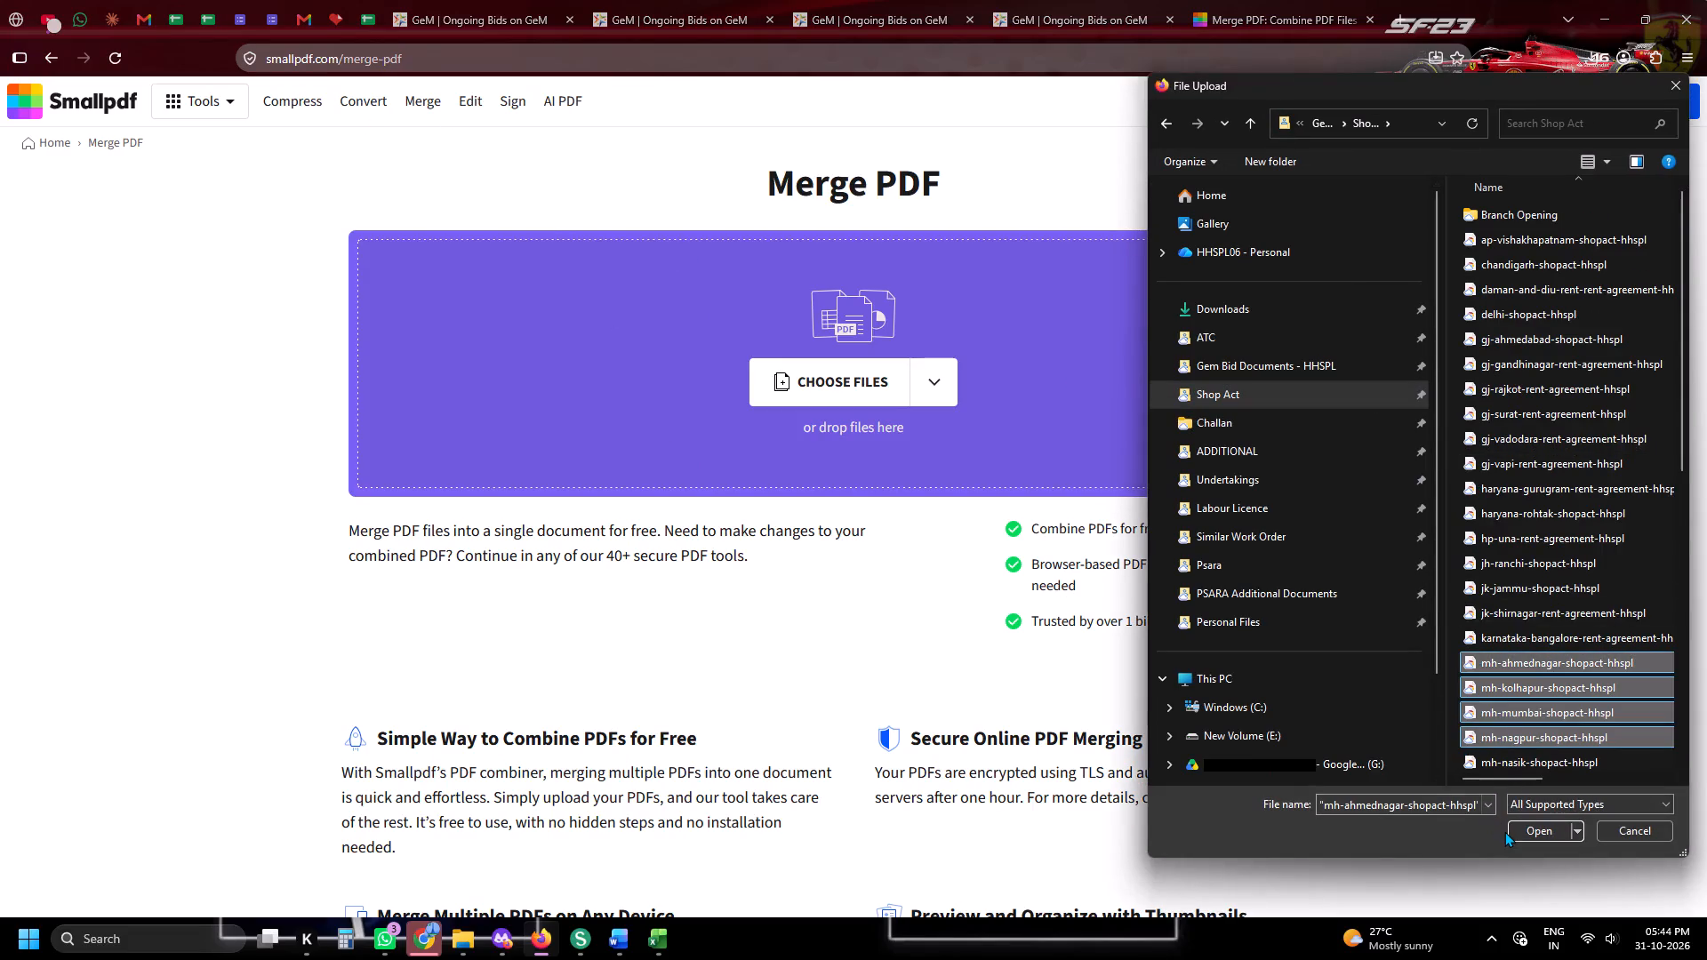
pyautogui.click(1517, 831)
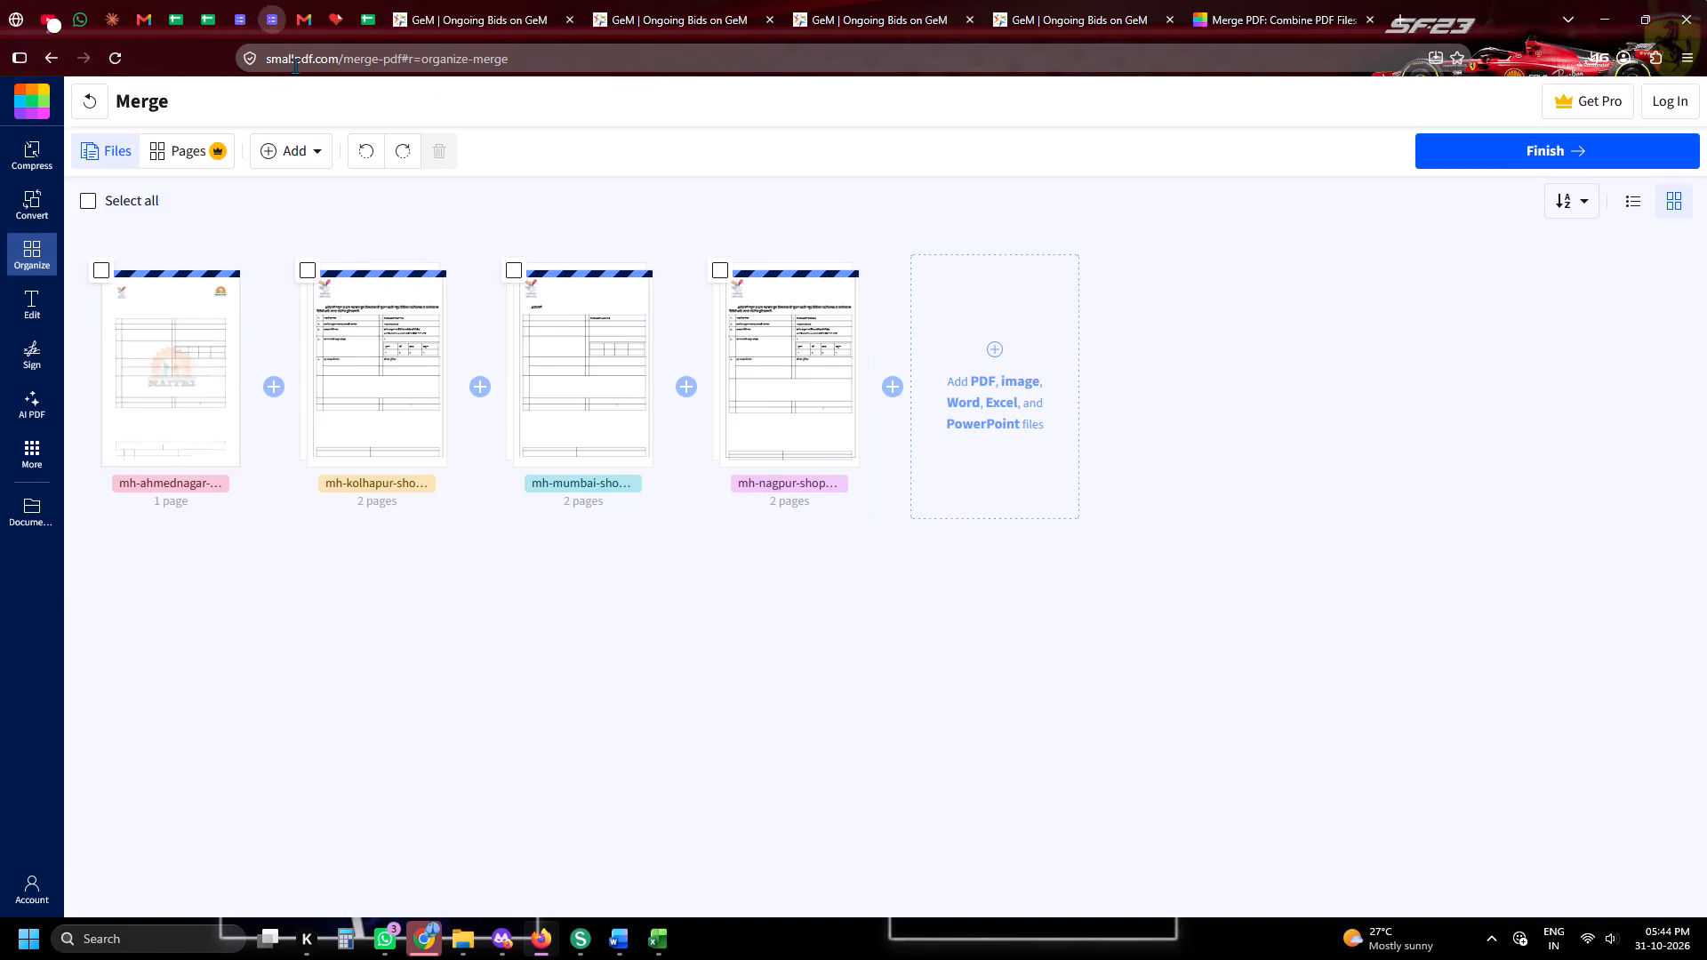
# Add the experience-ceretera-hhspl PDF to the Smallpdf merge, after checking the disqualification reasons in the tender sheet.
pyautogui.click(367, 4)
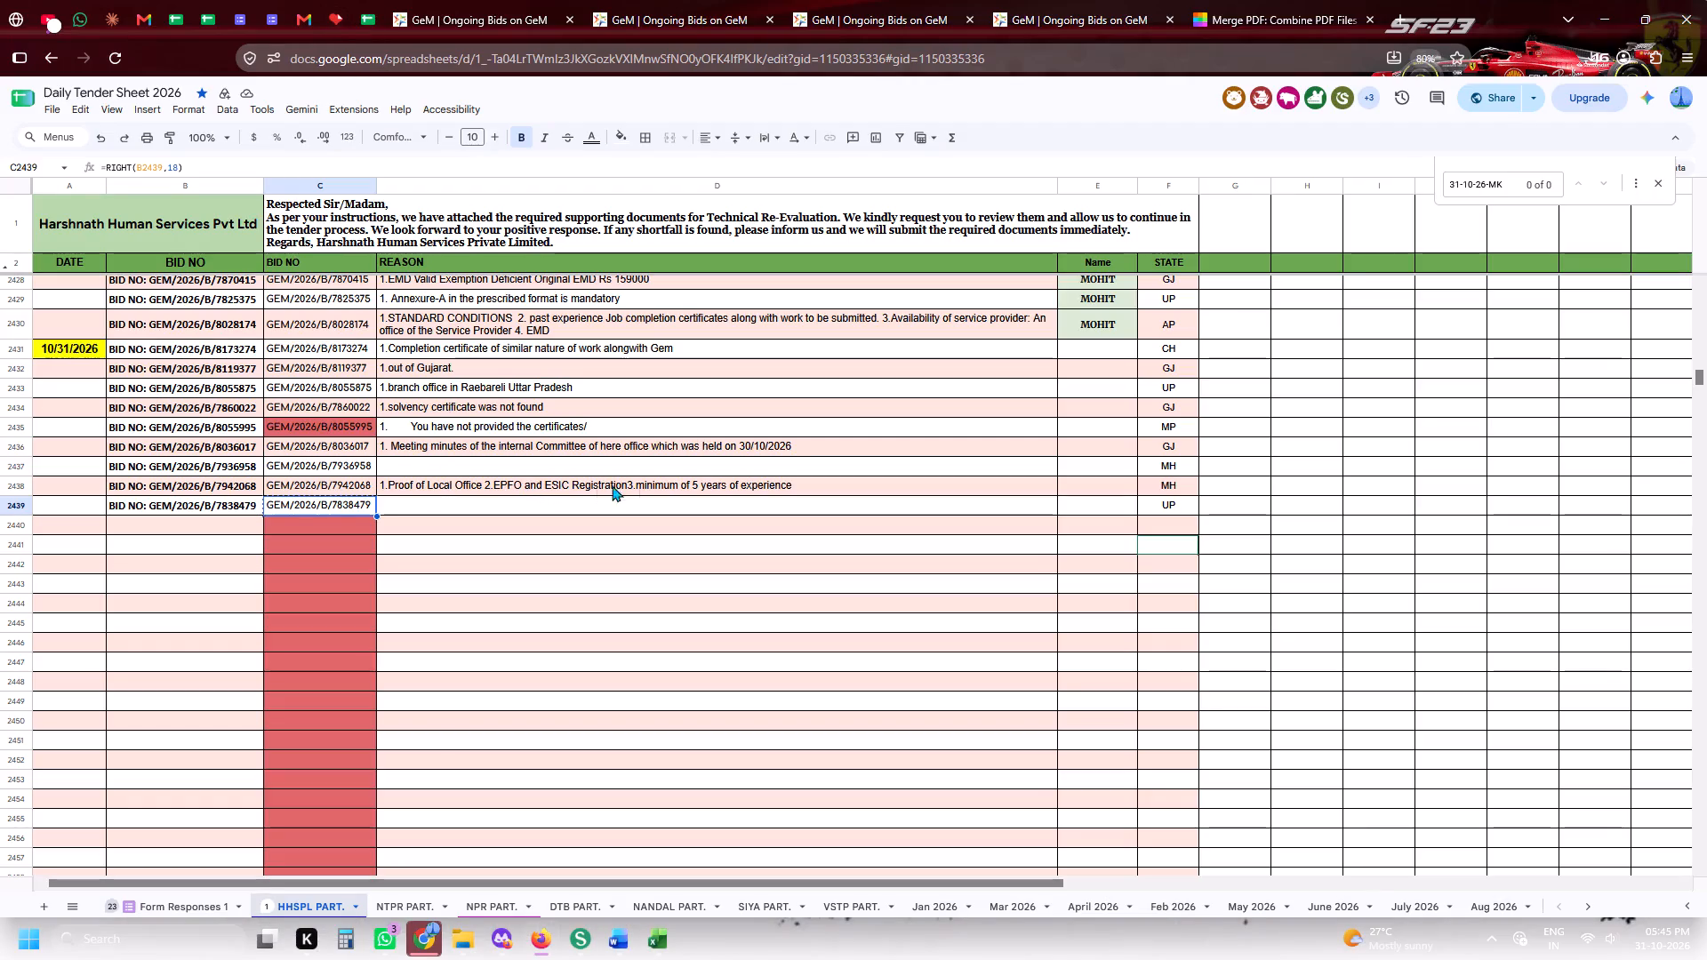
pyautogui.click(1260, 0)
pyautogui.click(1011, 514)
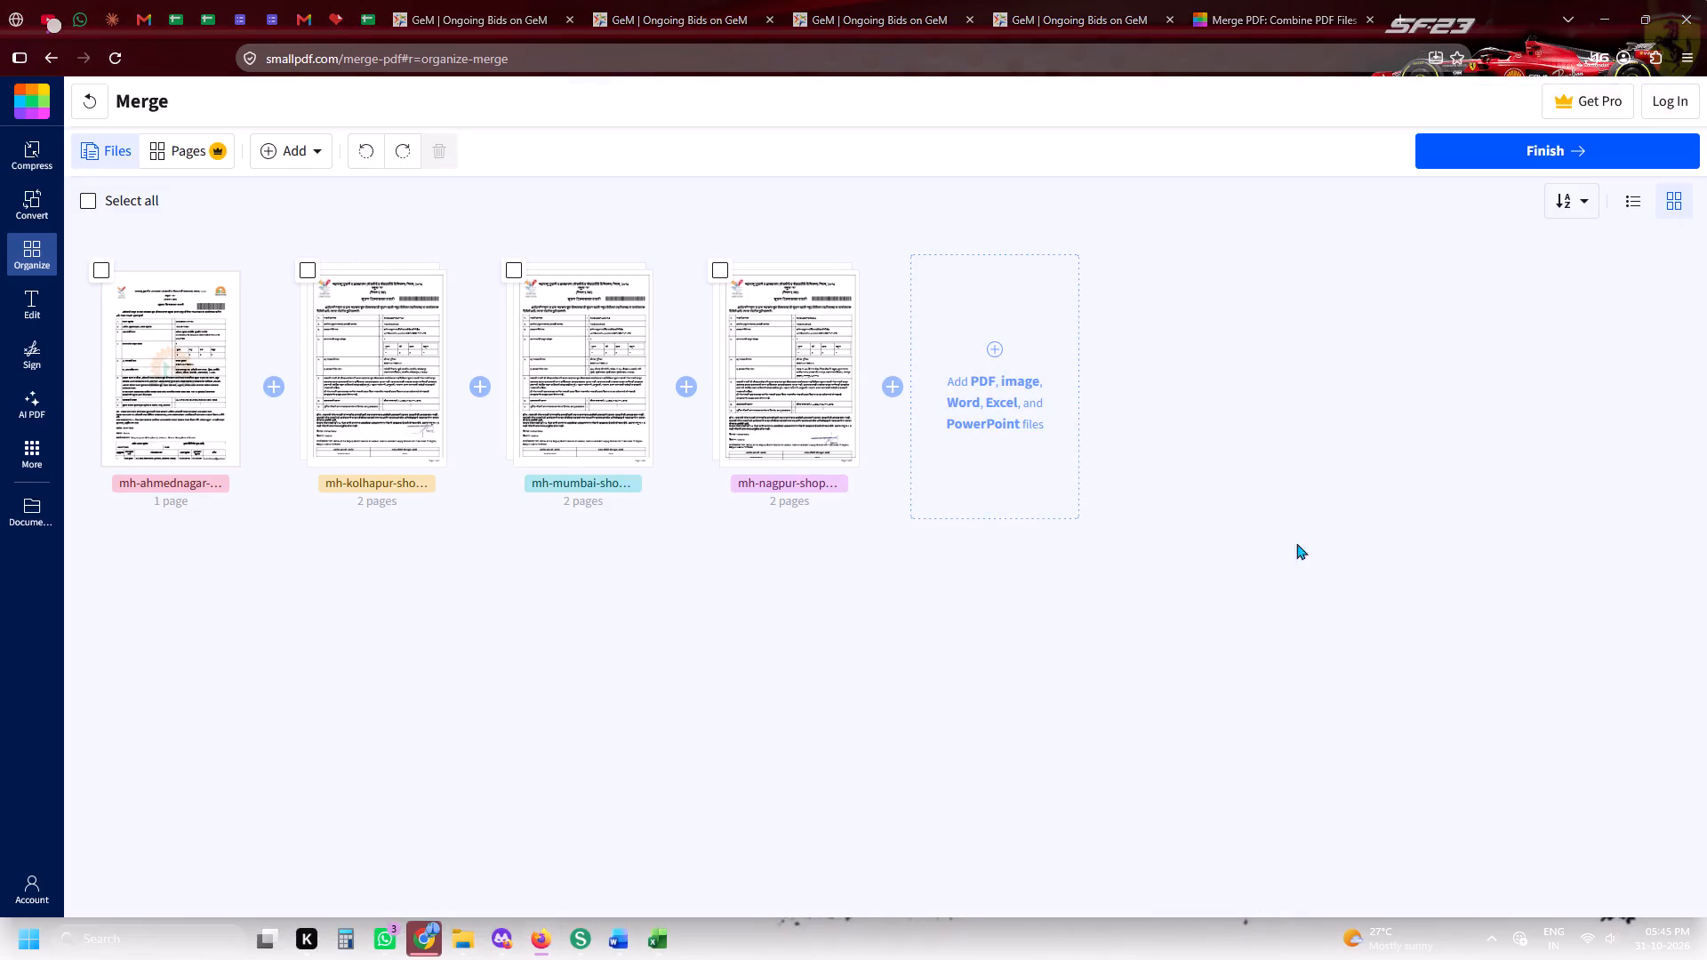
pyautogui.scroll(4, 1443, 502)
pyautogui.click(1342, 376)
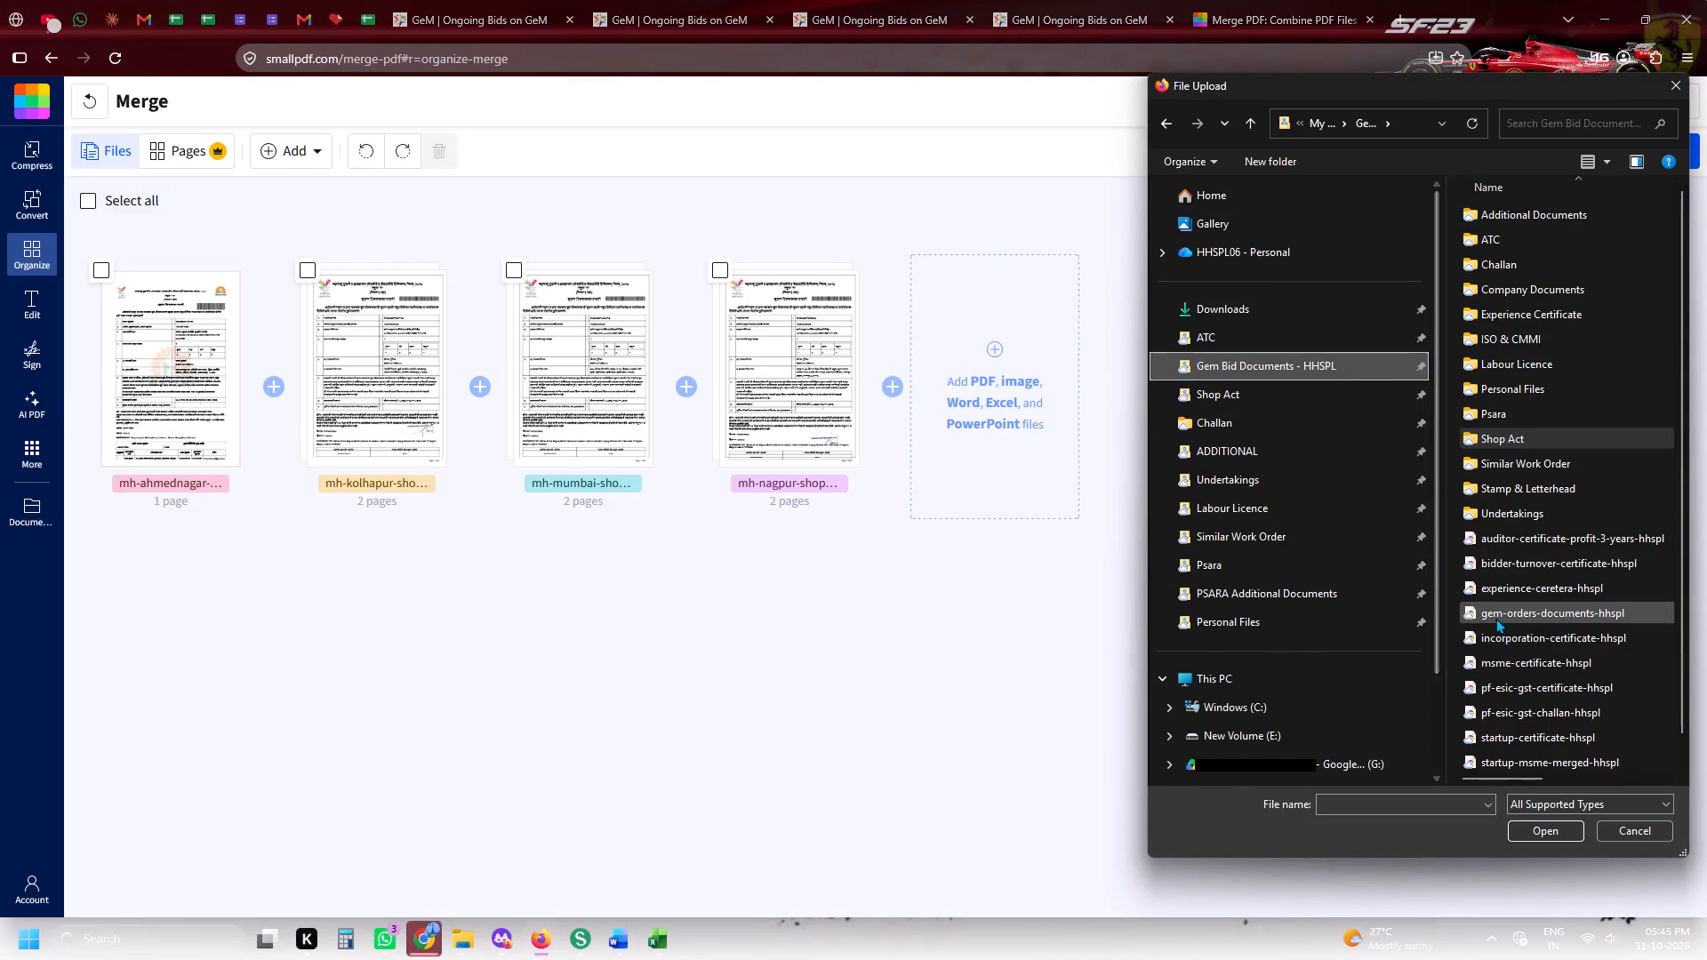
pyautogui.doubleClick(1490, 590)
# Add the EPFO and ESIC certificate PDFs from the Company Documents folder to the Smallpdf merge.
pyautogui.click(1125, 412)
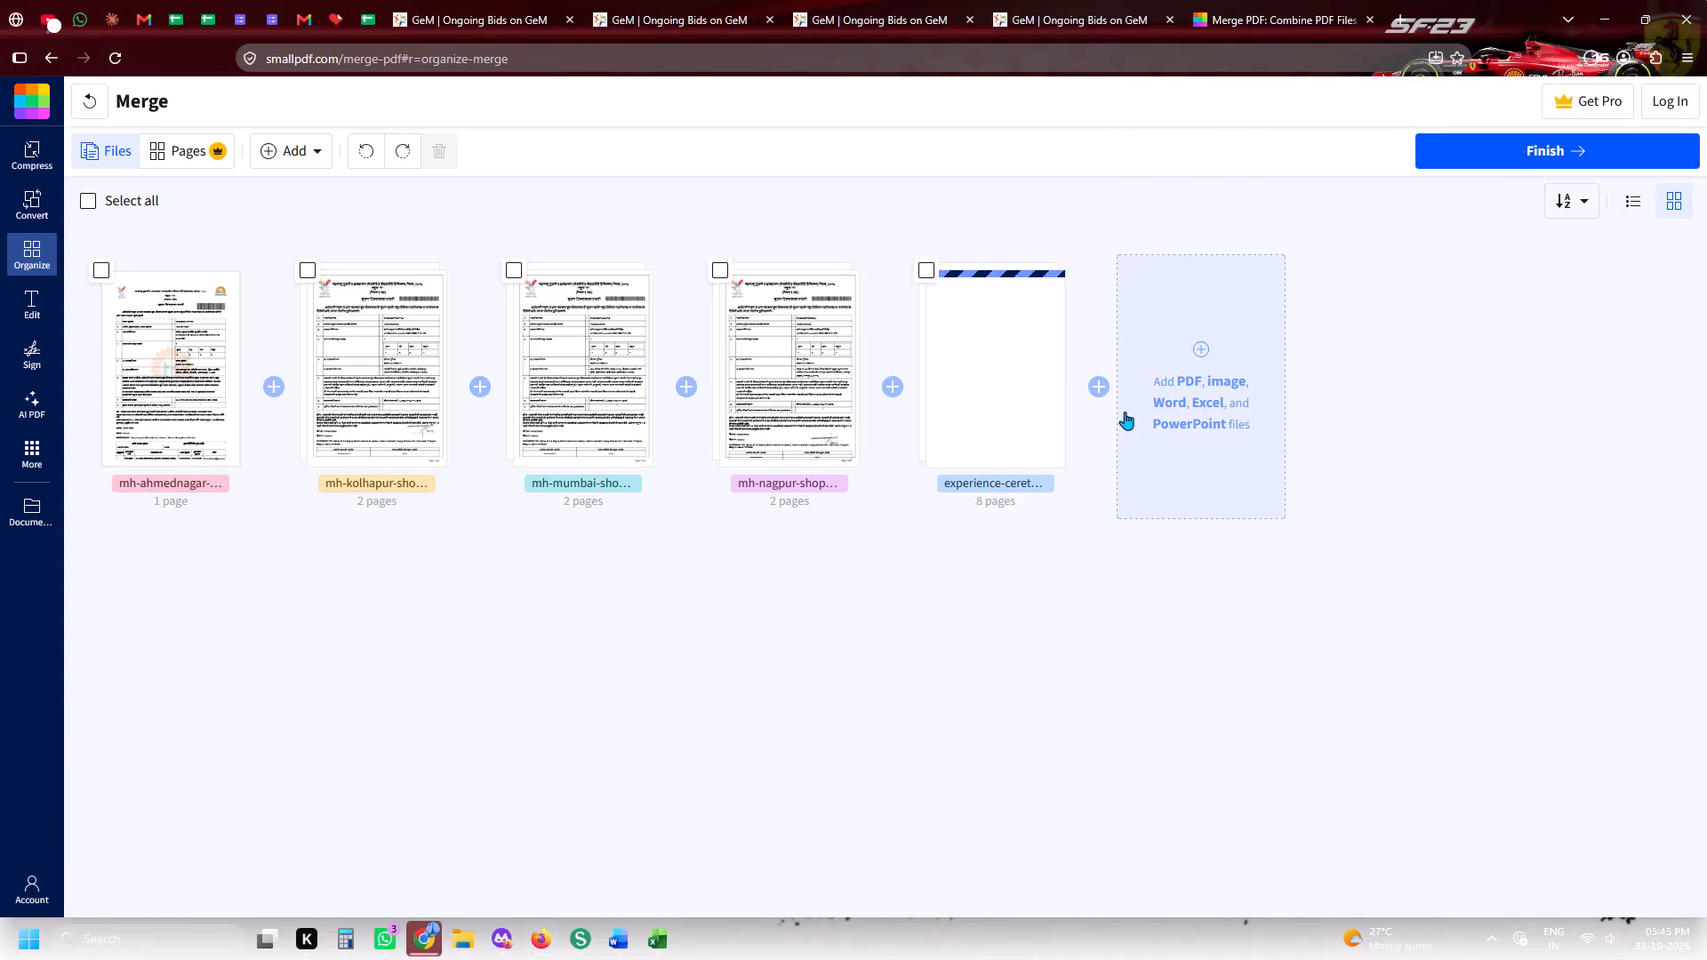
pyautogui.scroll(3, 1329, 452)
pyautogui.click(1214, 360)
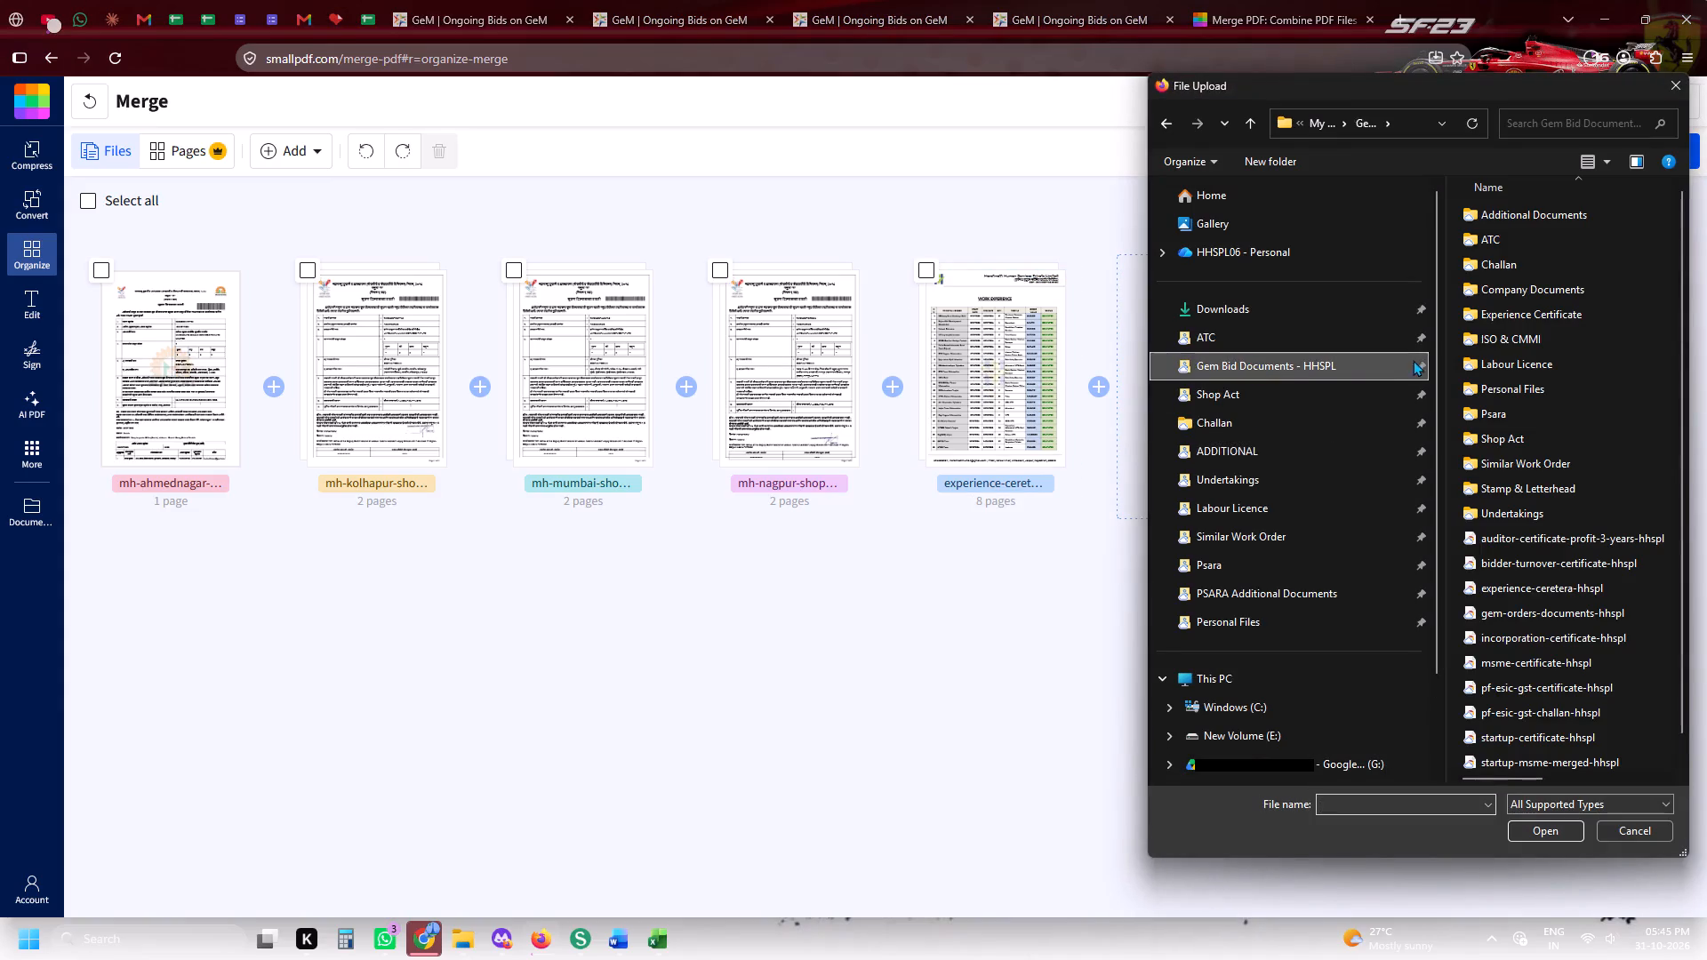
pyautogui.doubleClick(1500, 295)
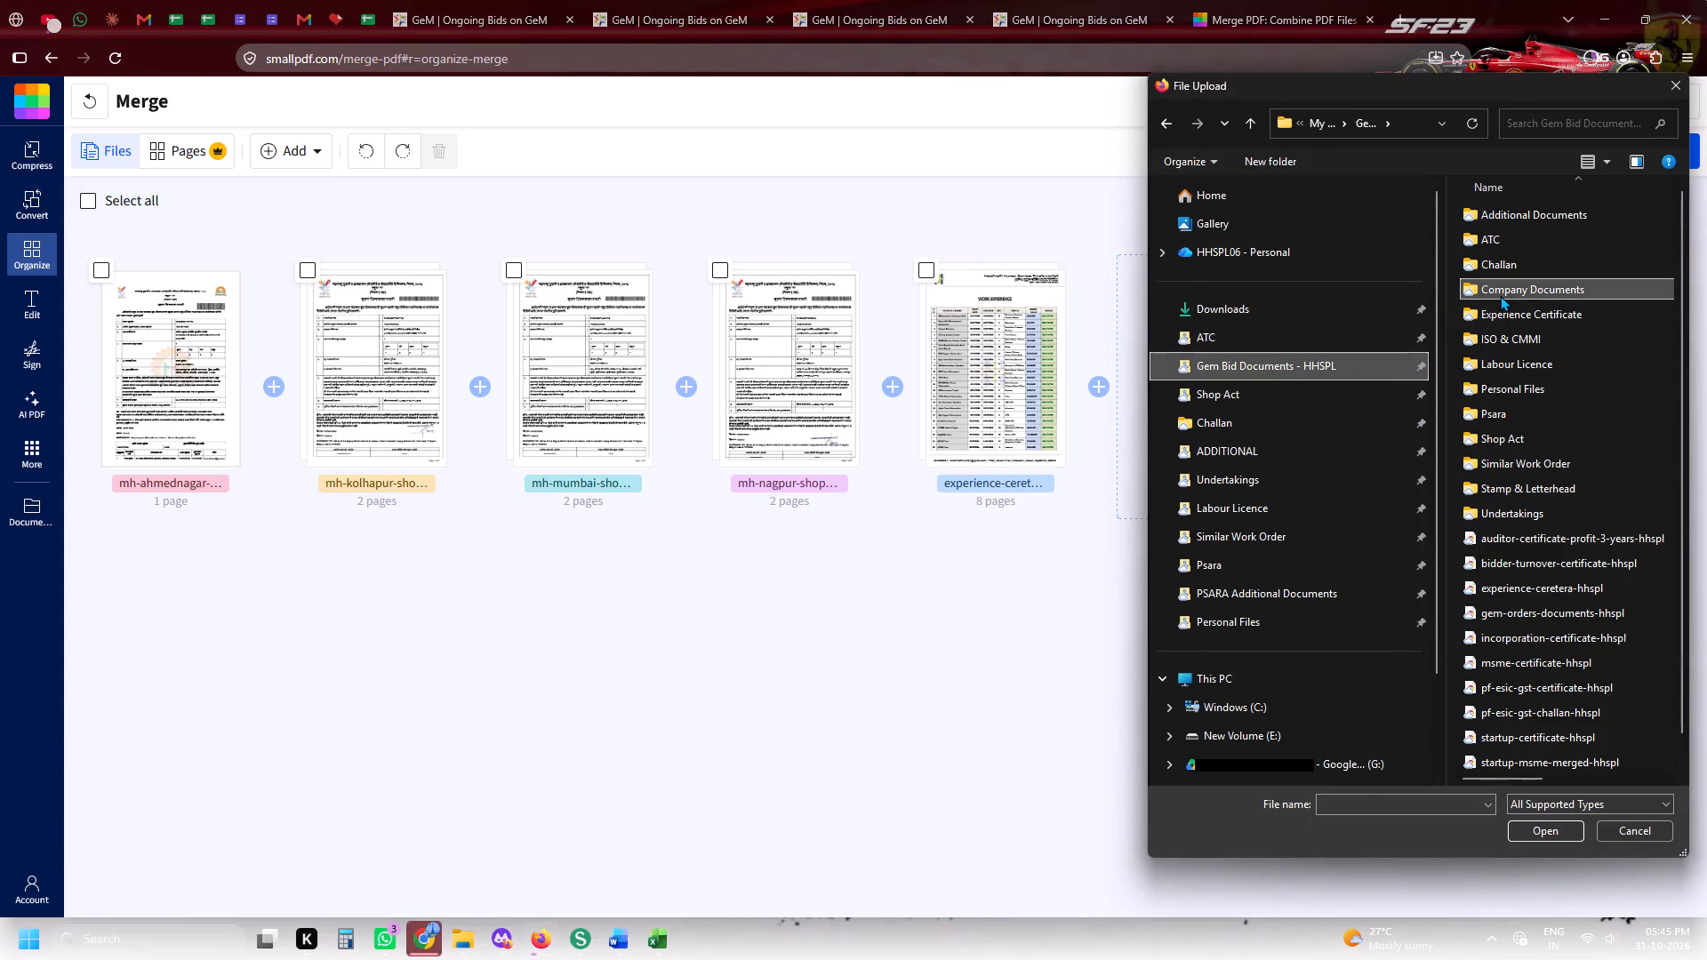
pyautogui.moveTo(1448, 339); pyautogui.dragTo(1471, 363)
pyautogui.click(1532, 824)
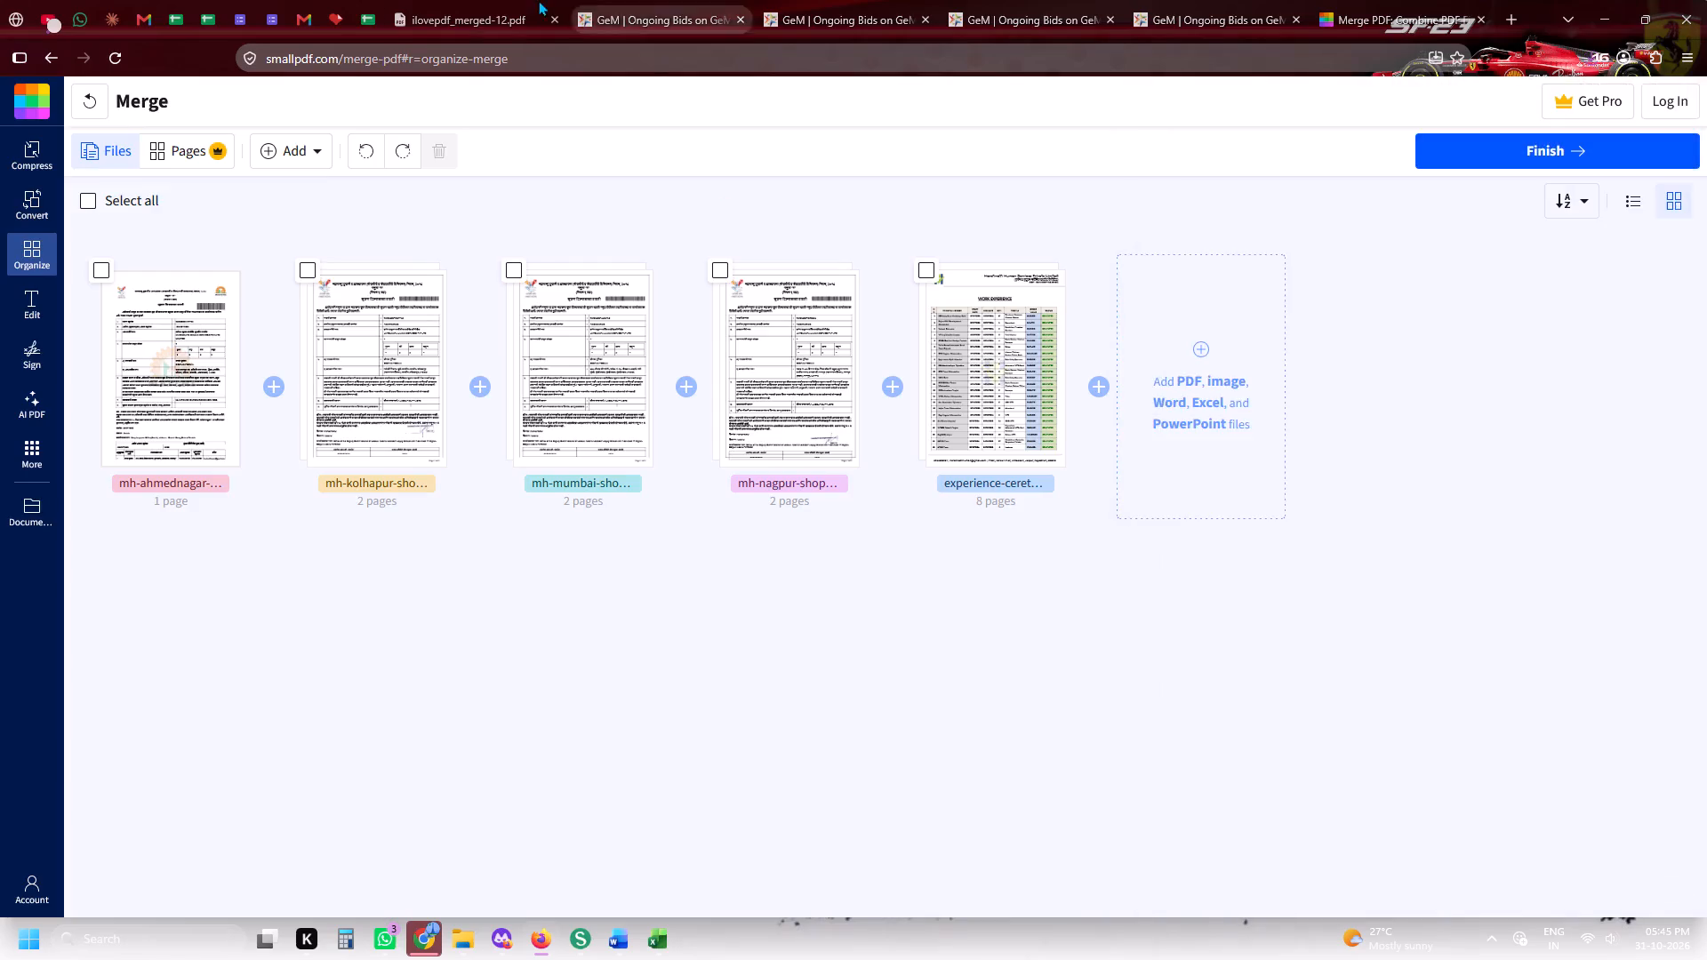
# Attach ilovepdf_merged-12 from Downloads as the supporting document in the GEM/2026/B/7942068 representation.
pyautogui.click(495, 0)
pyautogui.click(695, 0)
pyautogui.click(426, 471)
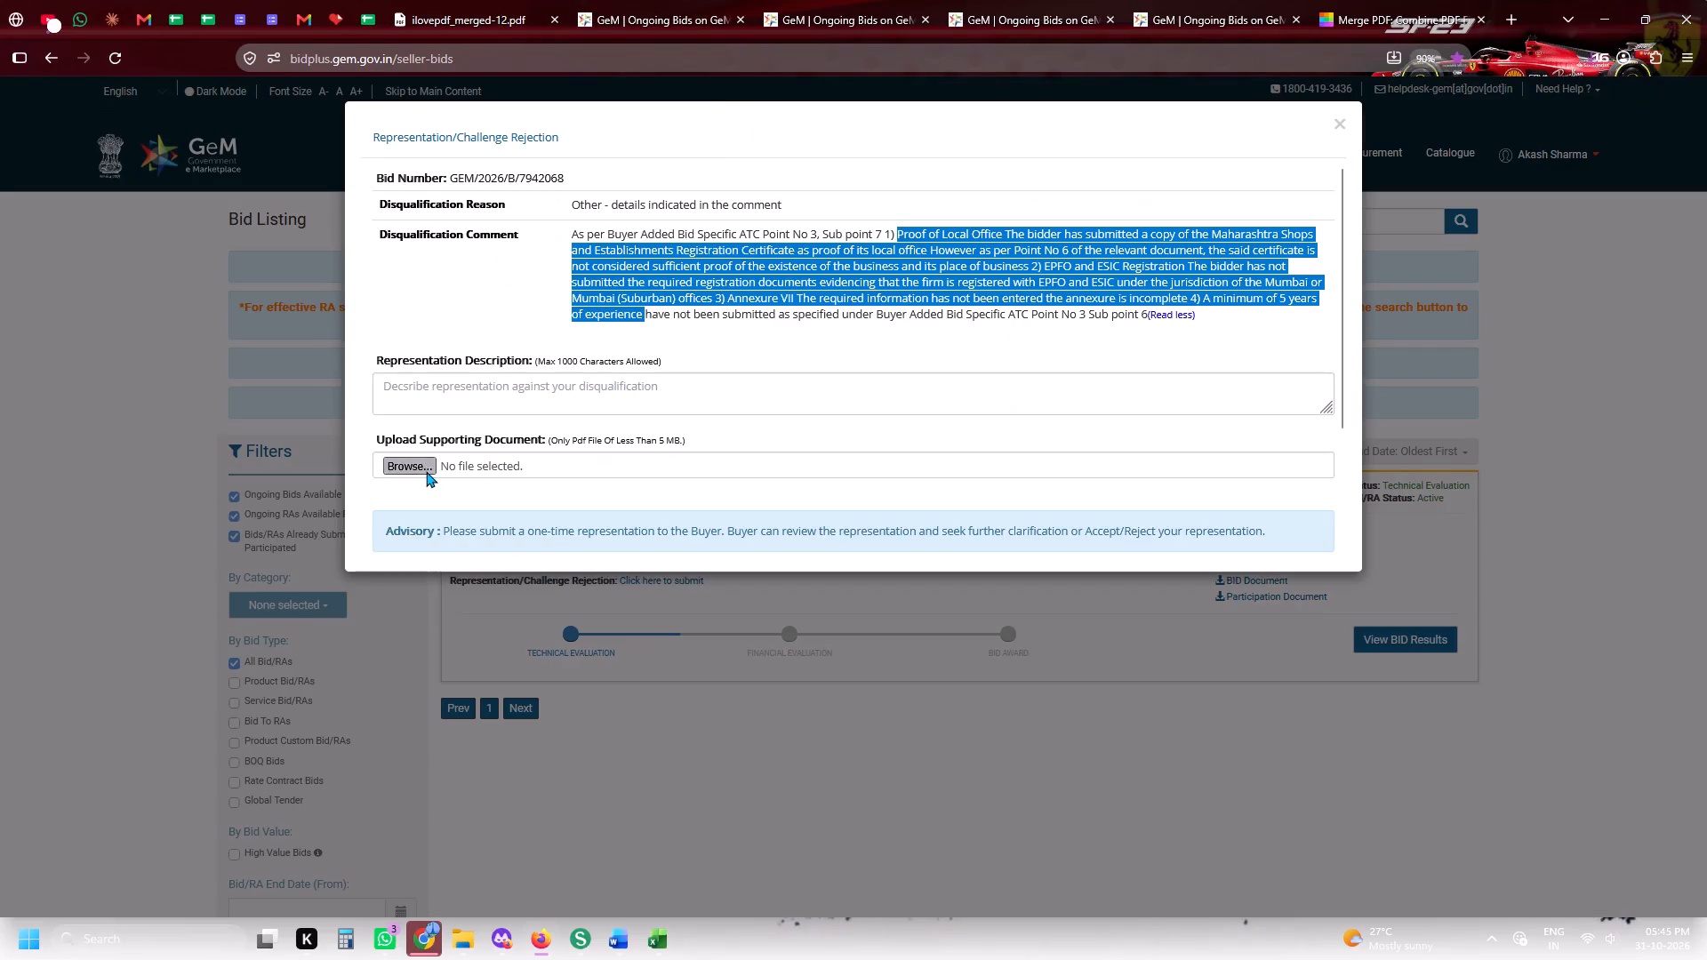
pyautogui.scroll(5, 1238, 351)
pyautogui.click(1242, 305)
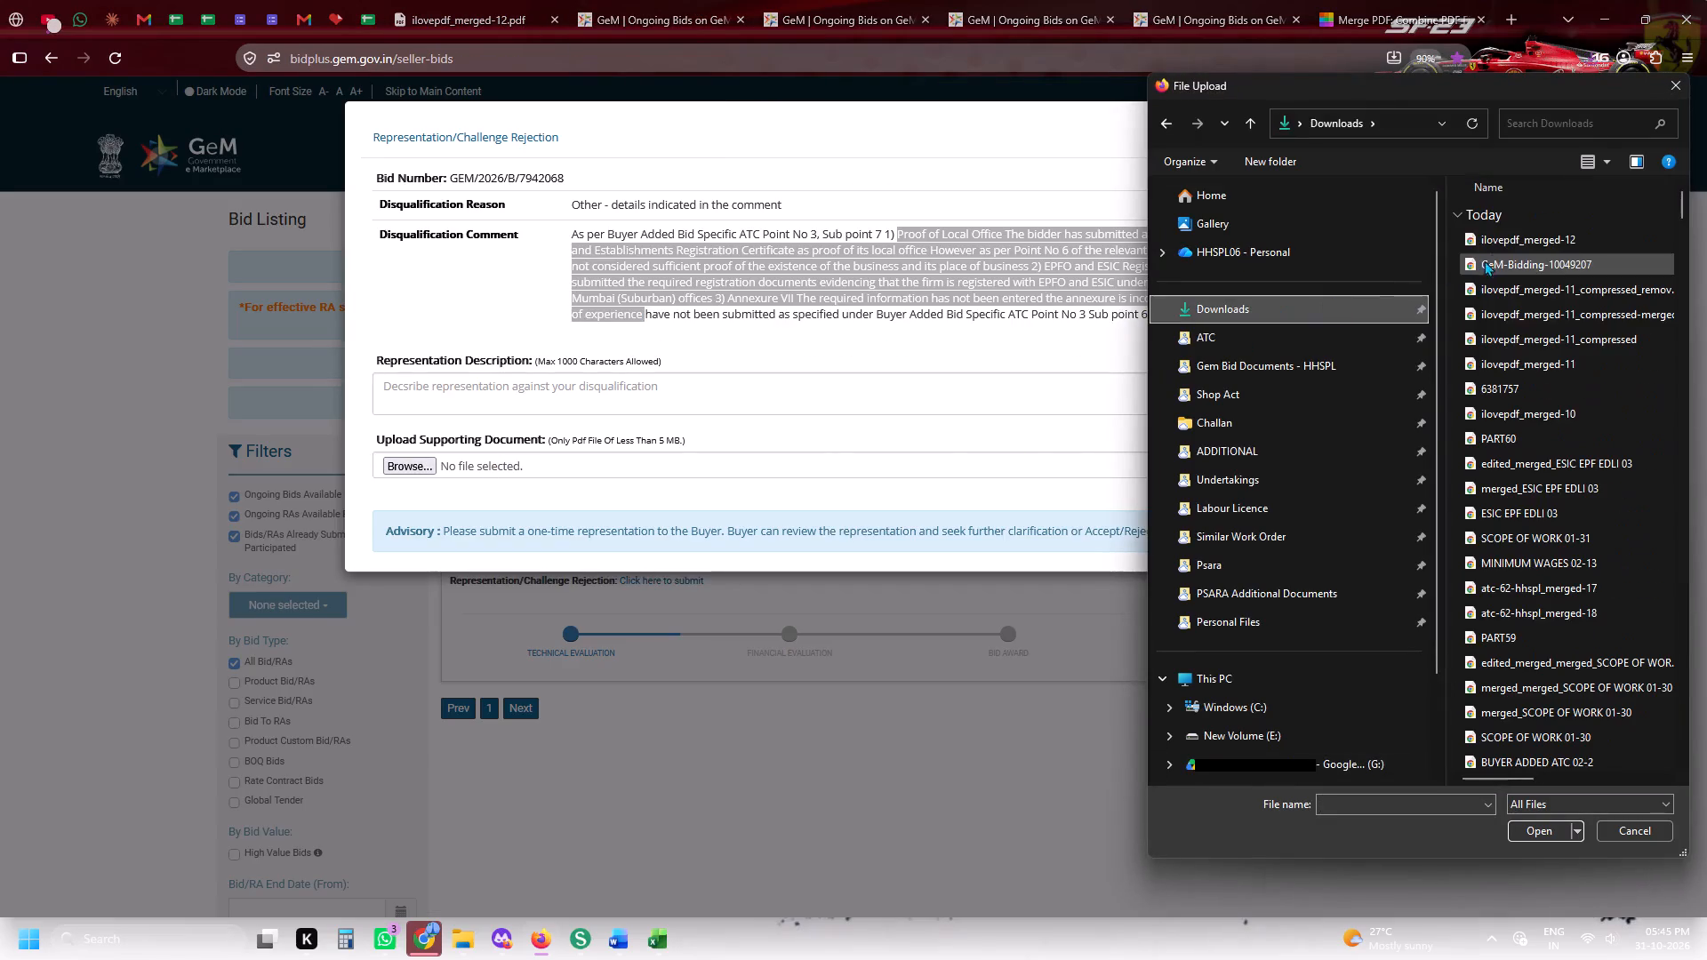
pyautogui.doubleClick(1488, 243)
# Paste the standard Harshnath re-evaluation request from clipboard history as the representation description and submit the GEM/2026/B/7942068 representation.
pyautogui.click(503, 405)
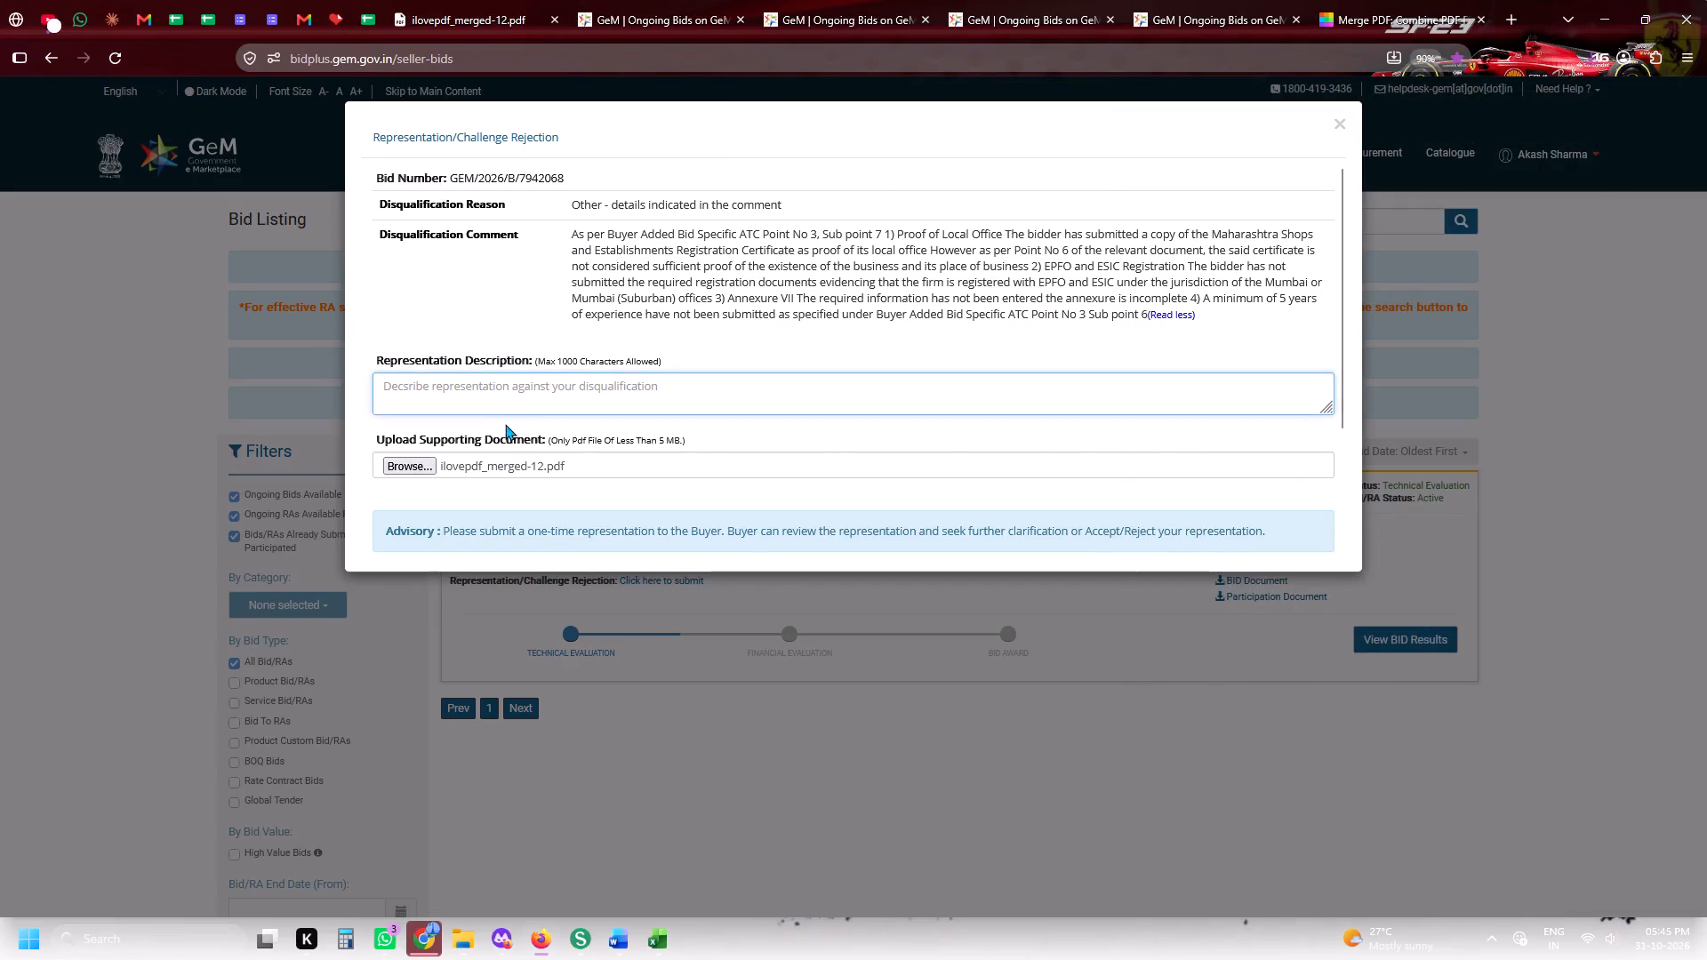
pyautogui.press('super+v')
pyautogui.click(645, 495)
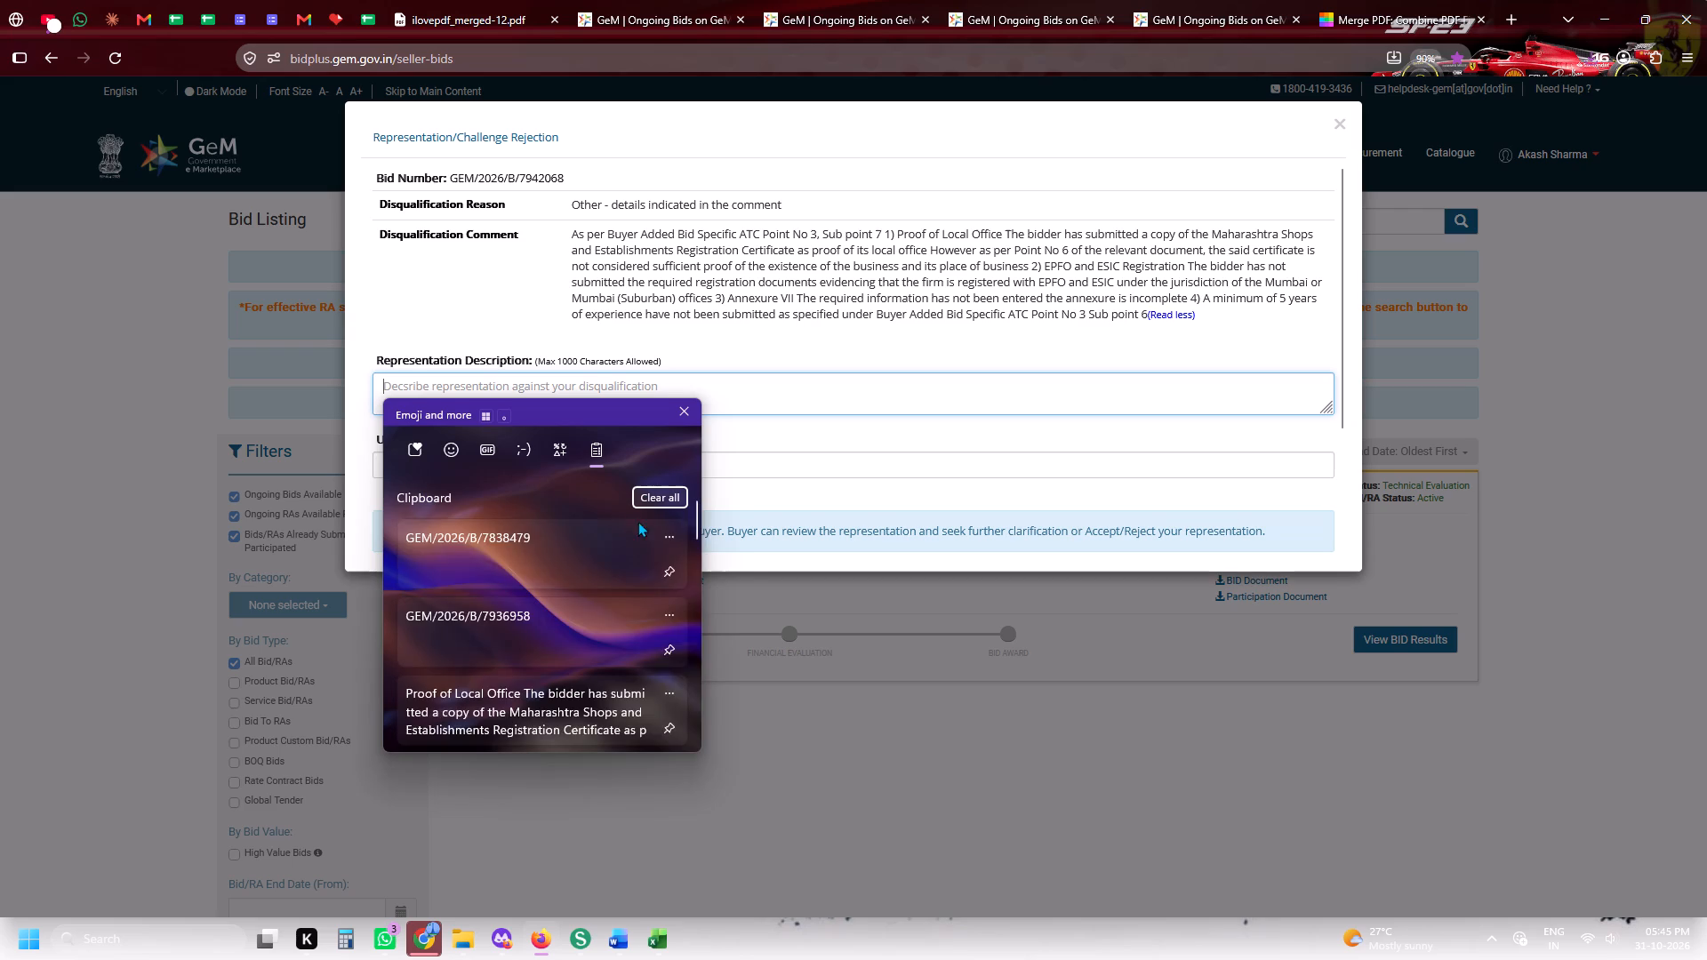
pyautogui.moveTo(465, 573); pyautogui.dragTo(469, 698)
pyautogui.click(469, 698)
pyautogui.hotkey('ctrl', 'v')
pyautogui.scroll(-4, 456, 500)
pyautogui.click(451, 504)
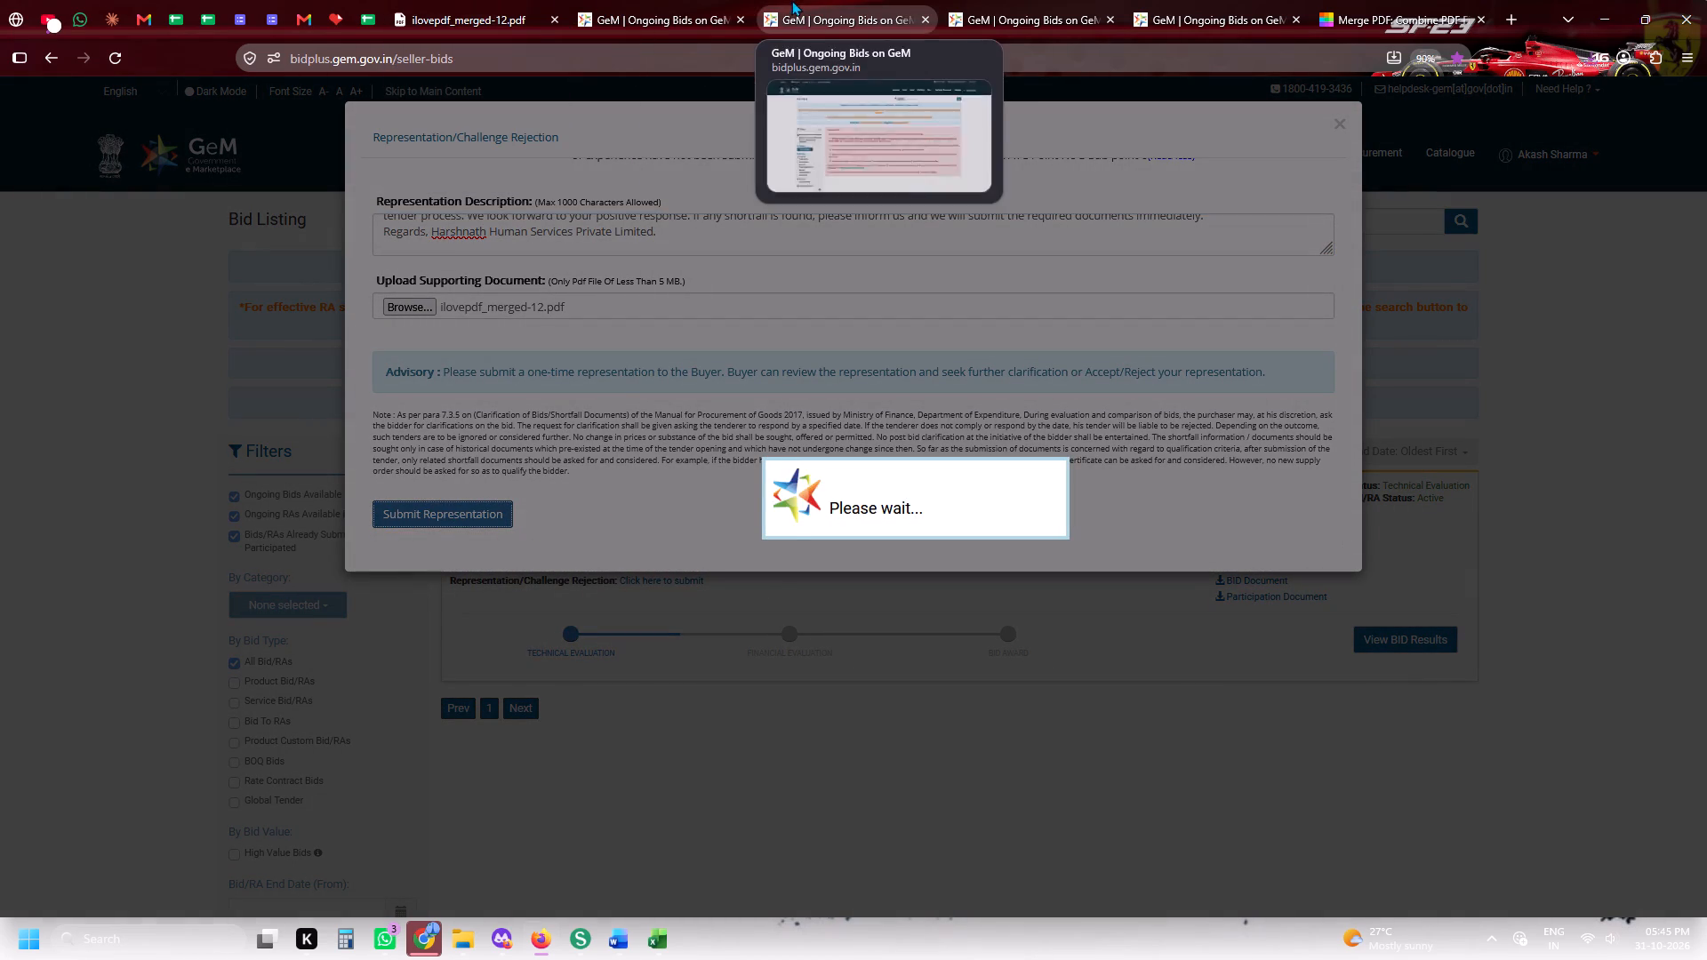
pyautogui.click(602, 0)
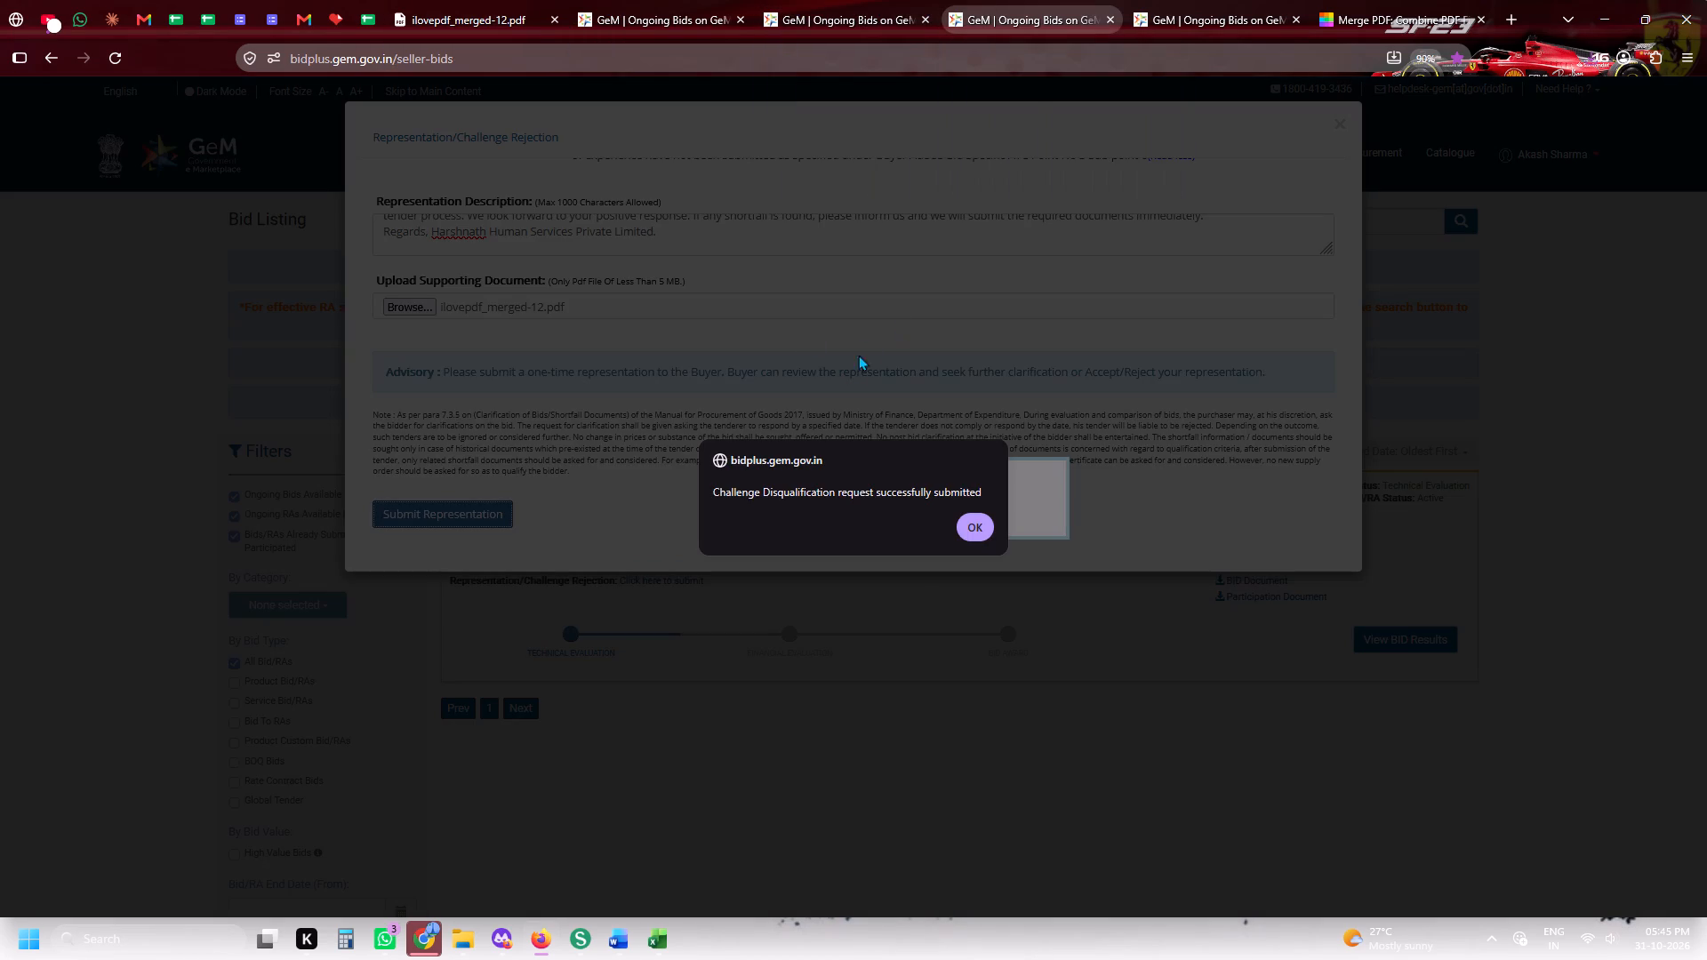
pyautogui.click(972, 543)
pyautogui.click(969, 534)
# Open the representation form for bid GEM/2026/B/7936958 and copy "Relevant Work Orders and Completion Certificates" from the full disqualification comment.
pyautogui.click(861, 0)
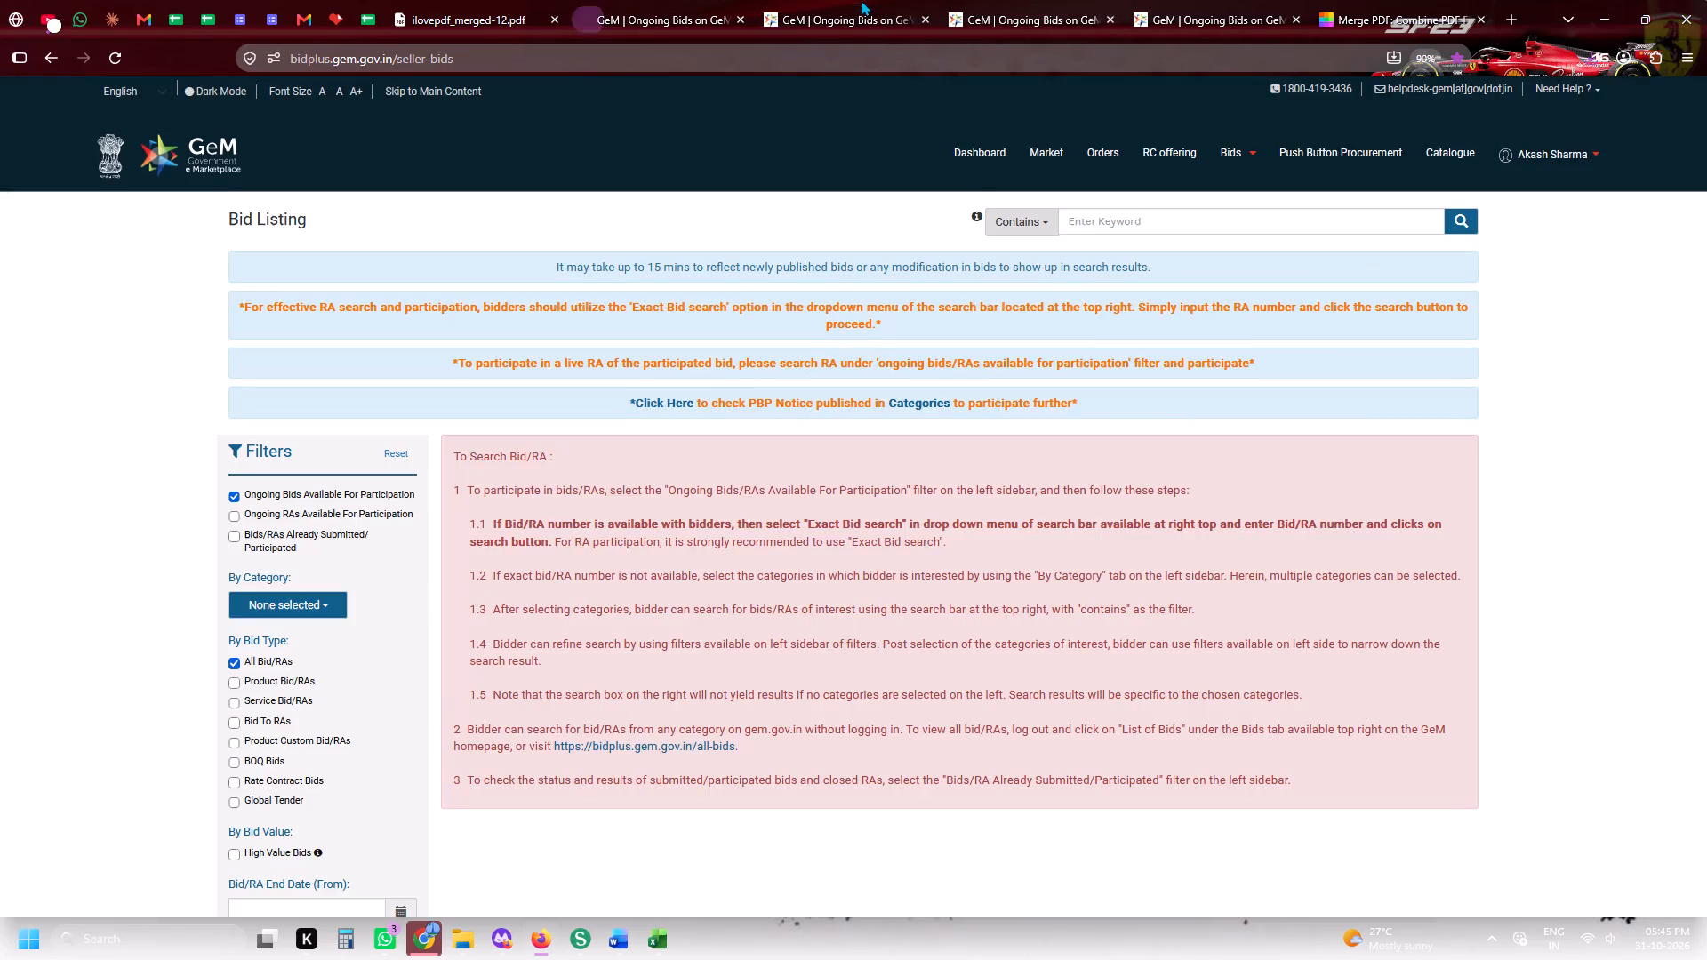
pyautogui.click(1043, 0)
pyautogui.click(660, 574)
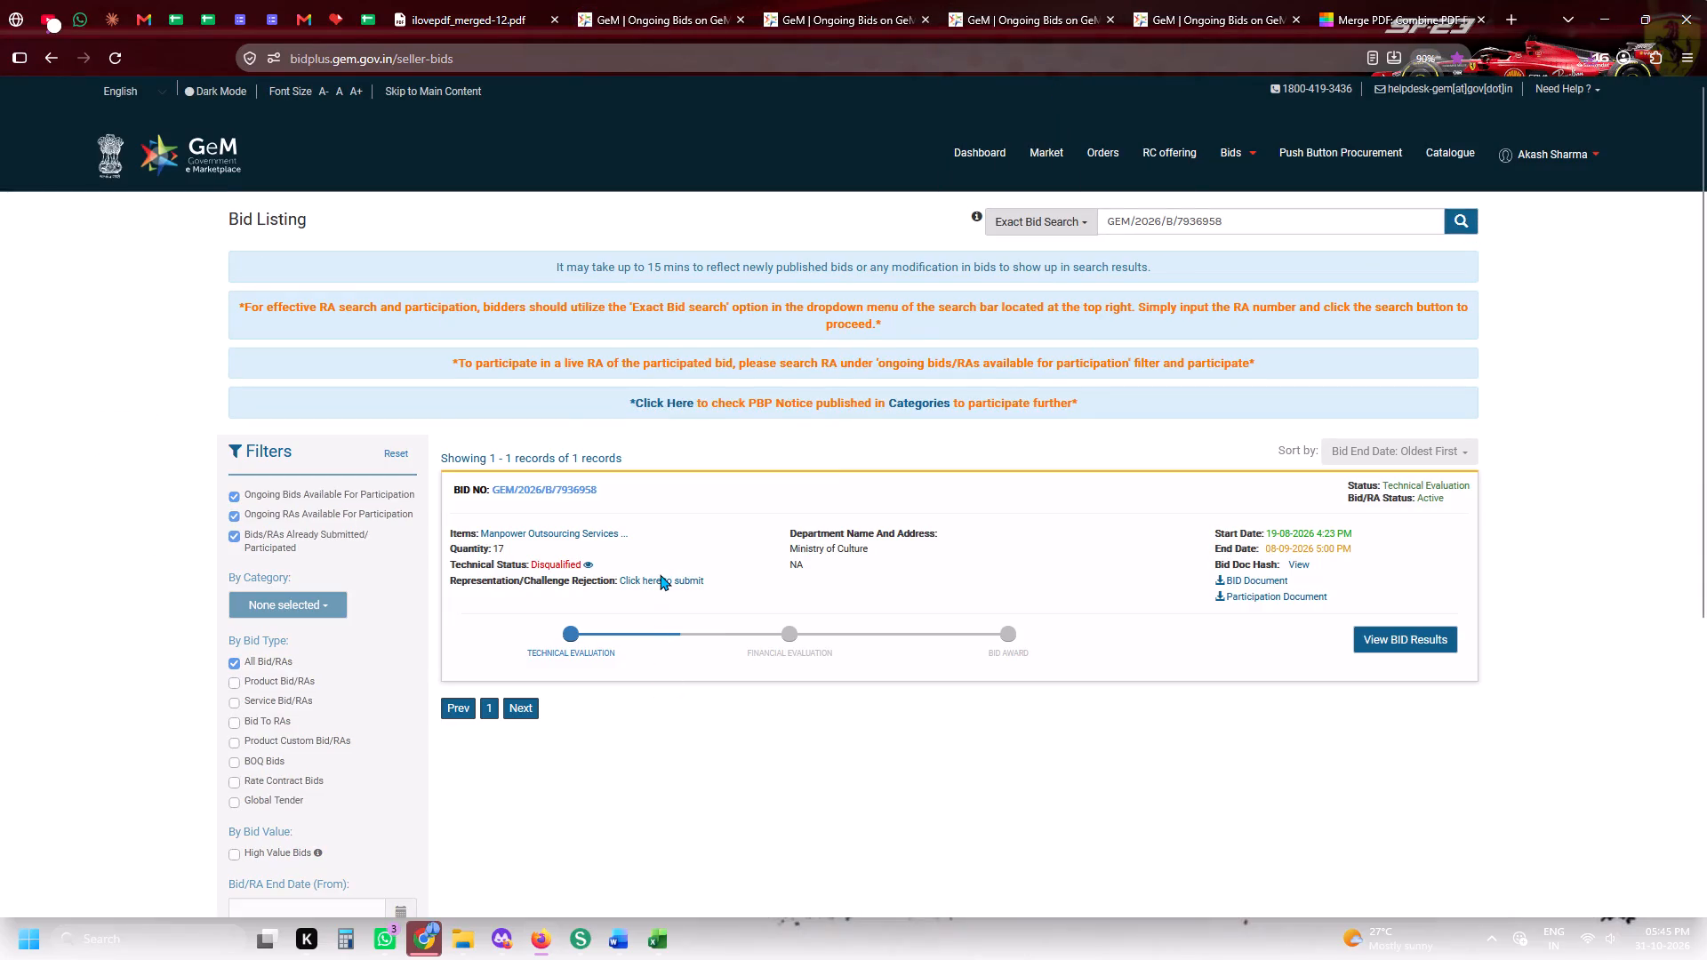
pyautogui.click(663, 581)
pyautogui.scroll(2, 752, 389)
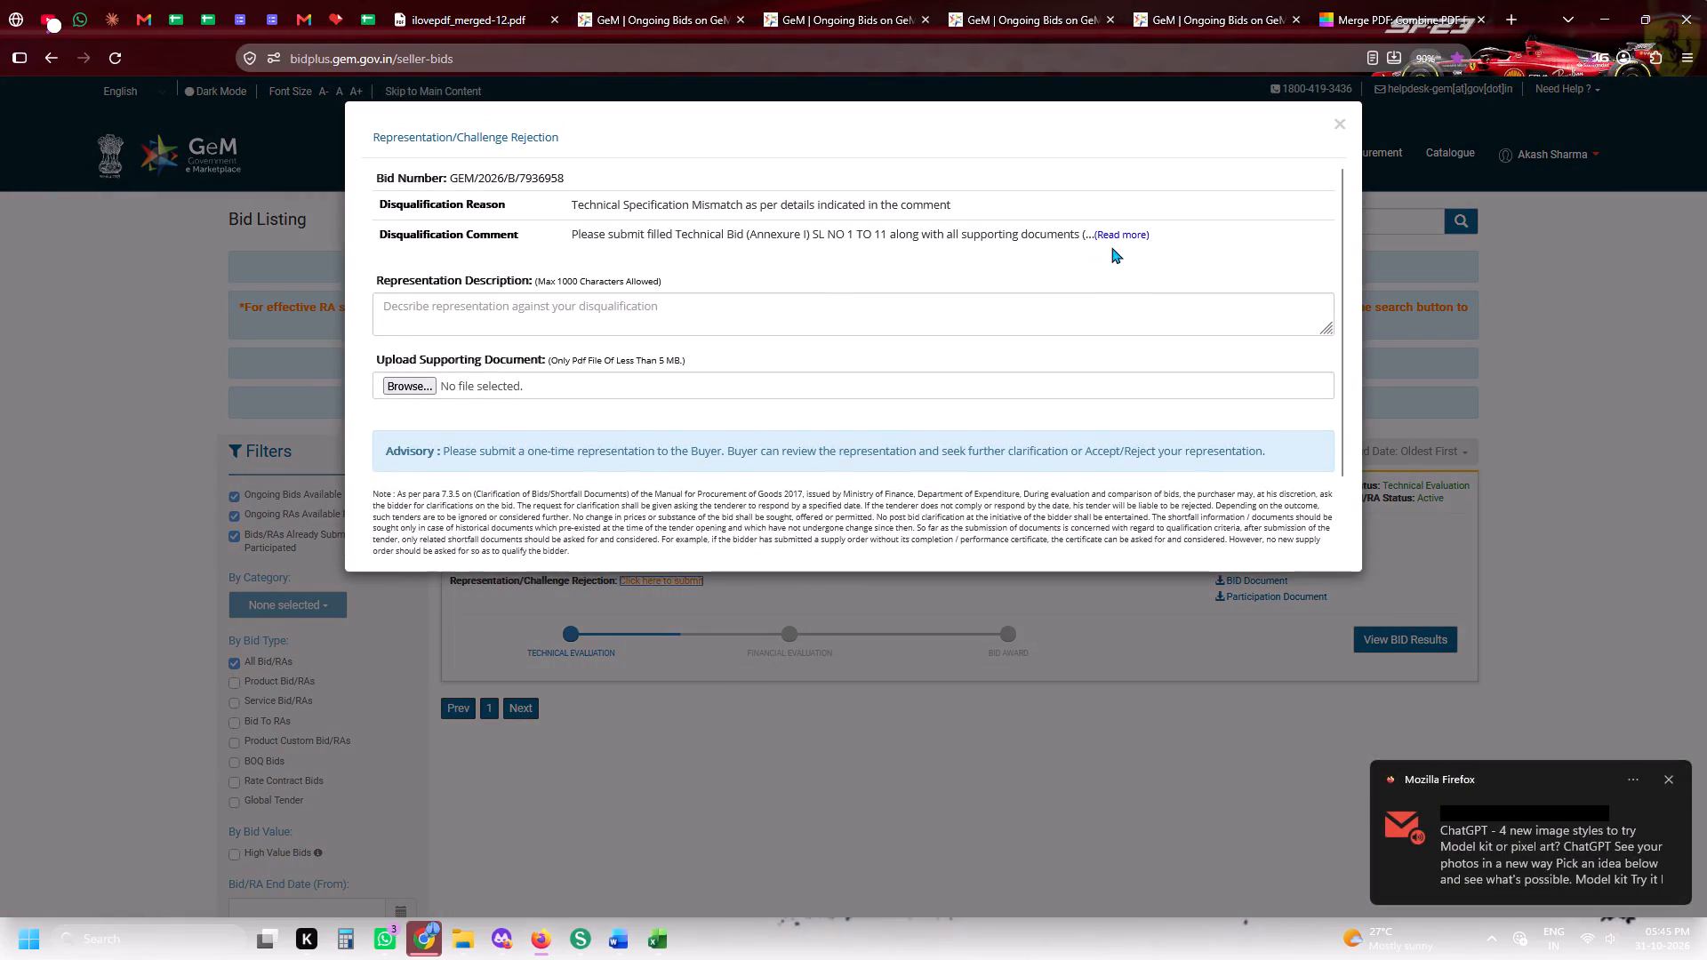
pyautogui.click(1122, 232)
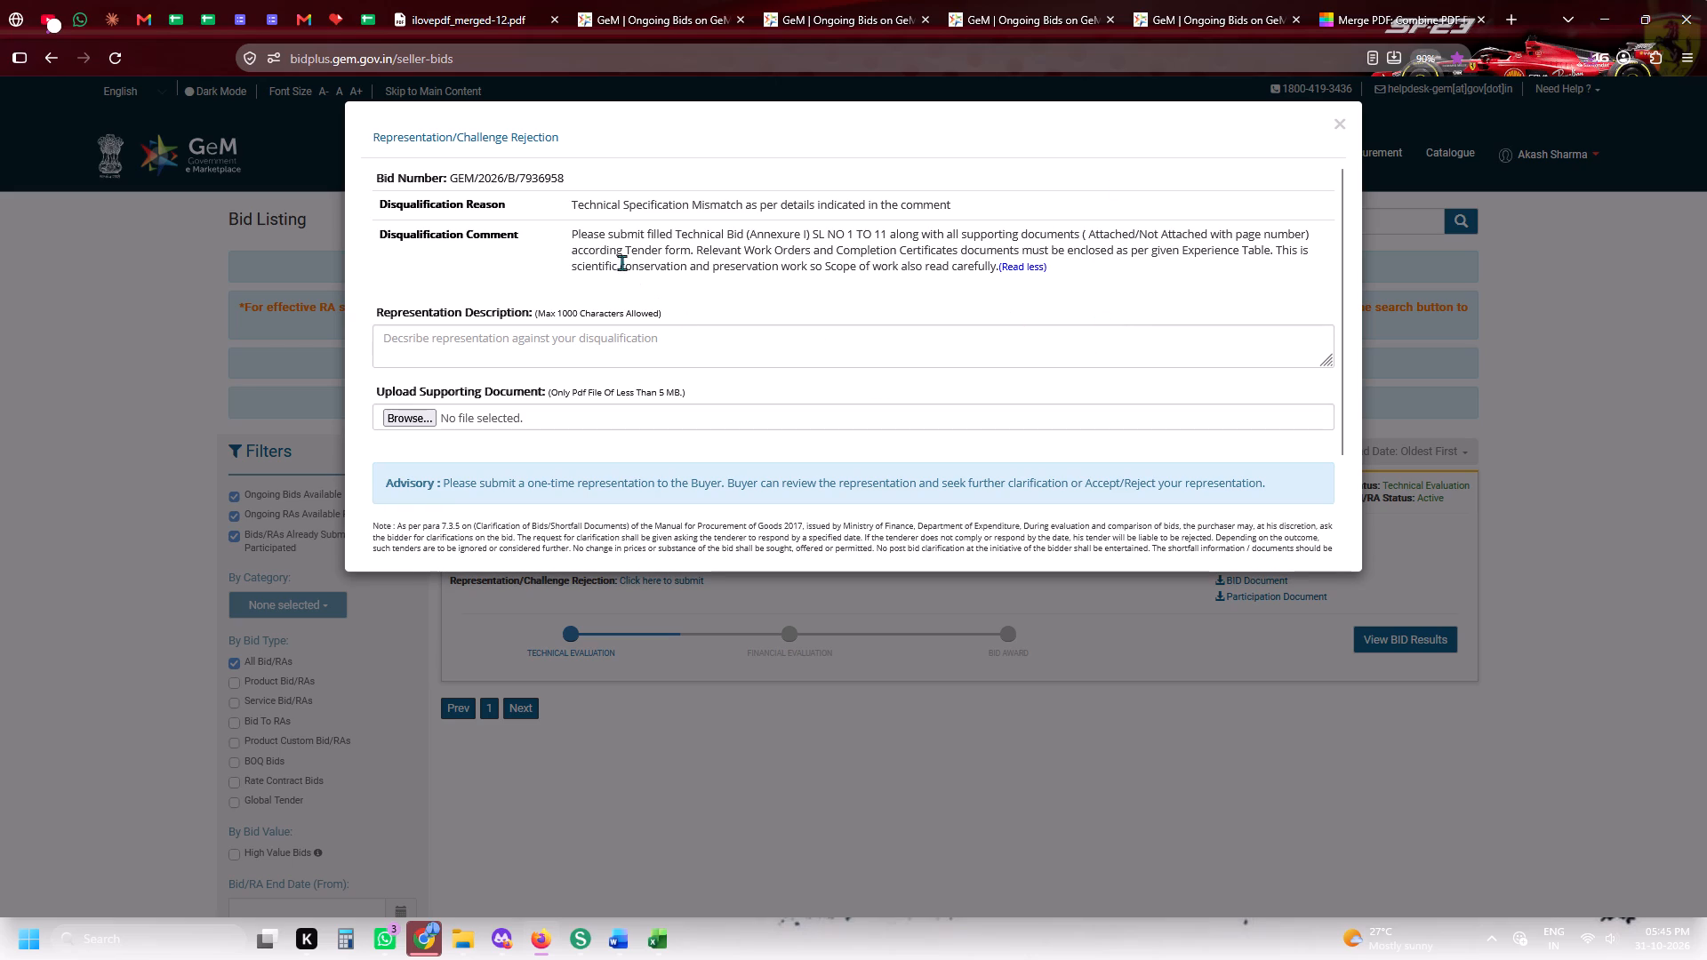
pyautogui.moveTo(697, 252); pyautogui.dragTo(872, 256)
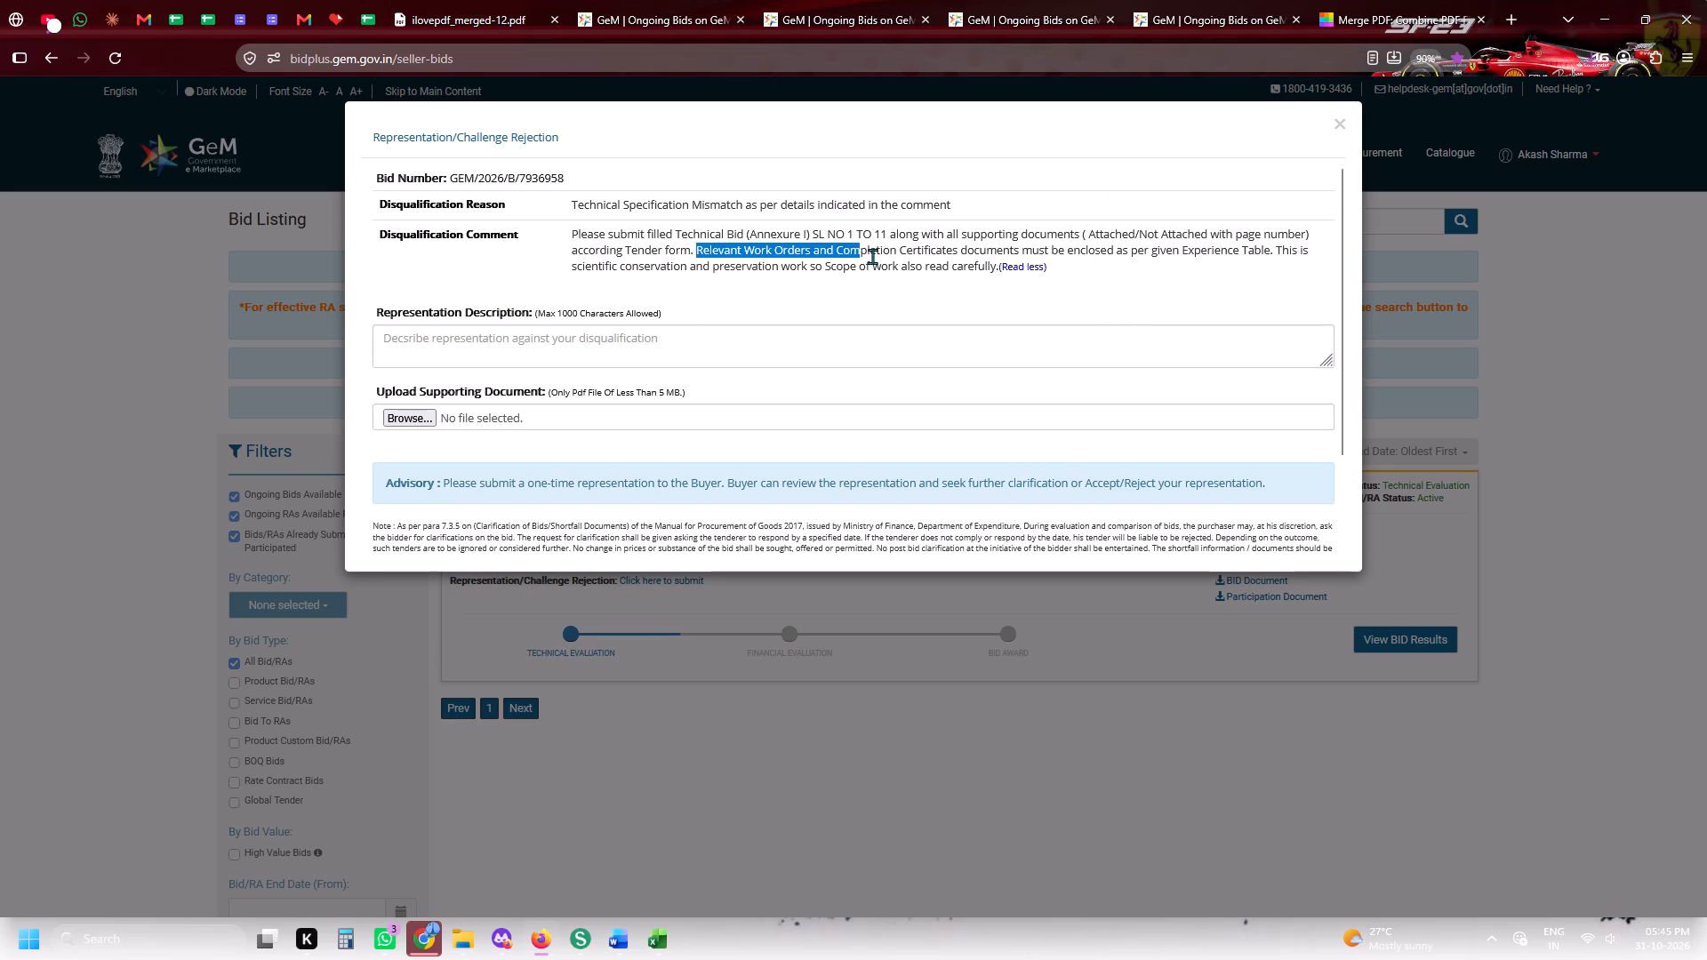
pyautogui.moveTo(872, 256); pyautogui.dragTo(961, 256)
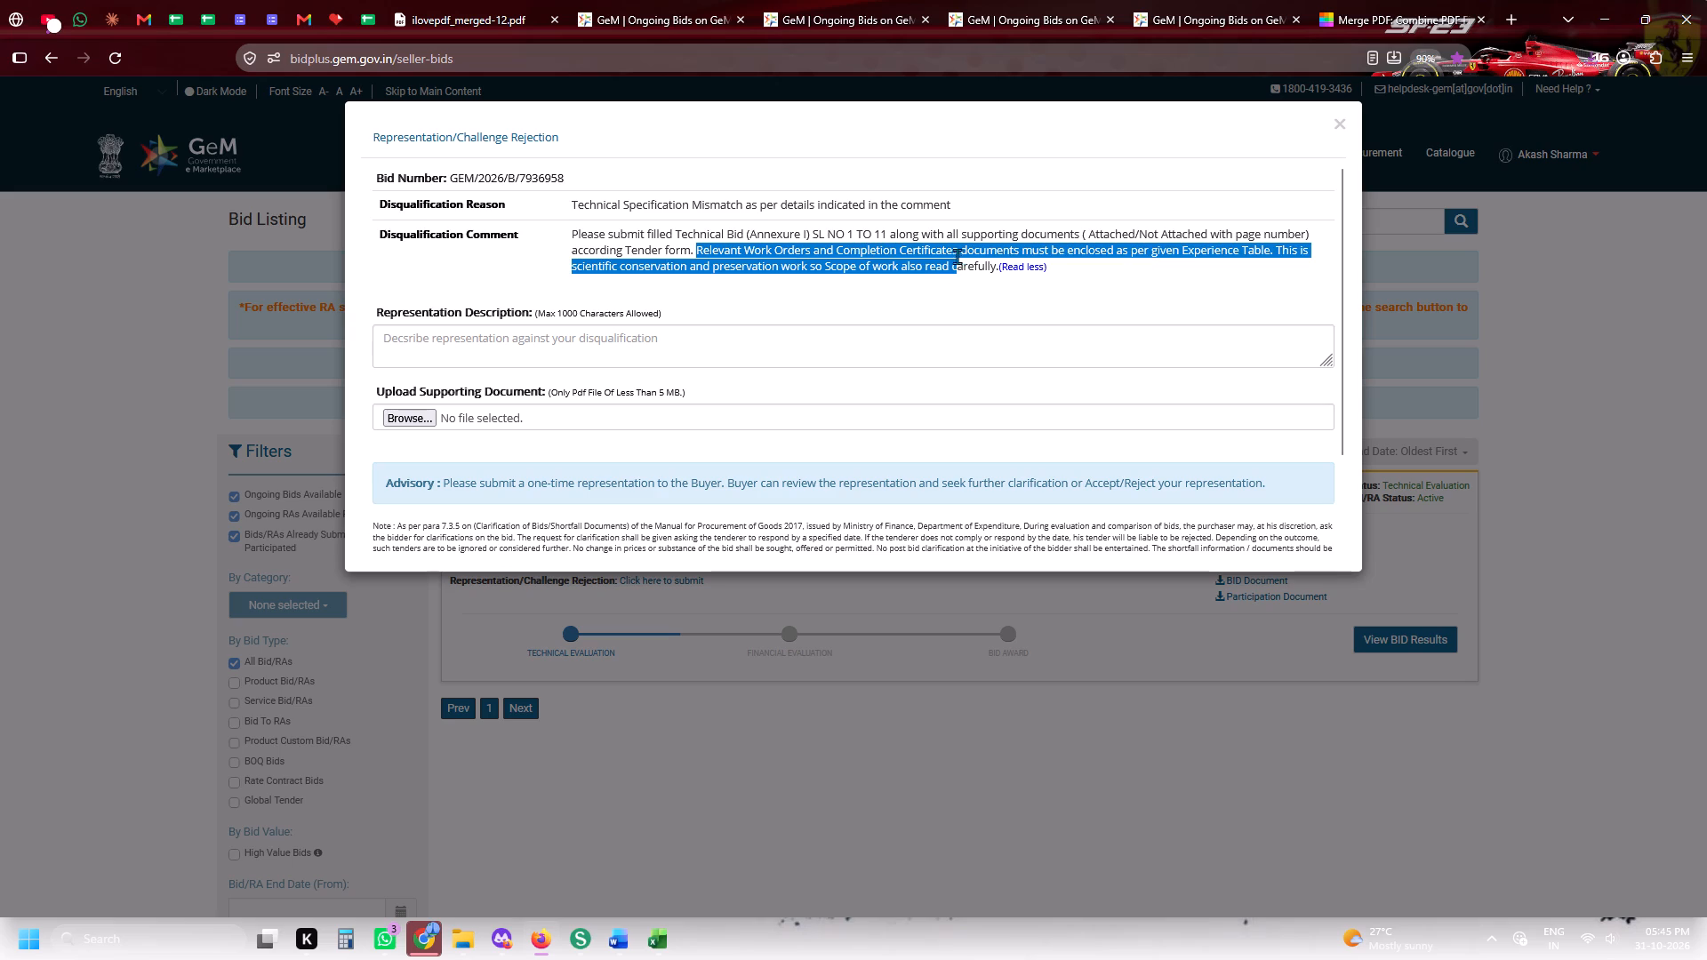
pyautogui.hotkey('ctrl', 'c')
pyautogui.hotkey('ctrl', 'c')
pyautogui.hotkey('ctrl', 'c')
# In the tender sheet, enter "1." followed by the copied work orders and completion certificates text as the reason for GEM/2026/B/7936958.
pyautogui.click(374, 0)
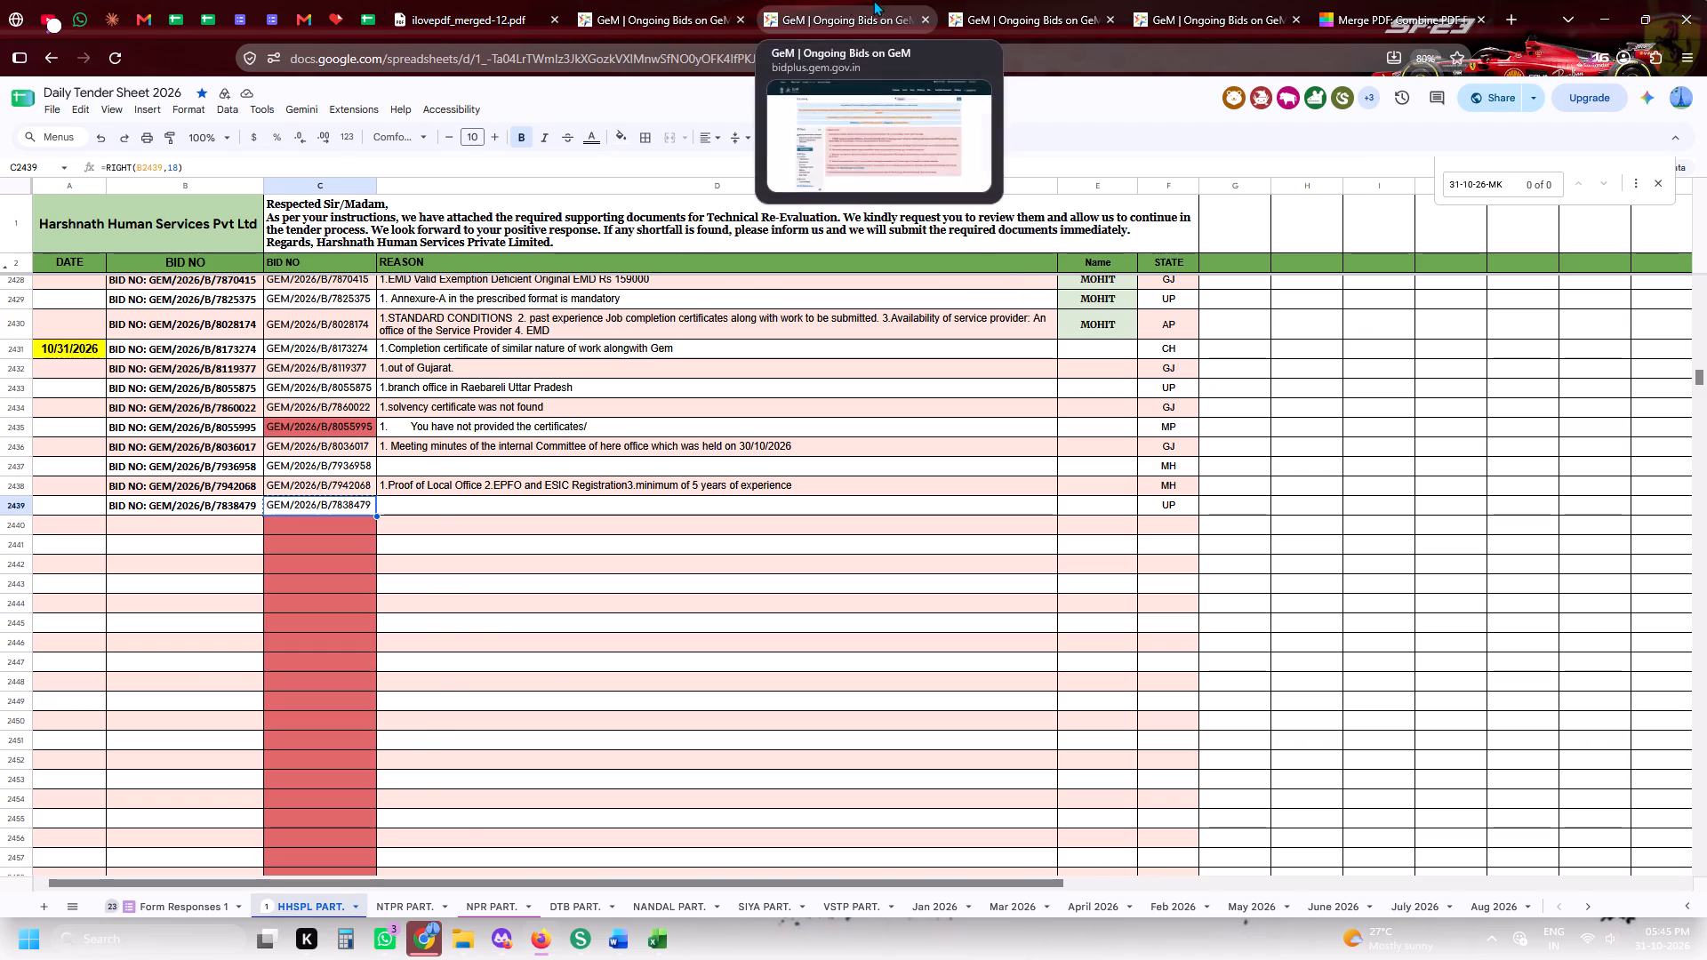
pyautogui.click(813, 0)
pyautogui.click(992, 0)
pyautogui.click(749, 4)
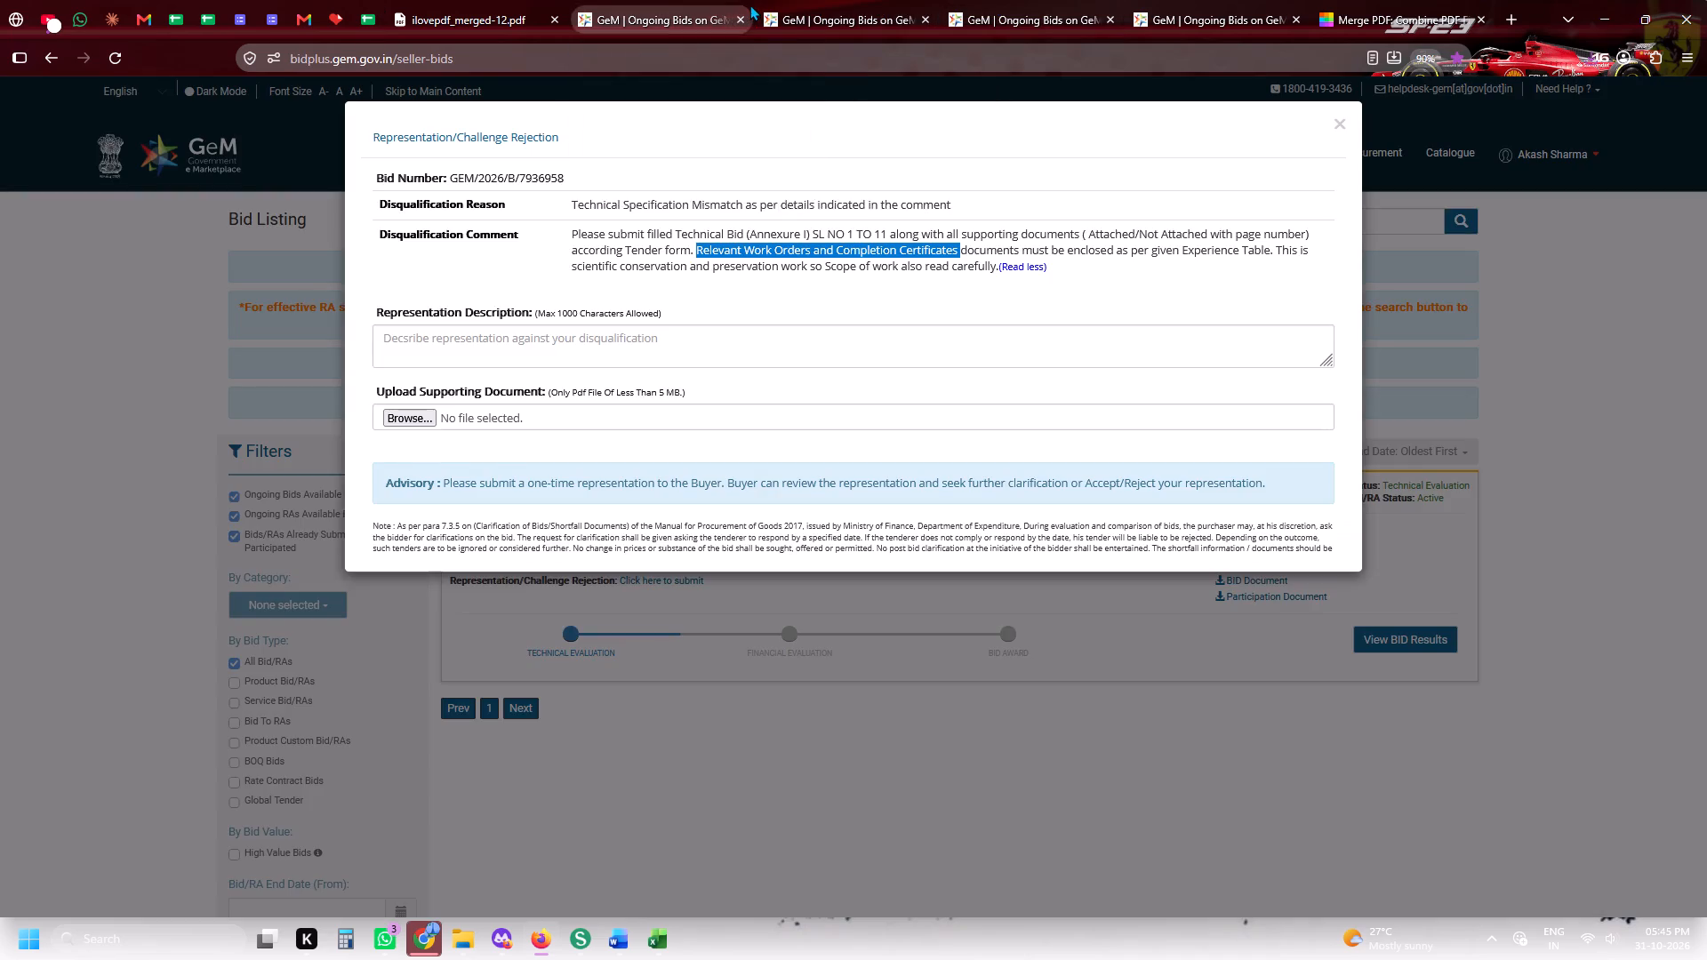
pyautogui.click(1076, 0)
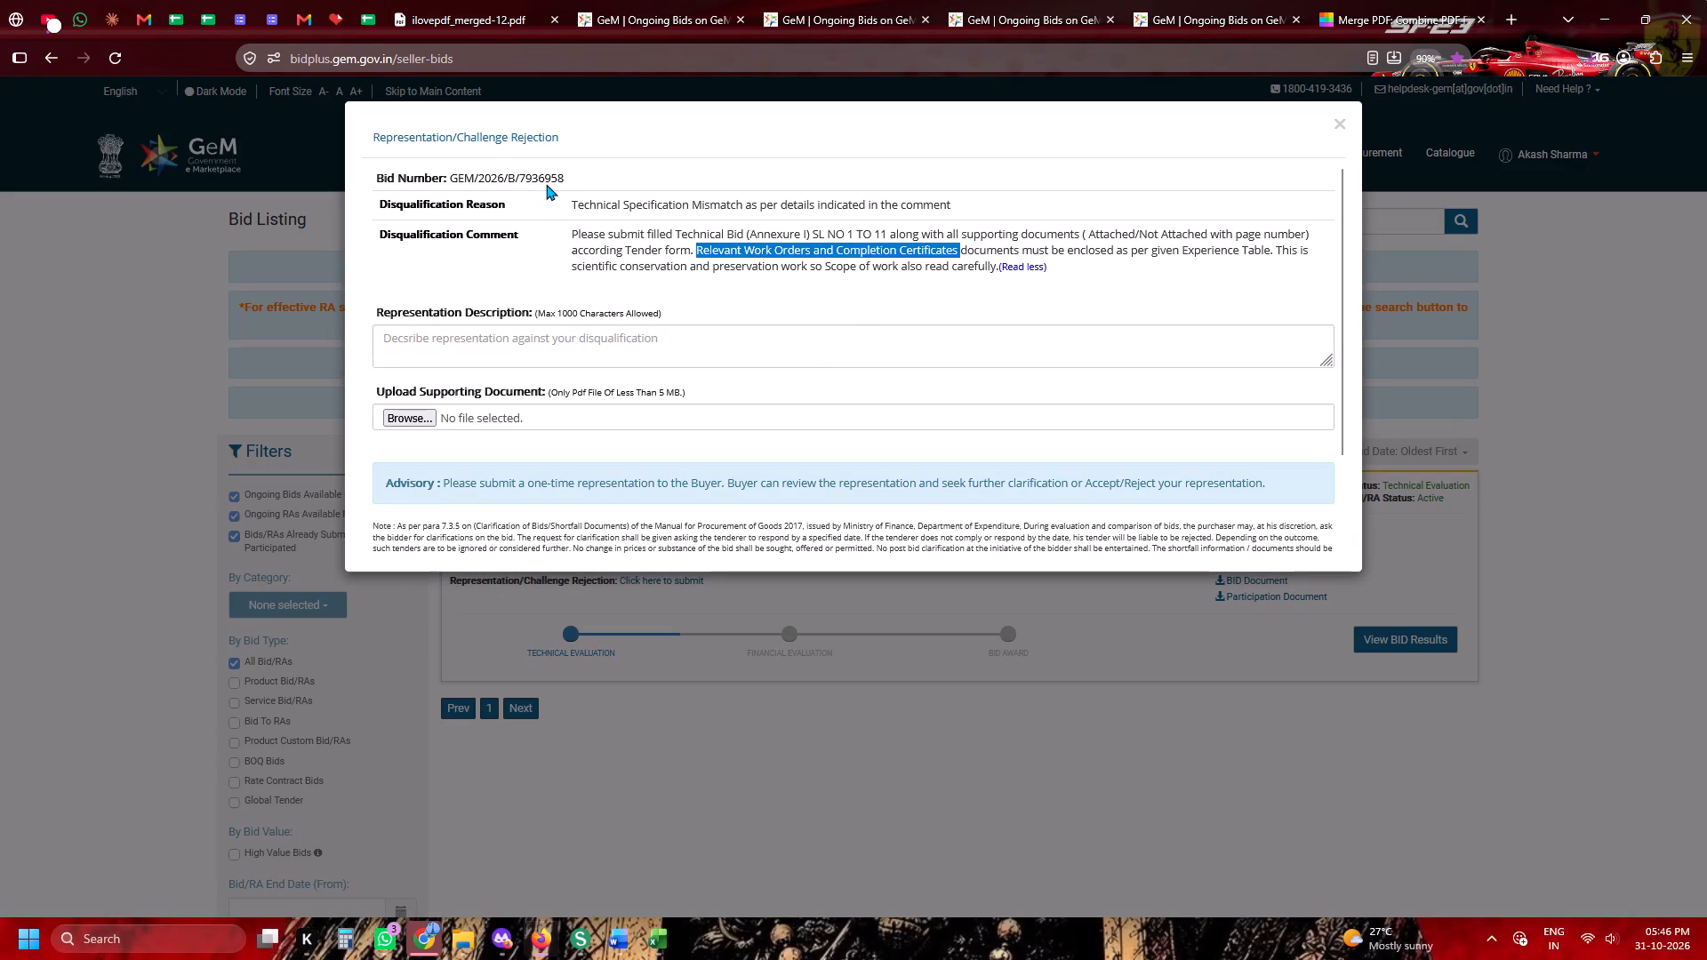
pyautogui.click(361, 0)
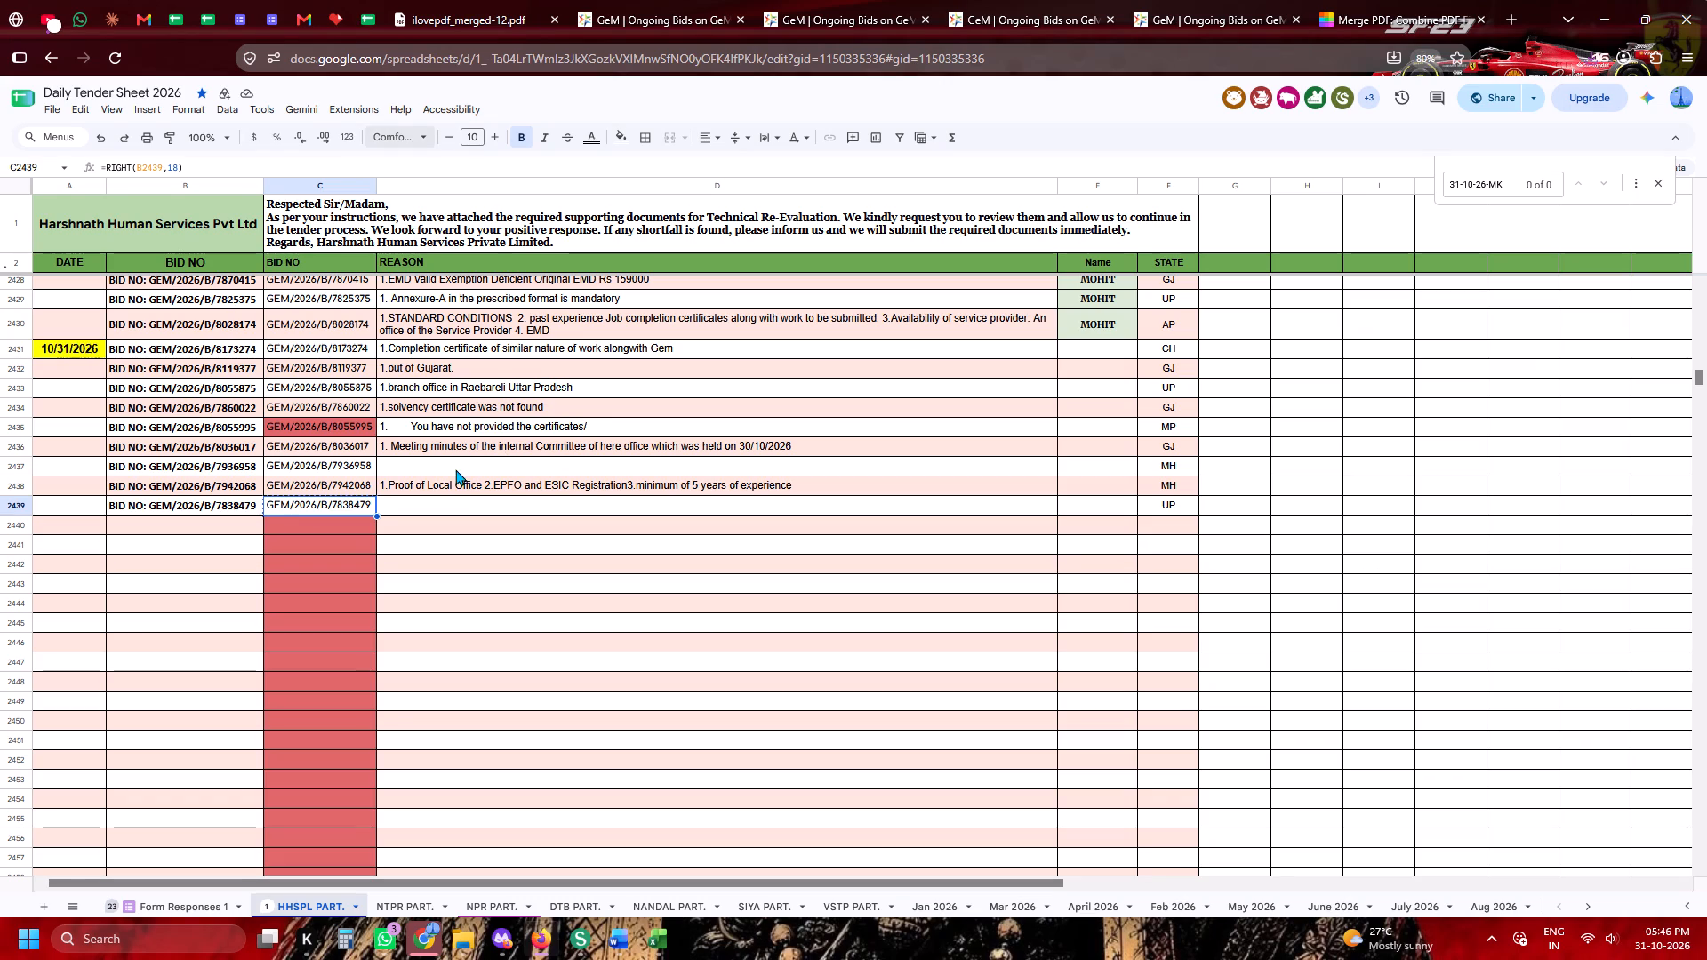
pyautogui.click(451, 471)
pyautogui.write('1.')
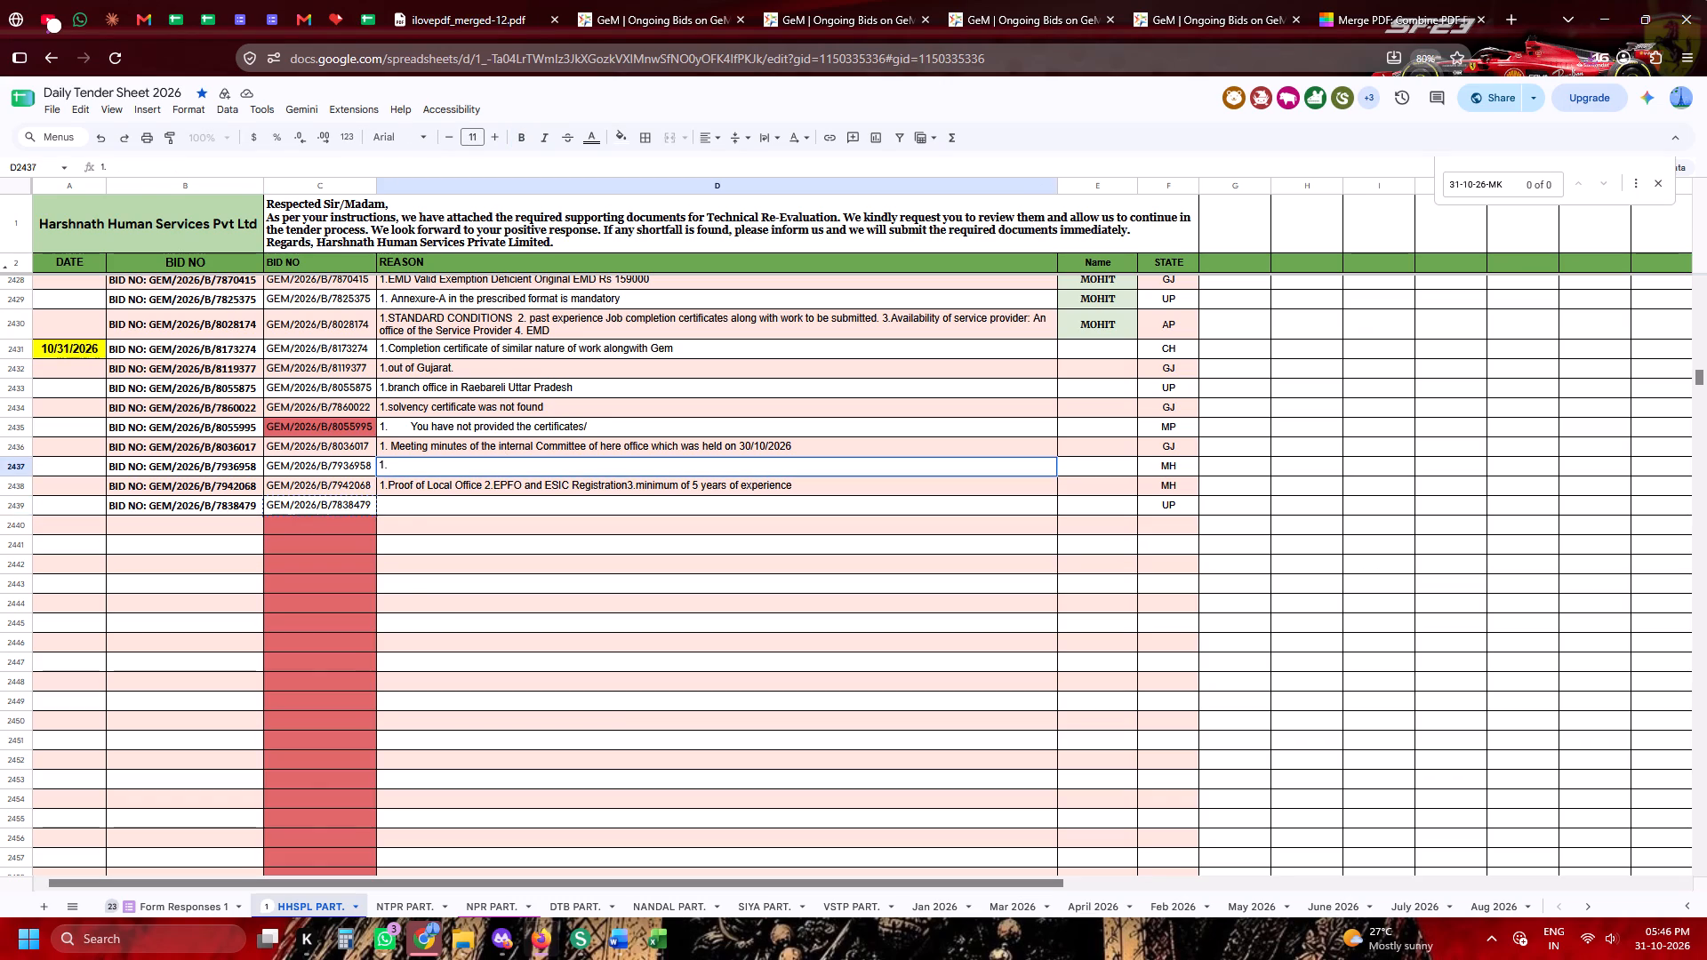
pyautogui.hotkey('ctrl', 'v')
pyautogui.click(637, 572)
# Open the participation document of bid GEM/2026/B/7936958 and the submitted Certificate (Requested in ATC) PDF linked in its upload list.
pyautogui.click(868, 0)
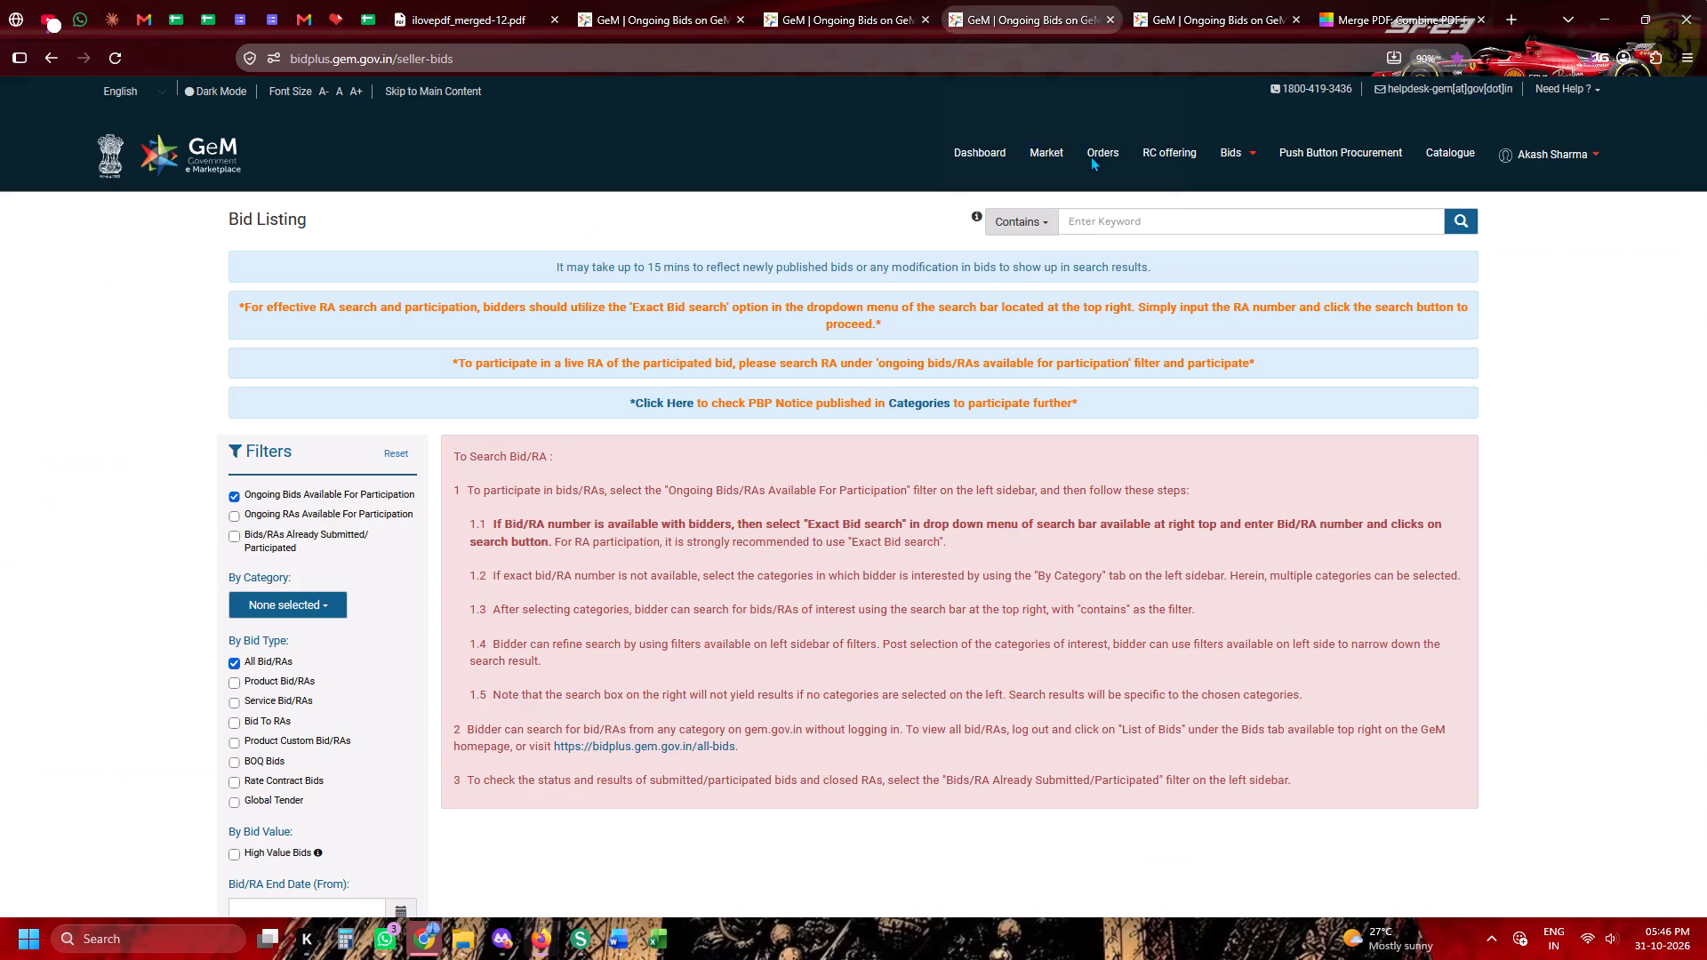
pyautogui.click(993, 28)
pyautogui.click(1179, 719)
pyautogui.click(1277, 603)
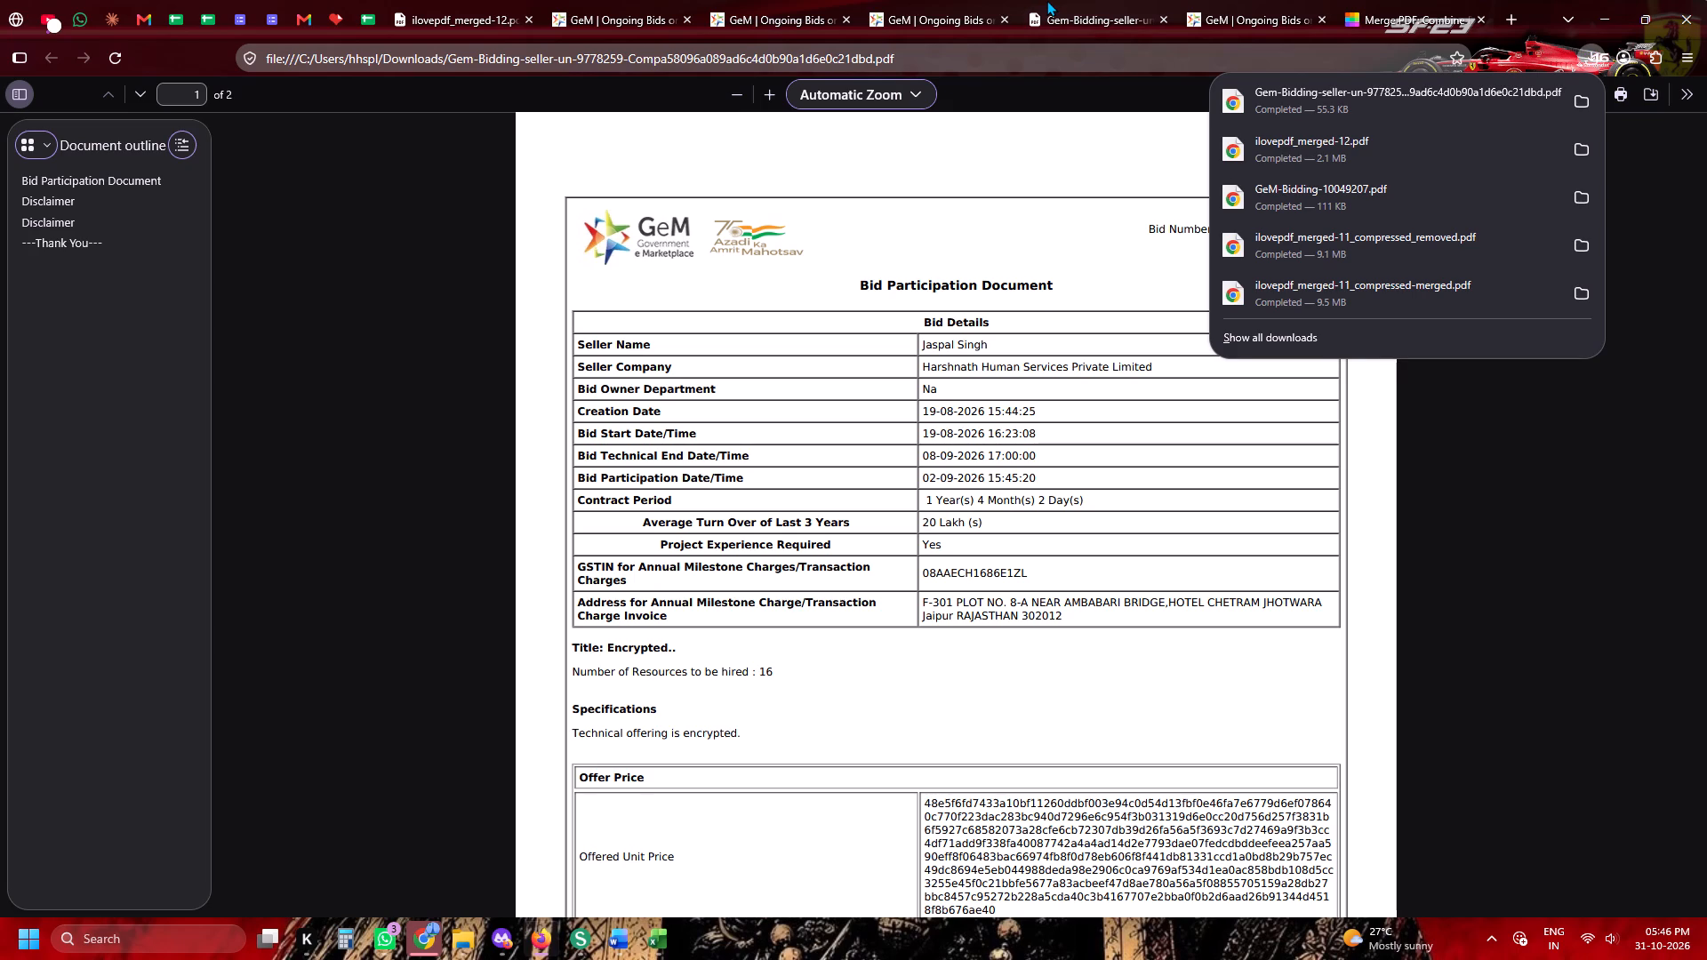
pyautogui.scroll(-9, 1053, 494)
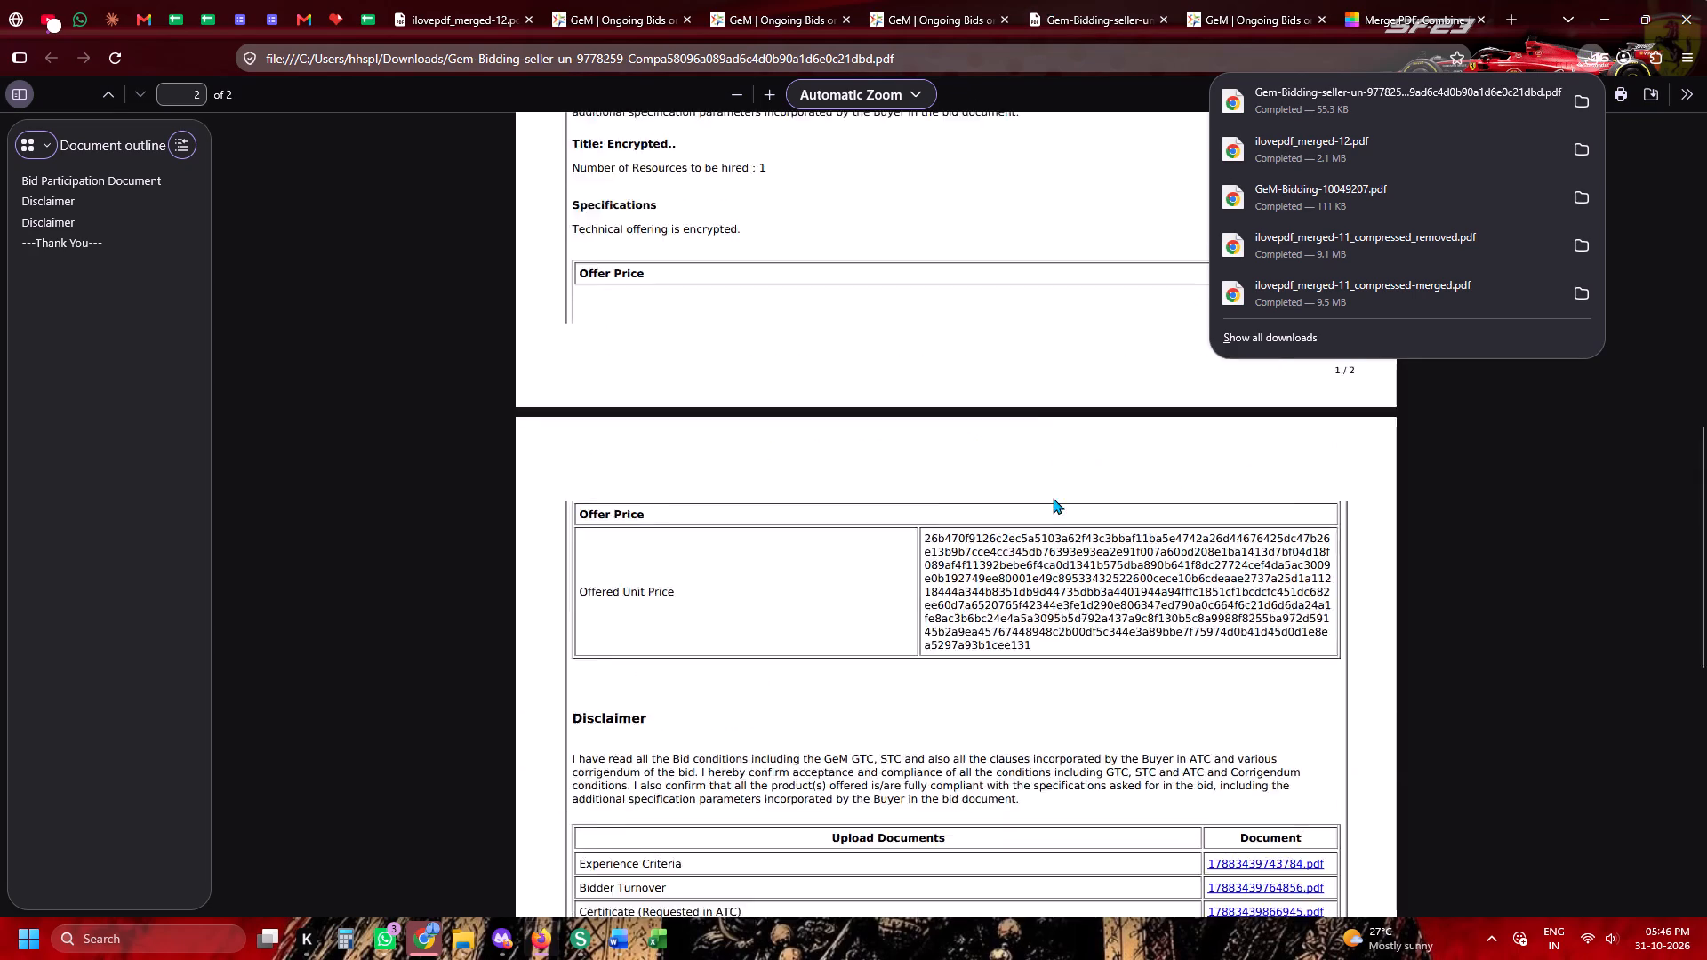
pyautogui.scroll(-1, 1053, 498)
pyautogui.scroll(-2, 1010, 662)
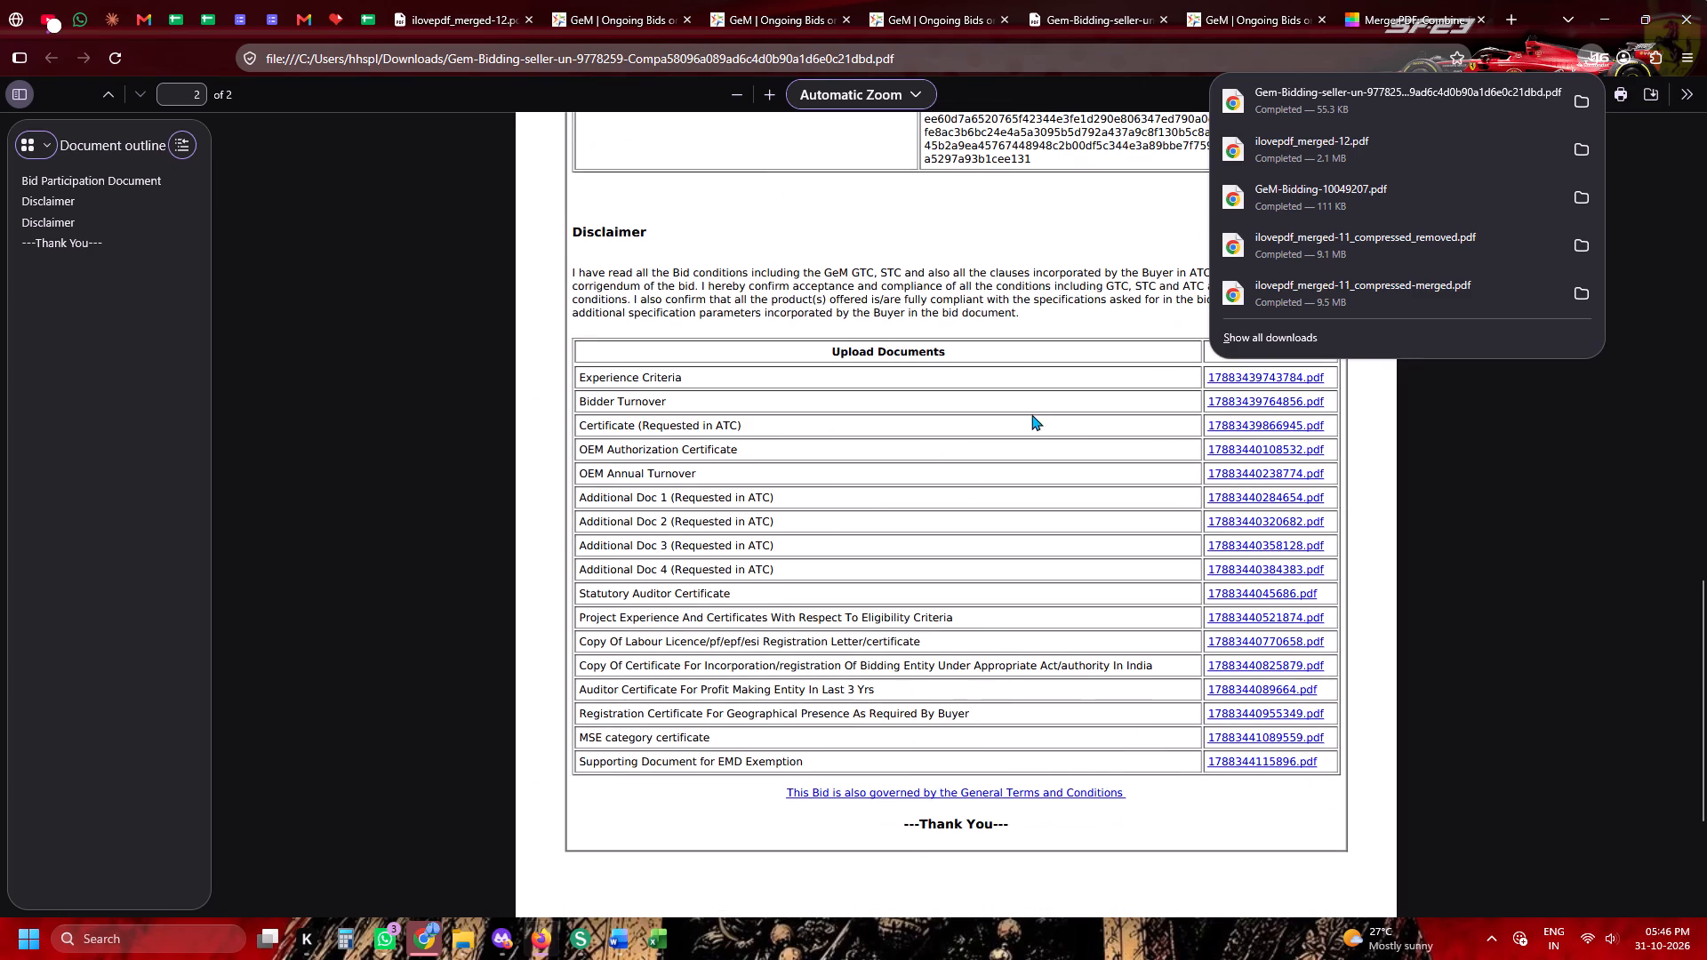
pyautogui.click(1225, 414)
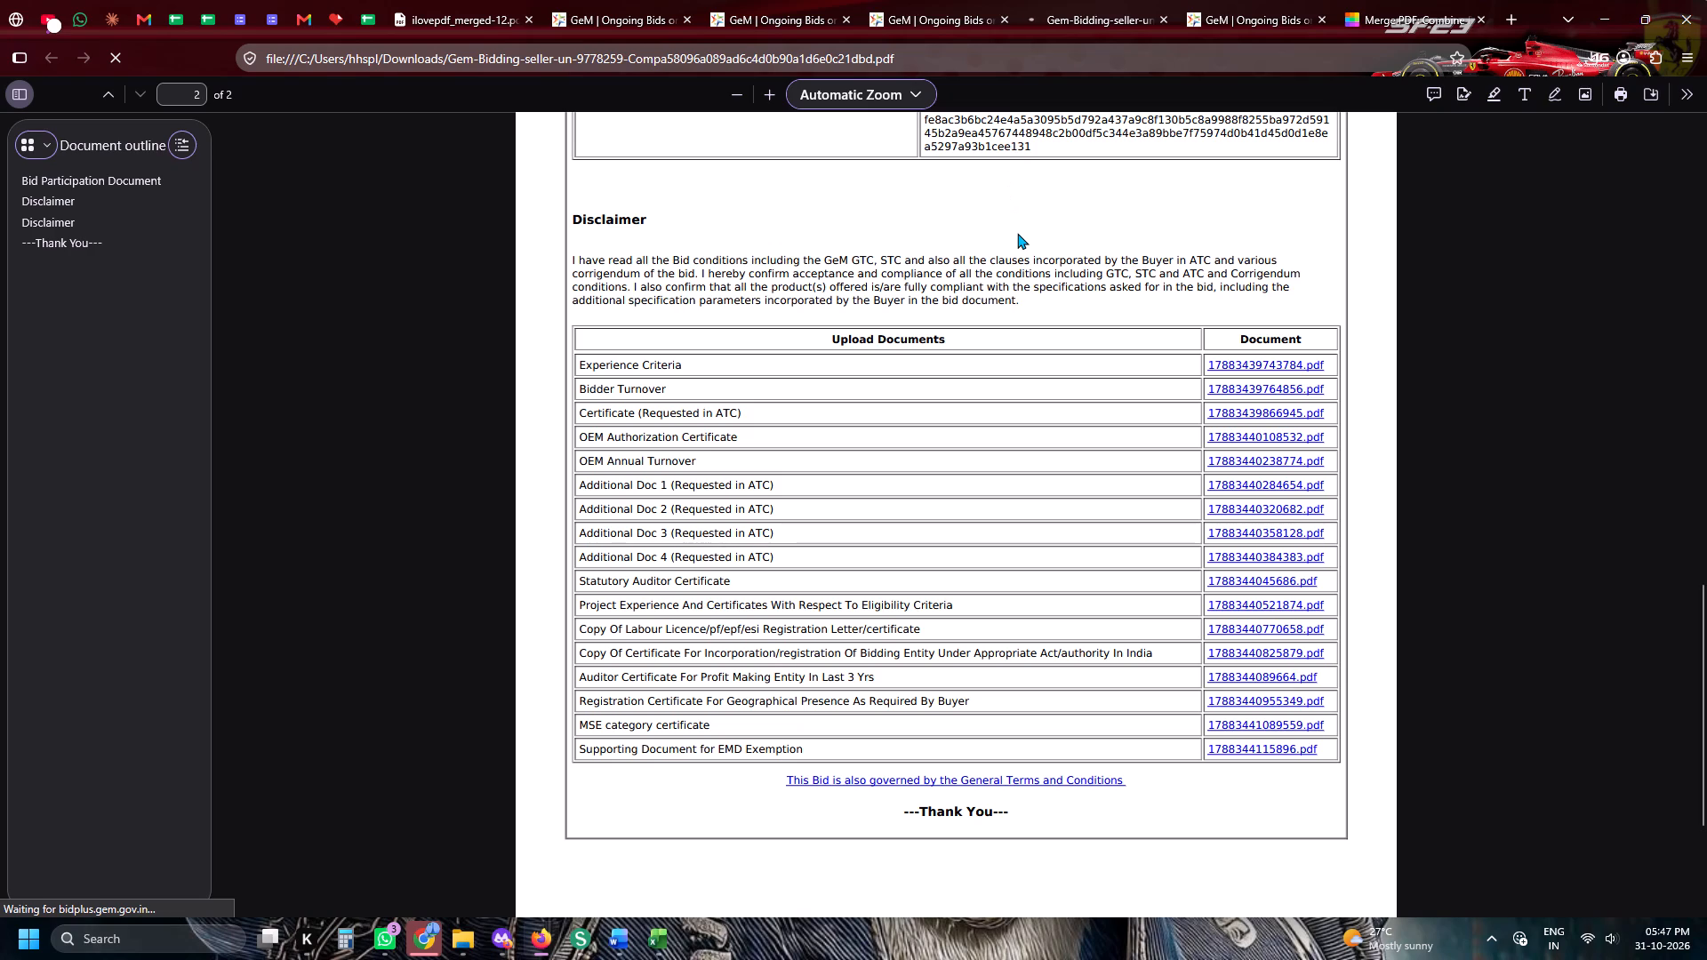
# Close the Smallpdf merge, the ilovepdf_merged-12 PDF and the two unused GeM bid listing tabs.
pyautogui.click(1342, 0)
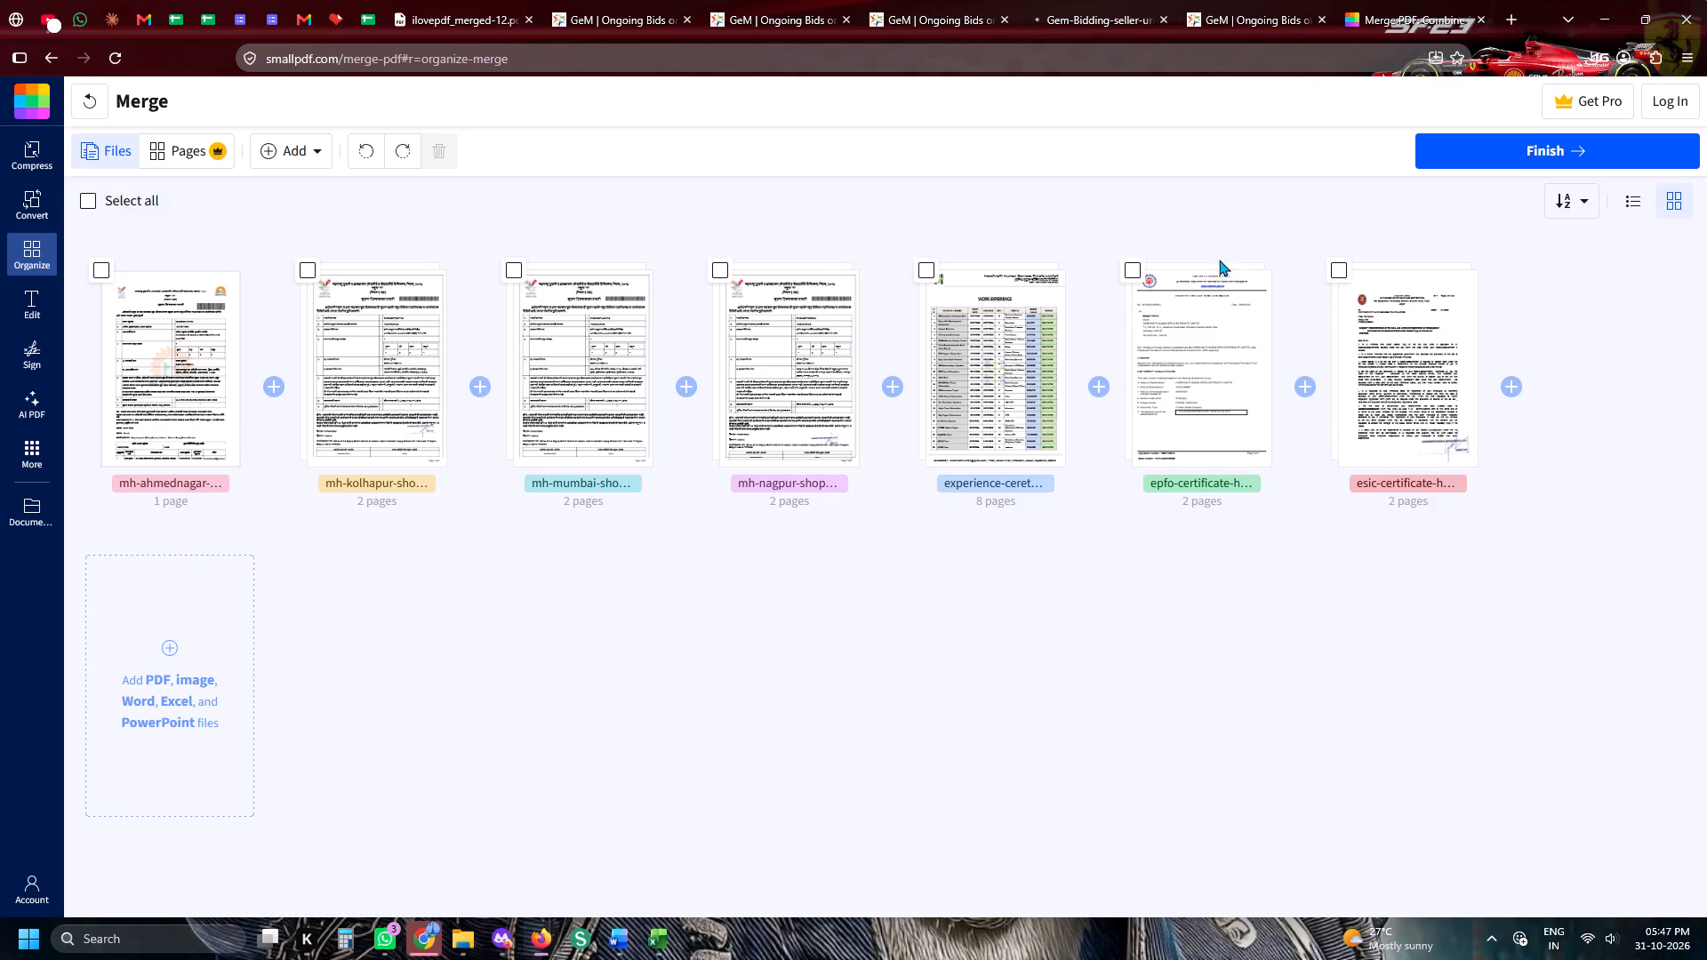
pyautogui.click(1476, 20)
pyautogui.click(525, 0)
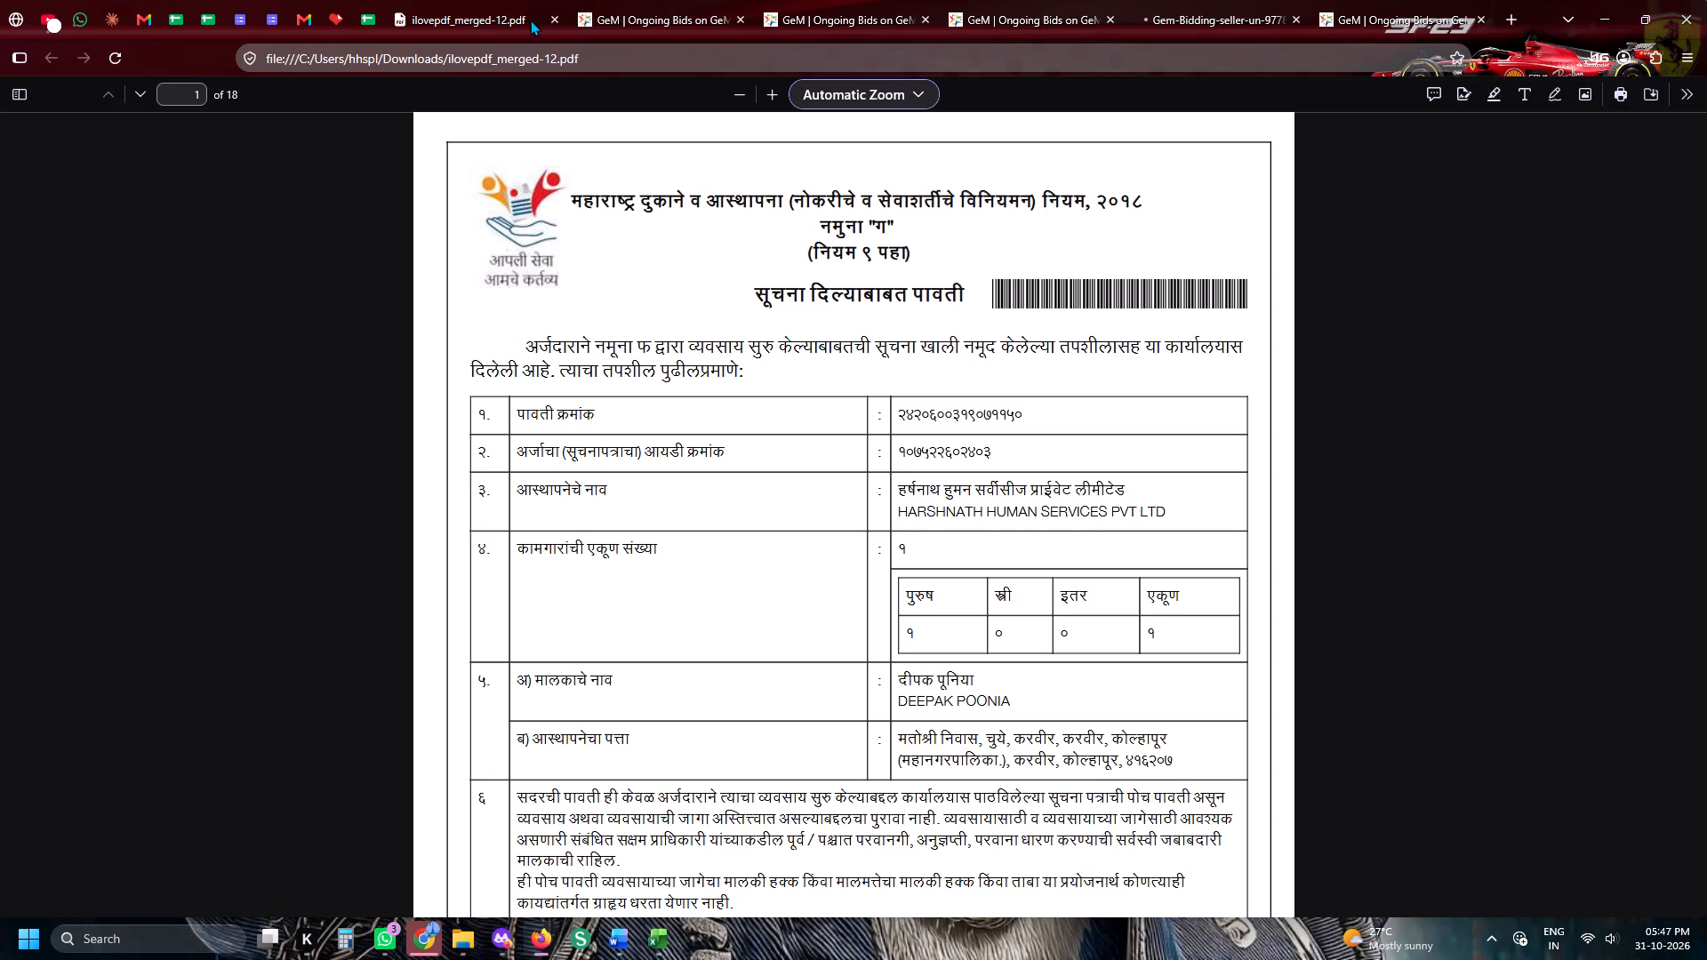
pyautogui.click(551, 21)
pyautogui.click(472, 5)
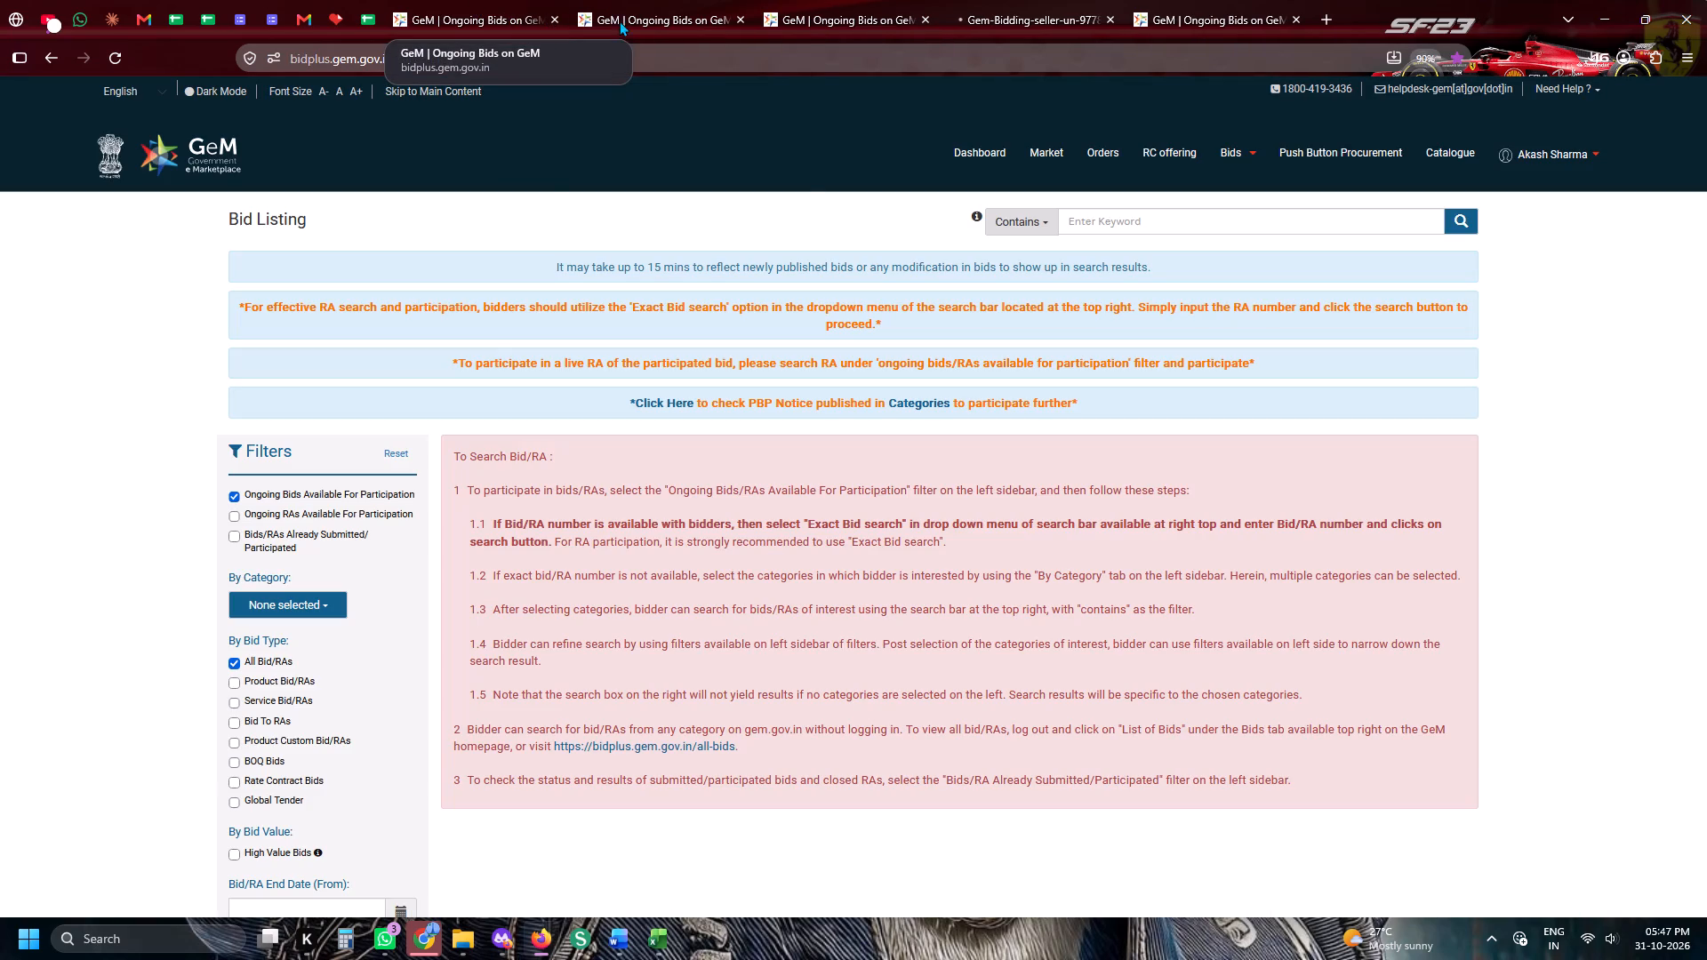
pyautogui.click(675, 15)
pyautogui.click(781, 5)
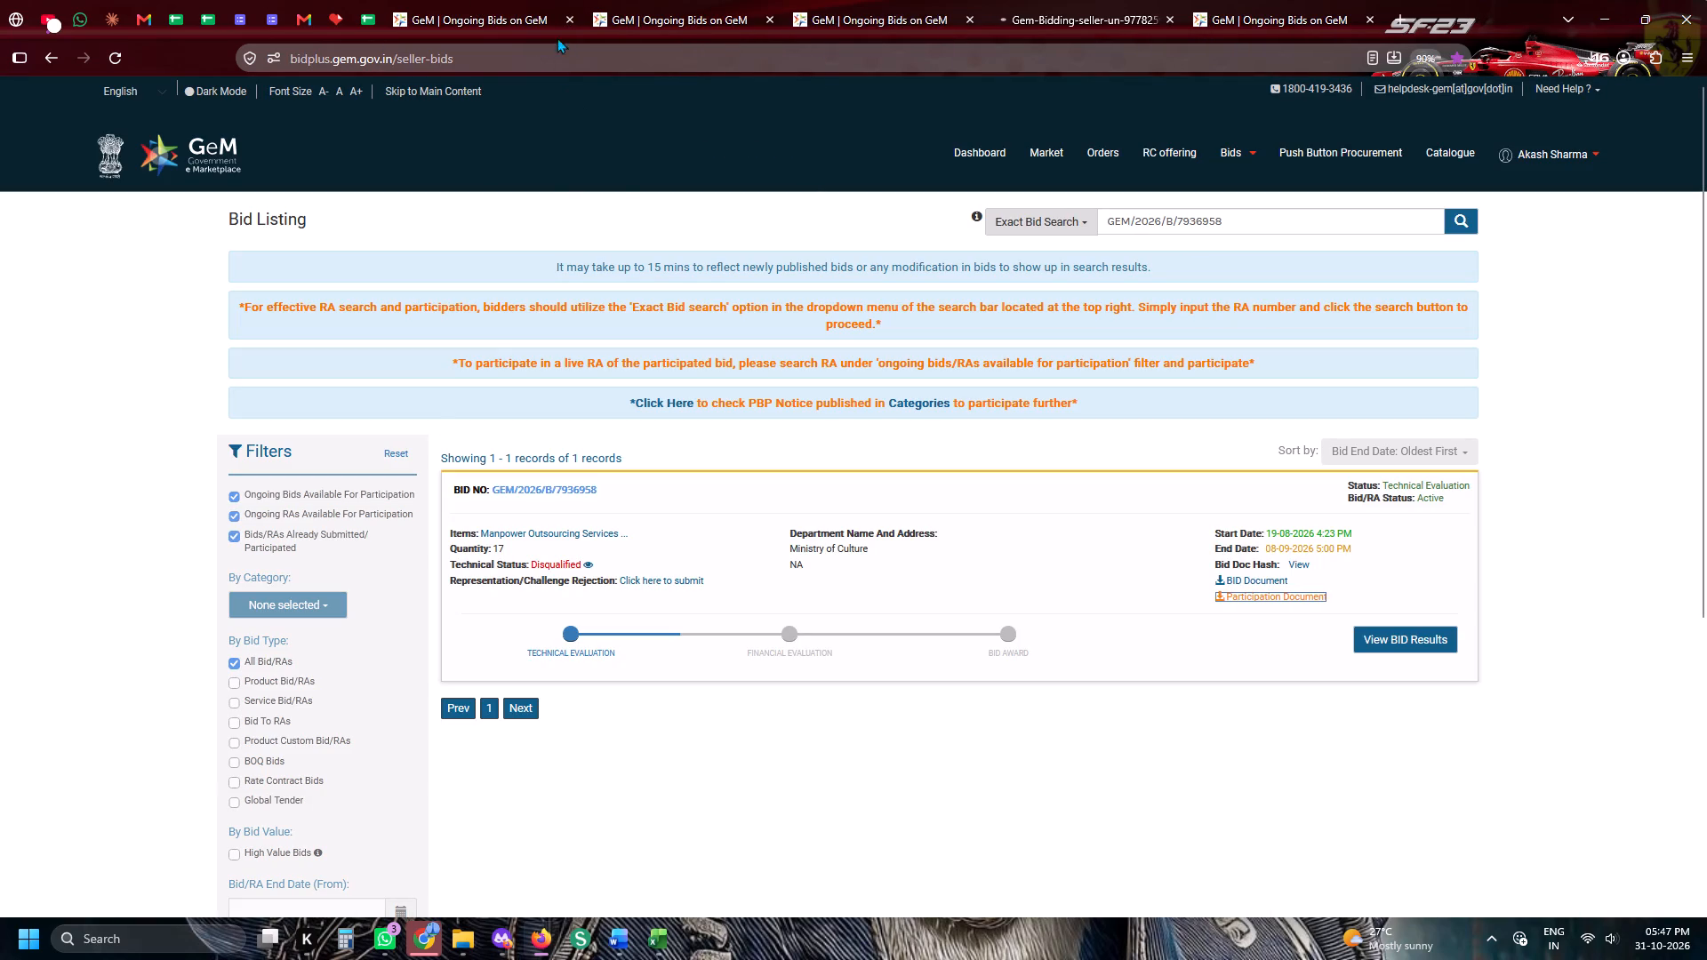
pyautogui.click(566, 18)
pyautogui.click(566, 18)
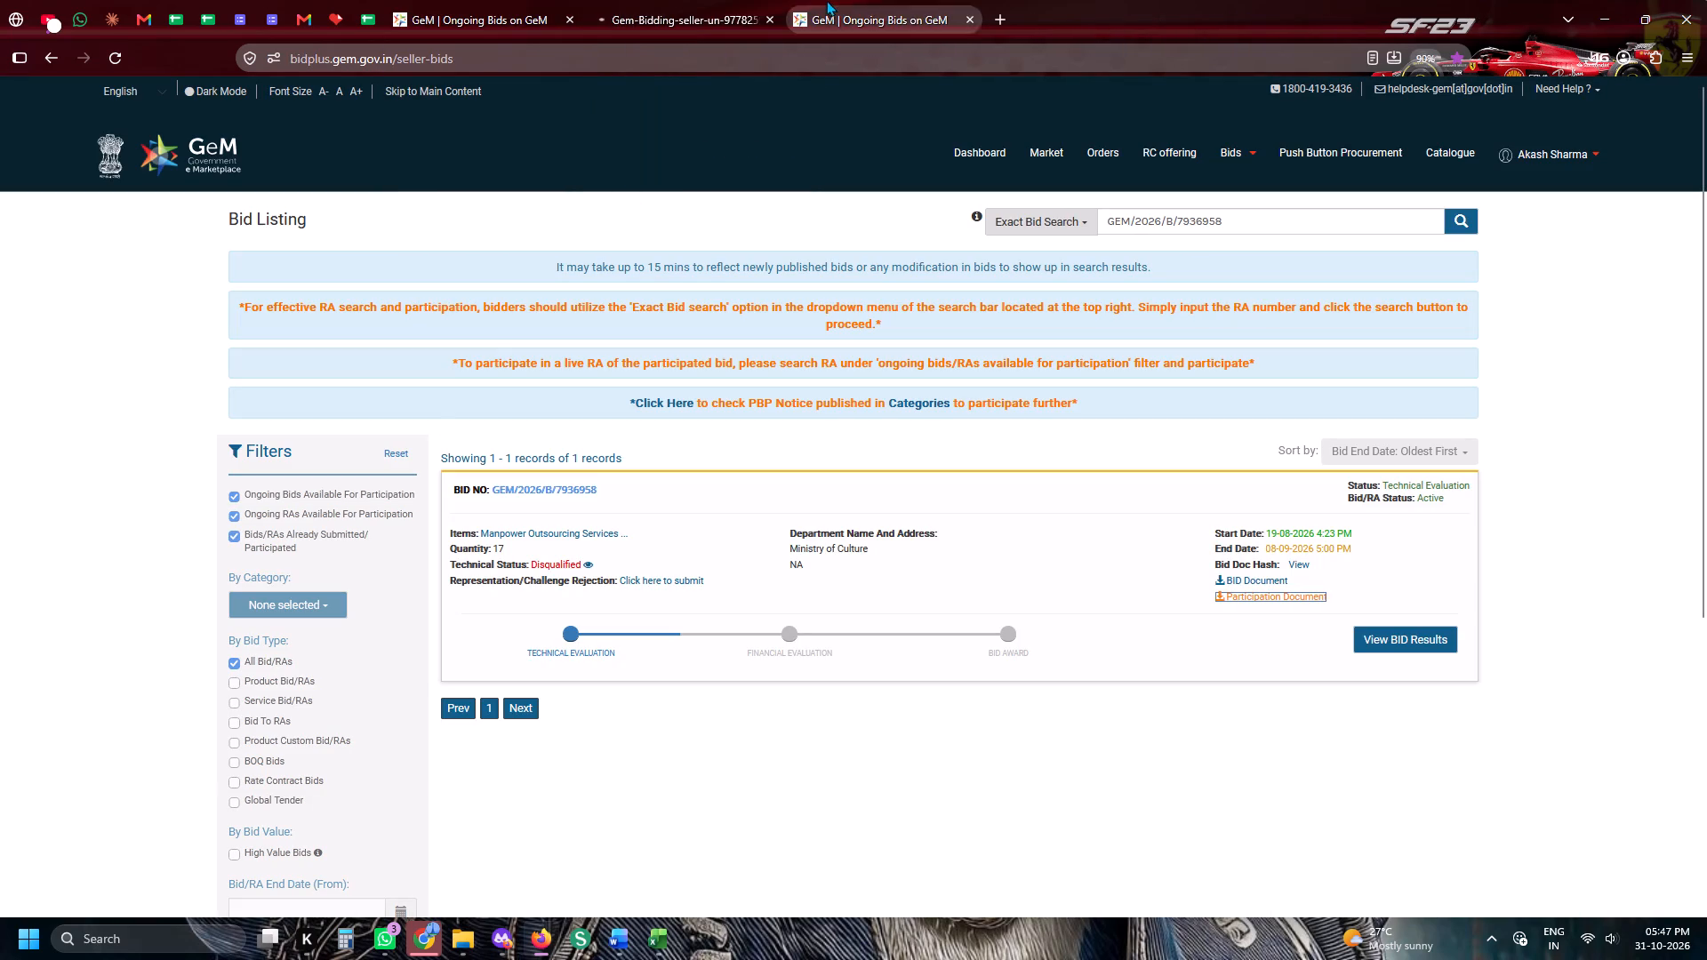
pyautogui.click(831, 0)
pyautogui.click(423, 12)
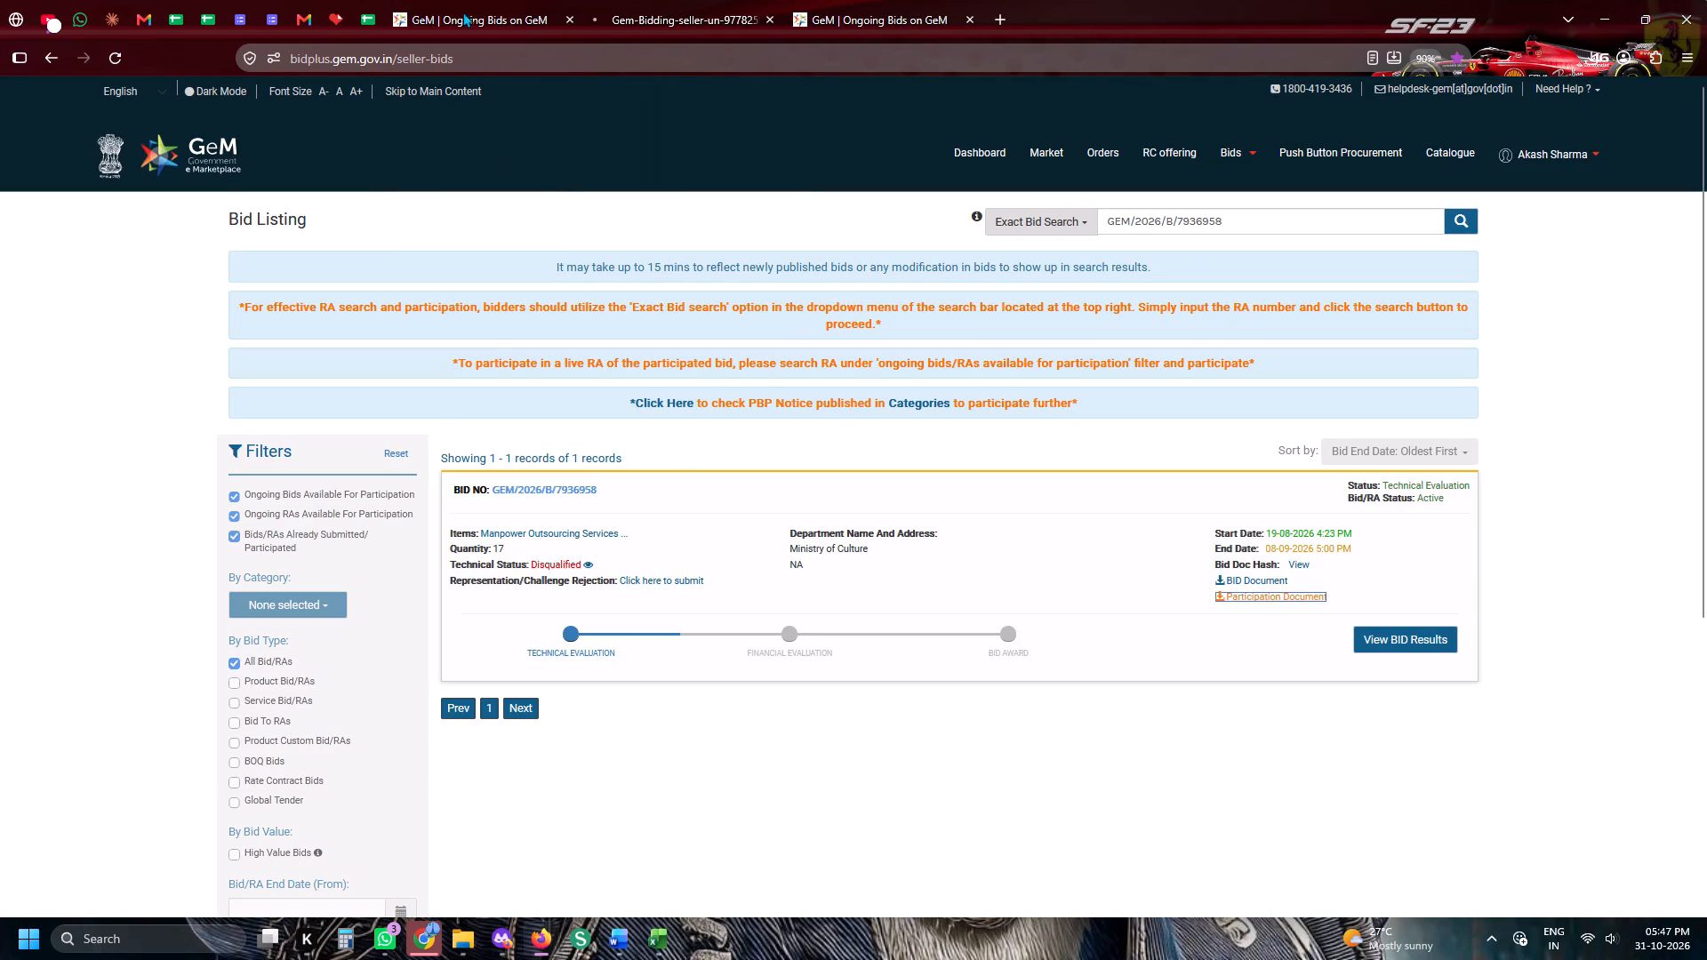
# Open the representation form for bid GEM/2026/B/7838479 and copy "submitted any similar nature of wo rk" from the full disqualification comment.
pyautogui.click(903, 12)
pyautogui.click(637, 571)
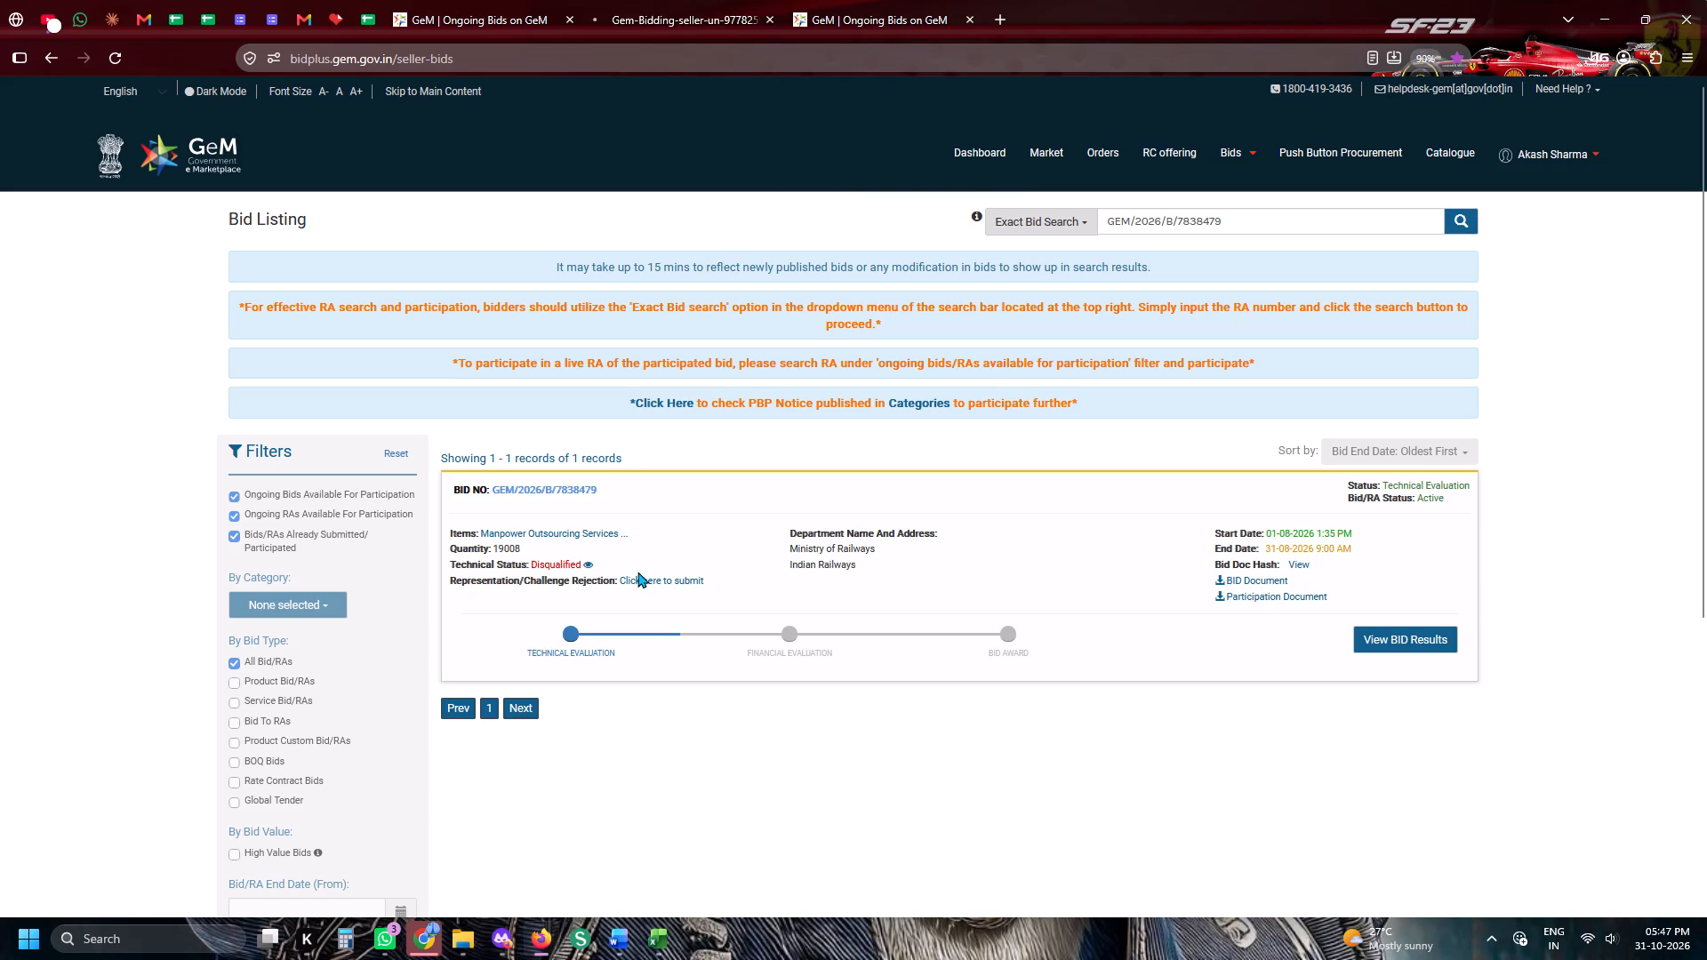
pyautogui.click(637, 576)
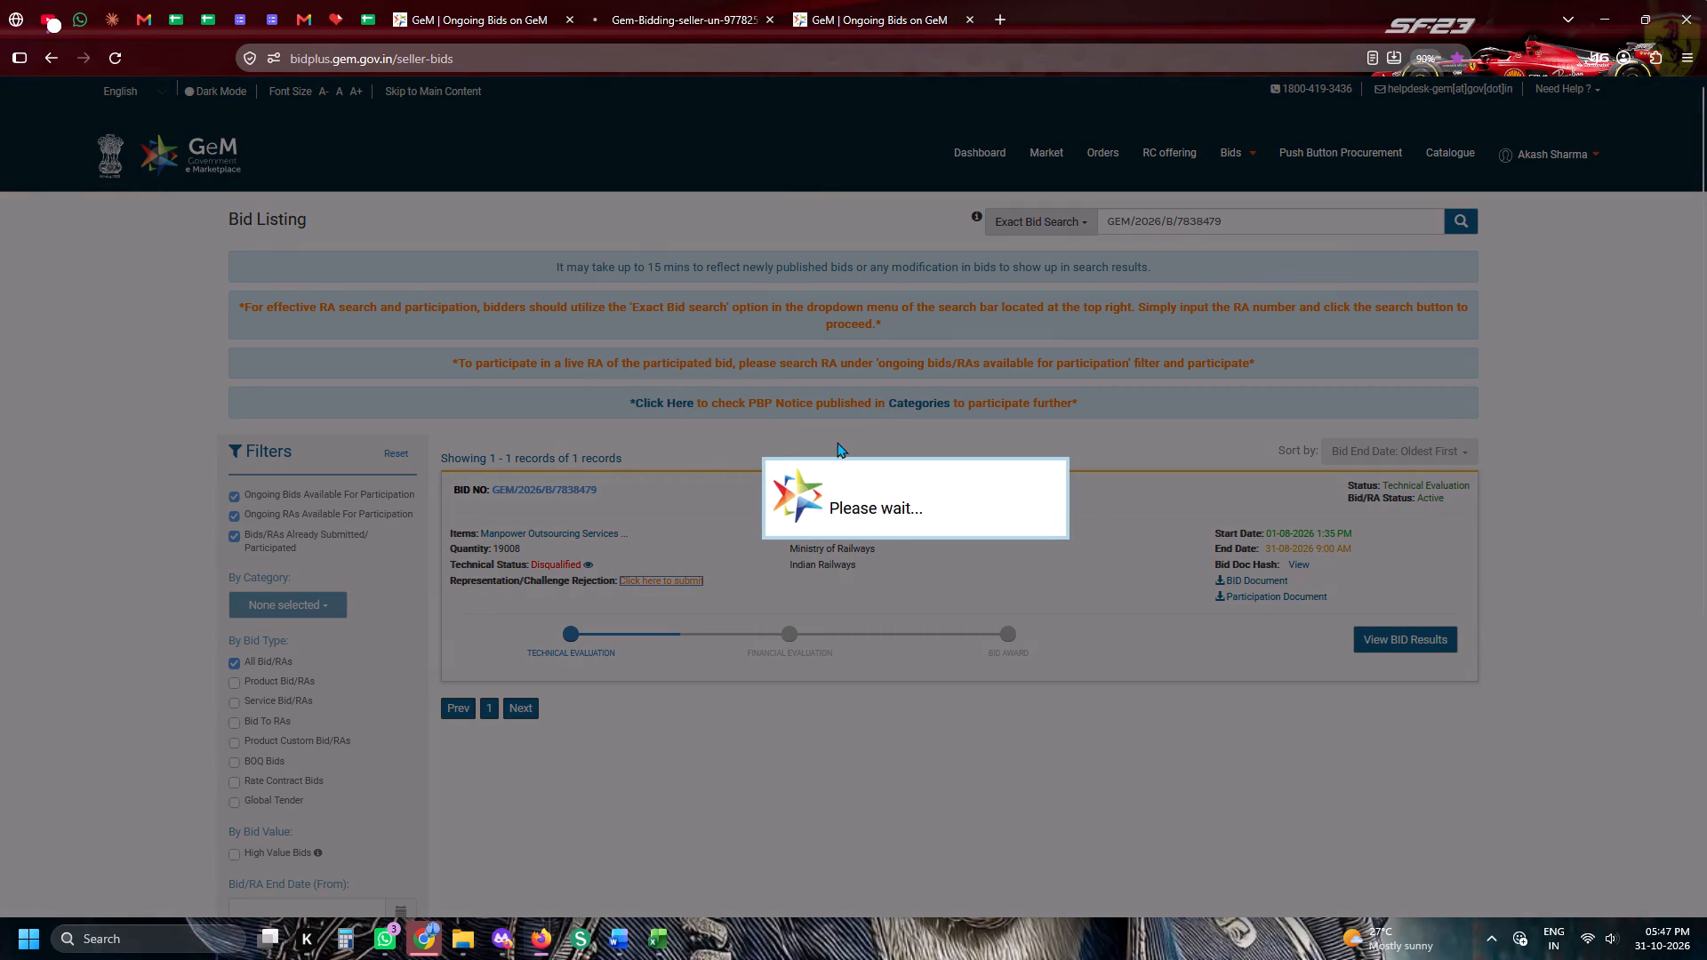
pyautogui.click(372, 0)
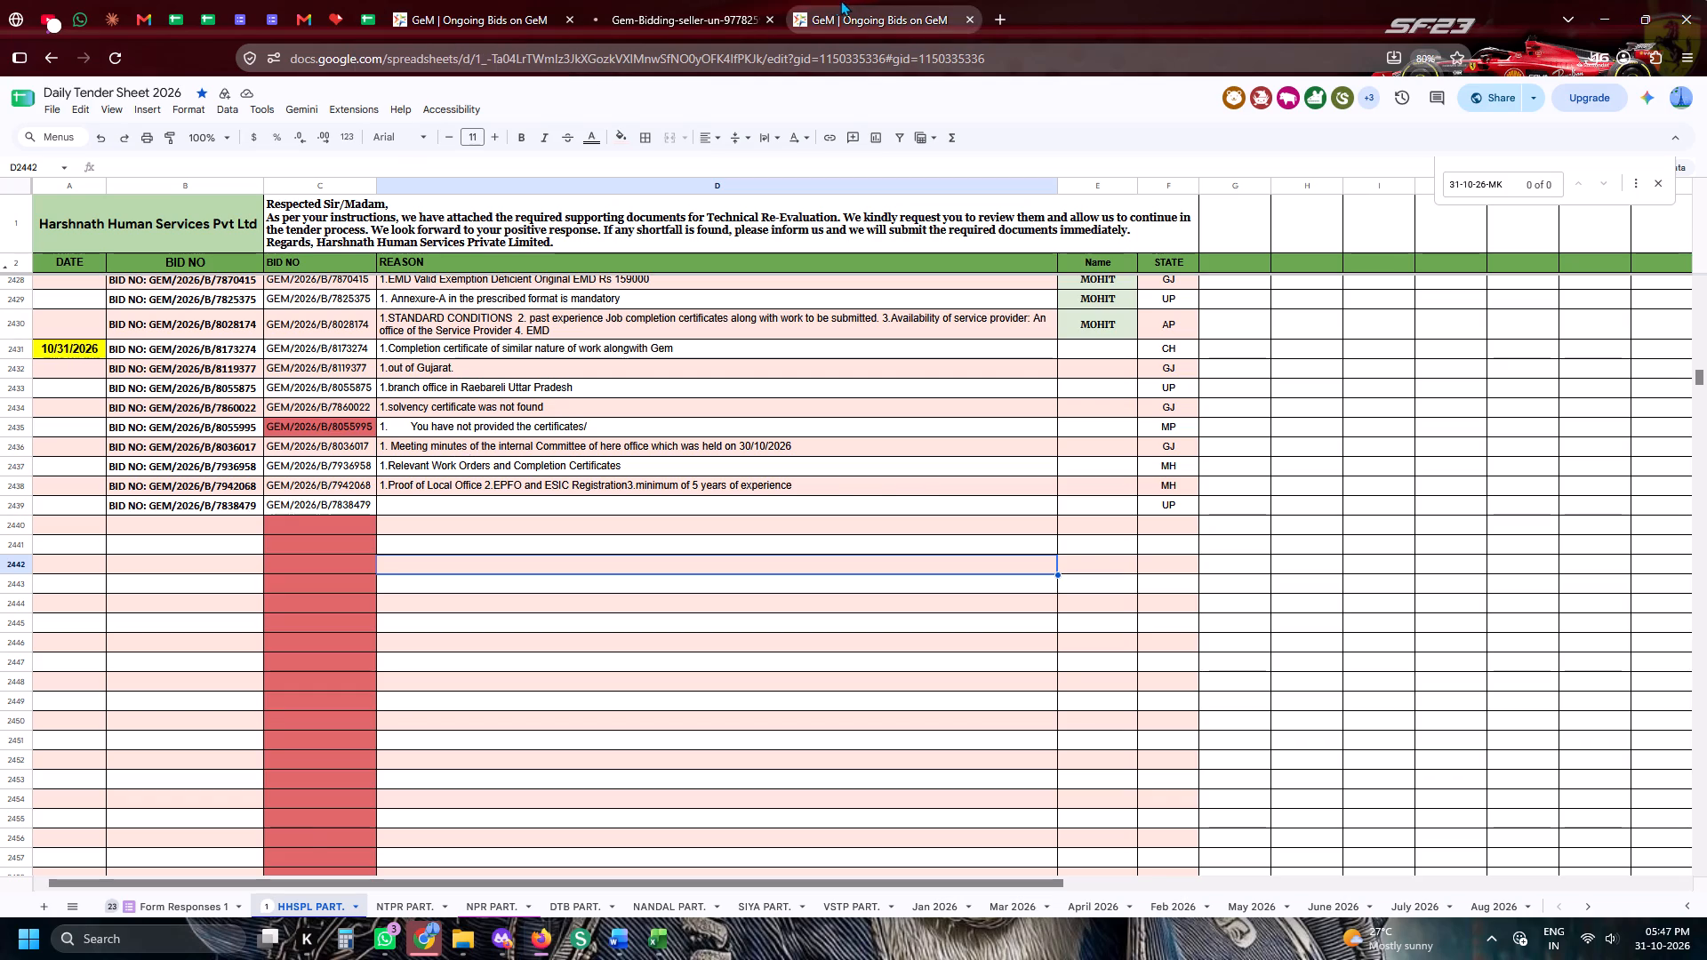
pyautogui.click(844, 0)
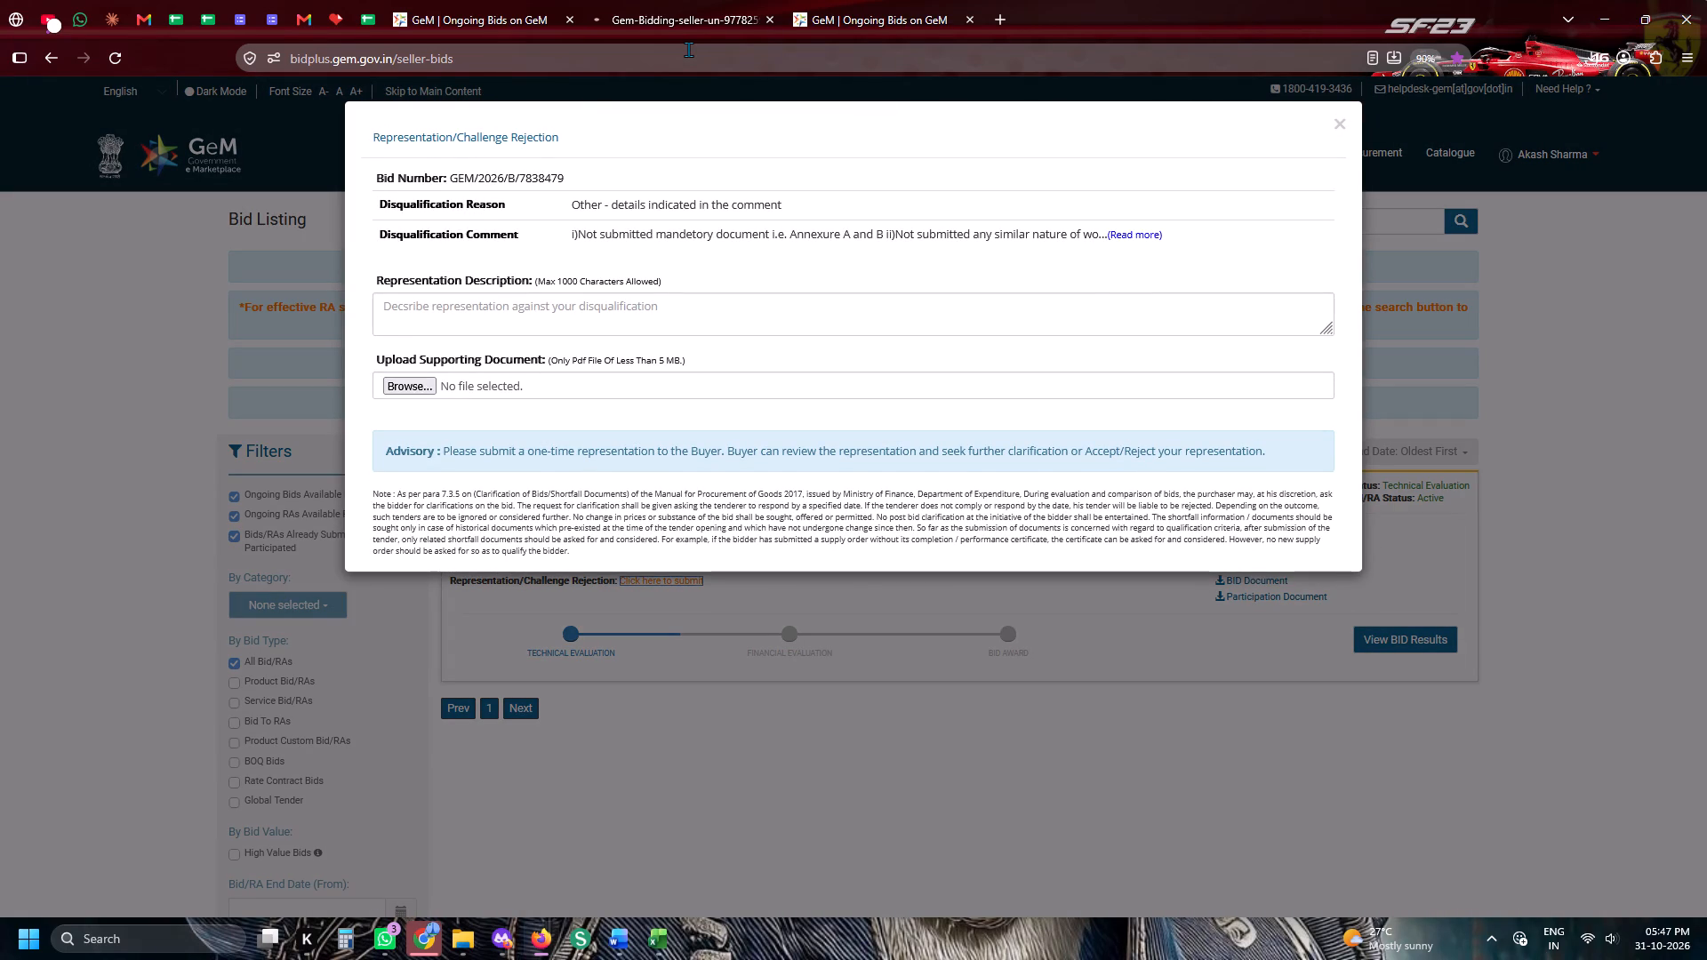
pyautogui.click(1126, 244)
pyautogui.click(1127, 239)
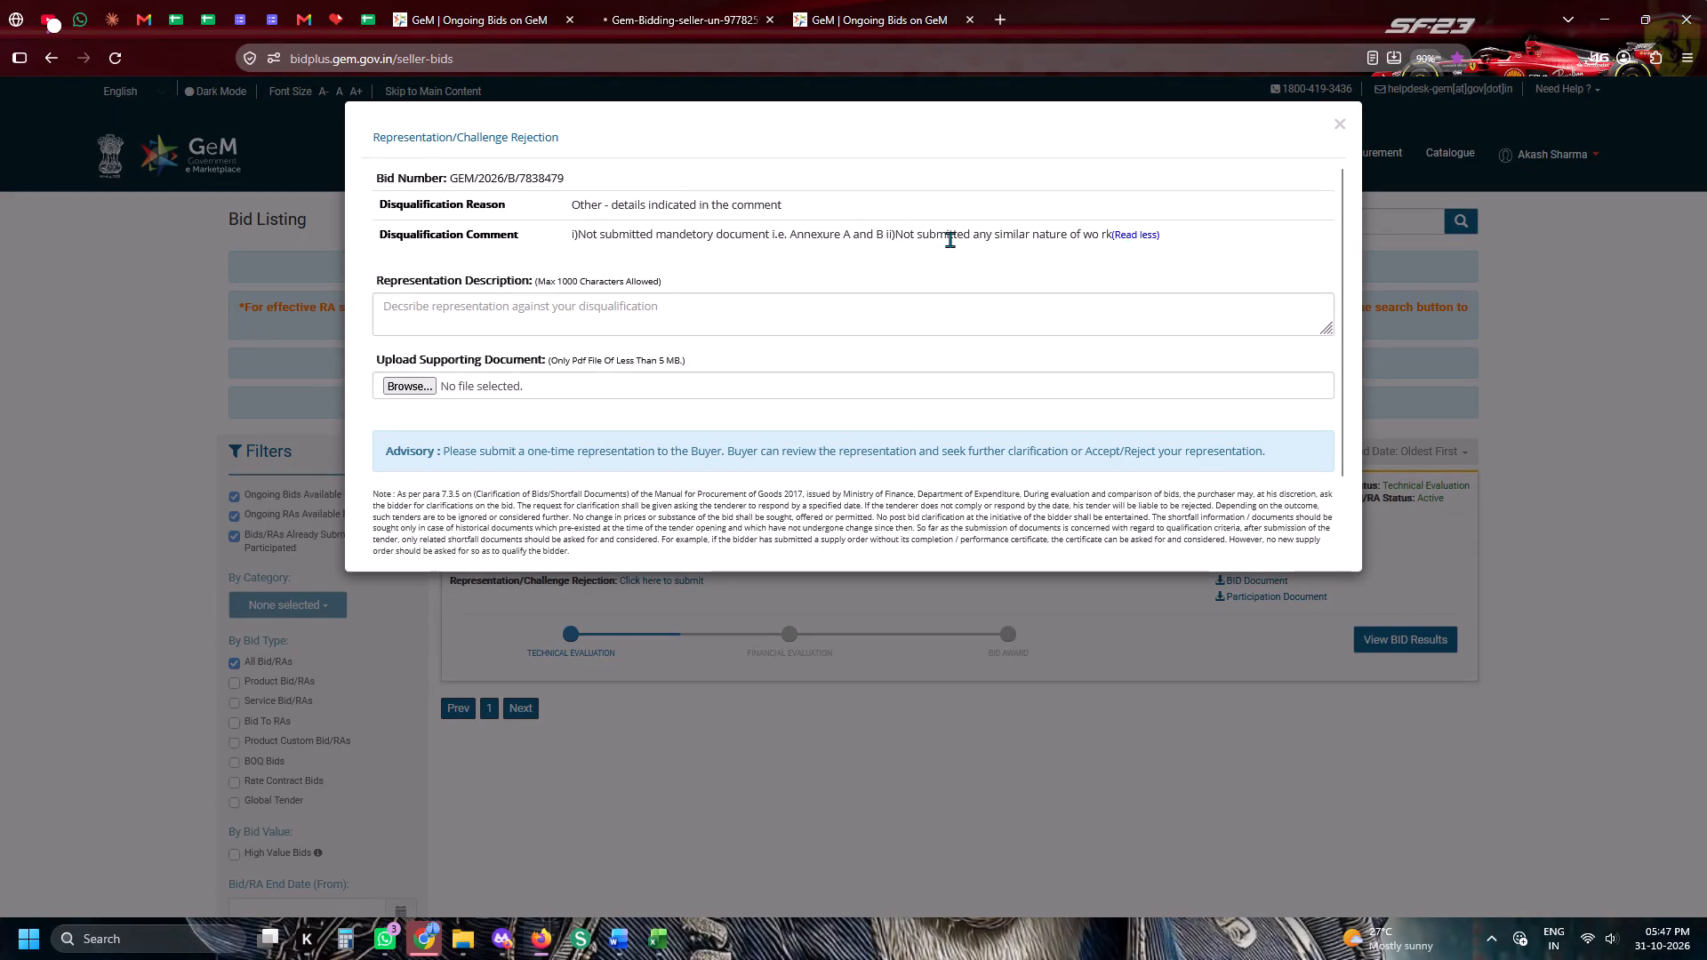
pyautogui.moveTo(918, 236); pyautogui.dragTo(1105, 249)
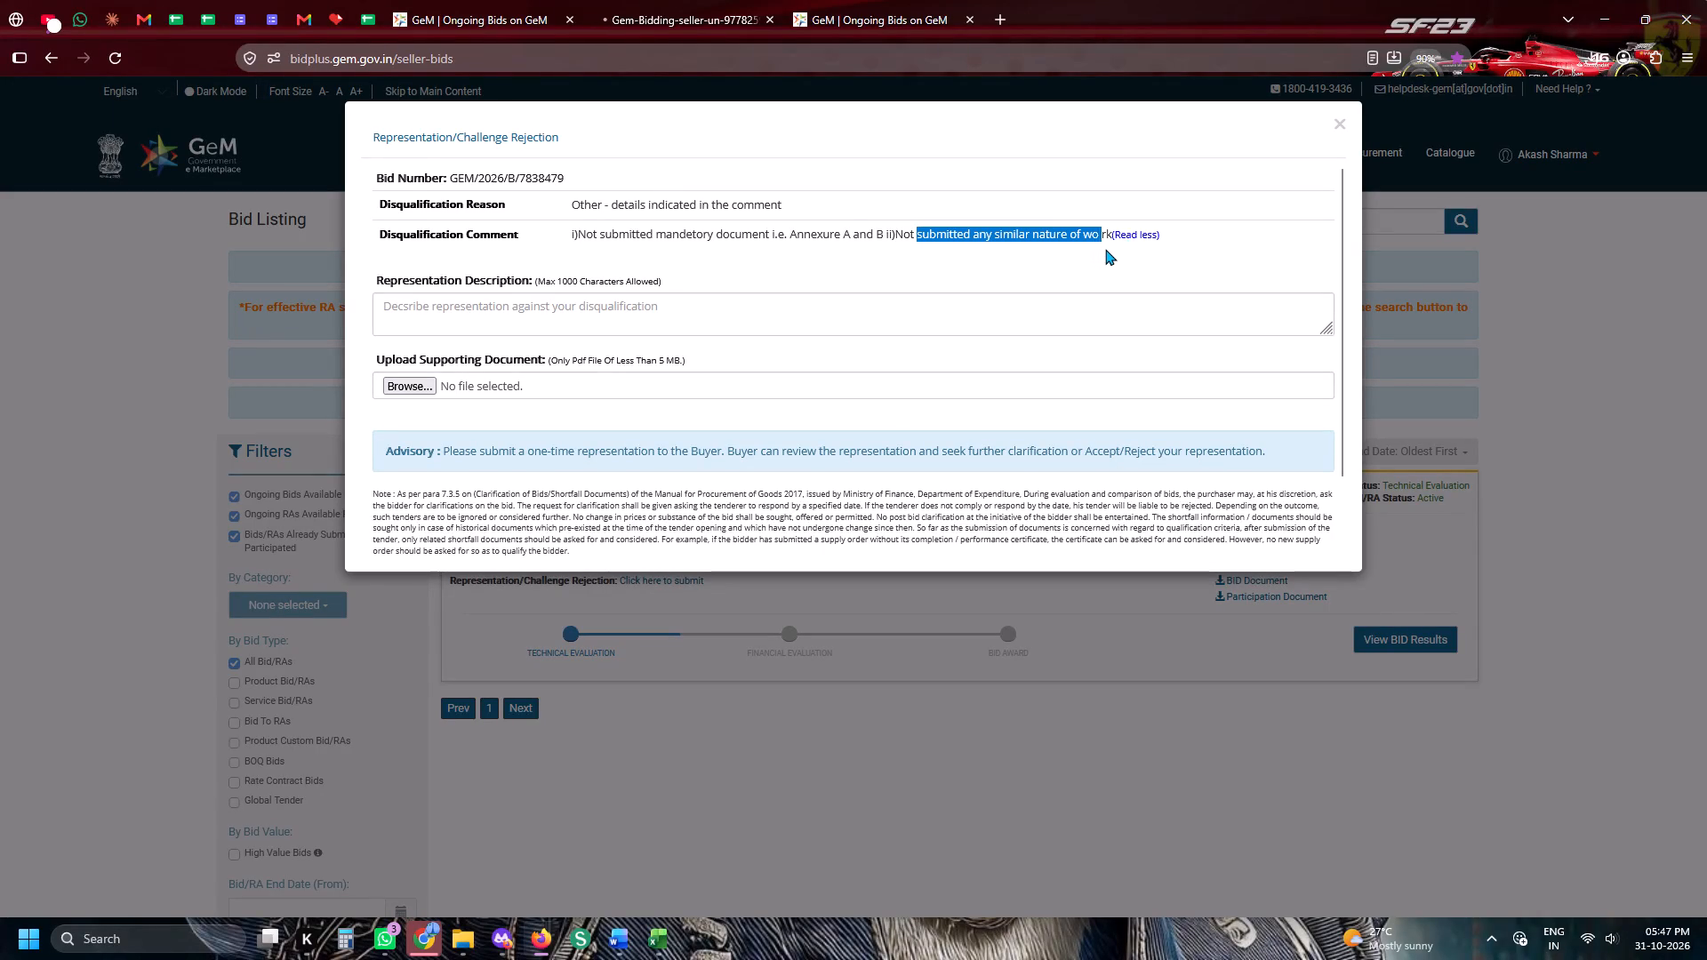
pyautogui.moveTo(1105, 249); pyautogui.dragTo(1111, 248)
pyautogui.hotkey('ctrl', 'c')
pyautogui.hotkey('ctrl', 'c')
pyautogui.hotkey('ctrl', 'c')
# In the tender sheet, enter "1." followed by the copied similar-nature-of-work text as the reason for GEM/2026/B/7838479.
pyautogui.click(359, 13)
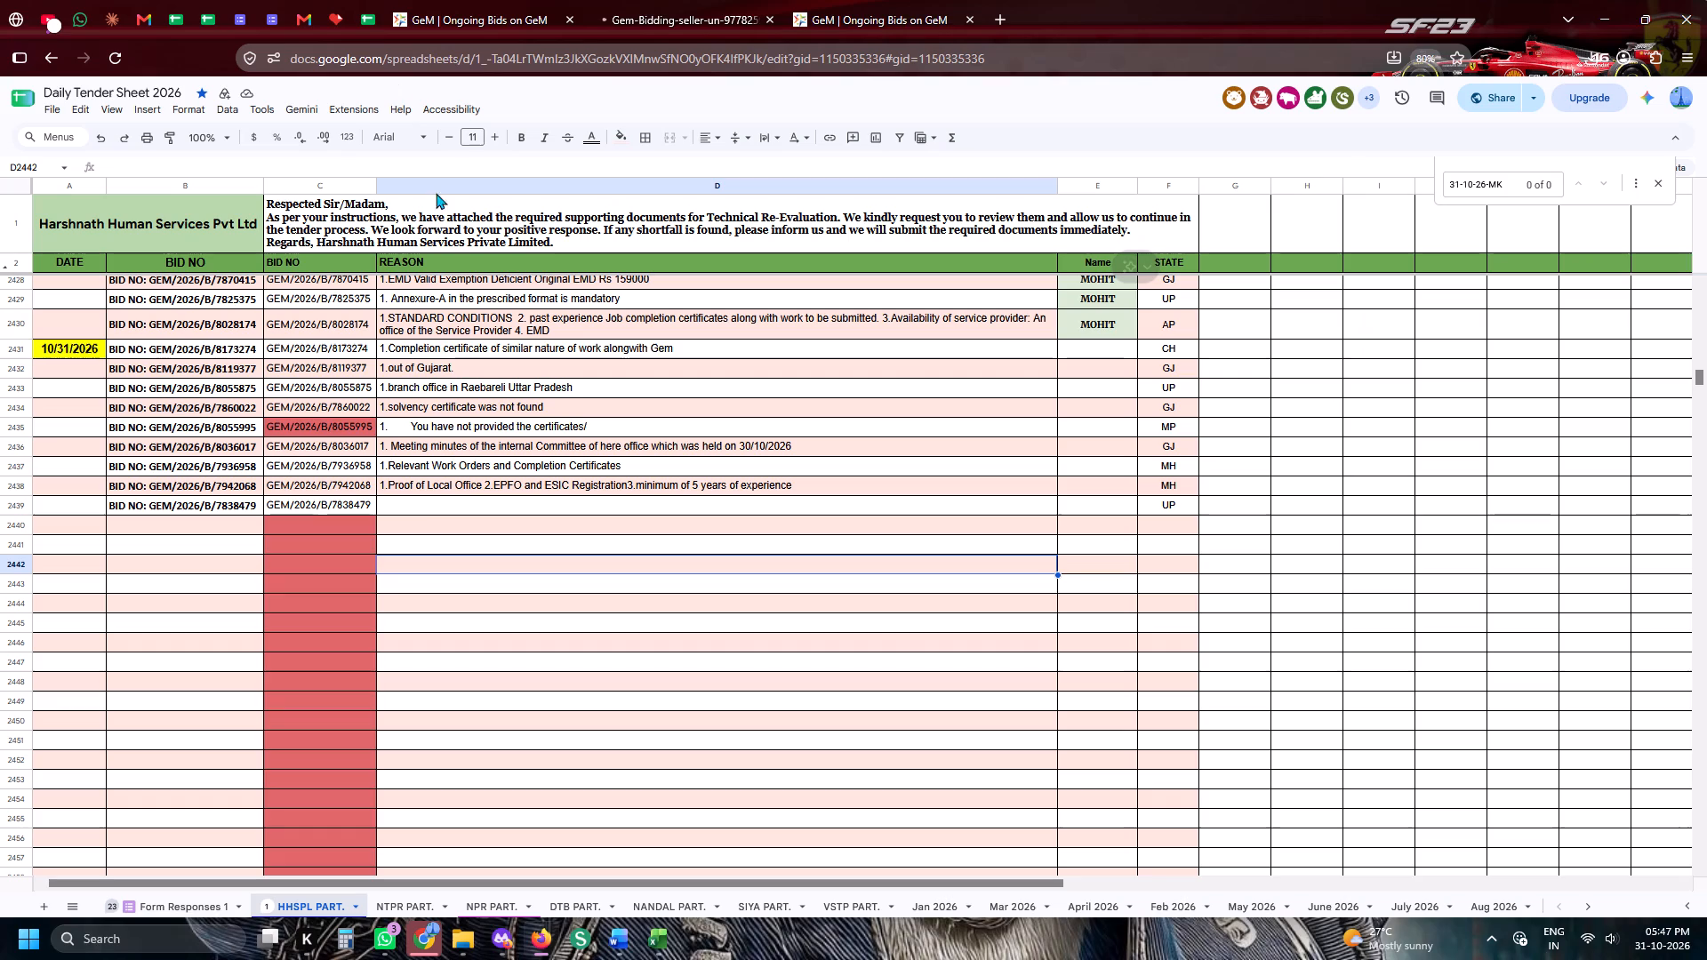
pyautogui.click(422, 508)
pyautogui.write('1.')
pyautogui.hotkey('ctrl', 'v')
# Close the representation form, open the bid document of GEM/2026/B/7838479 and check which manpower profile and state it requires.
pyautogui.click(836, 0)
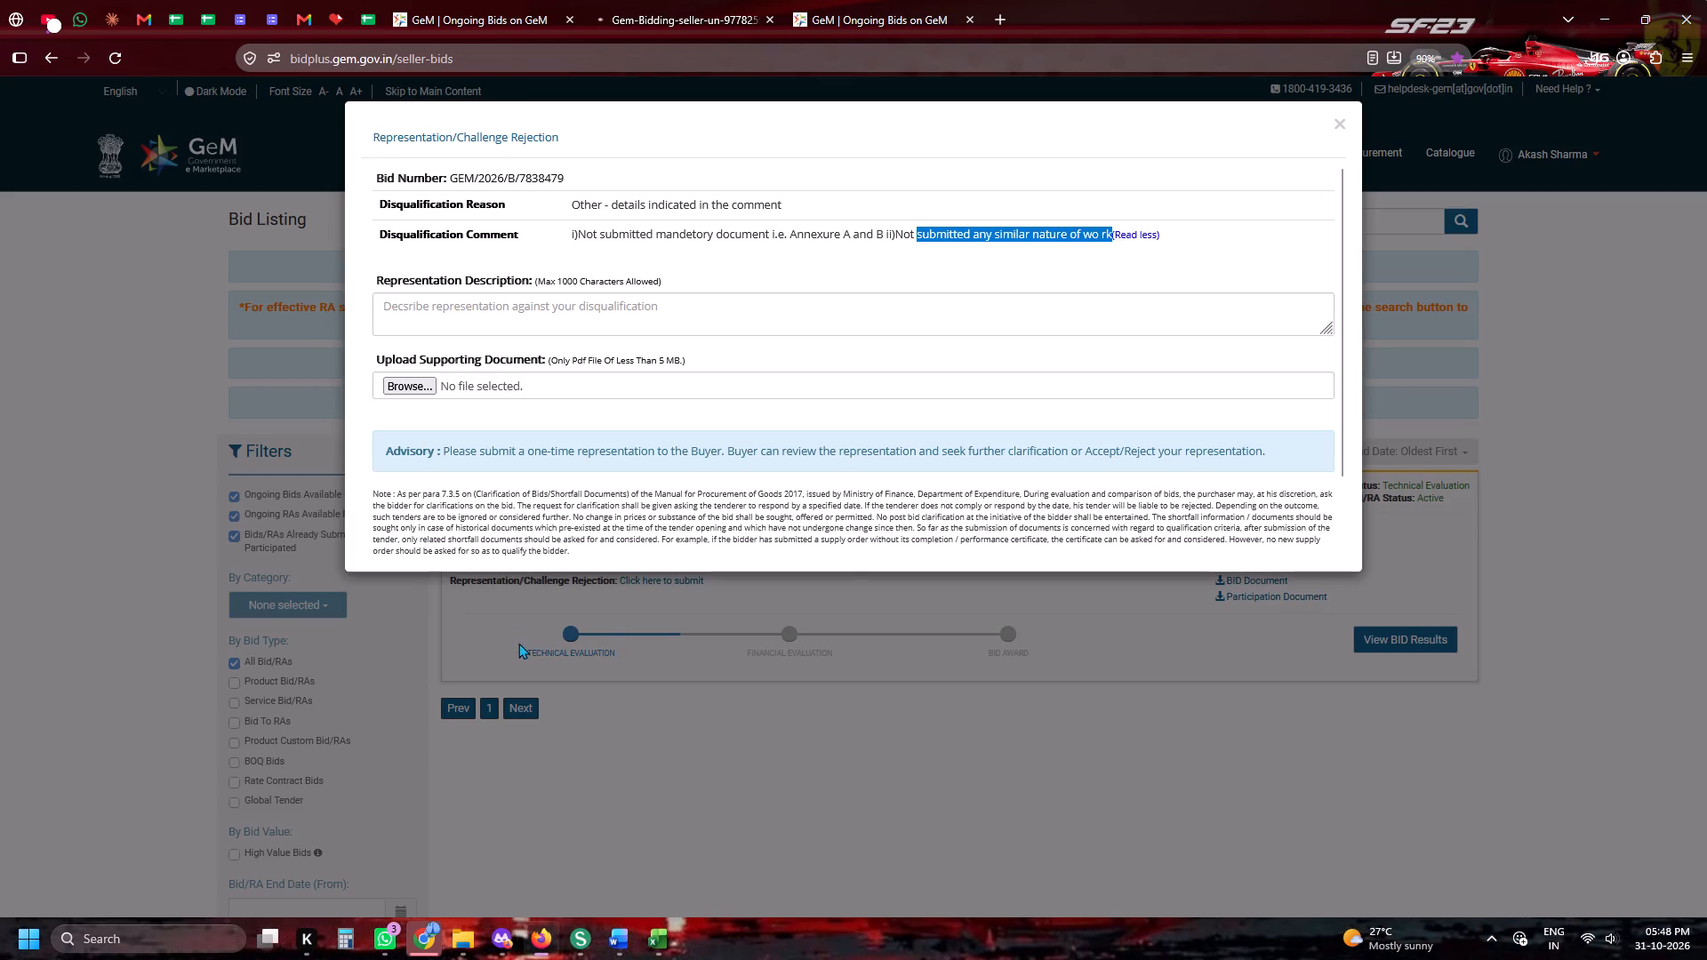
pyautogui.click(597, 654)
pyautogui.click(585, 492)
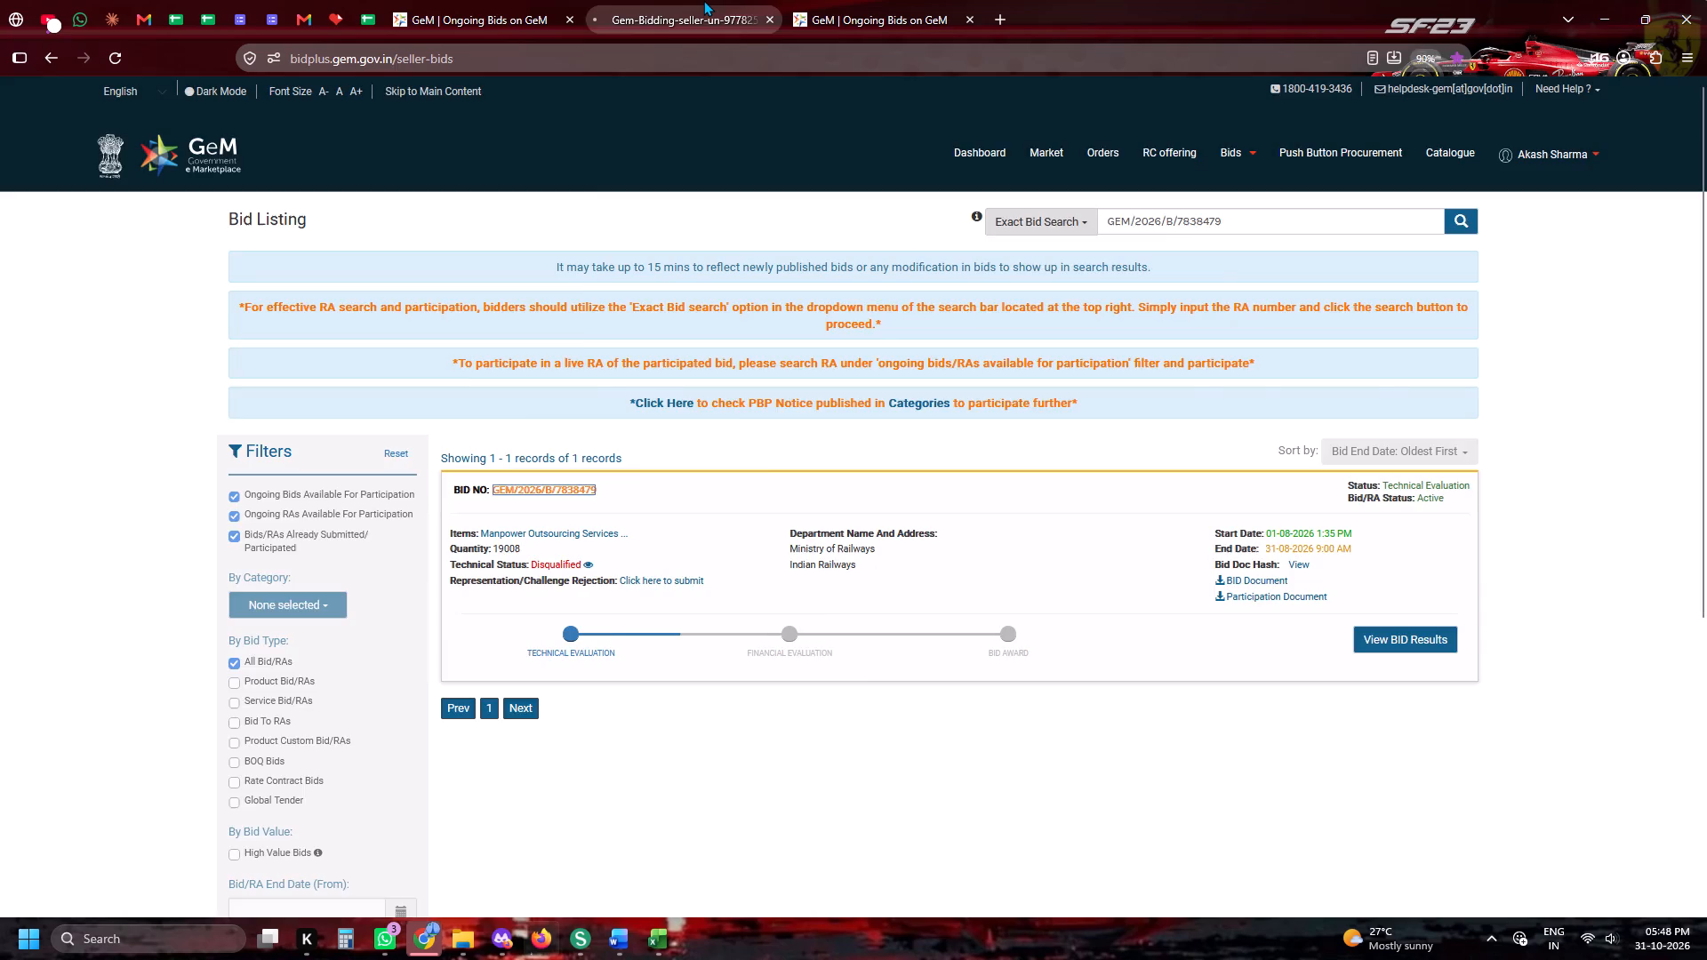
pyautogui.click(703, 0)
pyautogui.click(1266, 110)
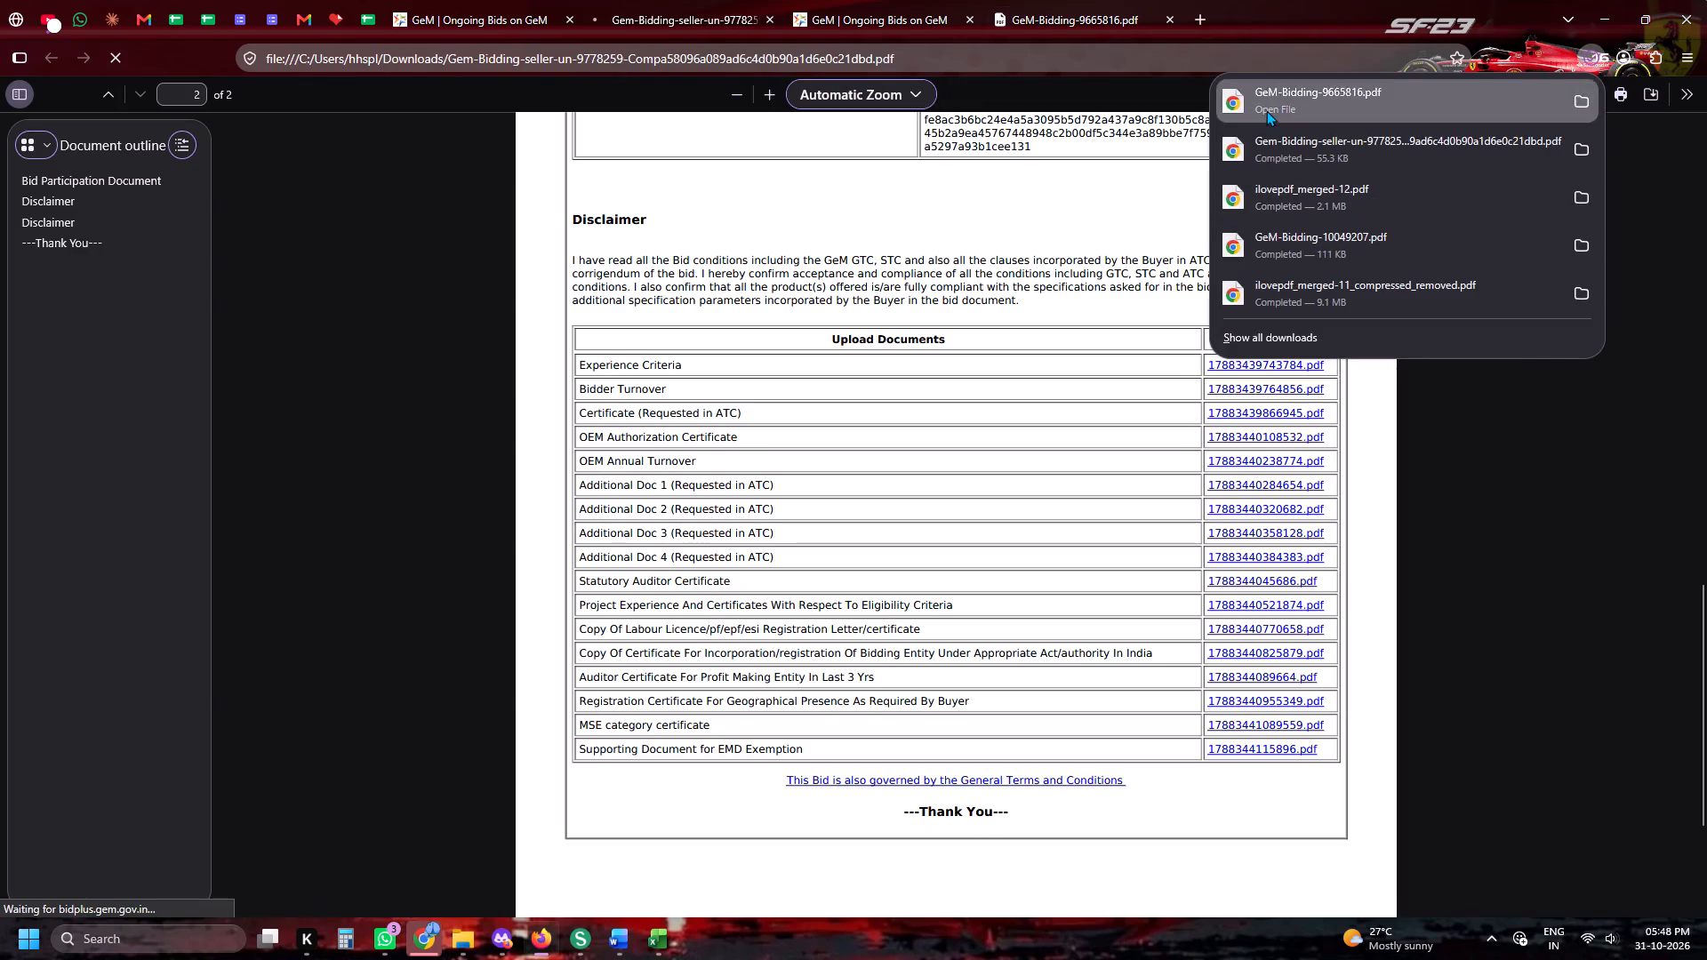
pyautogui.scroll(-20, 921, 619)
pyautogui.scroll(-6, 921, 619)
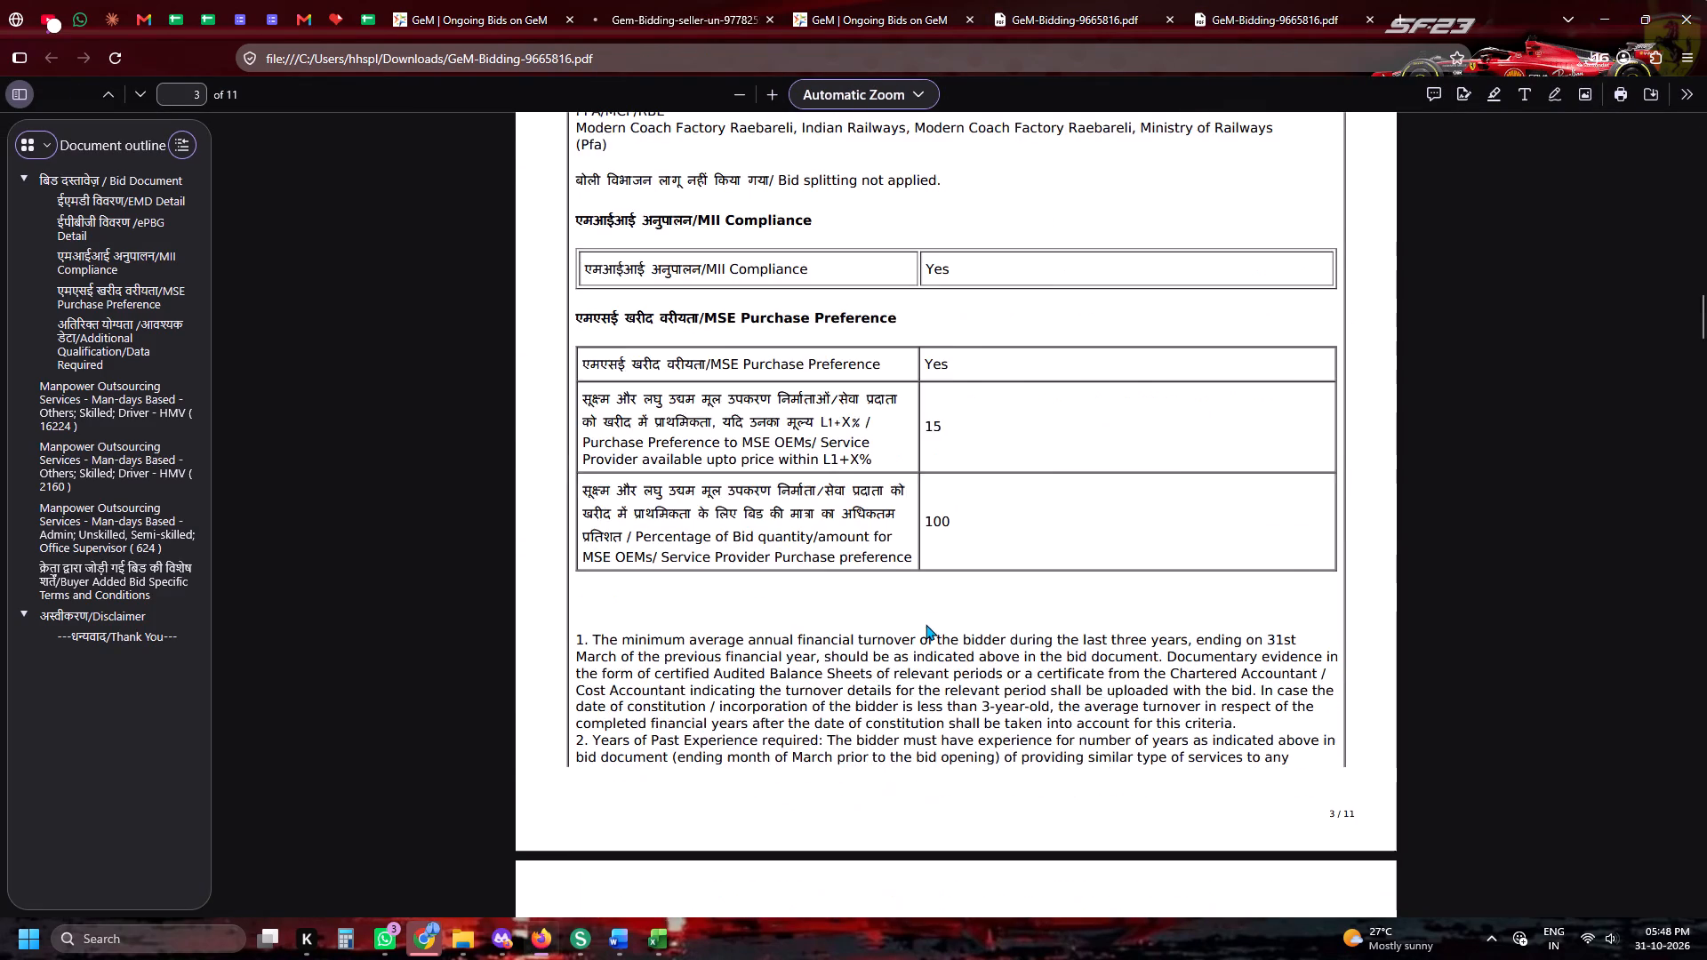
pyautogui.scroll(-17, 926, 624)
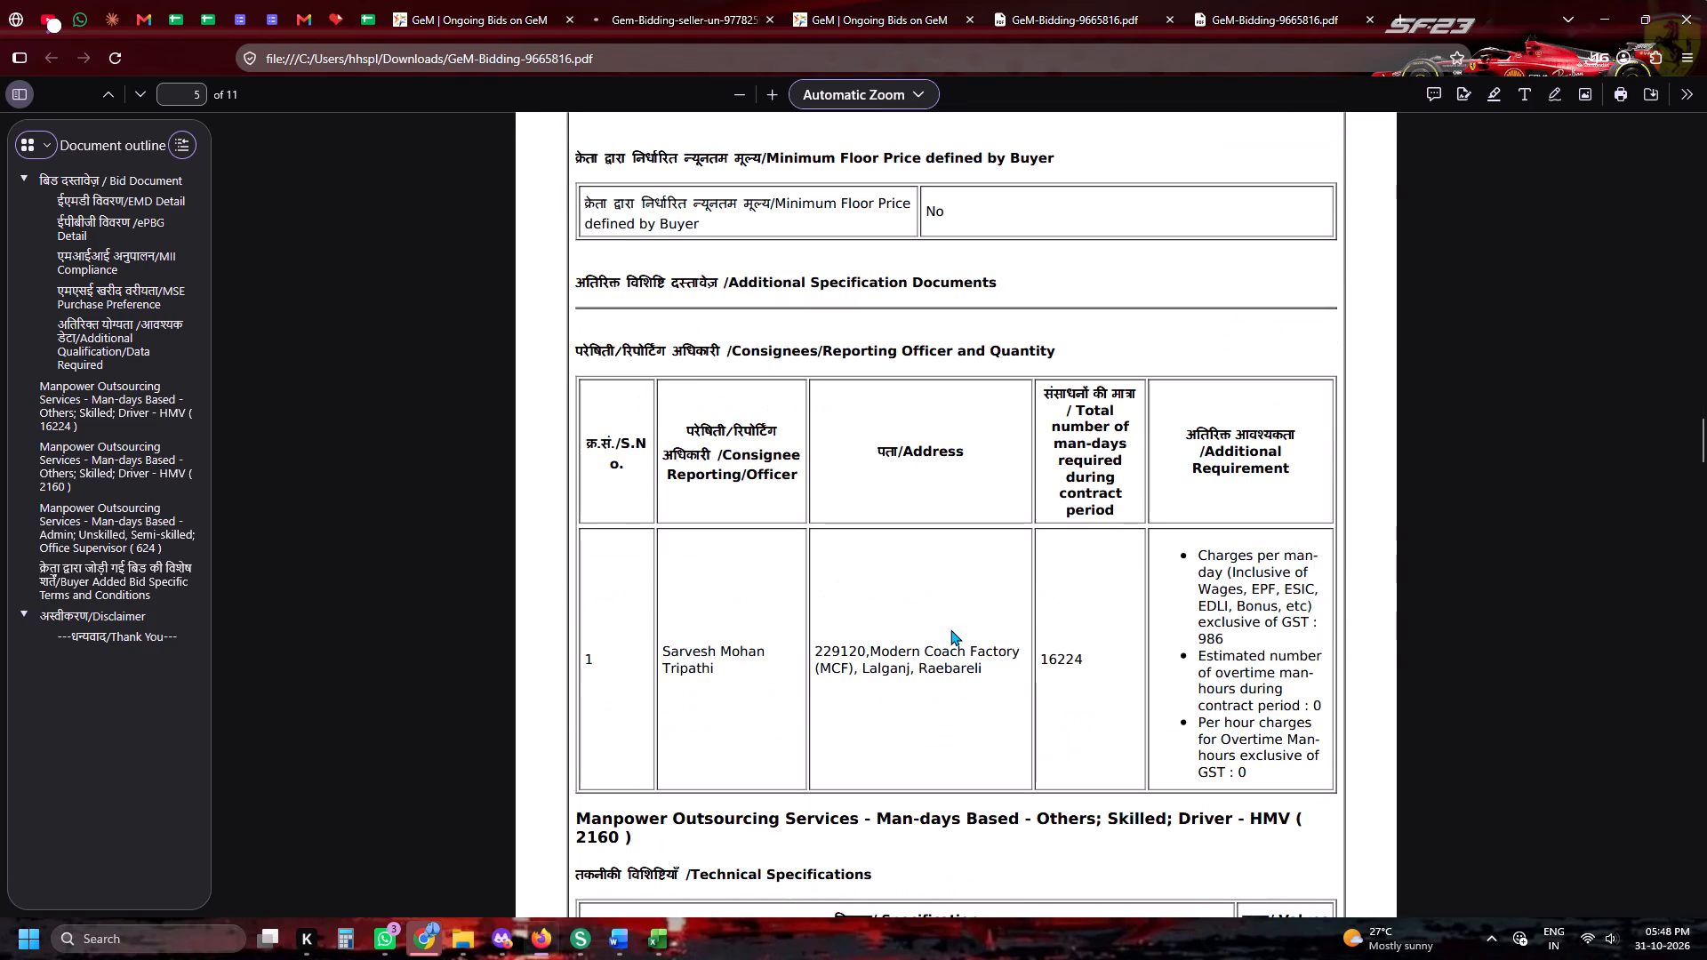
pyautogui.scroll(6, 950, 629)
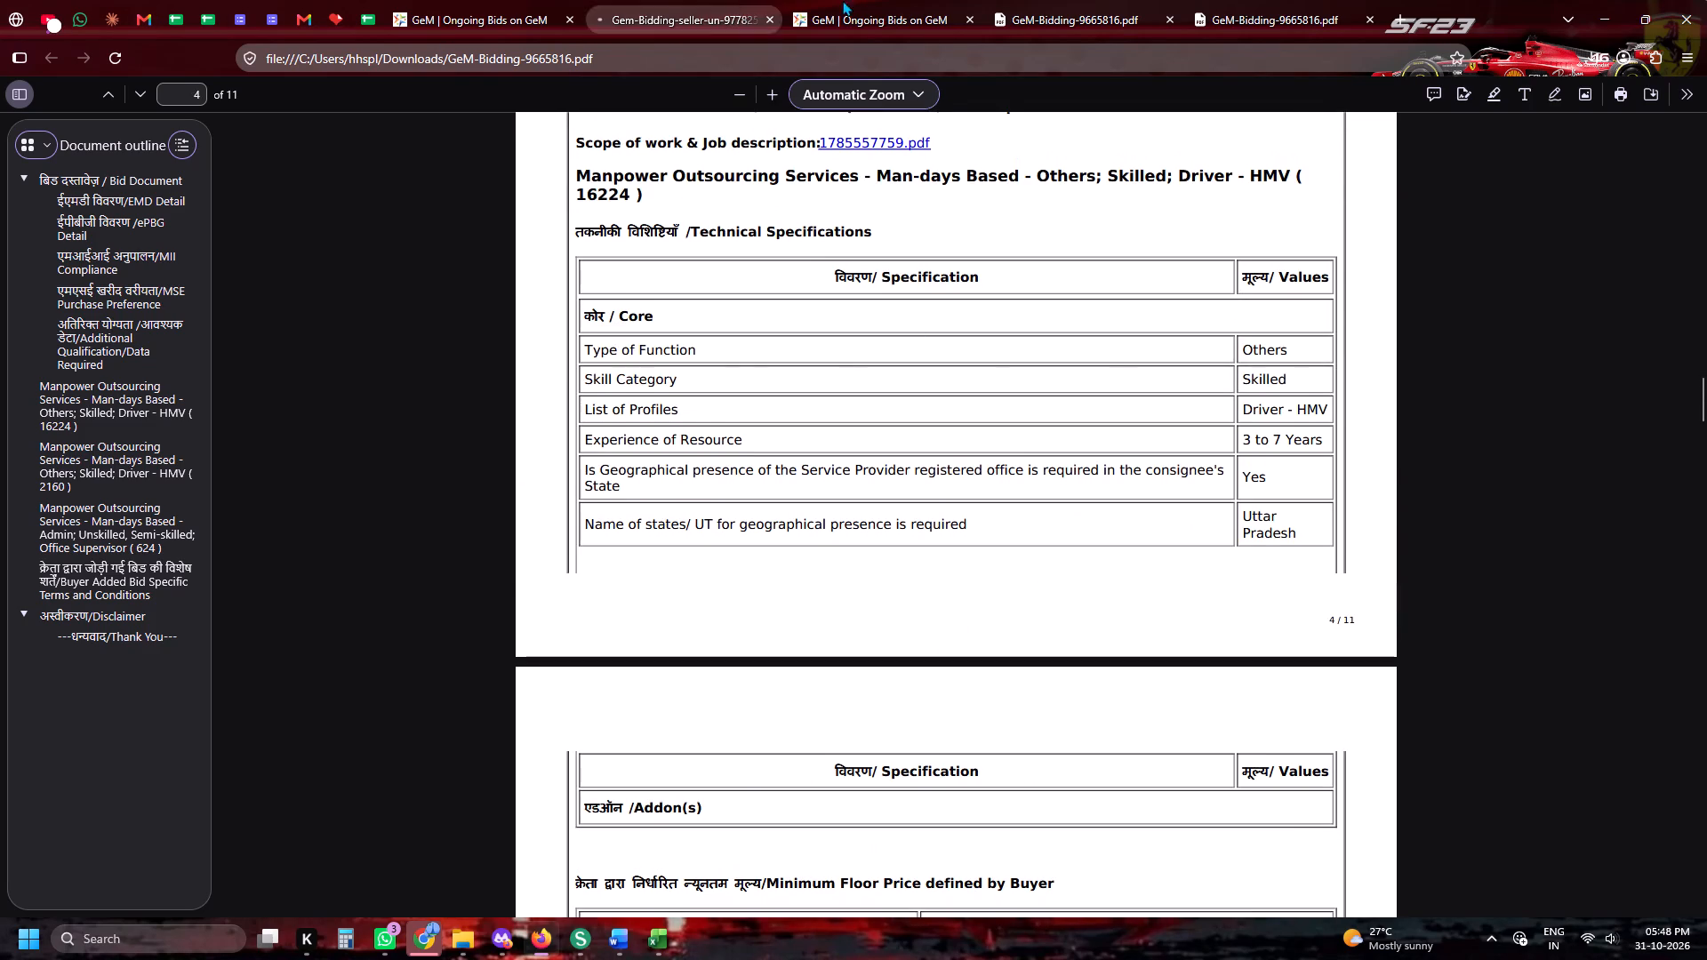
# Reopen the representation form for bid GEM/2026/B/7838479.
pyautogui.click(881, 0)
pyautogui.click(644, 586)
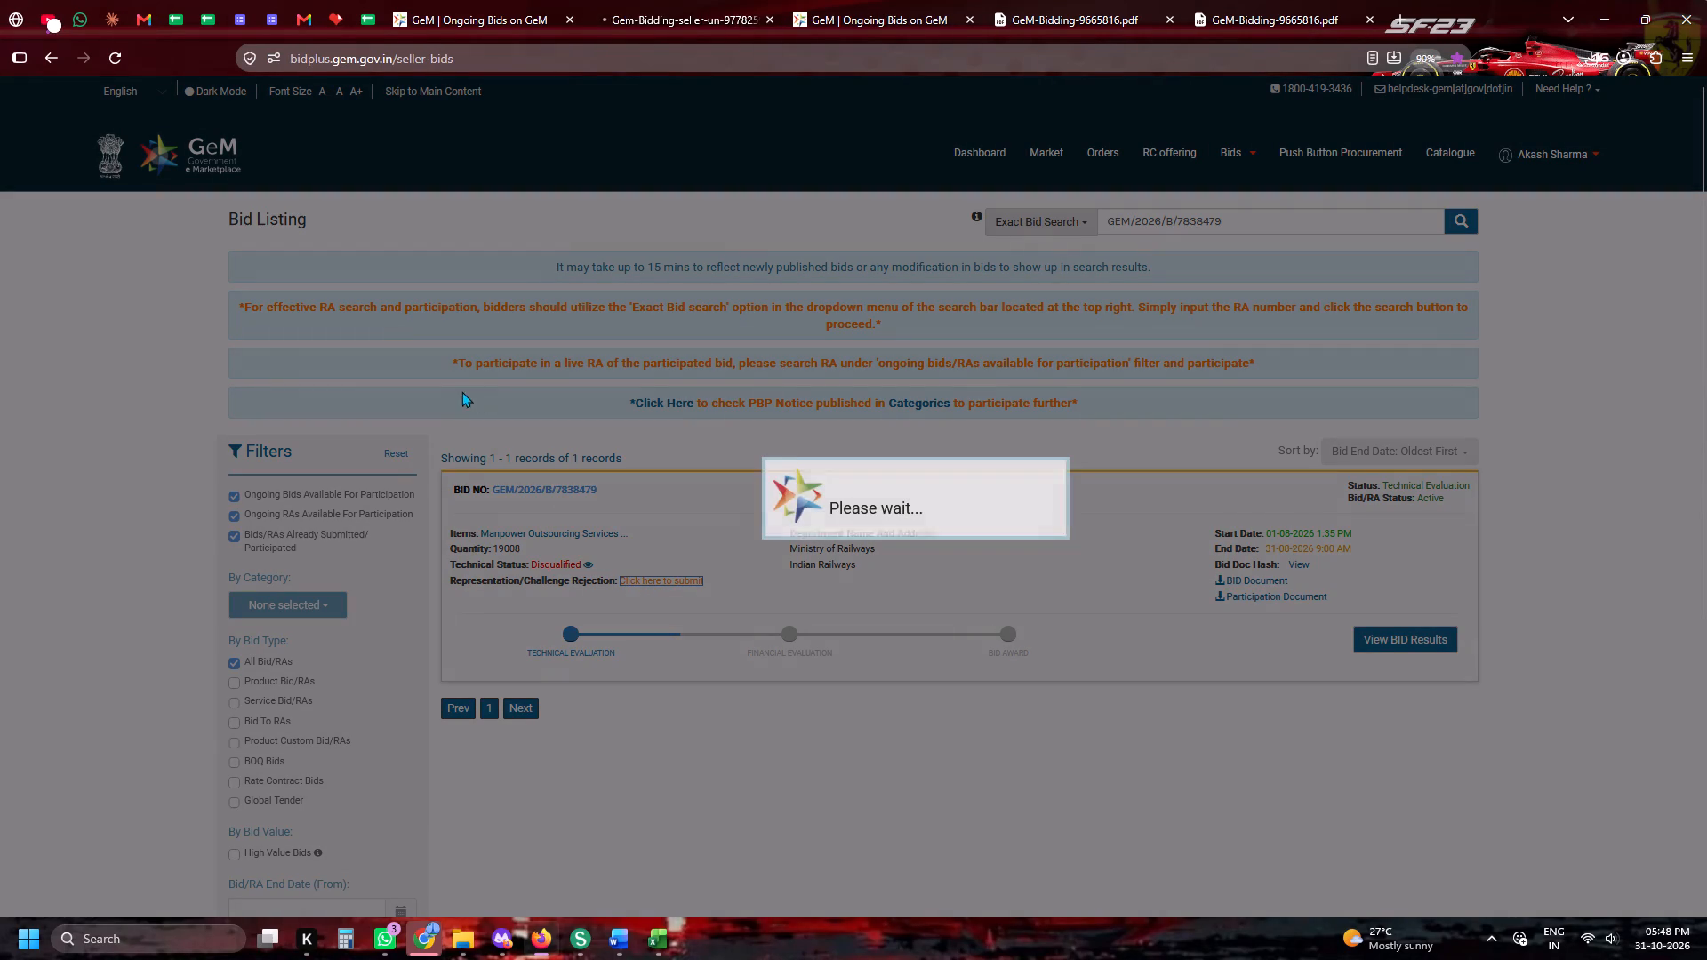
# Open the Certificate (Requested in ATC) PDF again from the upload list in GEM/2026/B/7936958's participation document.
pyautogui.click(639, 0)
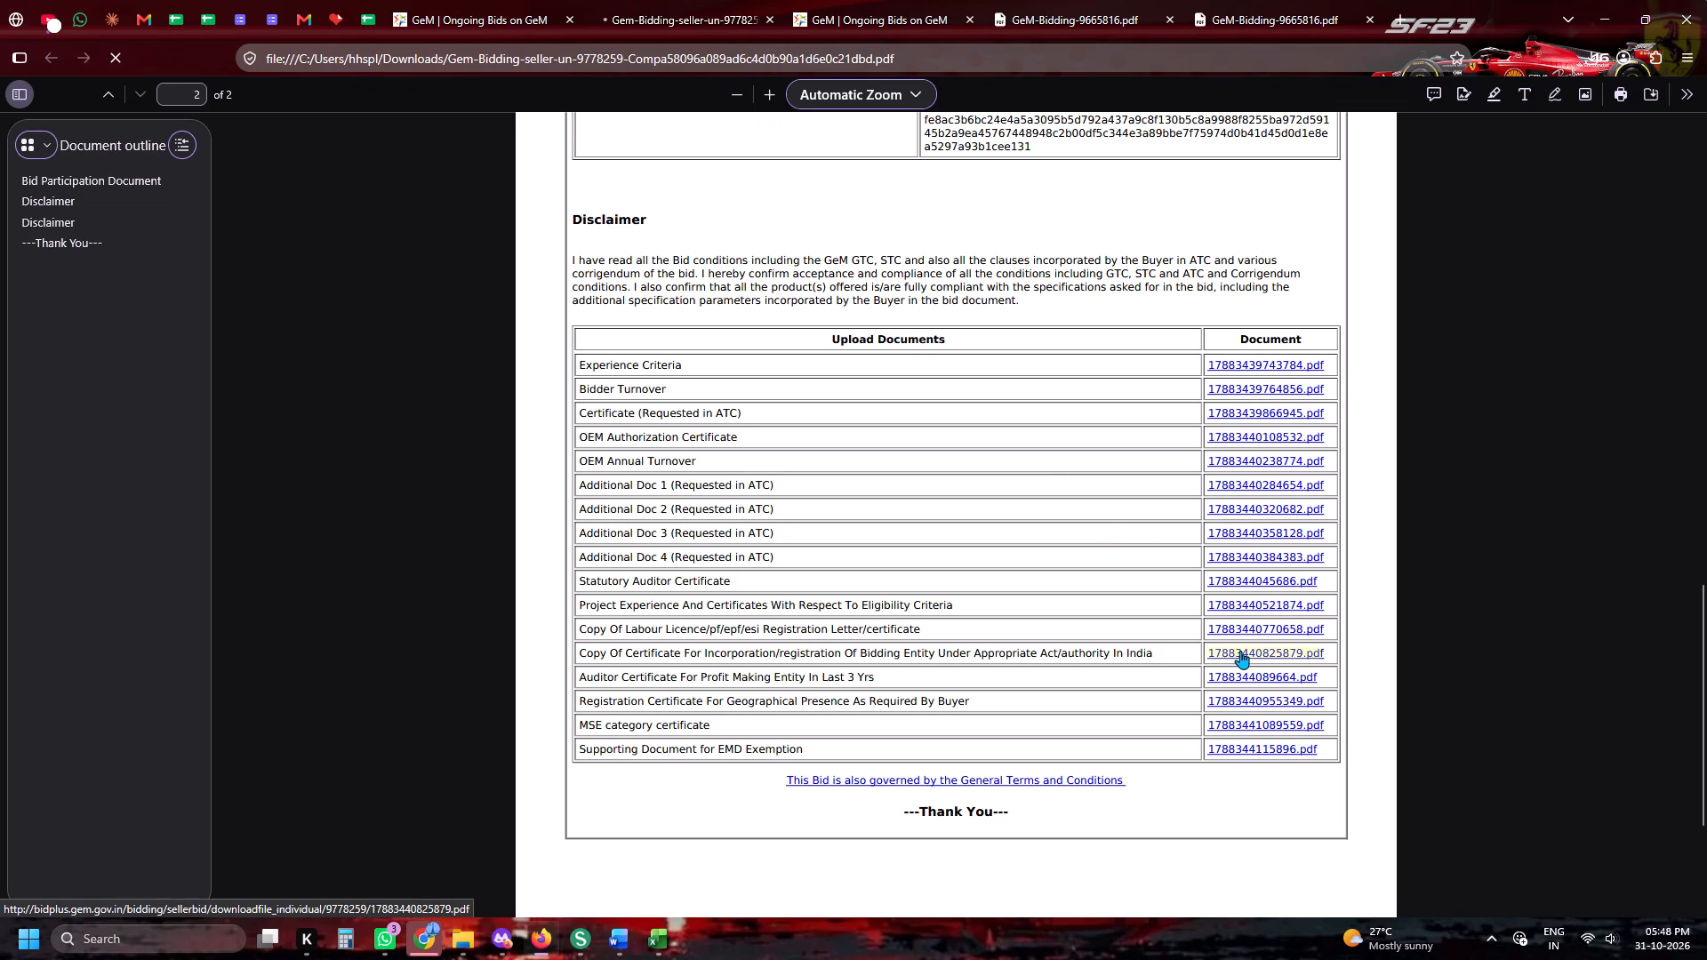
pyautogui.click(1271, 420)
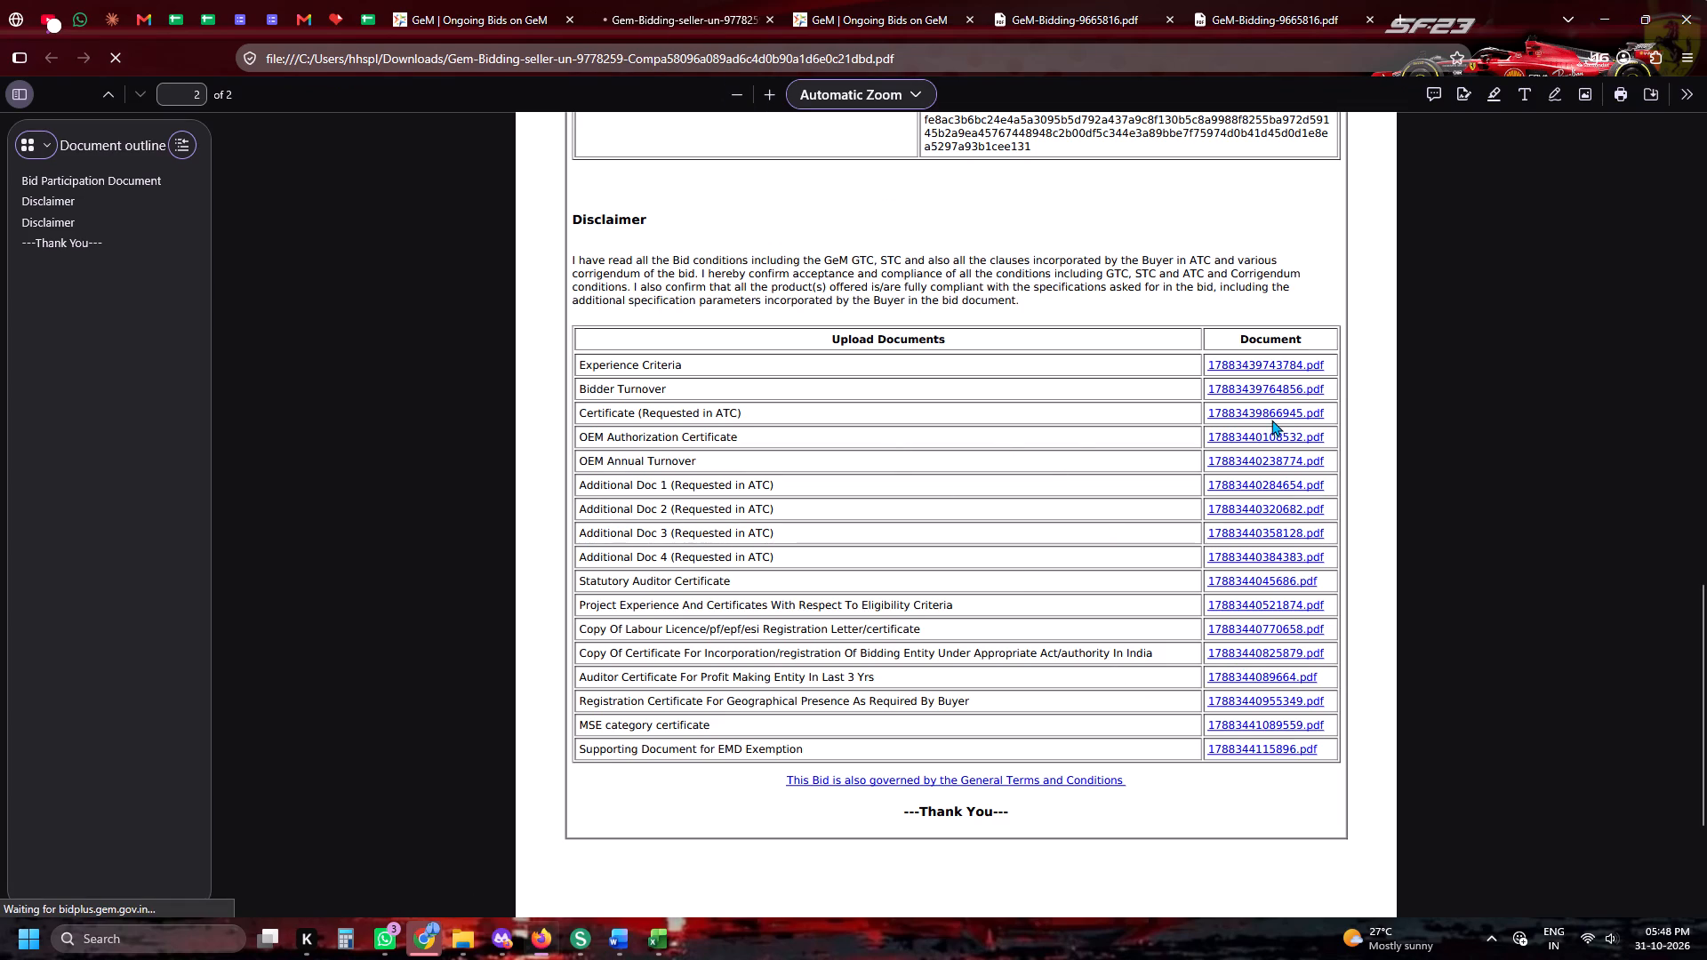
pyautogui.click(1271, 419)
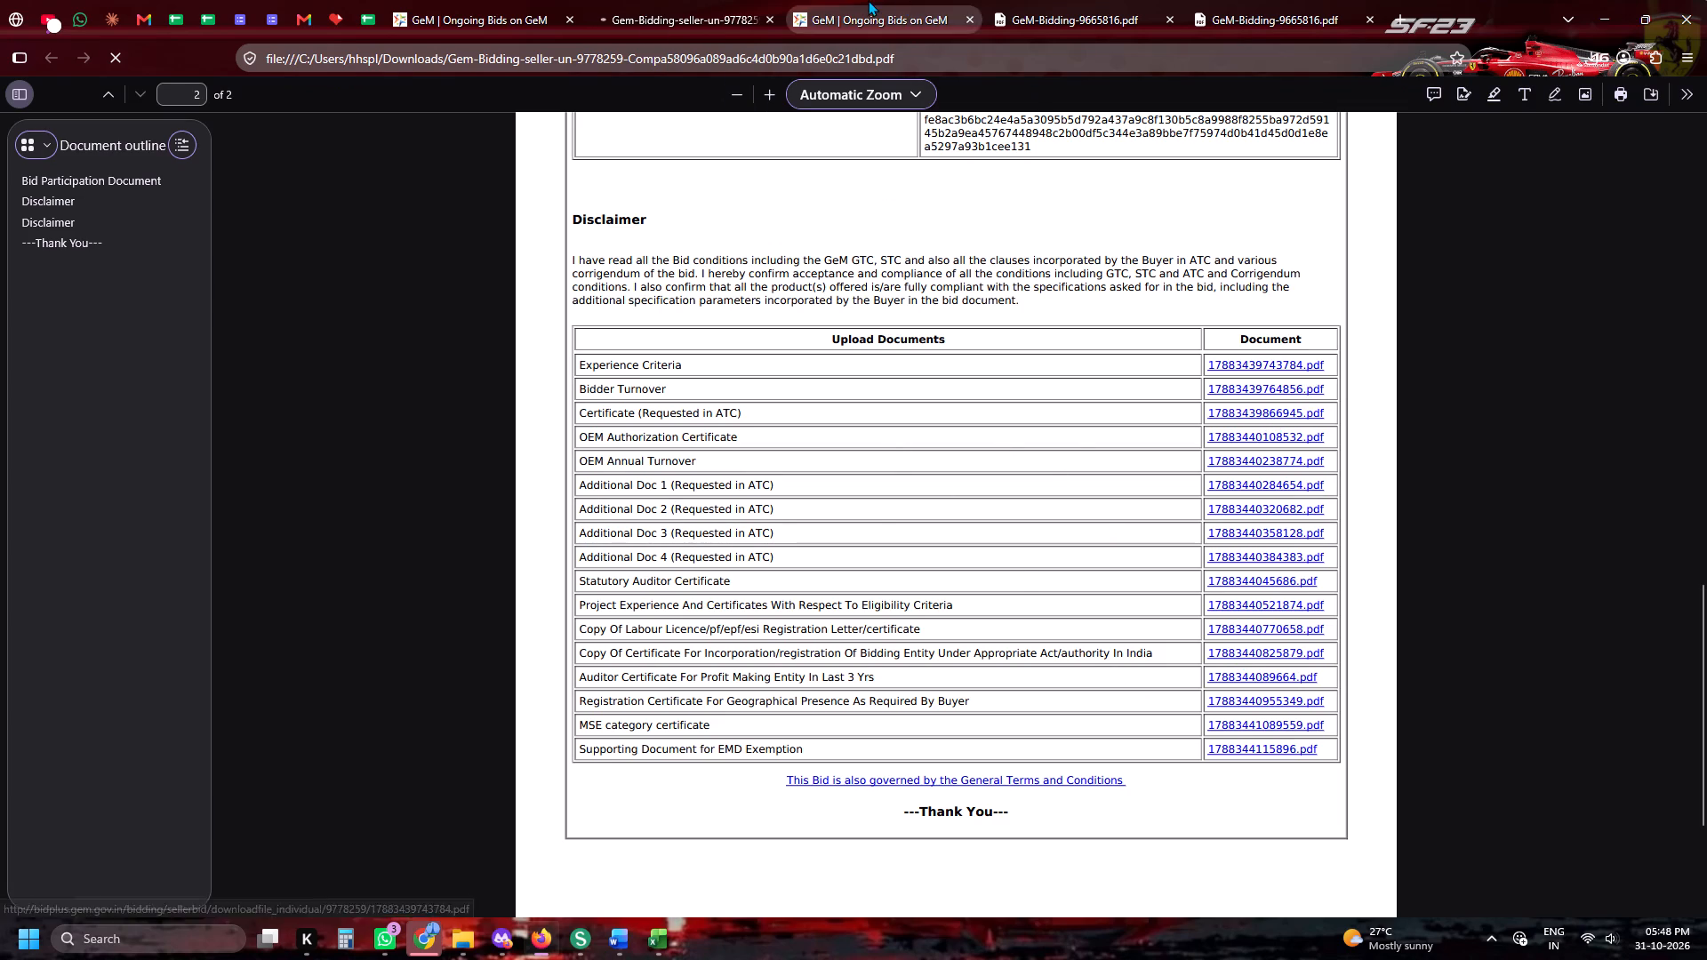
# Attach SIMILAR WORK ORDER DRIVER from the Similar Work Order folder as the supporting document for bid GEM/2026/B/7838479.
pyautogui.click(862, 0)
pyautogui.click(1033, 4)
pyautogui.click(837, 0)
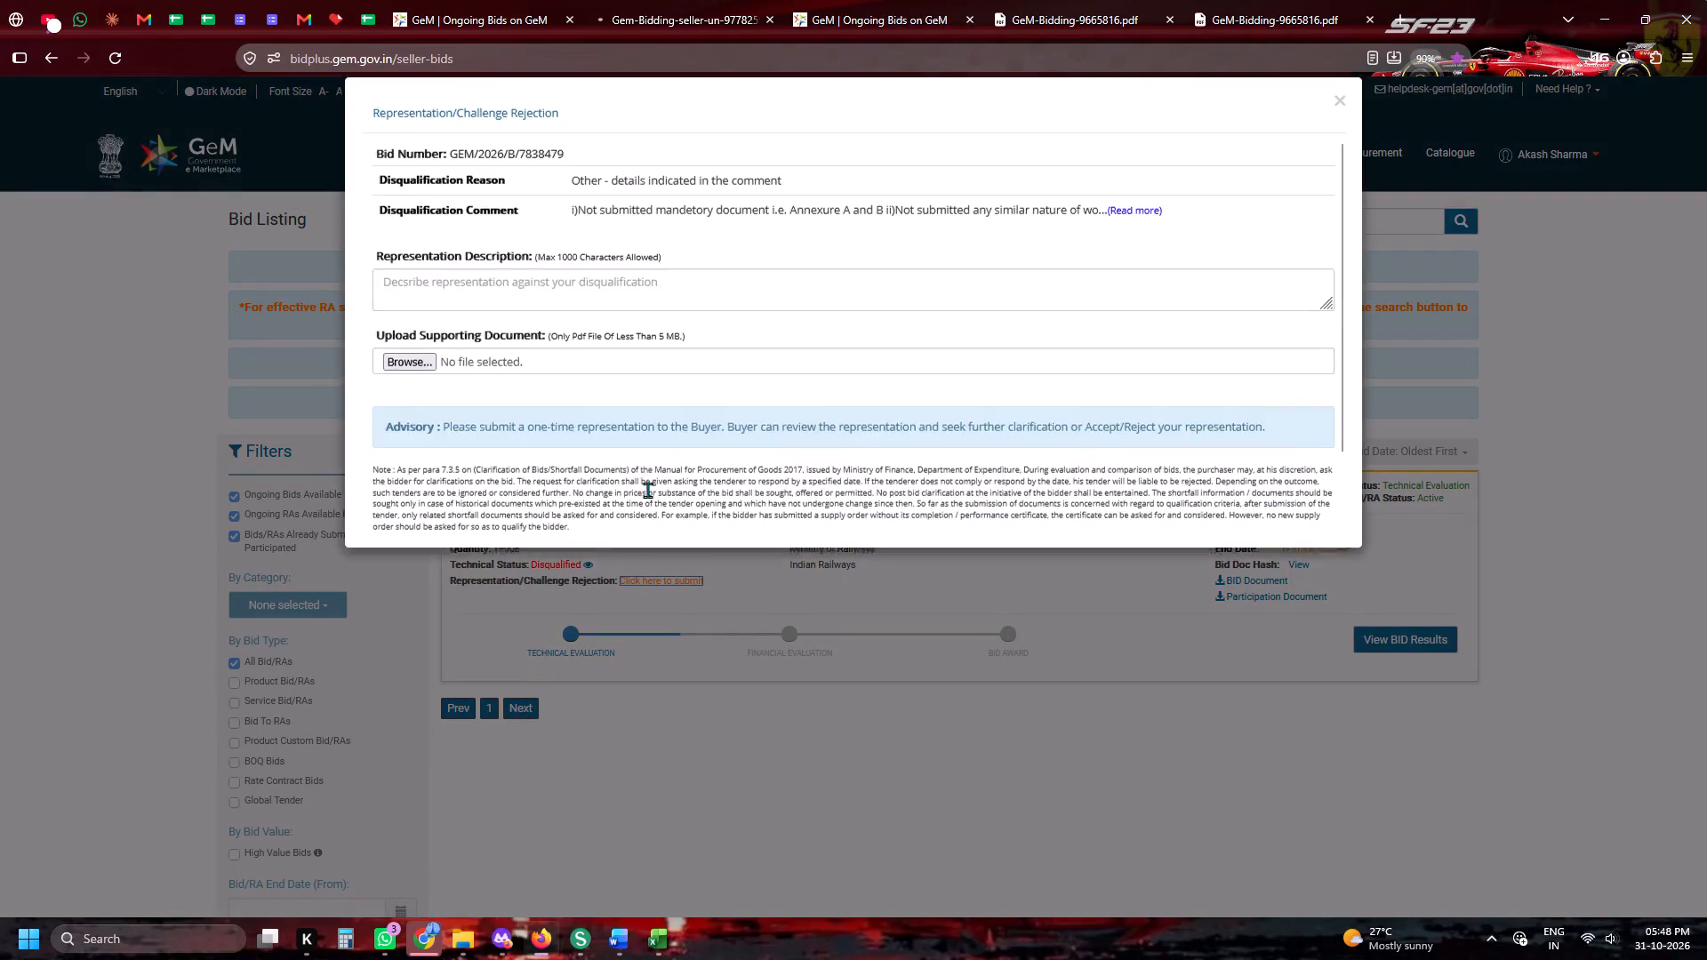
pyautogui.click(385, 388)
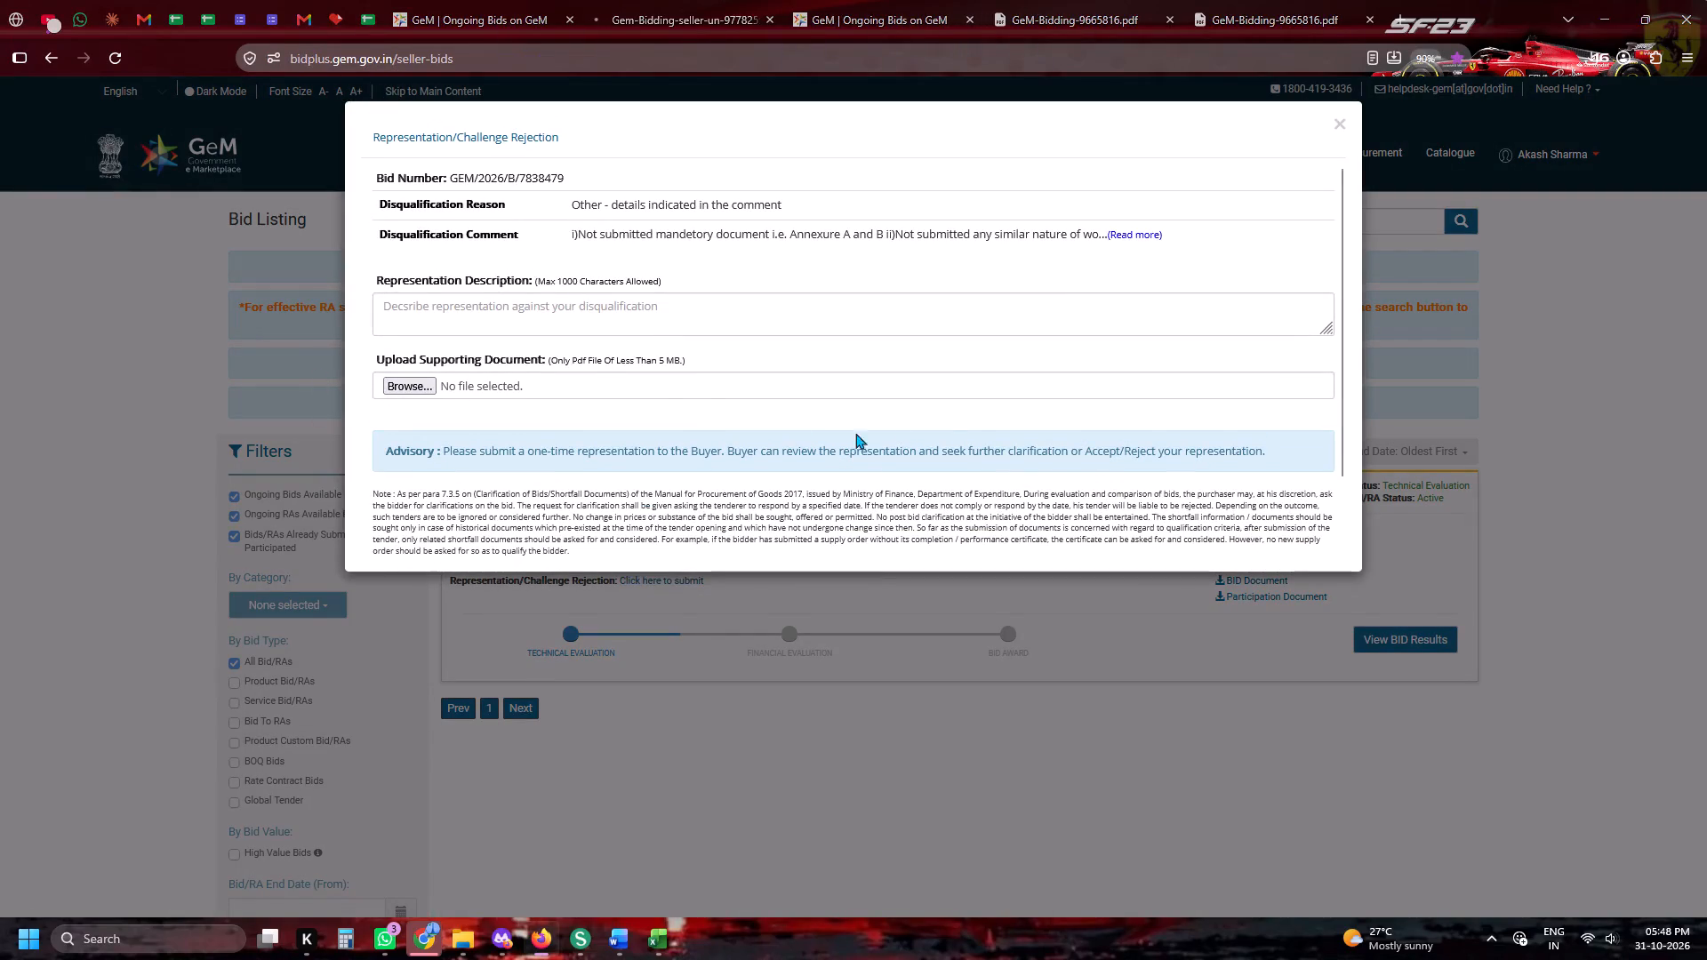
pyautogui.scroll(4, 1180, 433)
pyautogui.click(1210, 340)
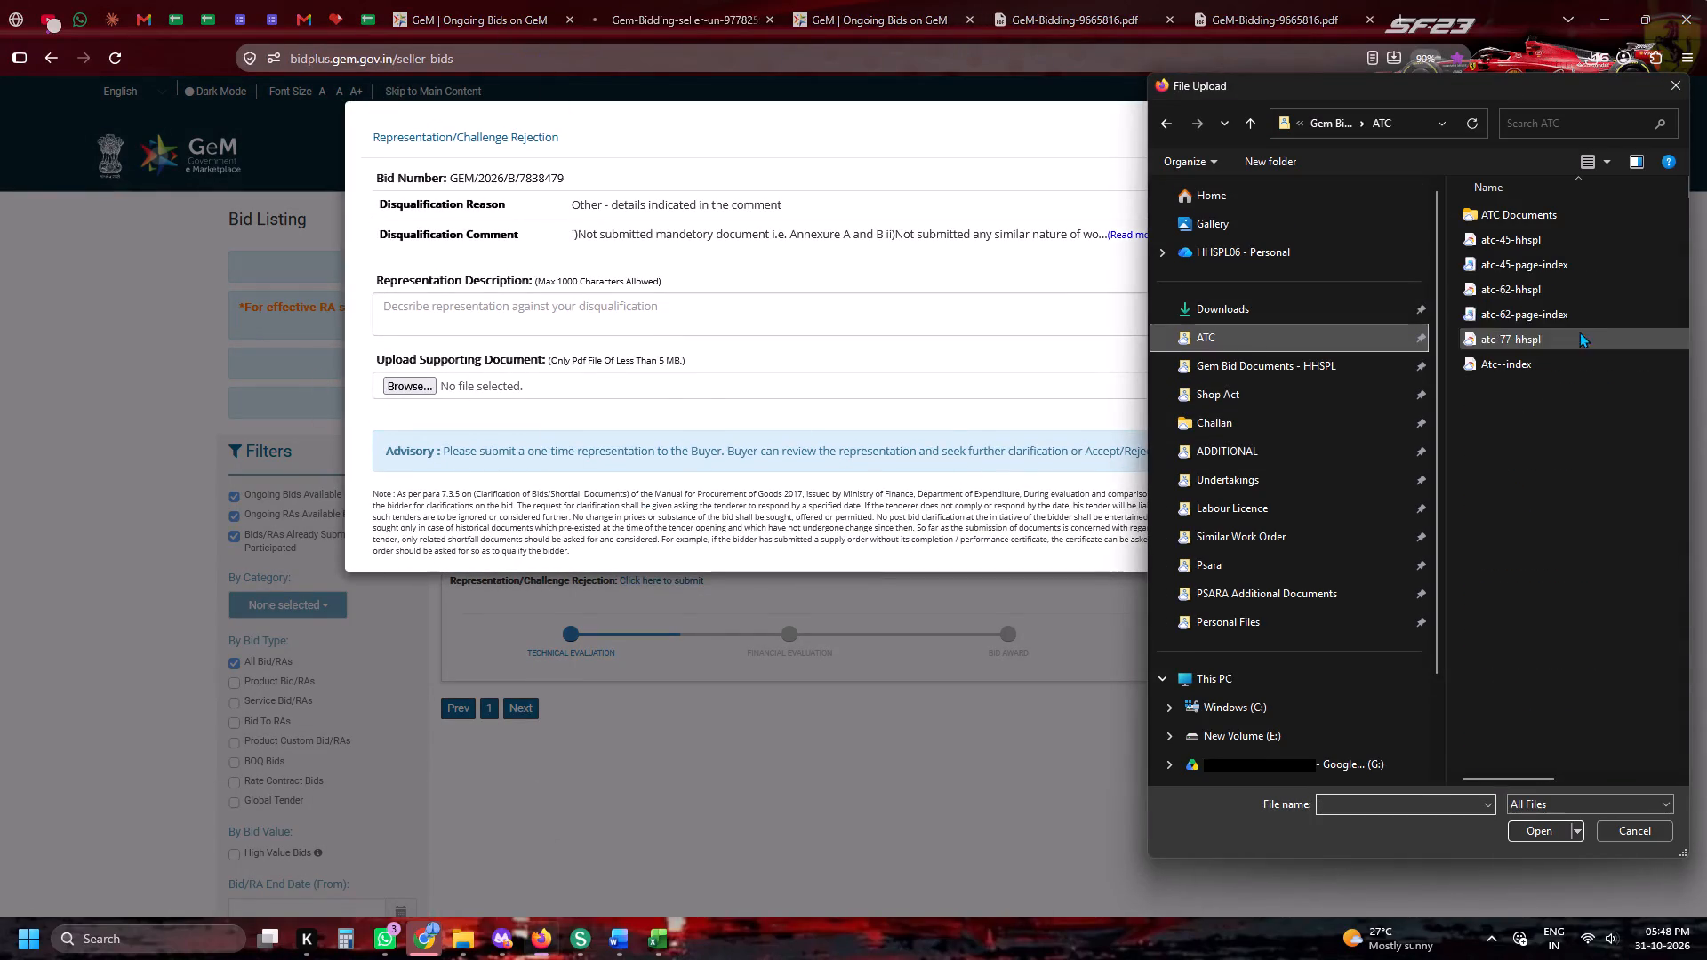
pyautogui.click(1217, 531)
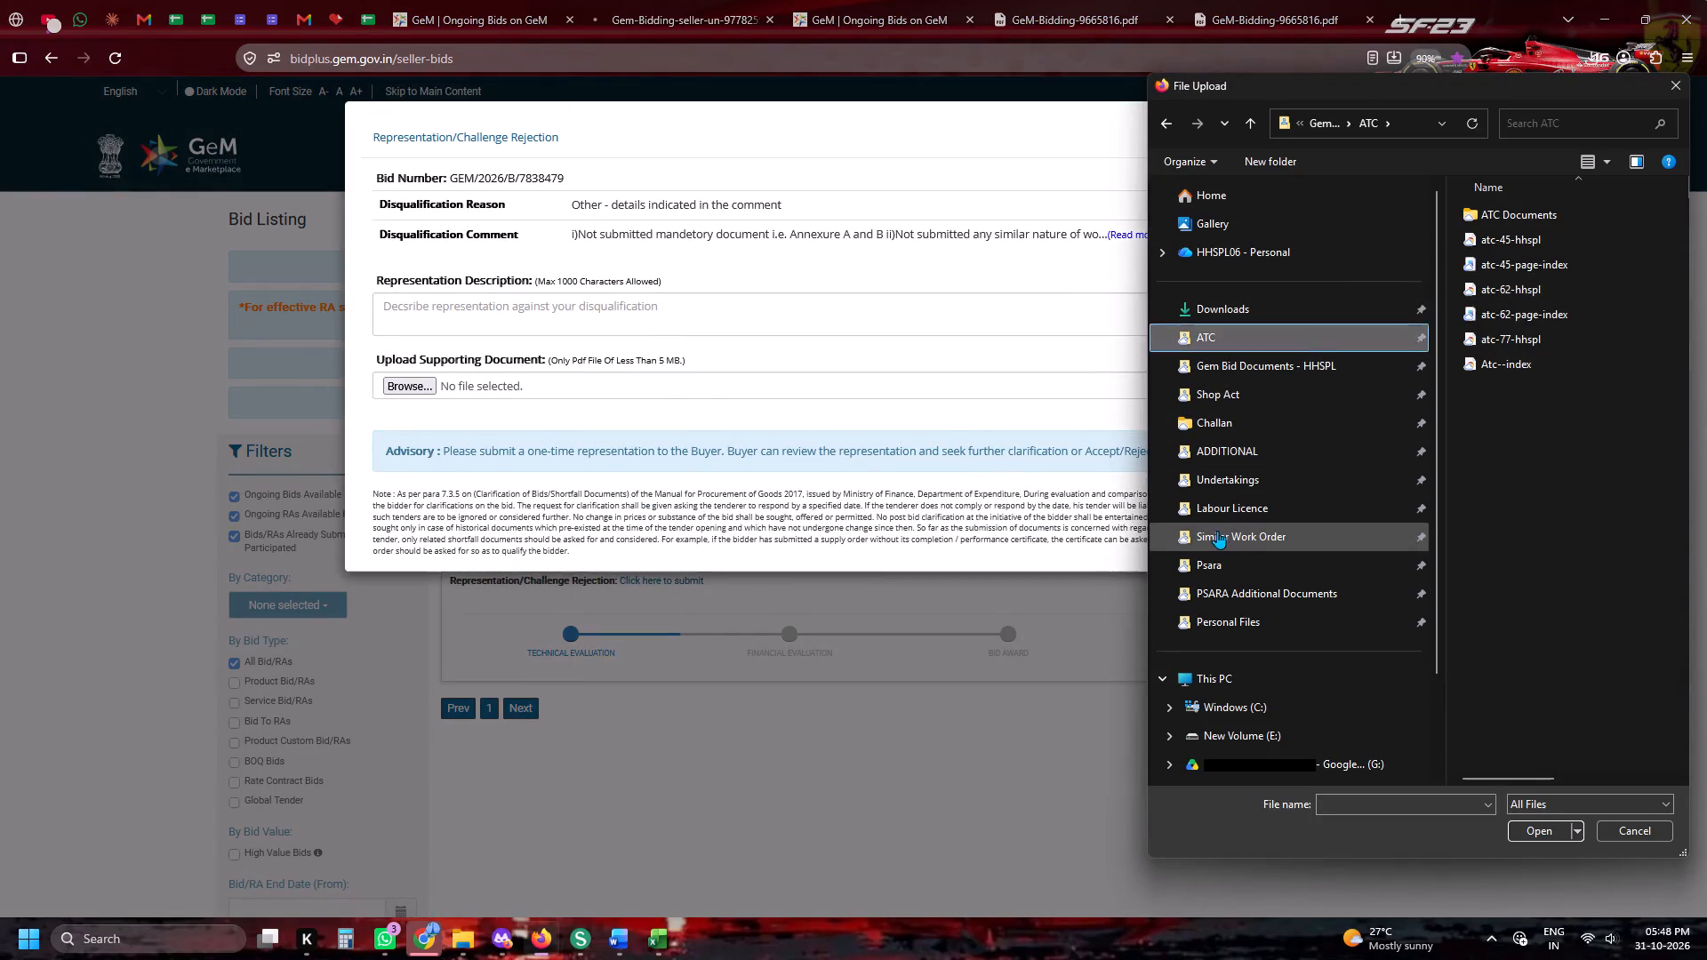
pyautogui.doubleClick(1560, 321)
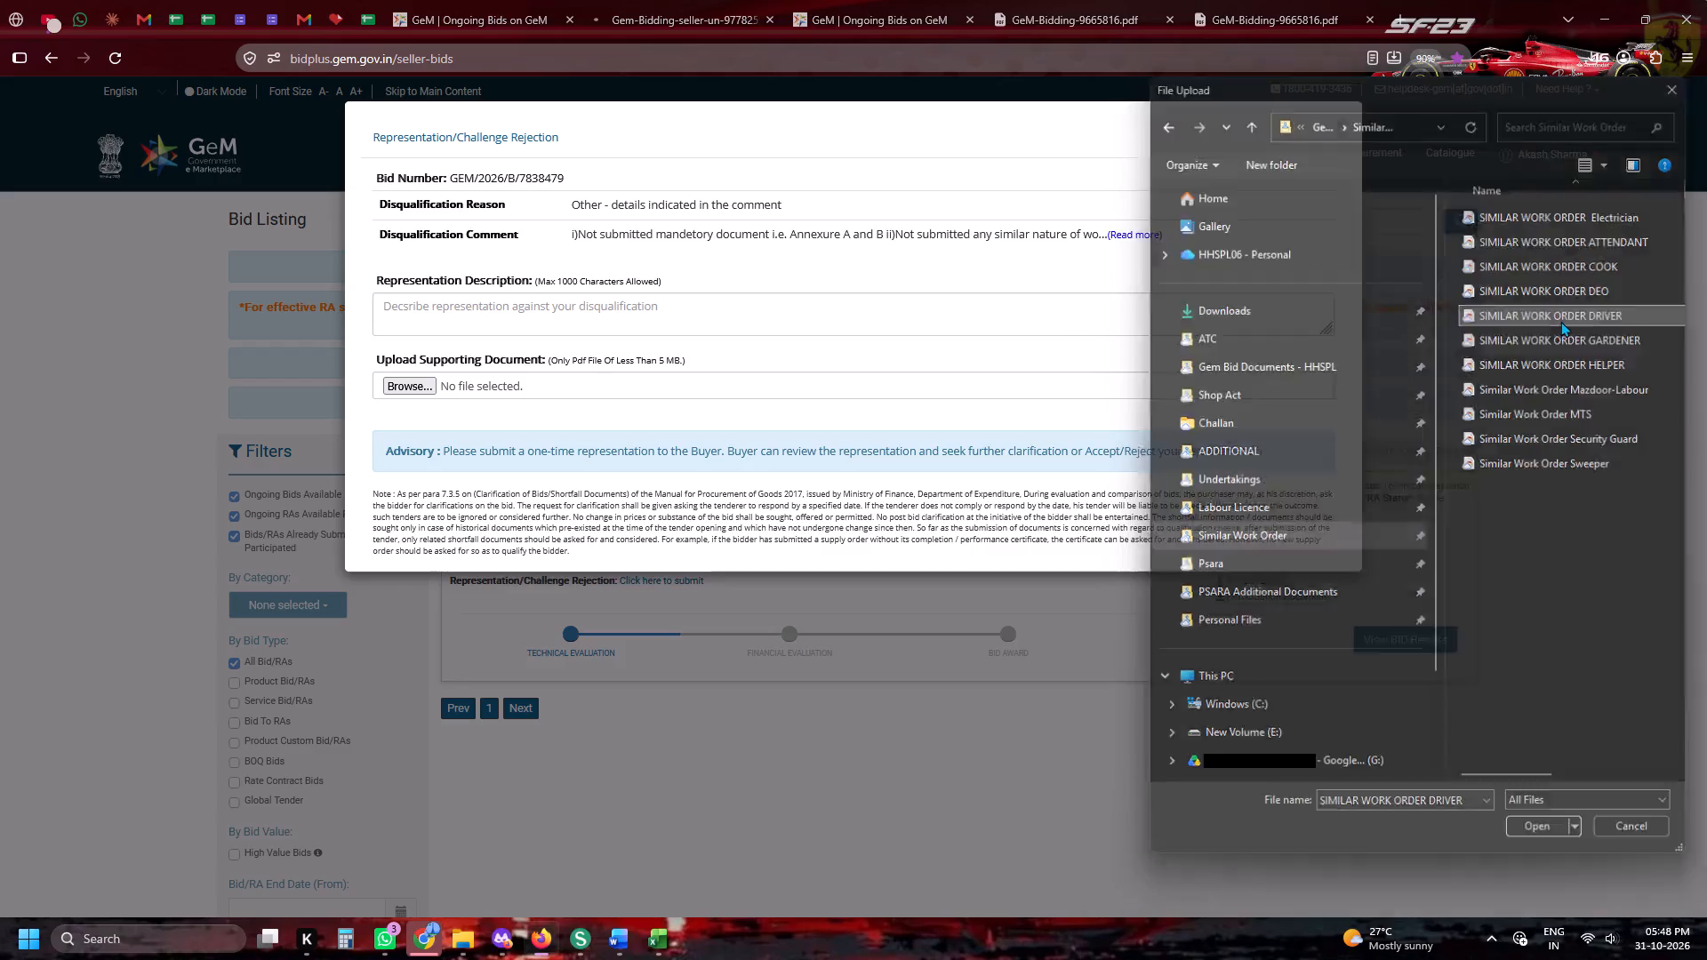
# Fill the representation description with the saved "Respected Sir/Madam" re-evaluation message from the clipboard history and submit the representation.
pyautogui.click(606, 331)
pyautogui.press('super+v')
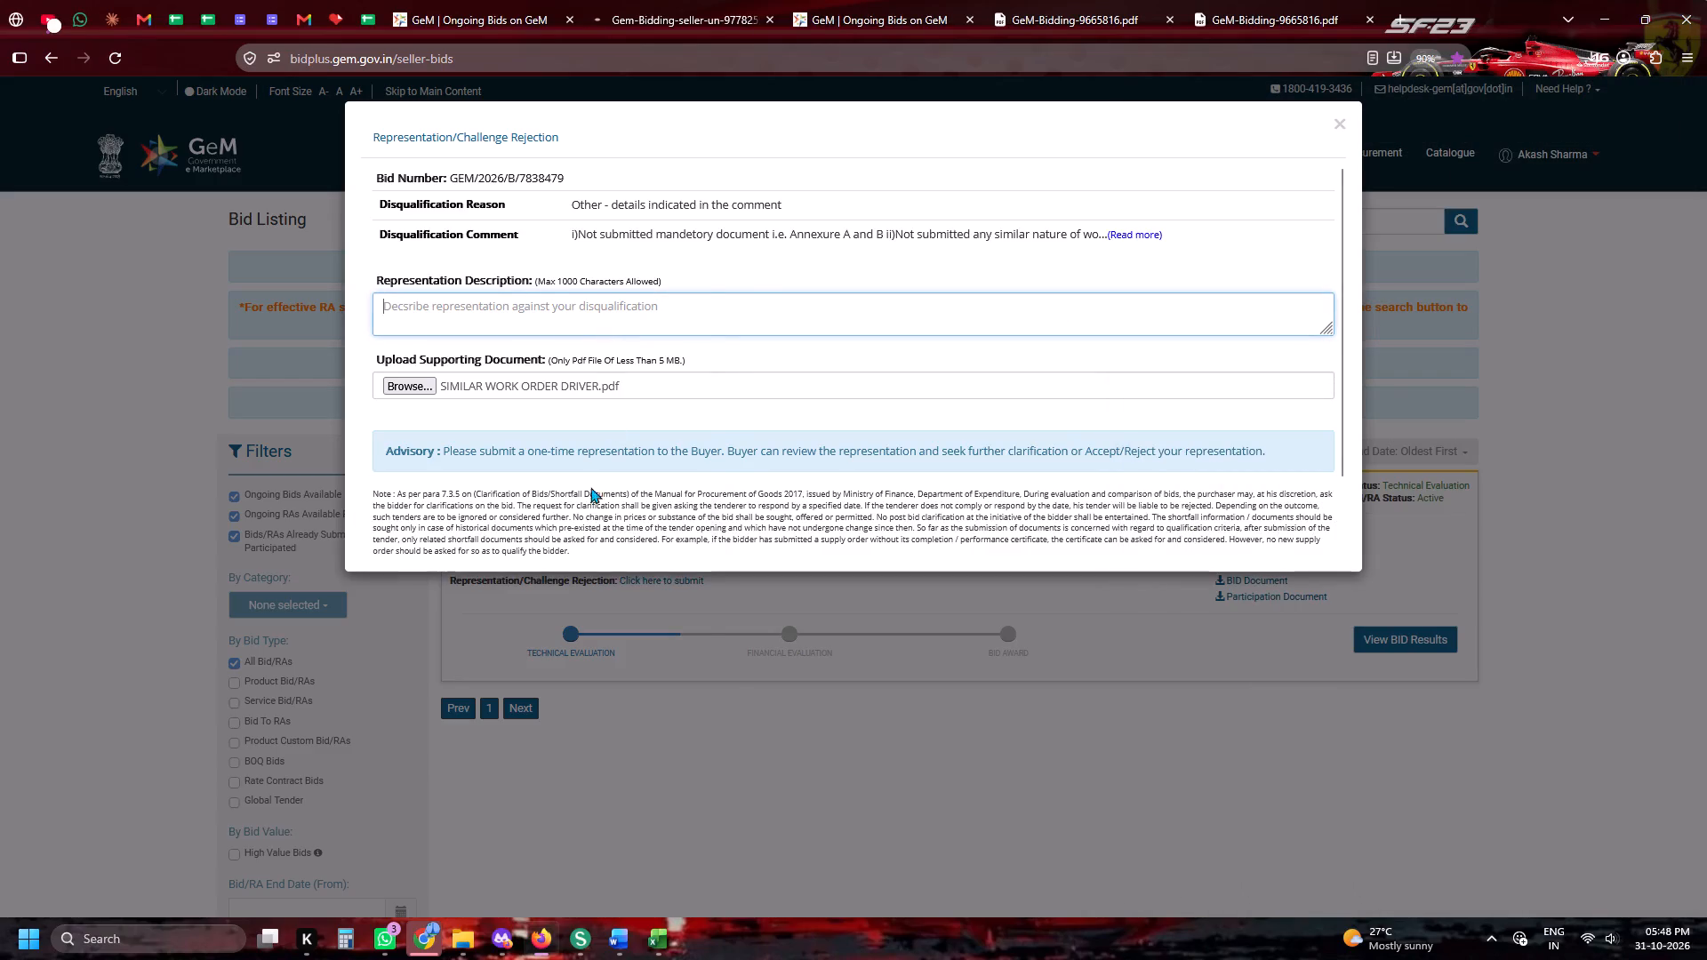
pyautogui.click(659, 413)
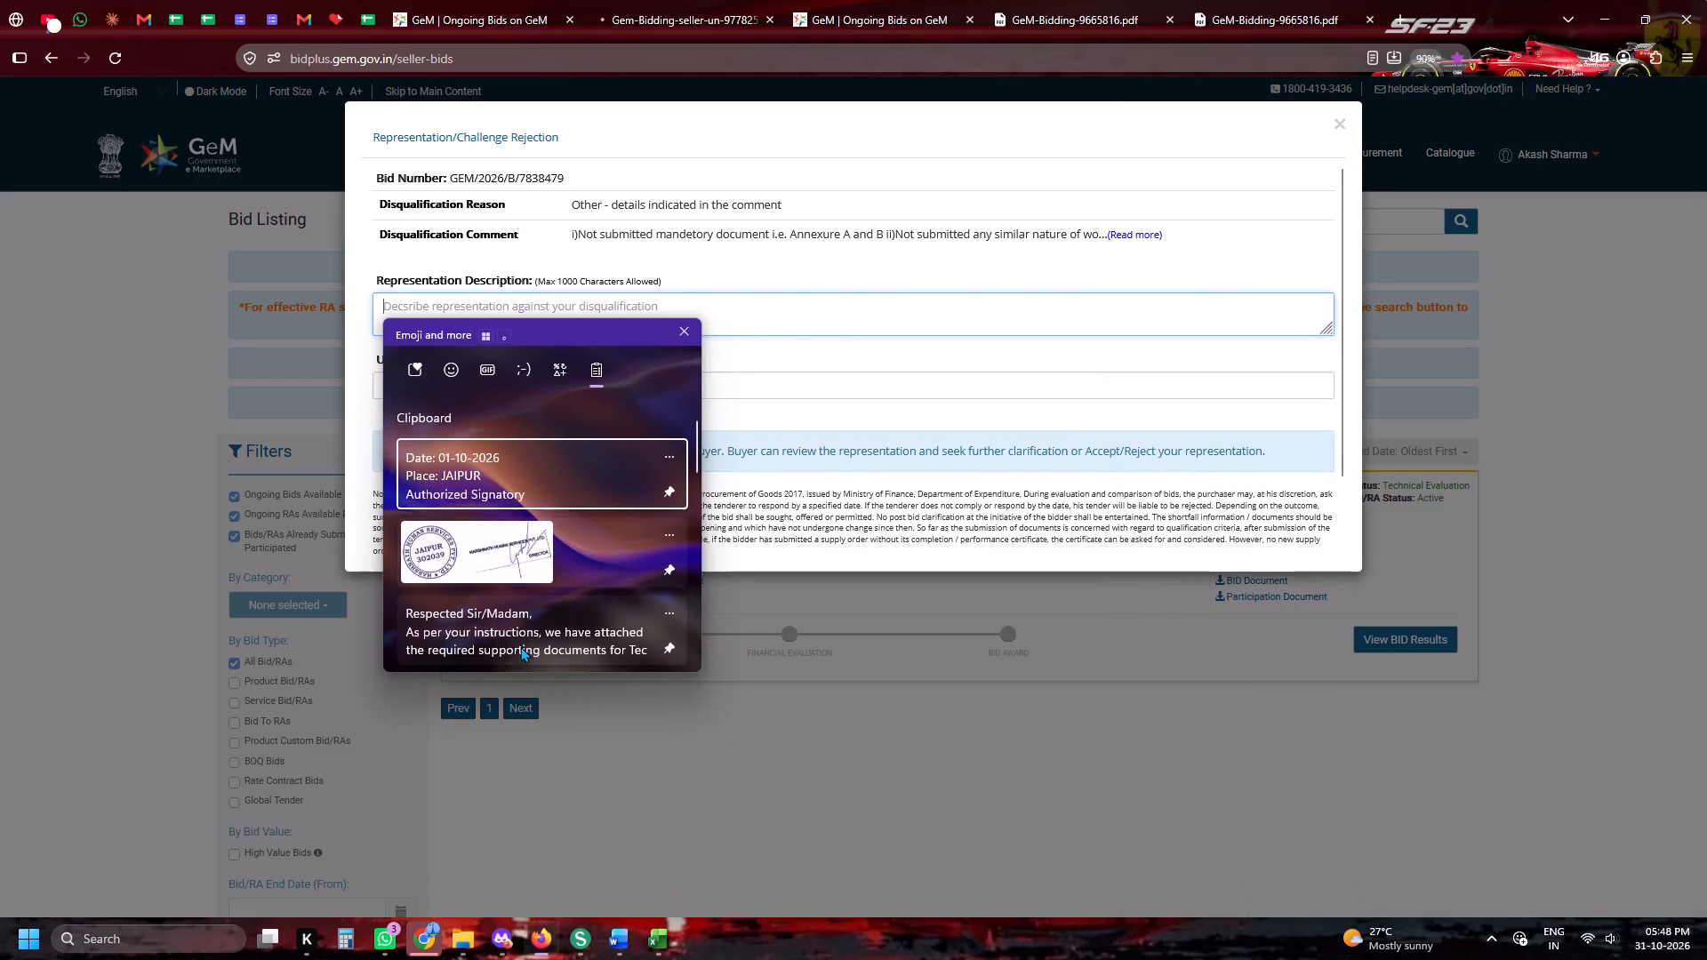
pyautogui.click(520, 646)
pyautogui.hotkey('ctrl', 'v')
pyautogui.scroll(-5, 423, 411)
pyautogui.click(428, 525)
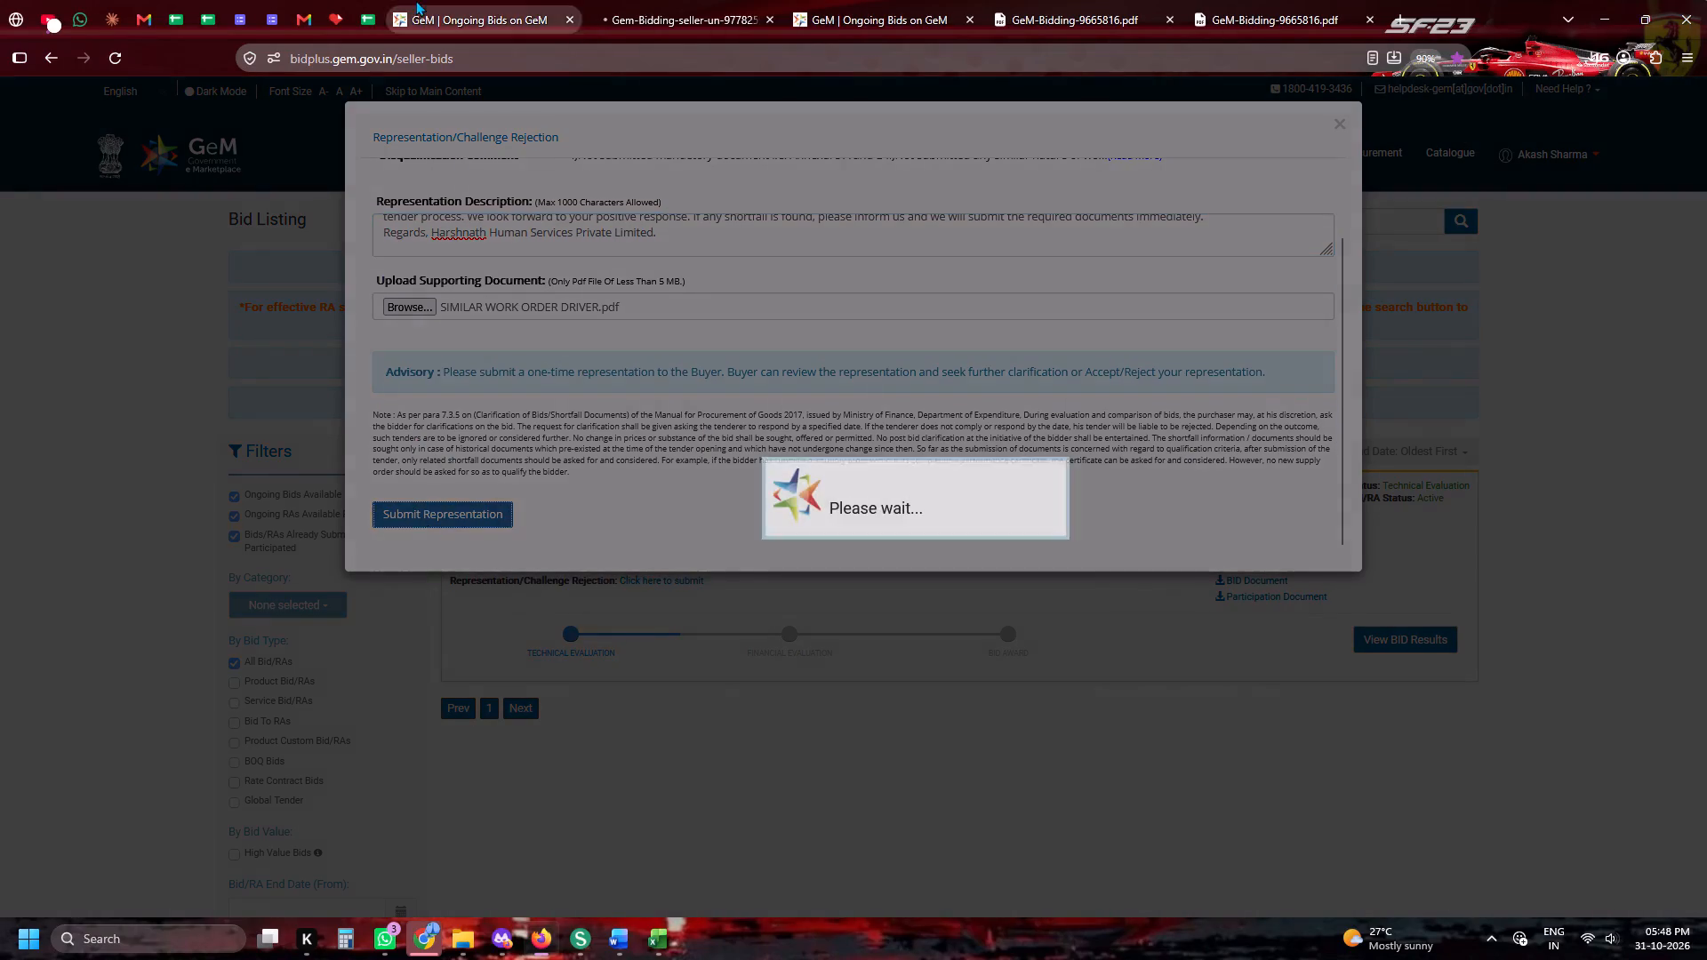
# Correct the reason for GEM/2026/B/7838479 in the tender sheet to "1.submitted any similar nature of work order of Driver".
pyautogui.click(363, 0)
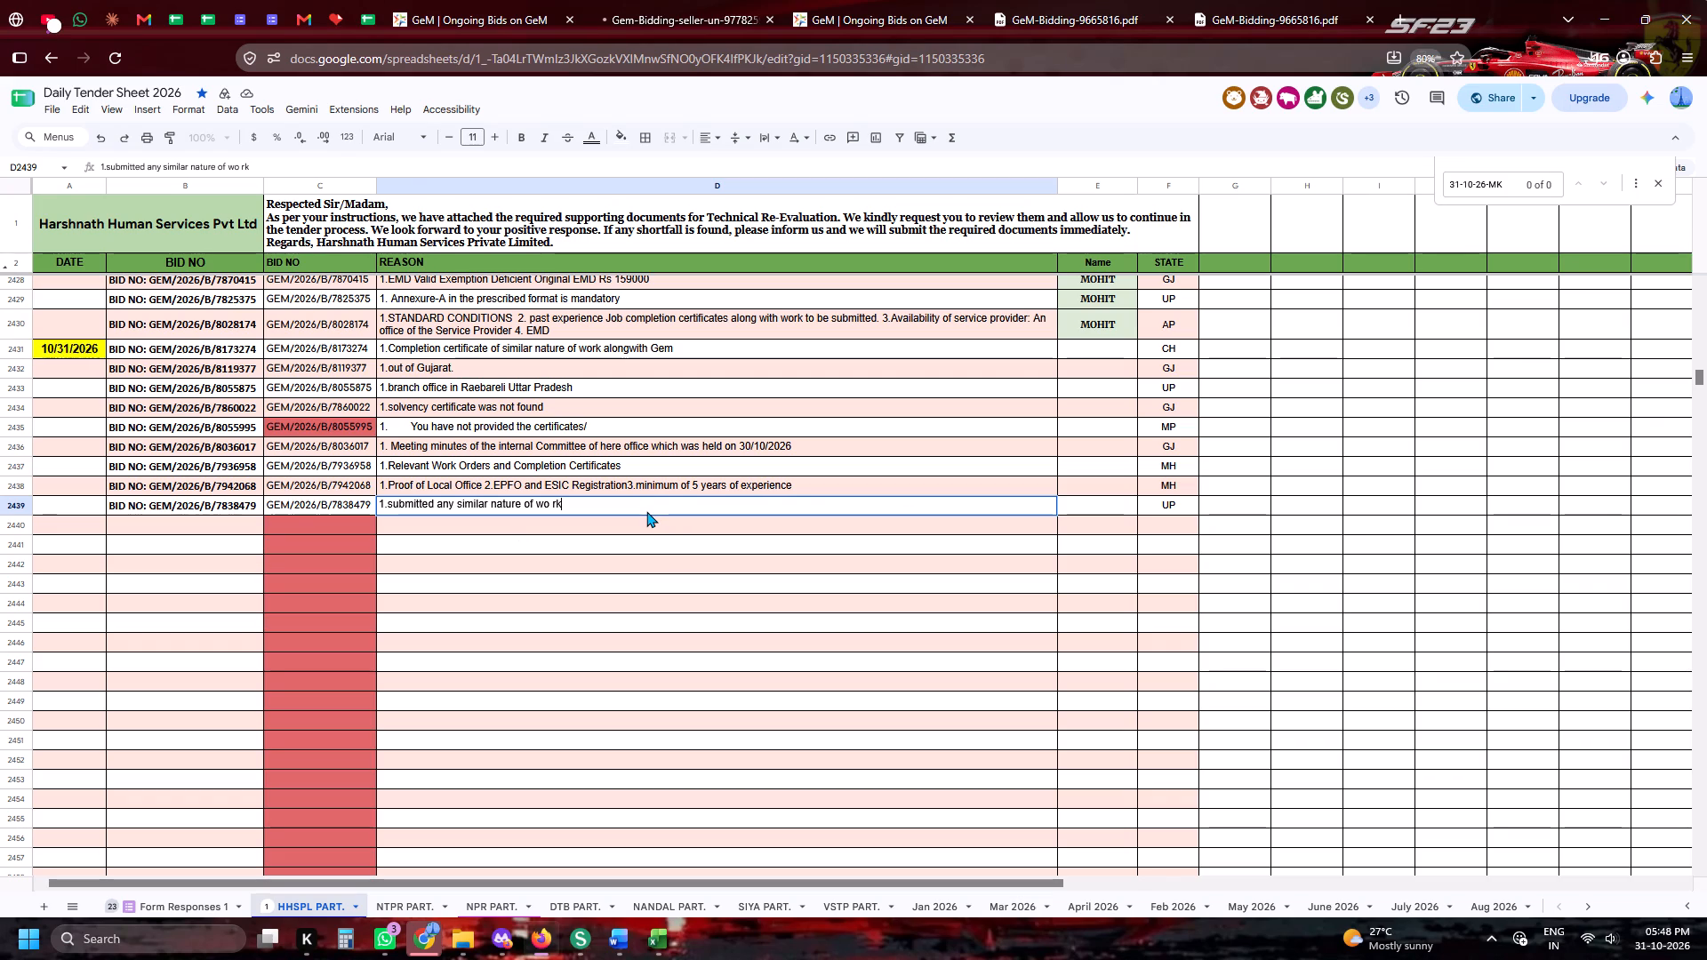
pyautogui.press('BackSpace')
pyautogui.press('BackSpace')
pyautogui.press('BackSpace')
pyautogui.write('rk order of')
pyautogui.press('space')
pyautogui.write('Driver')
pyautogui.press('Tab')
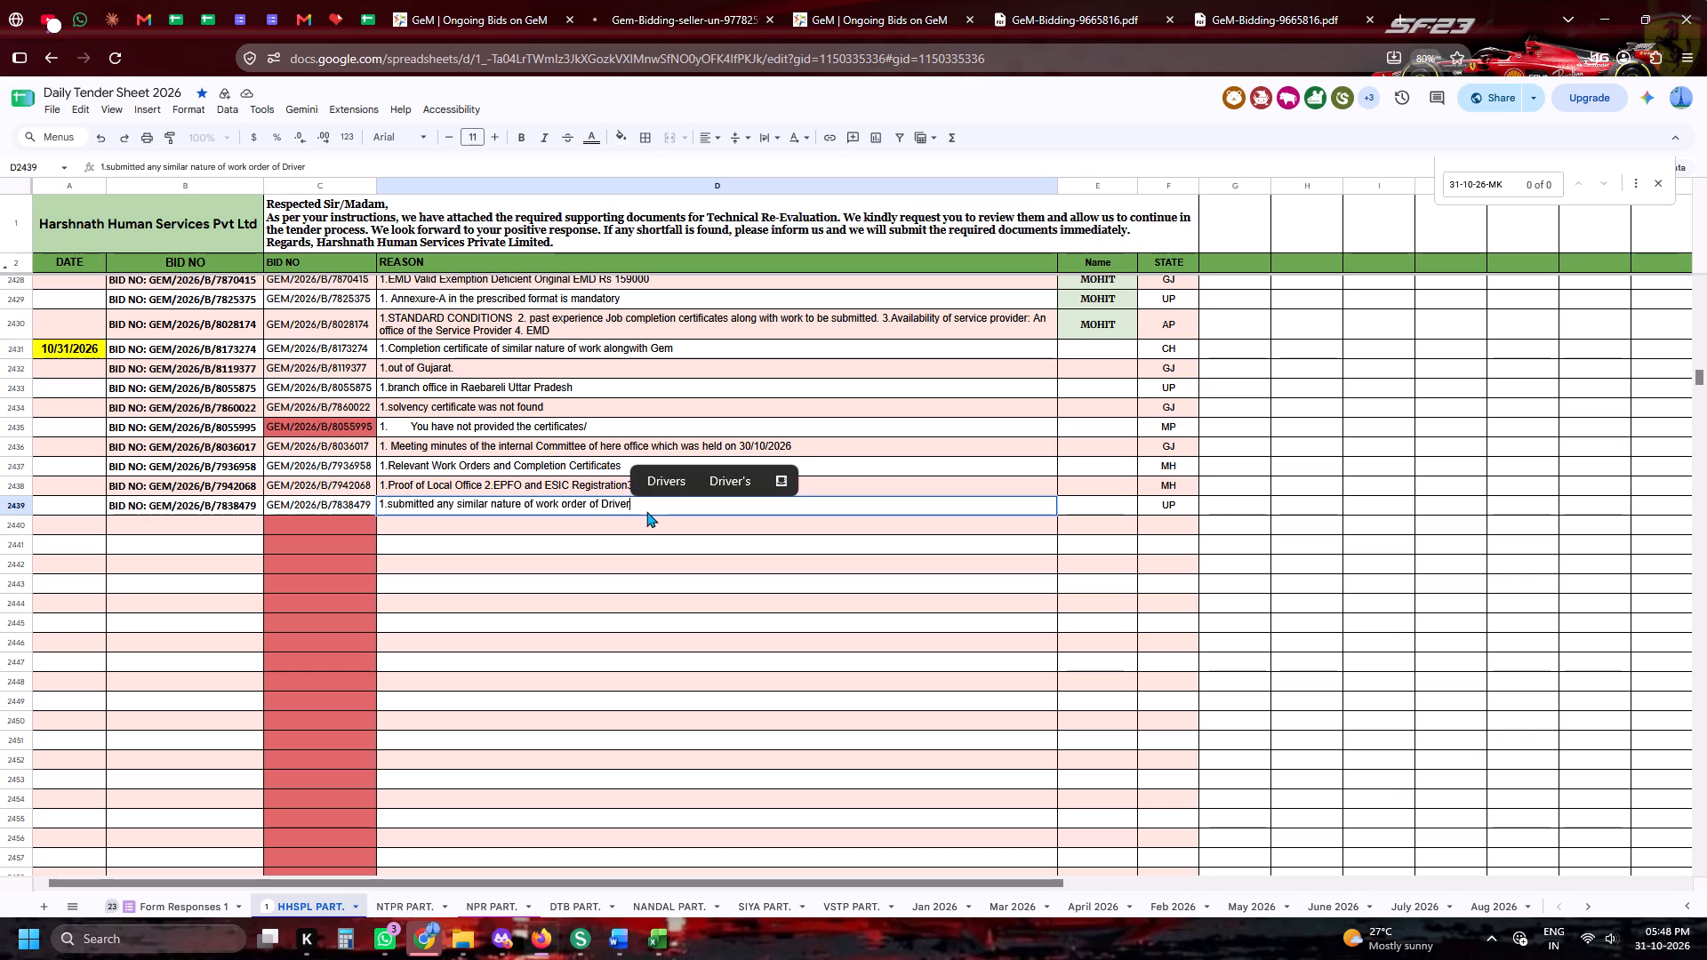
# Return to the representation for bid GEM/2026/B/7838479 and dismiss its submission confirmation.
pyautogui.click(918, 0)
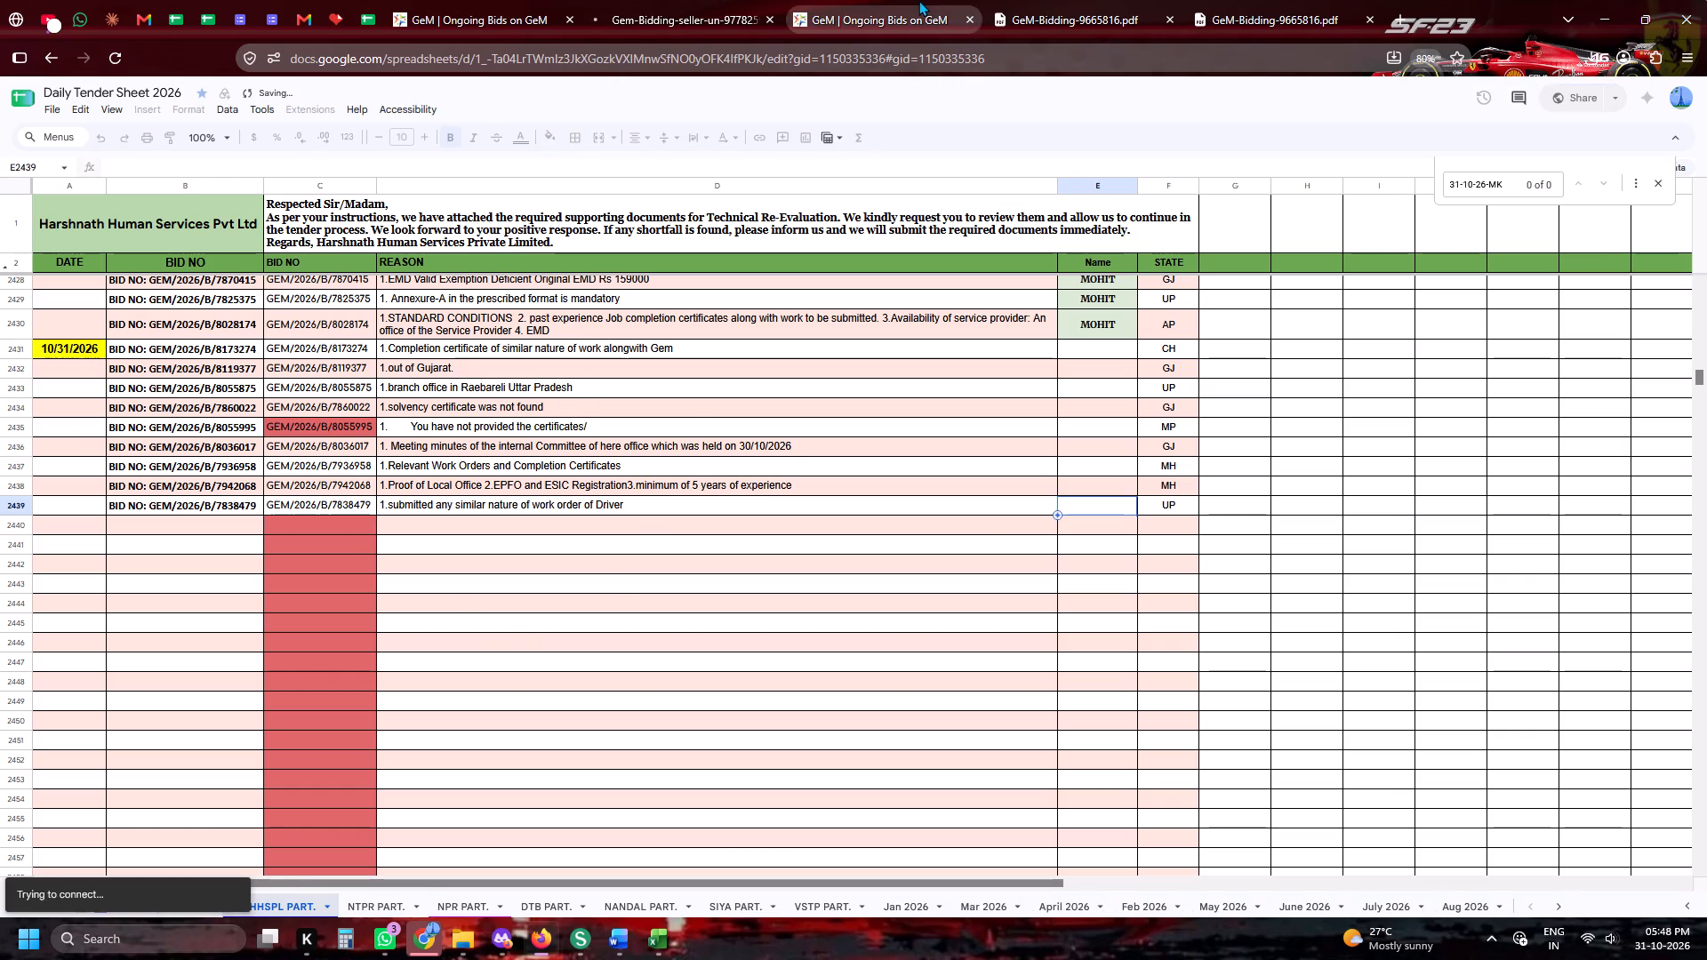
pyautogui.click(1091, 0)
pyautogui.click(581, 0)
pyautogui.click(711, 0)
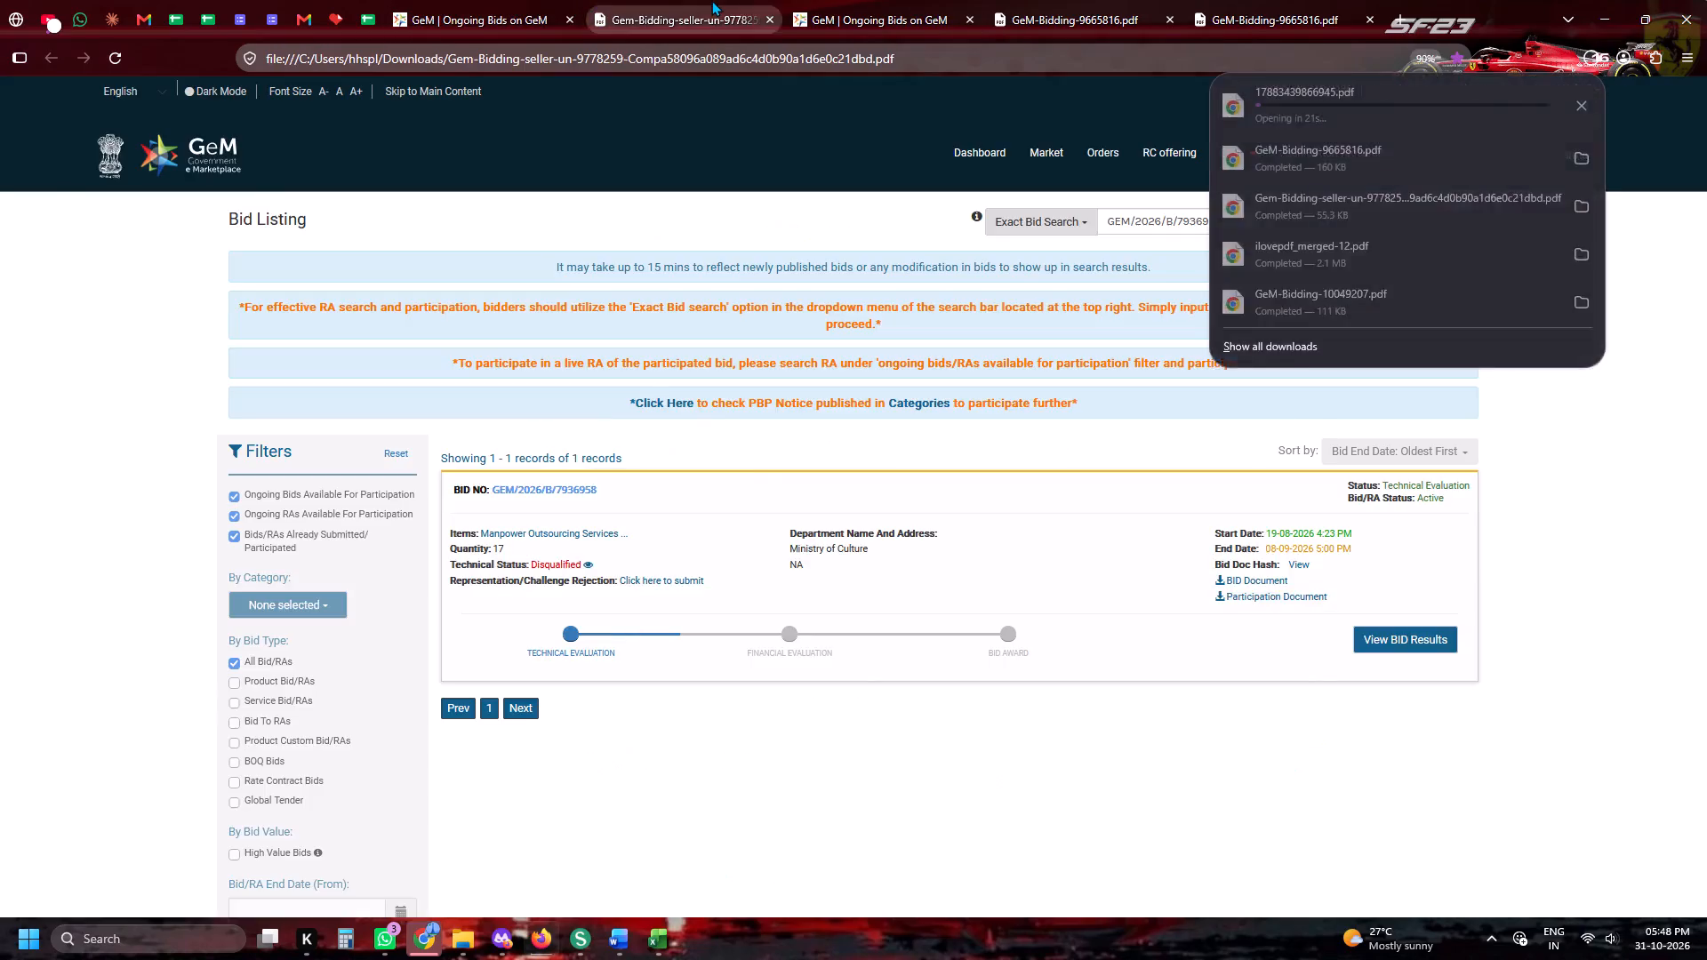
pyautogui.click(965, 537)
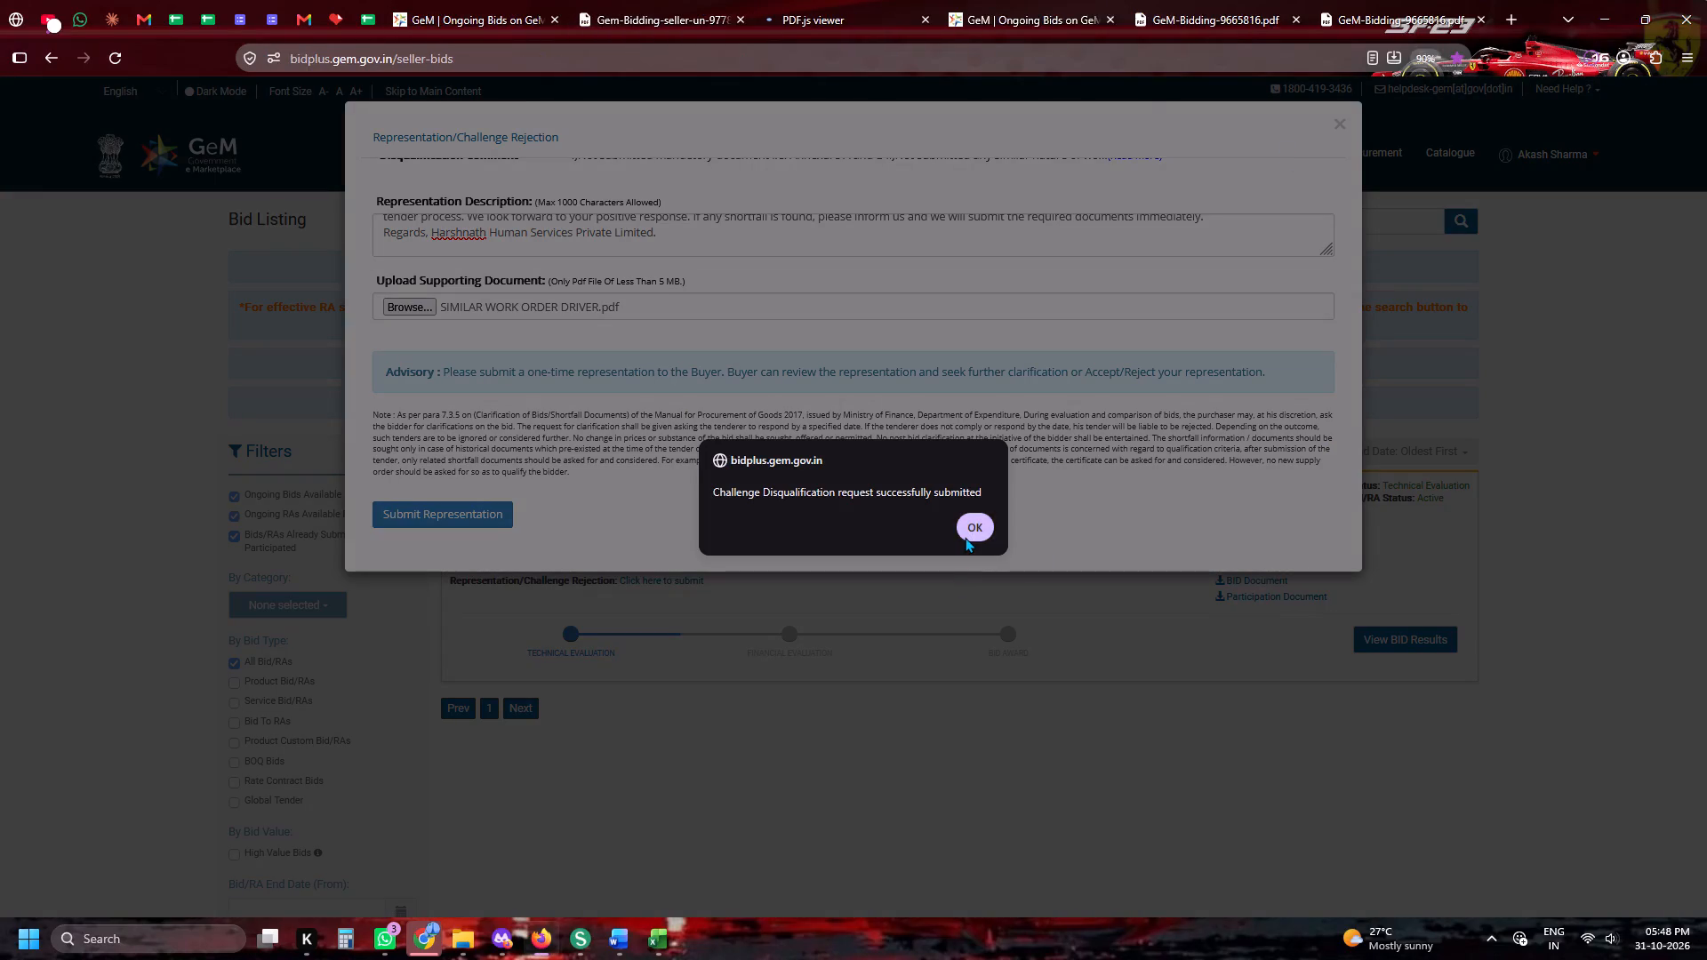
# Examine the ATC document submitted for bid GEM/2026/B/7936958, from its index through the company and technical certificates.
pyautogui.click(1011, 0)
pyautogui.click(880, 0)
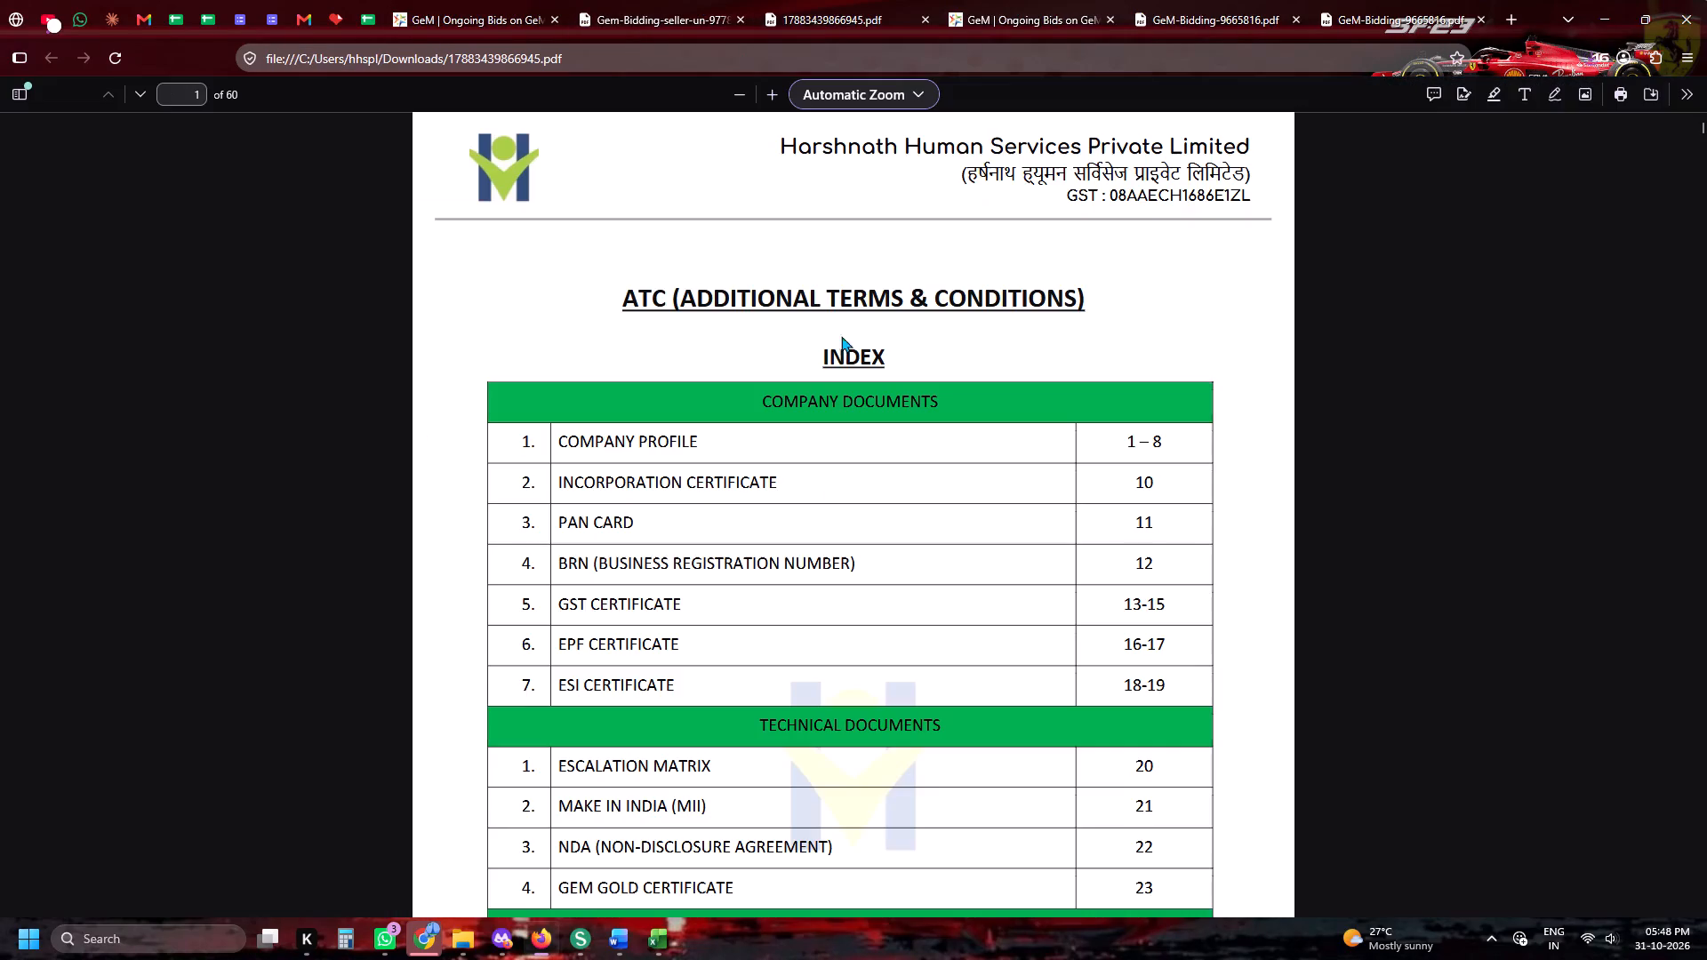
pyautogui.press('space')
pyautogui.press('space')
pyautogui.press('space')
pyautogui.press('space')
pyautogui.press('space')
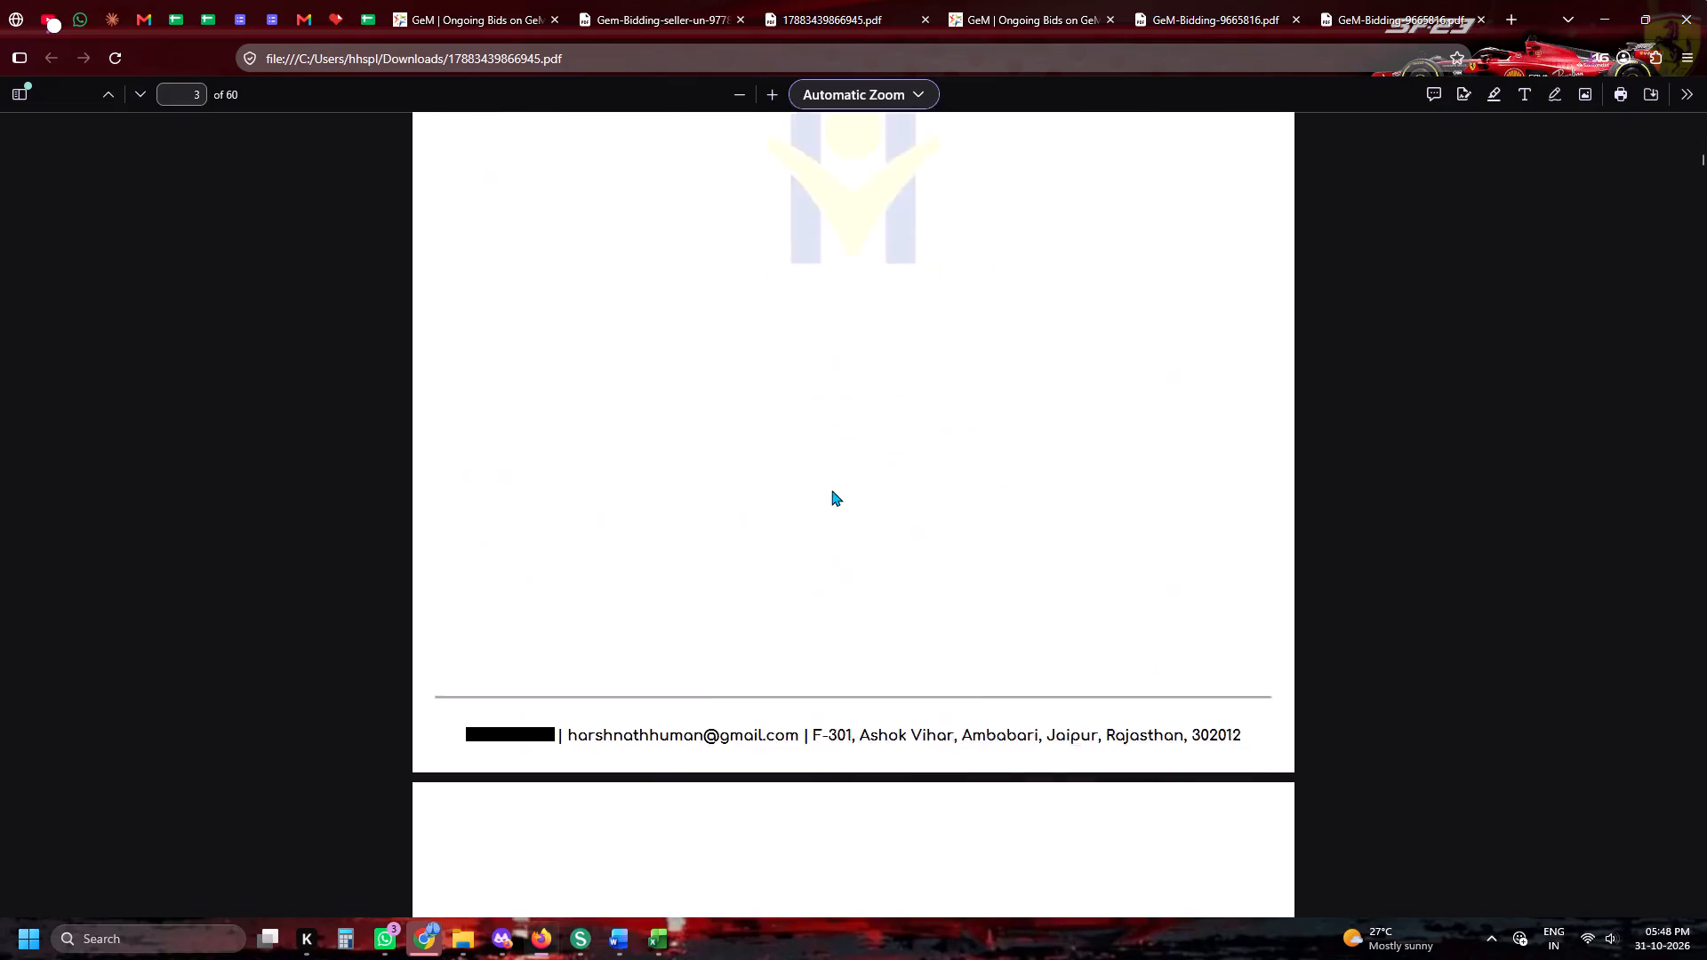
pyautogui.press('space')
pyautogui.press('space')
pyautogui.press('space')
pyautogui.press('space')
pyautogui.press('space')
pyautogui.press('space')
pyautogui.press('space')
pyautogui.press('space')
pyautogui.press('space')
pyautogui.press('space')
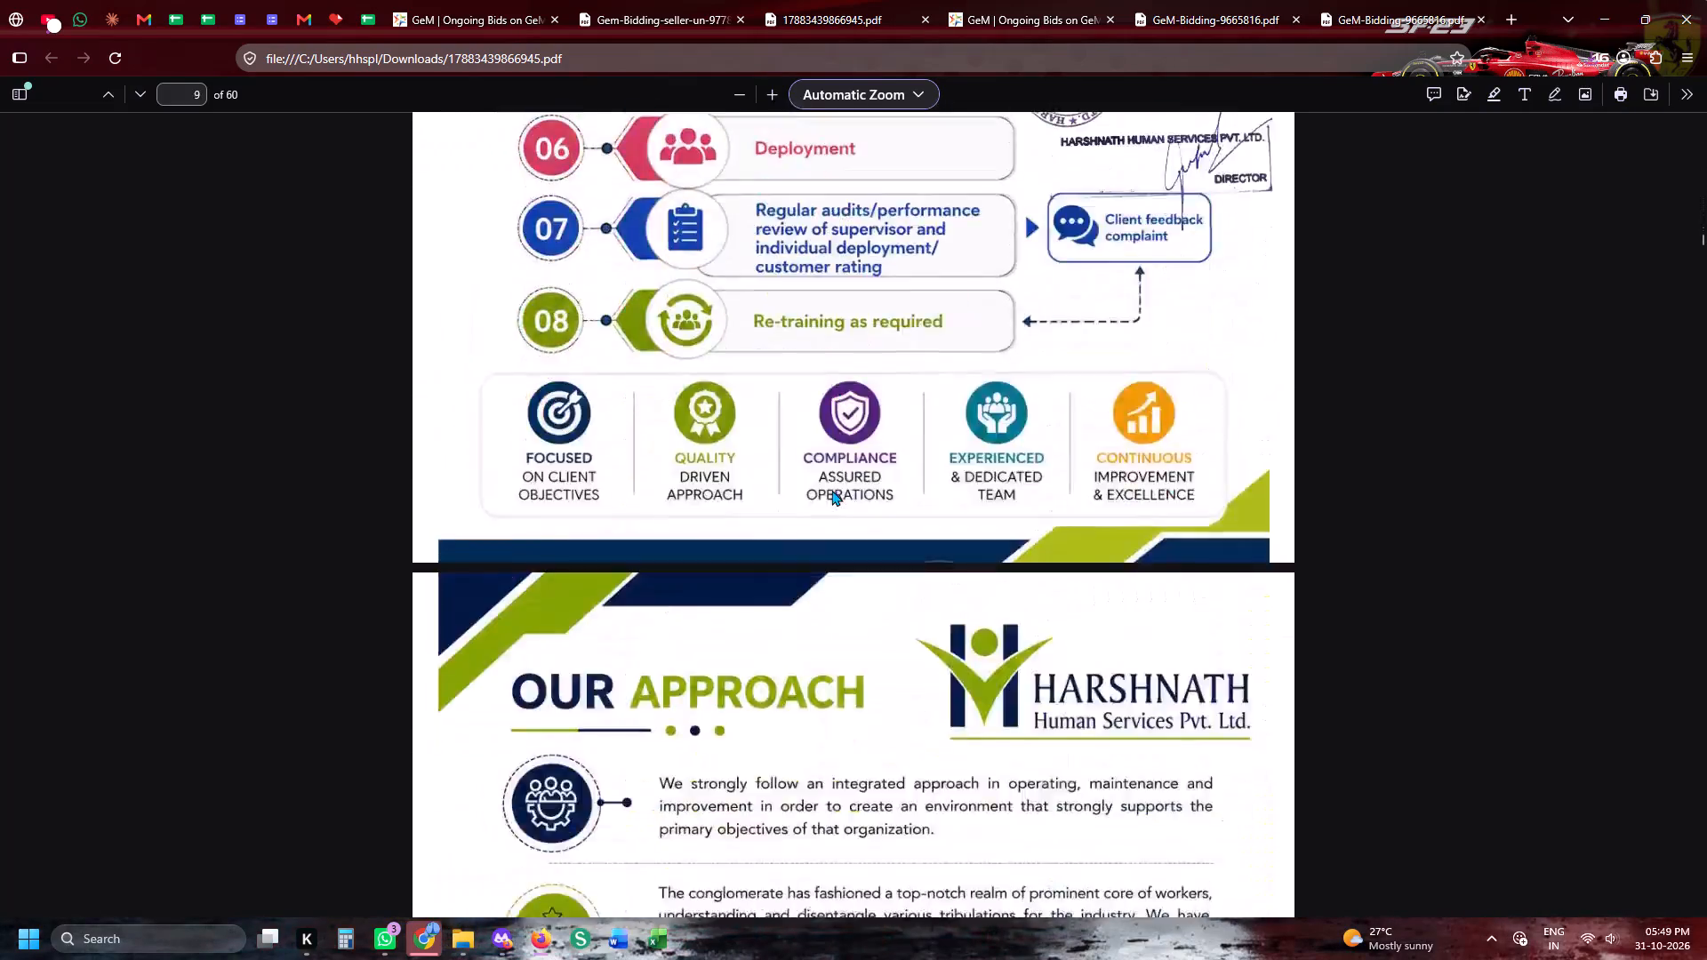
pyautogui.press('space')
pyautogui.press('space')
pyautogui.press('space')
pyautogui.press('space')
pyautogui.press('space')
pyautogui.press('space')
pyautogui.press('space')
pyautogui.press('space')
pyautogui.press('space')
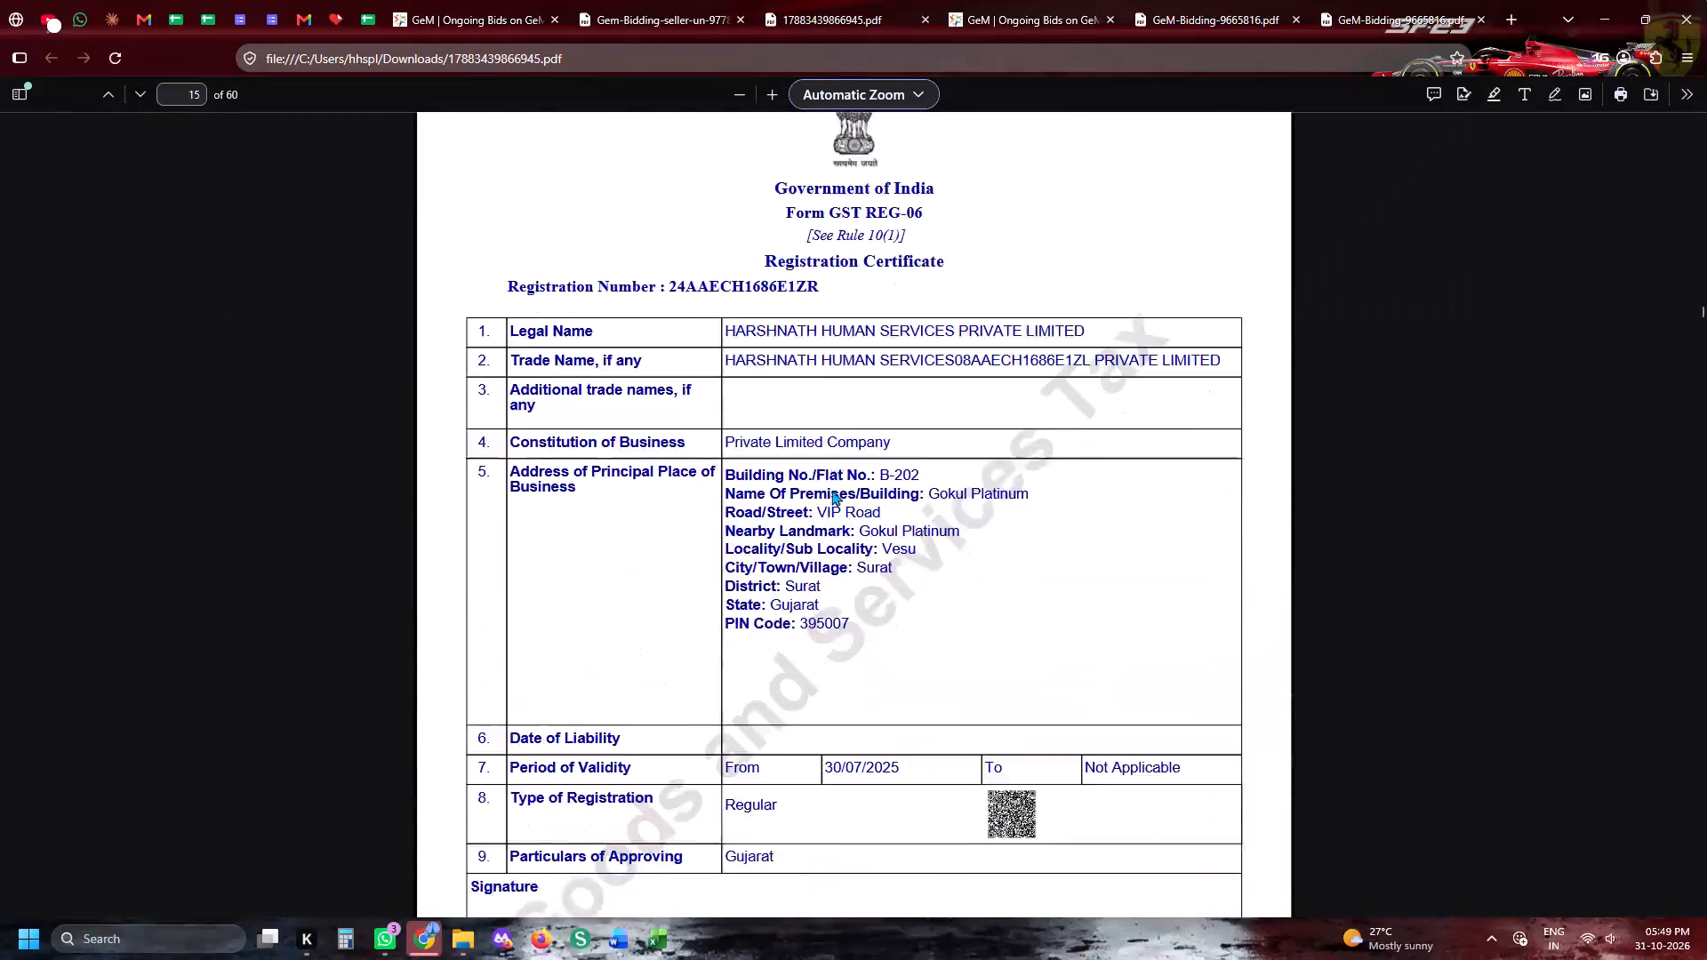
pyautogui.press('space')
pyautogui.press('space')
pyautogui.press('space')
pyautogui.press('space')
pyautogui.press('space')
pyautogui.press('space')
pyautogui.press('space')
pyautogui.press('space')
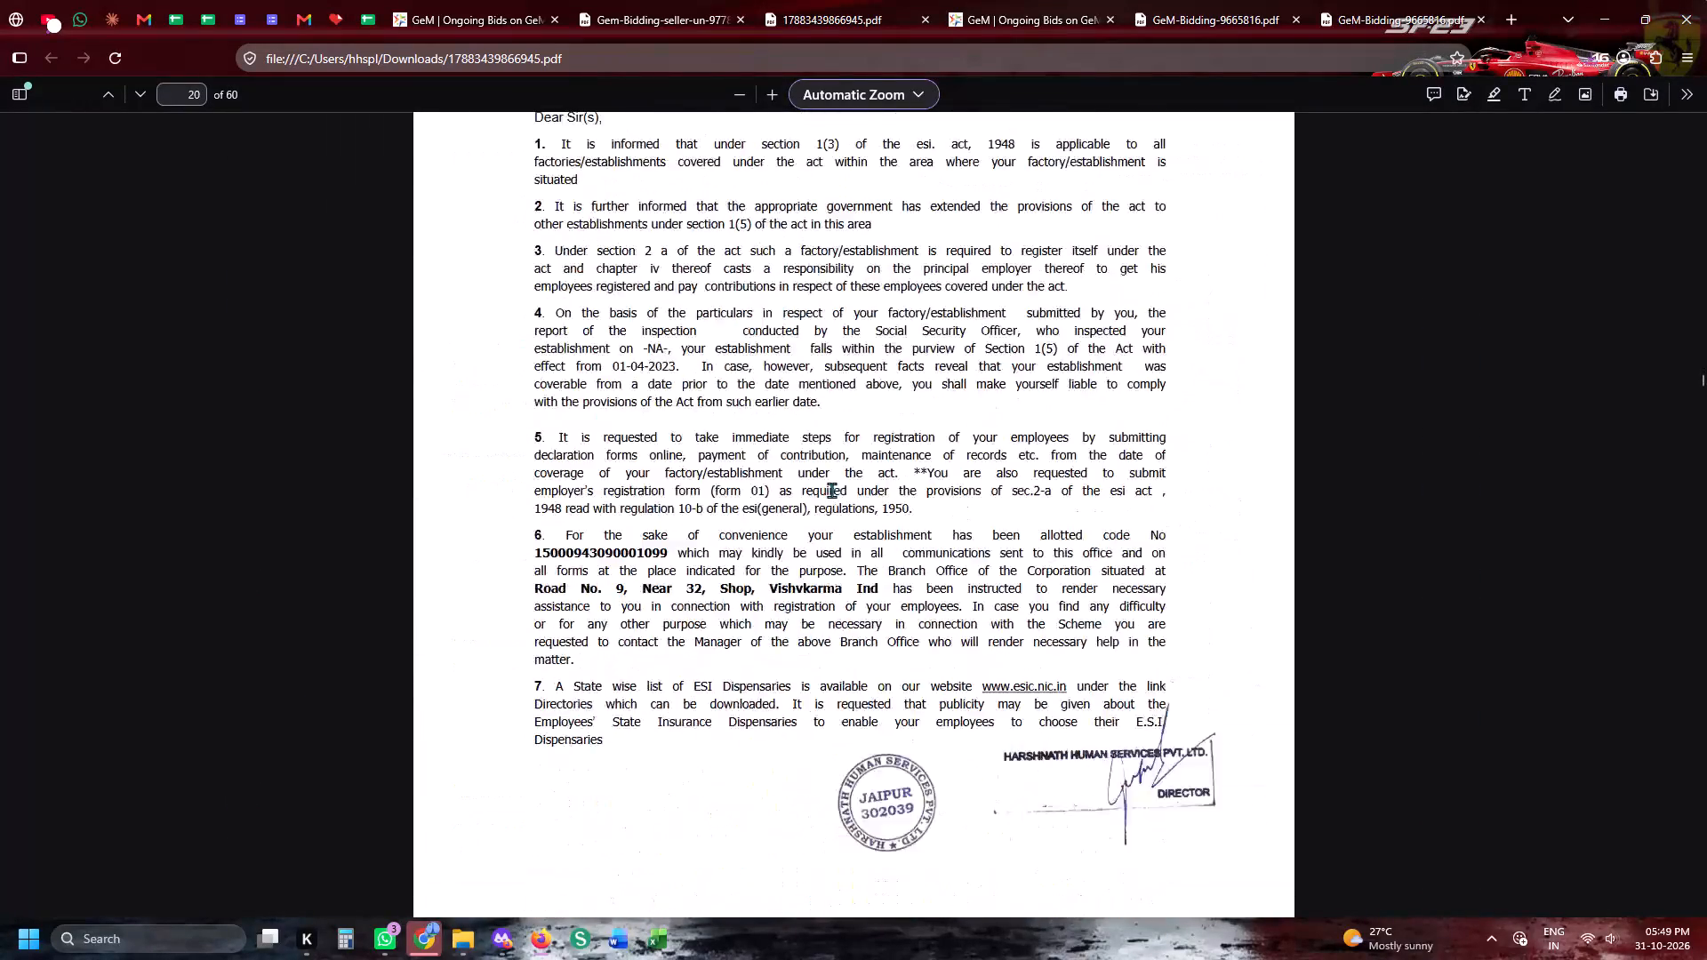
pyautogui.press('space')
pyautogui.press('space')
pyautogui.press('space')
pyautogui.press('space')
pyautogui.press('space')
pyautogui.press('space')
pyautogui.press('space')
pyautogui.press('space')
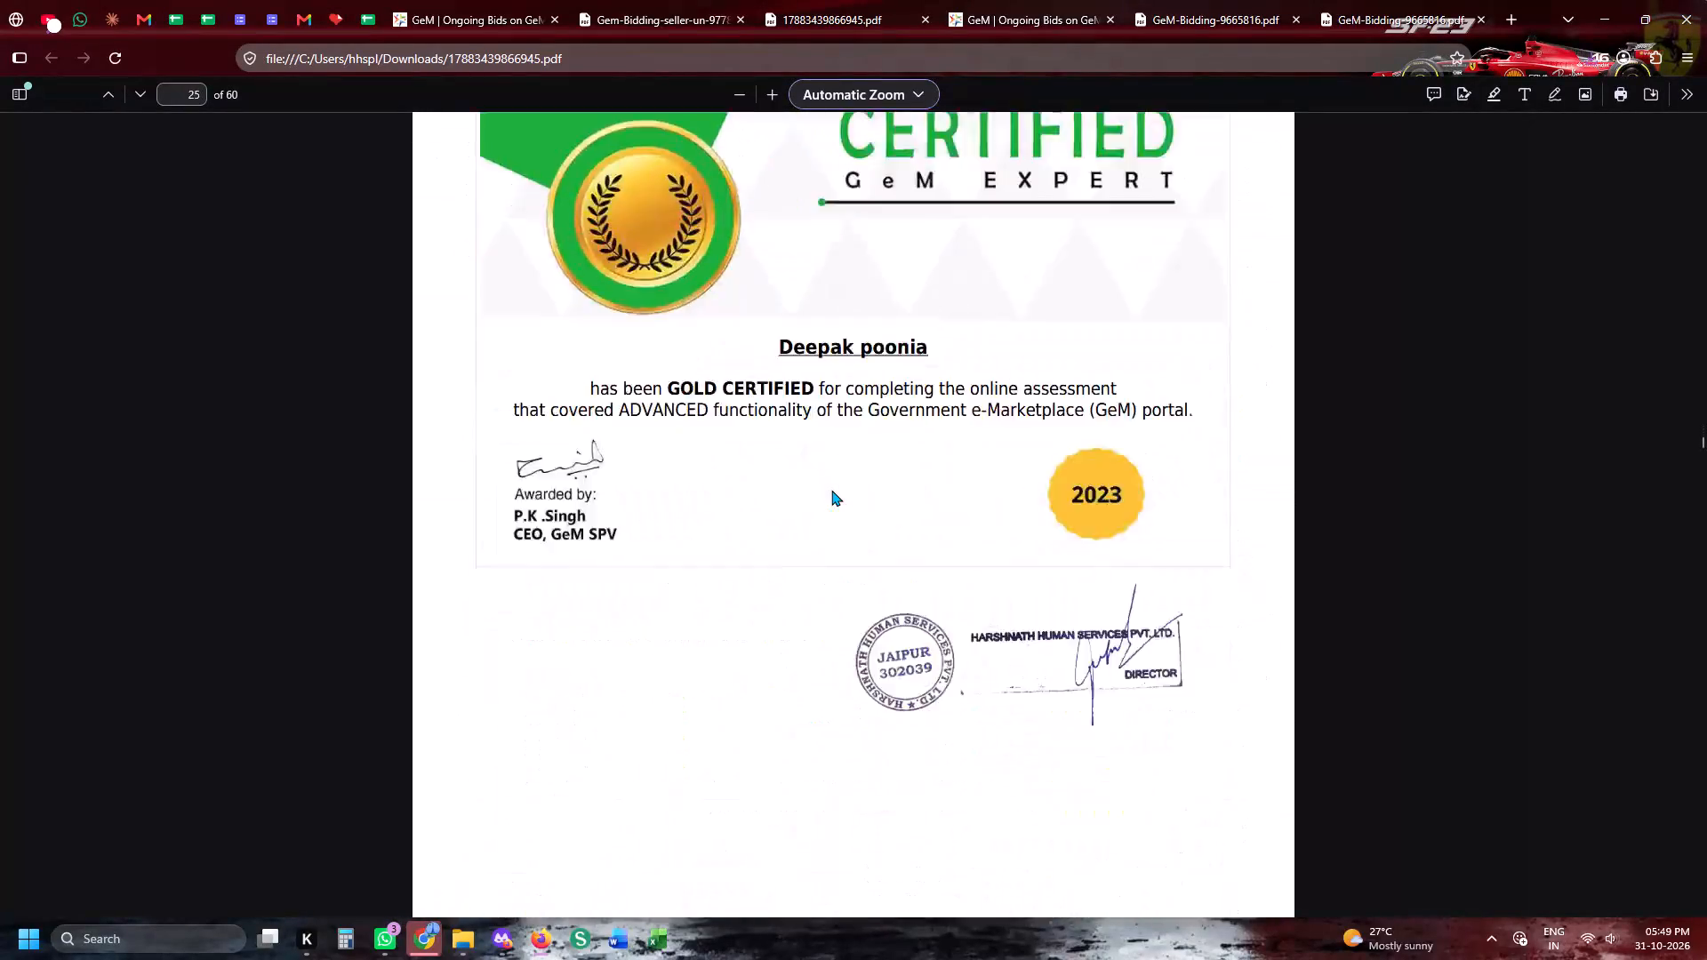
pyautogui.press('space')
pyautogui.press('space')
pyautogui.press('space')
pyautogui.press('space')
pyautogui.press('space')
pyautogui.click(685, 0)
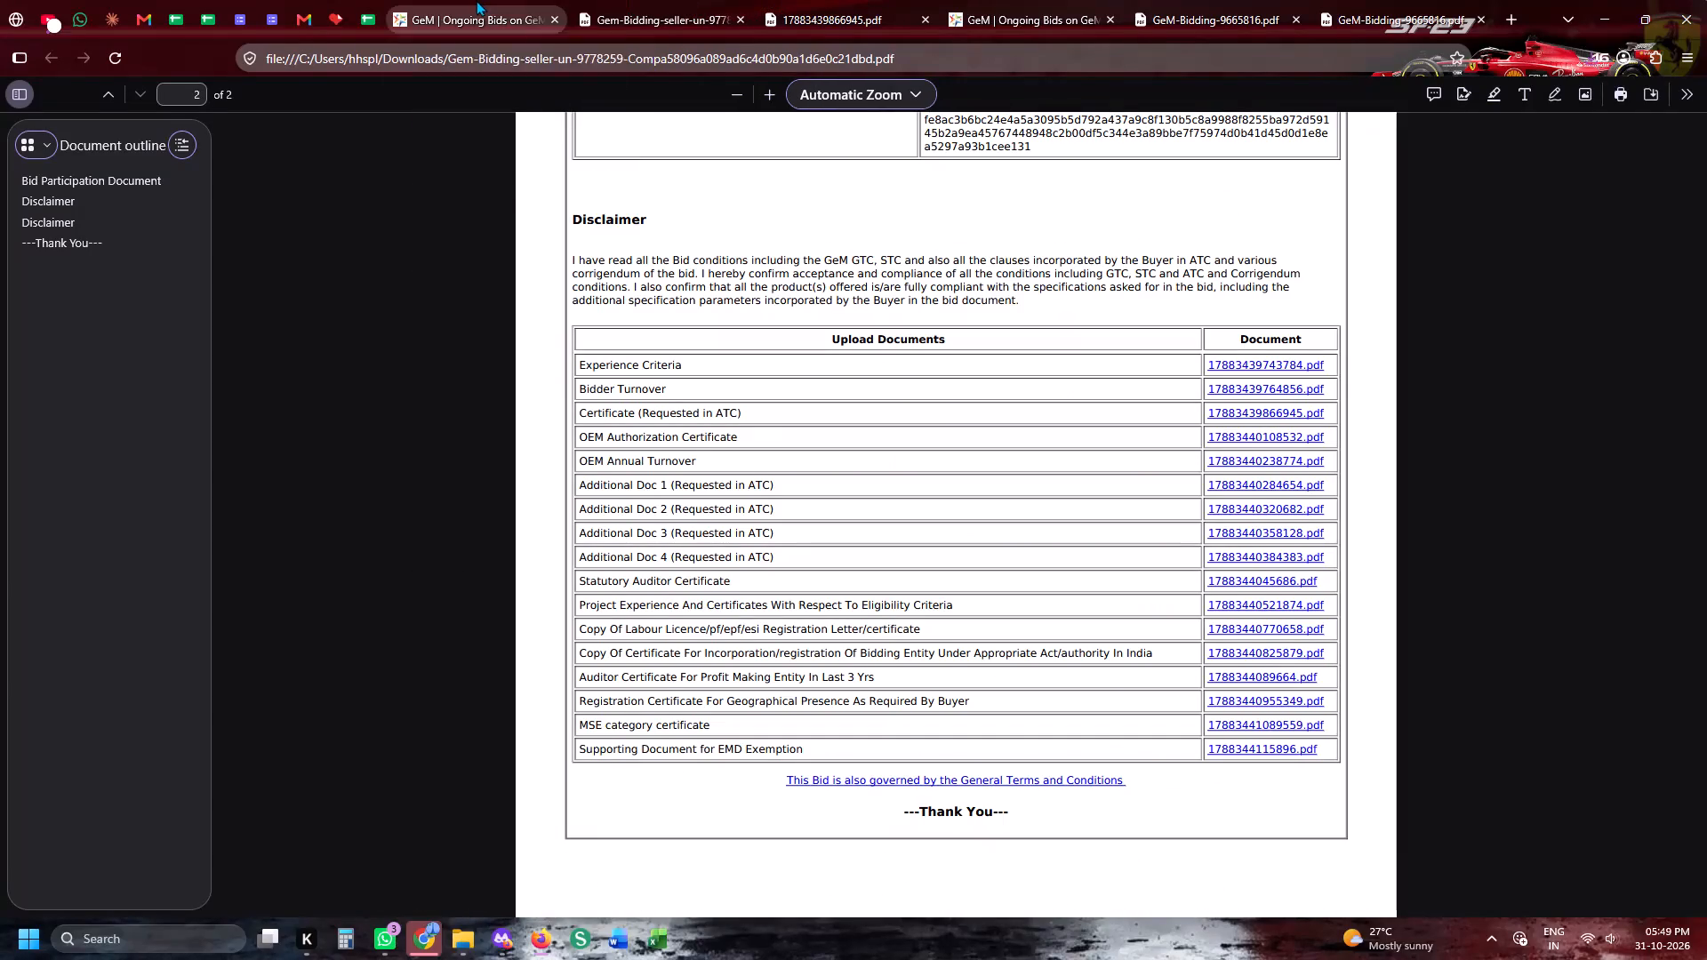
# Fill the name MOHIT down the Name column of the tender sheet through row 2439, the GEM/2026/B/7838479 entry.
pyautogui.click(378, 7)
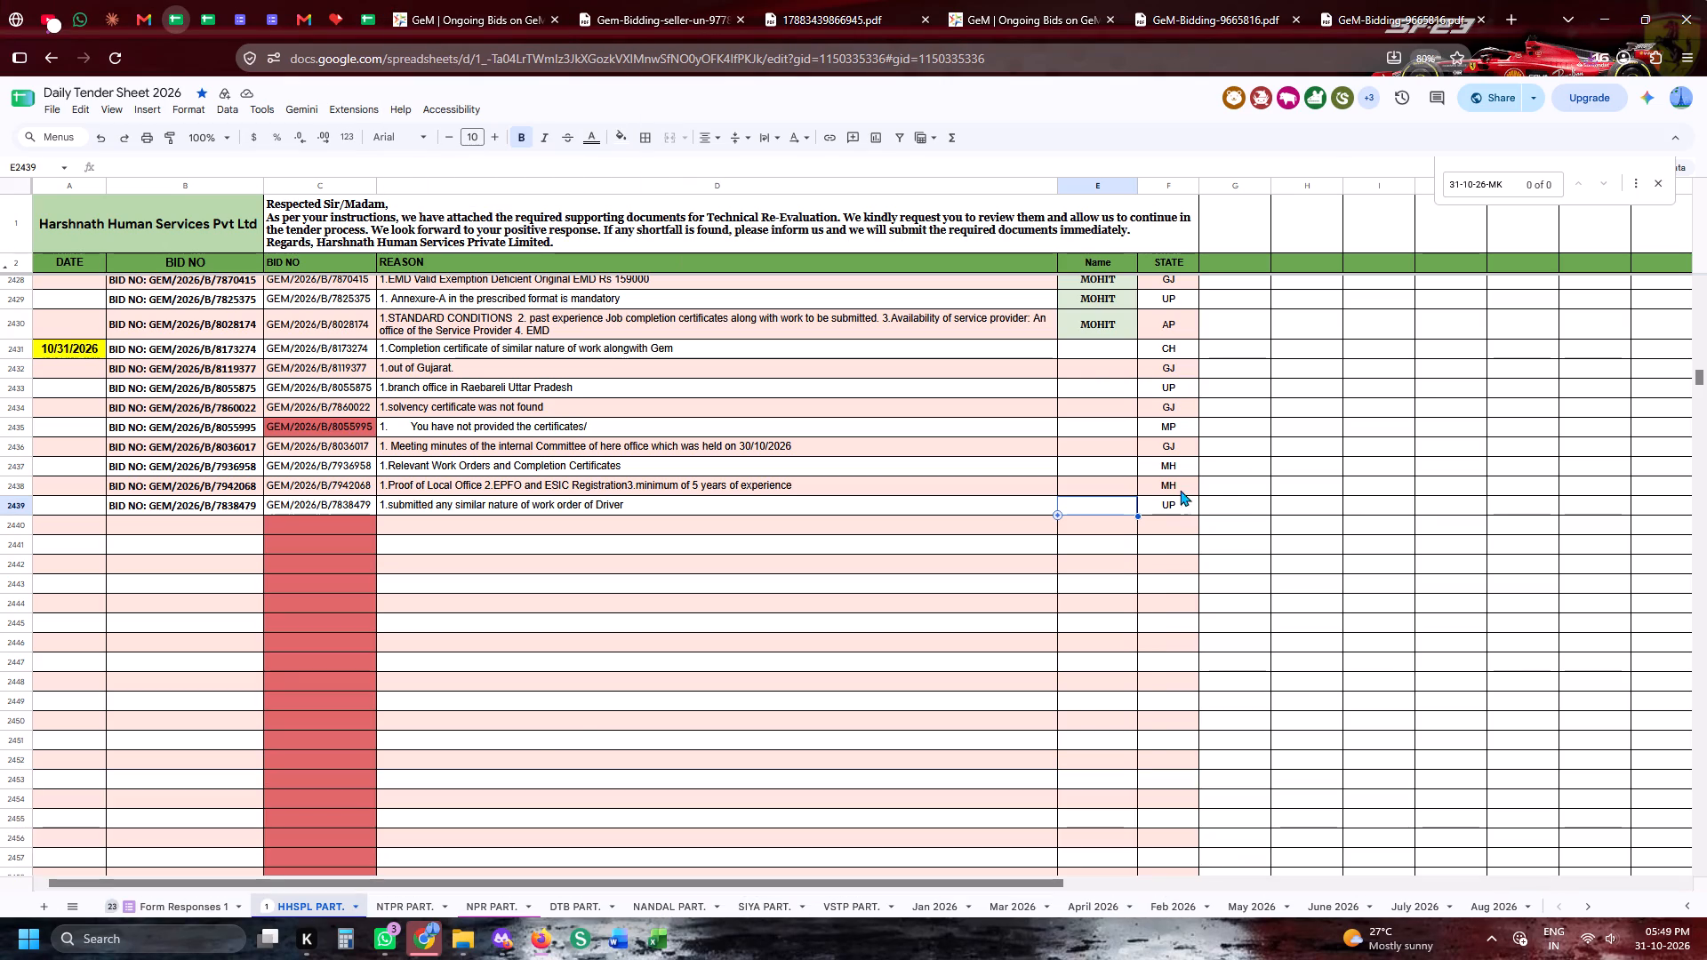
pyautogui.moveTo(1099, 328); pyautogui.dragTo(1099, 494)
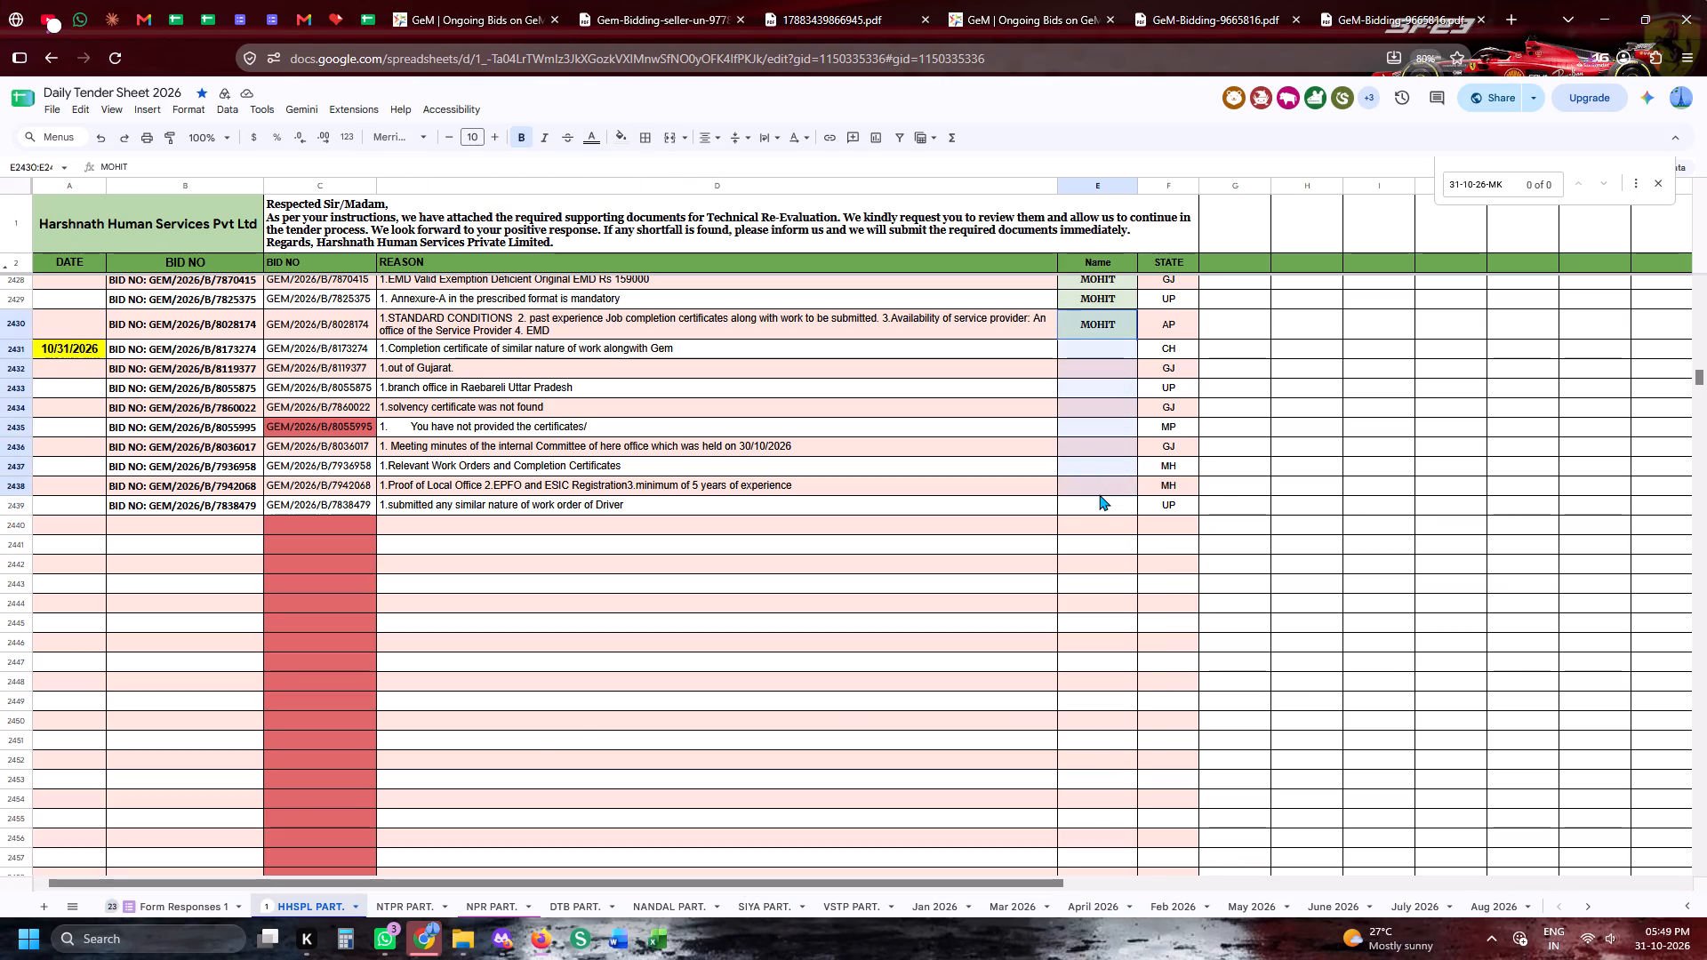
pyautogui.moveTo(1099, 494); pyautogui.dragTo(1099, 499)
pyautogui.hotkey('ctrl', 'd')
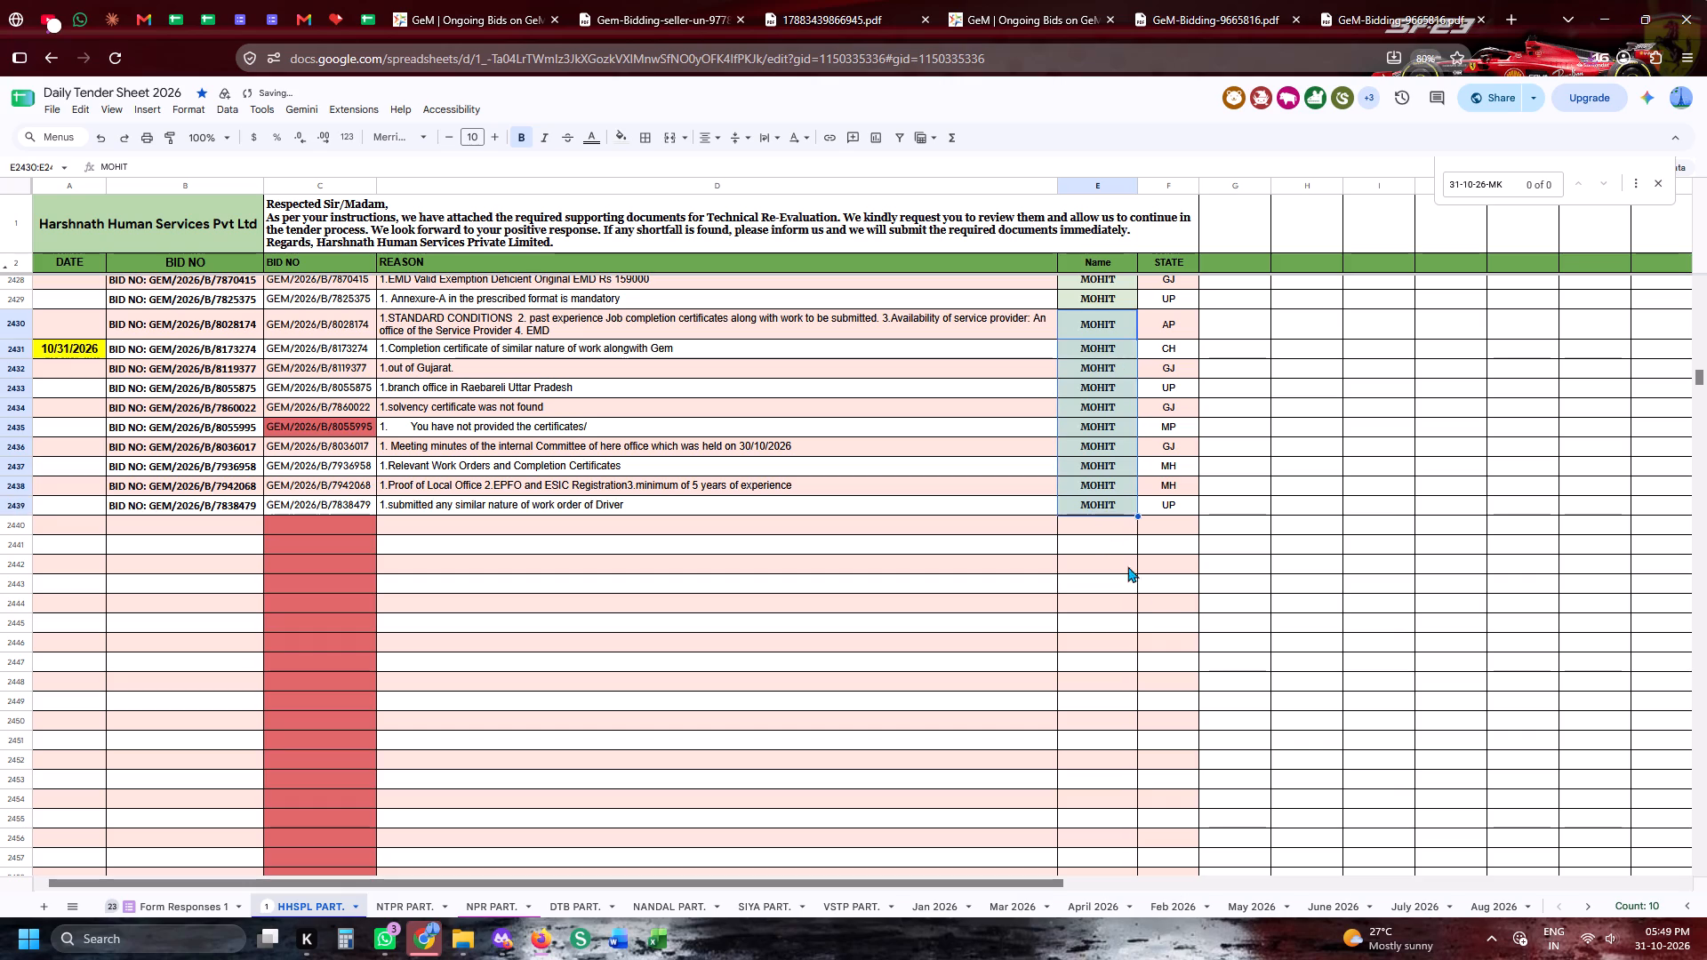
# Open the representation form for disqualified bid GEM/2026/B/7936958 and expand its full disqualification comment.
pyautogui.click(524, 0)
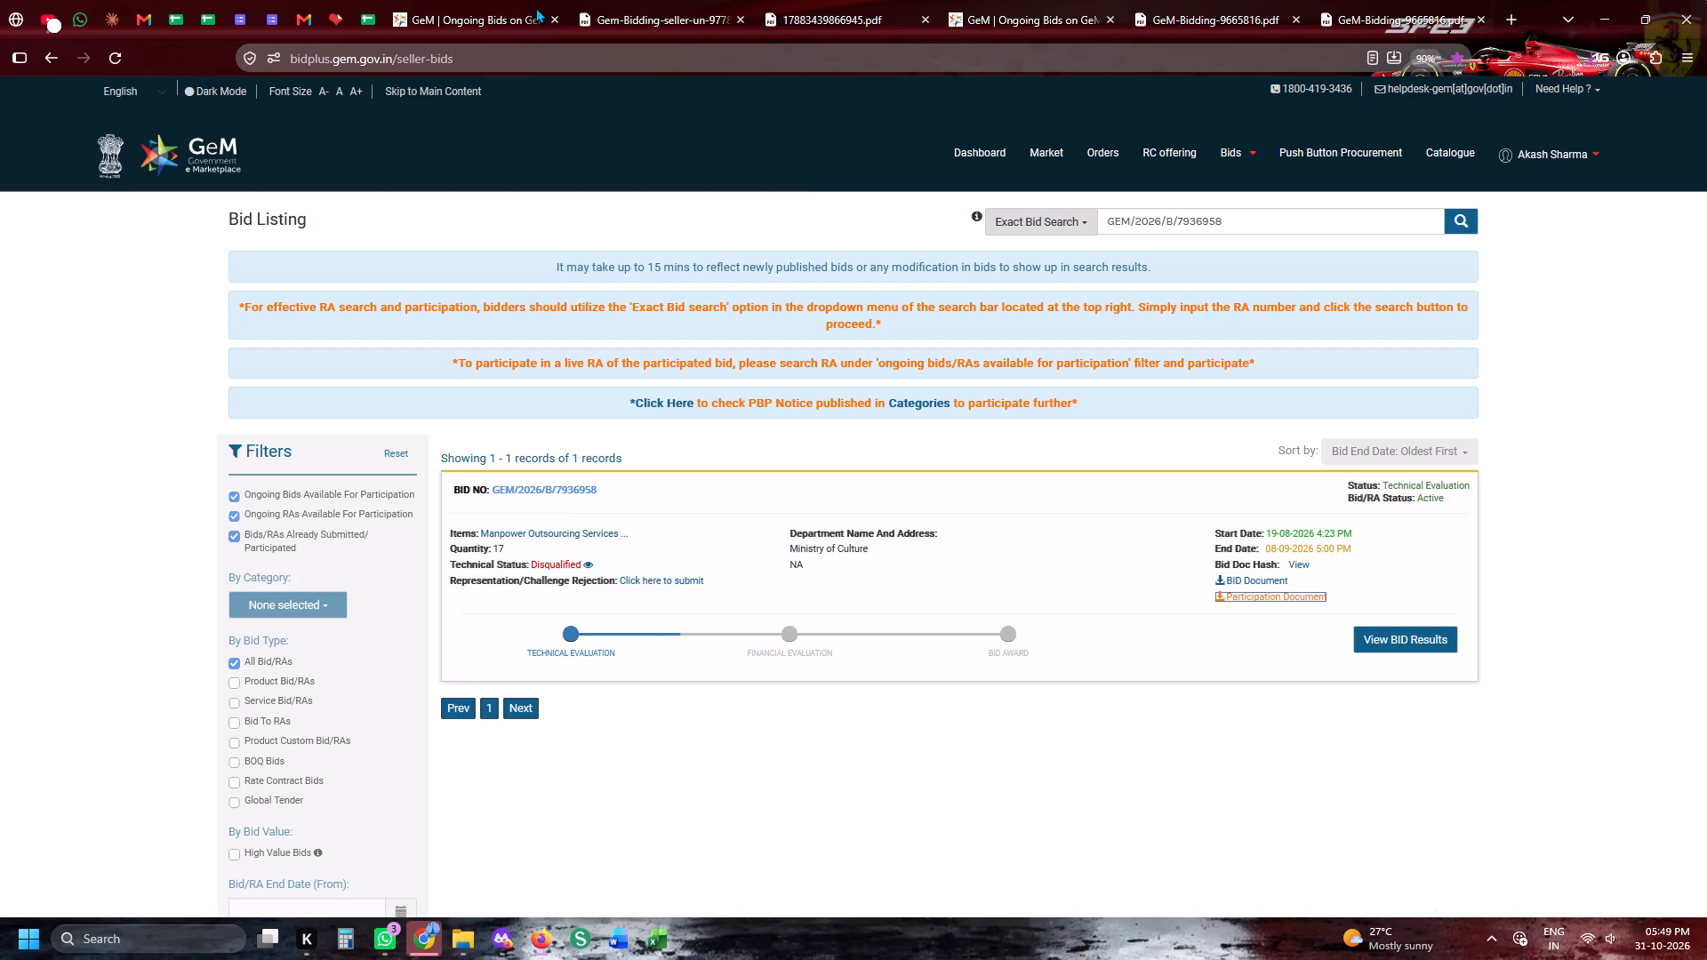
pyautogui.click(638, 590)
pyautogui.click(638, 588)
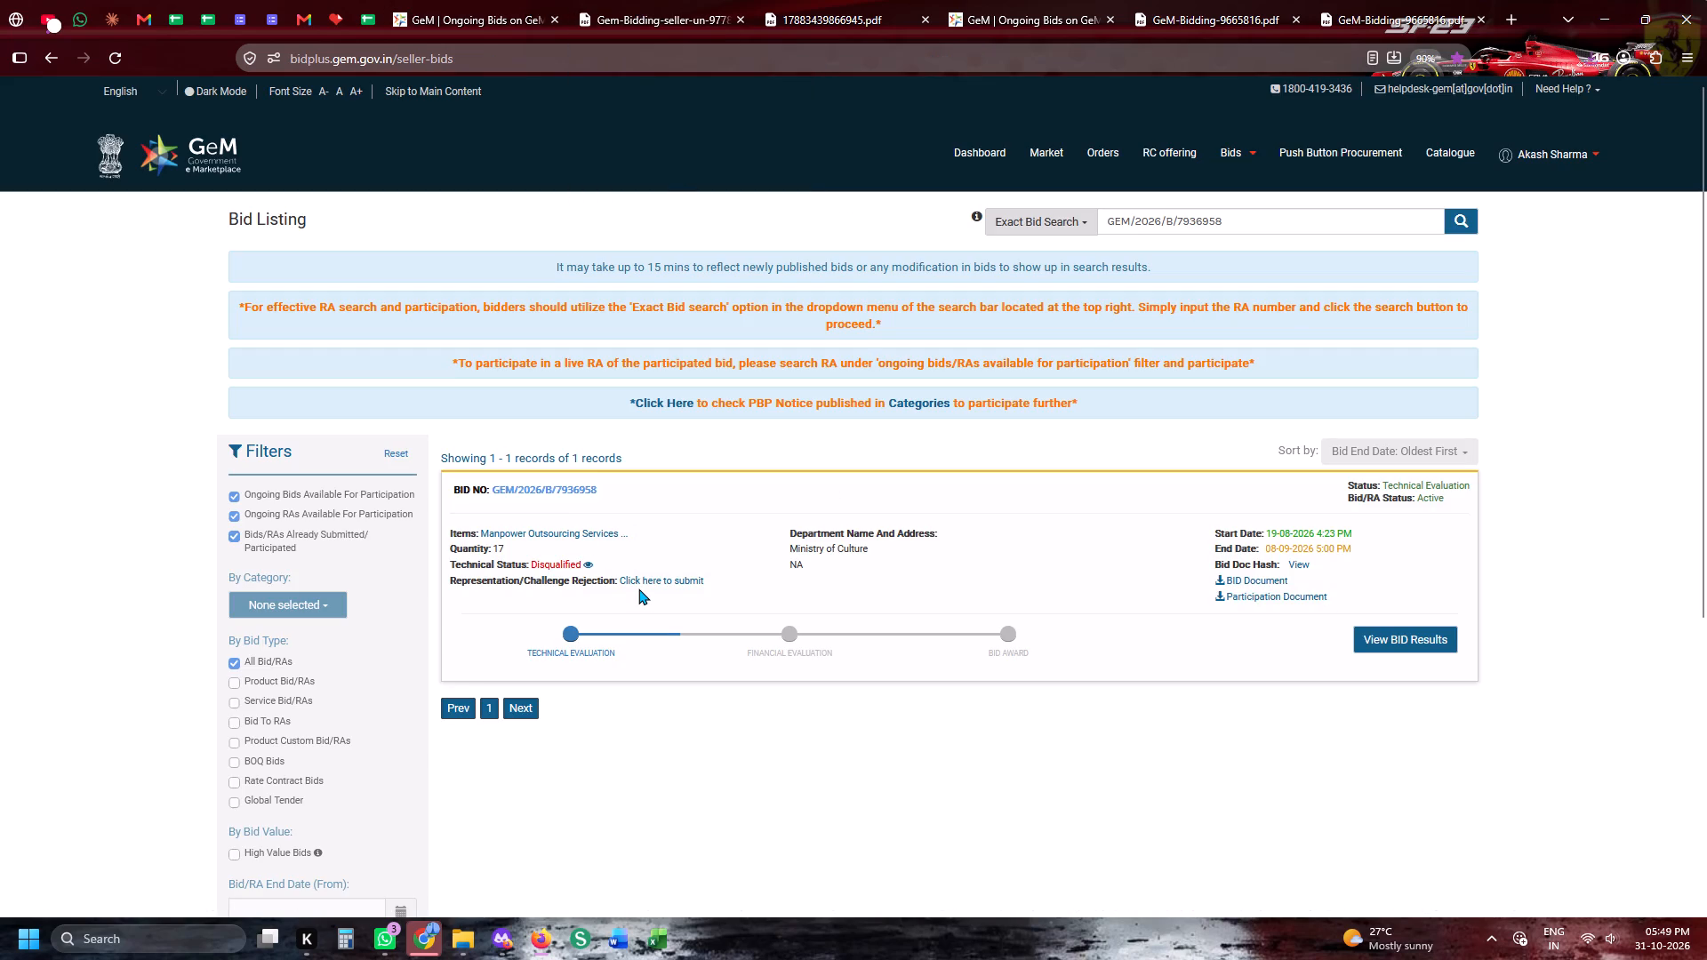
pyautogui.moveTo(638, 580); pyautogui.dragTo(641, 593)
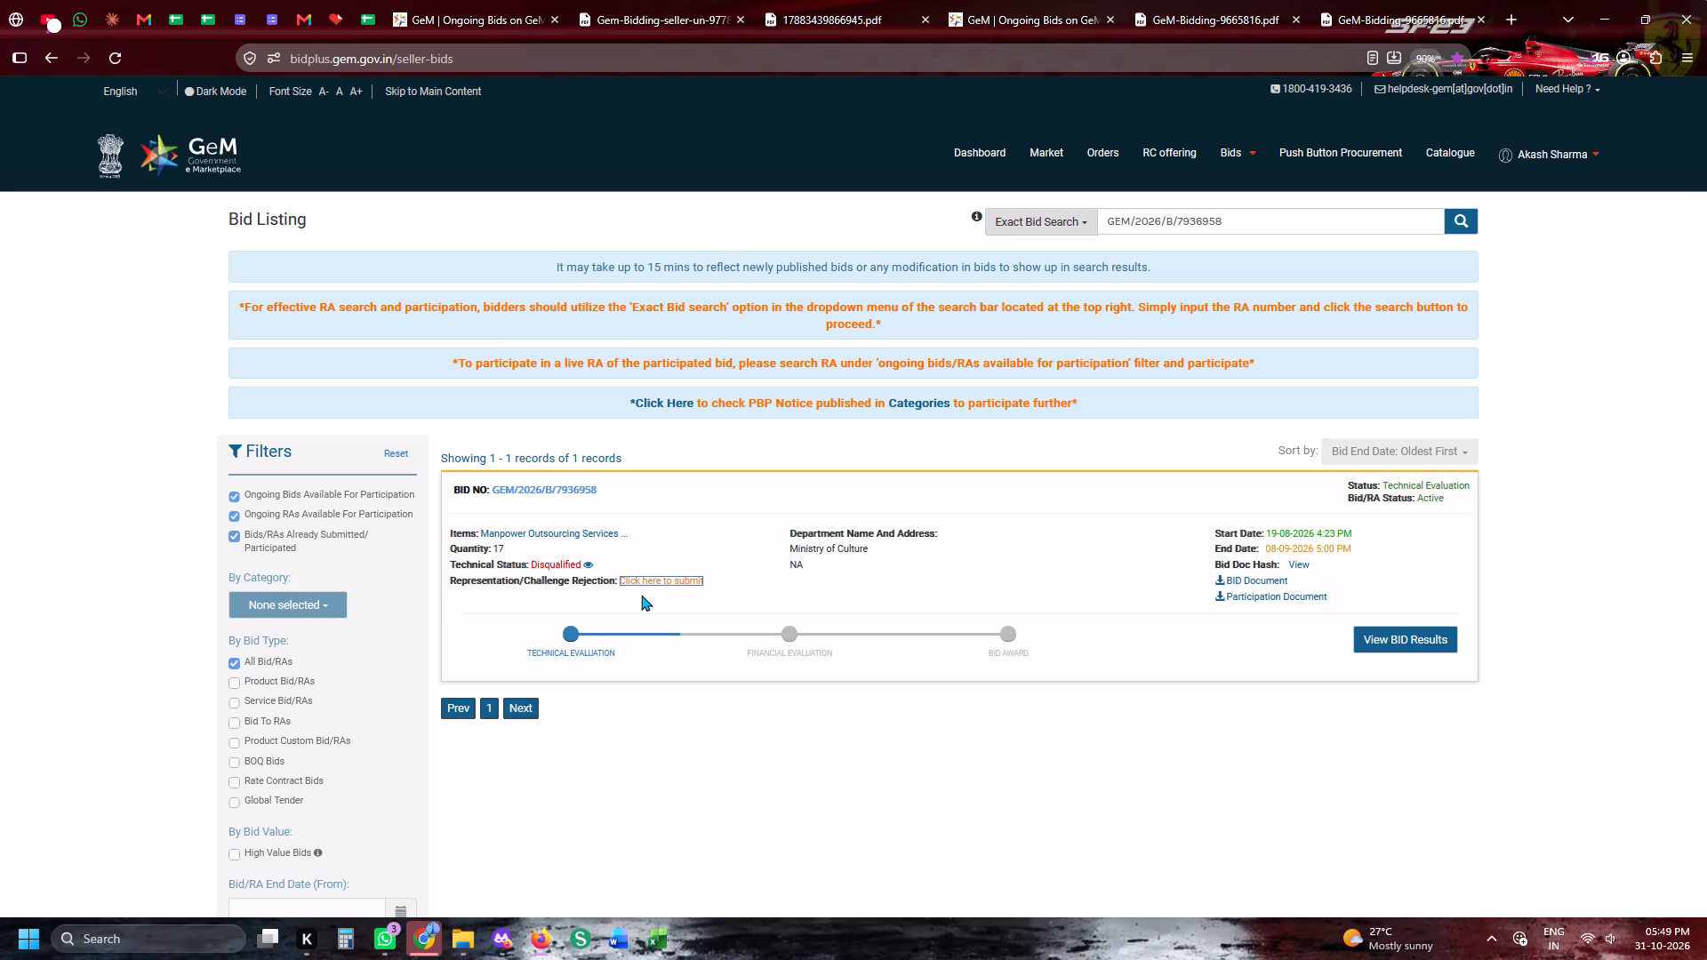
pyautogui.click(640, 592)
pyautogui.click(640, 587)
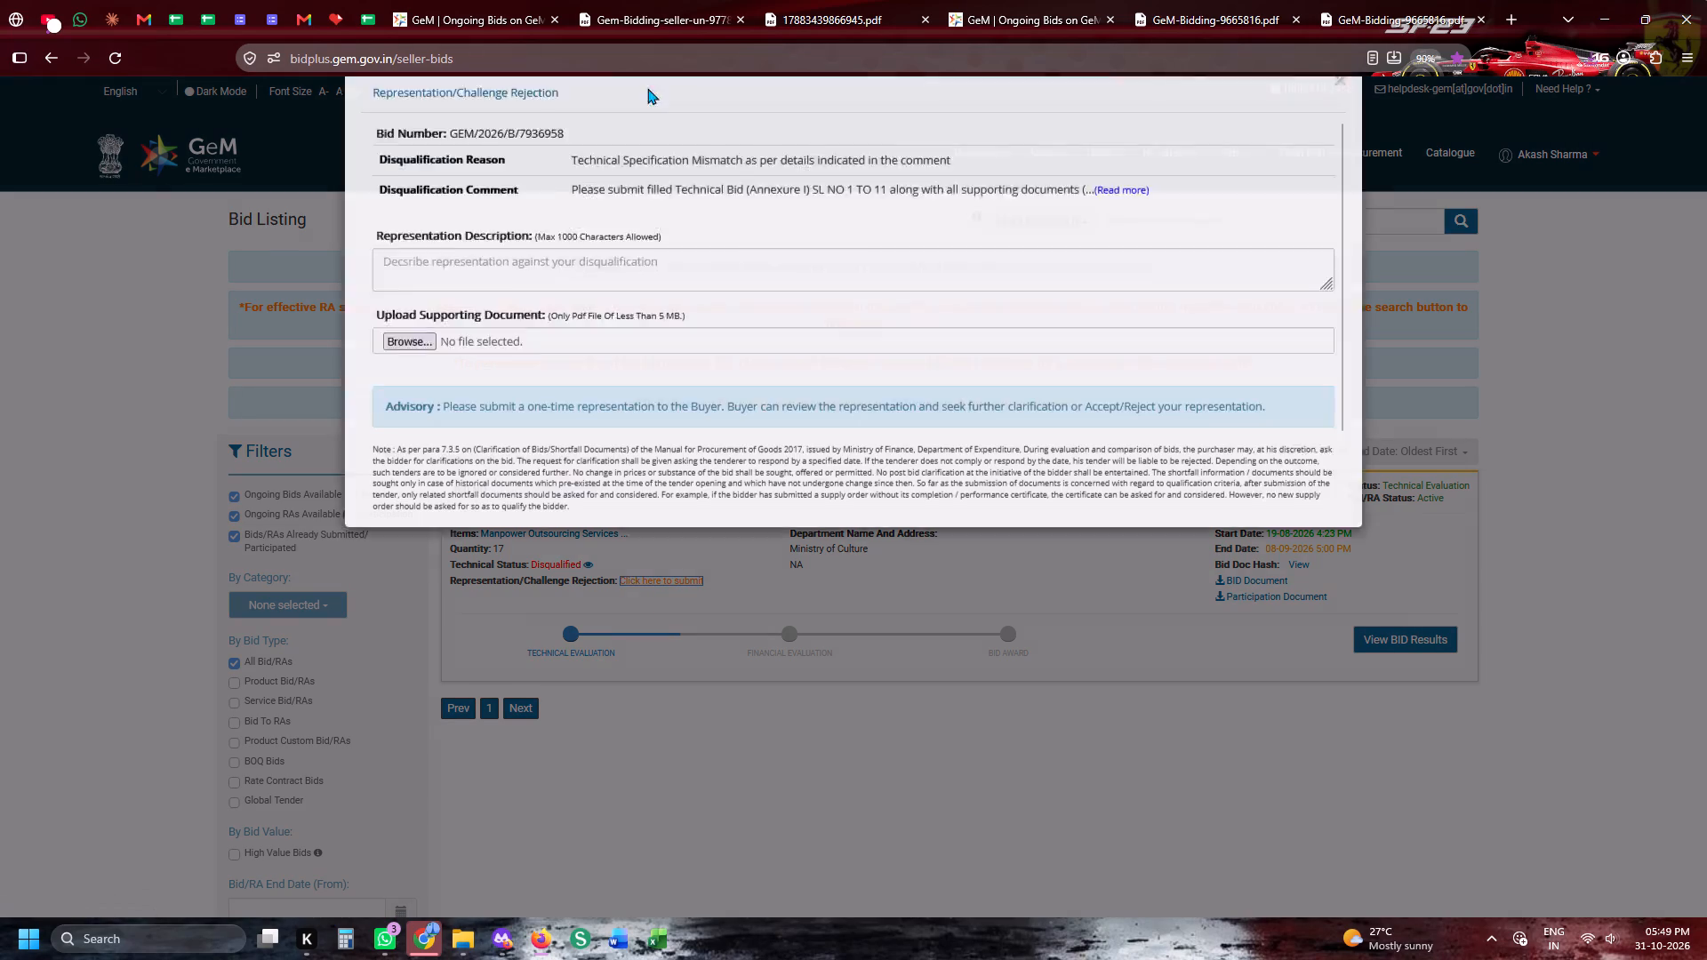
pyautogui.click(1116, 235)
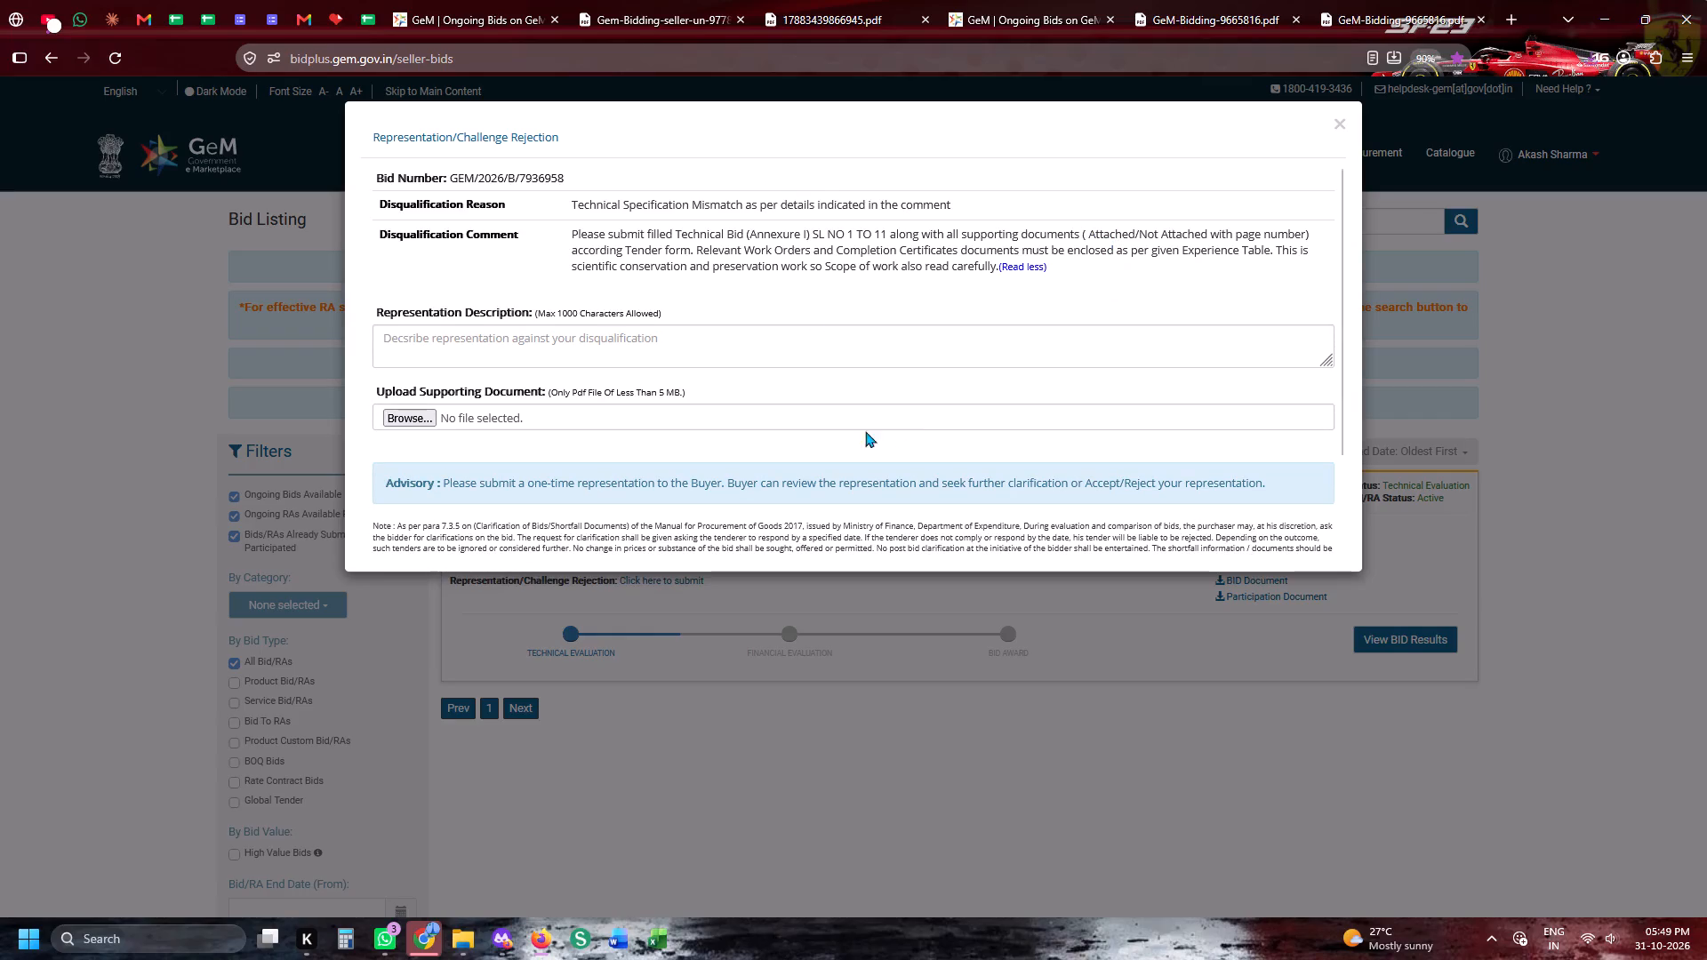
# Attach gem-orders-documents-hhspl from the Gem Bid Documents - HHSPL folder as the supporting document for bid GEM/2026/B/7936958.
pyautogui.click(383, 411)
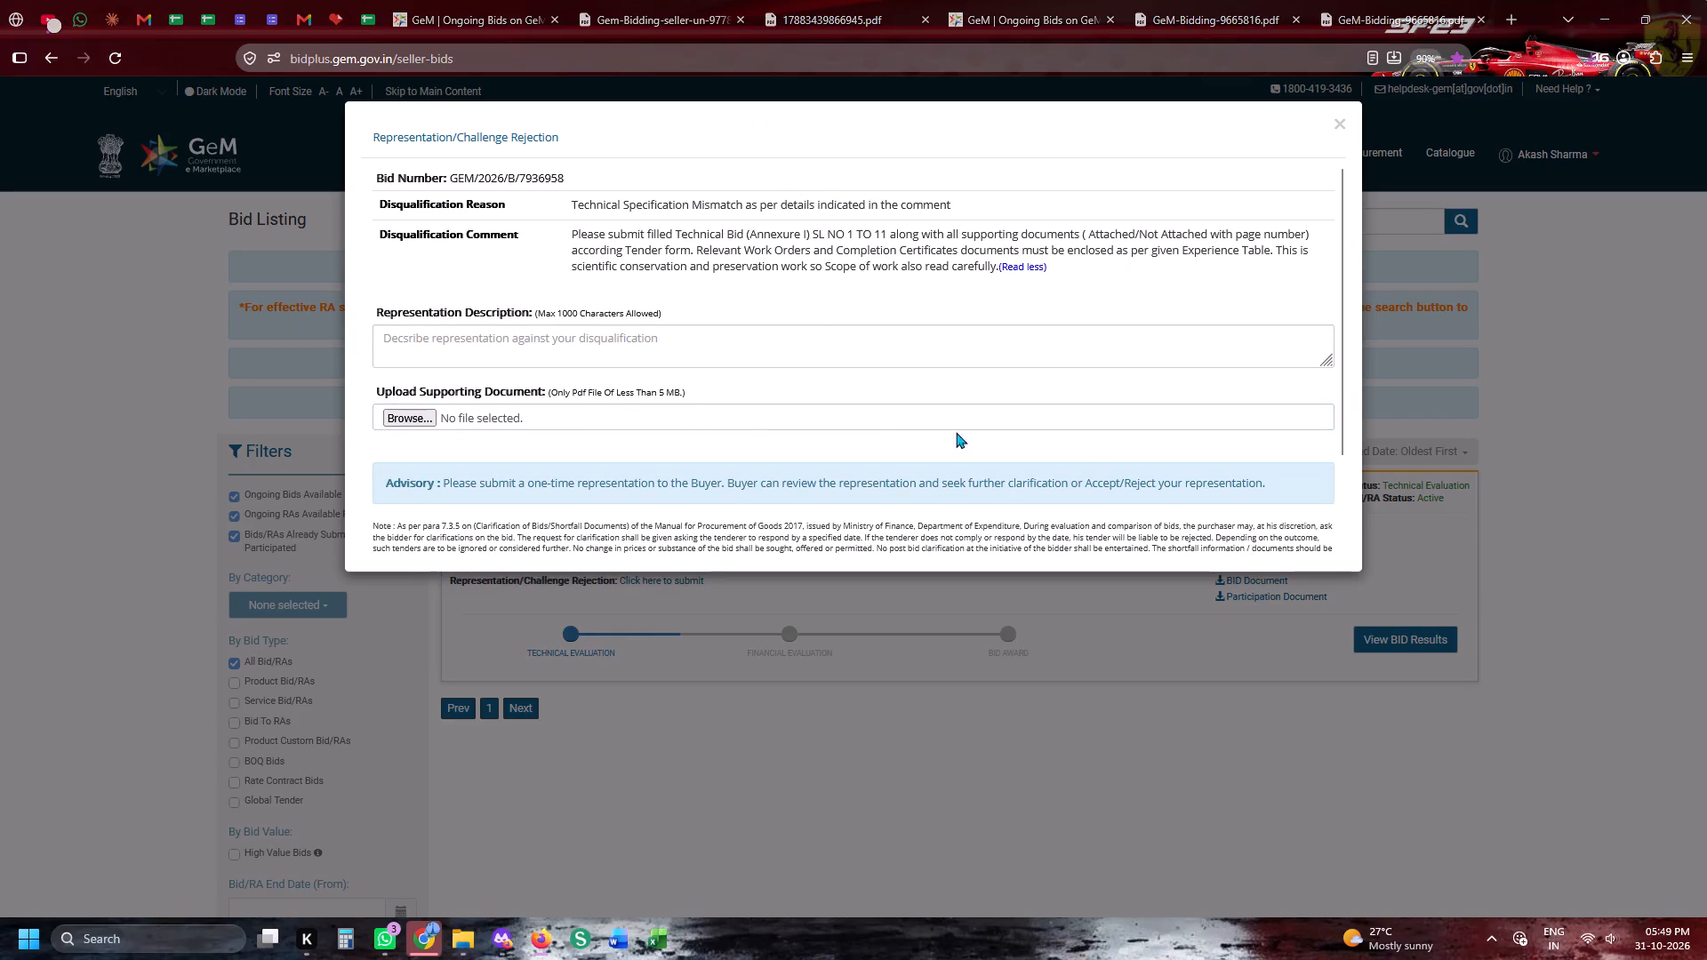
pyautogui.scroll(2, 1198, 445)
pyautogui.click(1270, 365)
pyautogui.doubleClick(1520, 604)
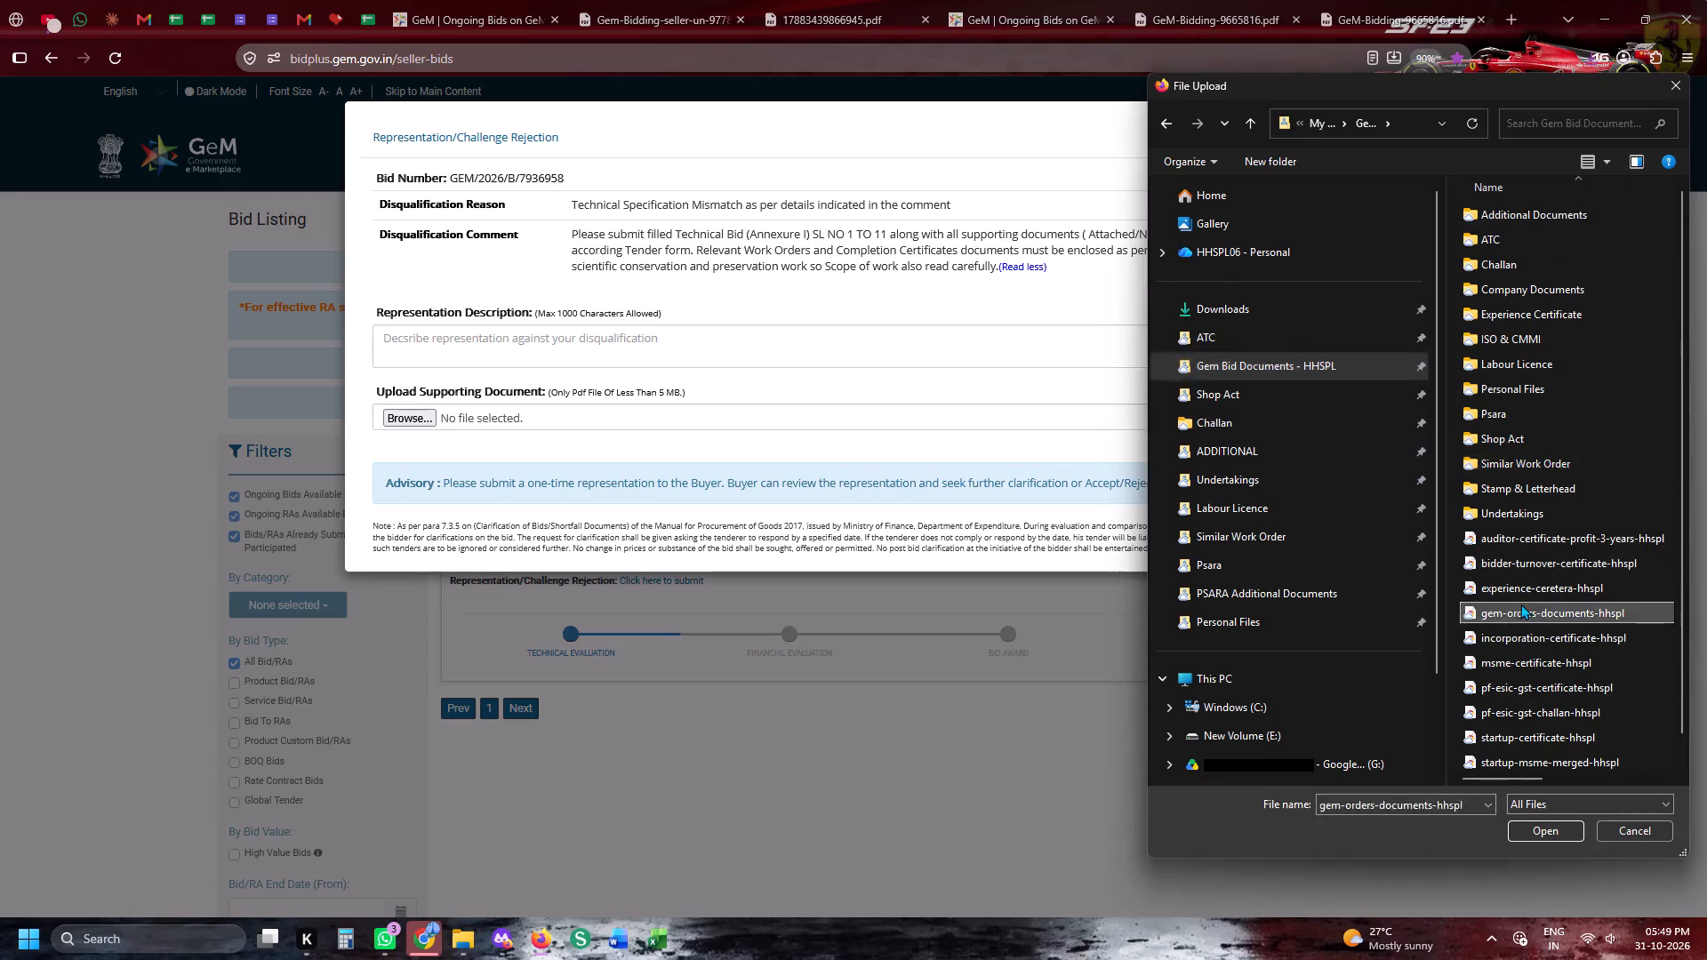
# Fill the representation description with the saved "Respected Sir/Madam" re-evaluation message from the clipboard history and submit the representation.
pyautogui.click(512, 340)
pyautogui.press('super+v')
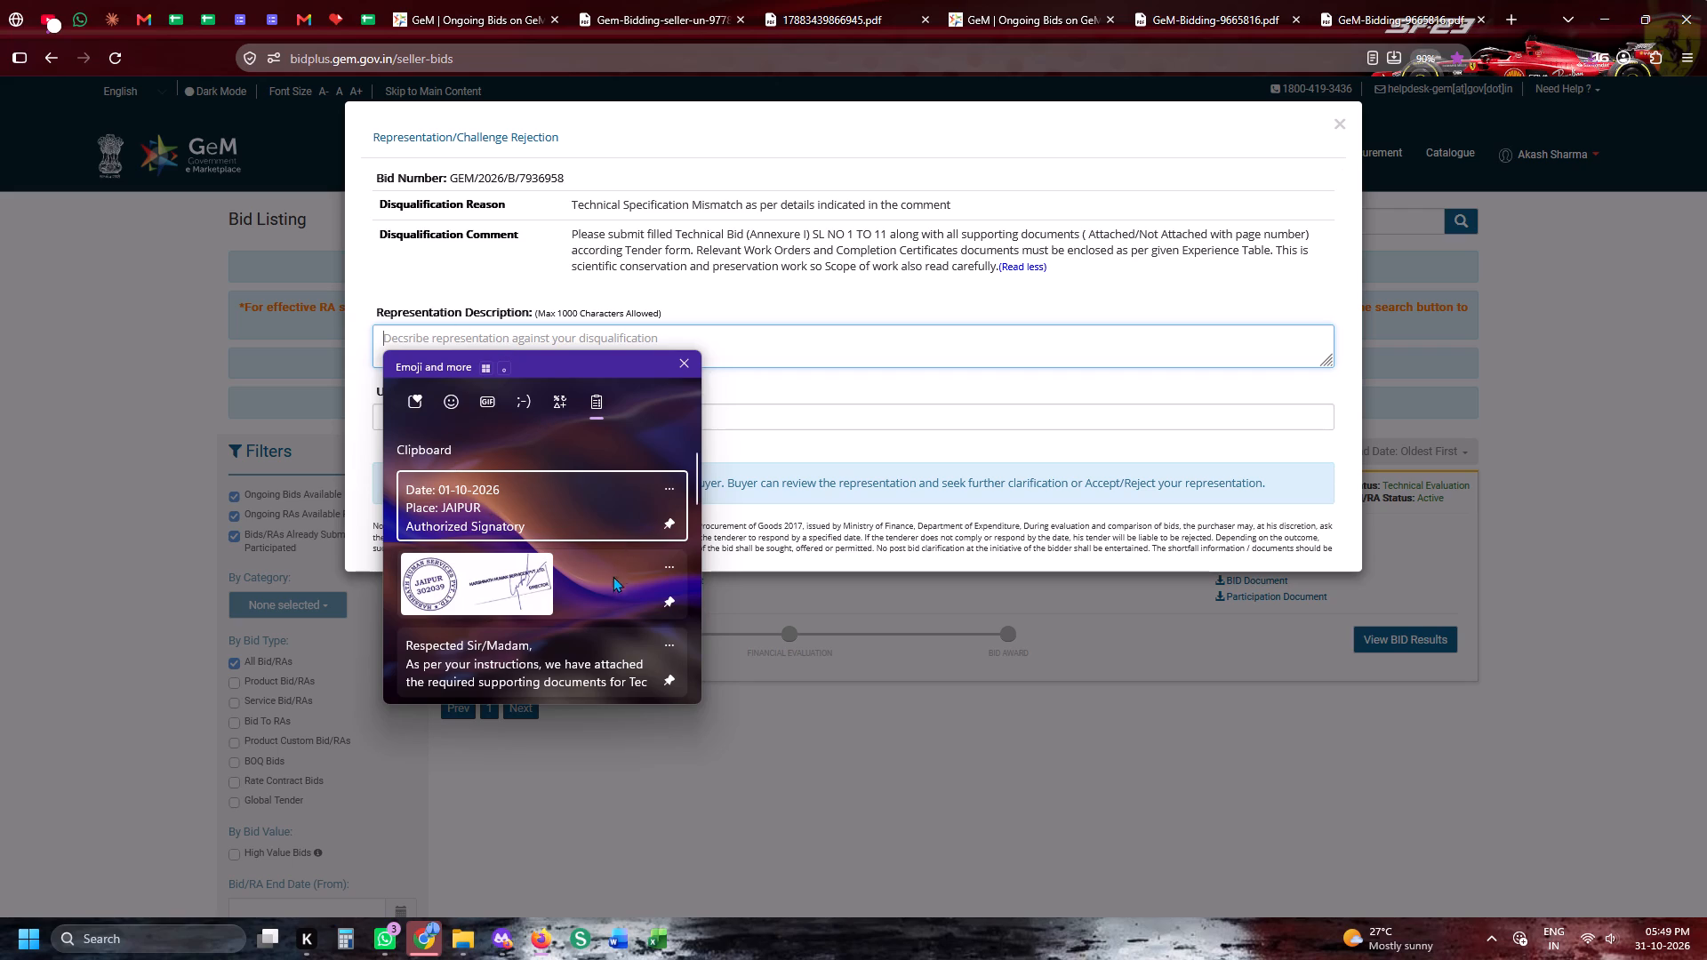
pyautogui.click(549, 679)
pyautogui.hotkey('ctrl', 'v')
pyautogui.scroll(-4, 506, 610)
pyautogui.scroll(-5, 467, 522)
pyautogui.click(467, 520)
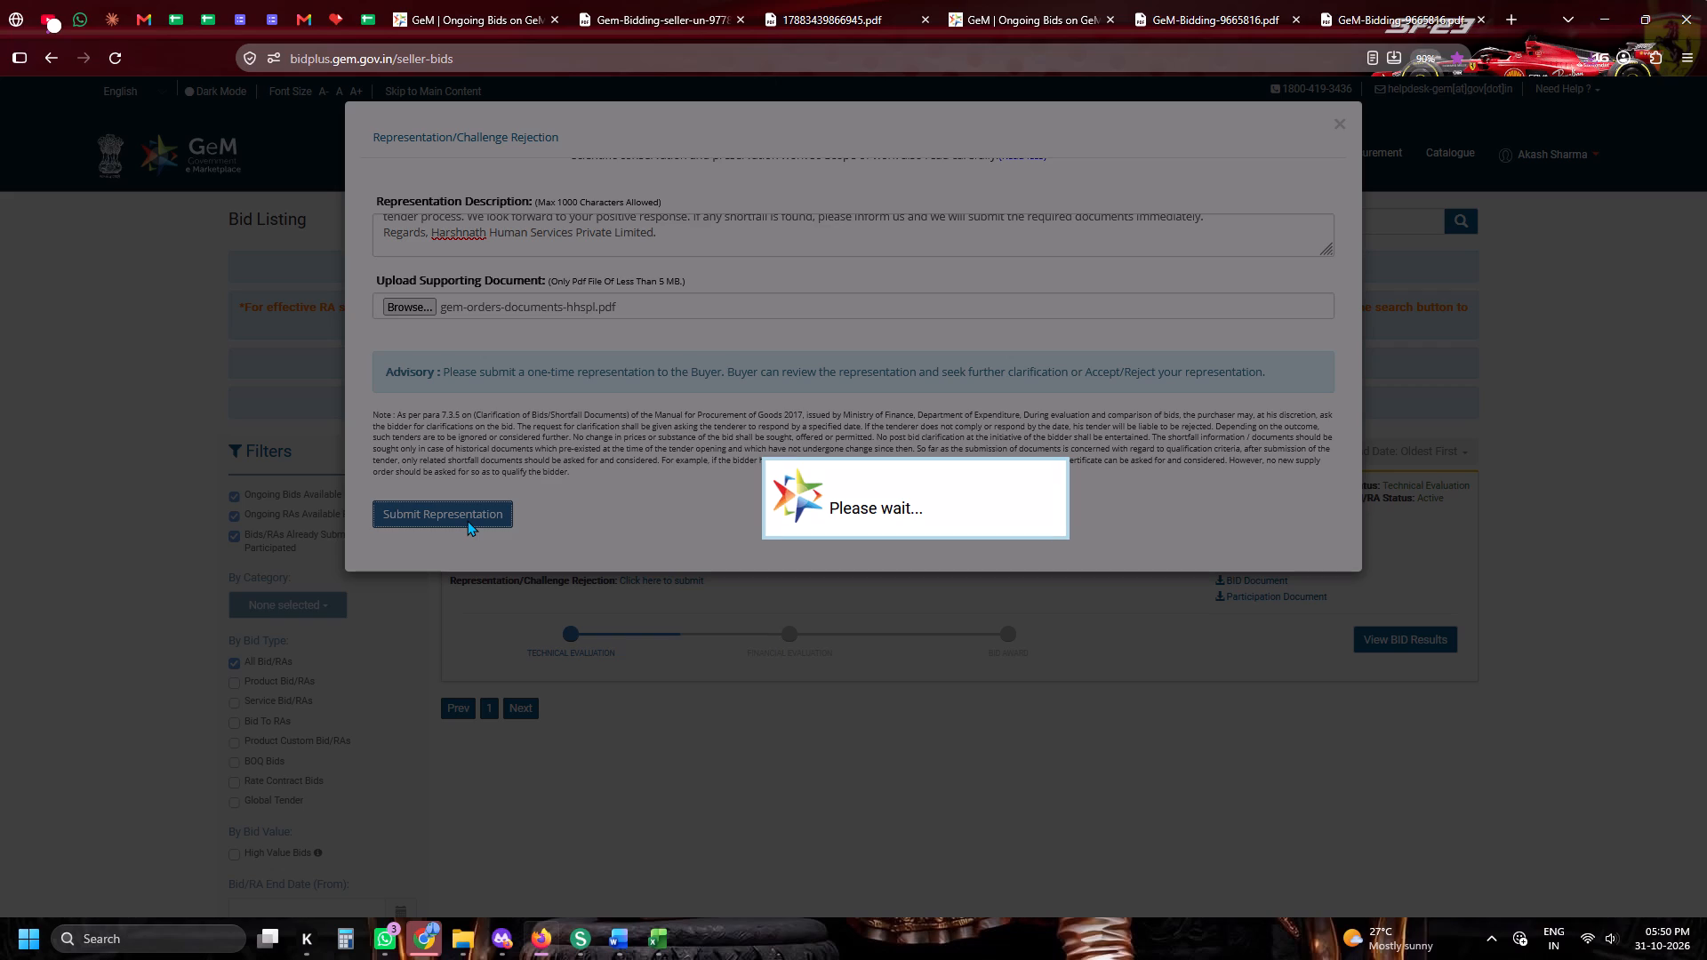
pyautogui.click(983, 519)
# Remove the extra spaces from the GEM/2026/B/8055995 reason in the tender sheet so it reads "1. You have not provided the certificates/".
pyautogui.click(352, 0)
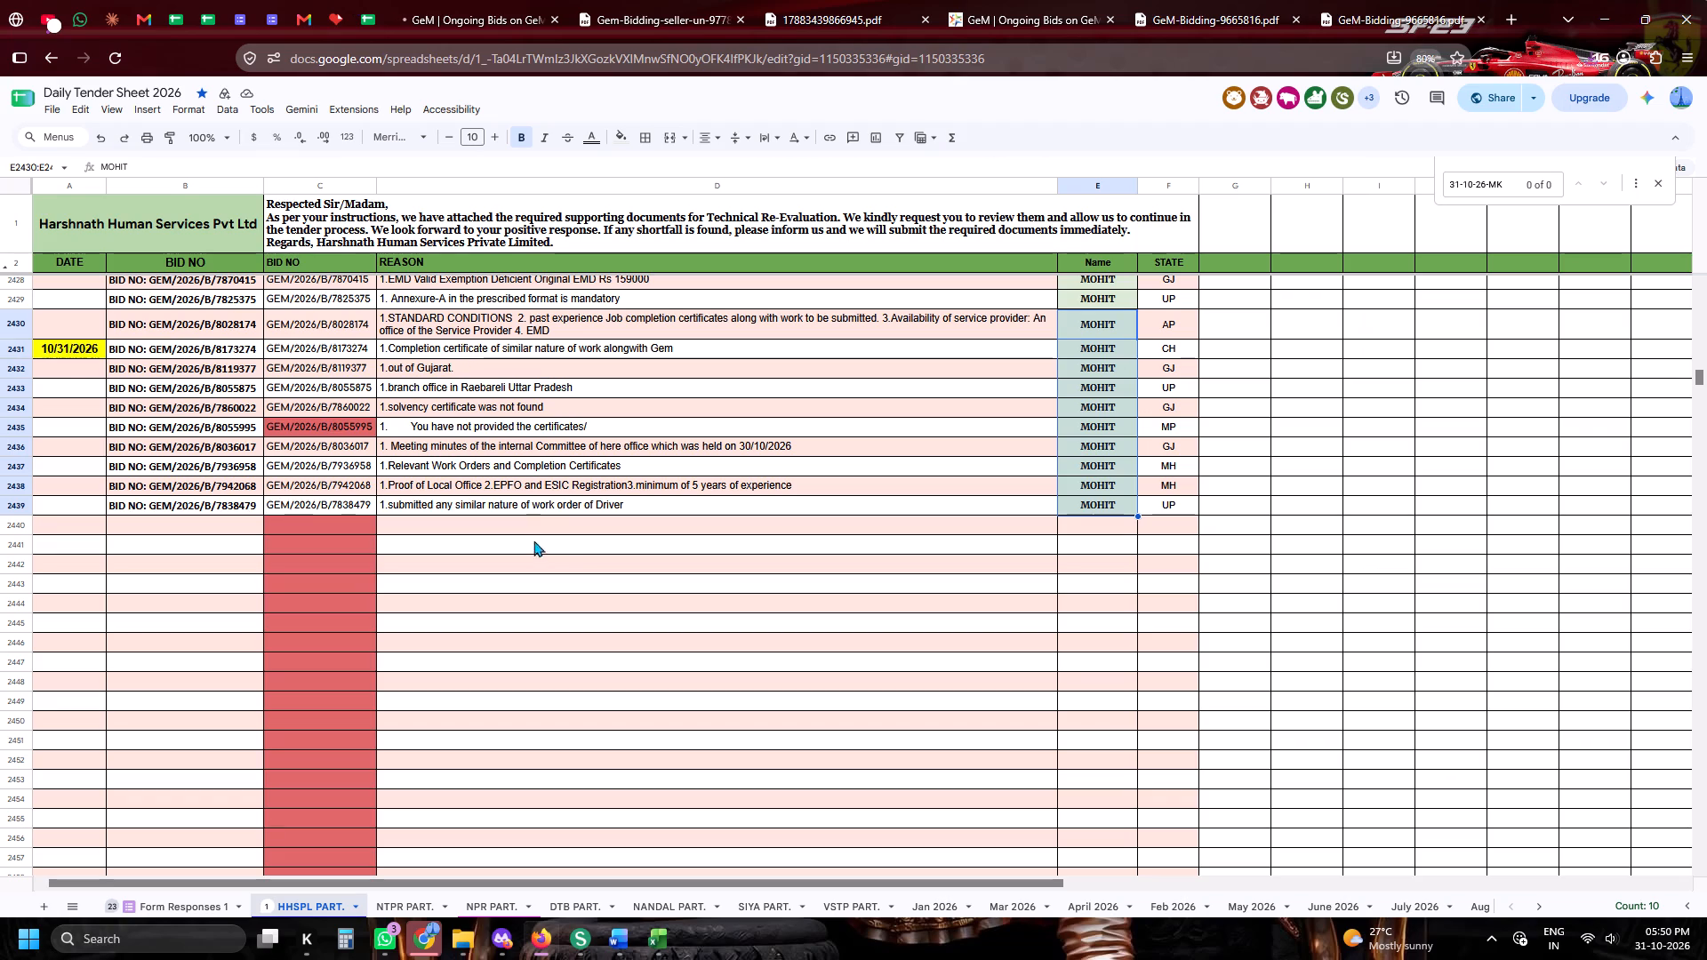
pyautogui.doubleClick(408, 426)
pyautogui.click(408, 426)
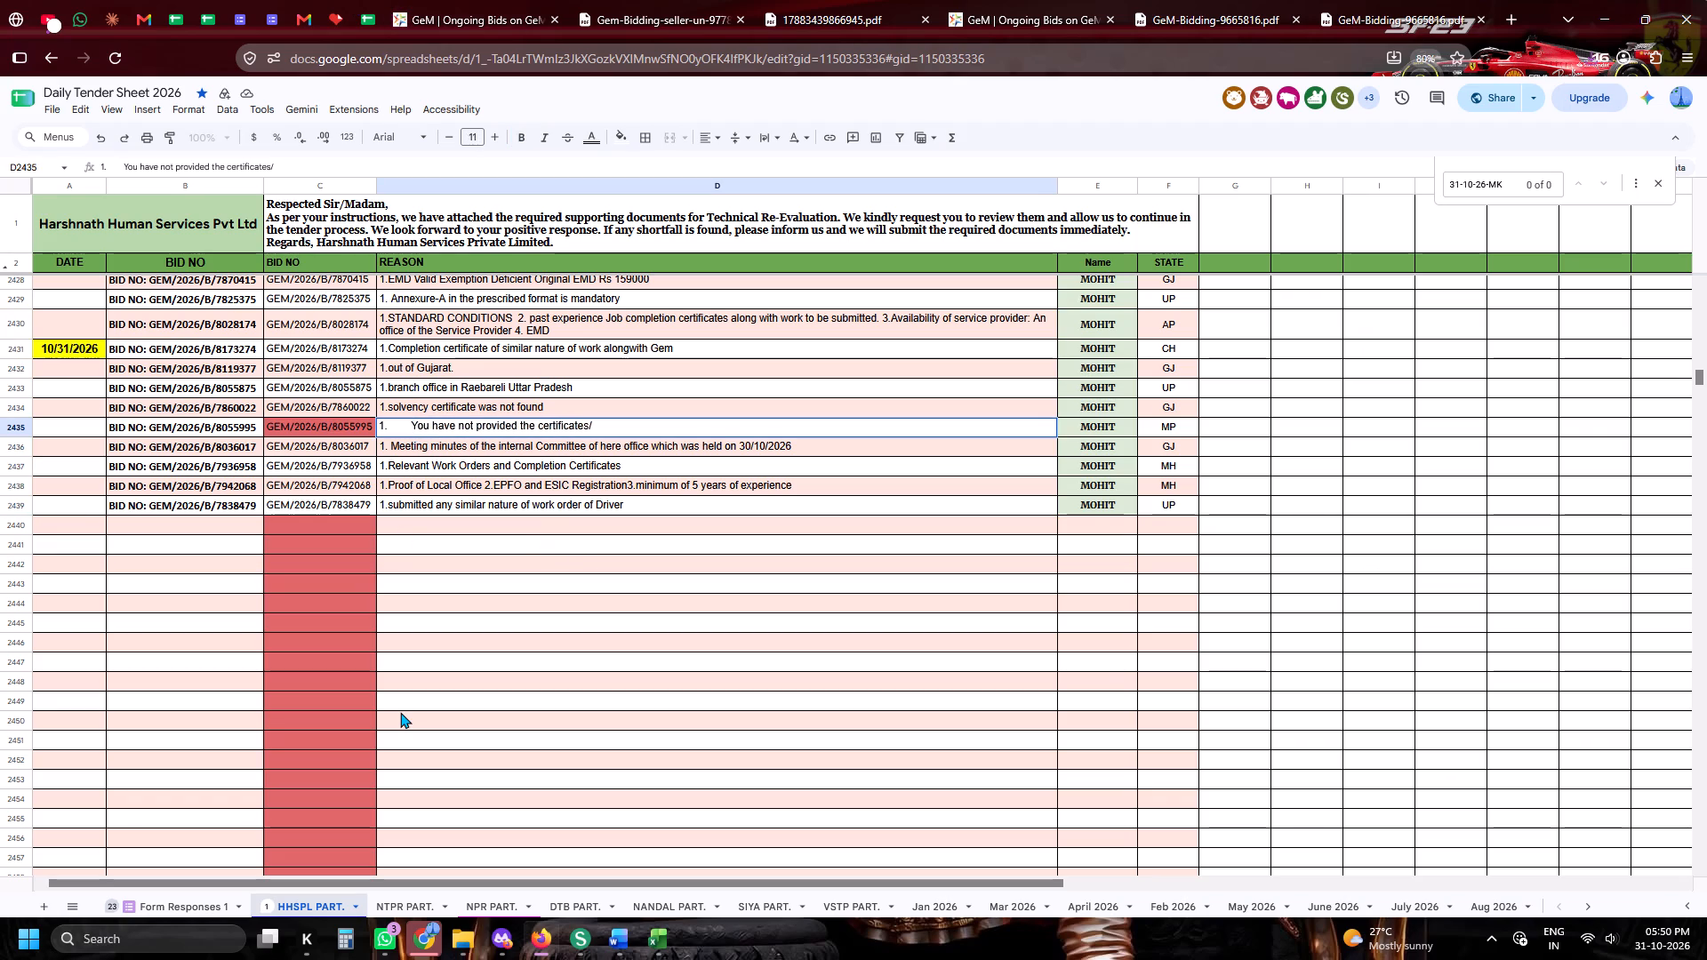
pyautogui.press('Right')
pyautogui.press('BackSpace')
pyautogui.press('BackSpace')
pyautogui.press('BackSpace')
pyautogui.press('BackSpace')
pyautogui.press('BackSpace')
pyautogui.press('BackSpace')
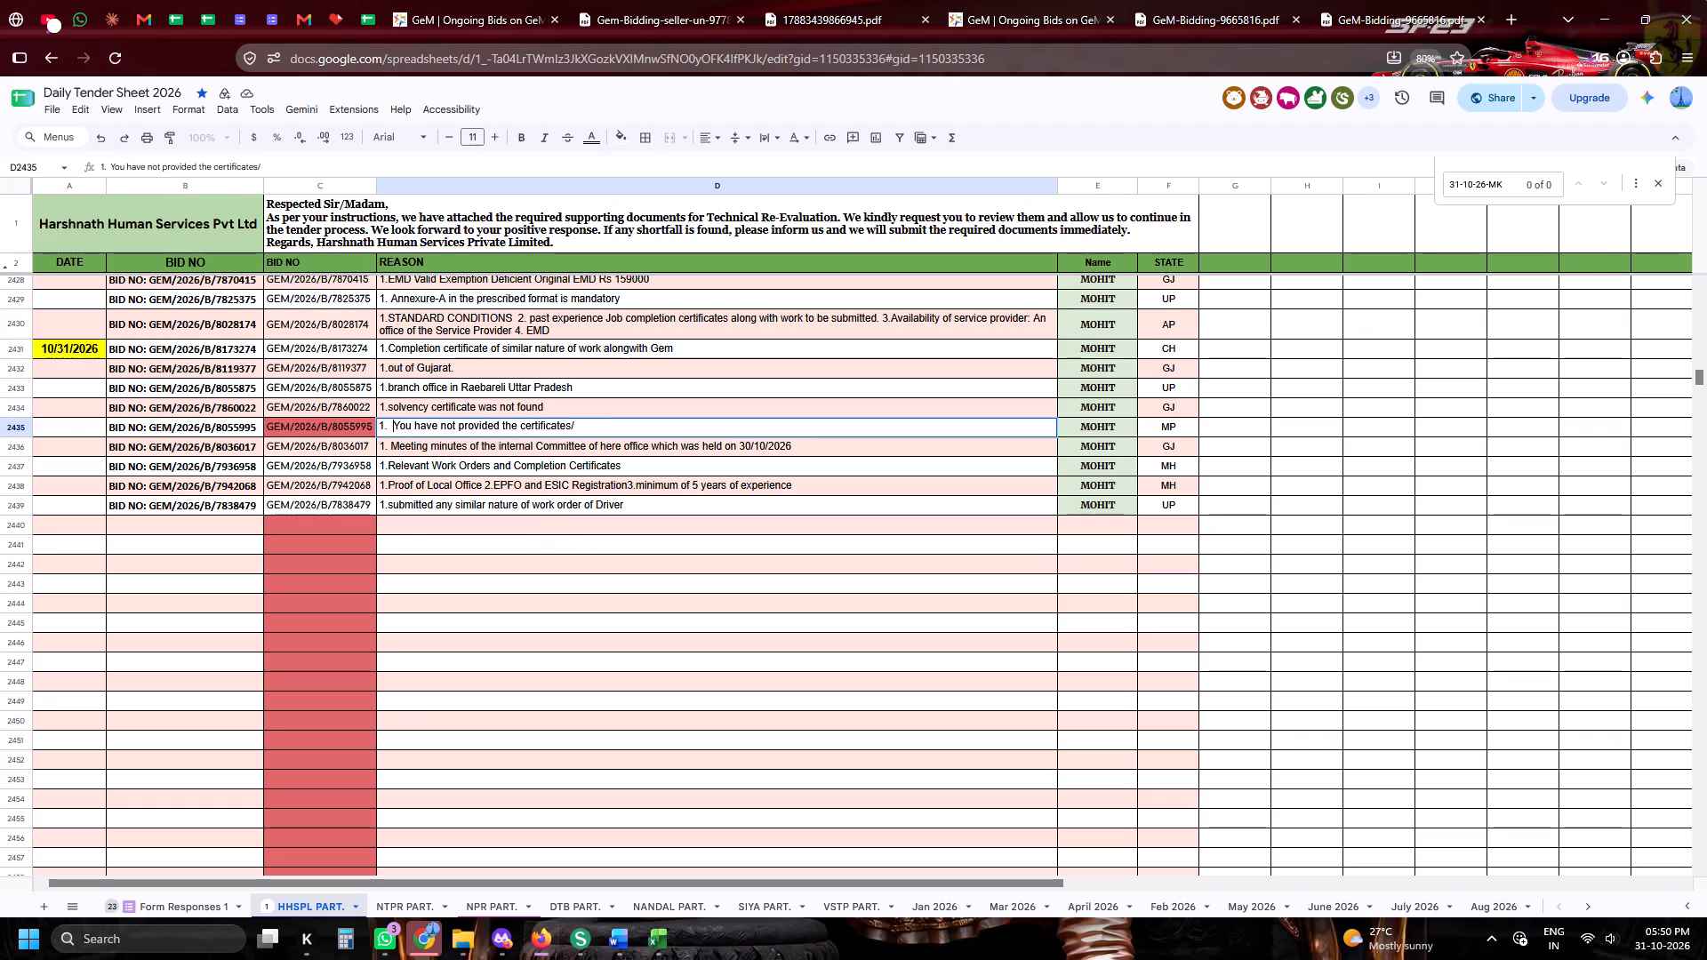
pyautogui.press('BackSpace')
pyautogui.press('q')
pyautogui.press('Tab')
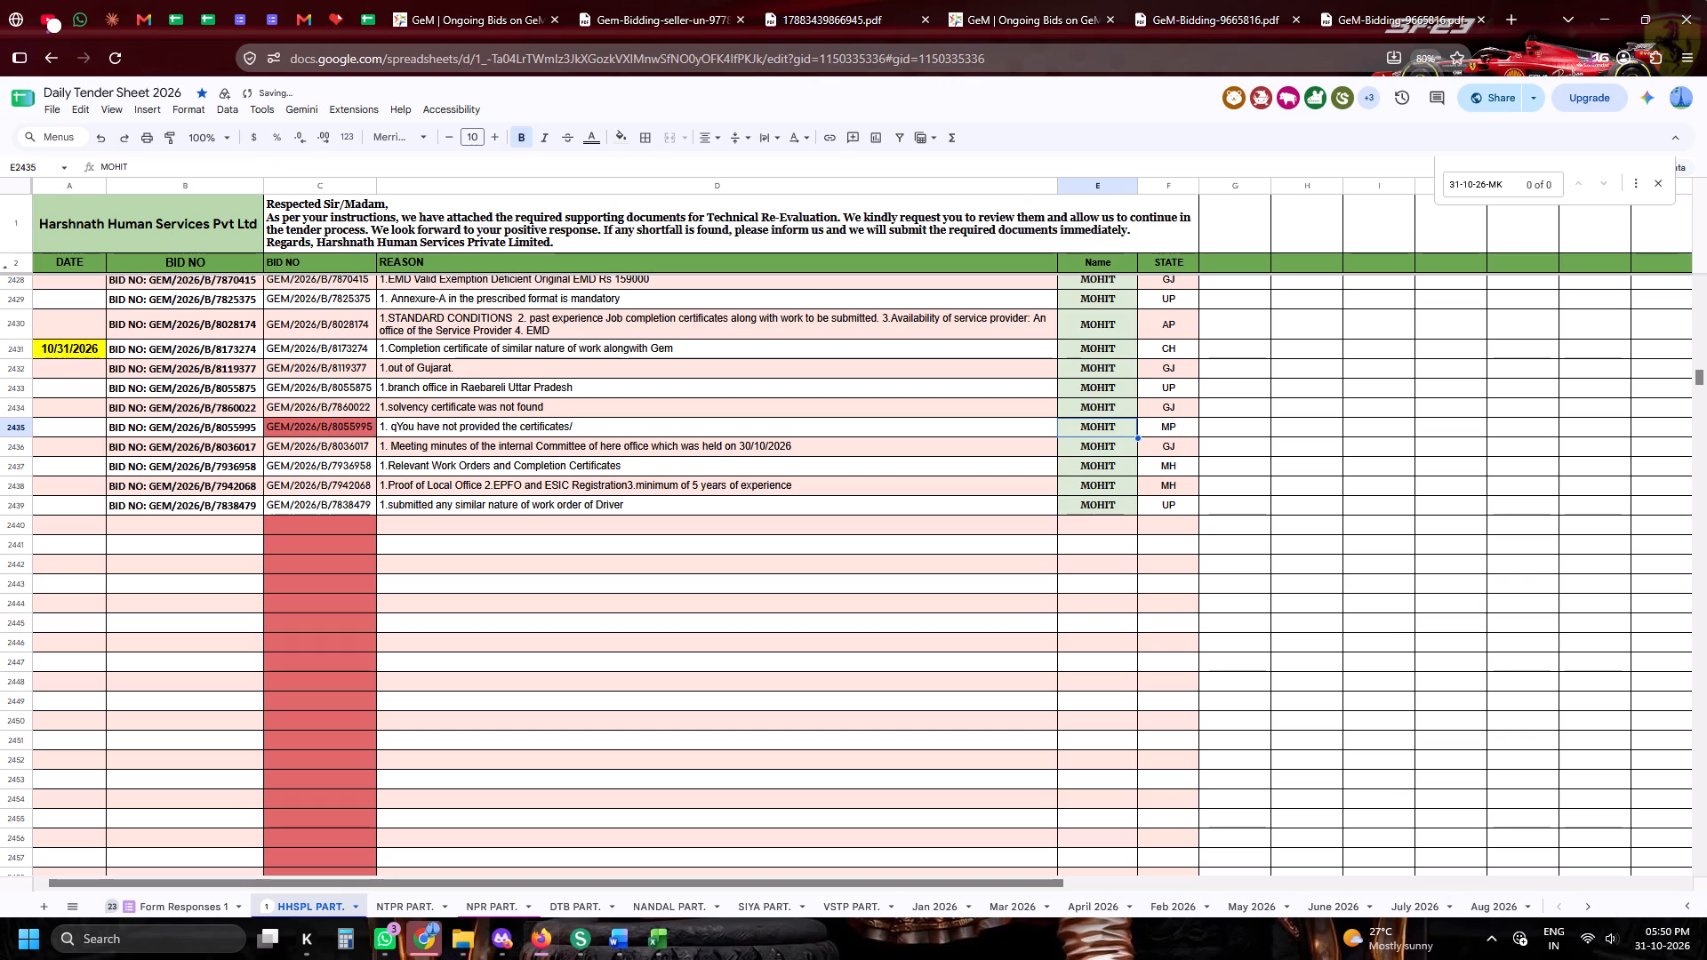
pyautogui.doubleClick(415, 432)
pyautogui.click(401, 429)
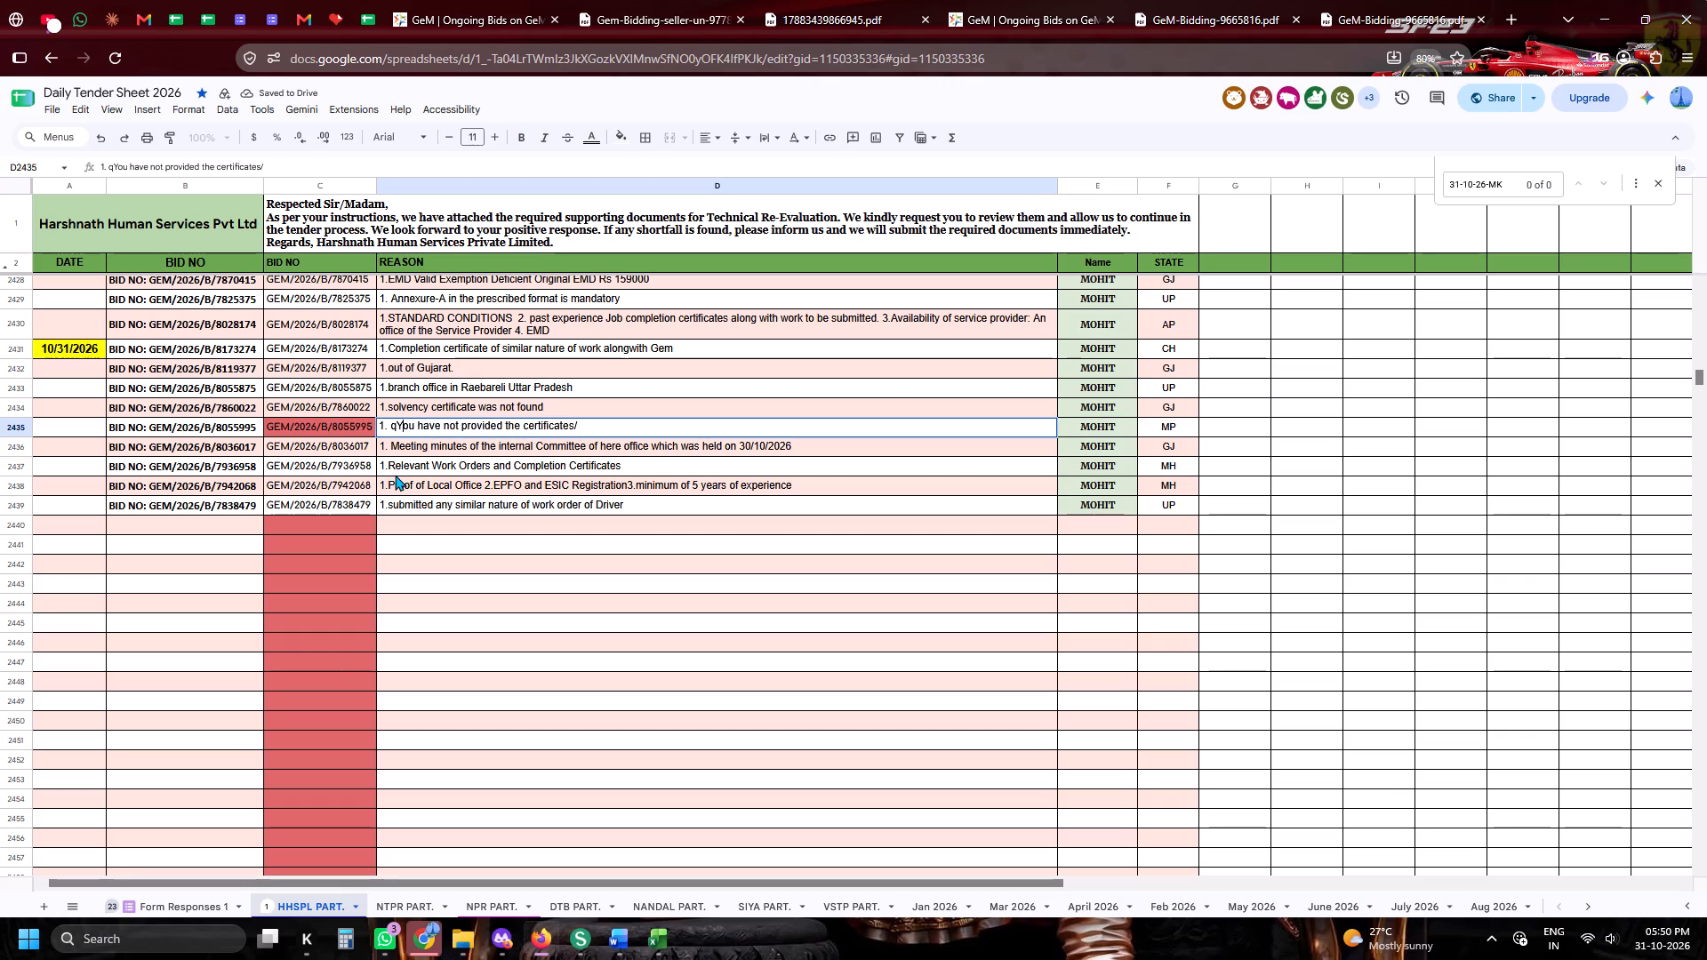
pyautogui.press('Left')
pyautogui.press('BackSpace')
pyautogui.press('Tab')
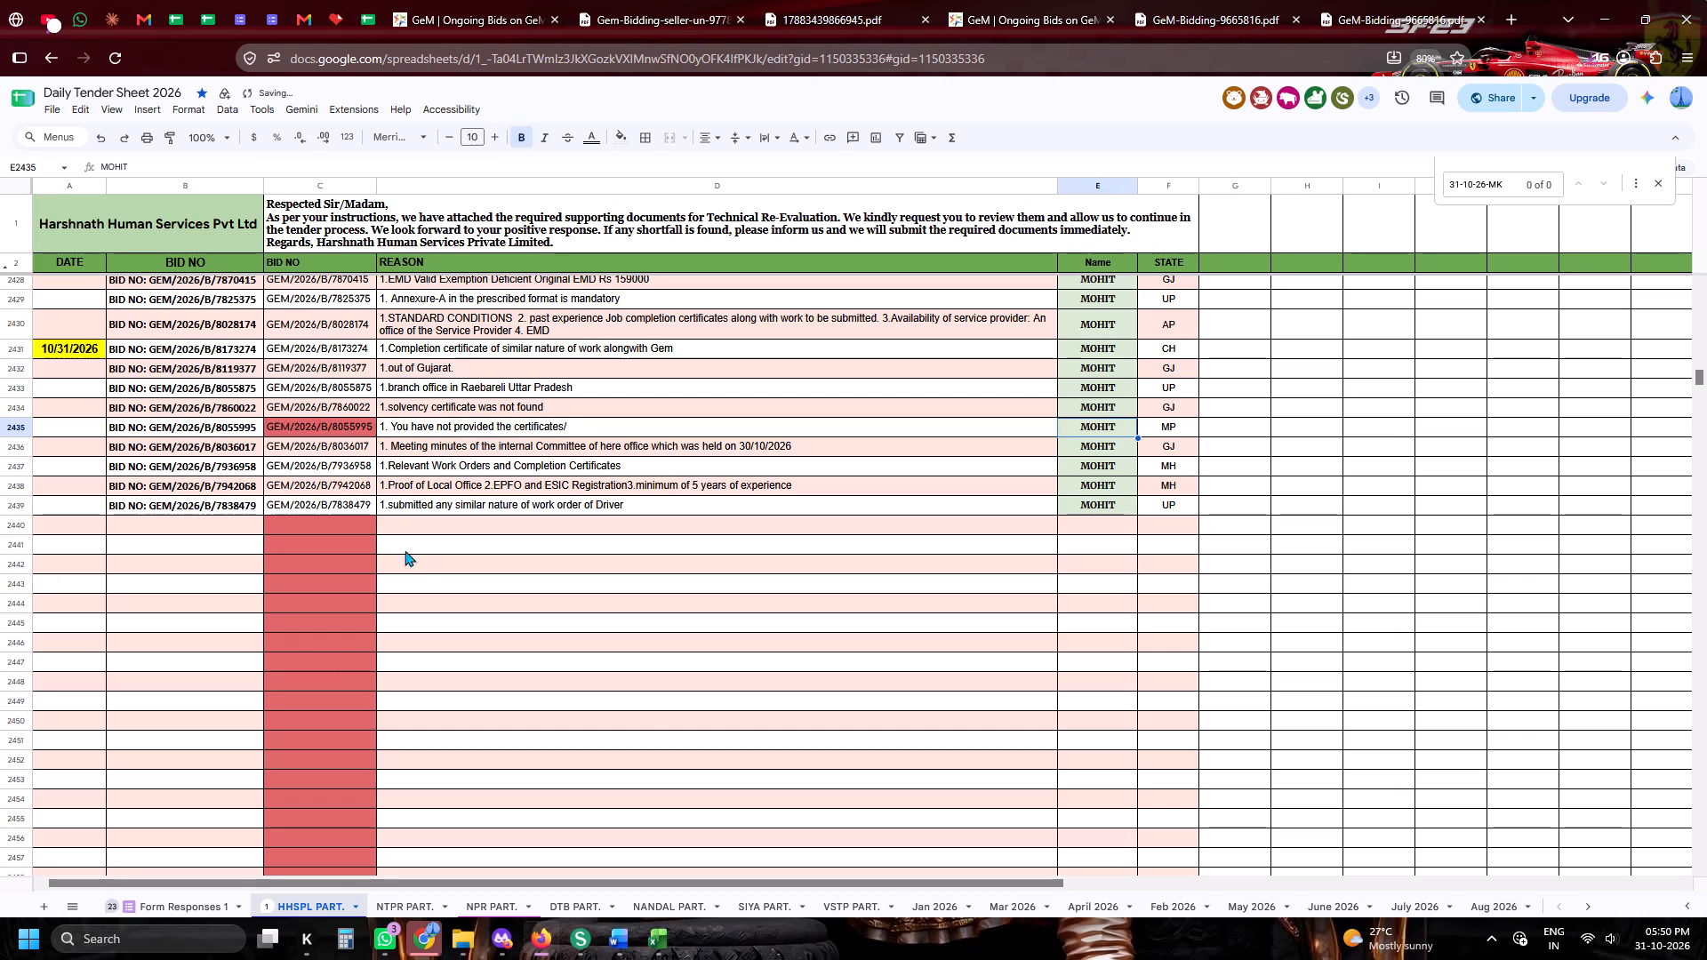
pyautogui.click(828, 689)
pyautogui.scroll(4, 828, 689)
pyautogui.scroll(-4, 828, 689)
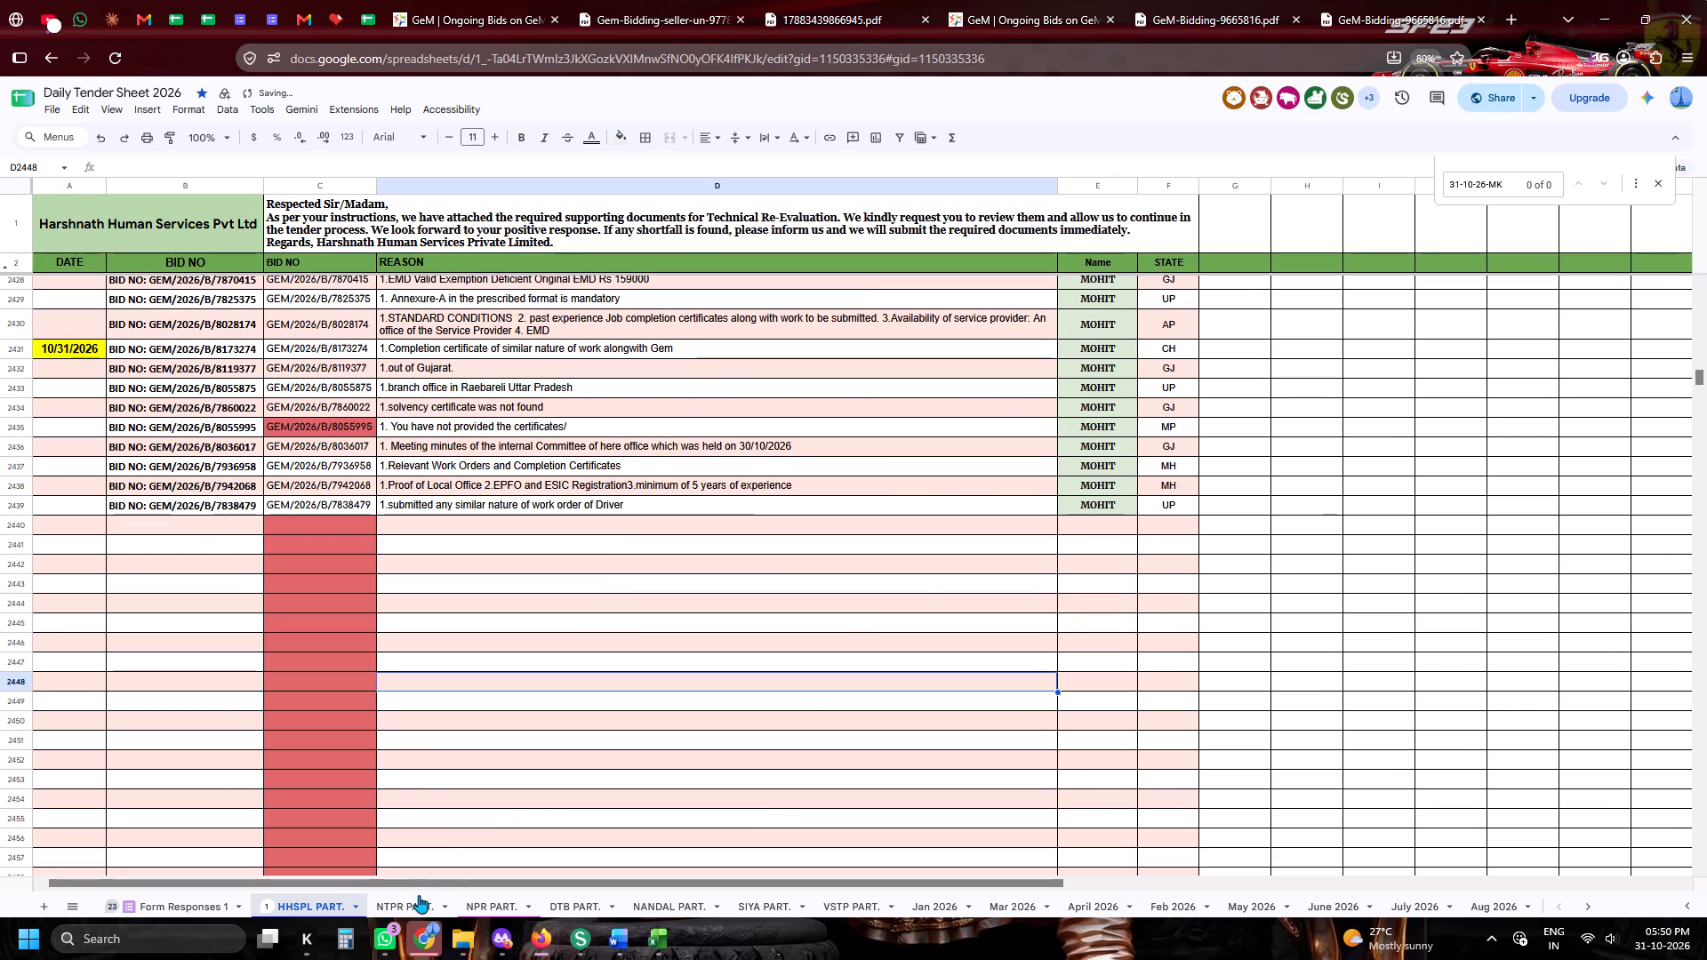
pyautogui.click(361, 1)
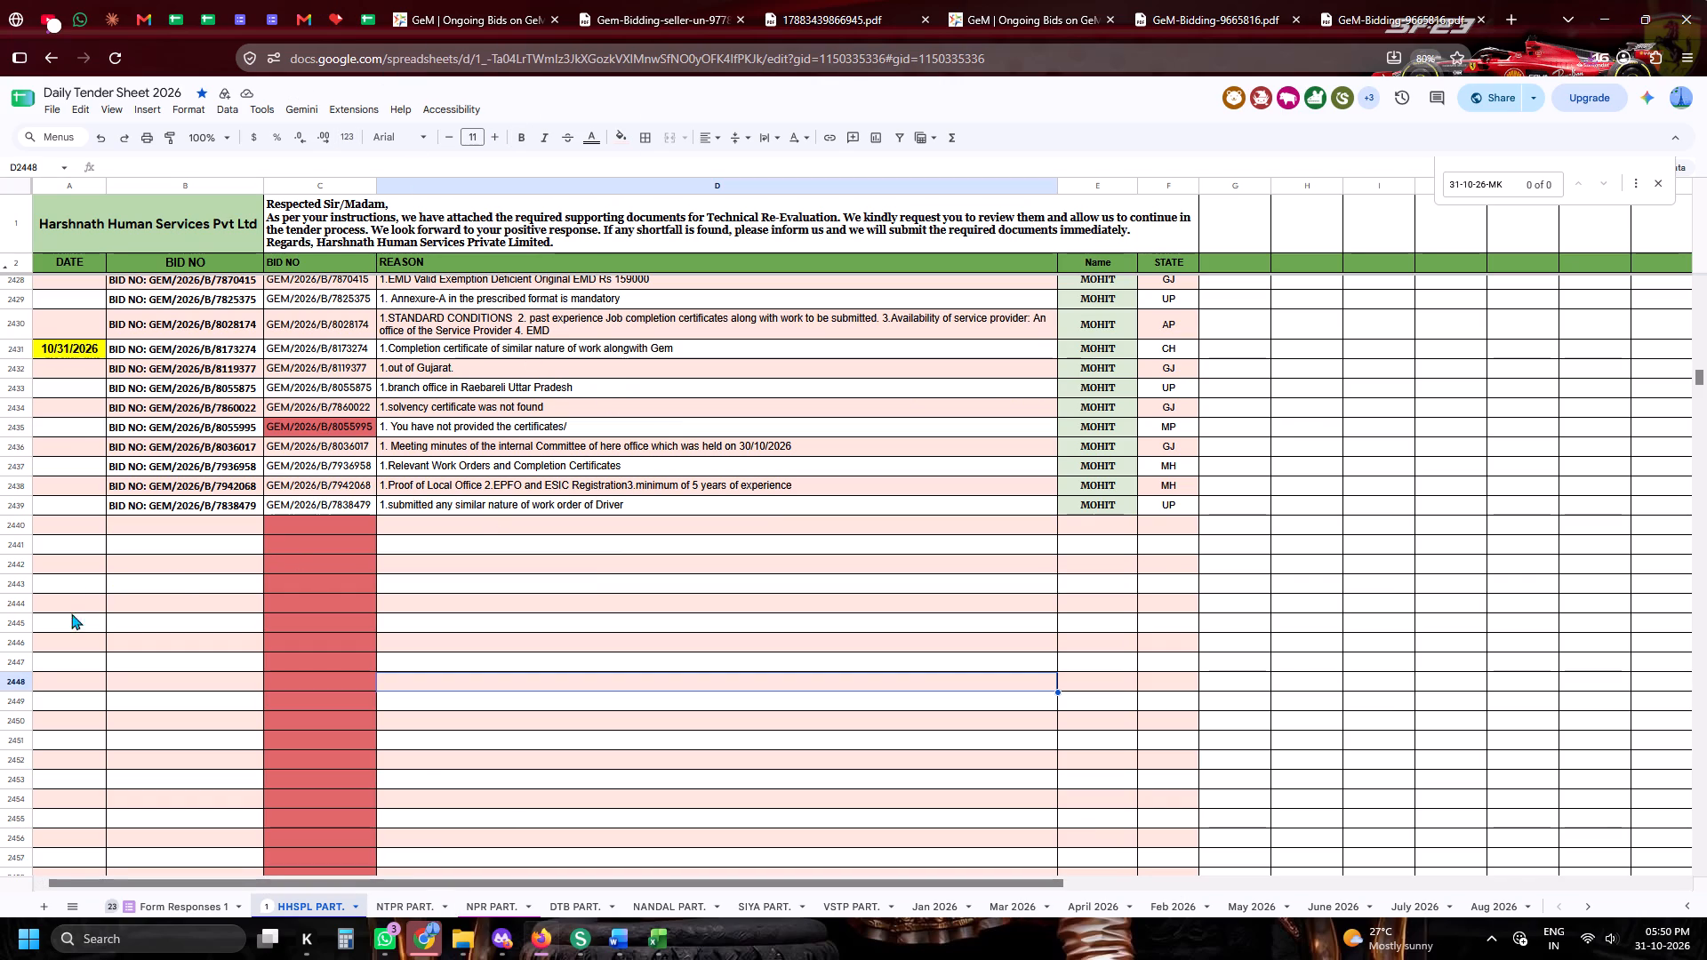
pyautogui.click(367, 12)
# Open the Form Responses 1 sheet of the Daily Tender Sheet 2026 workbook.
pyautogui.click(180, 911)
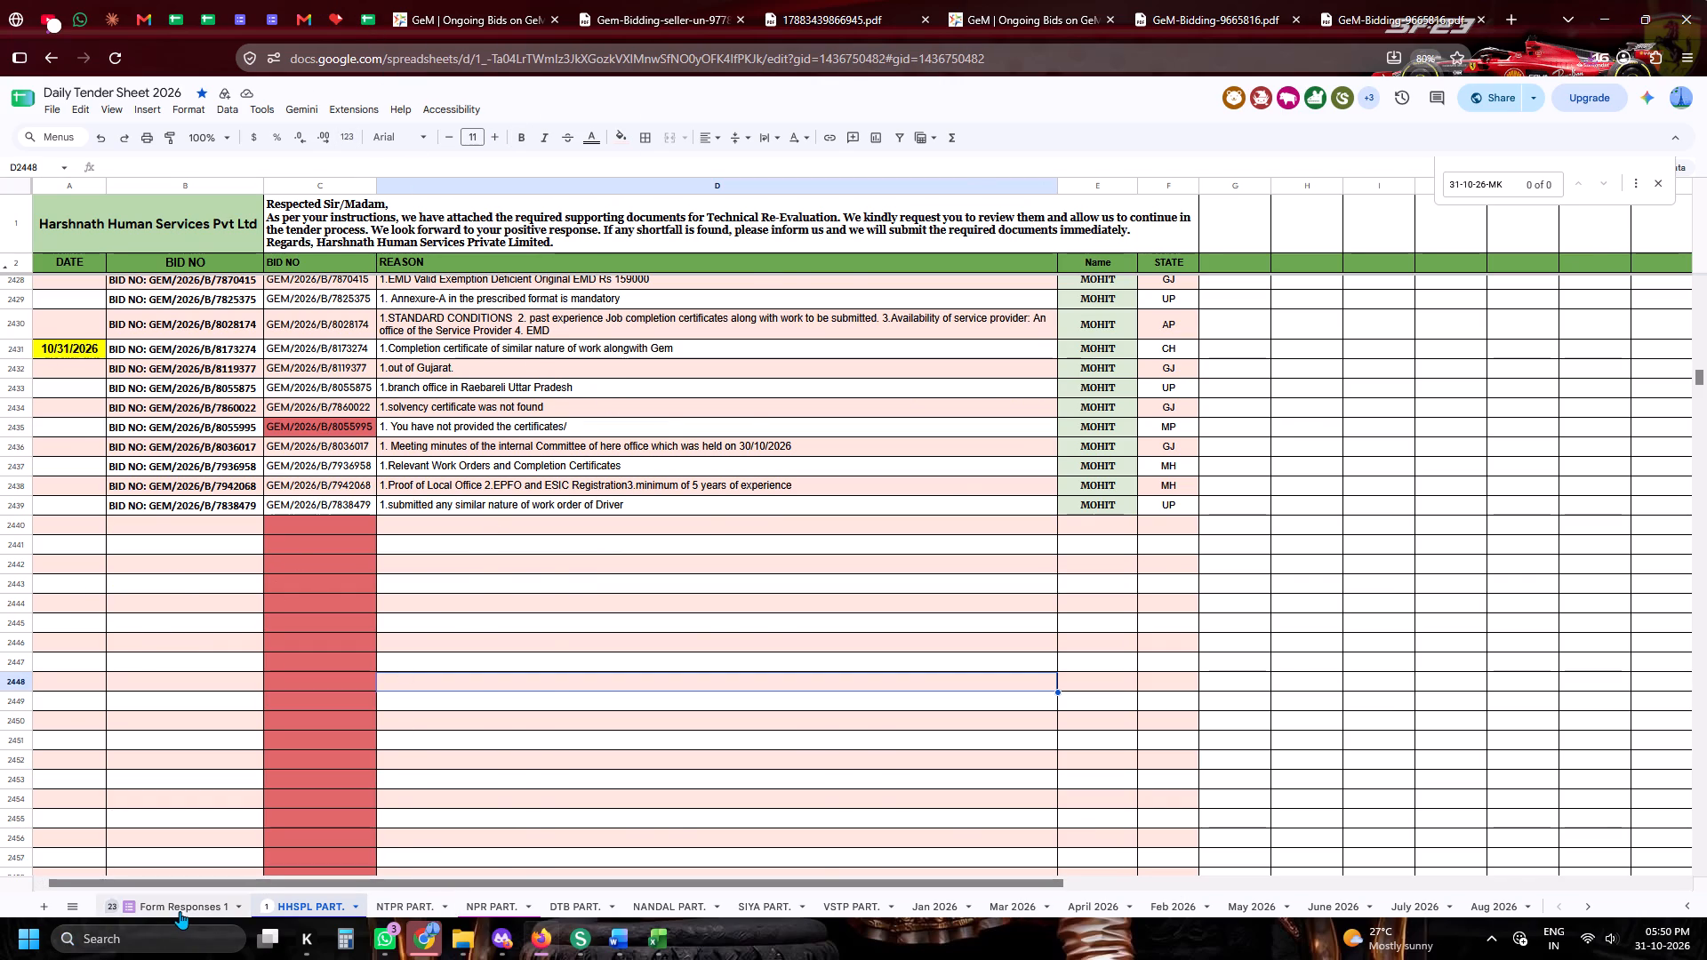
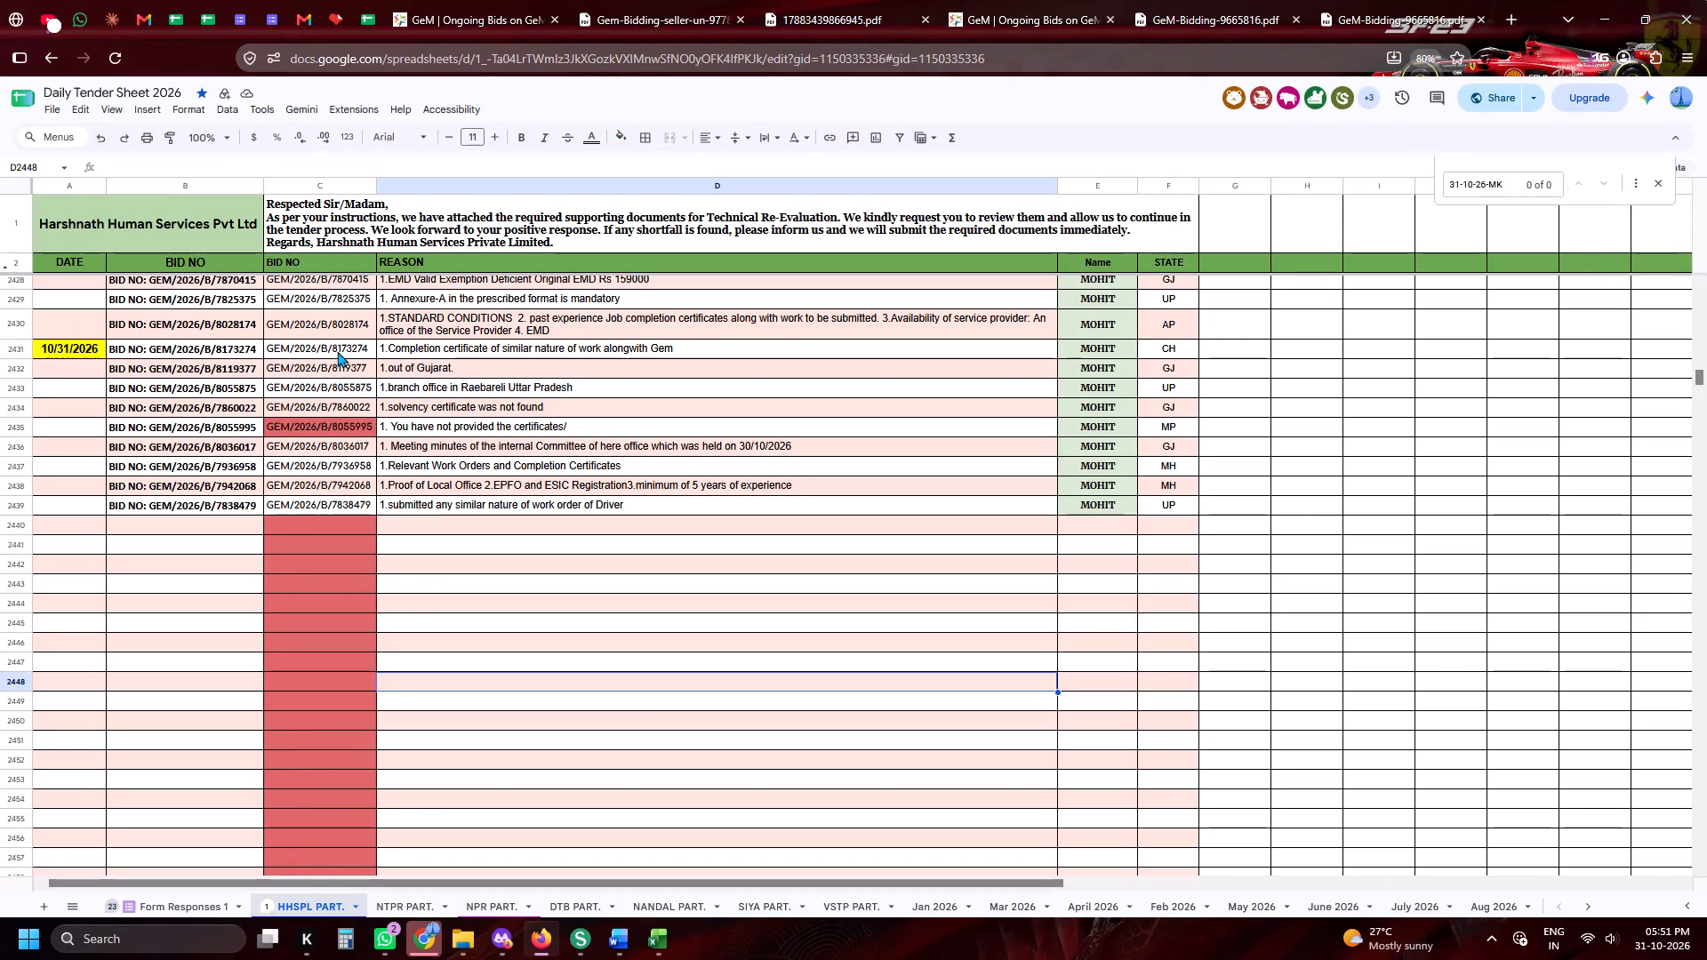
# Select the 10/31/2026 bid numbers from GEM/2026/B/8173274 through GEM/2026/B/7838479 in the HHSPL PART. sheet's second BID NO column.
pyautogui.moveTo(337, 351); pyautogui.dragTo(355, 501)
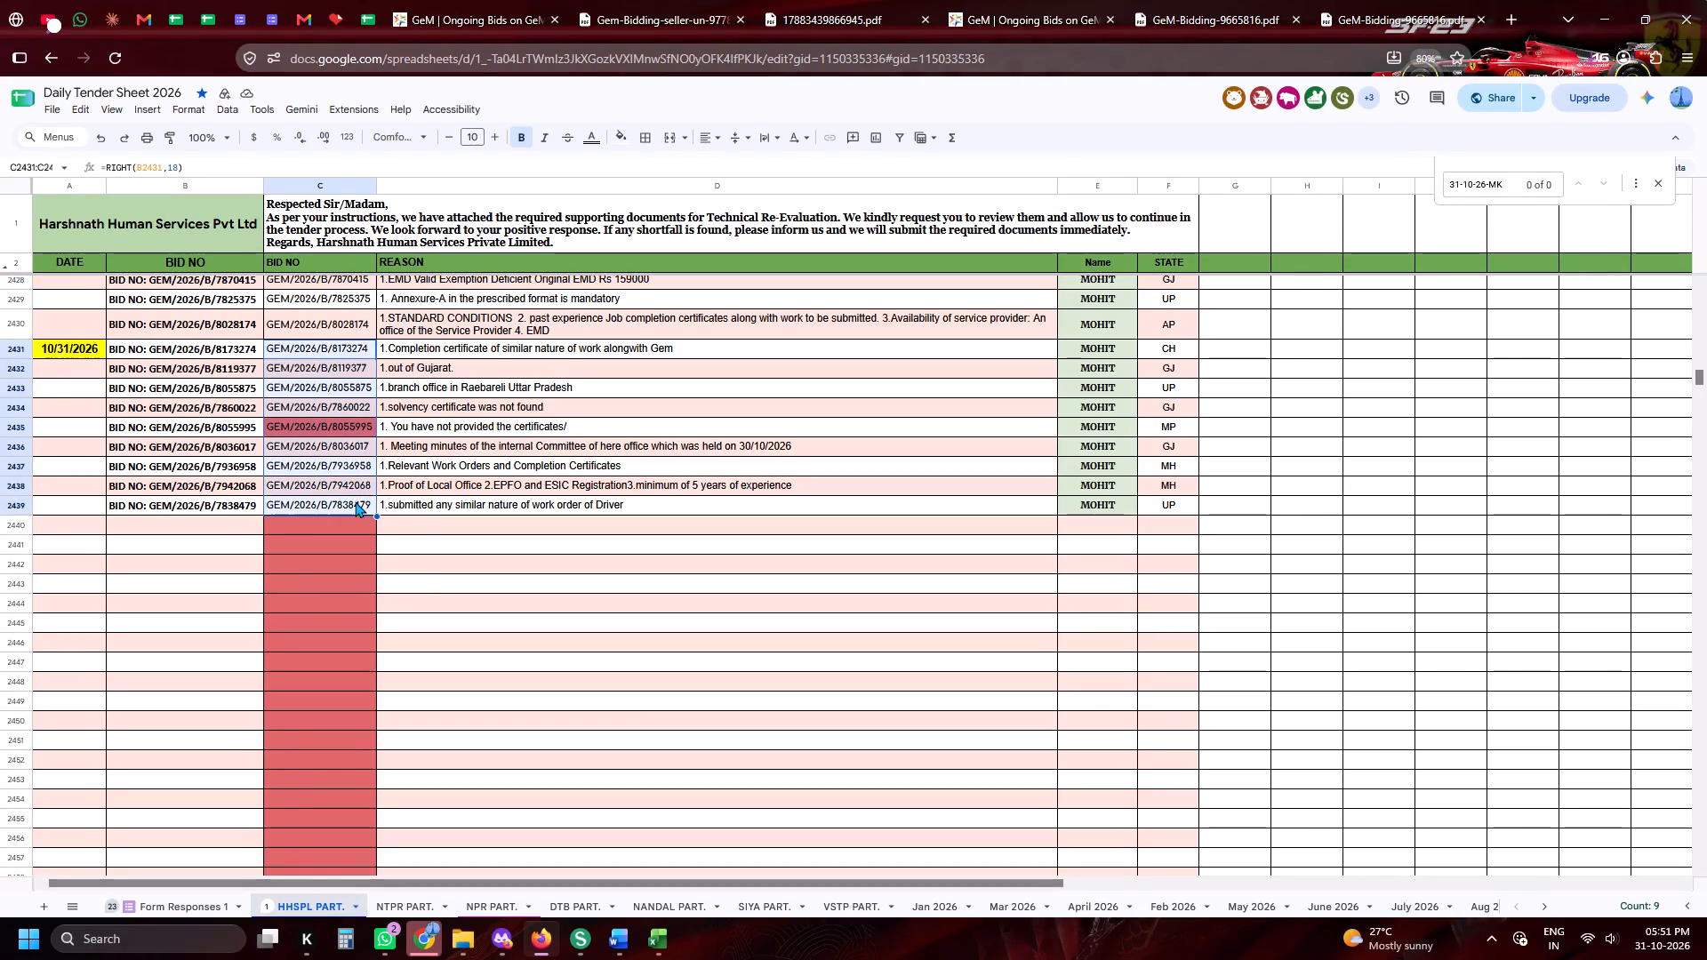
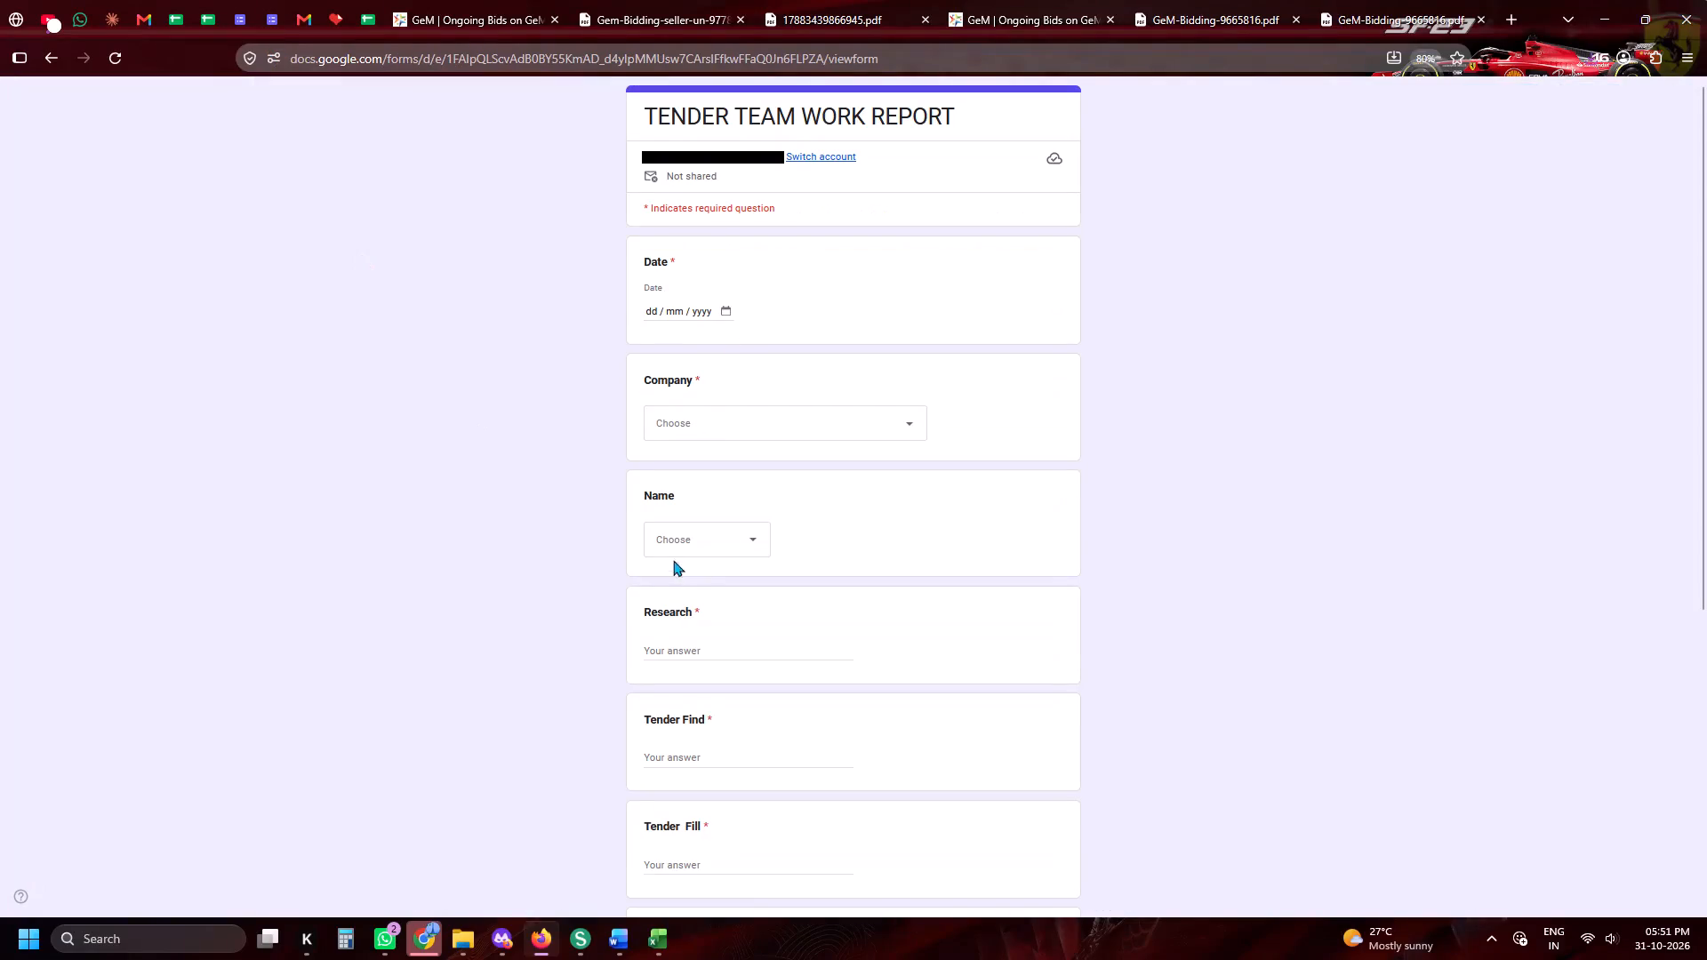
pyautogui.click(651, 315)
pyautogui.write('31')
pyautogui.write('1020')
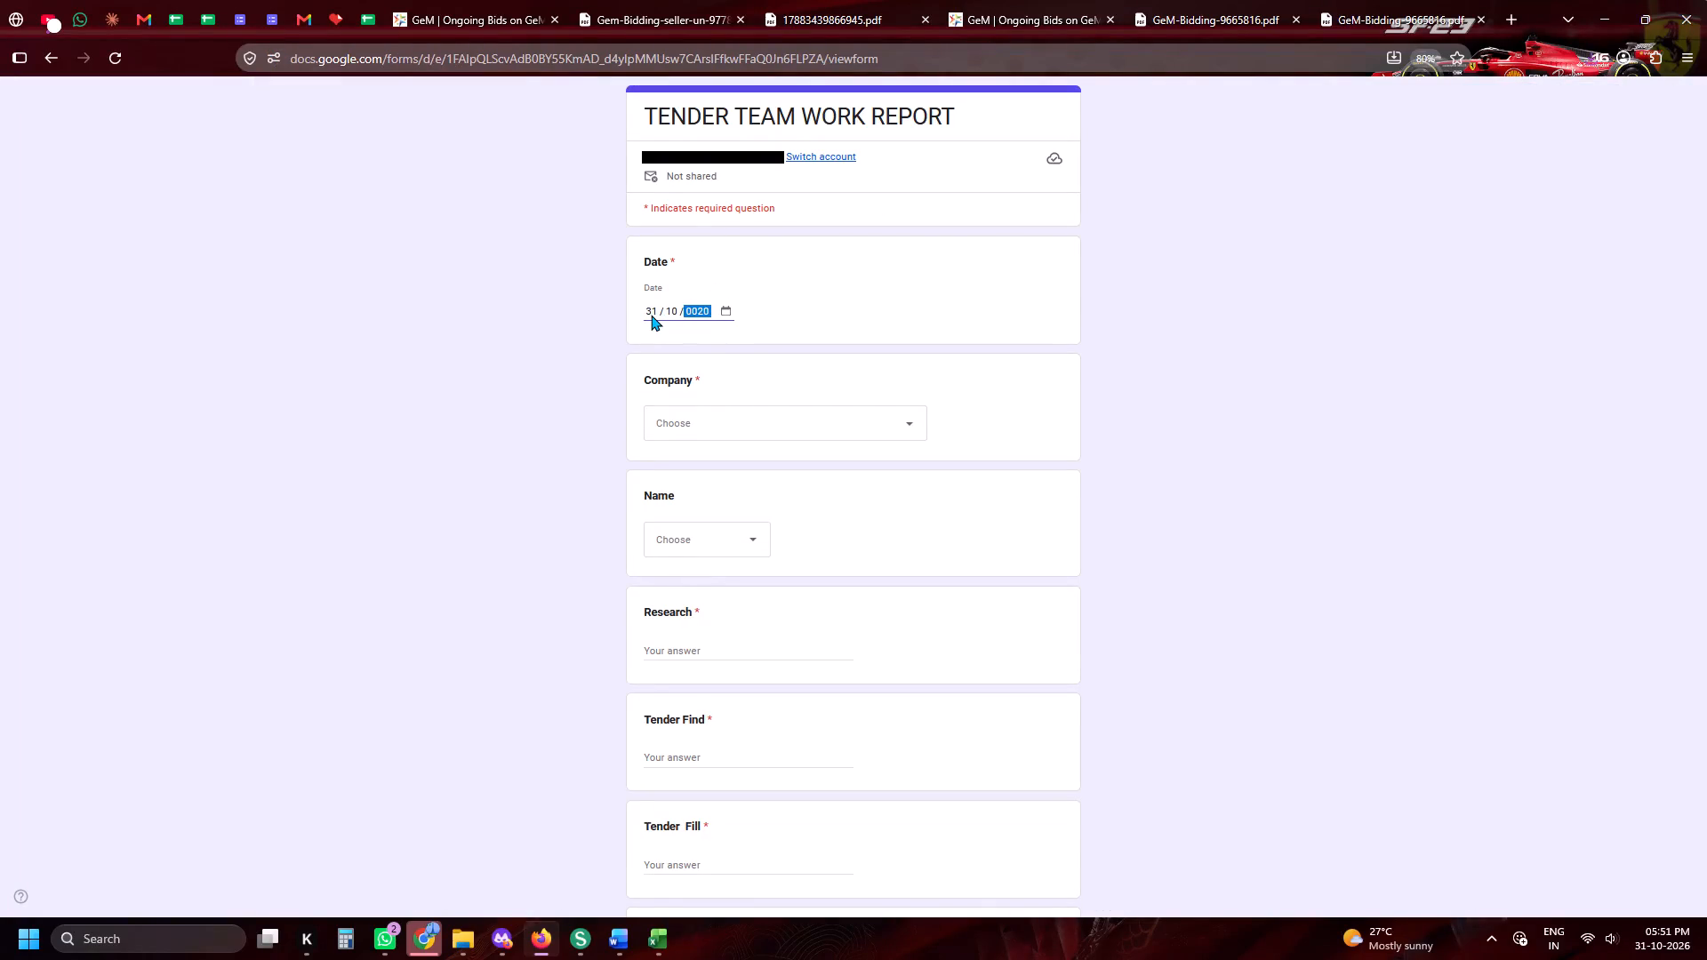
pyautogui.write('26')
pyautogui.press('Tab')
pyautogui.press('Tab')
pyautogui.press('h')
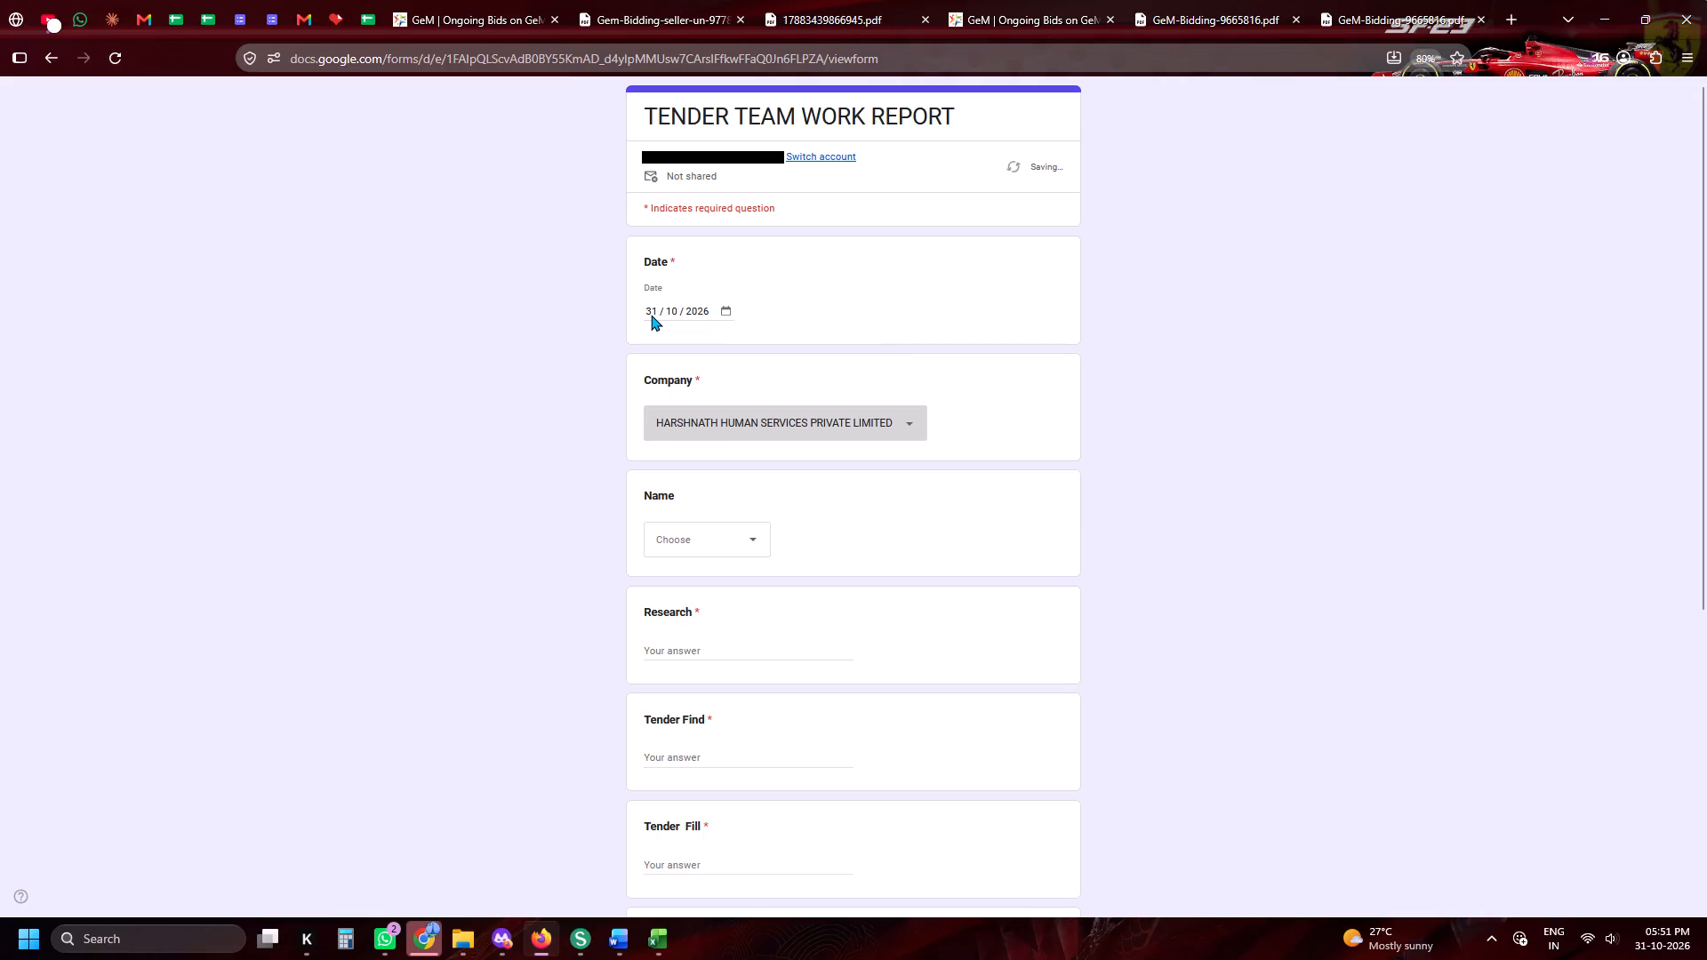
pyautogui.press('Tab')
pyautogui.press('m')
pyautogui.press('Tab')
# Enter Mohit's counts: Research 0, Tender Find 0, Tender Fill 09, Tender Participate Find 00 and Tender Participate Complete 09.
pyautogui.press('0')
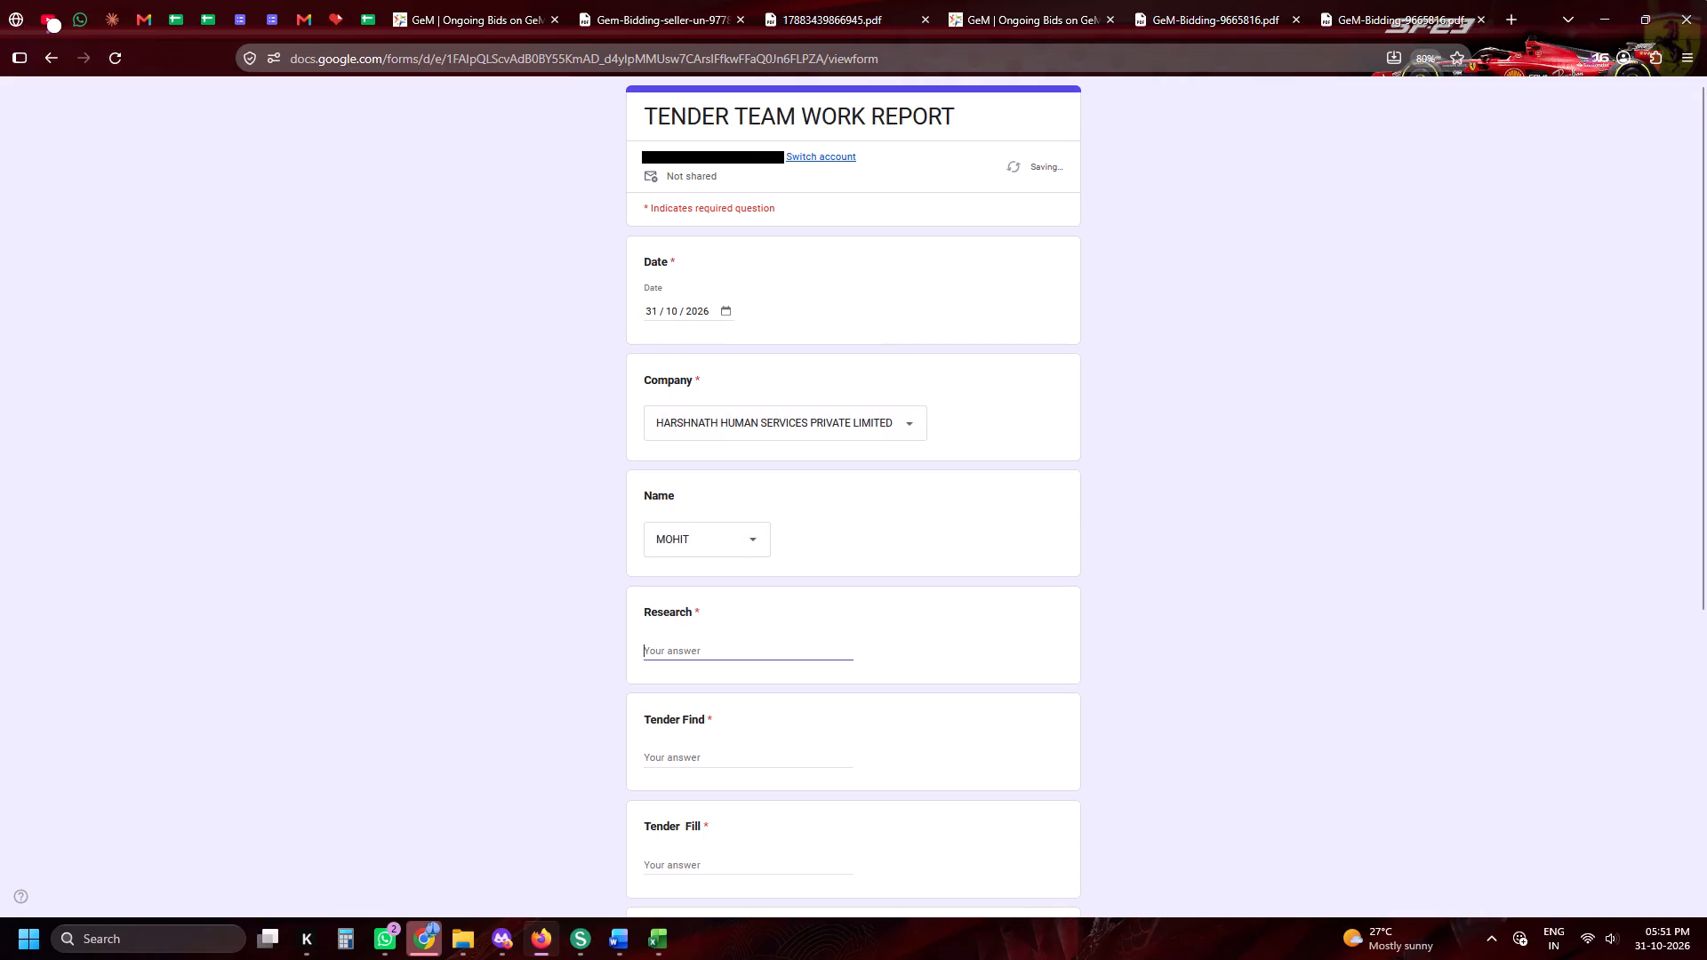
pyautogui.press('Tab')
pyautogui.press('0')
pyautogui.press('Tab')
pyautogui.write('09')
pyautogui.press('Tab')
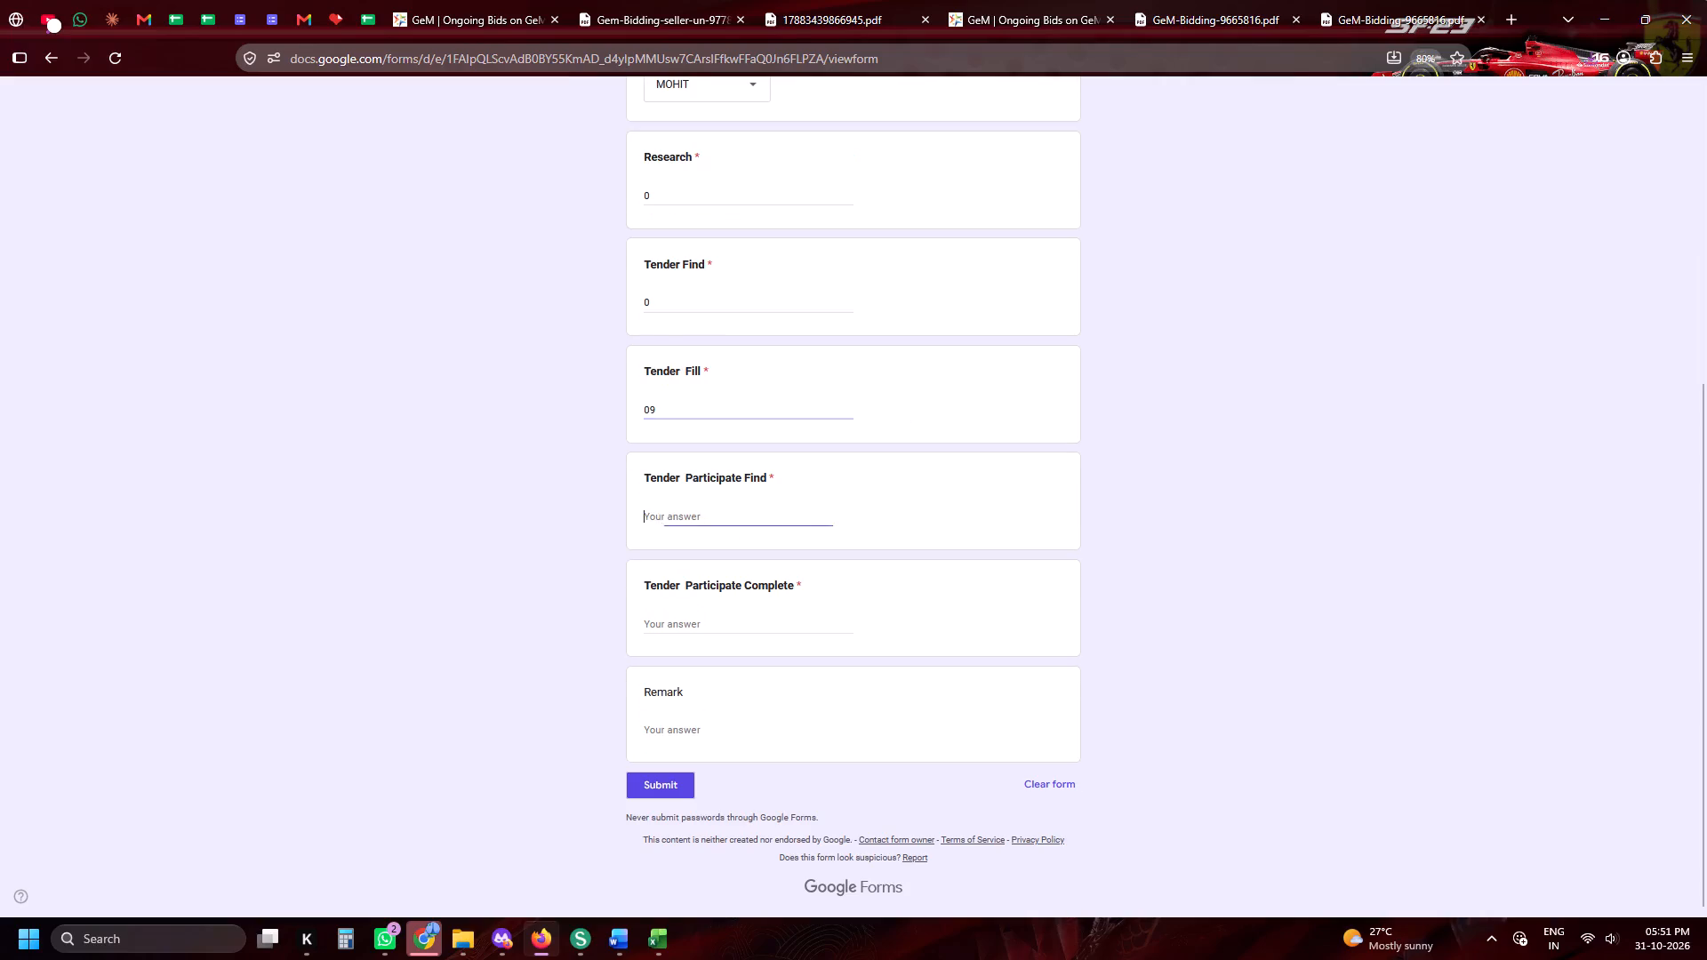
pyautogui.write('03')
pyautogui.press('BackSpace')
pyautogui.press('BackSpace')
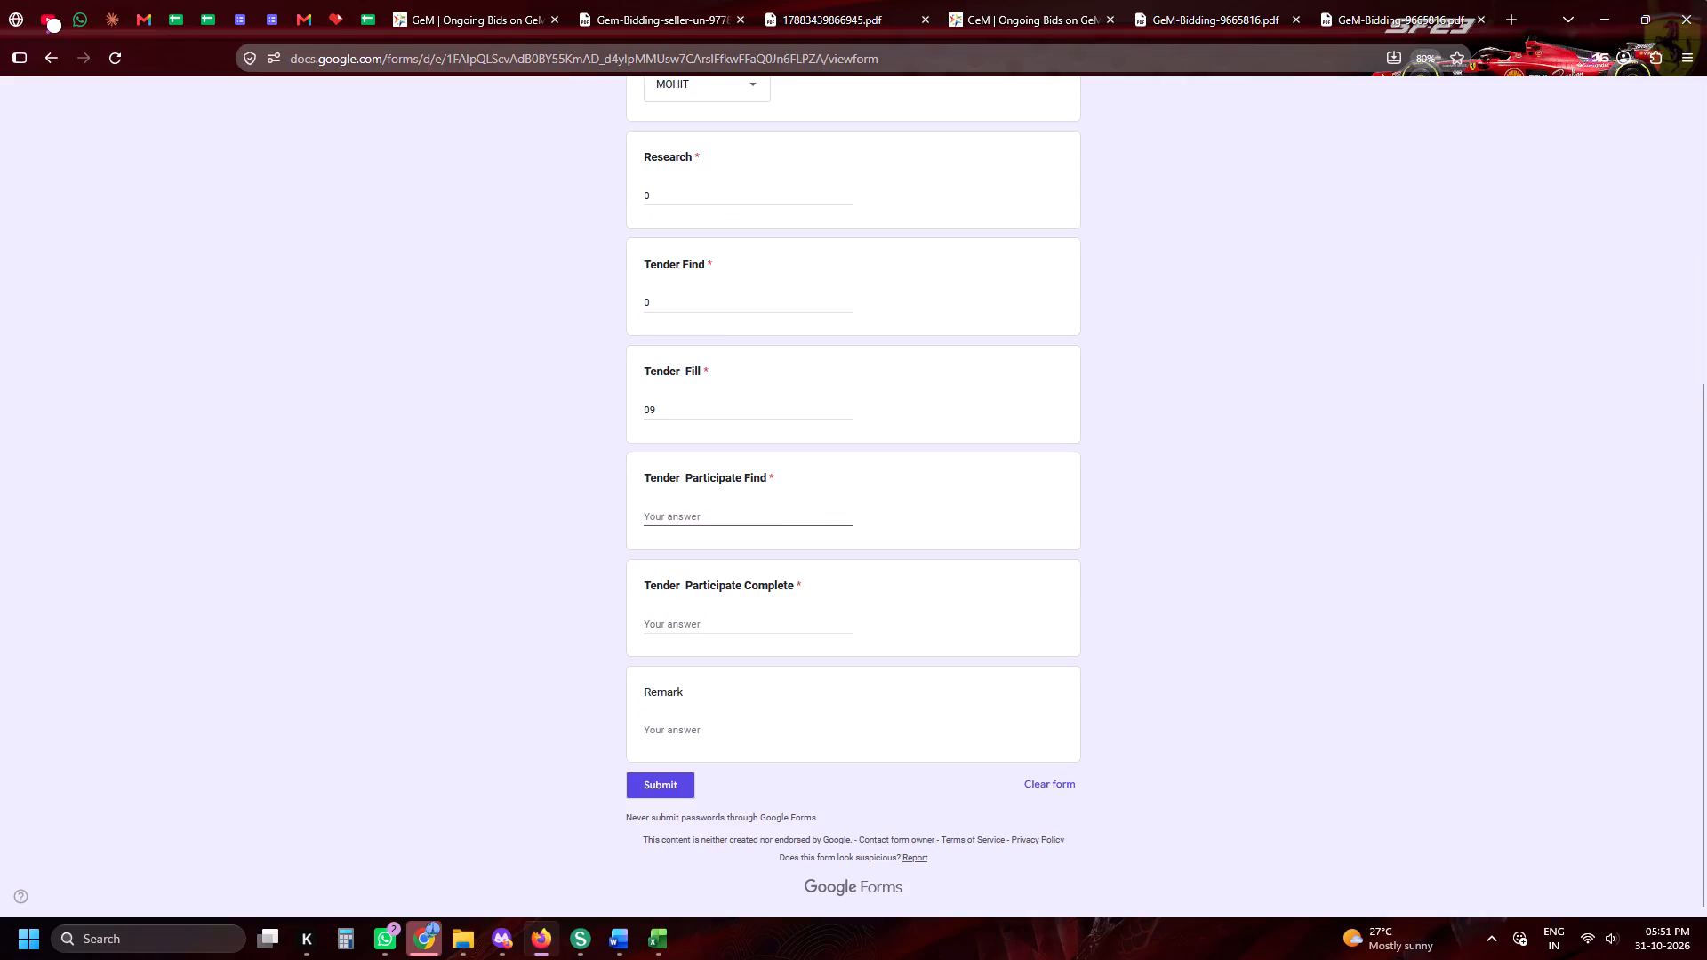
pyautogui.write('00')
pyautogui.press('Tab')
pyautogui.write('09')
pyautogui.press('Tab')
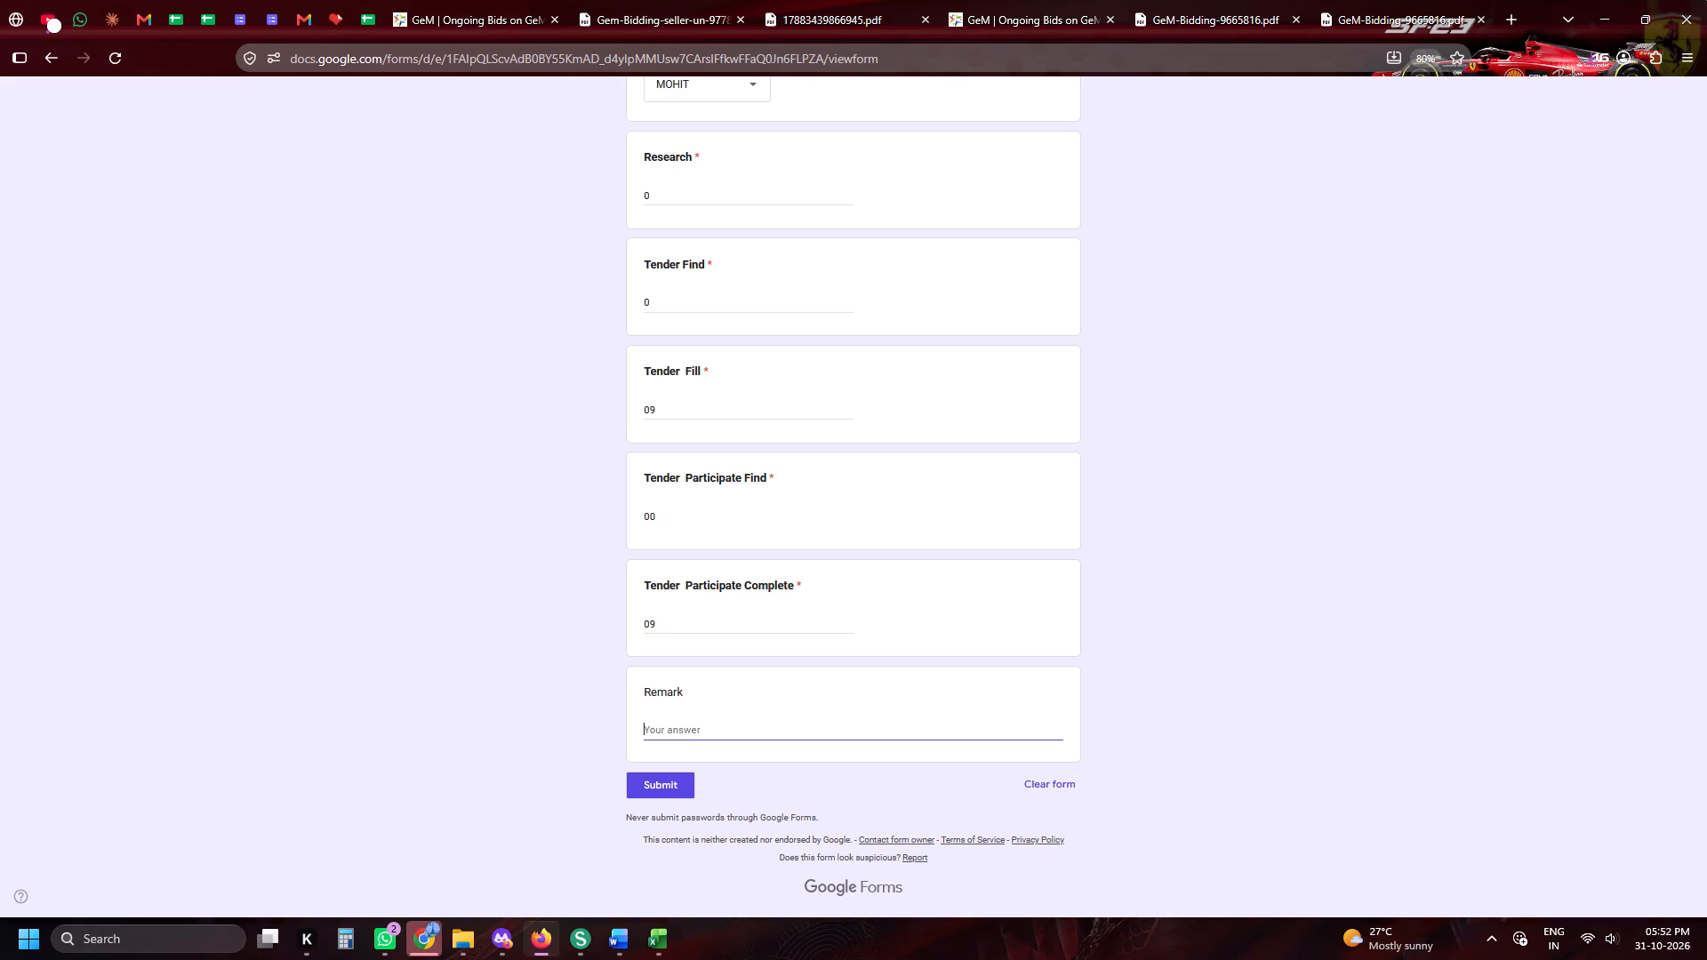
# Add the remark "ATC Check" to Mohit's work report and submit it.
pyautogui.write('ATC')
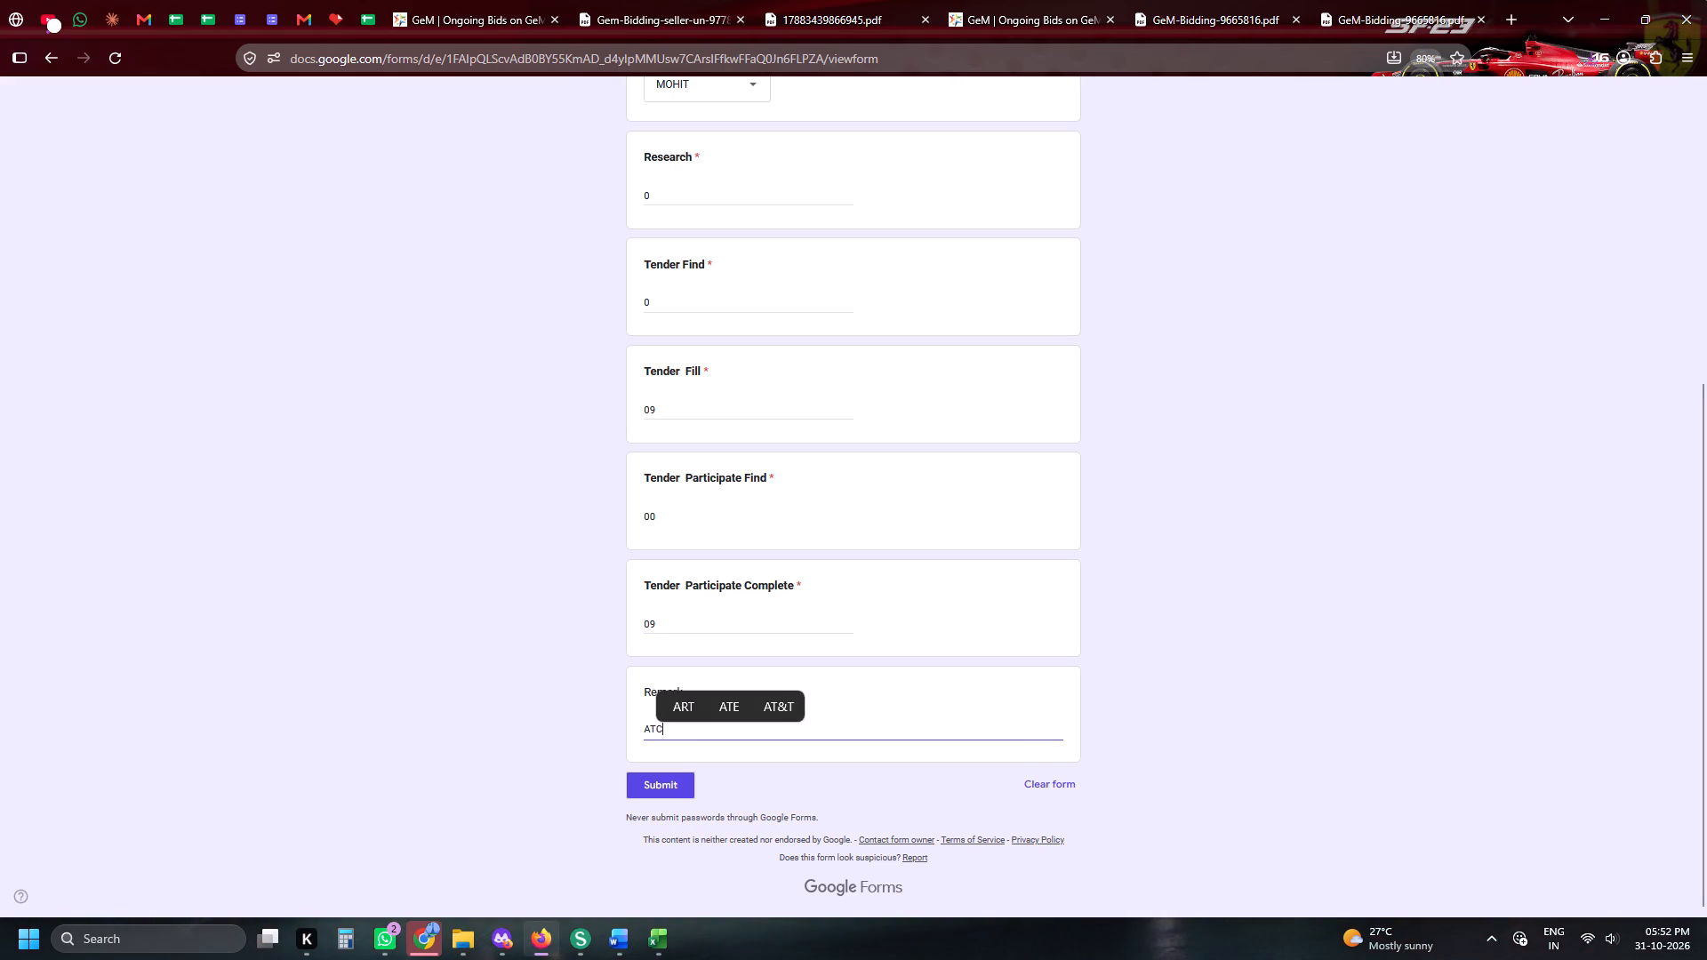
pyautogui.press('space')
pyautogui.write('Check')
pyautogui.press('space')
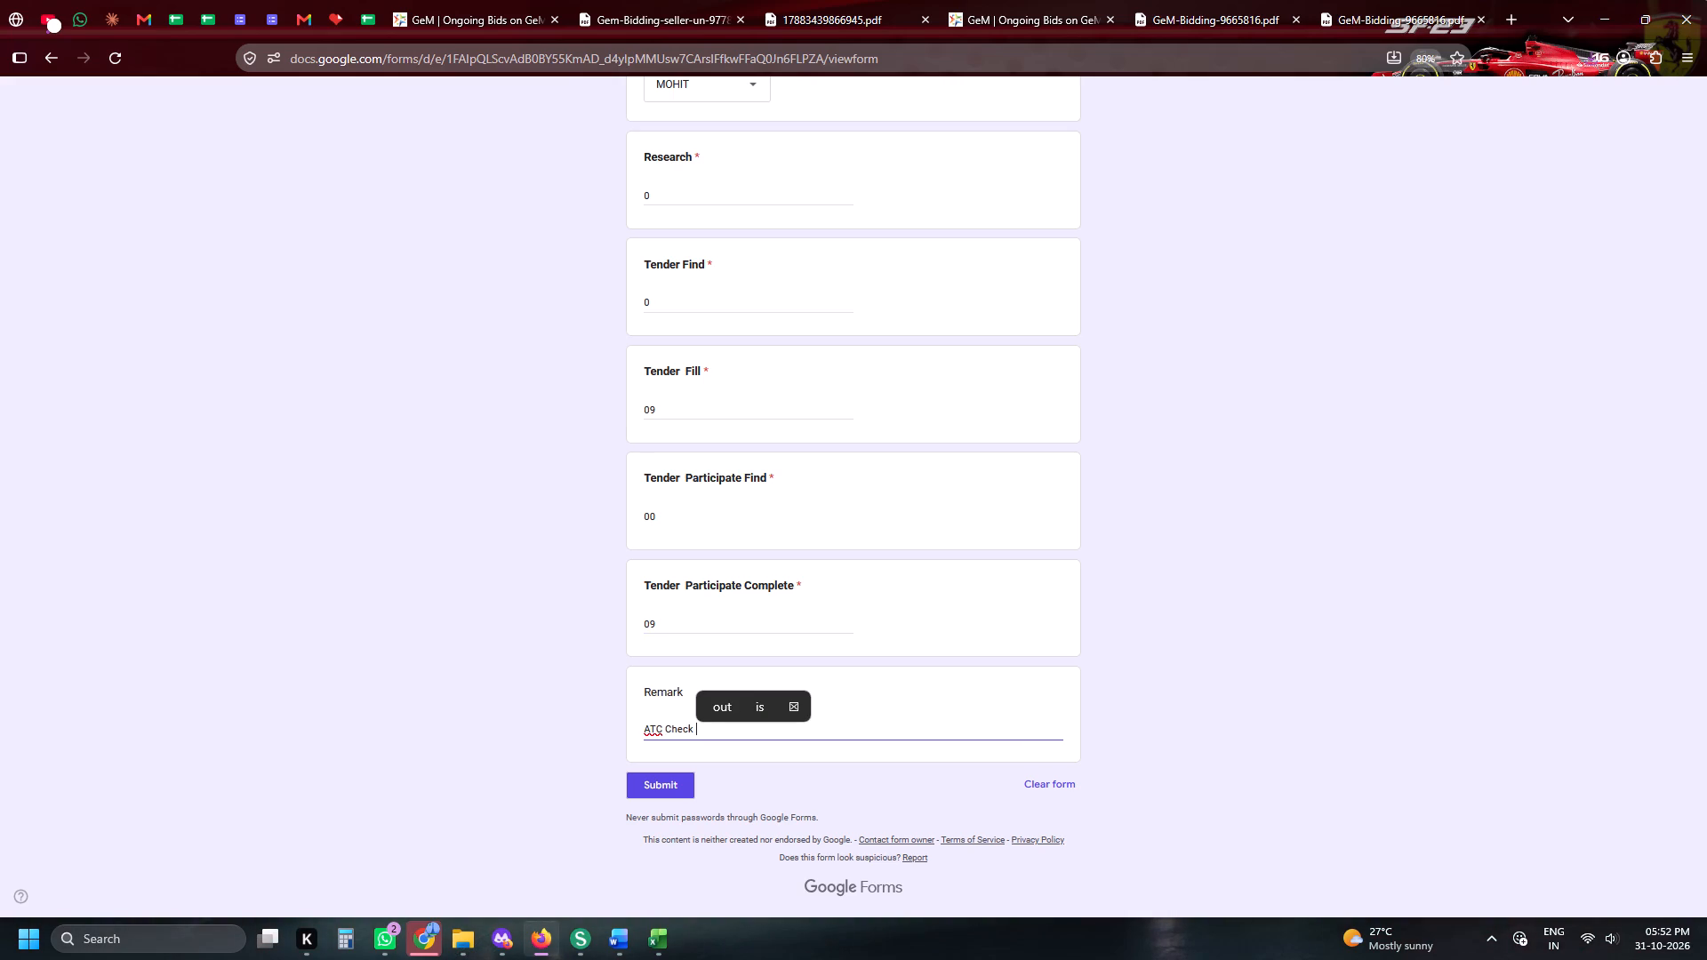
pyautogui.click(651, 783)
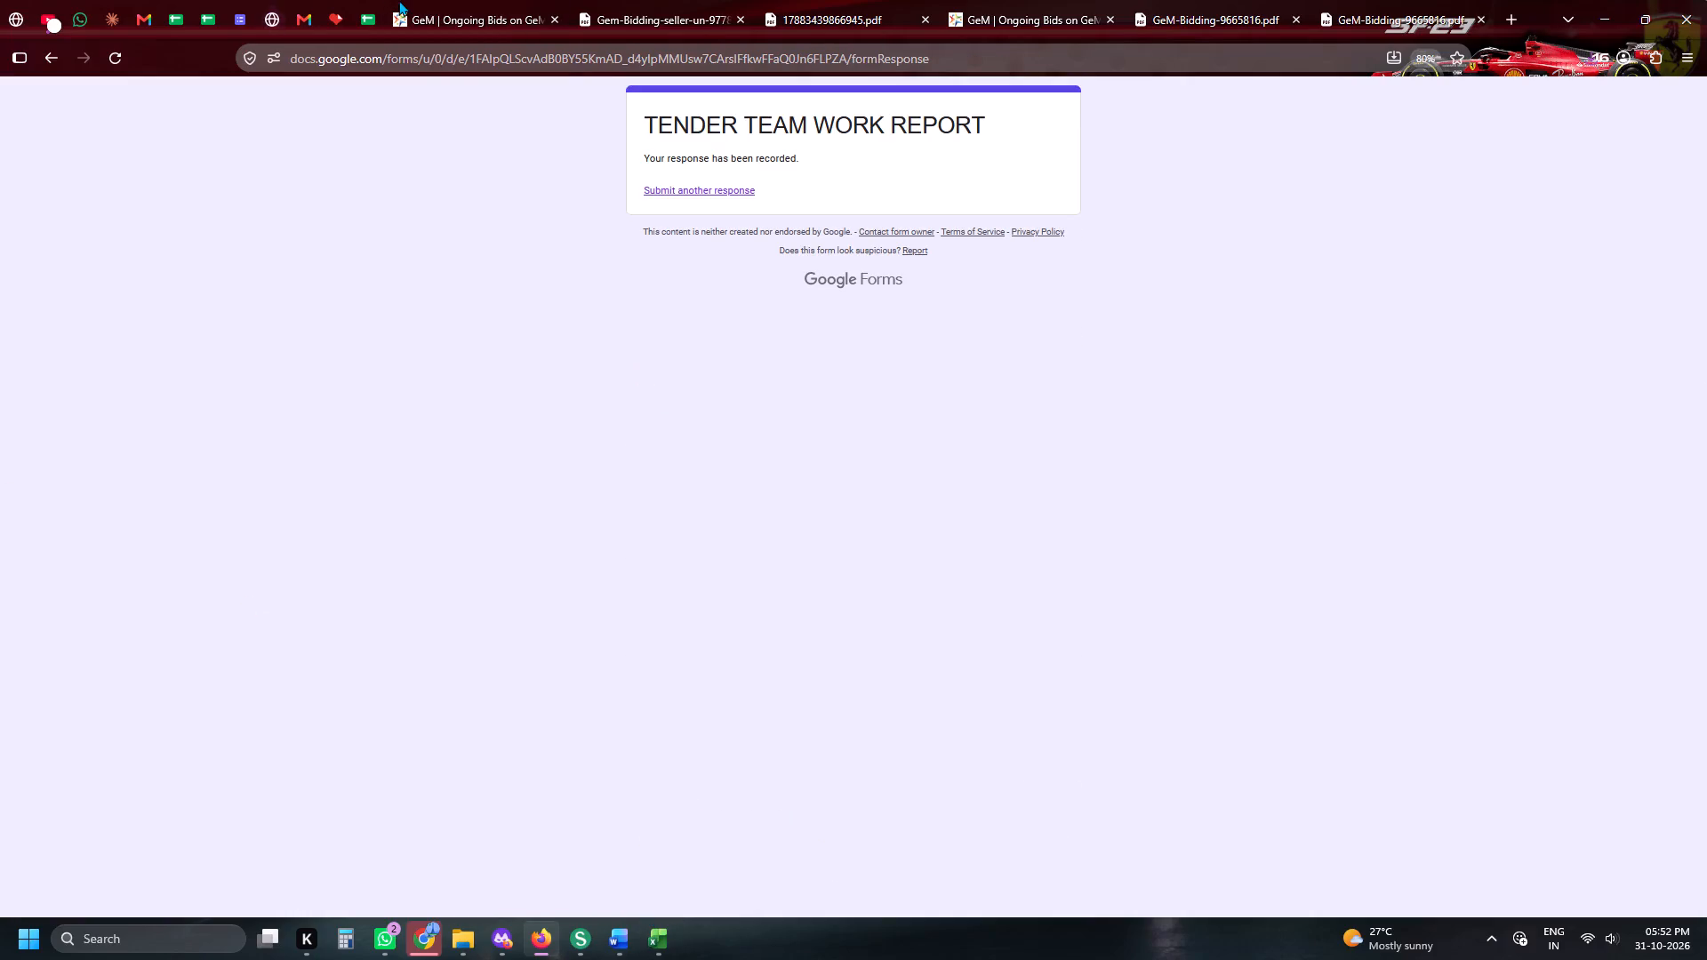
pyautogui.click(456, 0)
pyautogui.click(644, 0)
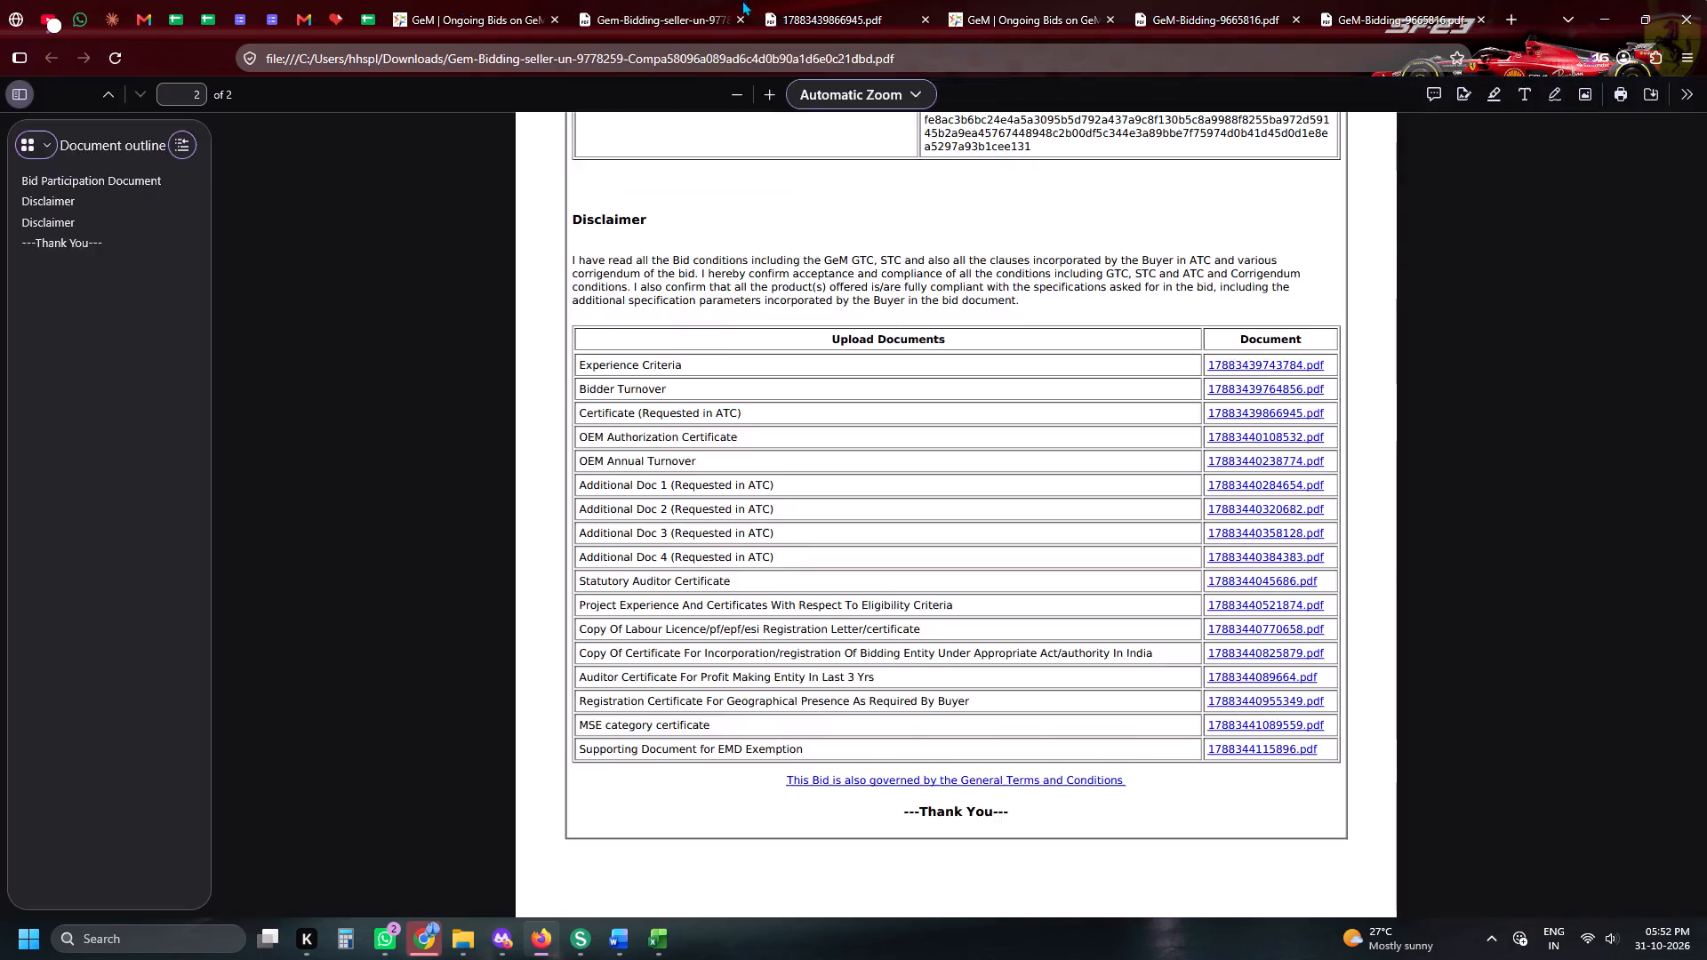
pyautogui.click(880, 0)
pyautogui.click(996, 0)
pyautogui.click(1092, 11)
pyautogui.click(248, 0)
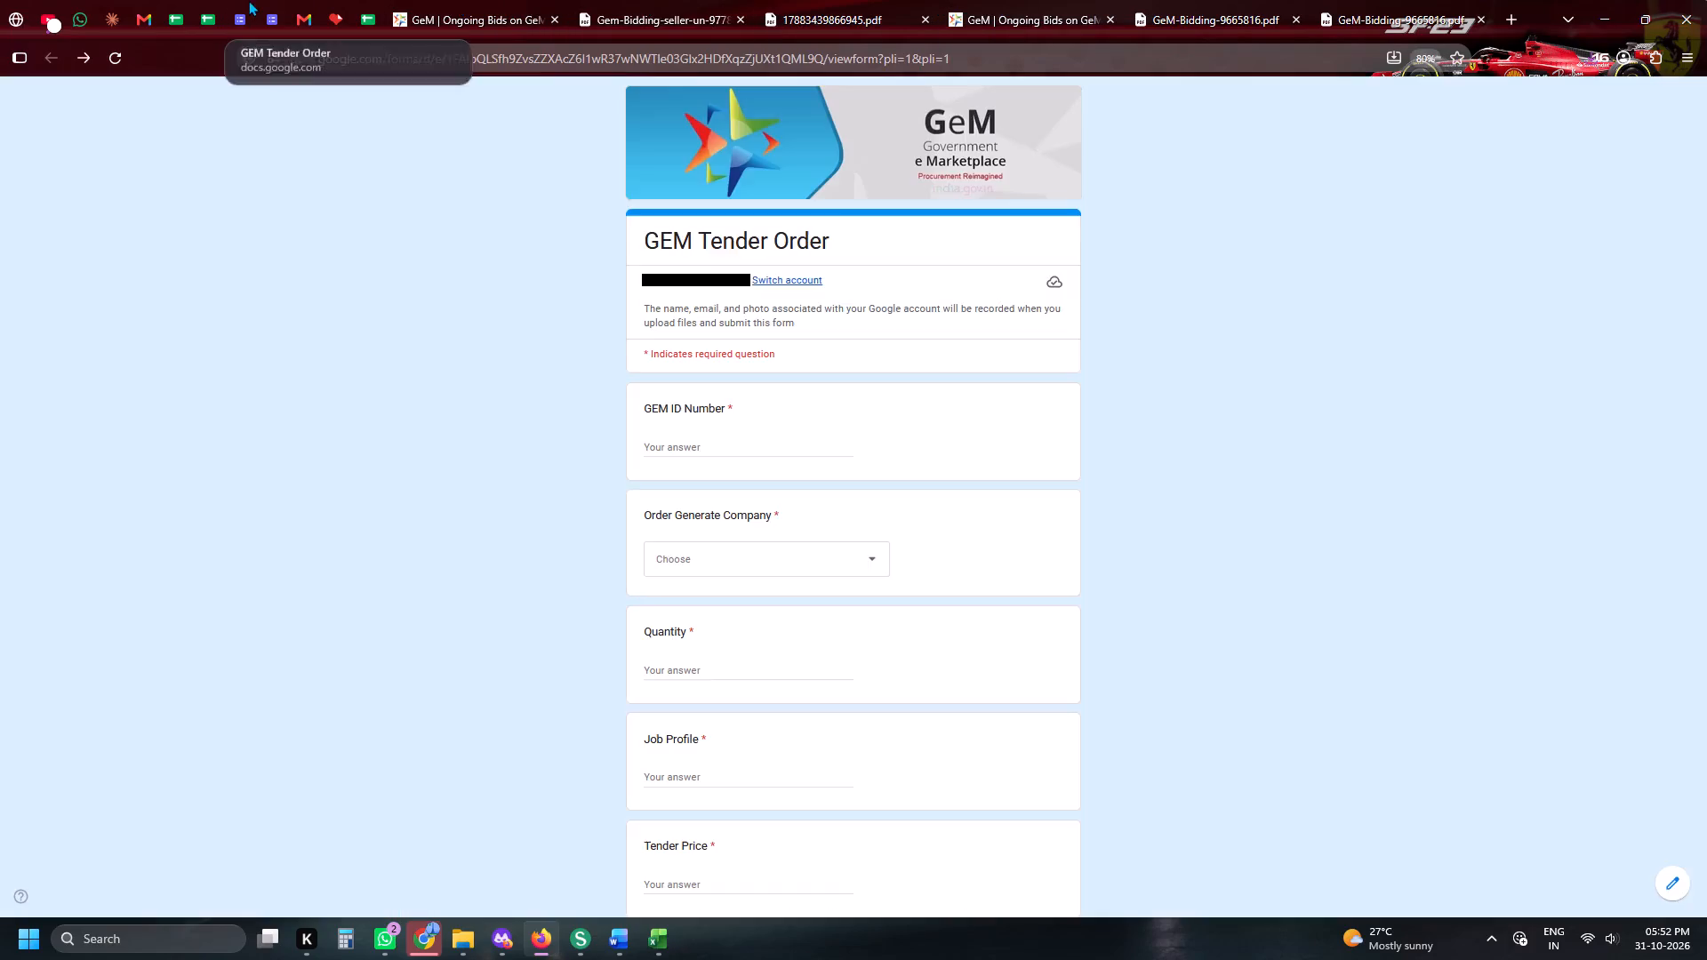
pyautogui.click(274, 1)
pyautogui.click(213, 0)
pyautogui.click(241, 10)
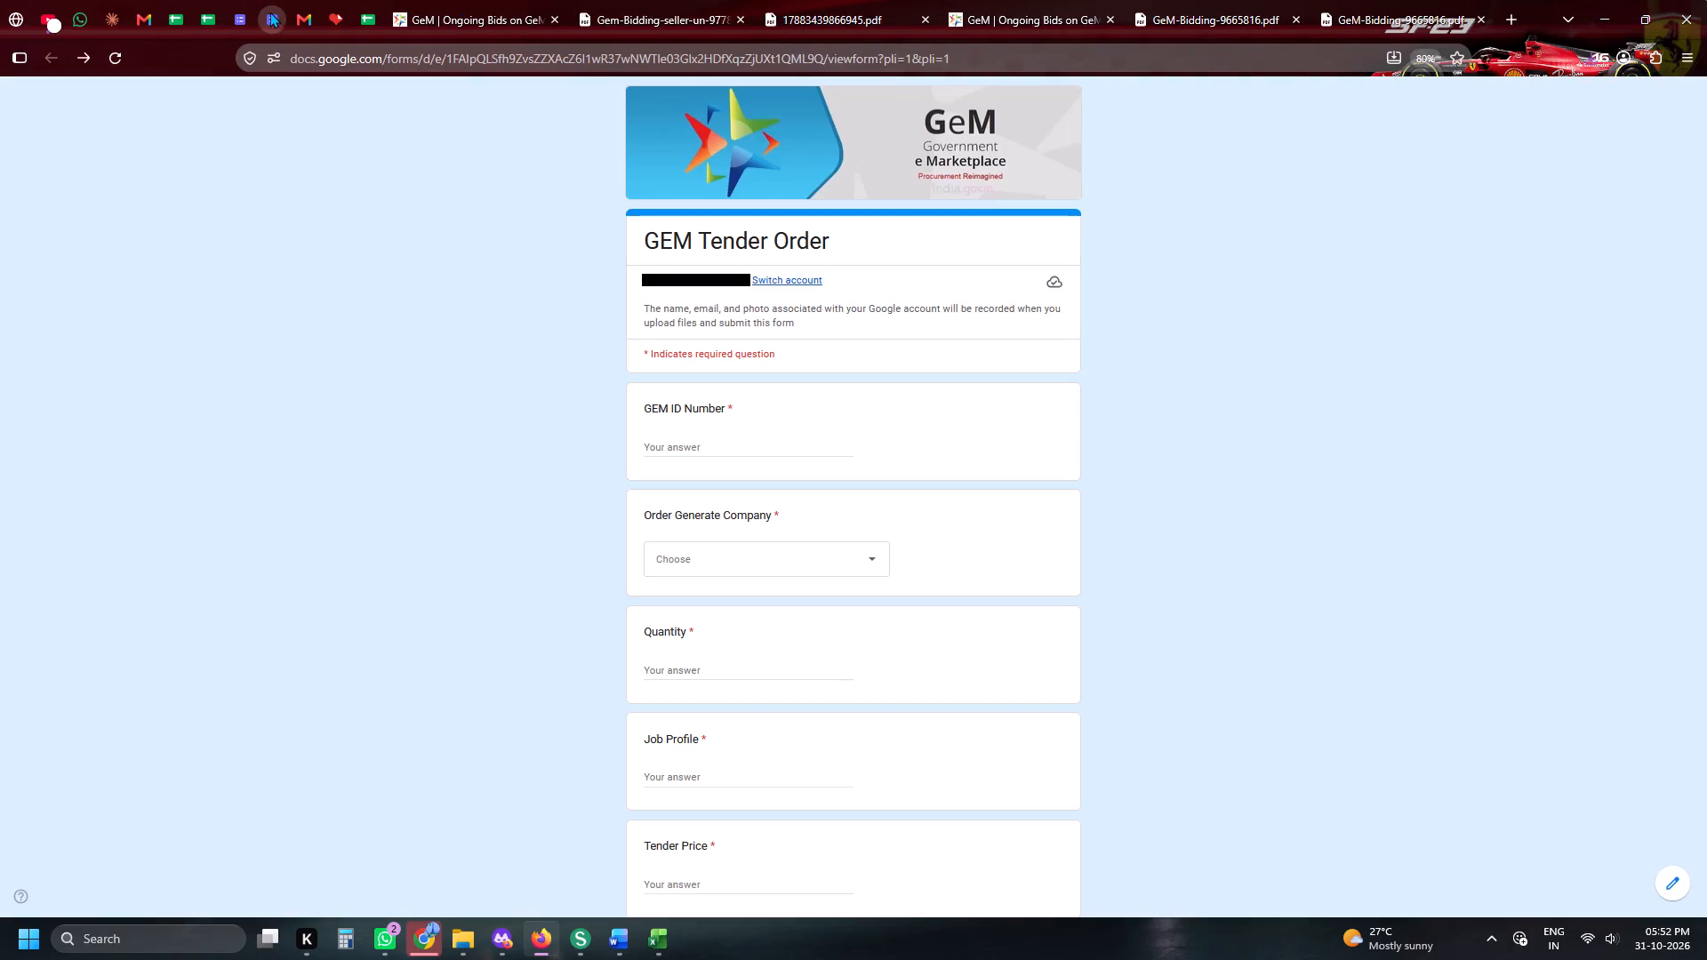
# Start another TENDER TEAM WORK REPORT response dated 31/10/2026 for HARSHNATH HUMAN SERVICES PRIVATE LIMITED with the name HITESH.
pyautogui.click(281, 13)
pyautogui.click(672, 196)
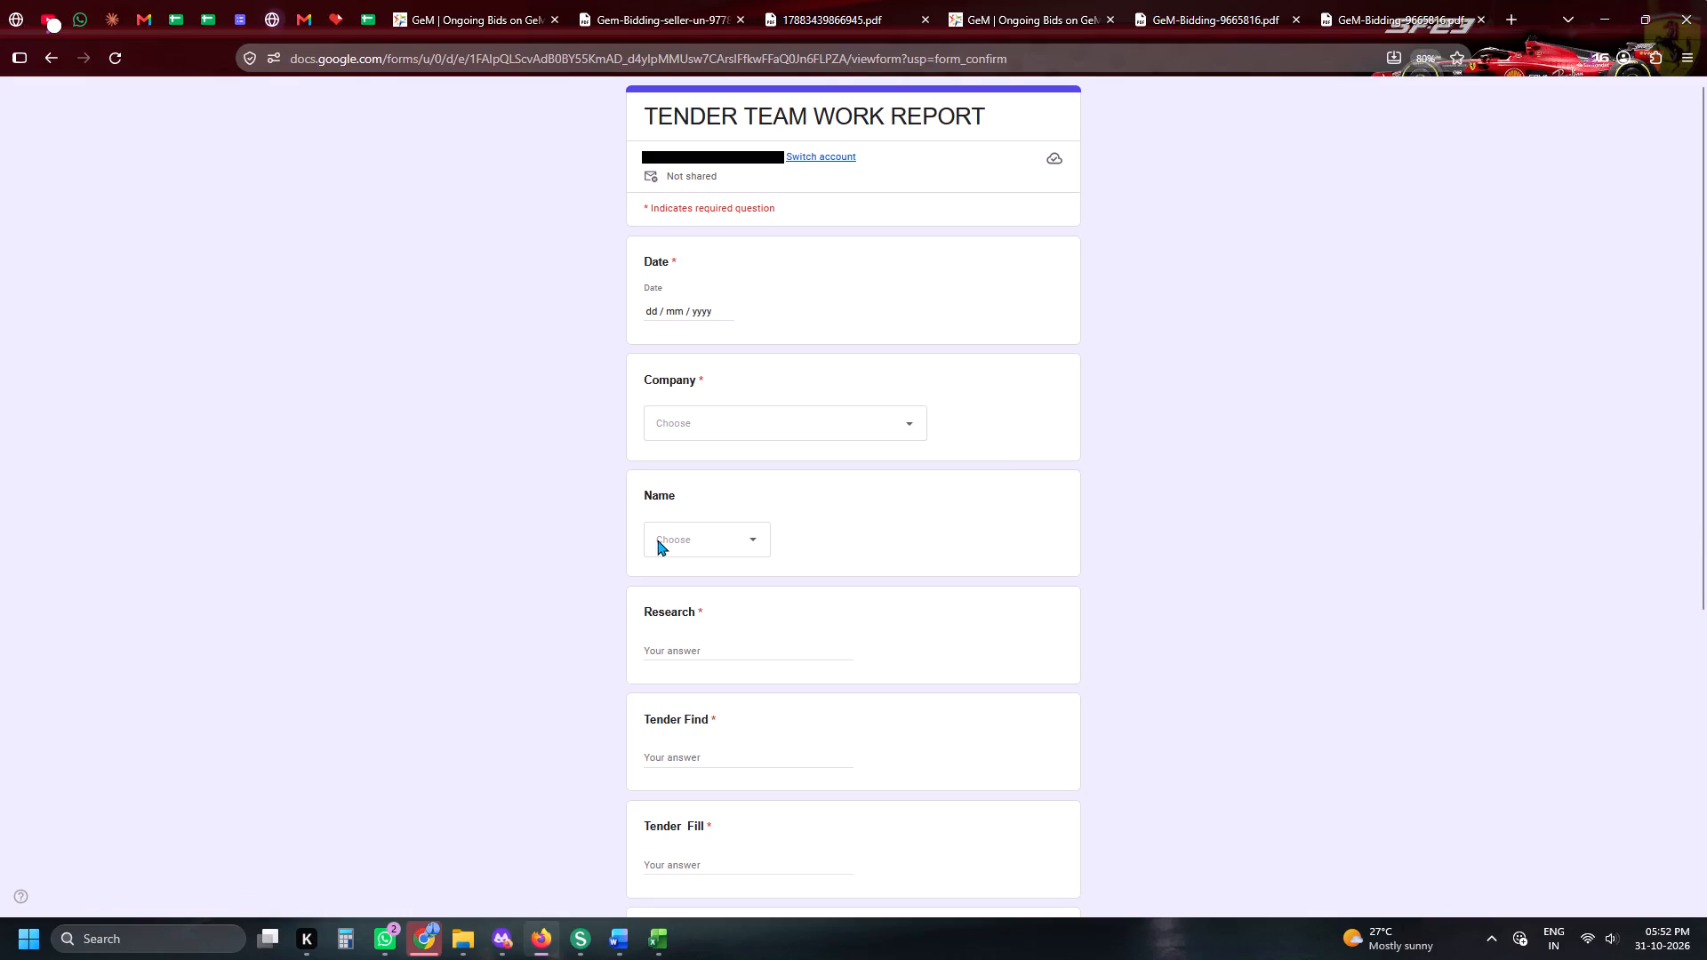
pyautogui.click(642, 312)
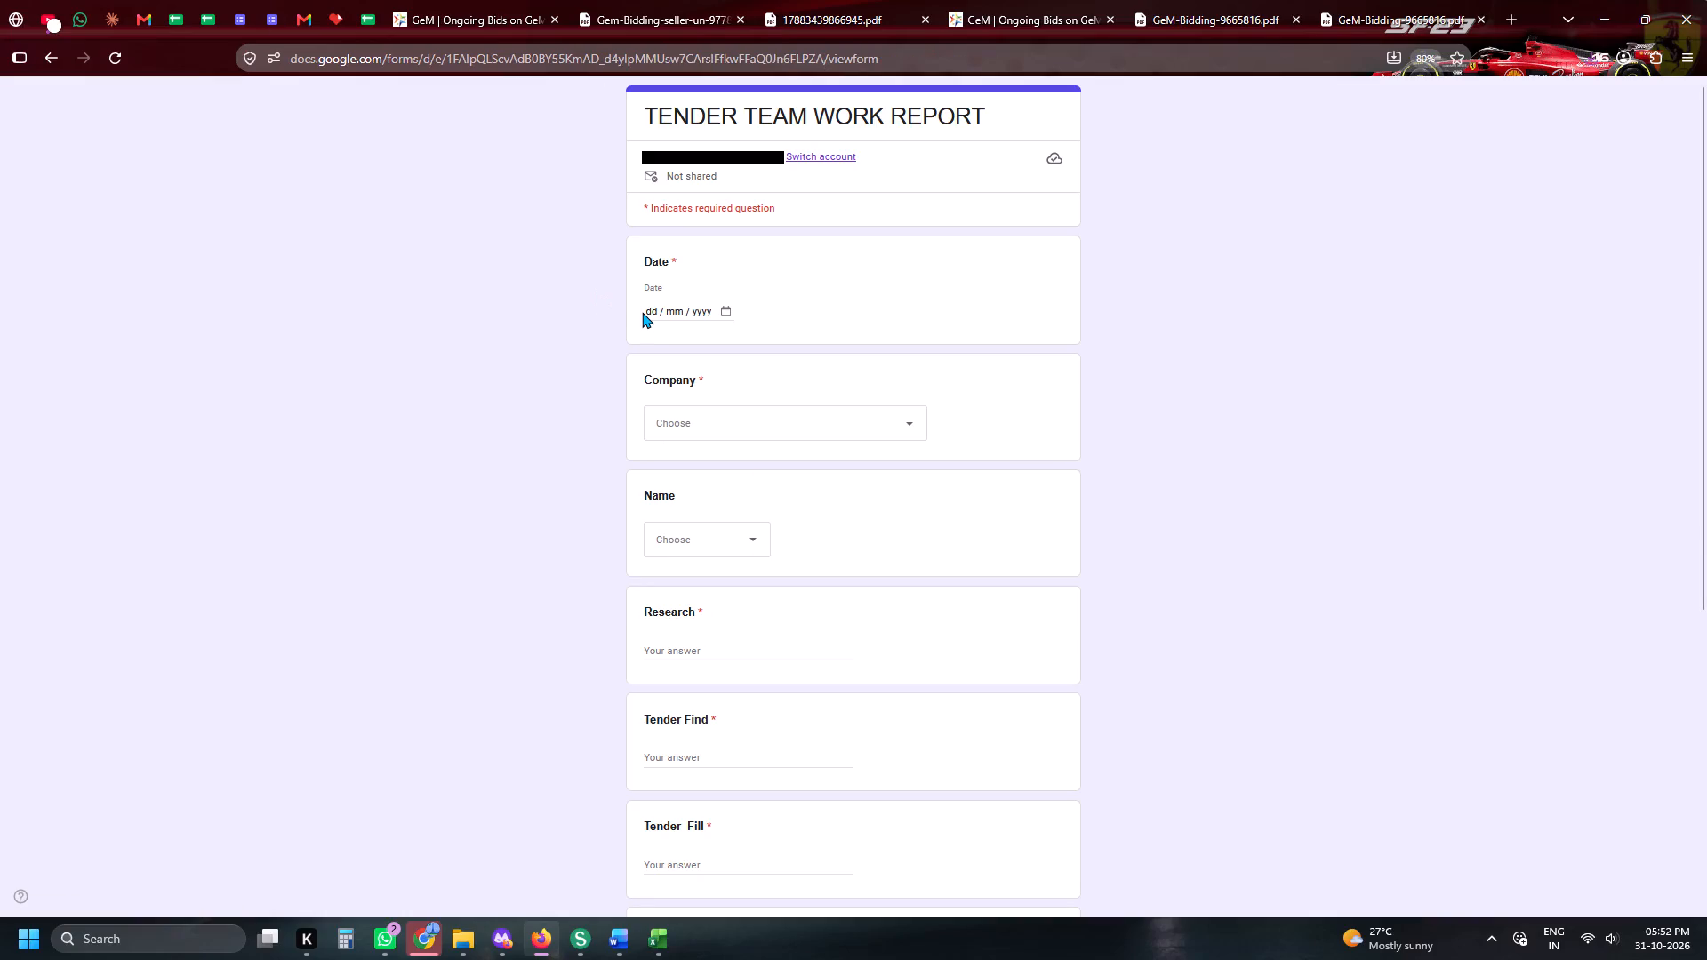
pyautogui.click(648, 312)
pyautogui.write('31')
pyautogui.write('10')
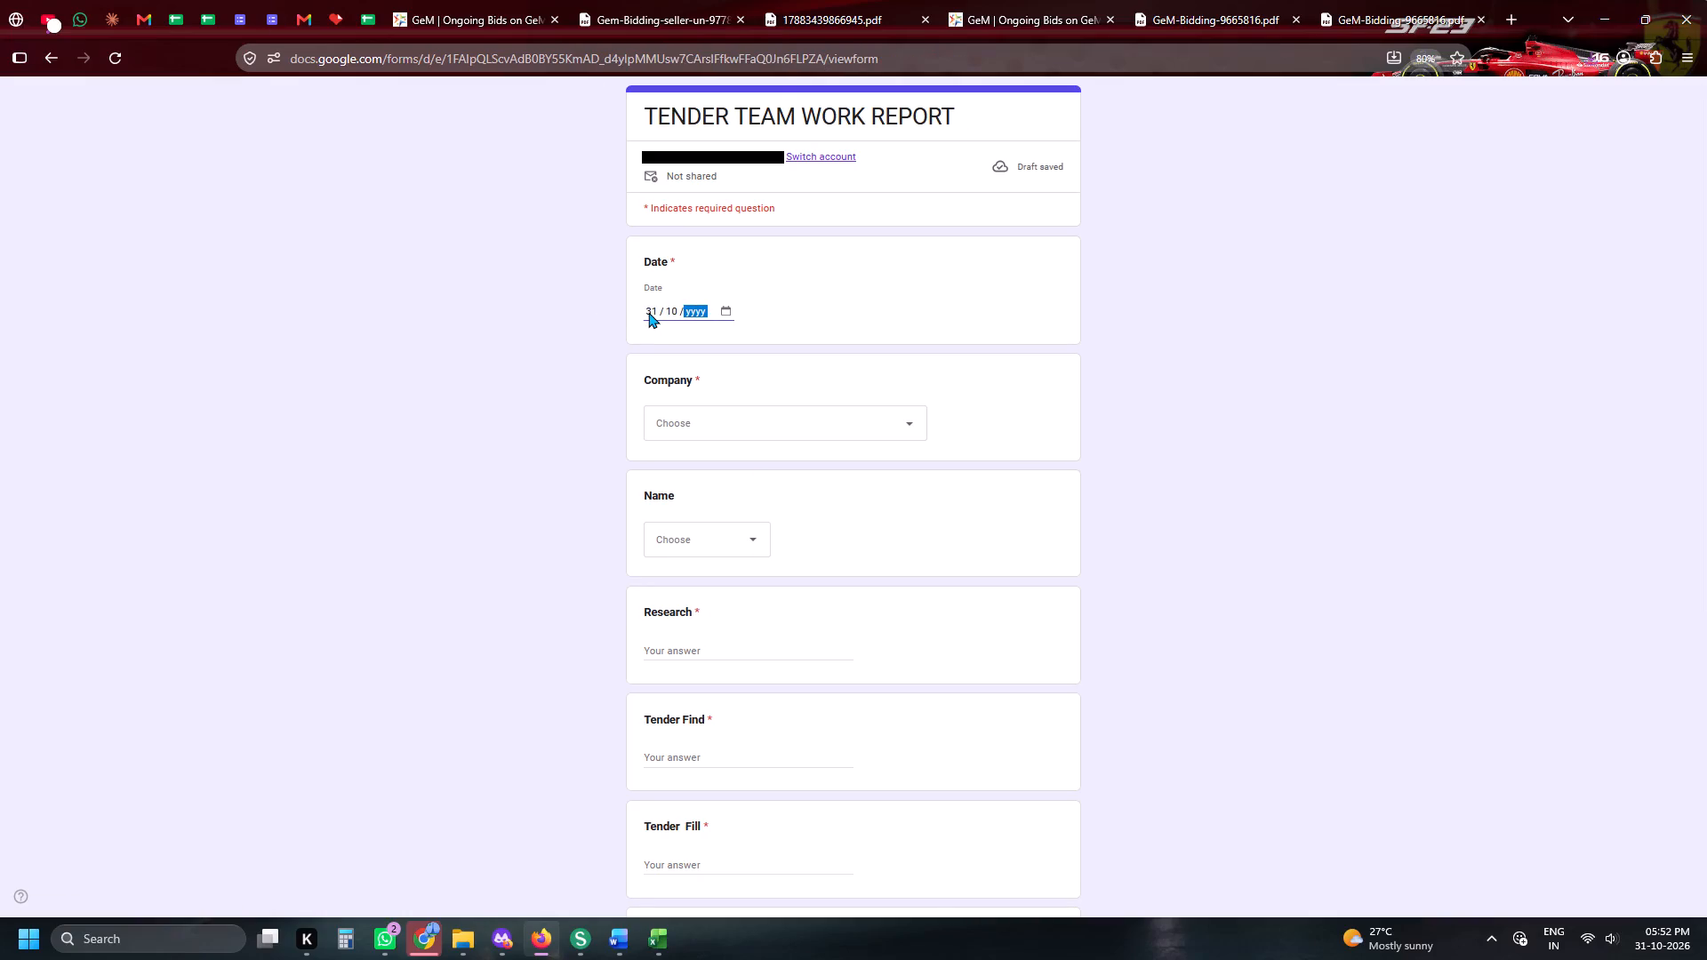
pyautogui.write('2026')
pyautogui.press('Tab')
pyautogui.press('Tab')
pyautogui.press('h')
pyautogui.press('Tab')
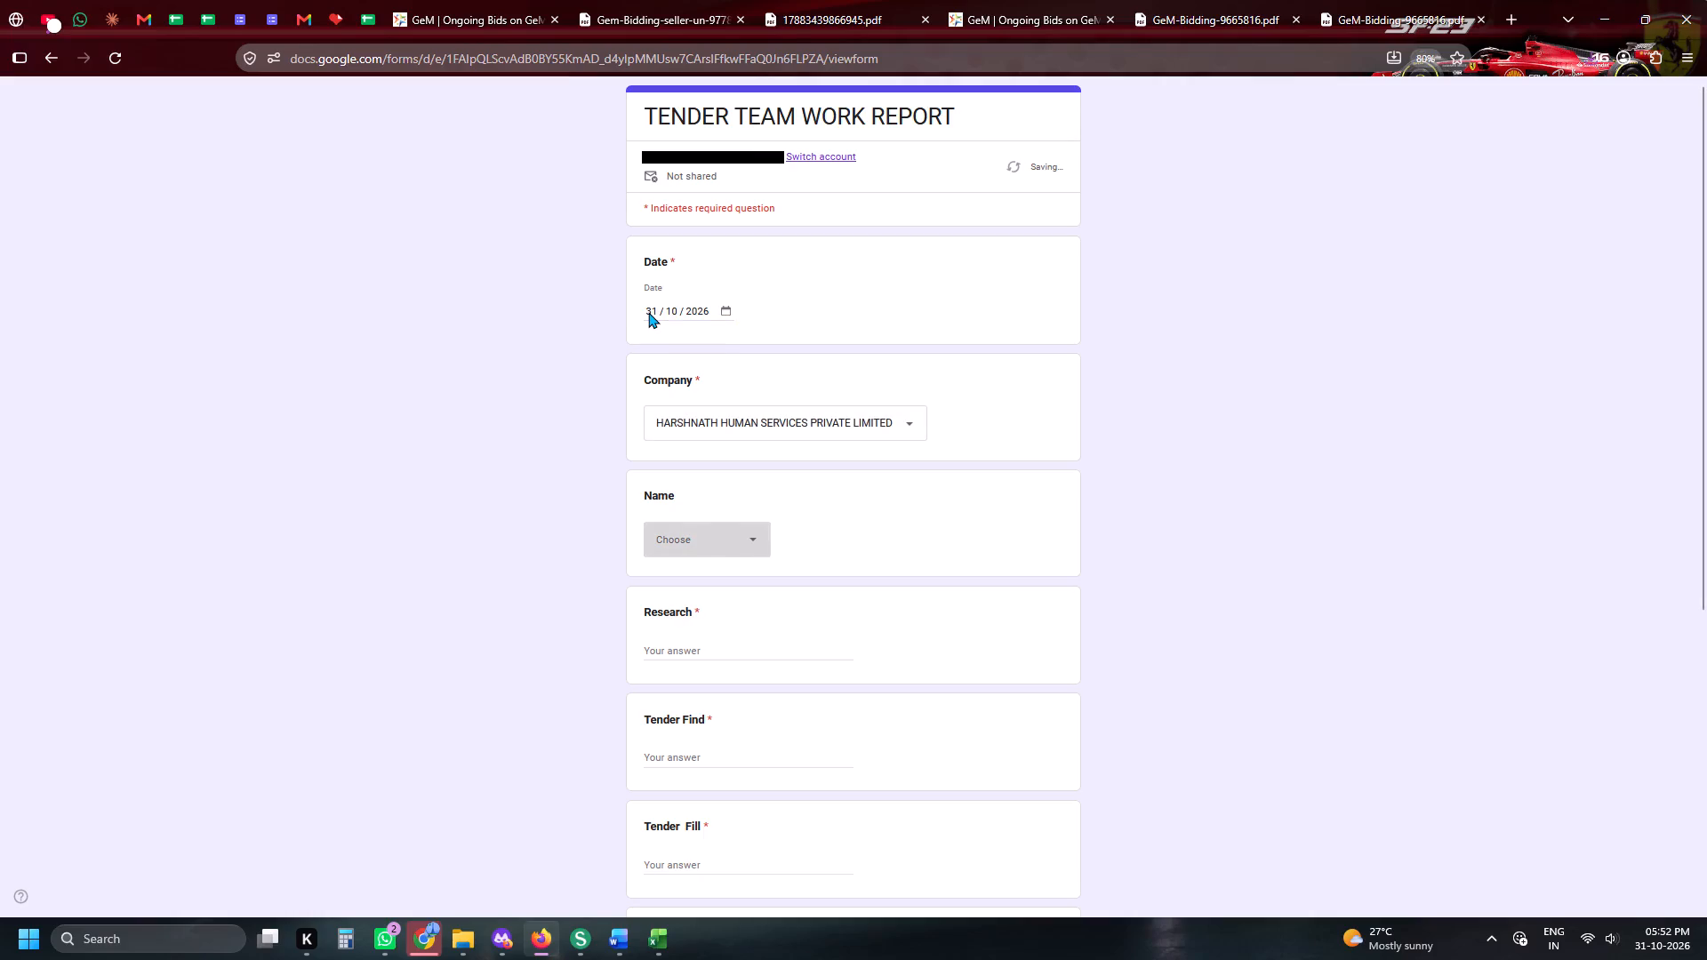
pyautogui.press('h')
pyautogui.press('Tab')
# Enter Hitesh's counts: Tender Fill 13, and 00 for Research, Tender Find, Tender Participate Find and Tender Participate Complete.
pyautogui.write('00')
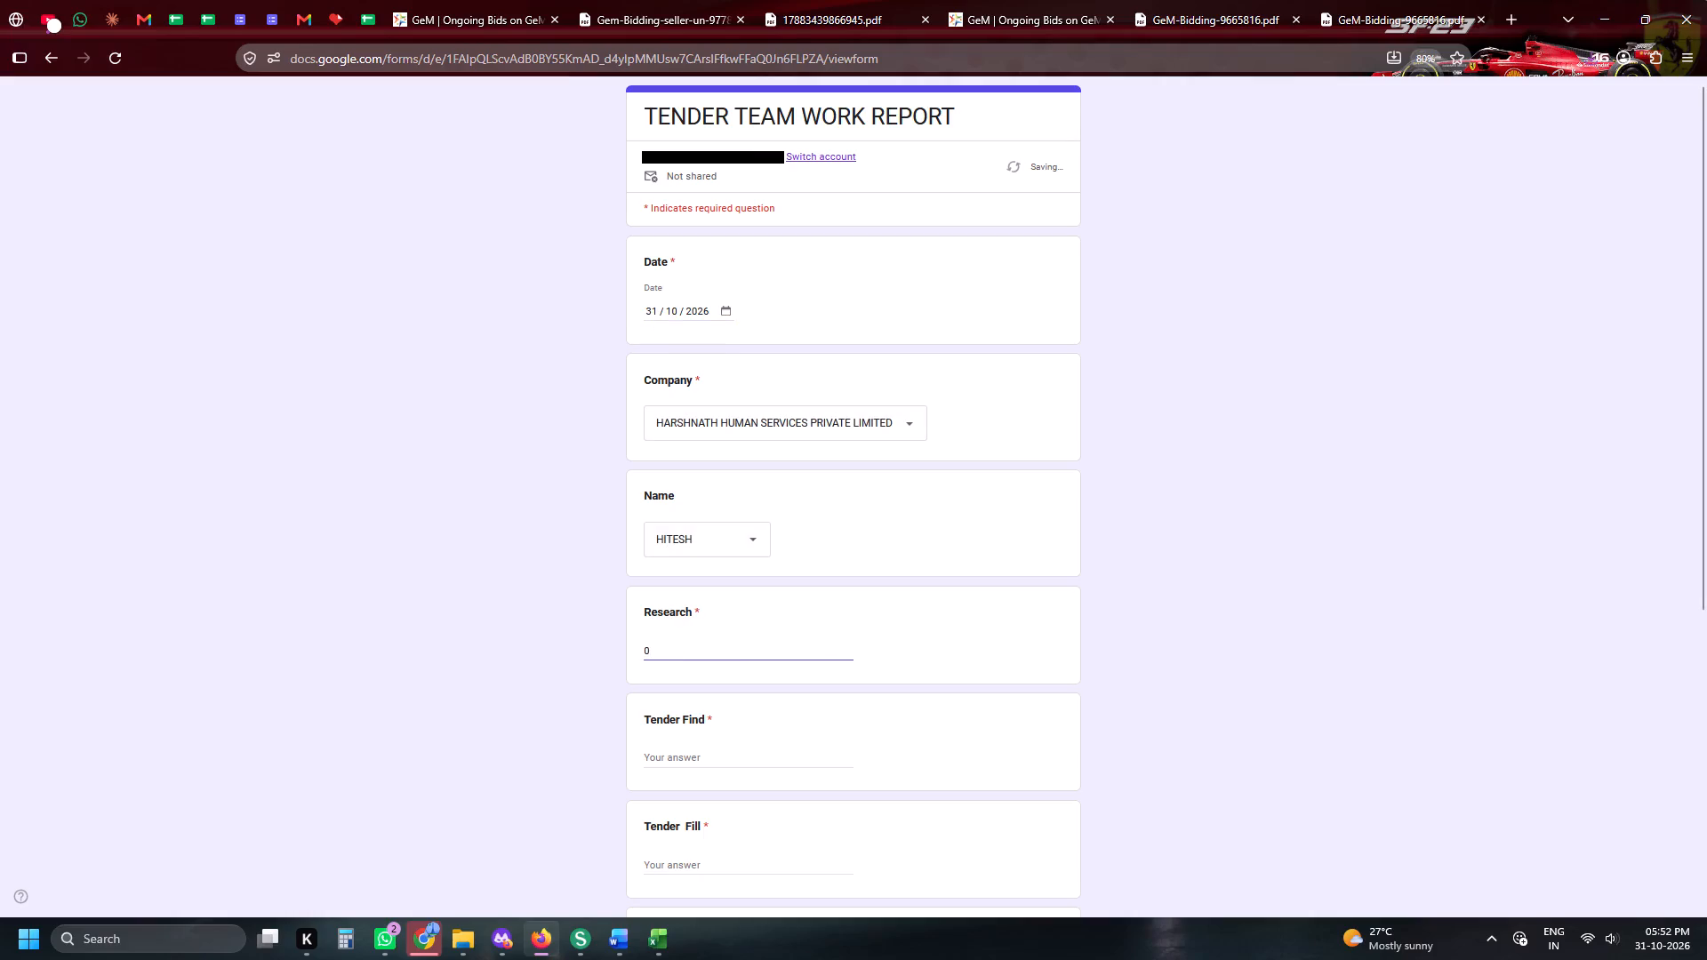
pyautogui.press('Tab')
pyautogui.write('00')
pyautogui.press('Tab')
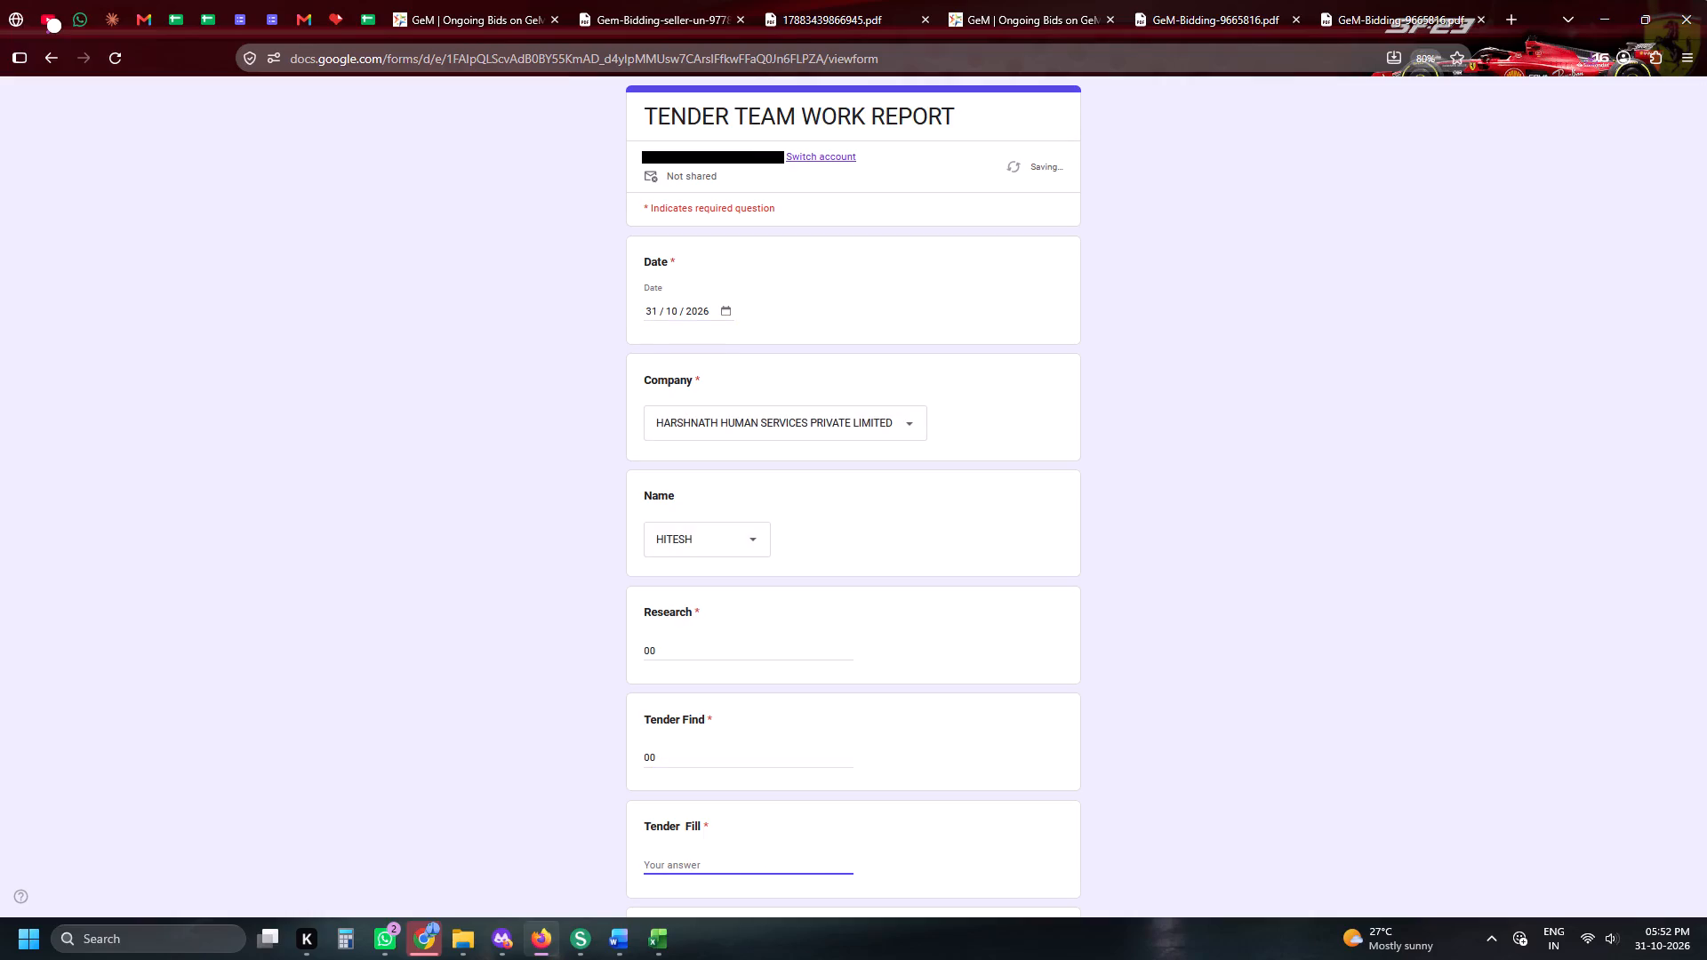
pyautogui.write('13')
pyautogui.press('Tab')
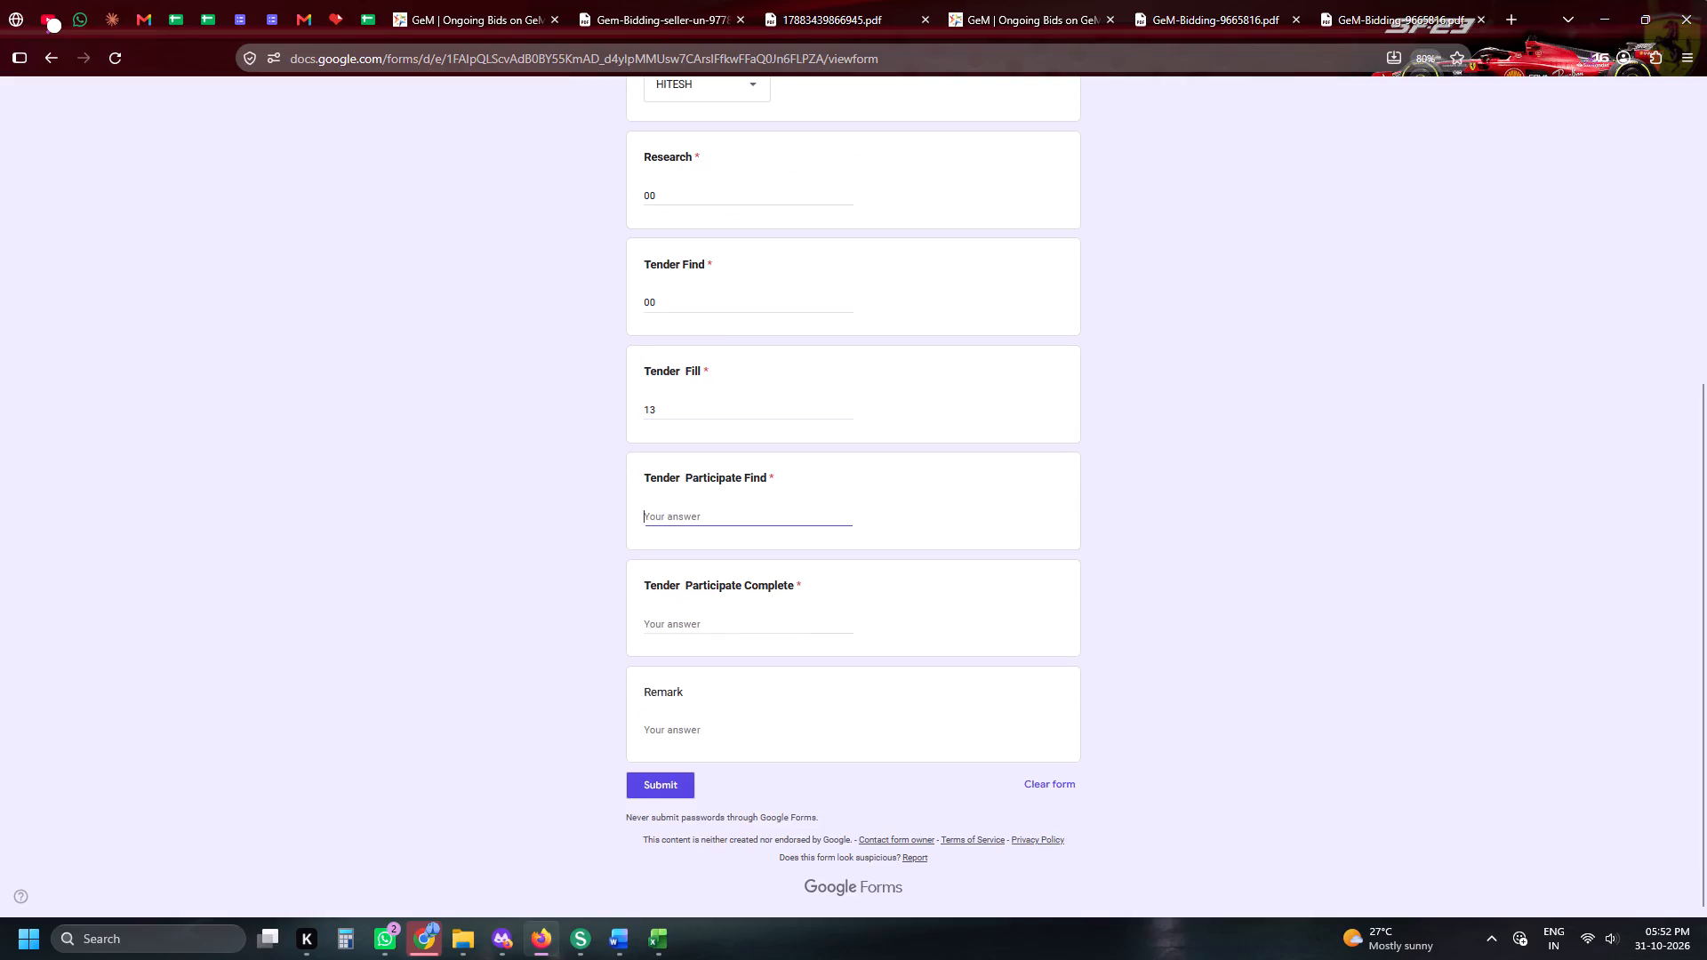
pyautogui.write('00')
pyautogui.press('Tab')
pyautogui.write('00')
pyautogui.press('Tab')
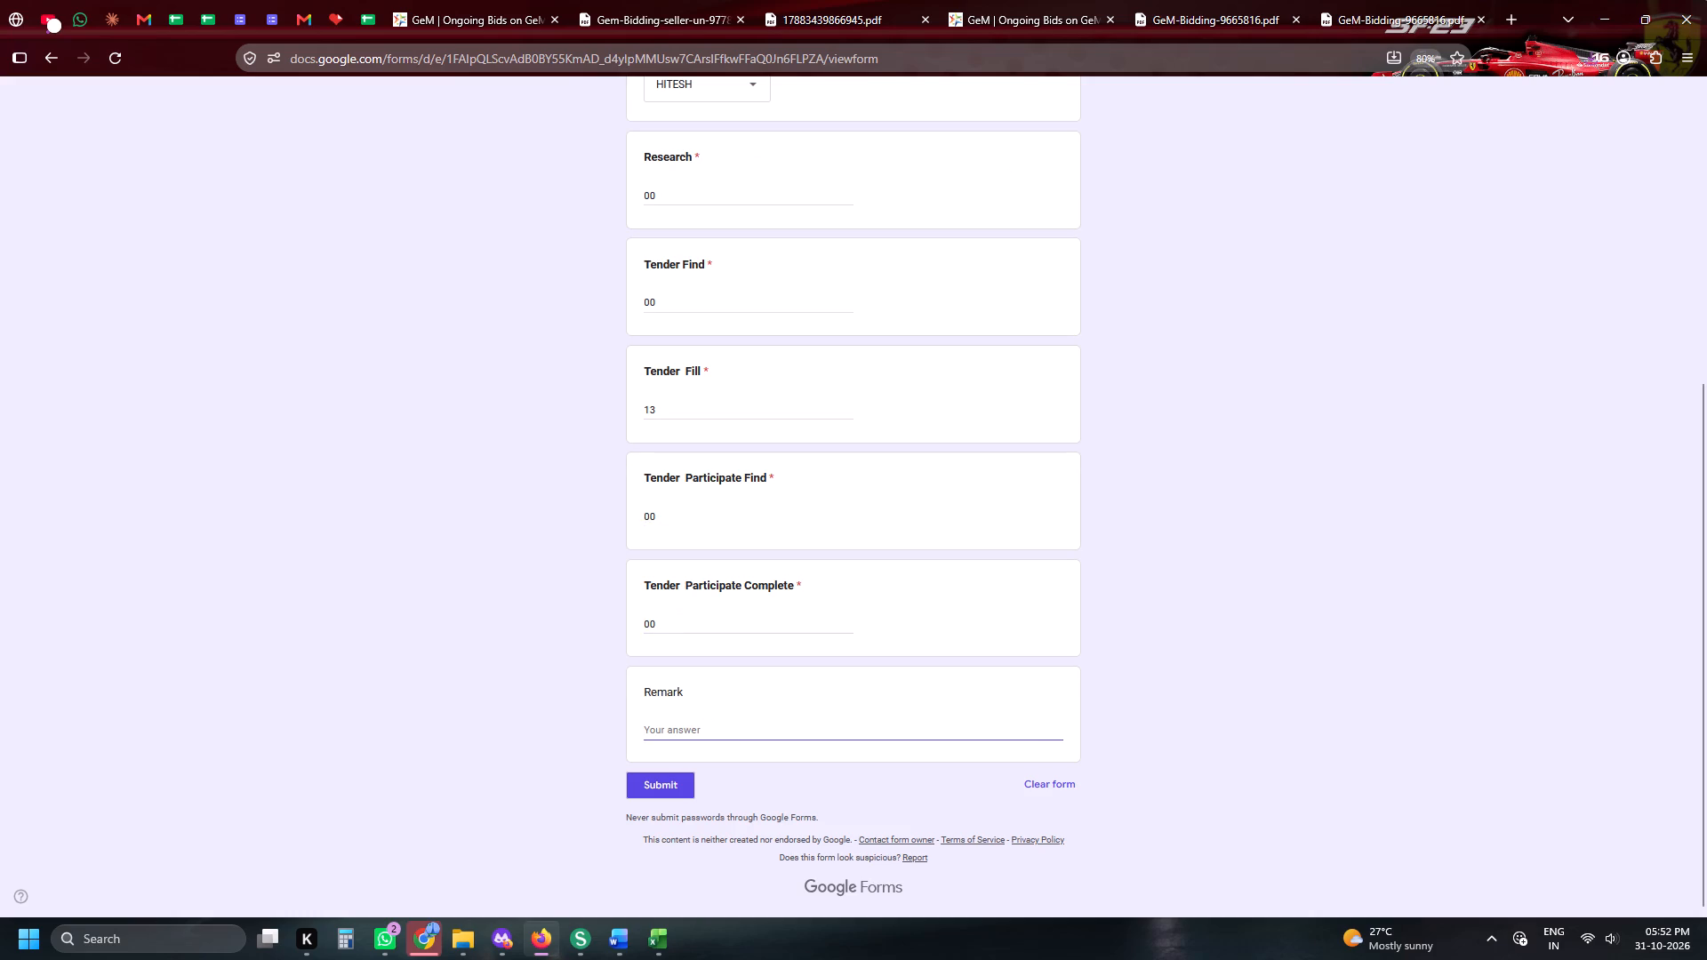
# Add the remark "ATC Check" to Hitesh's work report and submit it.
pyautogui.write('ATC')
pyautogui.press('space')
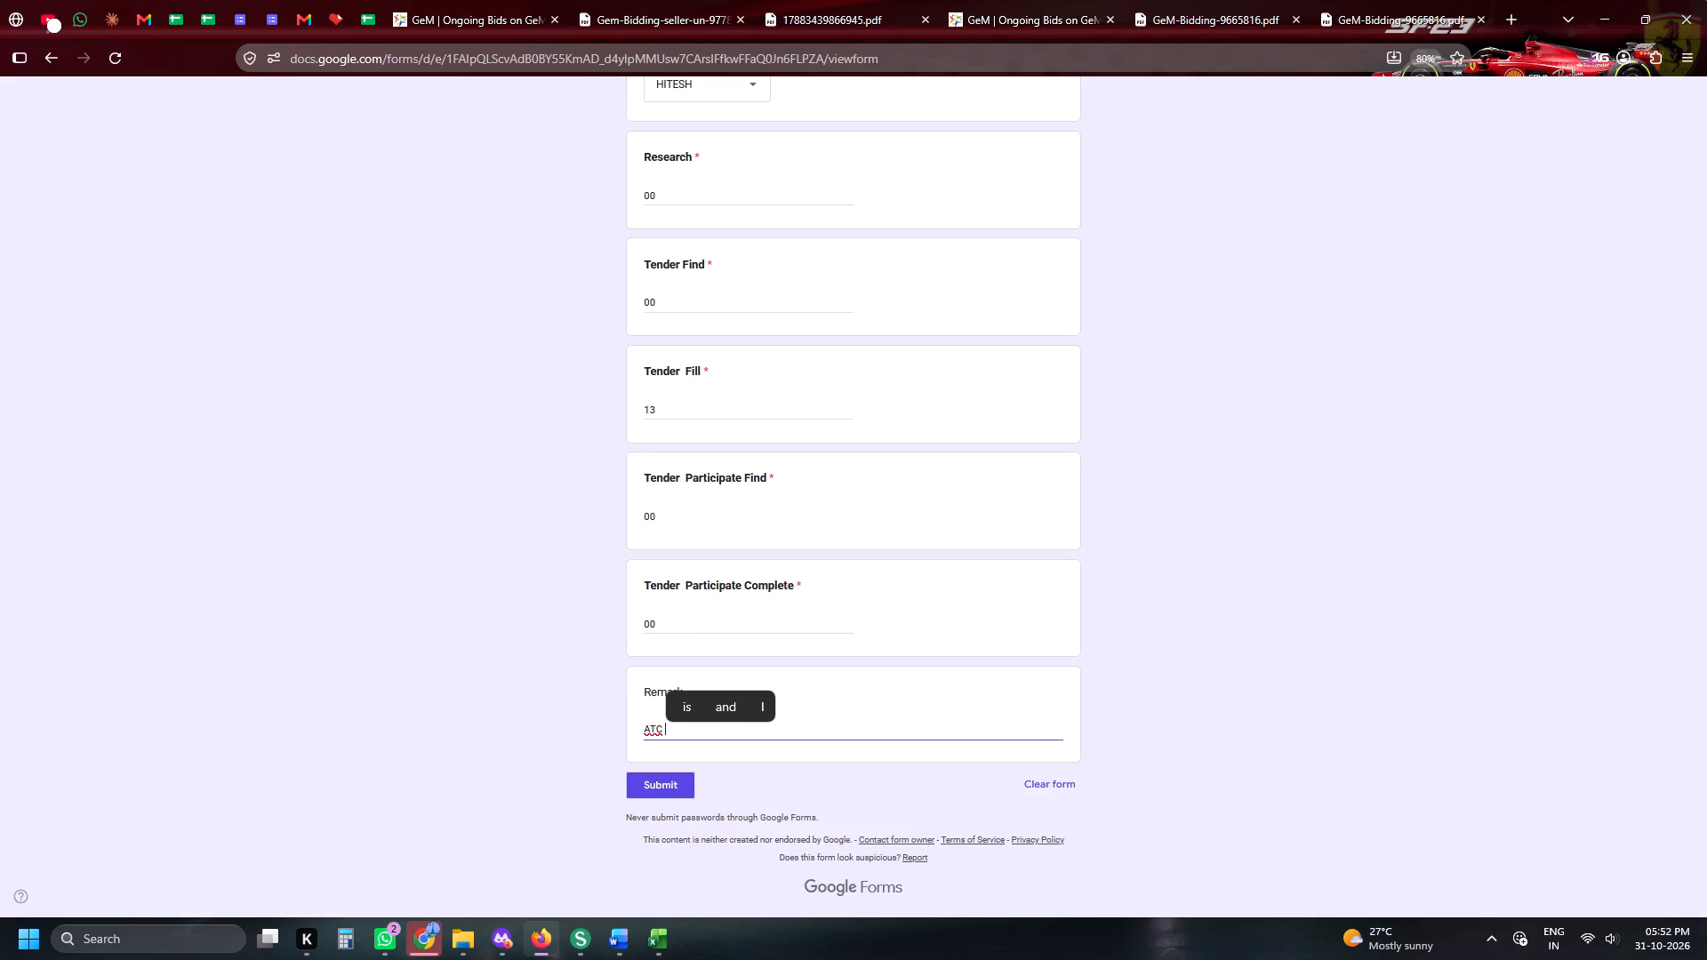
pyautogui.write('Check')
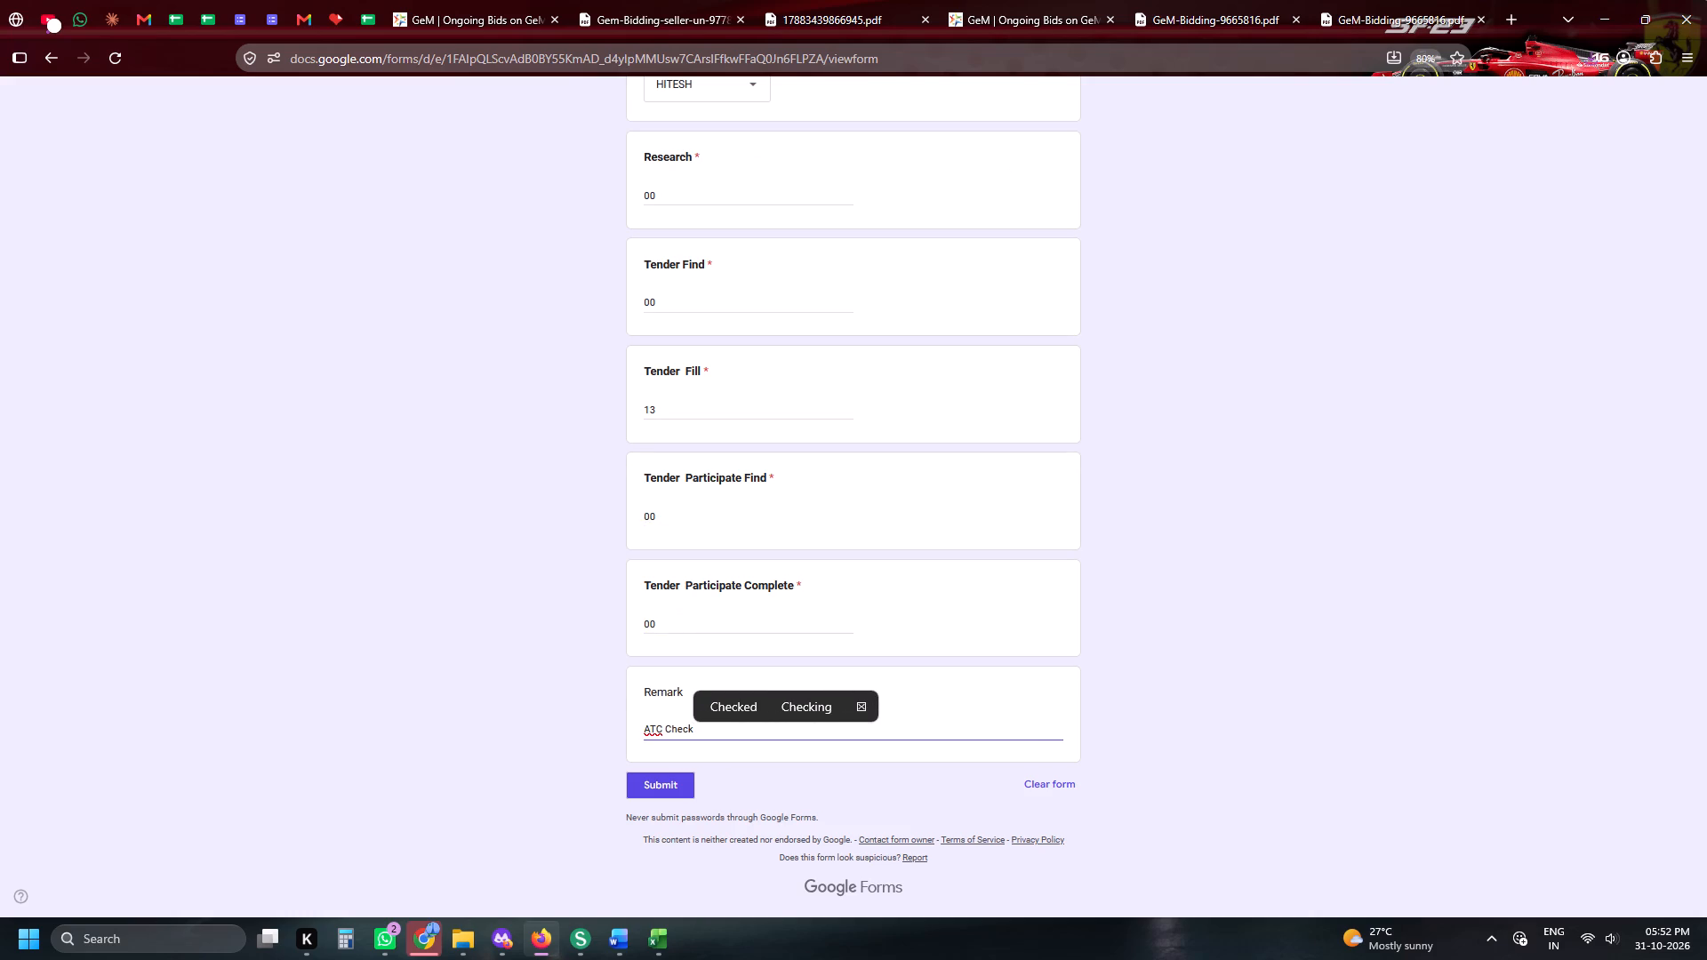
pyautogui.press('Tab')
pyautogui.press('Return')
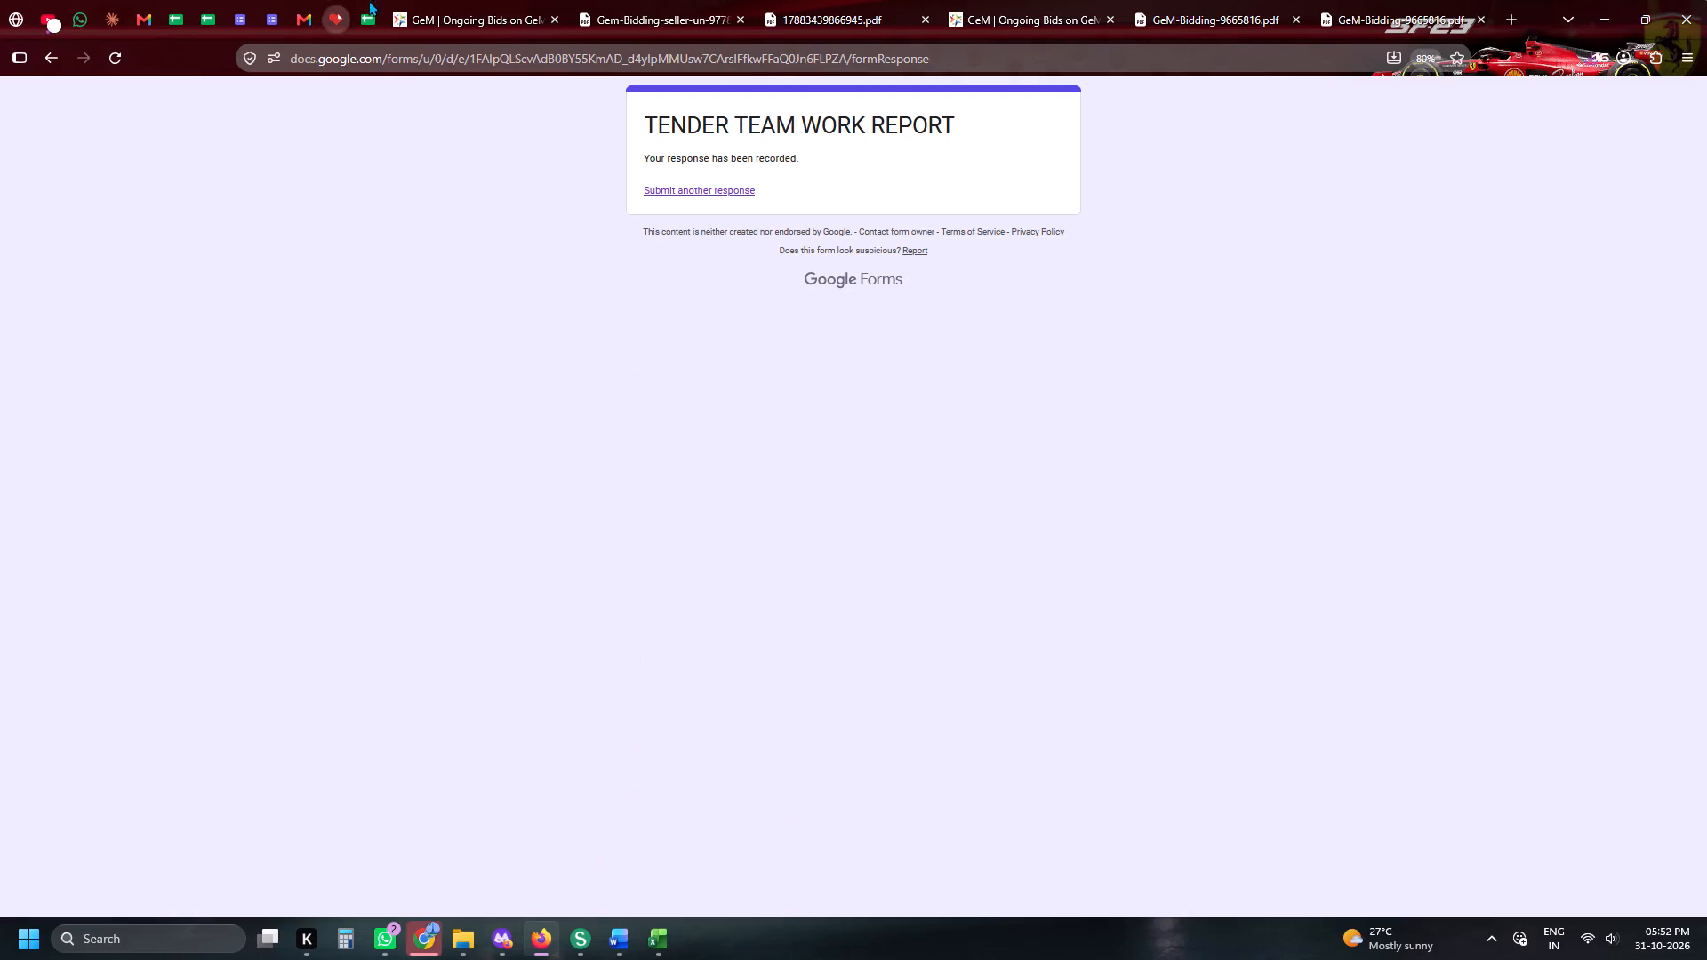
# Close the first GeM bid listing page, the Gem-Bidding-seller PDF and 17883439866945.pdf.
pyautogui.click(501, 5)
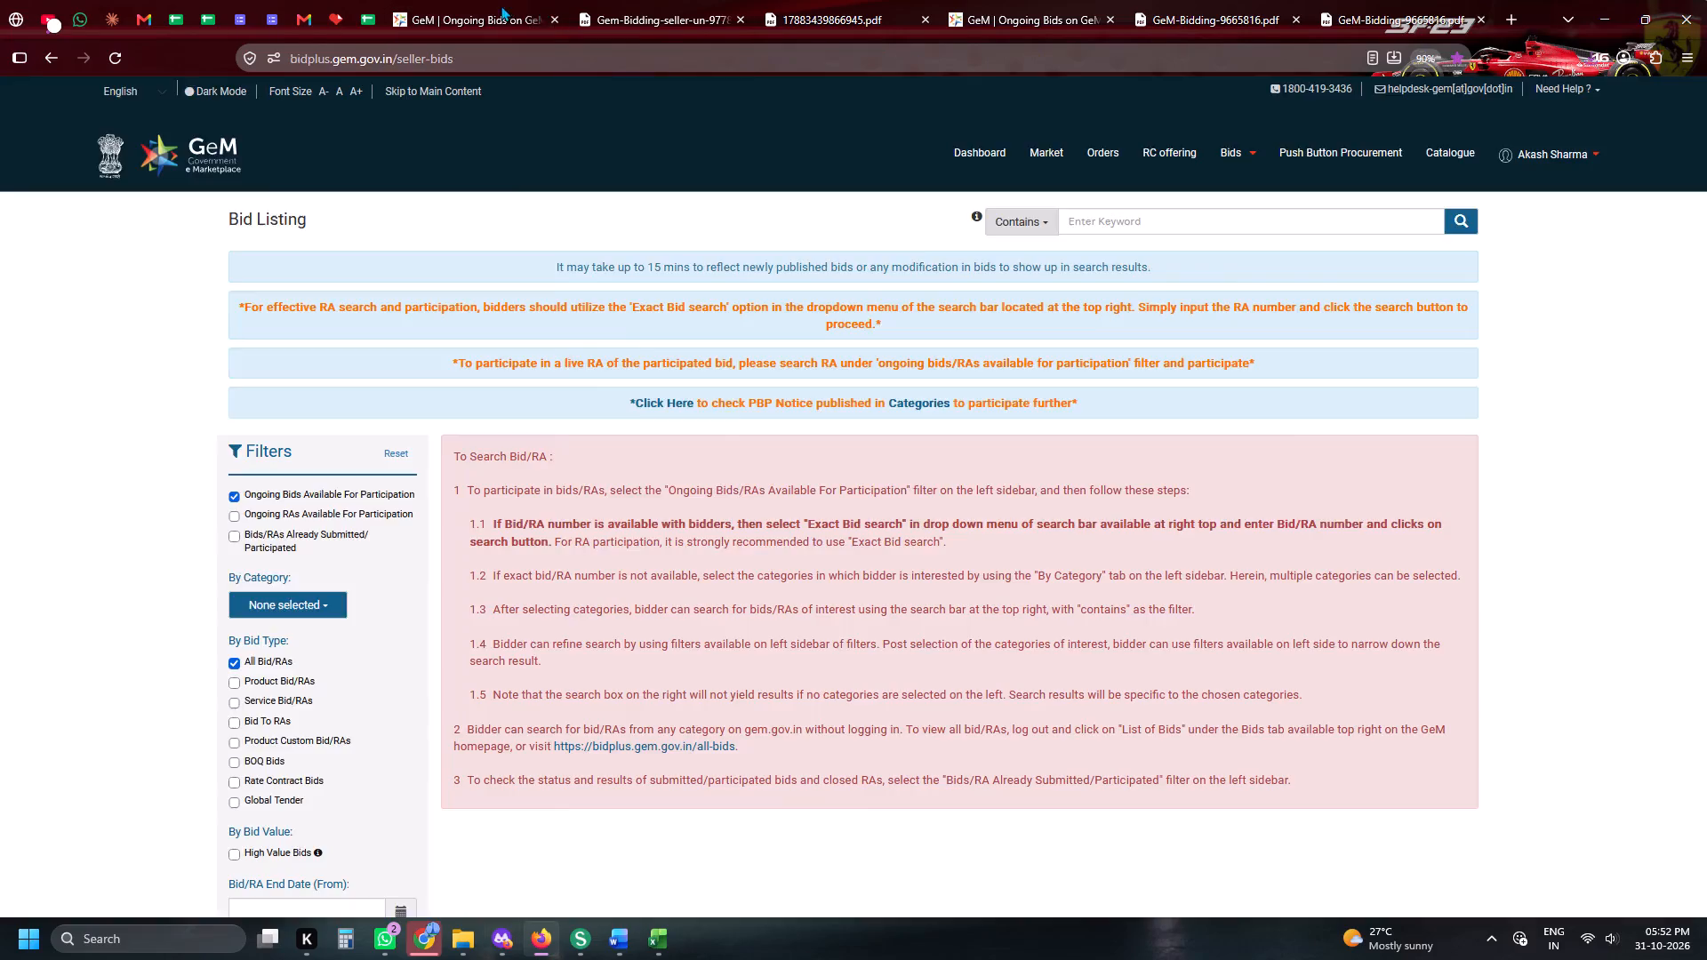
pyautogui.click(645, 0)
pyautogui.click(816, 0)
pyautogui.click(1169, 0)
pyautogui.click(1049, 0)
pyautogui.click(1193, 0)
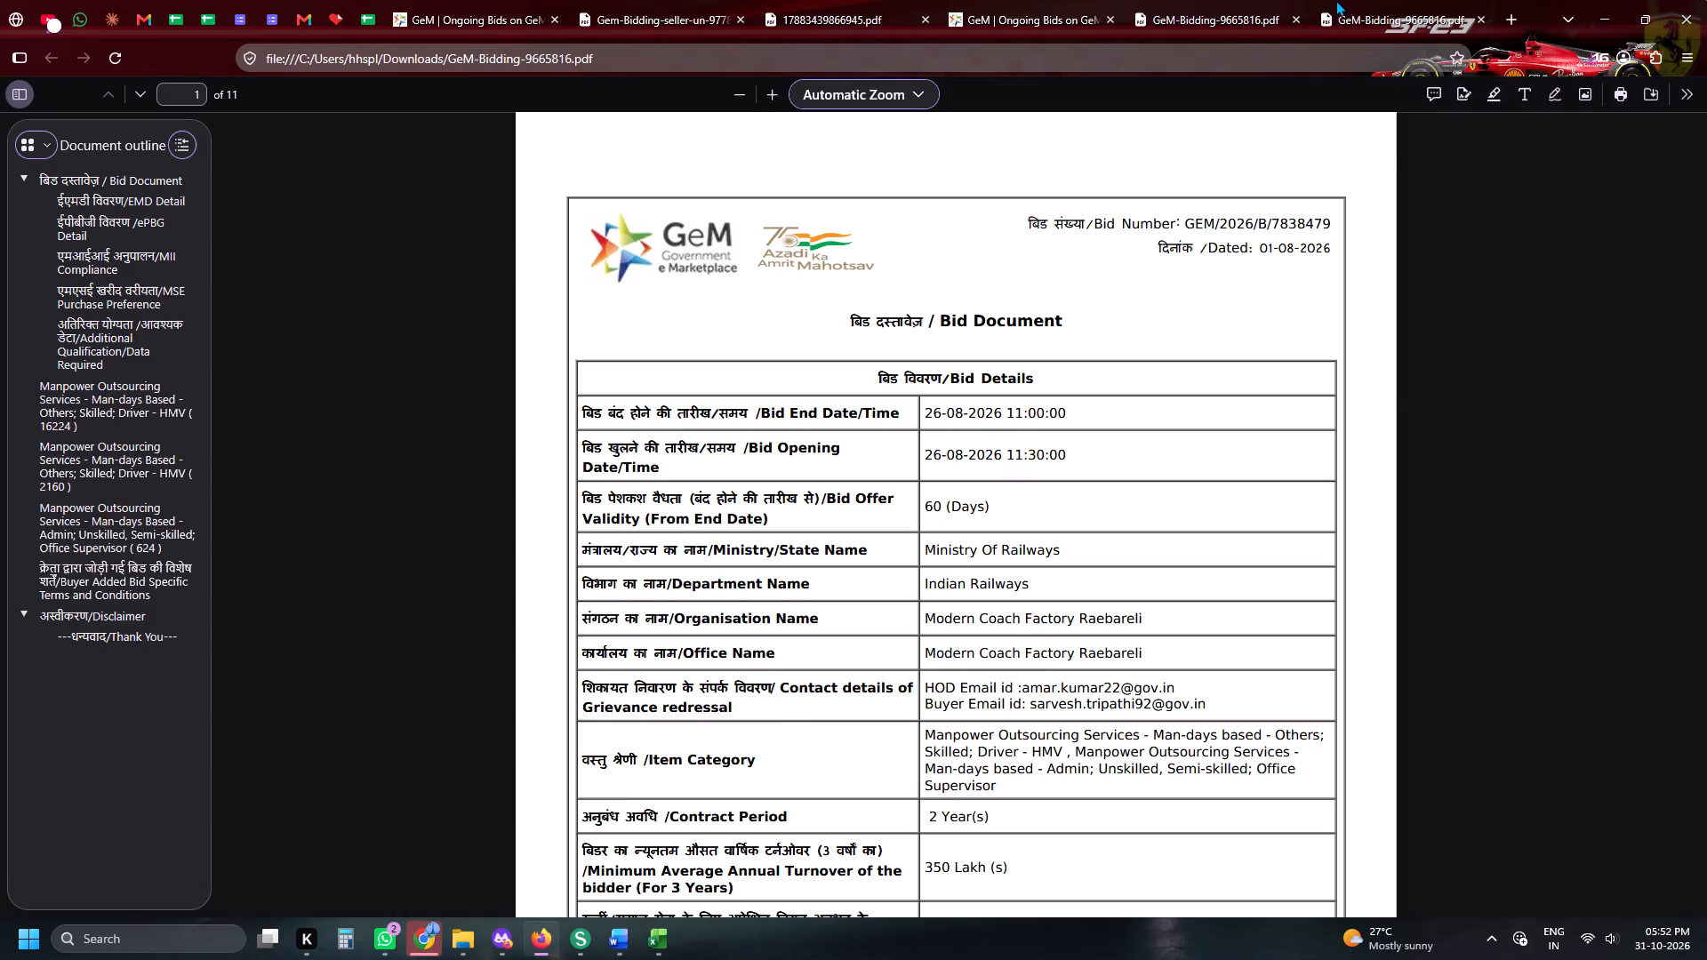
pyautogui.tripleClick(553, 27)
pyautogui.doubleClick(553, 27)
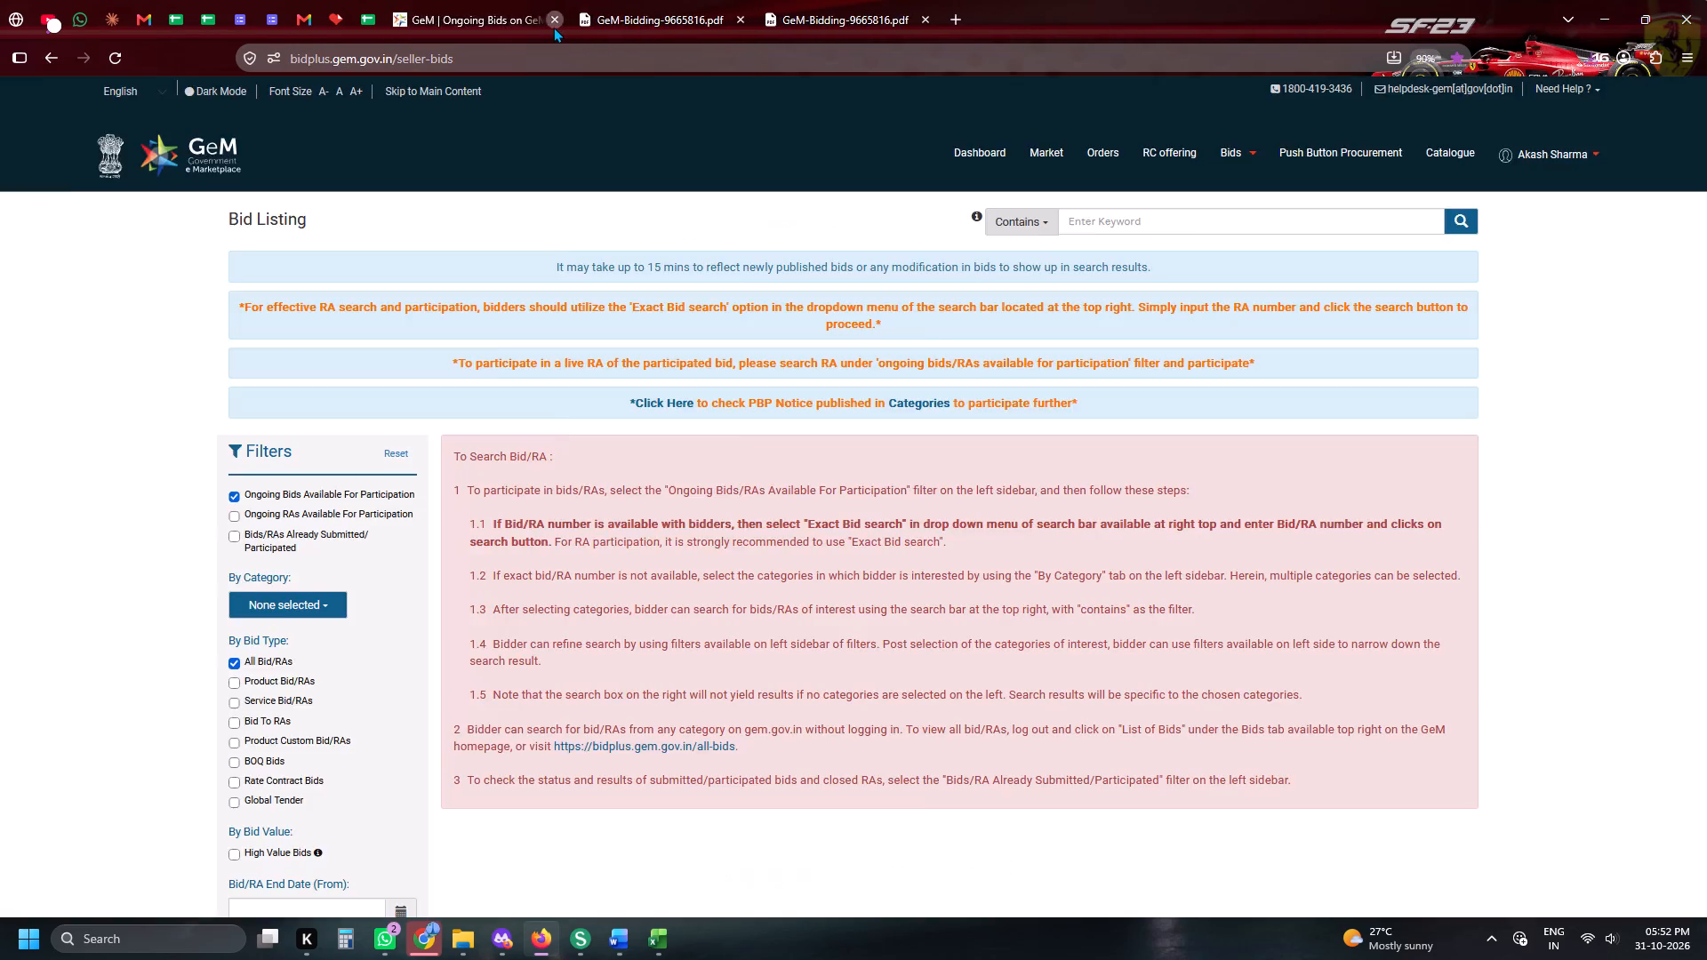
# Close the remaining GeM bid listing page and the open GeM-Bidding-9665816 PDFs.
pyautogui.doubleClick(553, 27)
# Read through the Free Press Journal article on Jiyaa Shankar's engagement rumours in a new tab, and close it.
pyautogui.click(386, 6)
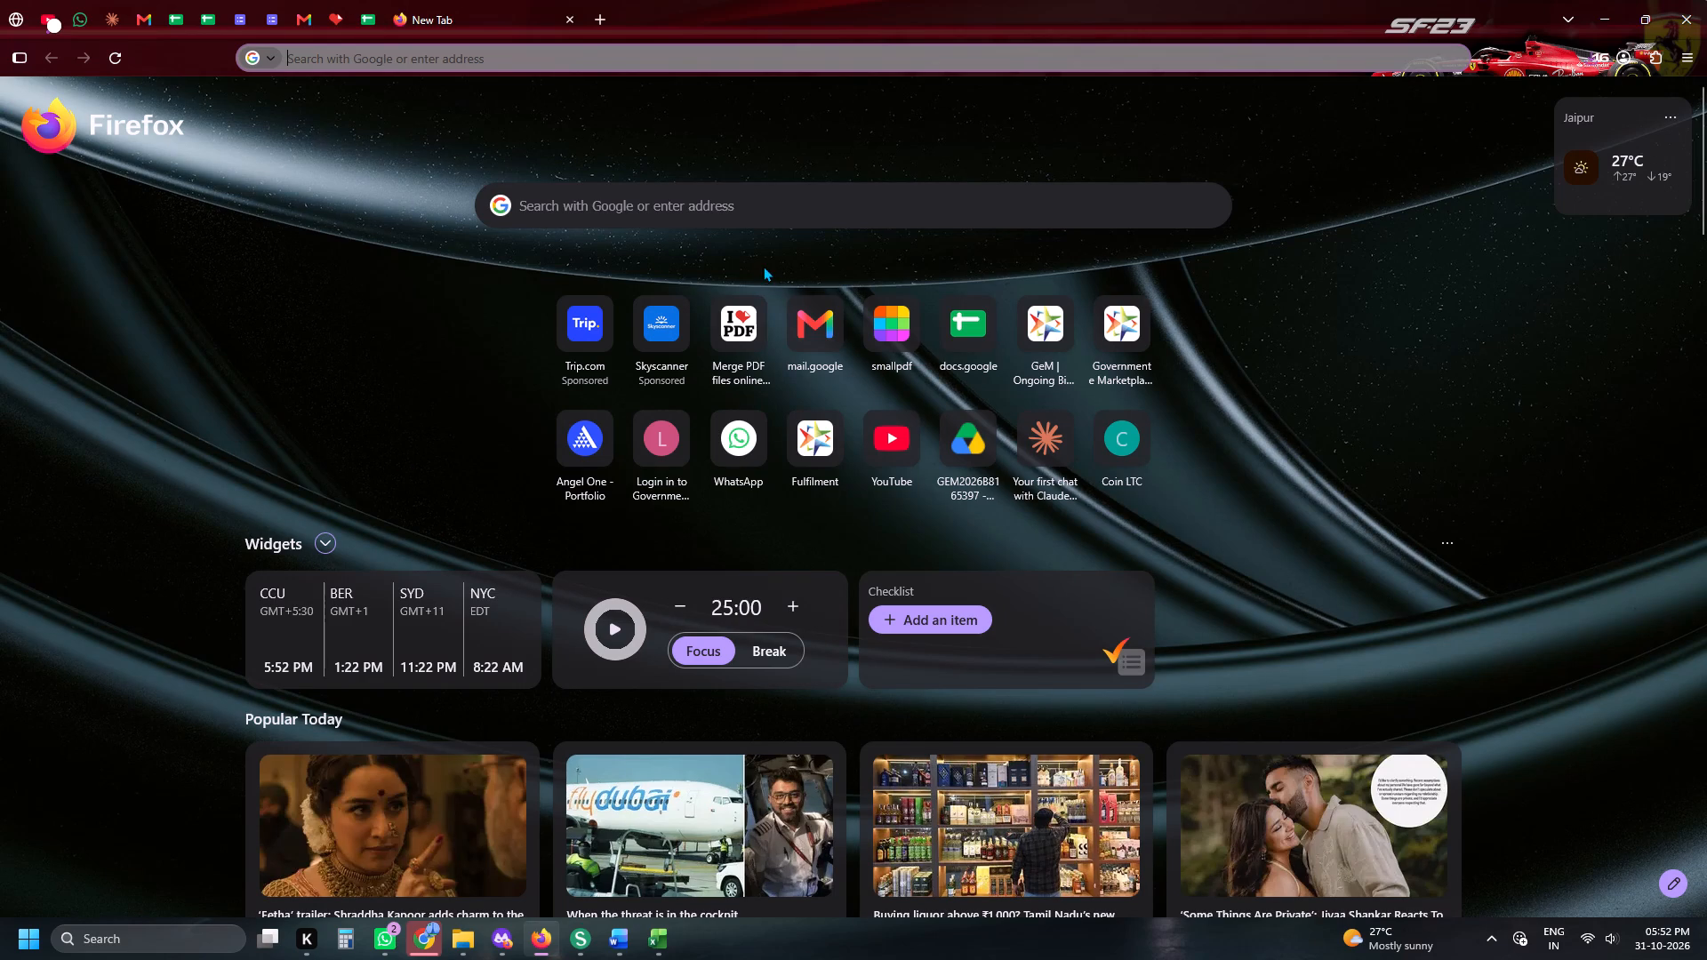
pyautogui.scroll(-2, 1391, 576)
pyautogui.click(1326, 521)
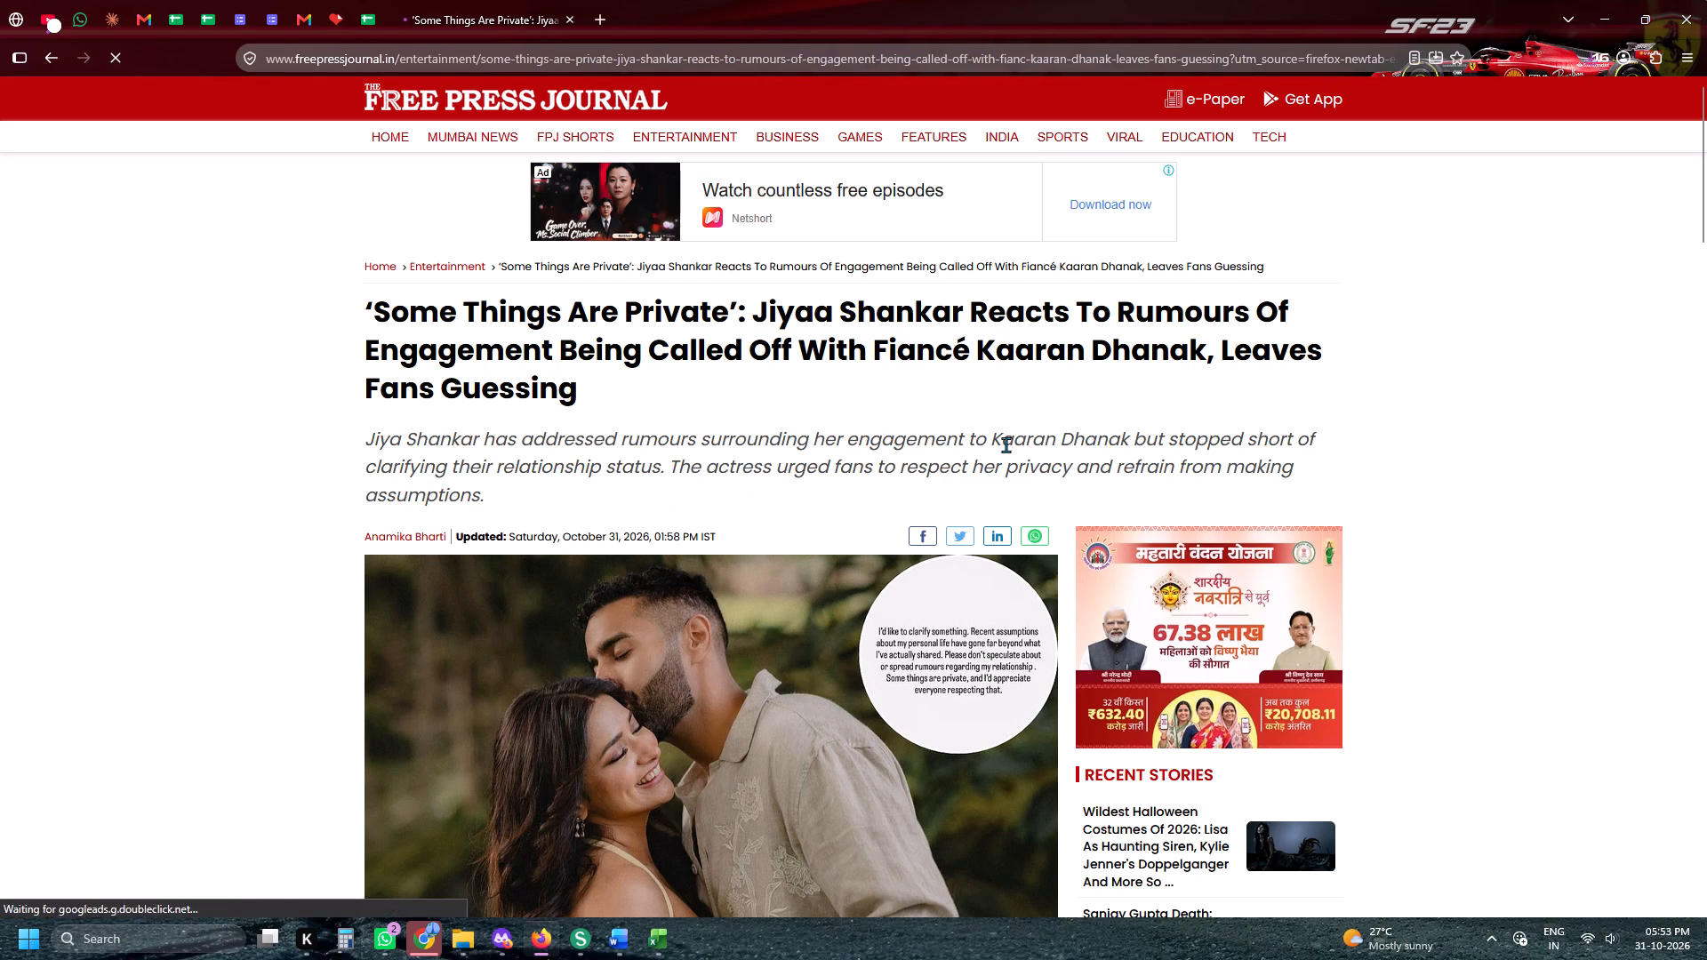
pyautogui.scroll(-4, 1073, 408)
pyautogui.scroll(-15, 940, 438)
pyautogui.scroll(-6, 940, 438)
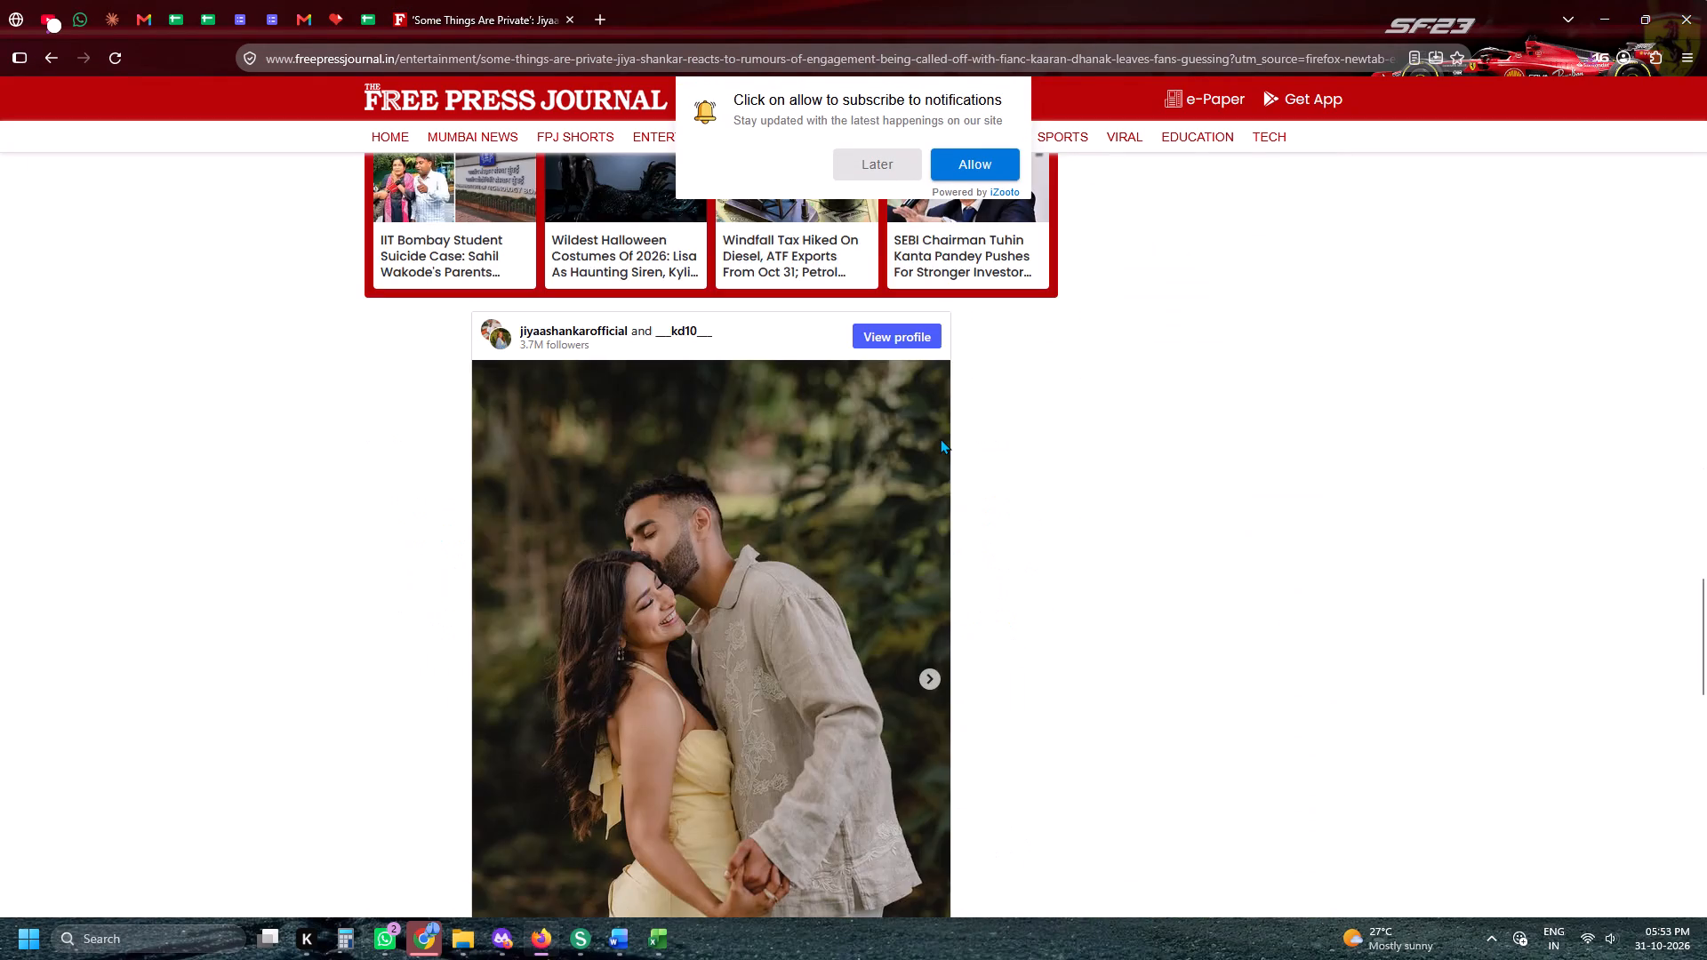
pyautogui.scroll(-6, 940, 438)
pyautogui.scroll(6, 938, 438)
pyautogui.scroll(-13, 938, 438)
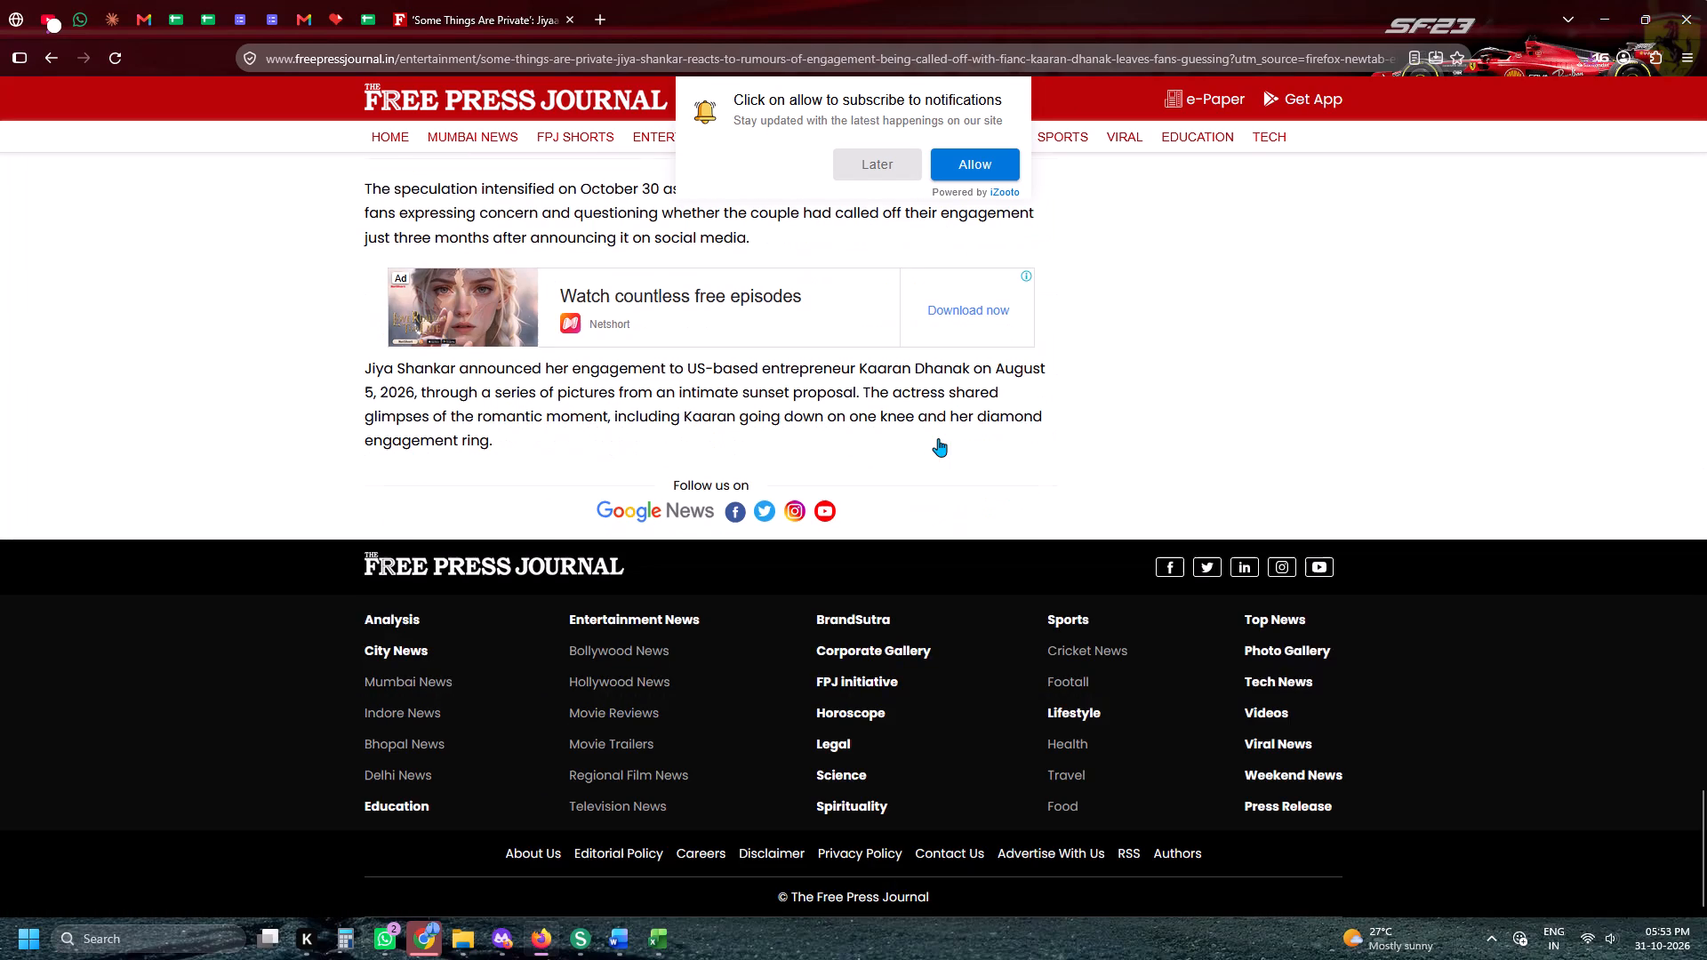
pyautogui.scroll(-6, 938, 438)
pyautogui.scroll(6, 938, 438)
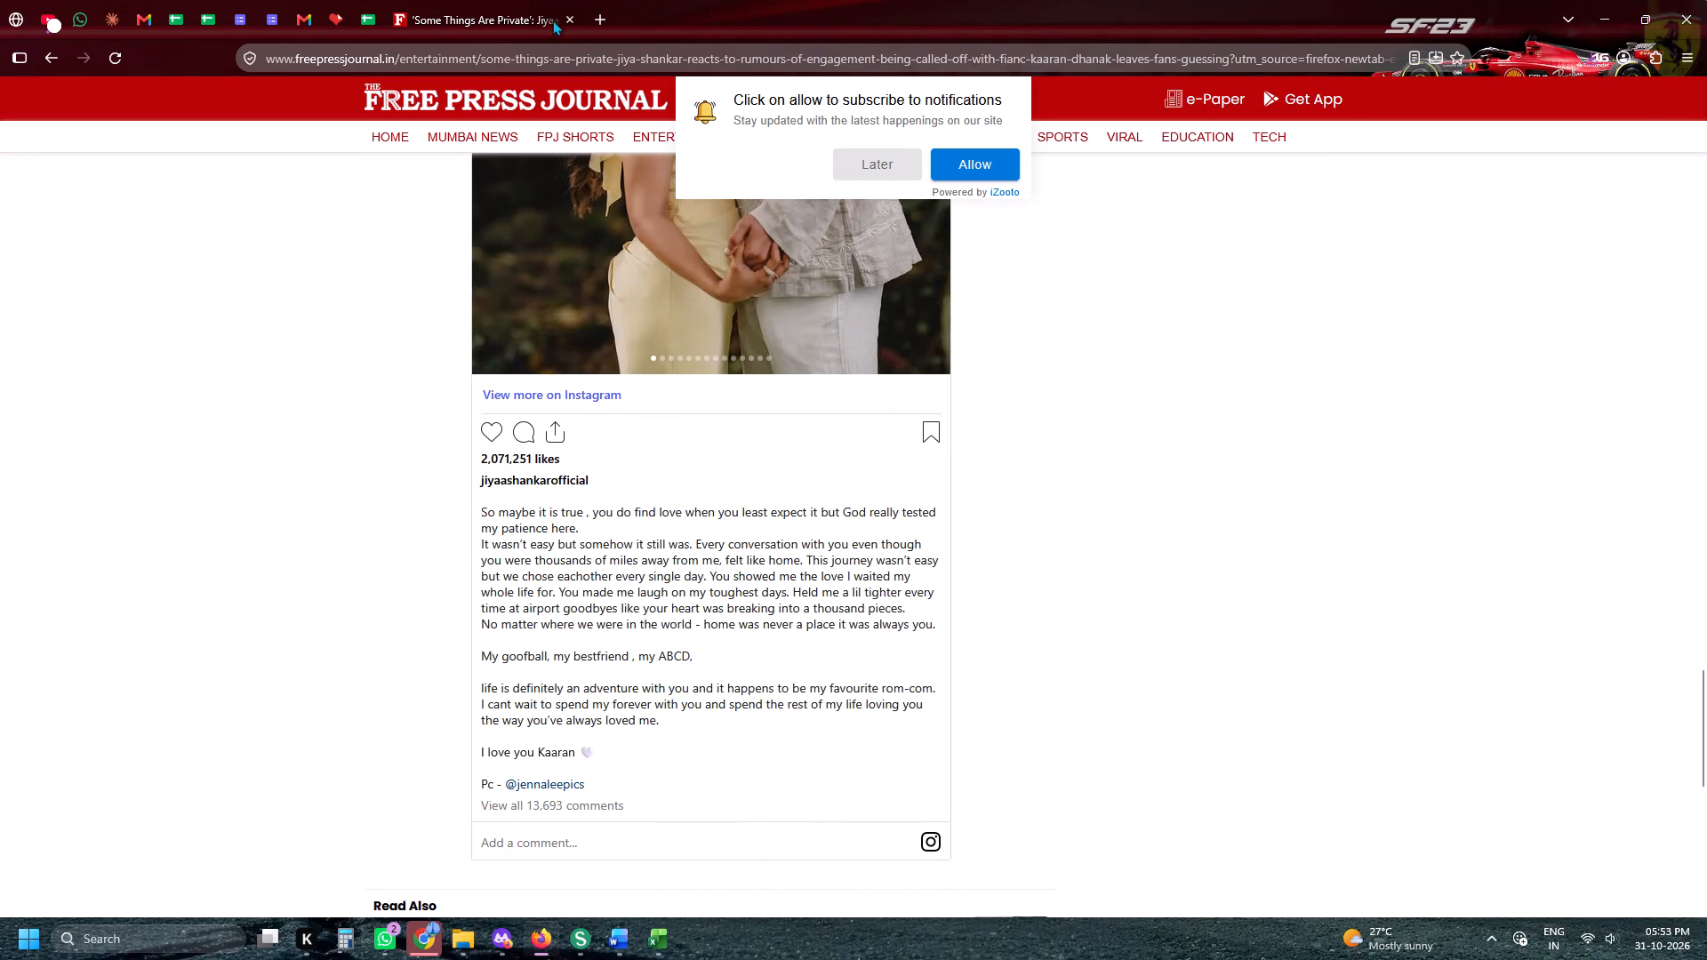
pyautogui.click(567, 20)
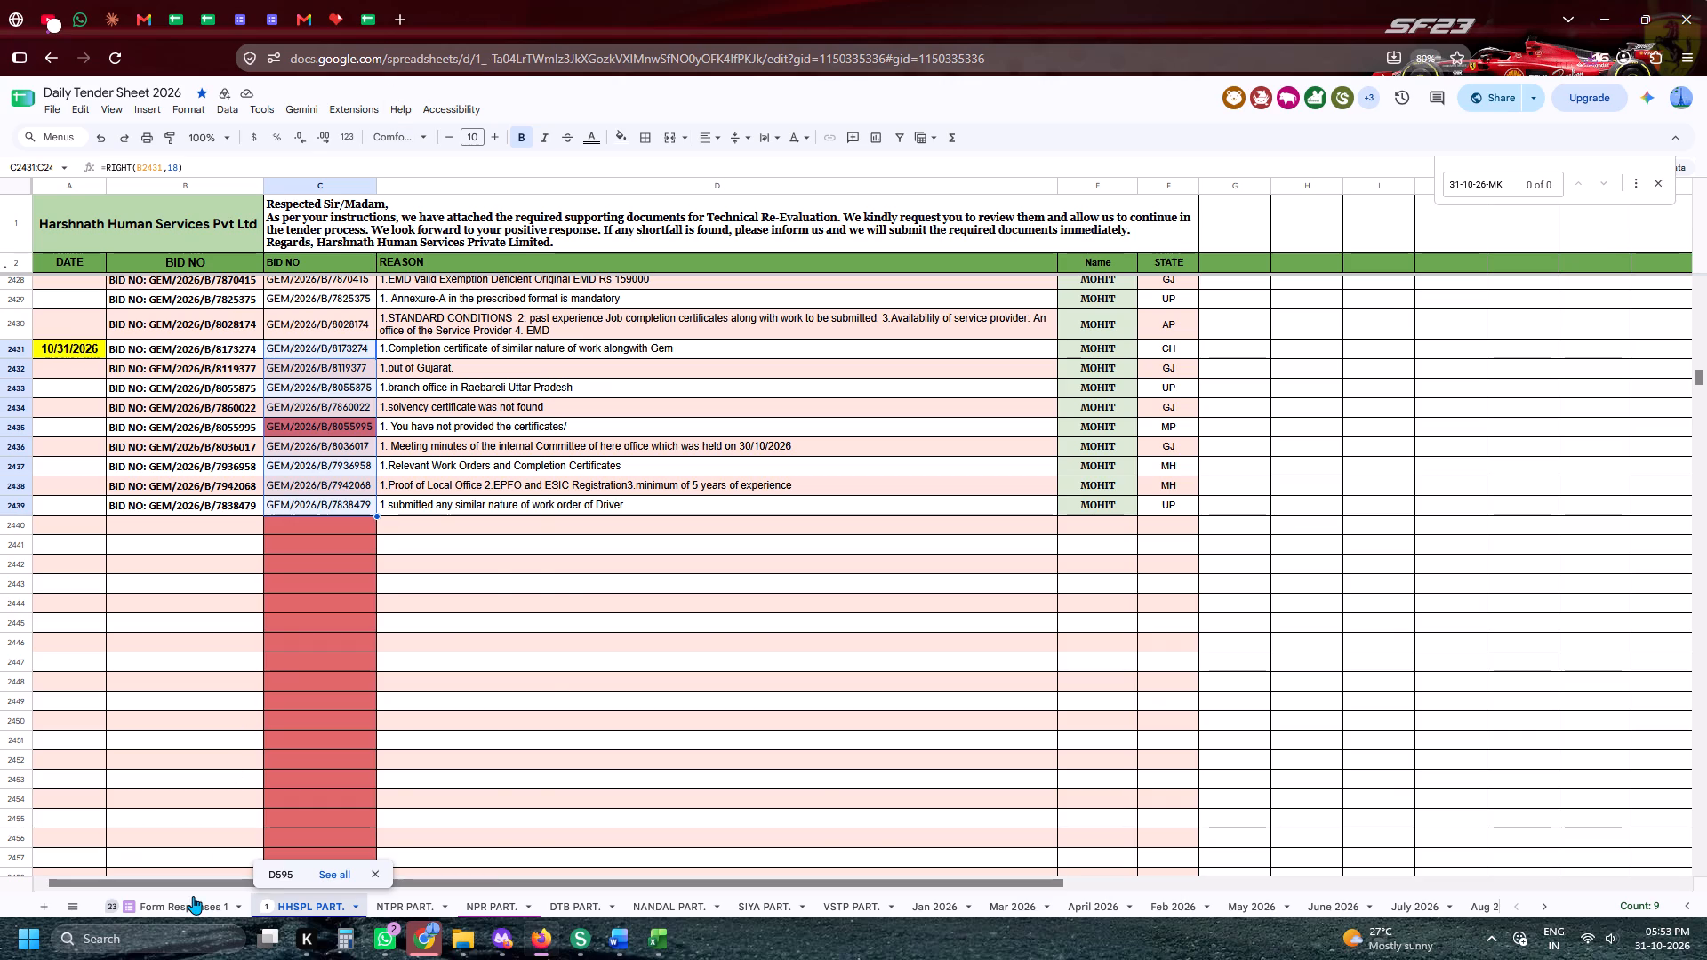
# Open the Form Responses 1 sheet of Daily Tender Sheet 2026.
pyautogui.click(193, 896)
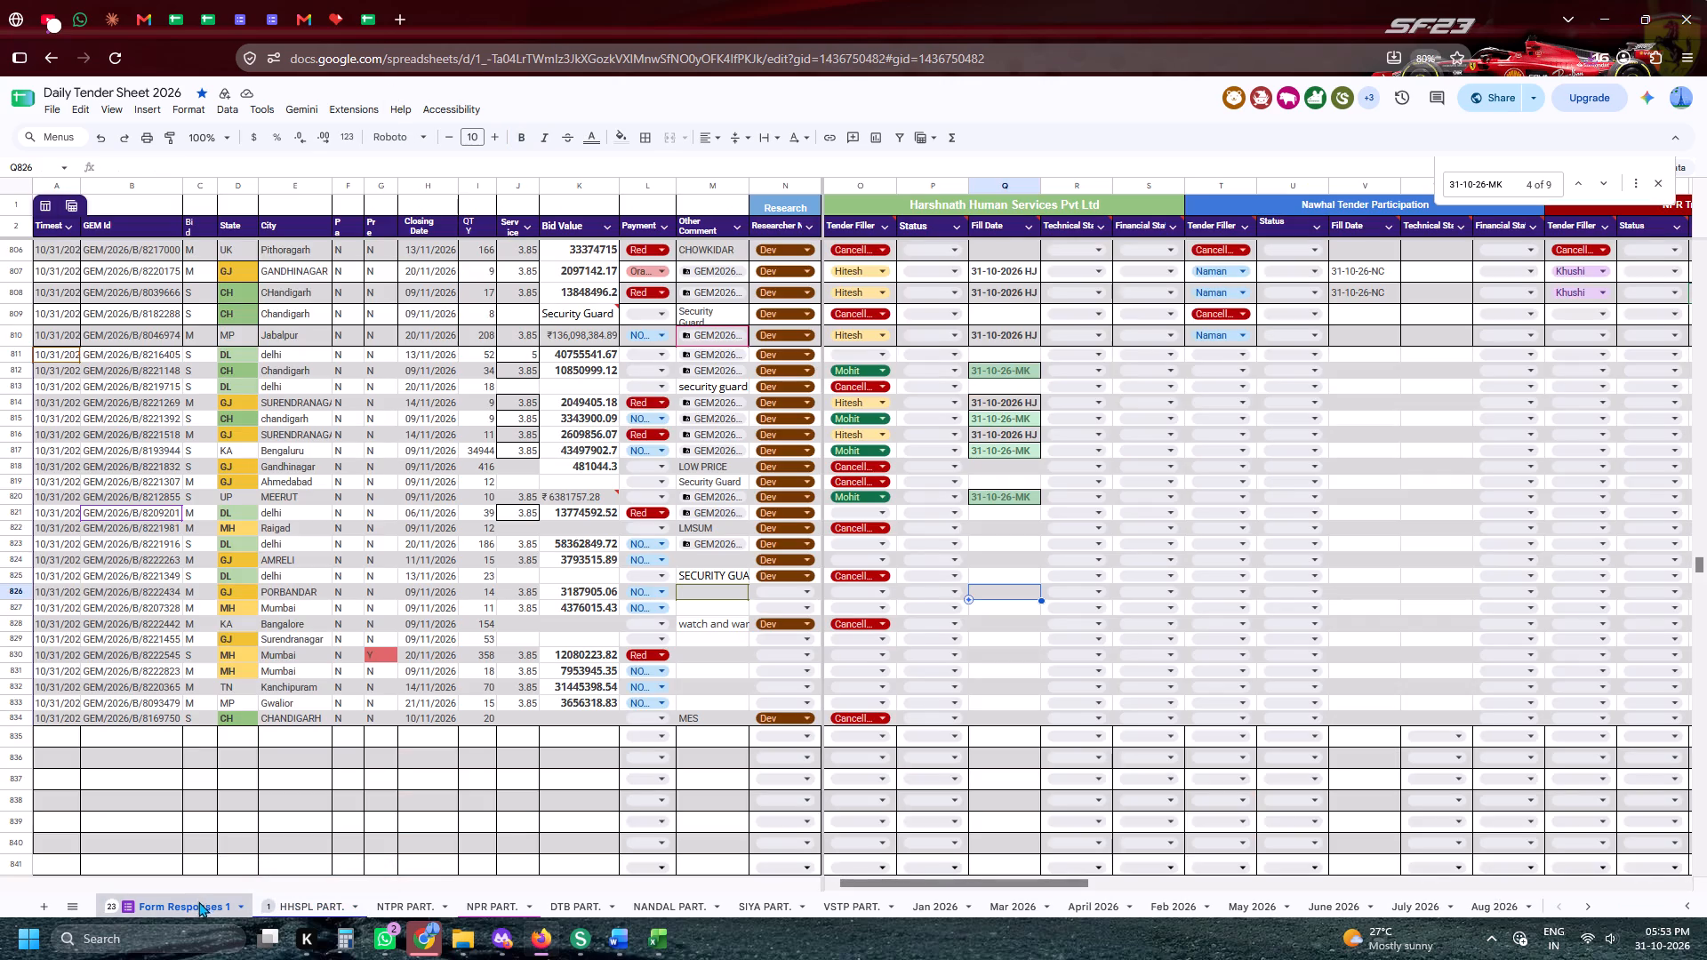
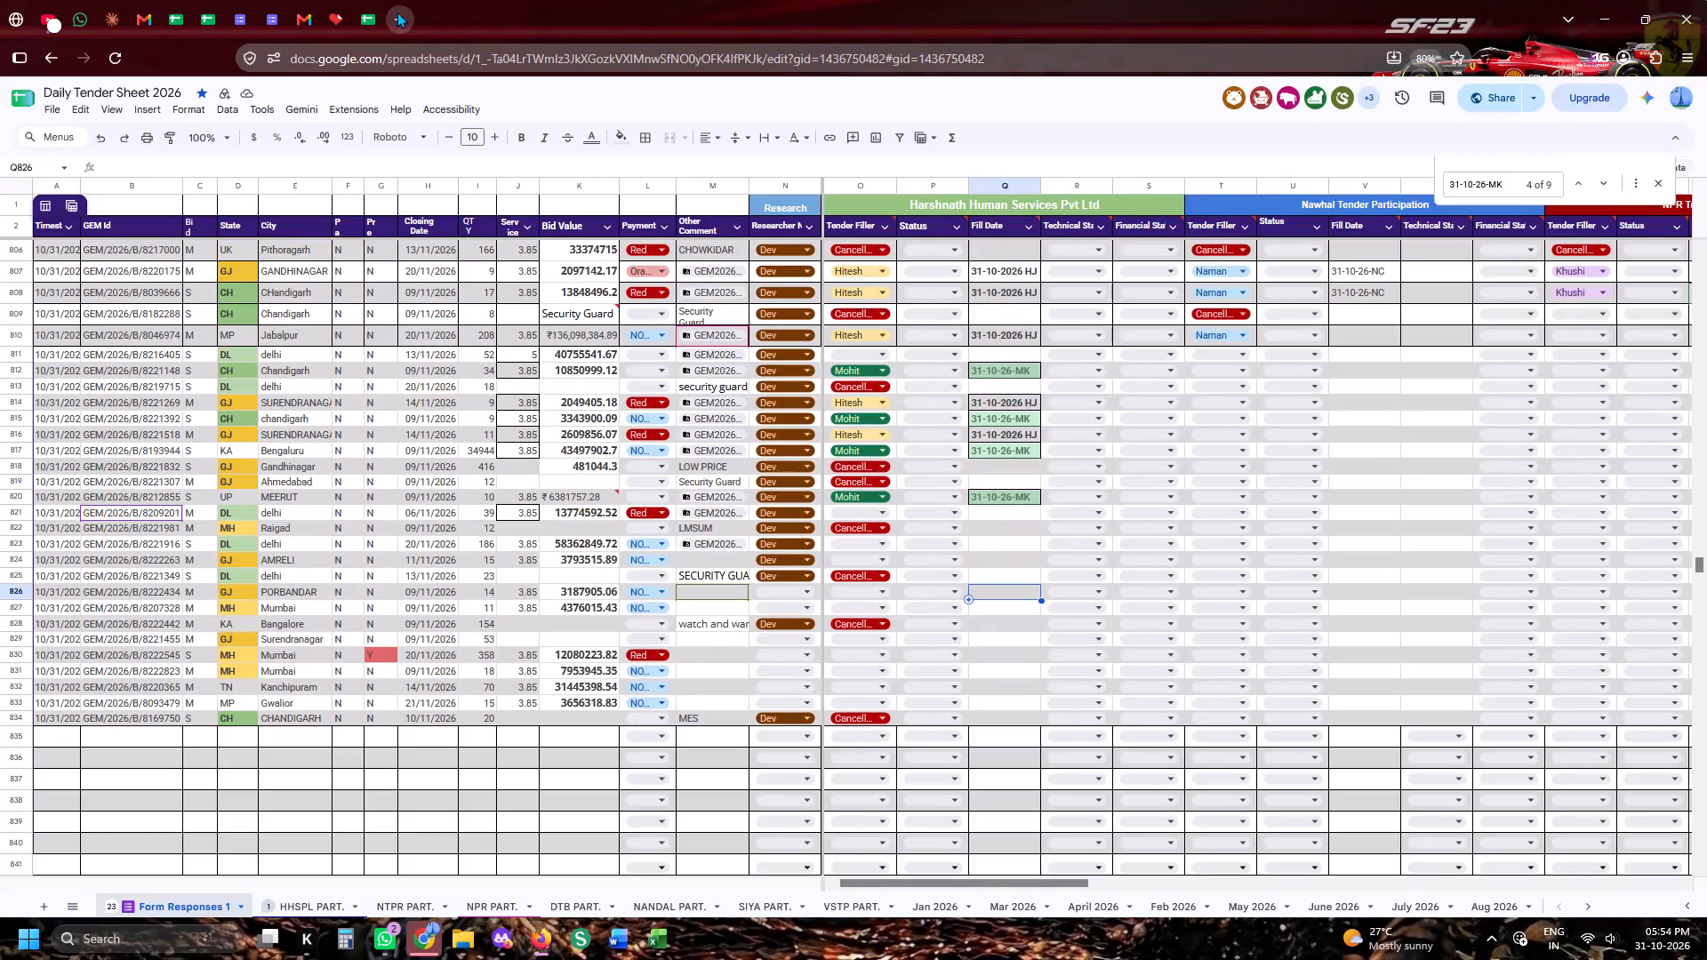
# Search Google for "monster trucks" in a new browser tab and show the image results.
pyautogui.click(398, 12)
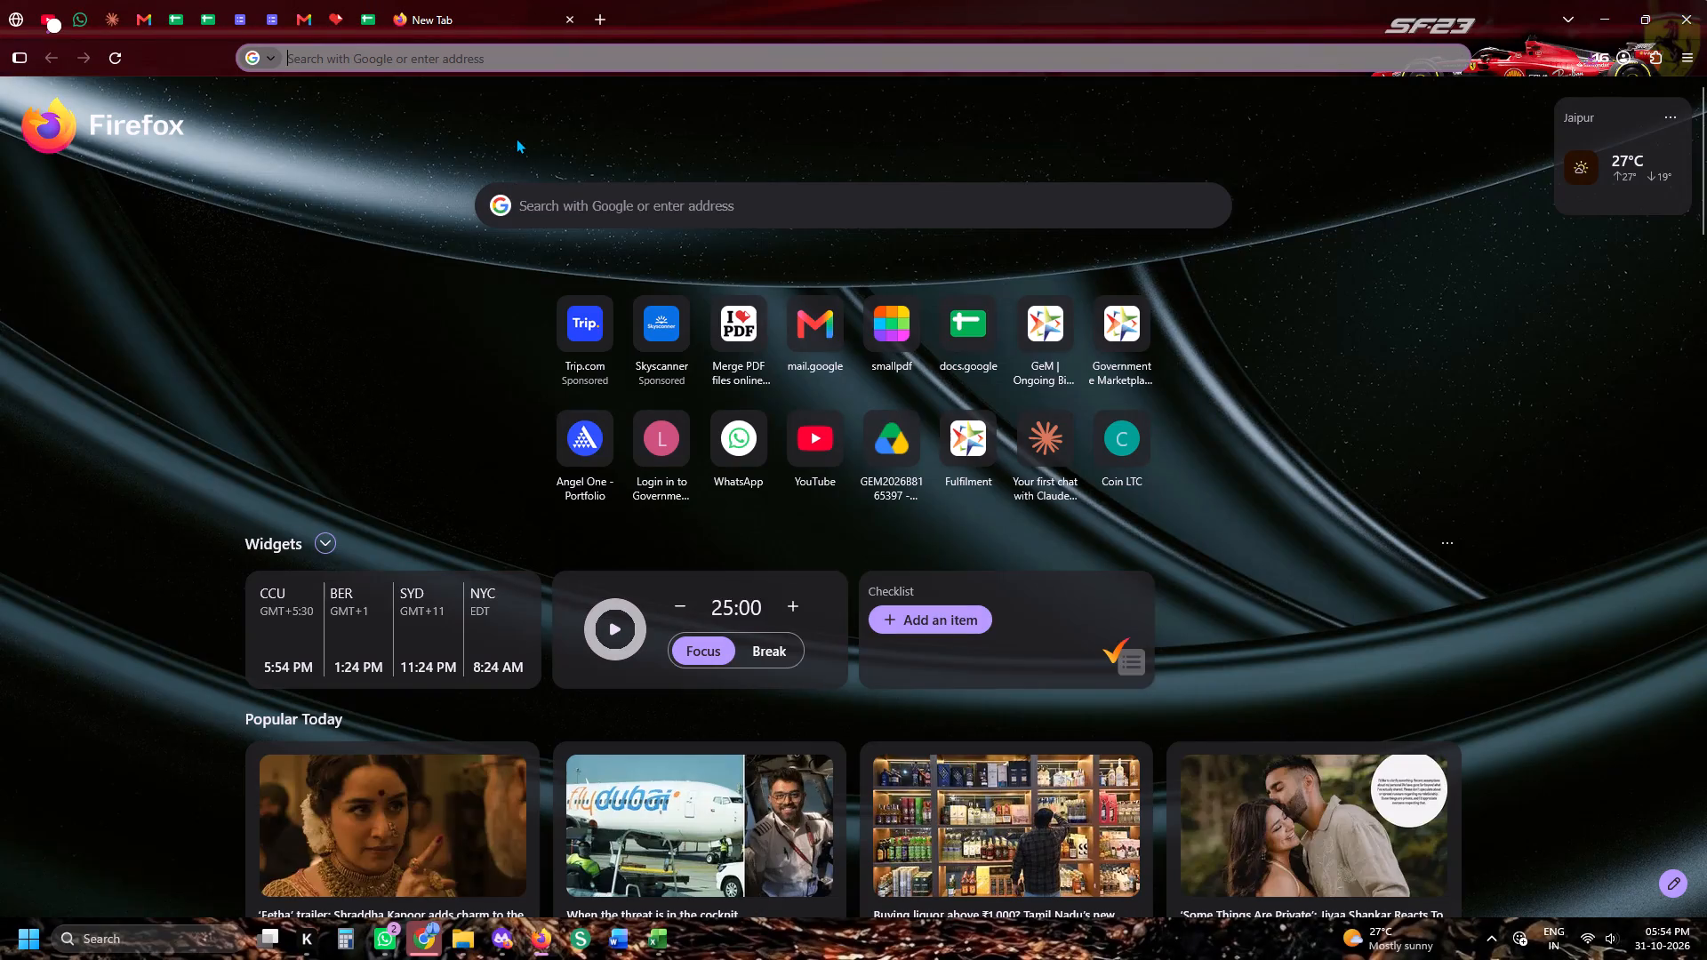
pyautogui.write('mosn')
pyautogui.write('ta')
pyautogui.press('Down')
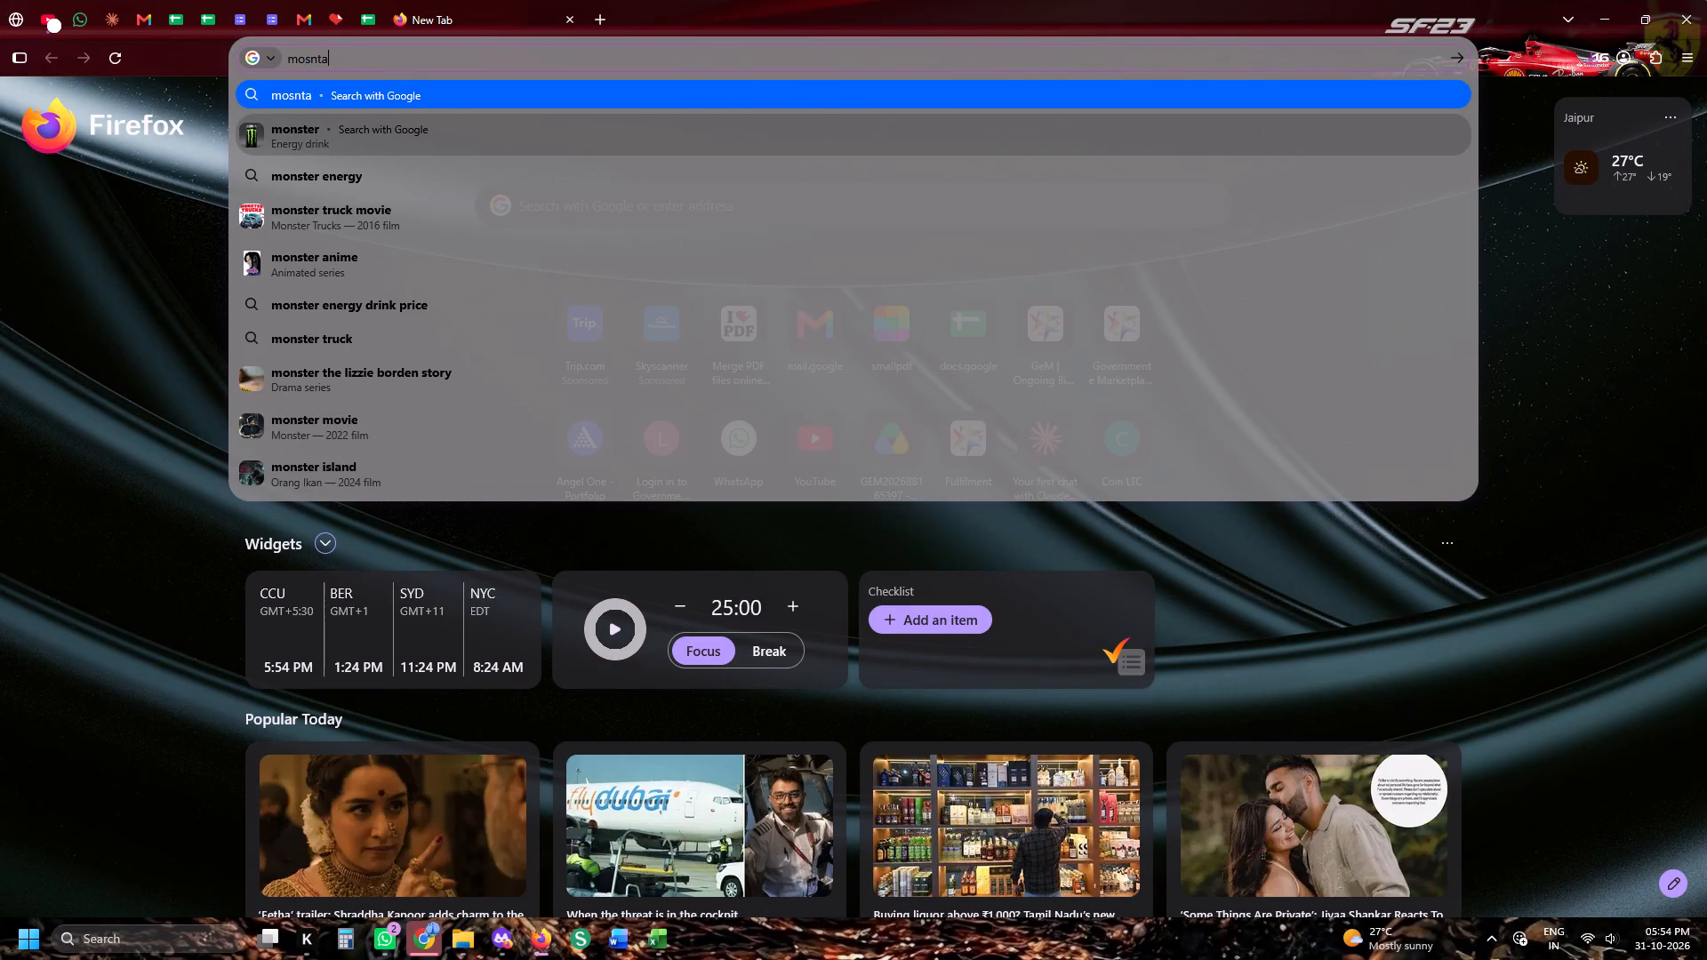
pyautogui.press('space')
pyautogui.write('trucks')
pyautogui.press('Return')
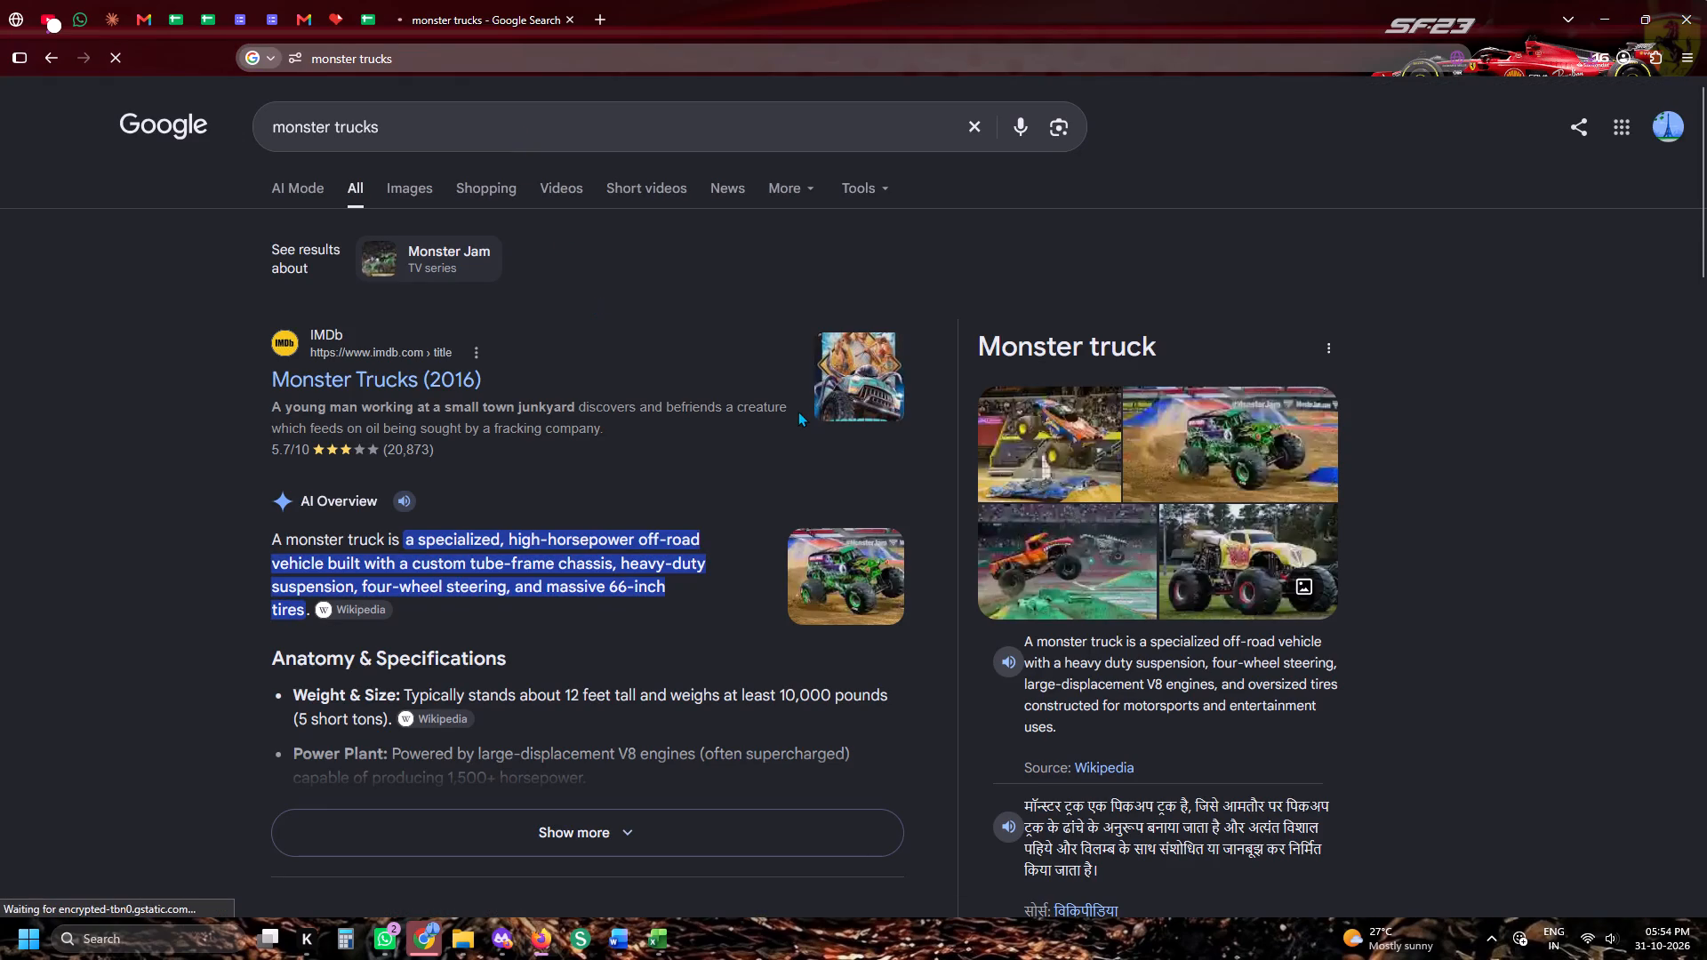
pyautogui.click(421, 183)
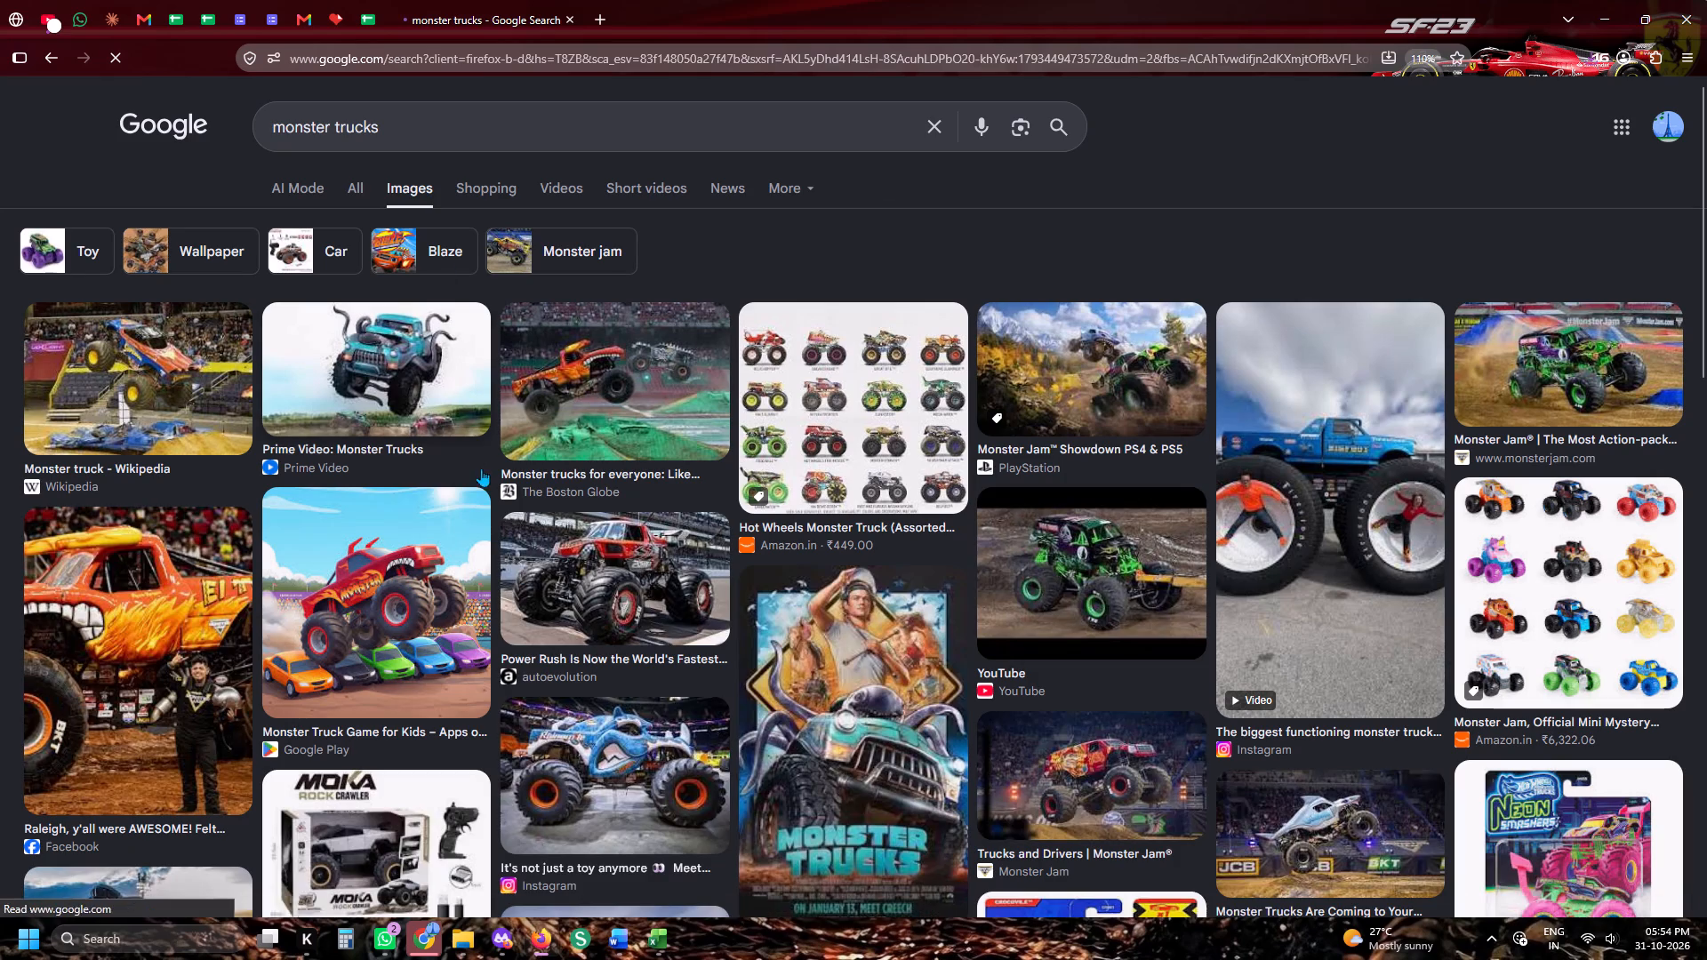
# Preview several monster truck pictures, including the Facebook, Wikipedia, Monster Jam and Pexels results, and close the preview.
pyautogui.click(156, 654)
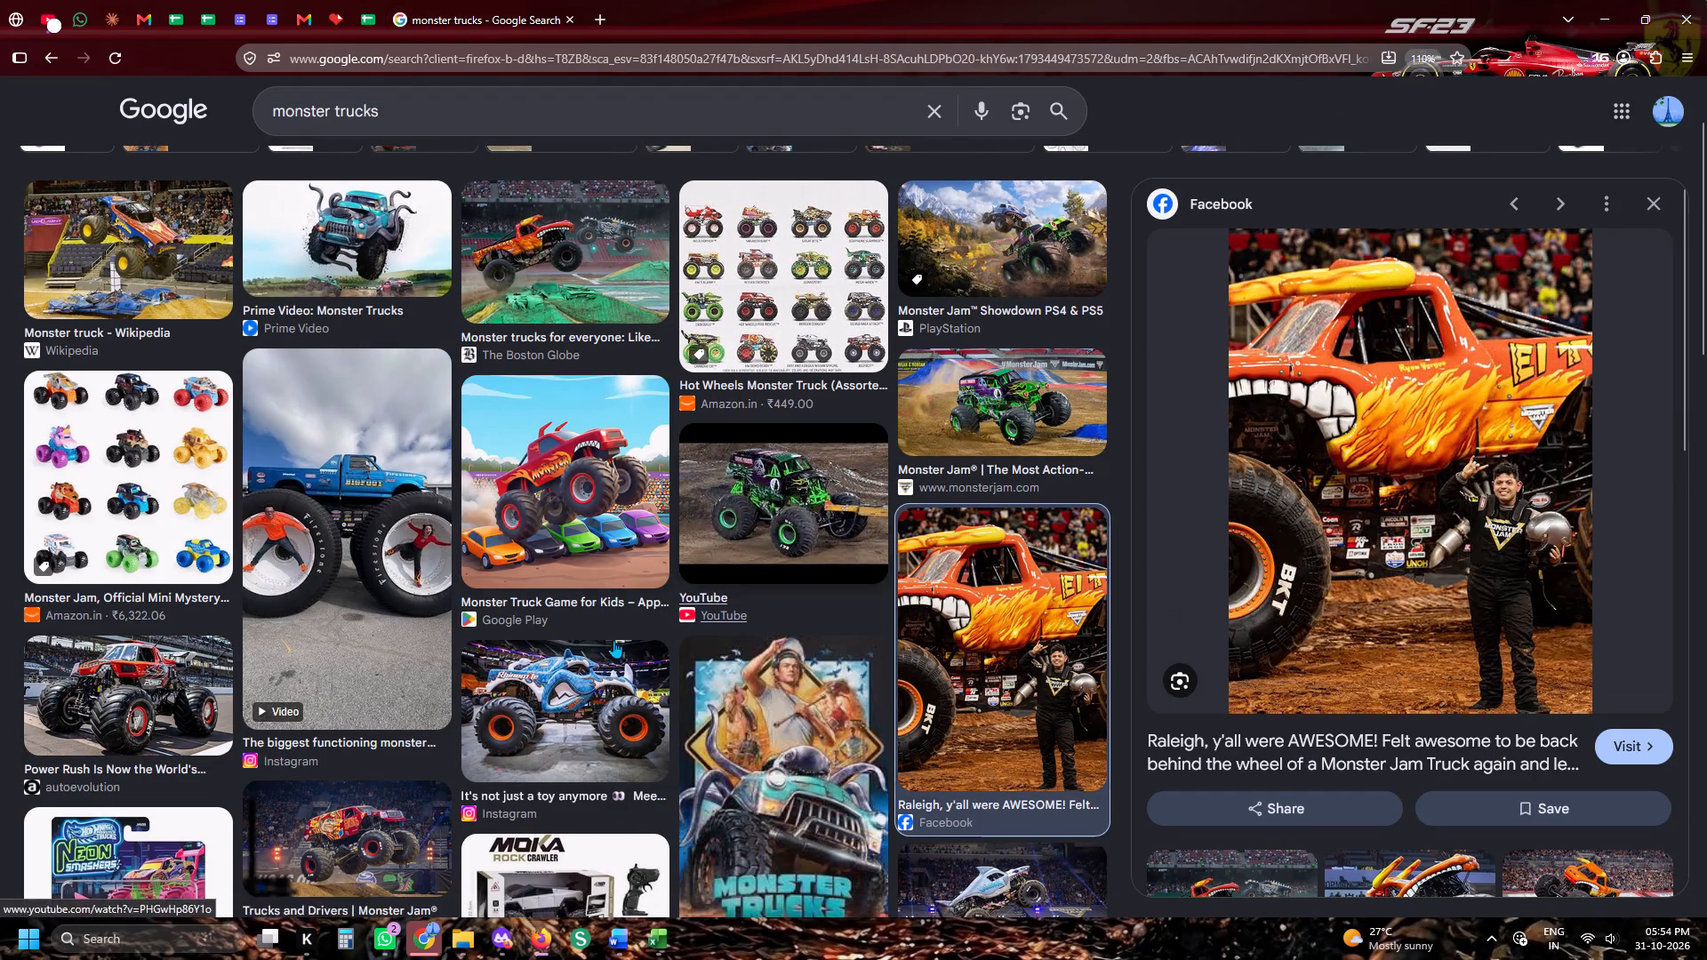
pyautogui.click(159, 281)
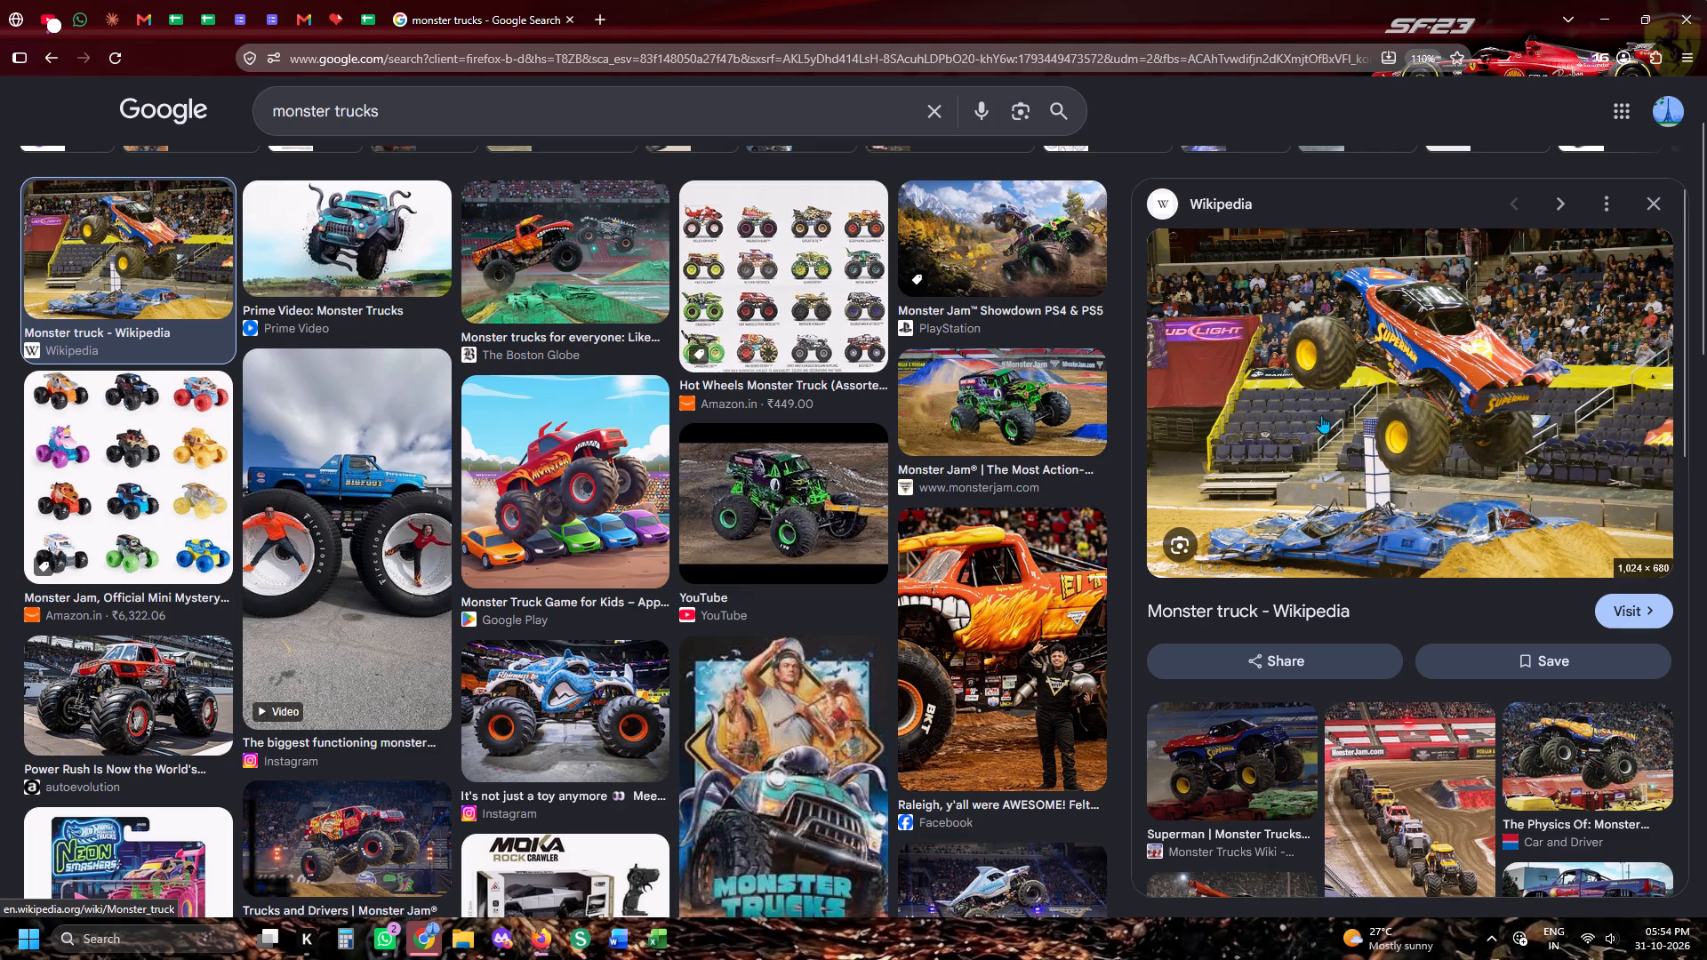
pyautogui.scroll(-4, 632, 579)
pyautogui.click(353, 286)
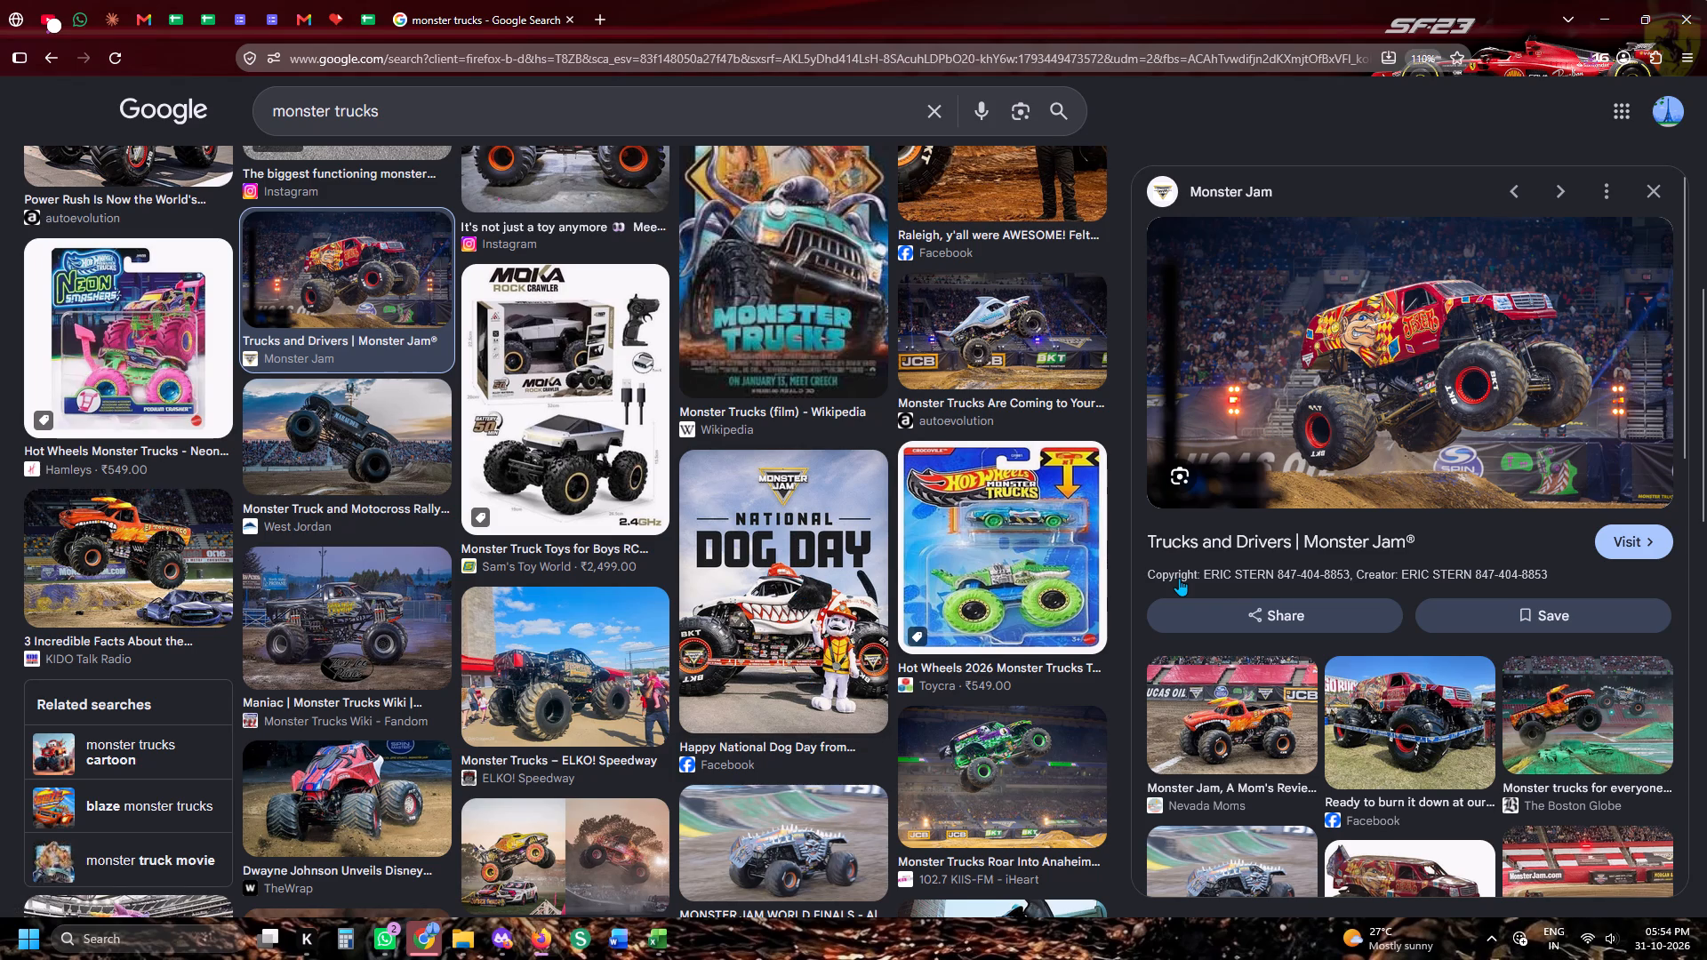
pyautogui.scroll(-5, 615, 565)
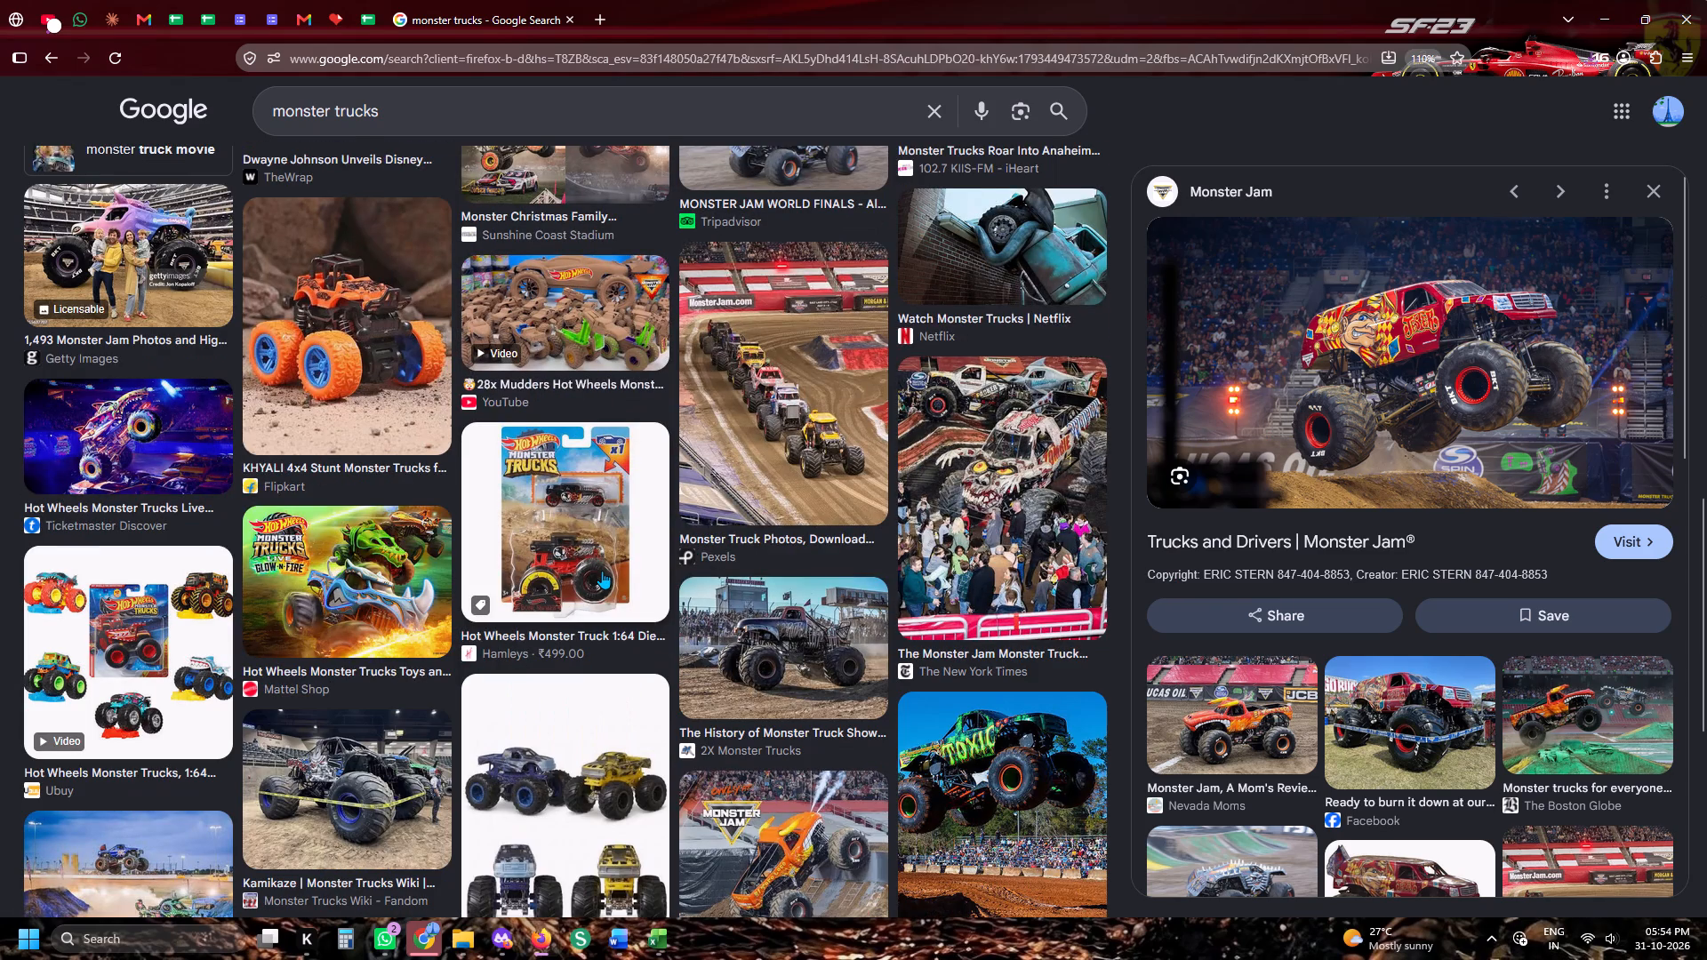
pyautogui.click(762, 448)
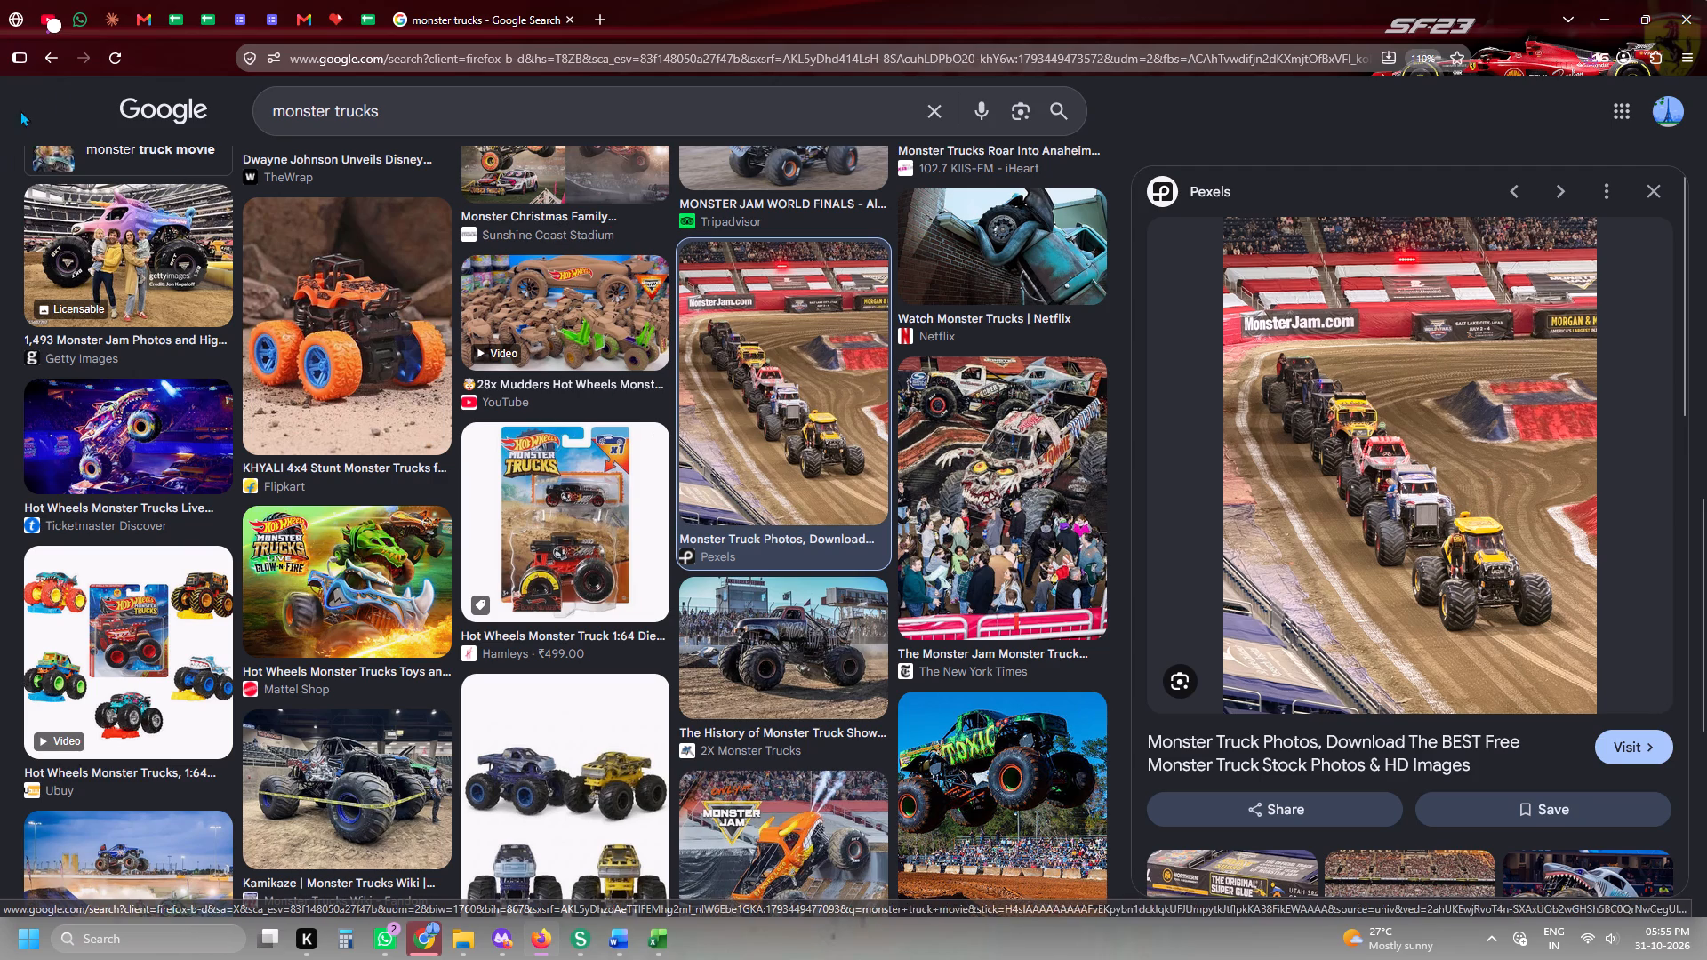
pyautogui.click(47, 66)
# Search for "monster trucks price", switch from images to all results and expand the AI overview.
pyautogui.click(490, 107)
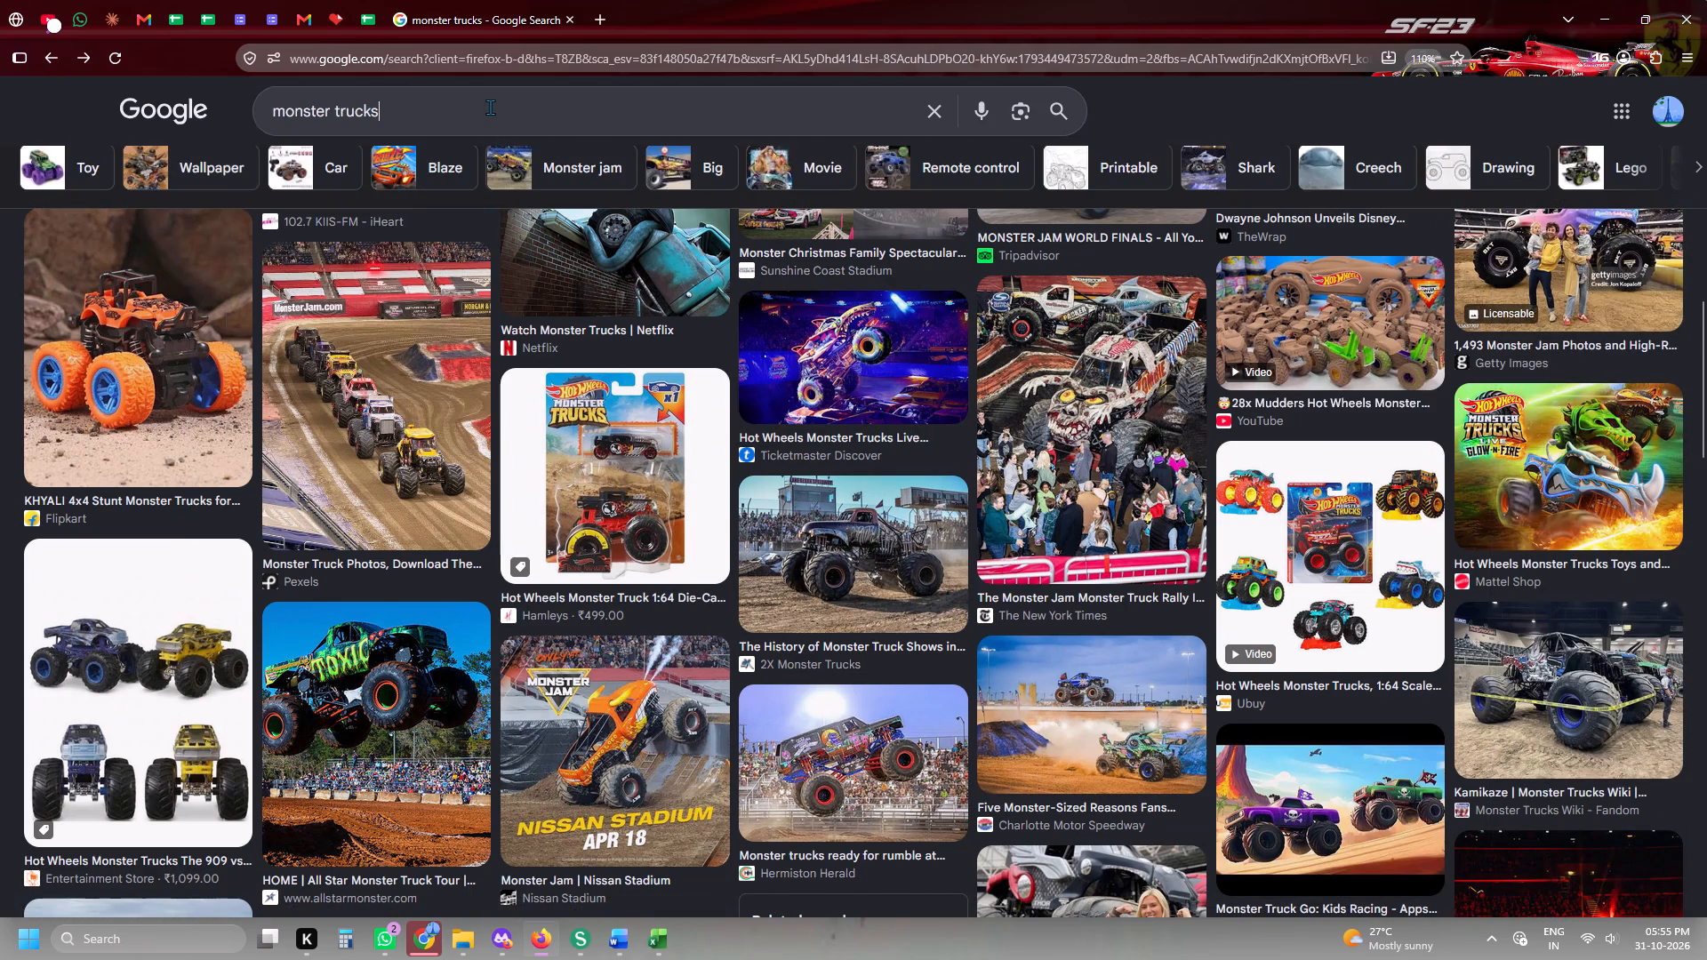
pyautogui.press('space')
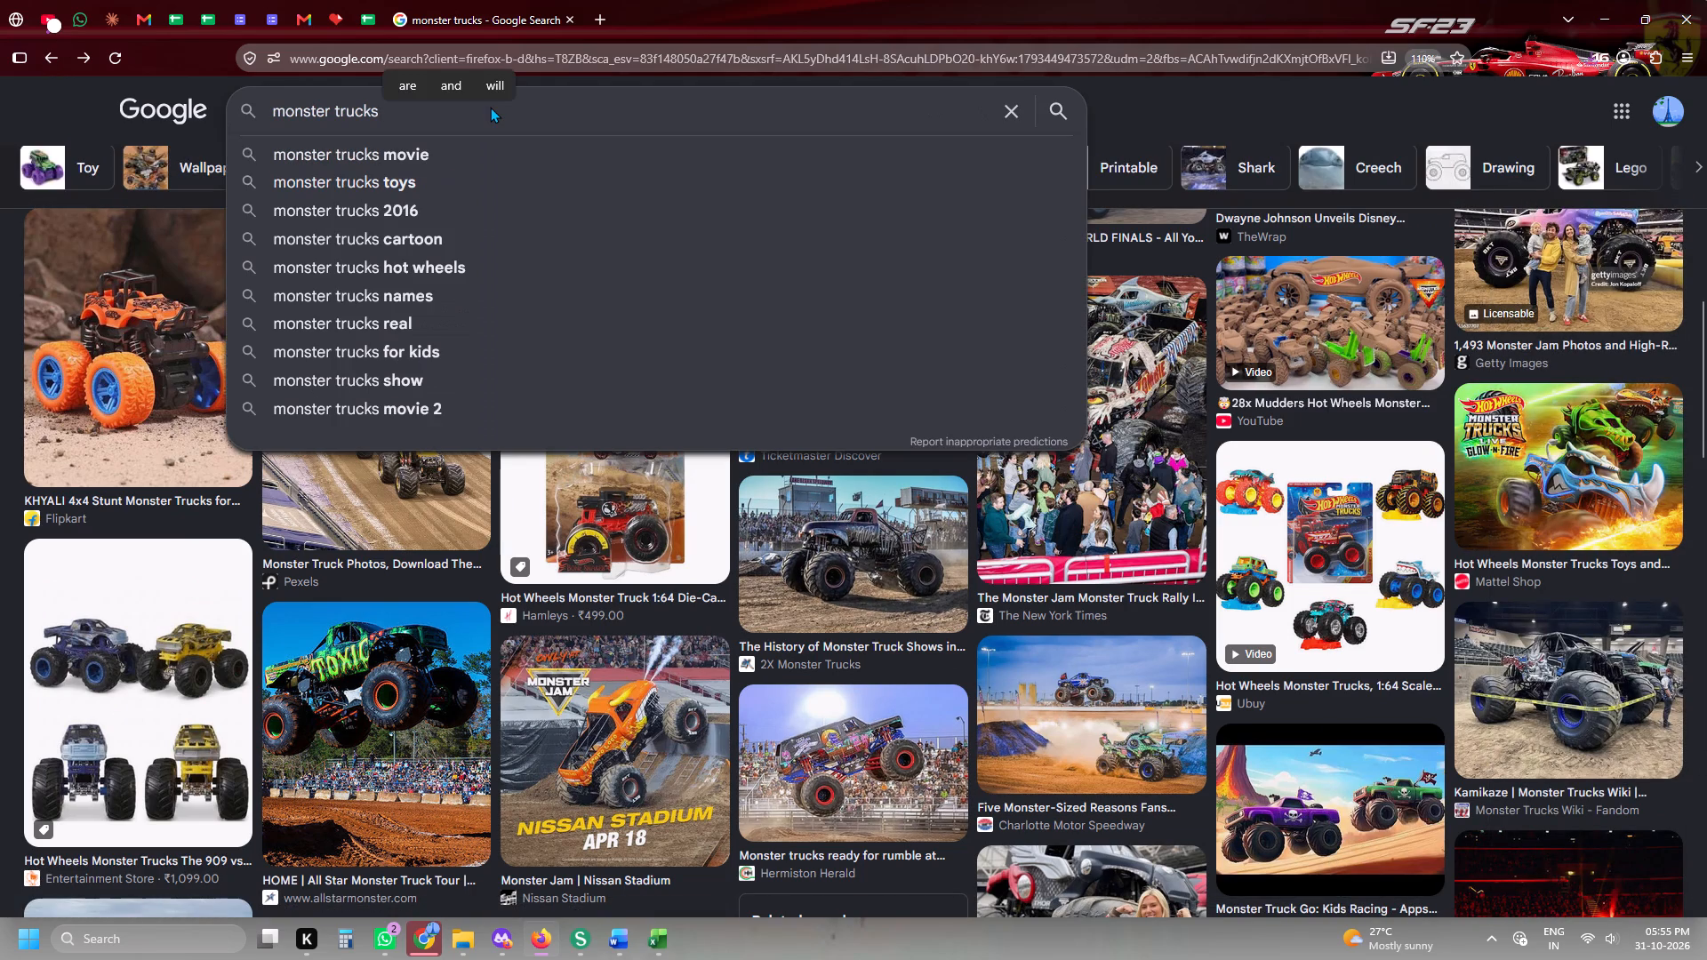
pyautogui.write('pr')
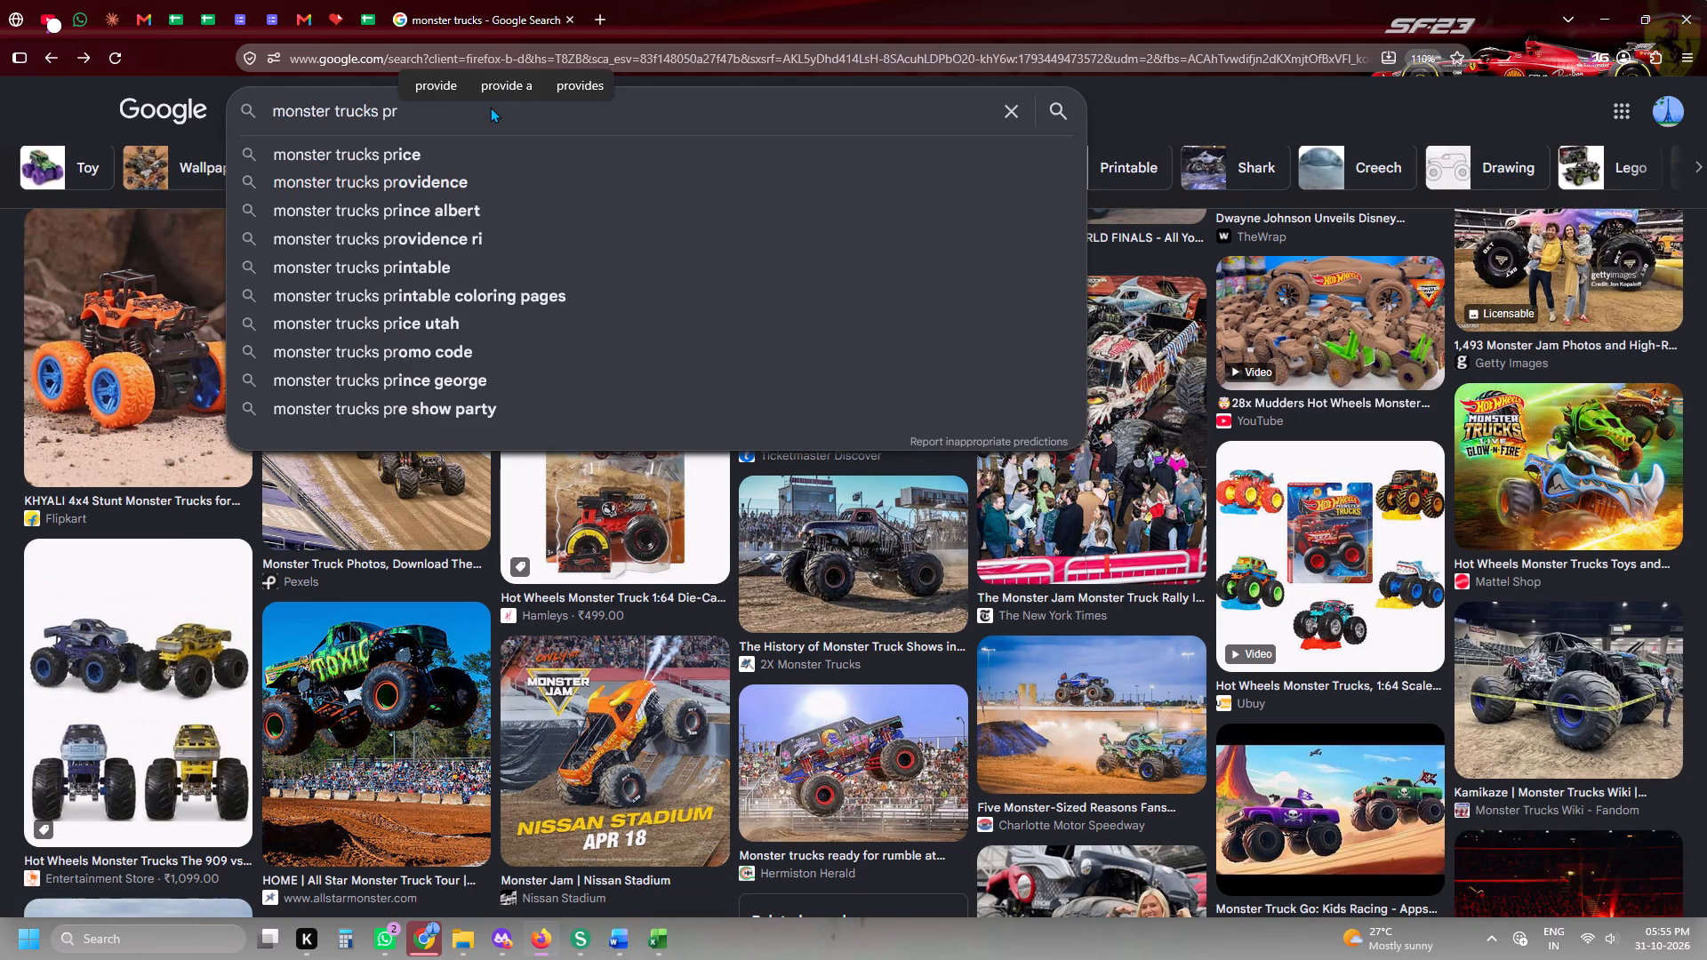
pyautogui.press('Down')
pyautogui.press('space')
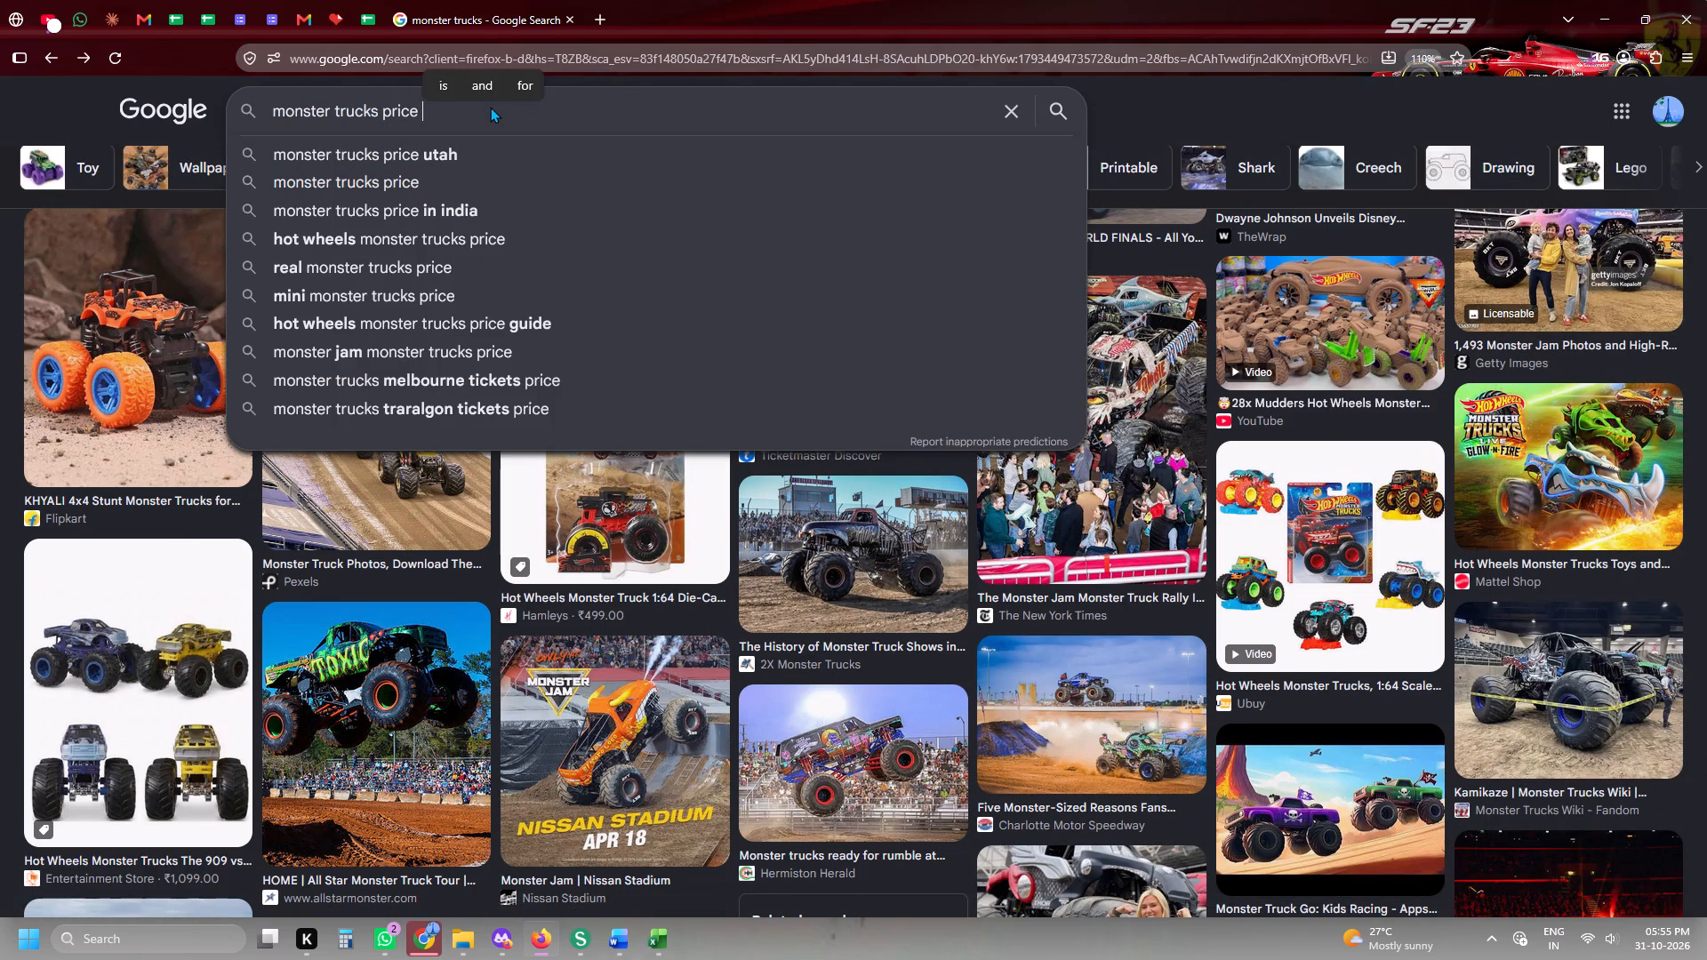
pyautogui.press('Return')
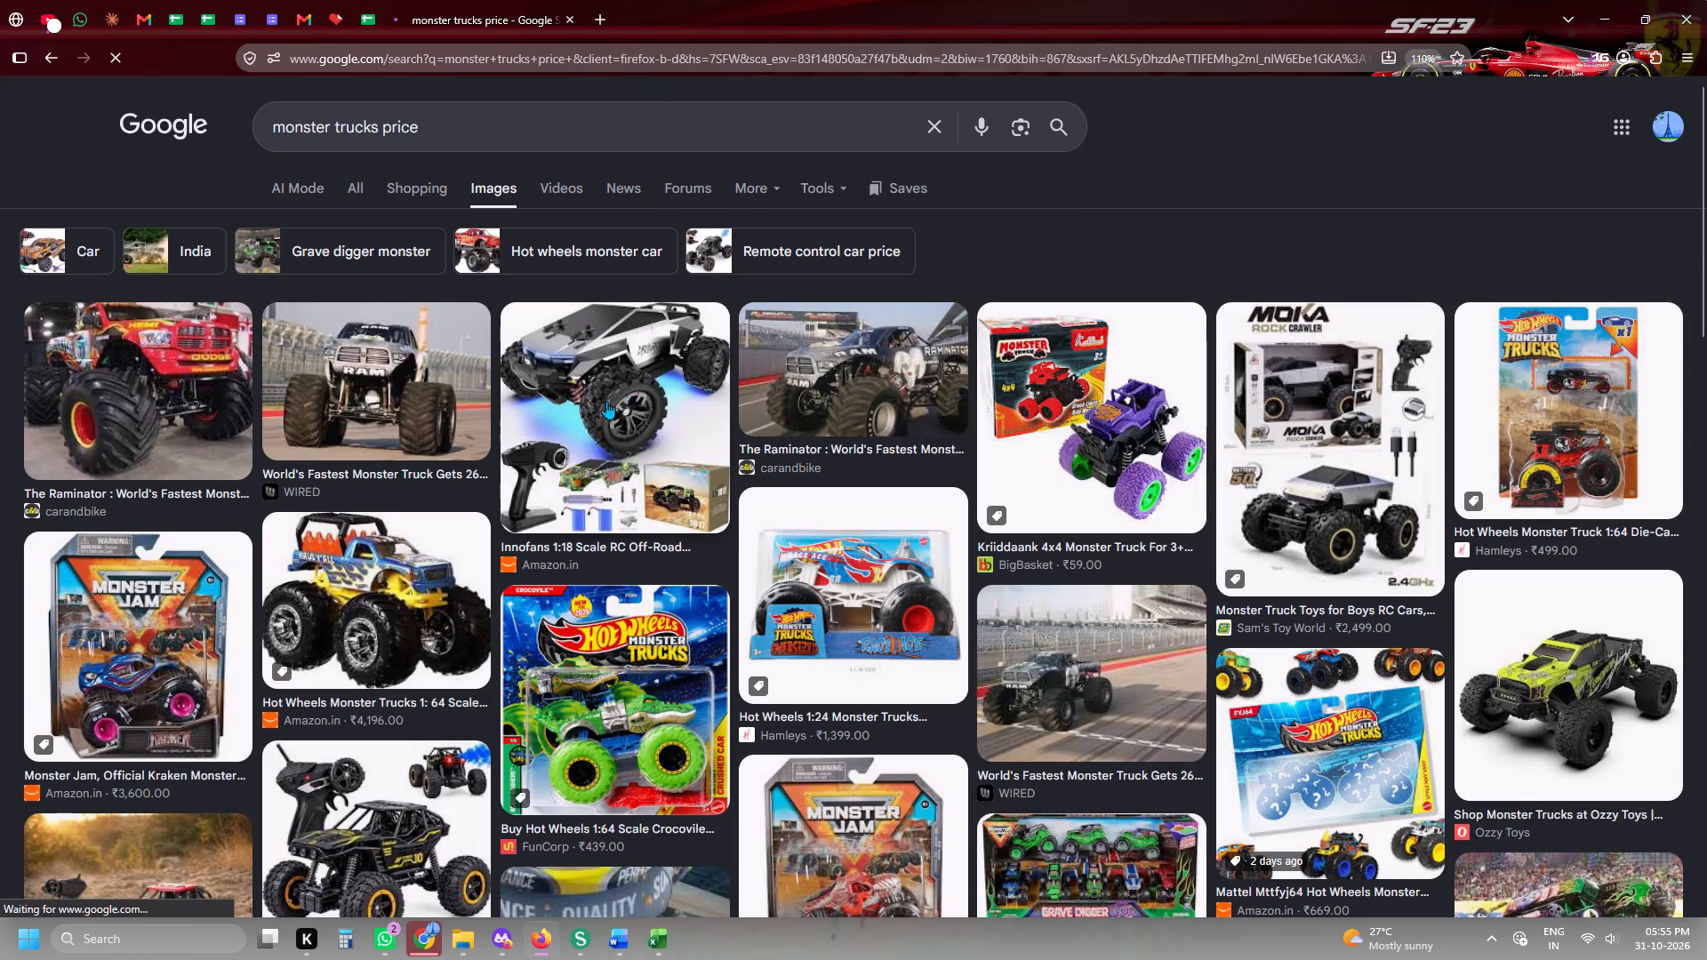
pyautogui.click(356, 172)
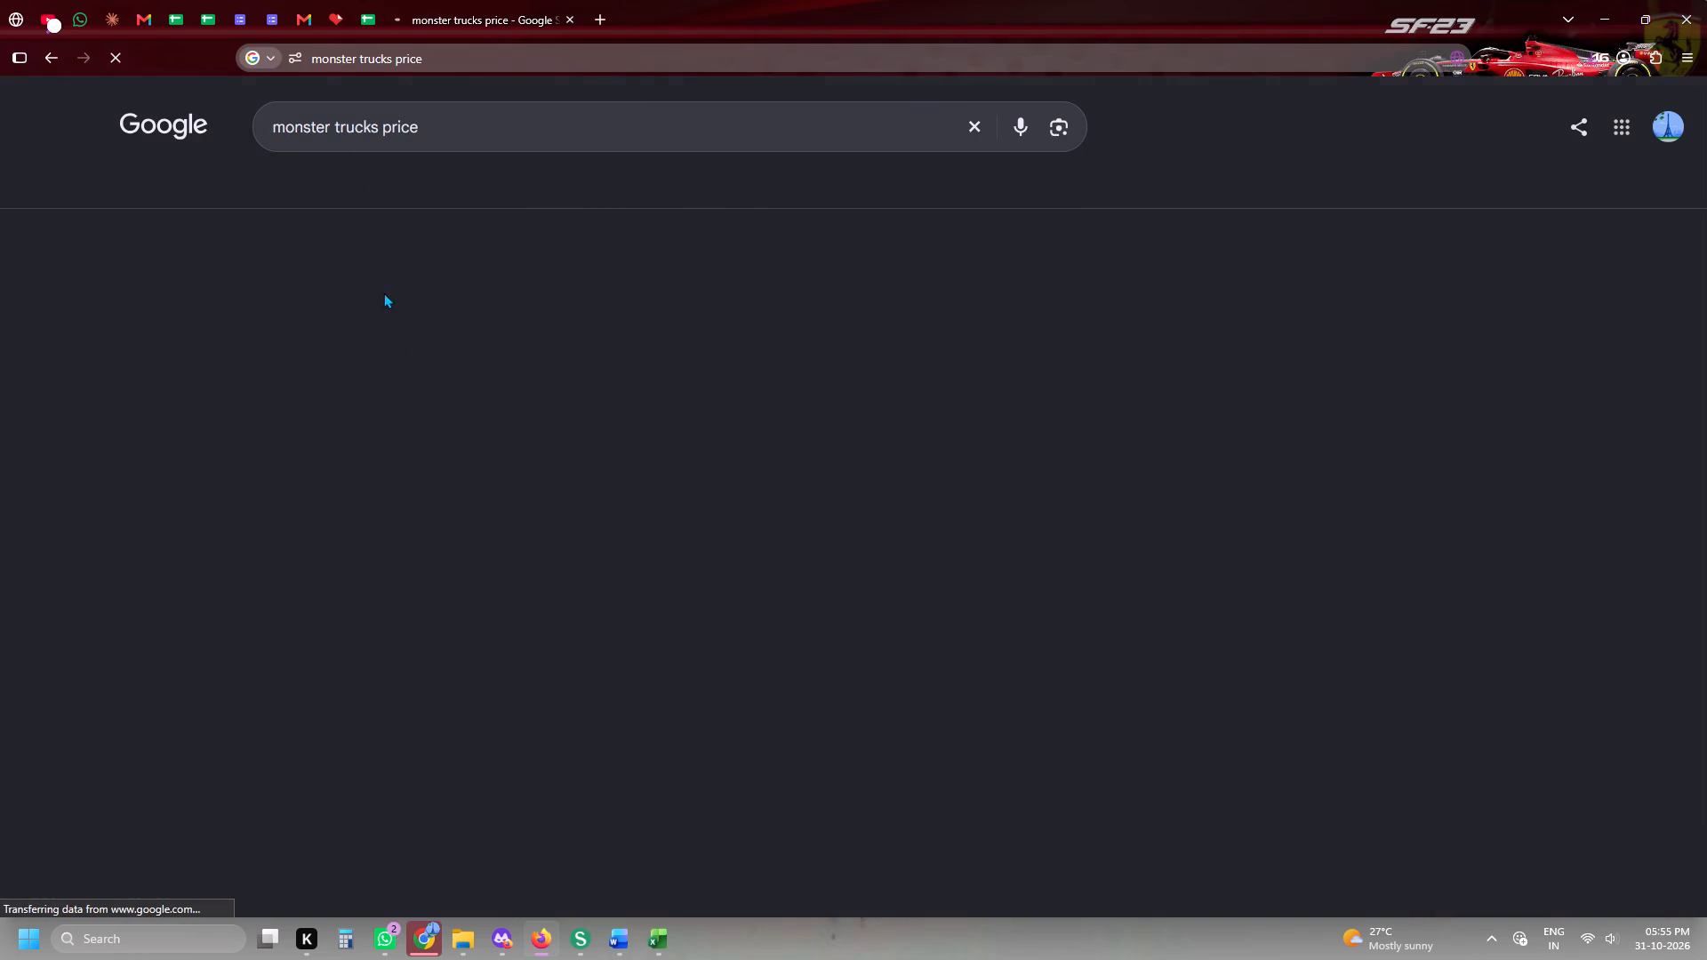
pyautogui.click(528, 567)
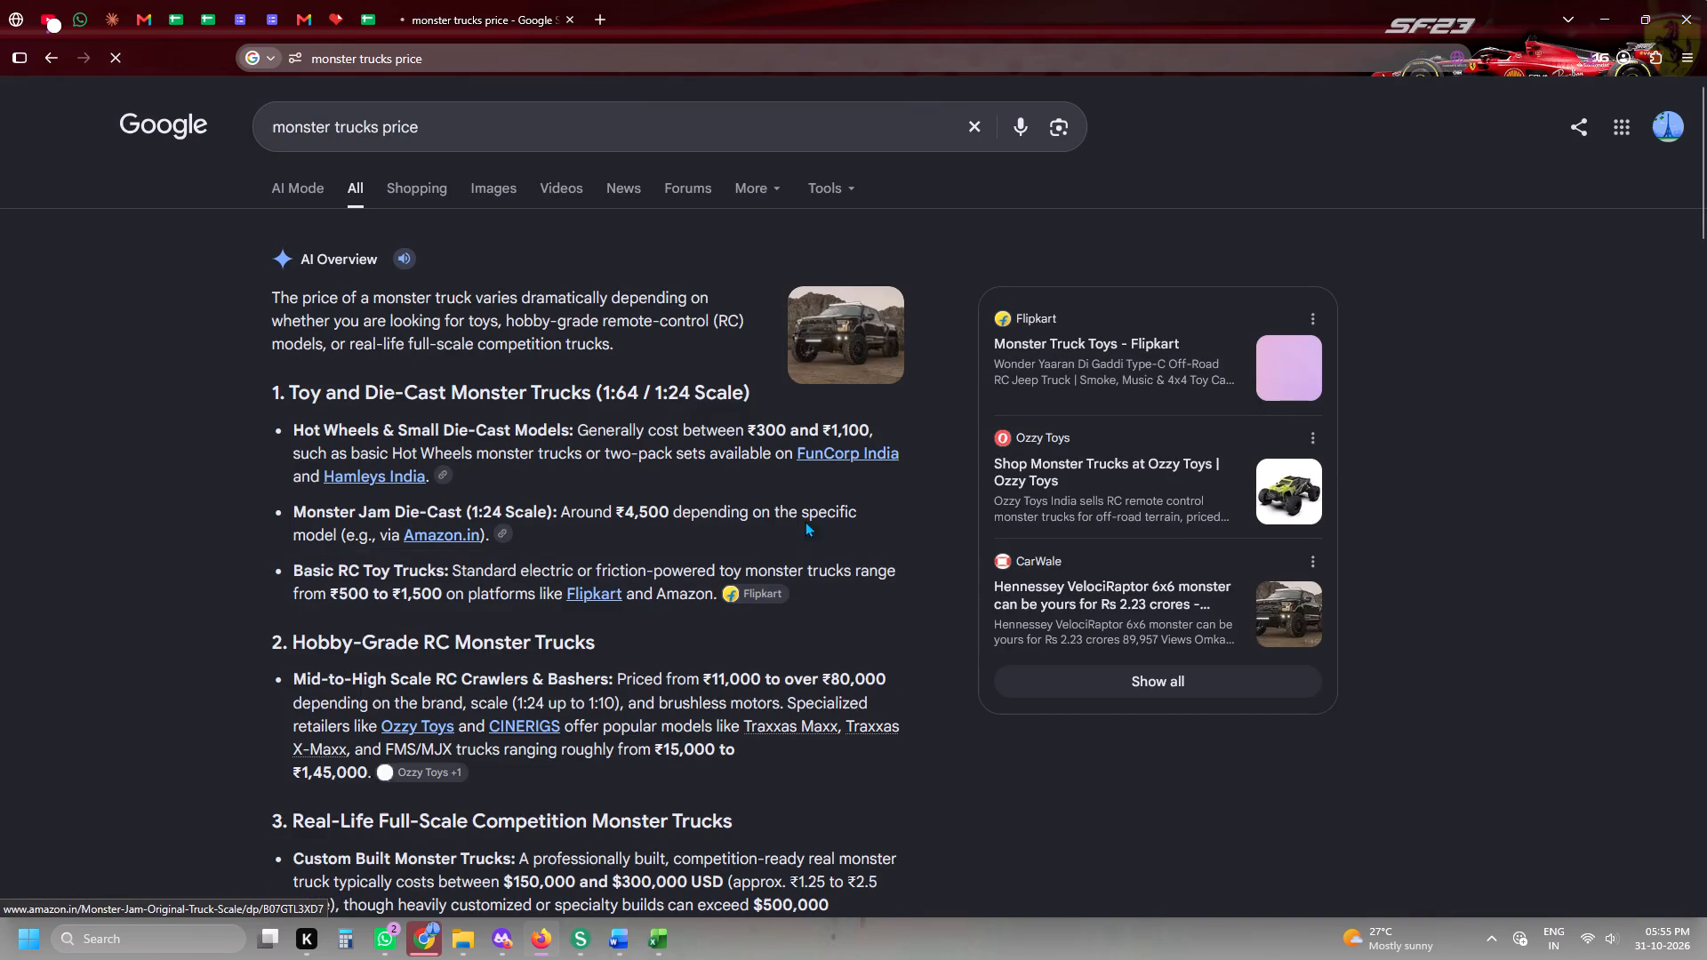
# Refine the search to "monster truck price original".
pyautogui.click(493, 130)
pyautogui.press('space')
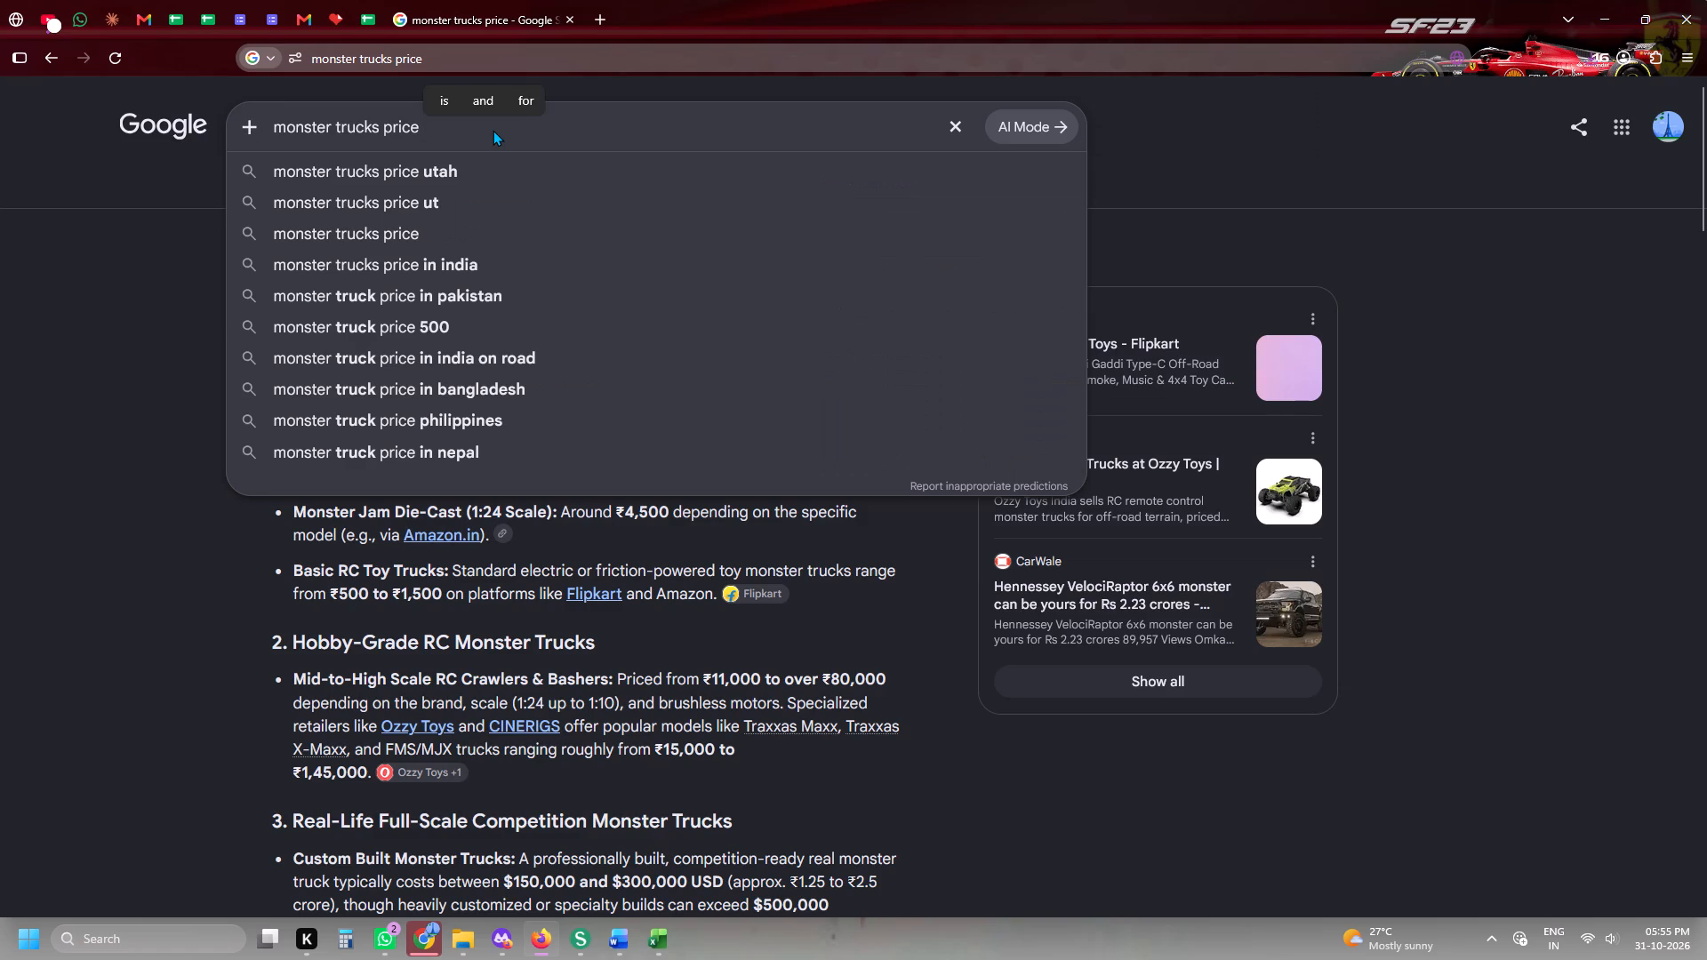
pyautogui.write('ori')
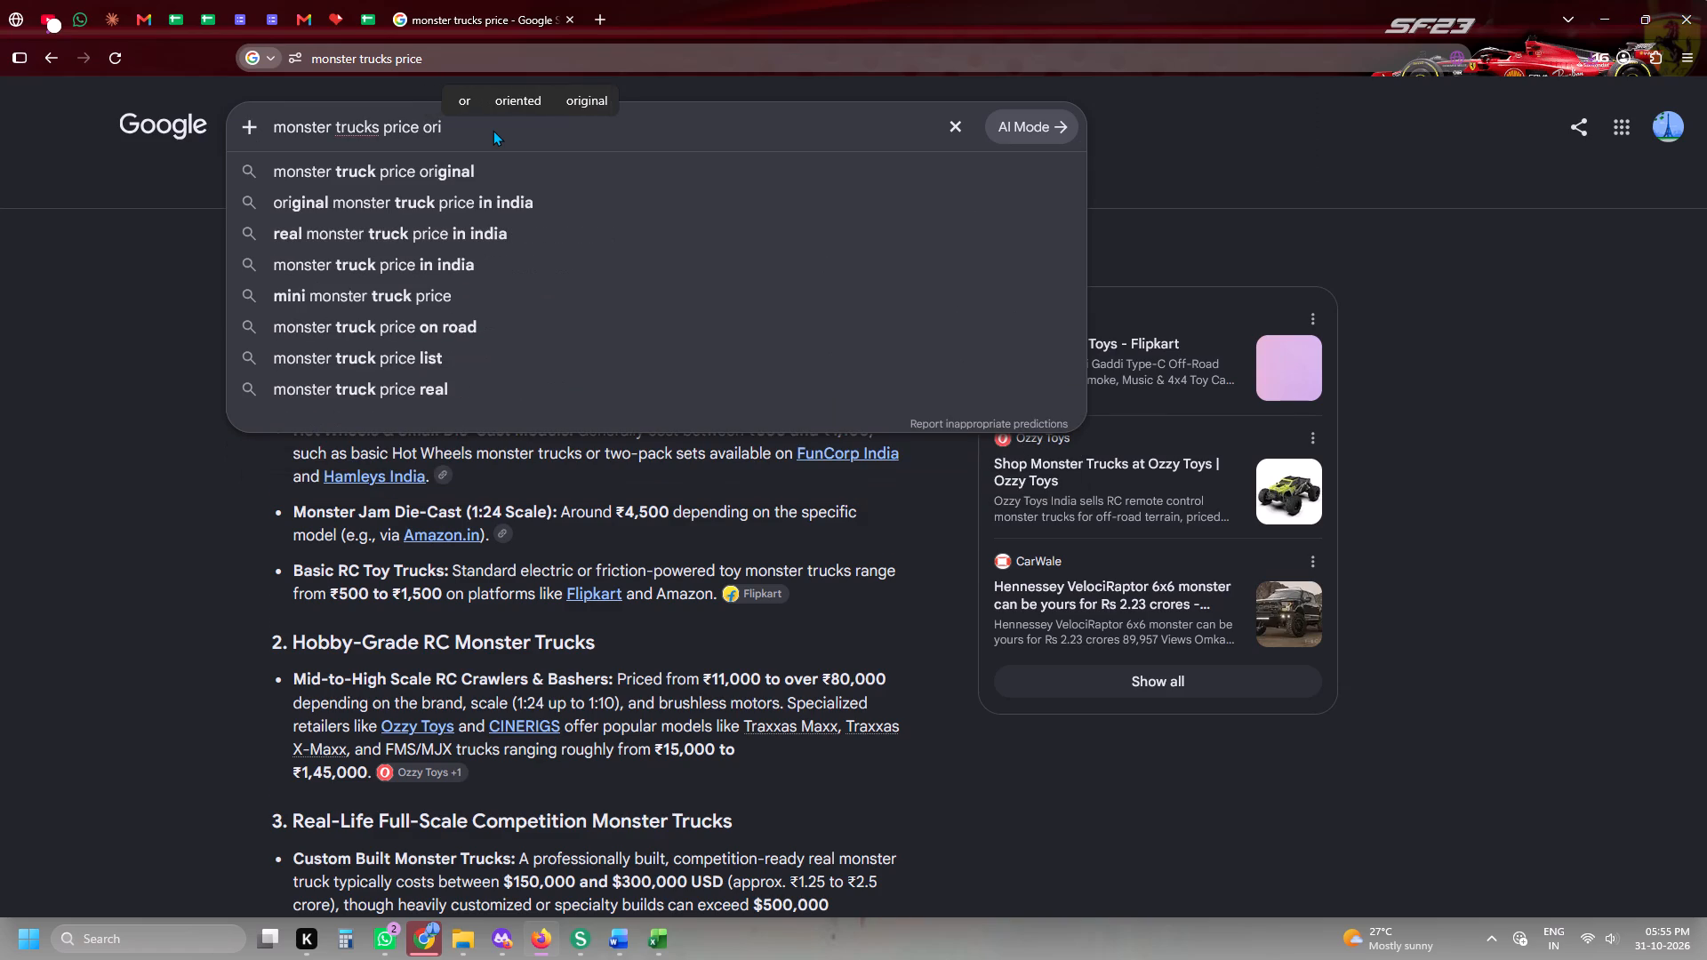
pyautogui.press('Down')
pyautogui.press('Return')
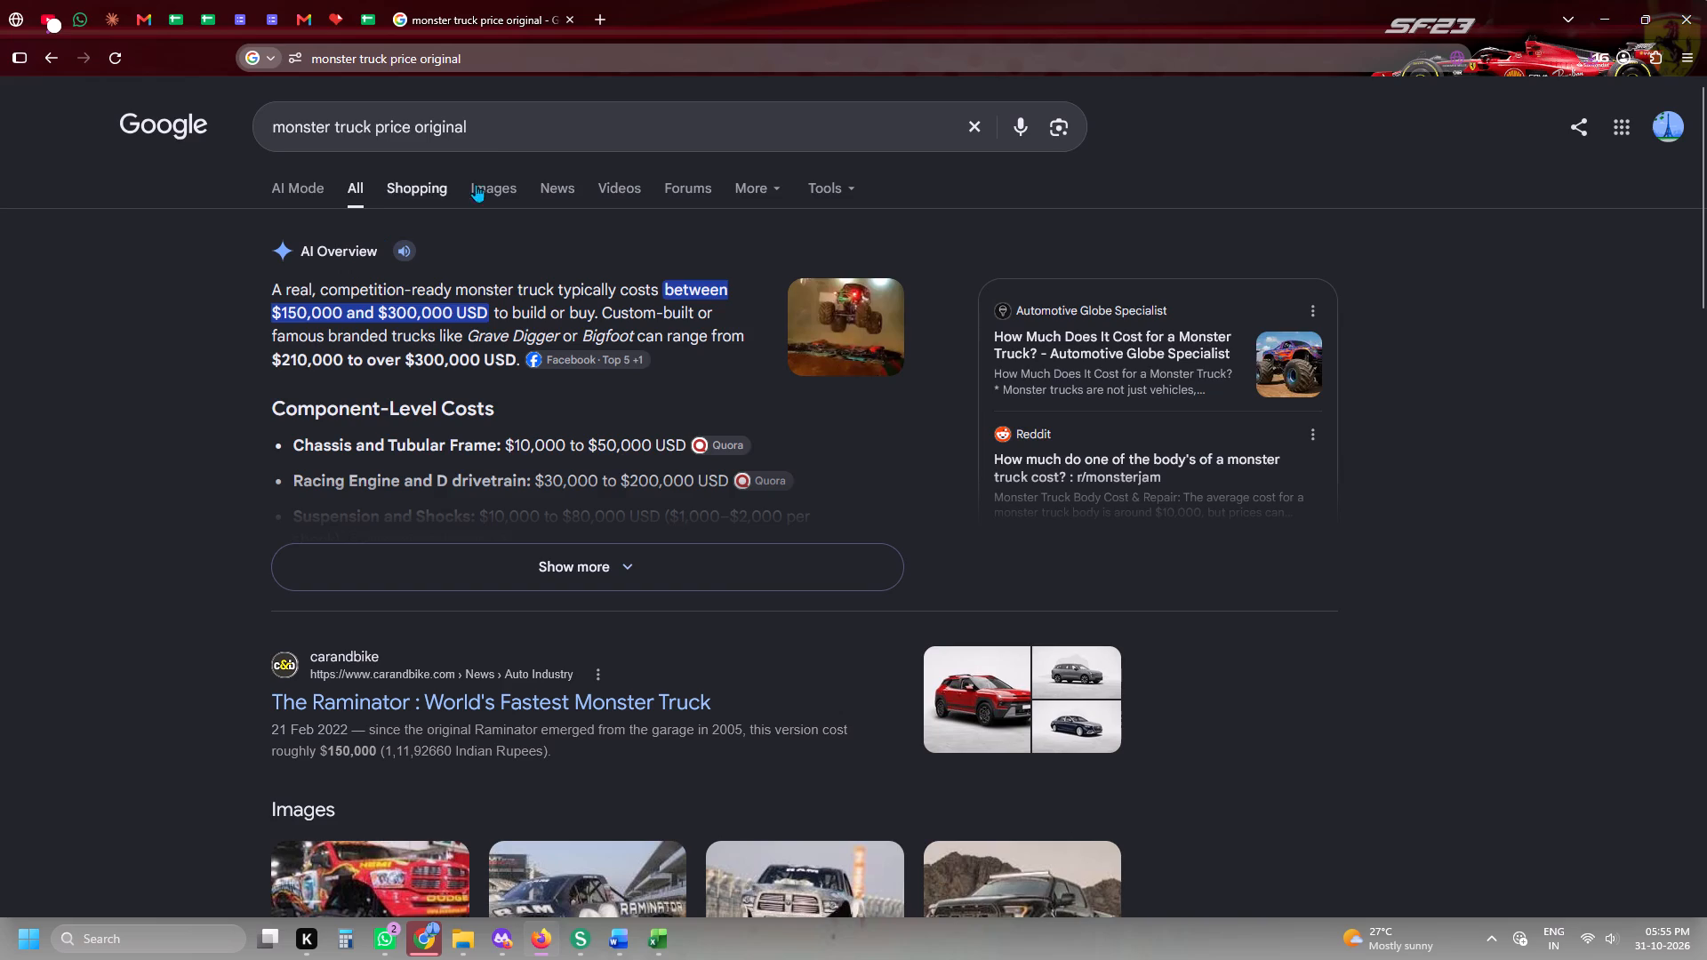
# Extend the search to "monster truck price original in inr".
pyautogui.click(495, 125)
pyautogui.press('space')
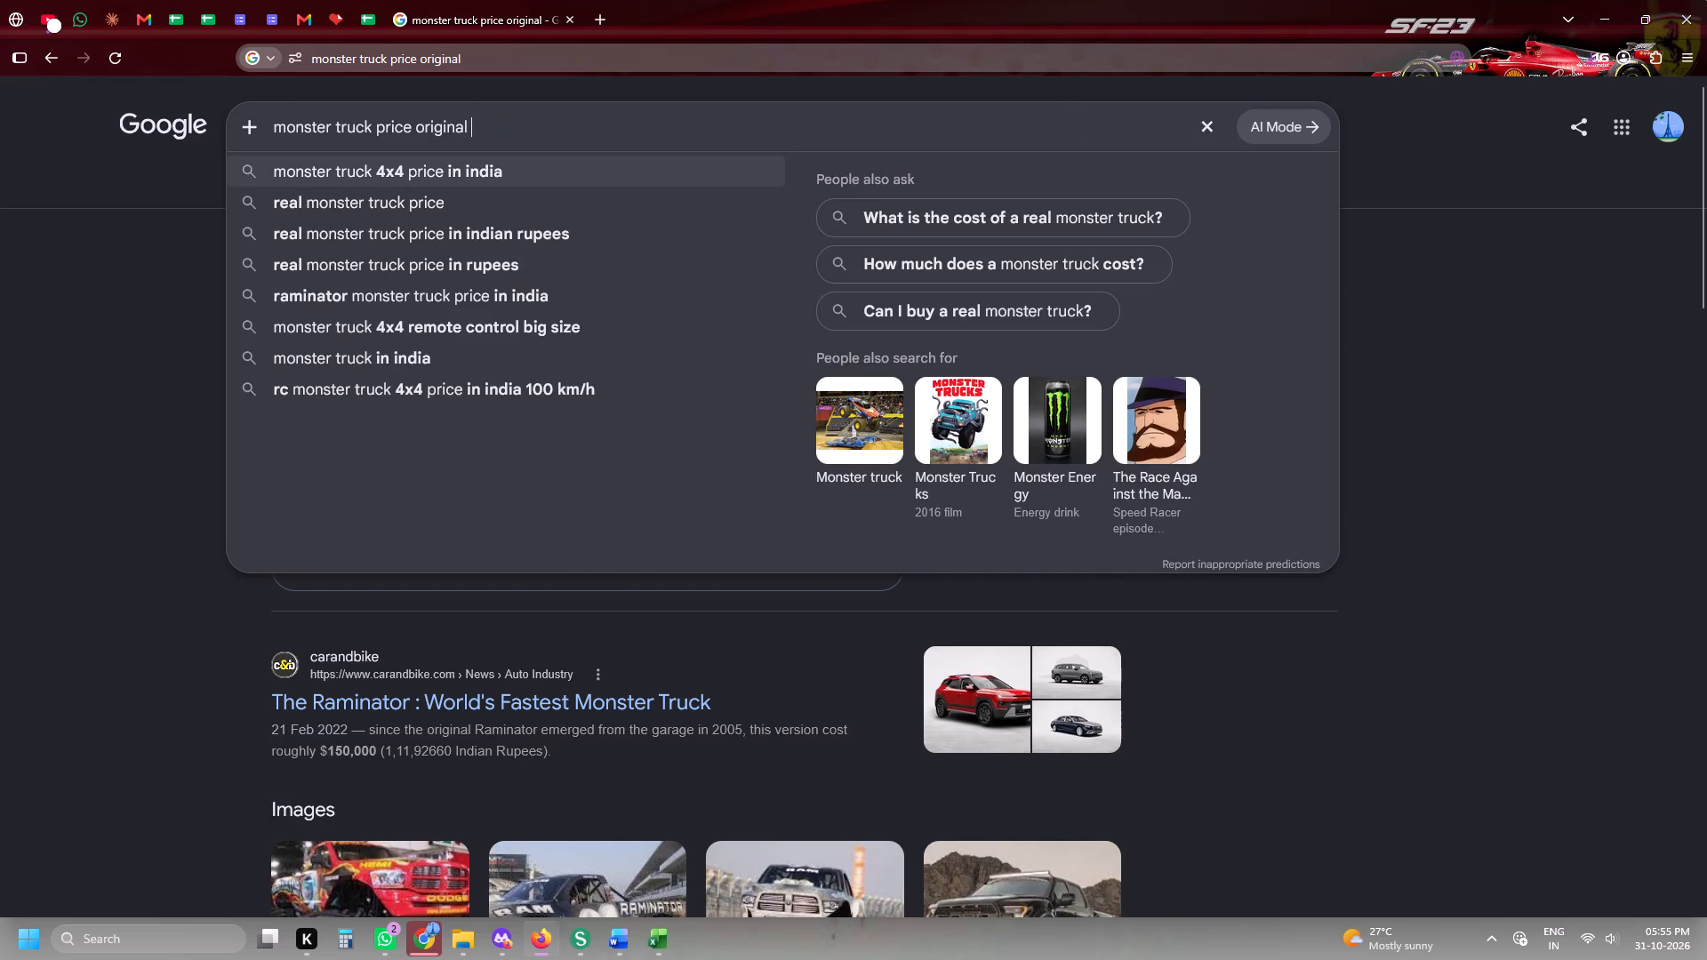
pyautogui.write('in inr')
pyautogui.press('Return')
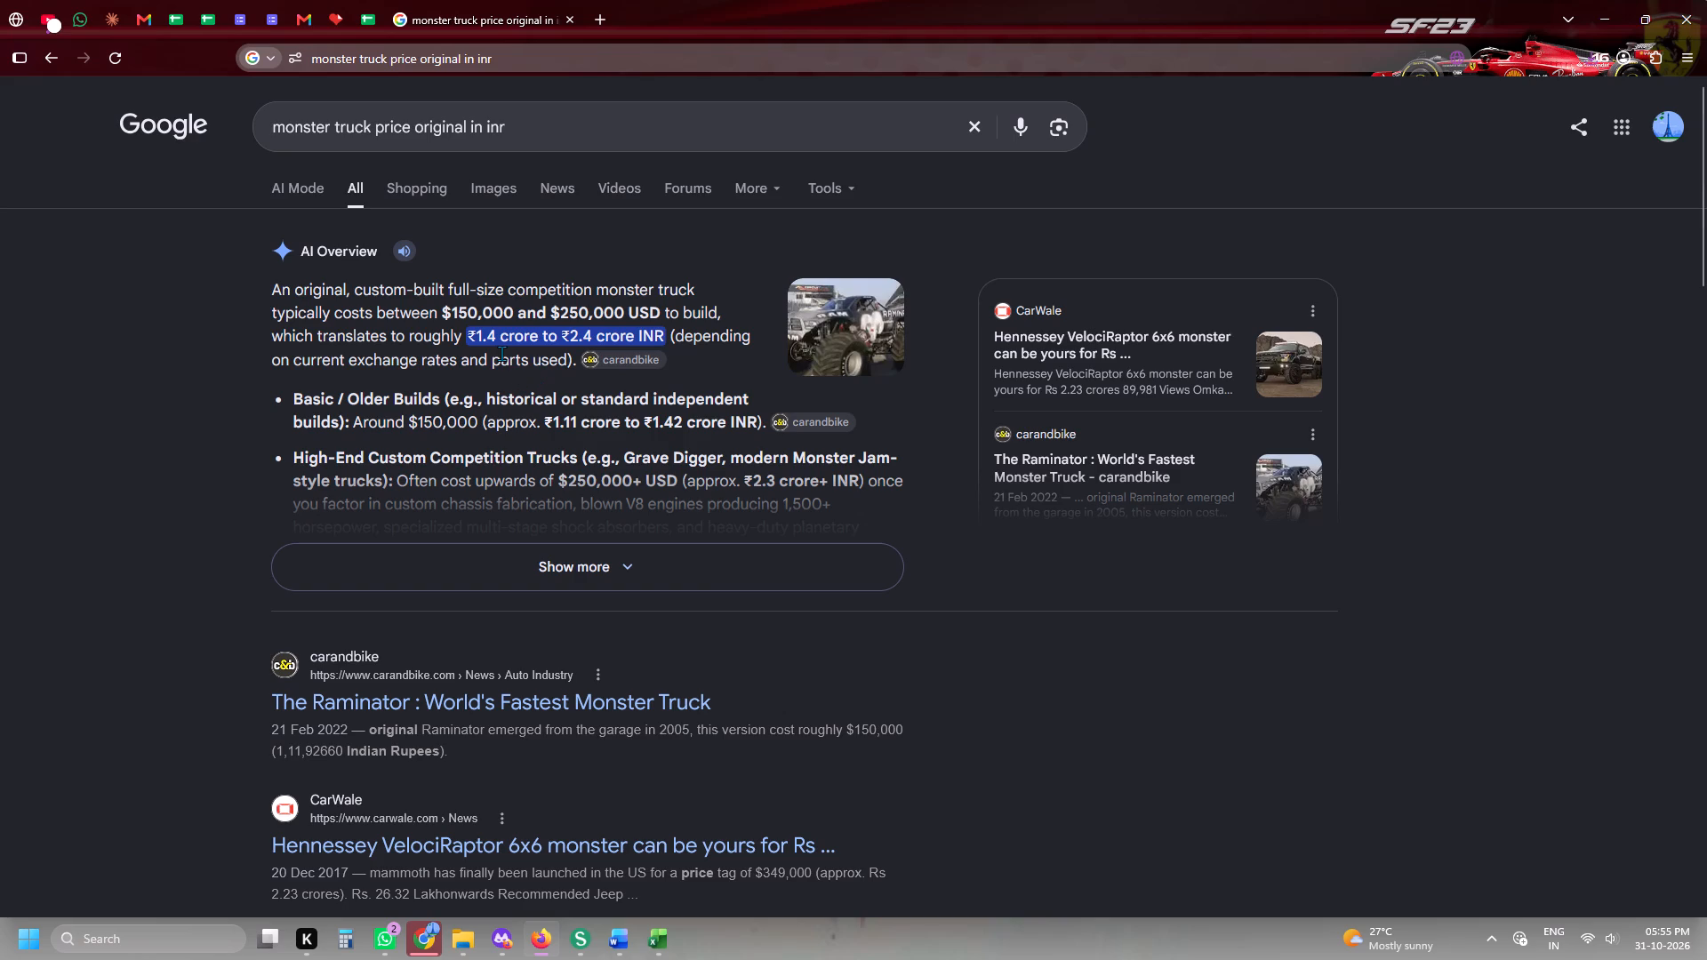
# Switch to the image results and preview the carandbike Raminator and IndiaMART remote control monster truck pictures.
pyautogui.click(509, 186)
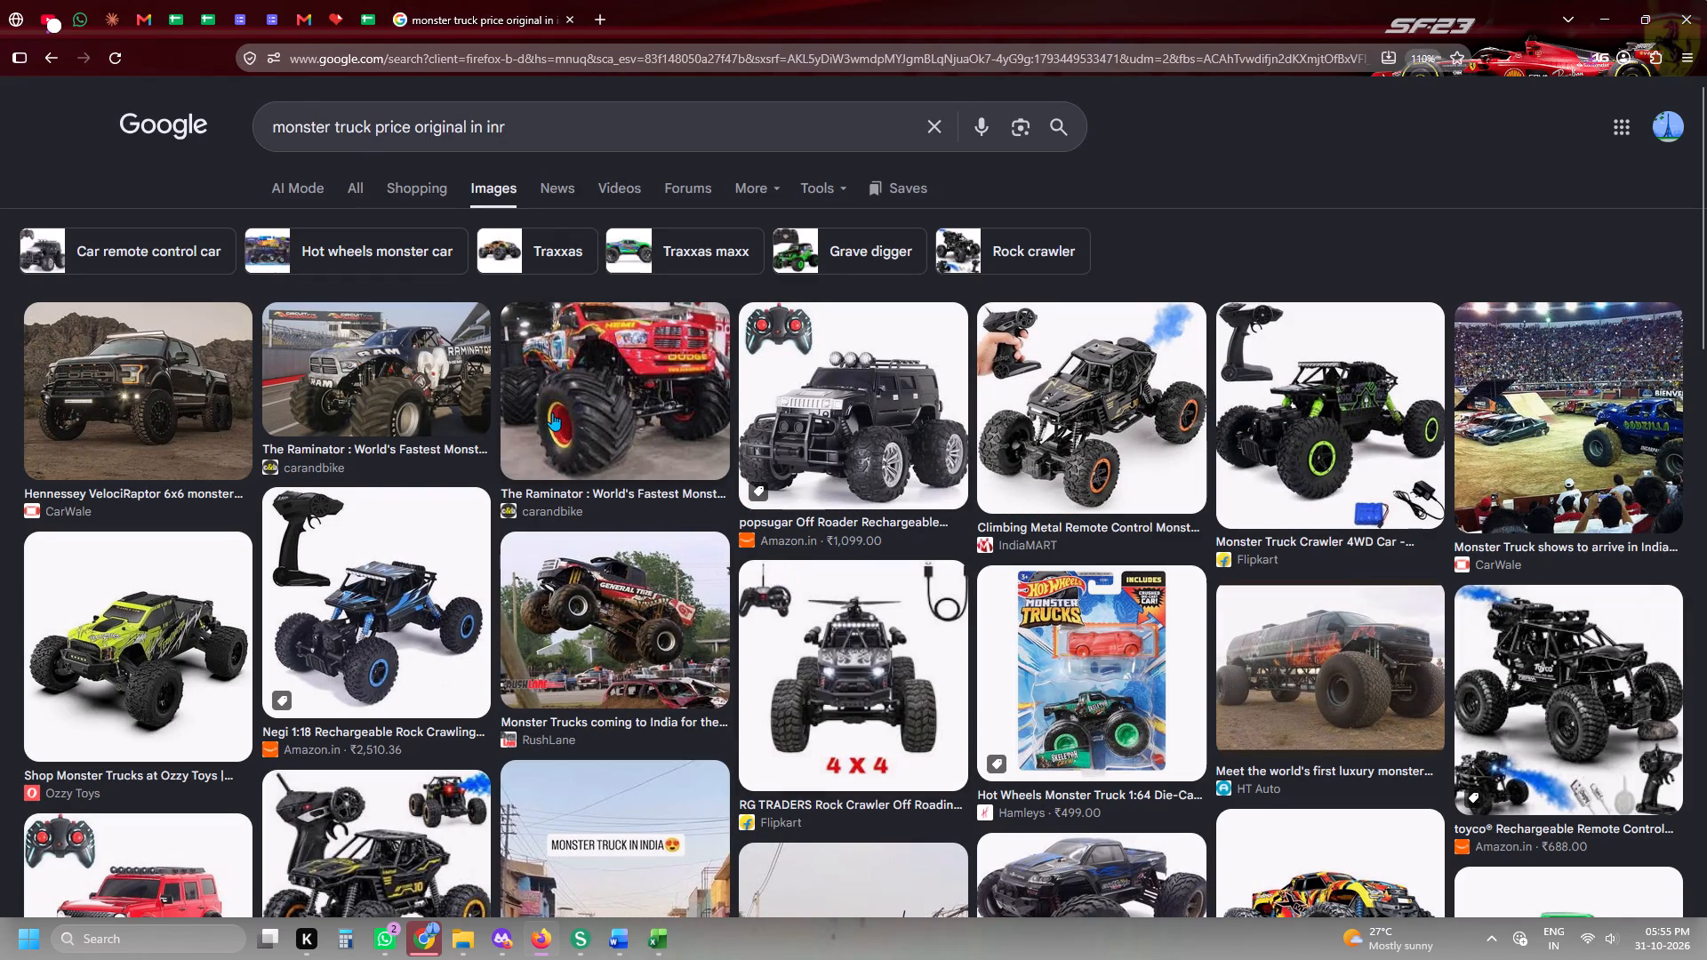
pyautogui.click(364, 353)
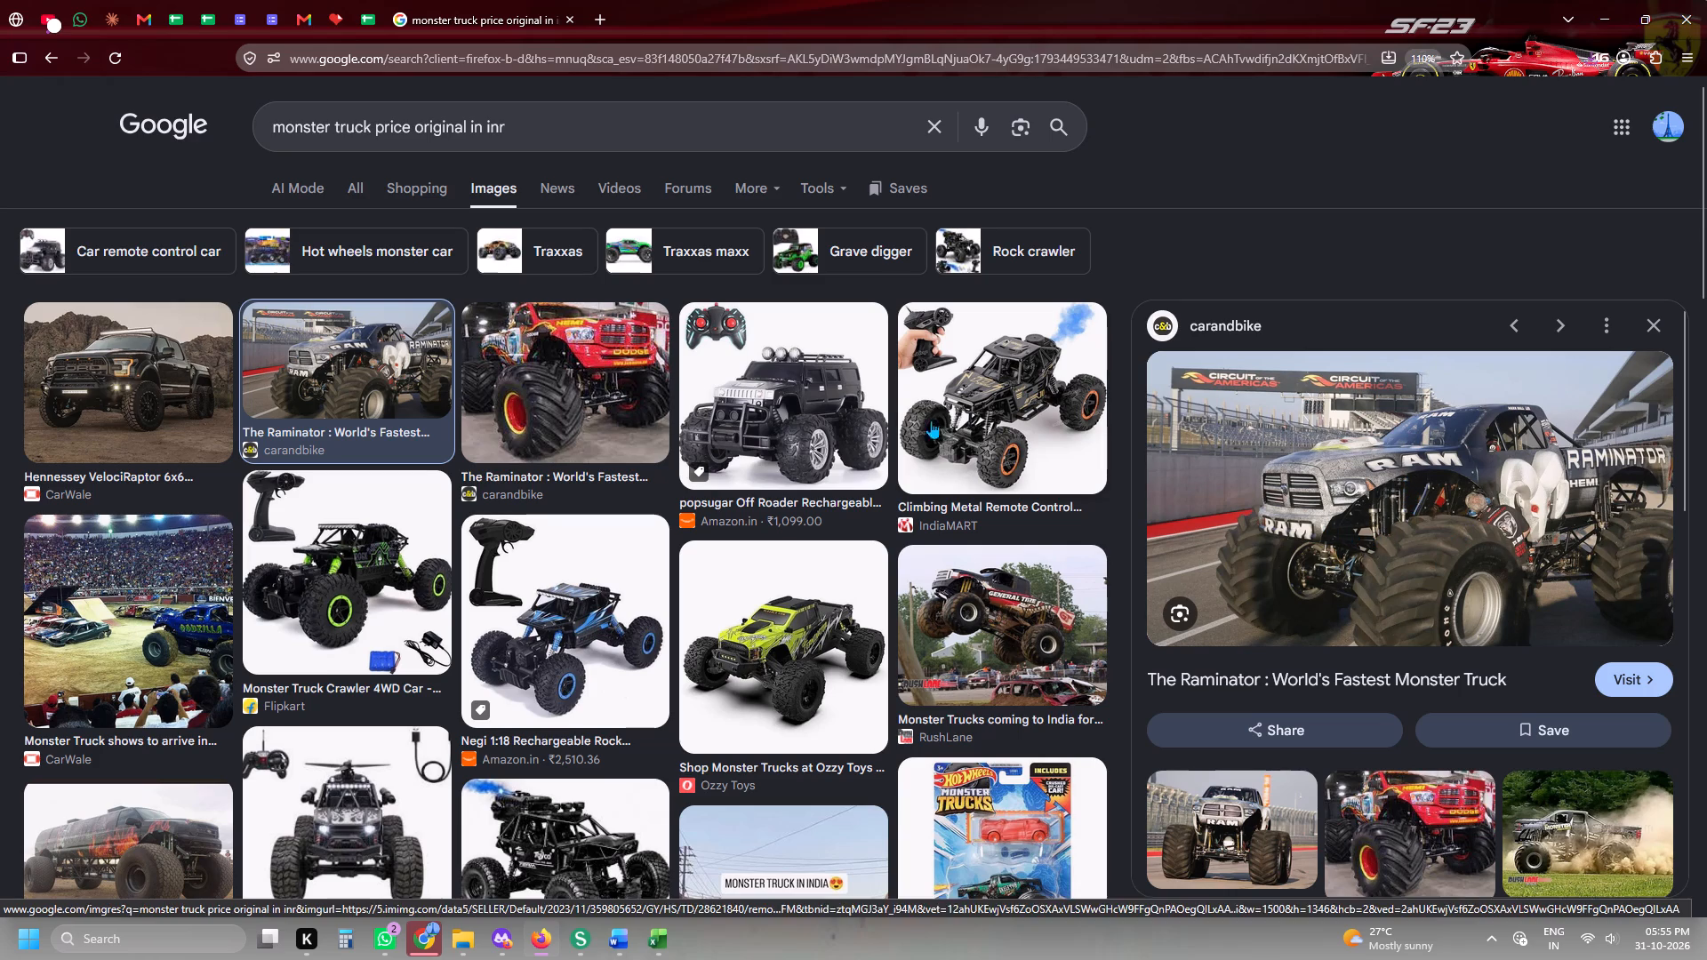